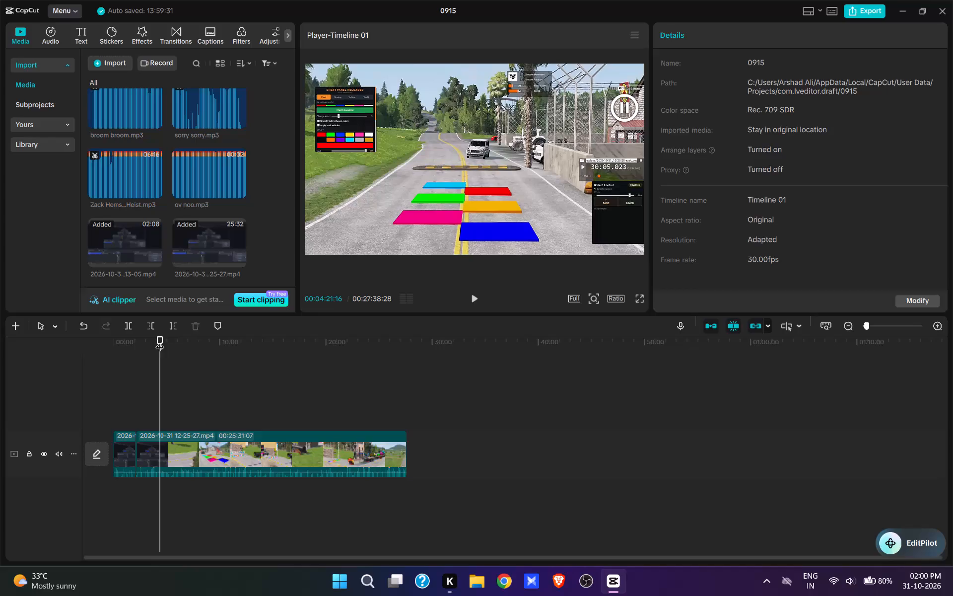
# Return the playhead to the very beginning of the timeline, at 00:00:00:00.
pyautogui.click(154, 387)
pyautogui.moveTo(154, 387); pyautogui.dragTo(38, 398)
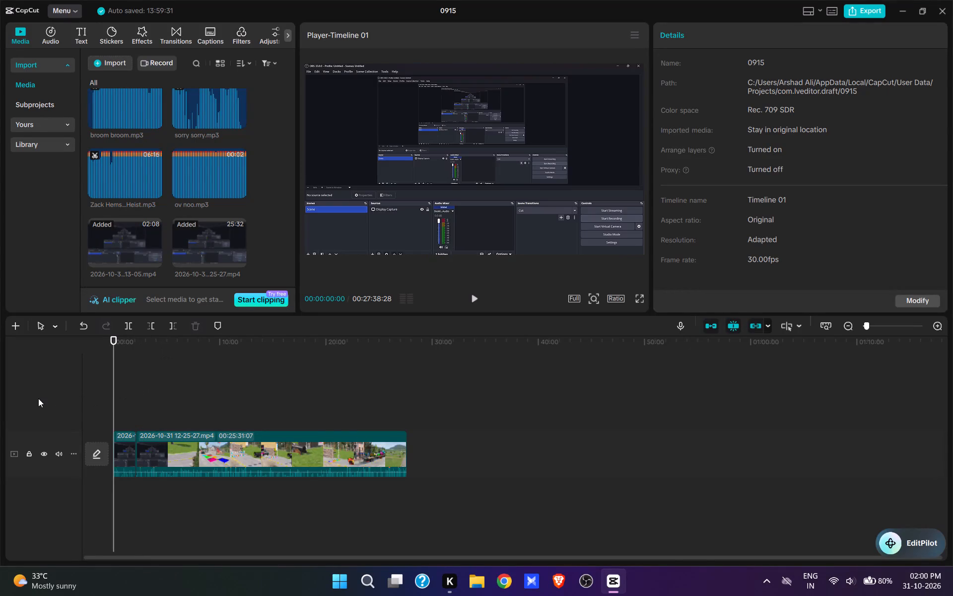
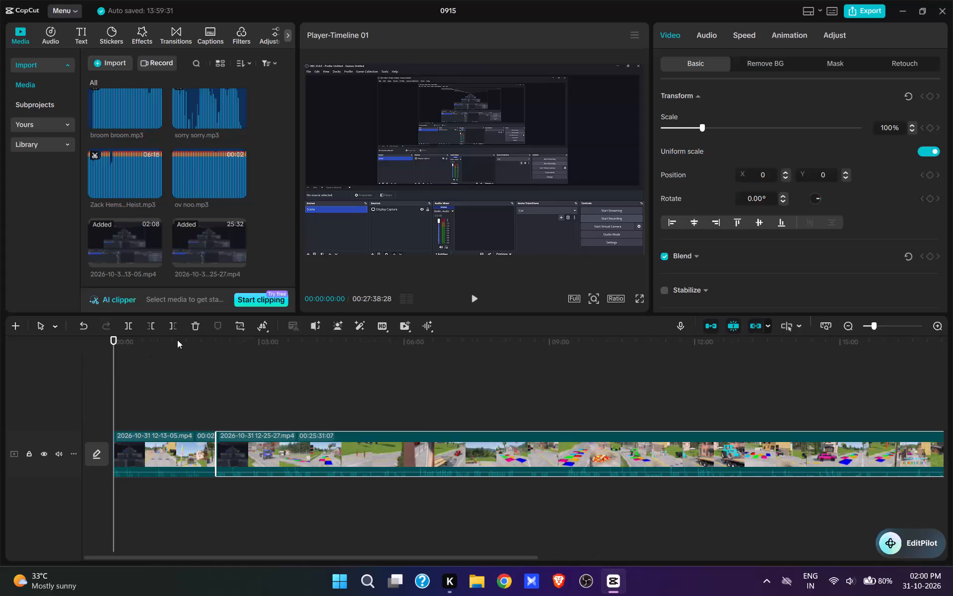
# Deselect the second clip and play the timeline from its very beginning to preview the opening of the first gameplay clip.
pyautogui.click(156, 368)
pyautogui.click(126, 370)
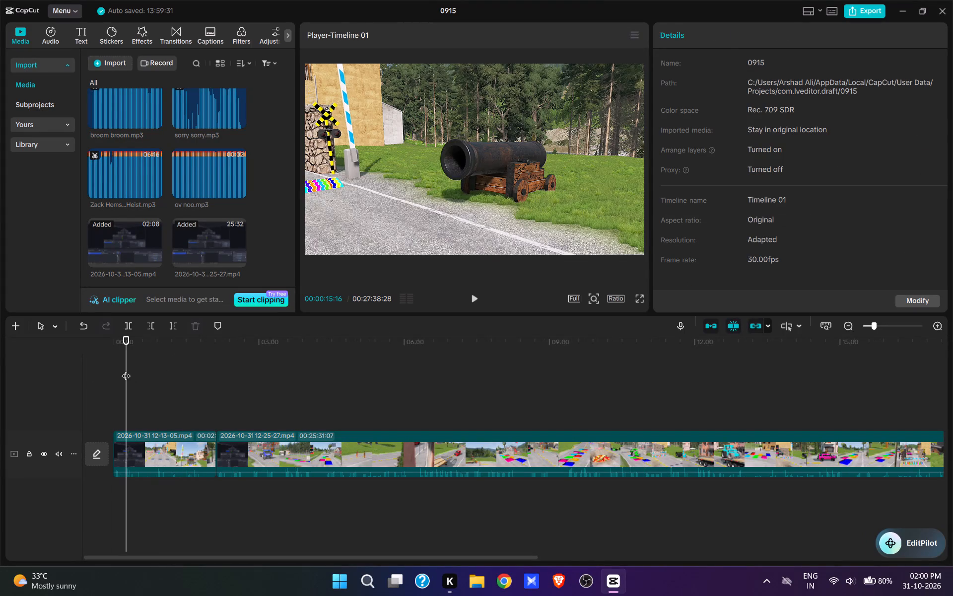
pyautogui.moveTo(126, 370); pyautogui.dragTo(40, 385)
pyautogui.press('space')
pyautogui.press('space')
pyautogui.press('space')
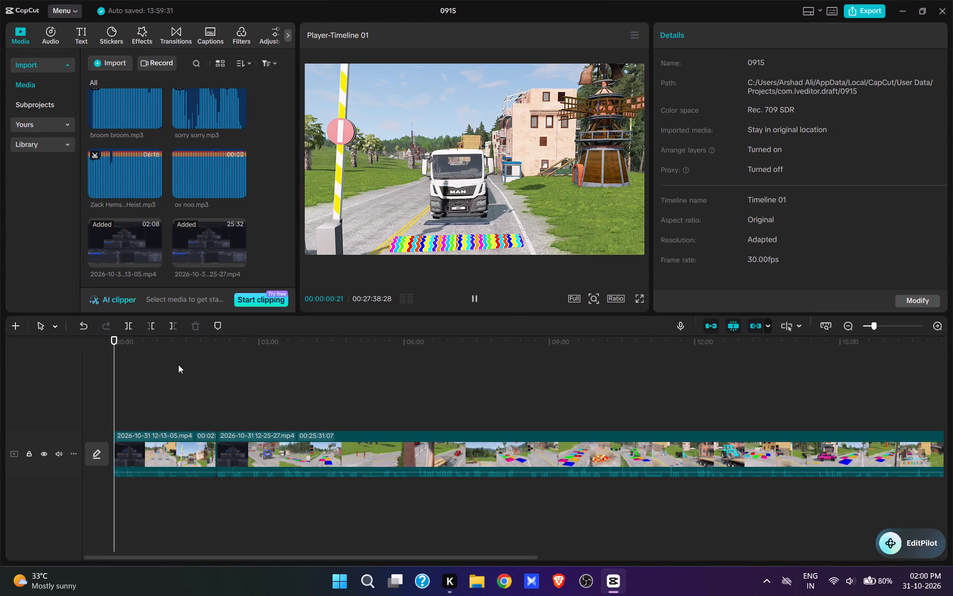
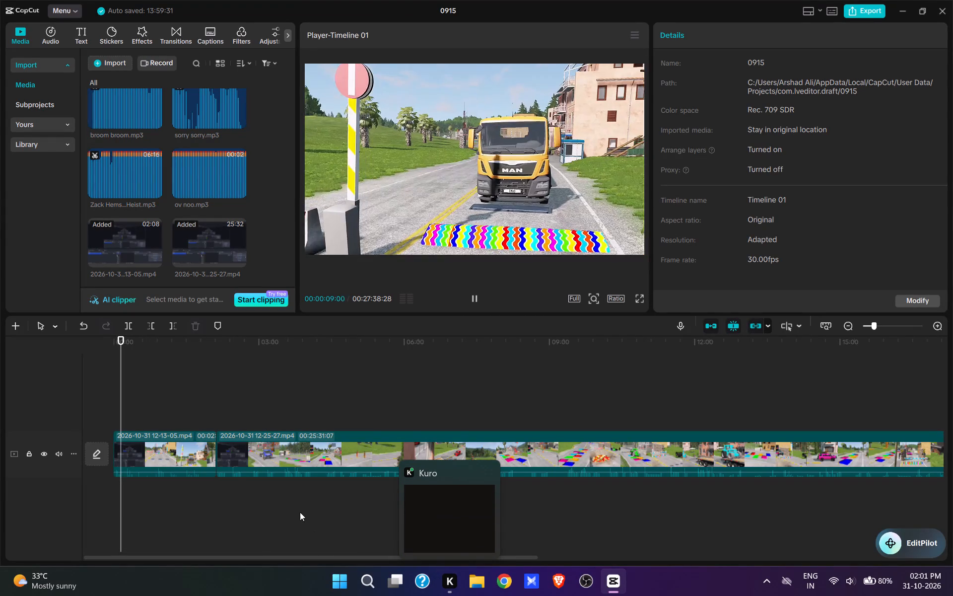
# Replay the opening of the first gameplay clip from the start of the timeline.
pyautogui.moveTo(120, 406); pyautogui.dragTo(23, 412)
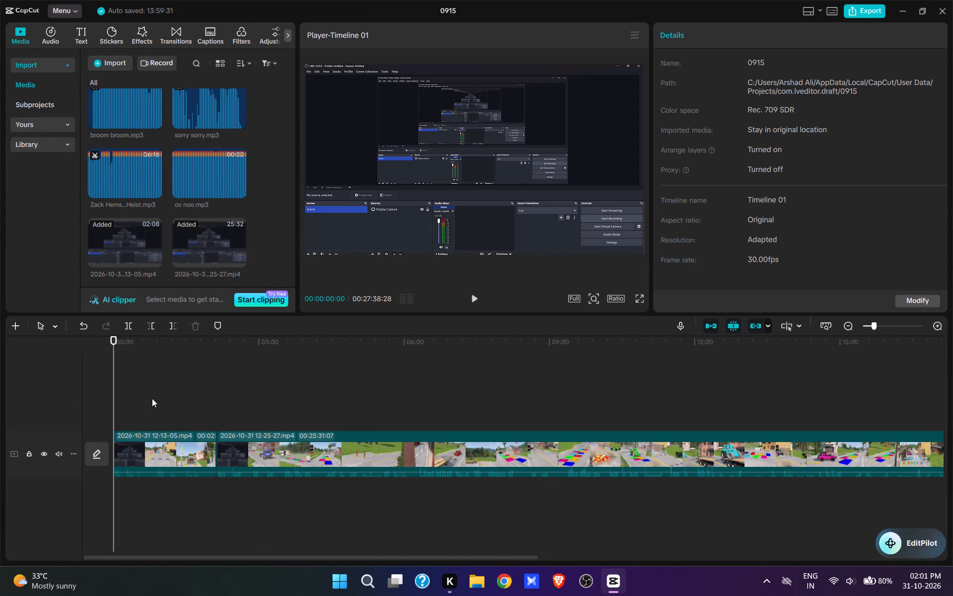
pyautogui.keyDown('ctrl'); pyautogui.scroll(6, 151, 394); pyautogui.keyUp('ctrl')
pyautogui.press('space')
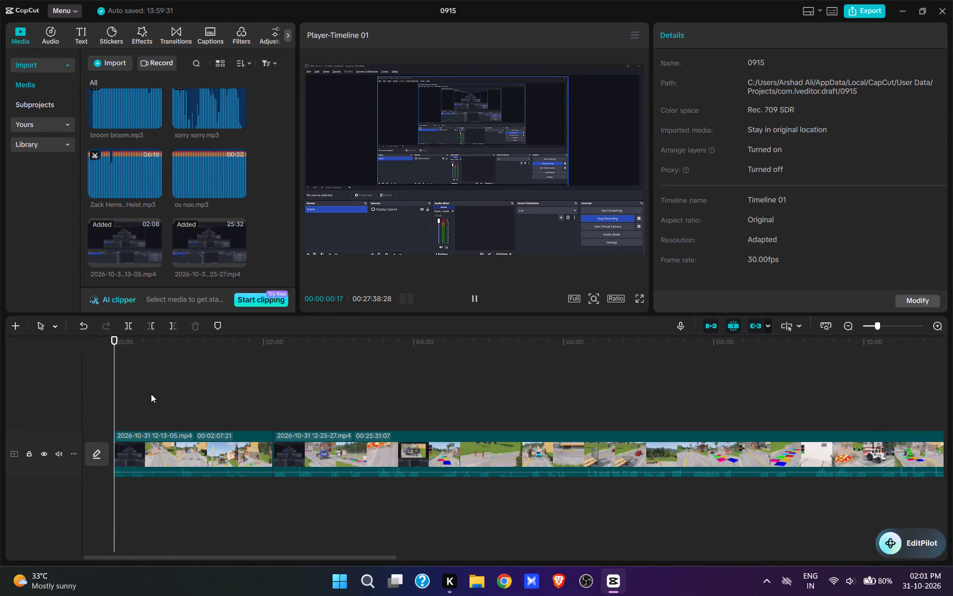
pyautogui.press('space')
# Set the first gameplay clip's saturation to 30 and apply the adjustment to all clips.
pyautogui.click(178, 445)
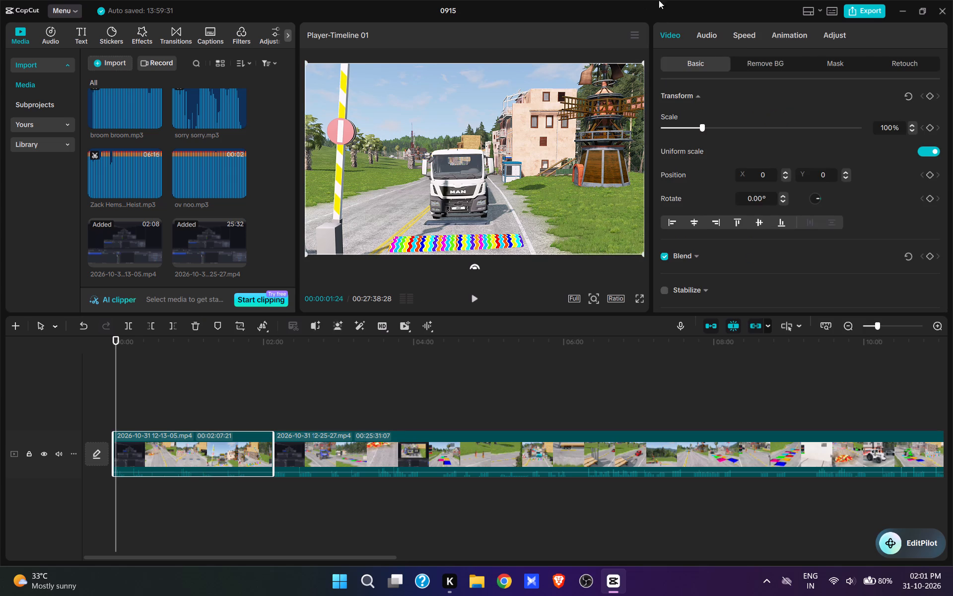
pyautogui.click(836, 35)
pyautogui.scroll(-10, 867, 219)
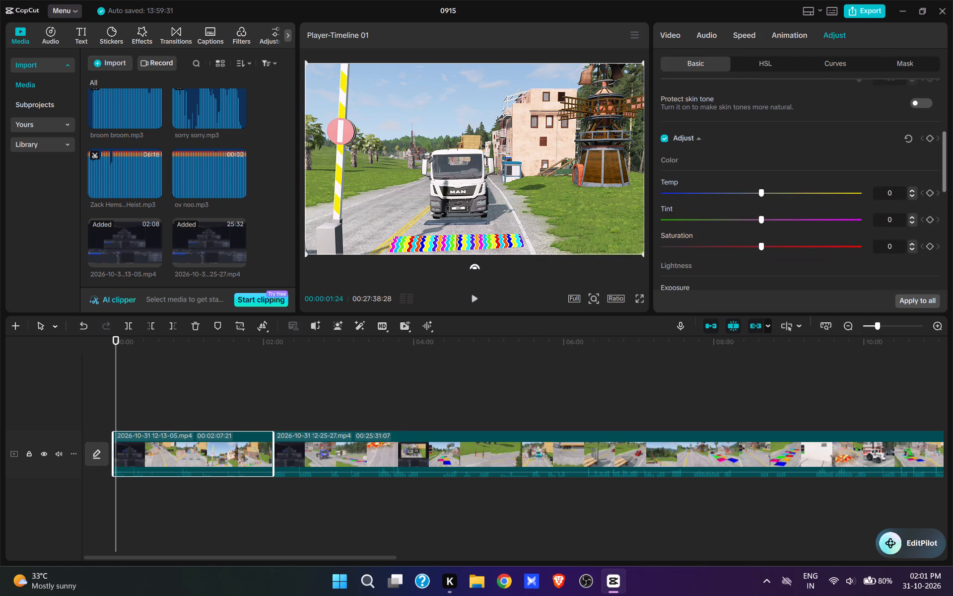
pyautogui.moveTo(895, 248); pyautogui.dragTo(852, 253)
pyautogui.write('30')
pyautogui.press('Return')
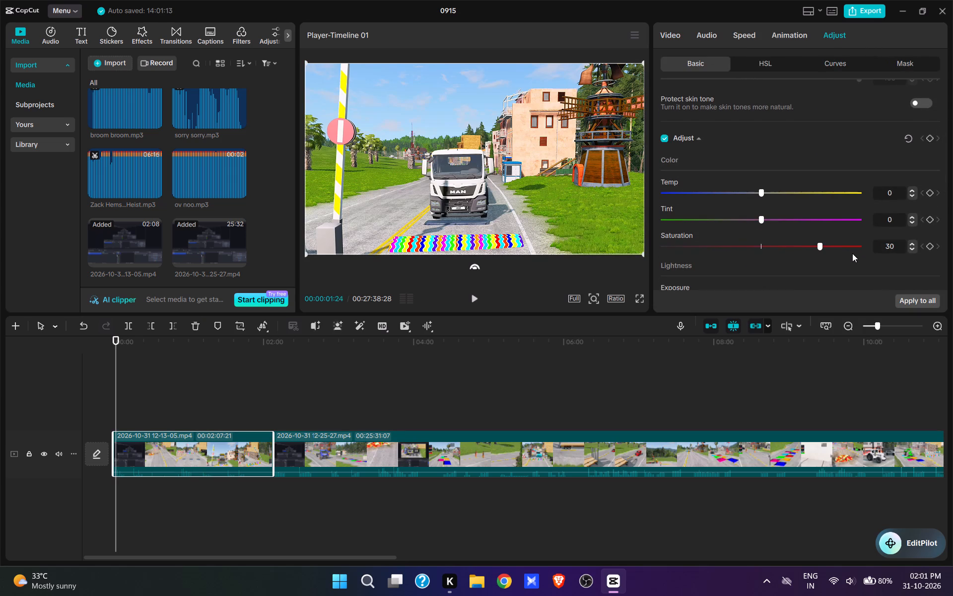
pyautogui.click(917, 298)
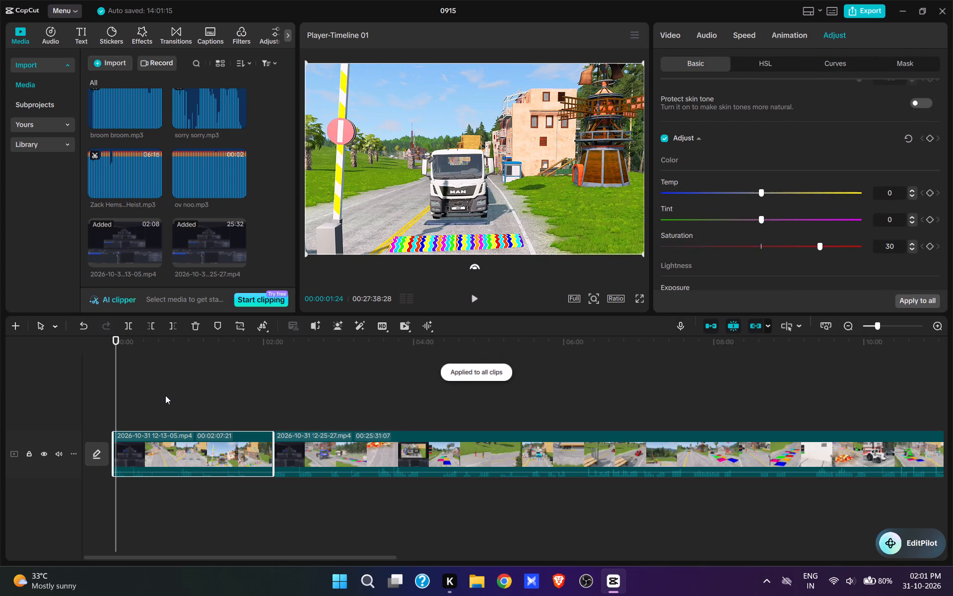
# Trim off the start of the first gameplay clip up to 00:00:03:17, just before the ball drops.
pyautogui.keyDown('ctrl'); pyautogui.scroll(14, 141, 406); pyautogui.keyUp('ctrl')
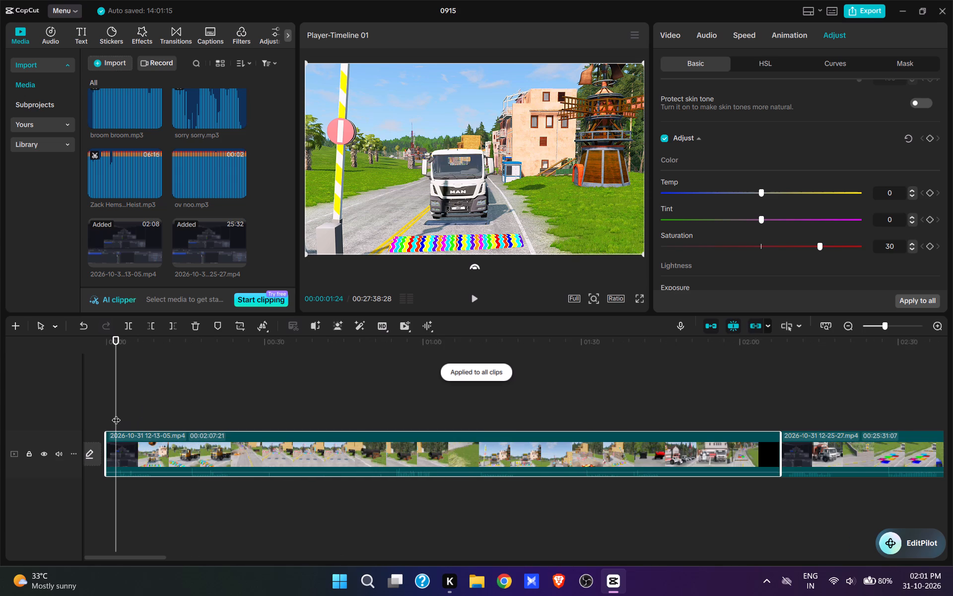
pyautogui.click(116, 414)
pyautogui.press('space')
pyautogui.press('space')
pyautogui.press('space')
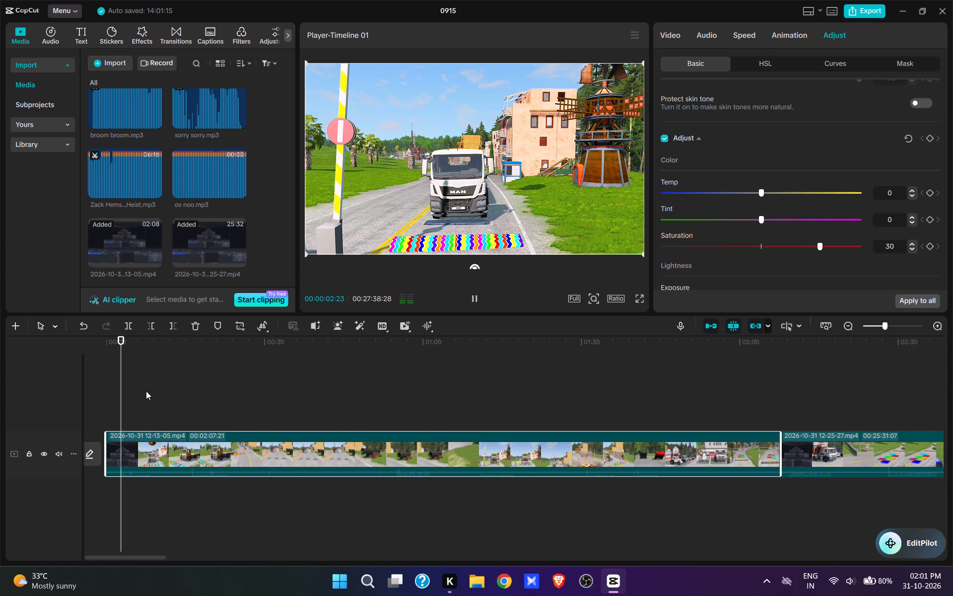
pyautogui.press('space')
pyautogui.press('space')
pyautogui.press('space')
pyautogui.press('space')
pyautogui.press('space')
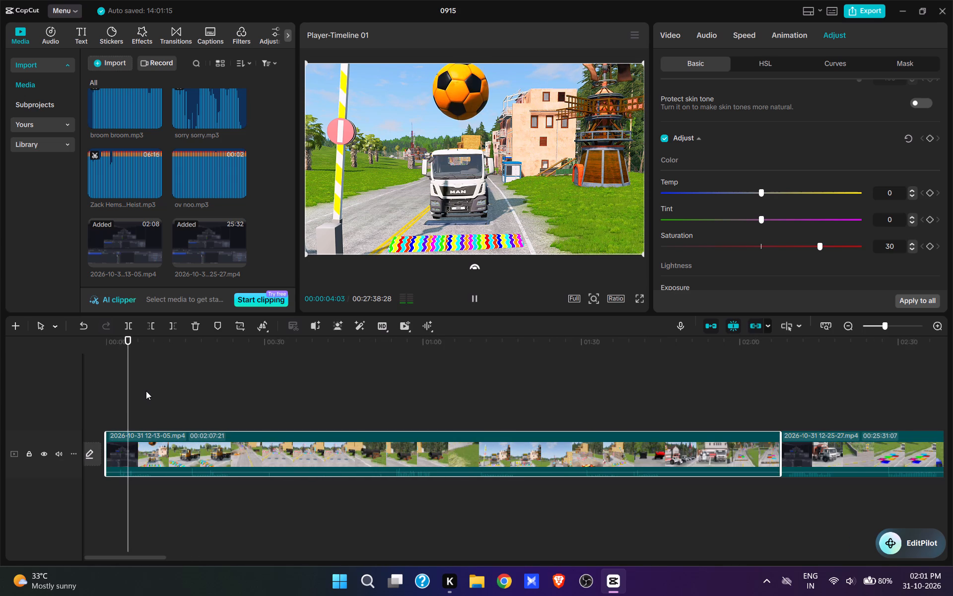
pyautogui.click(125, 419)
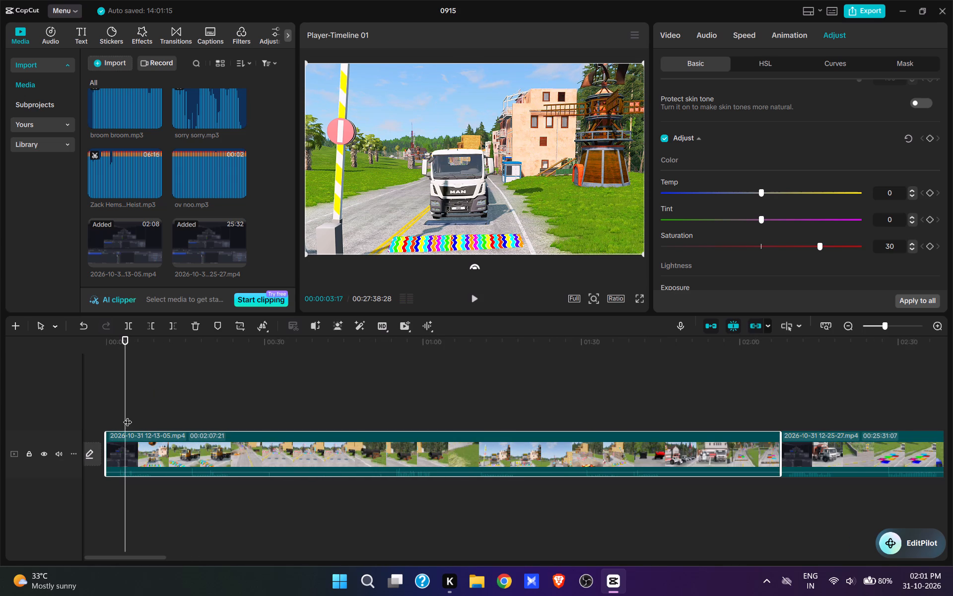
pyautogui.press('q')
# Preview the trimmed opening and park the playhead at 00:00:00:22, where the ball meets the truck.
pyautogui.press('space')
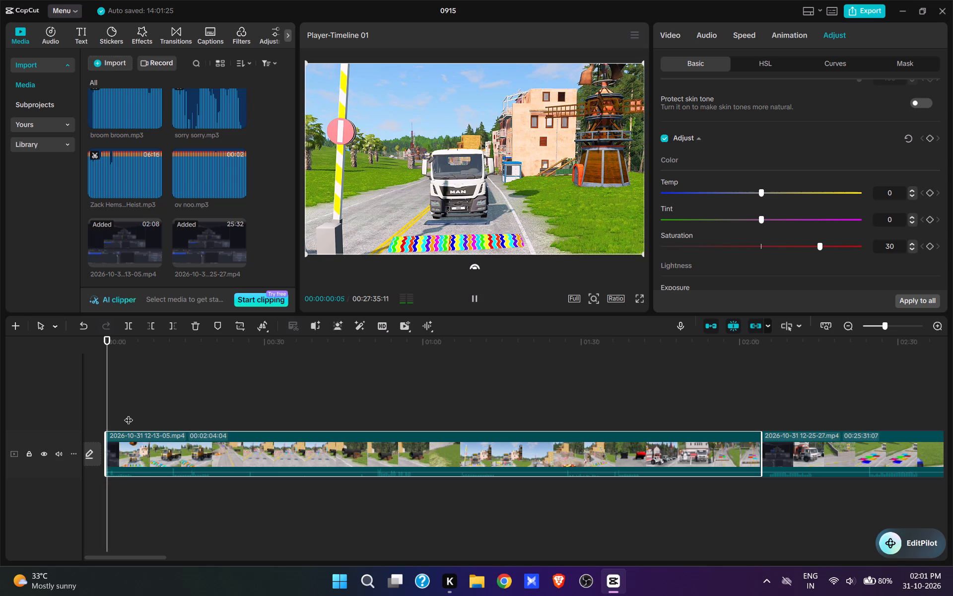
pyautogui.press('space')
pyautogui.press('space')
pyautogui.press('space')
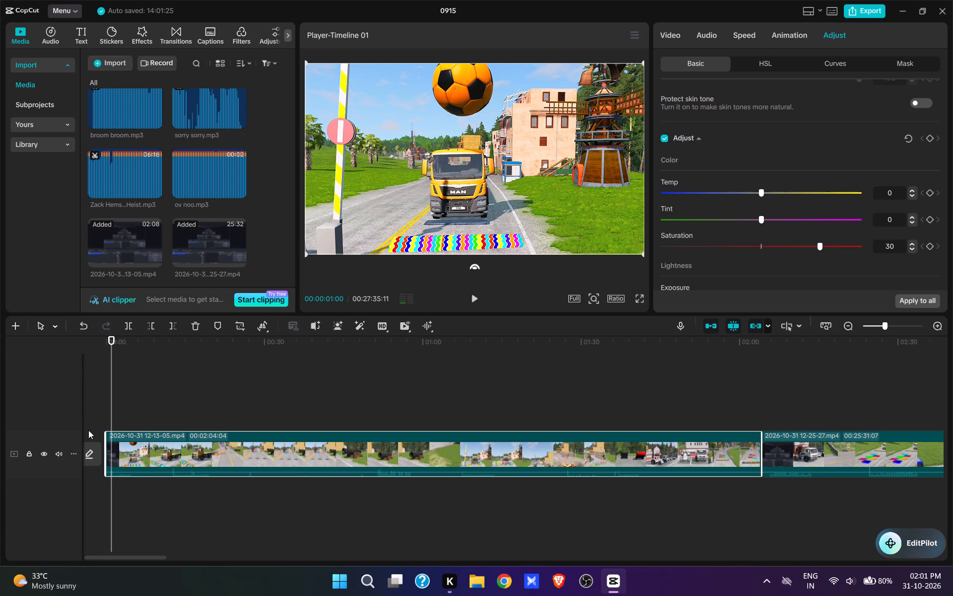
pyautogui.keyDown('ctrl'); pyautogui.scroll(6, 125, 406); pyautogui.keyUp('ctrl')
pyautogui.moveTo(113, 559); pyautogui.dragTo(17, 560)
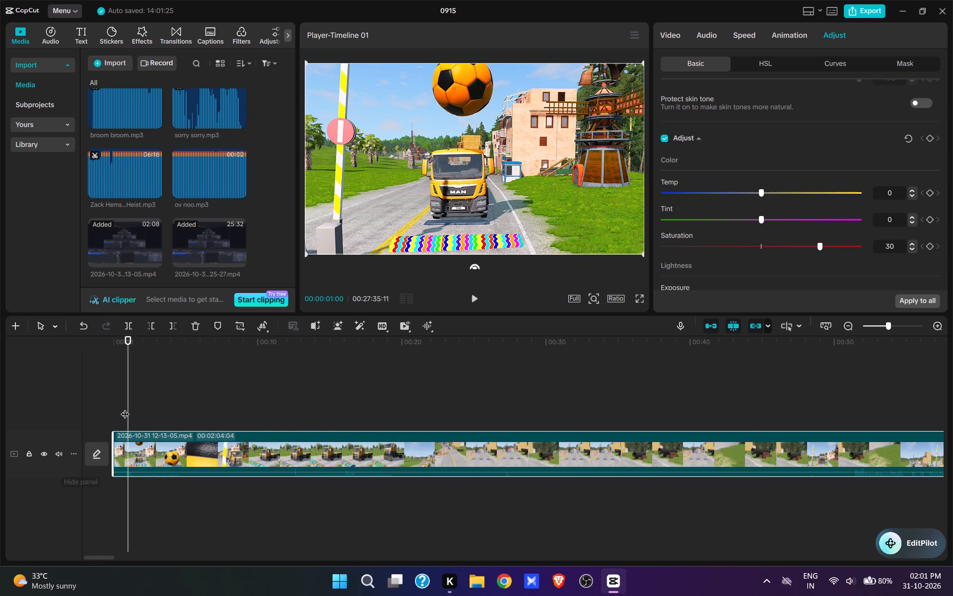
pyautogui.keyDown('ctrl'); pyautogui.scroll(4, 128, 406); pyautogui.keyUp('ctrl')
pyautogui.click(122, 407)
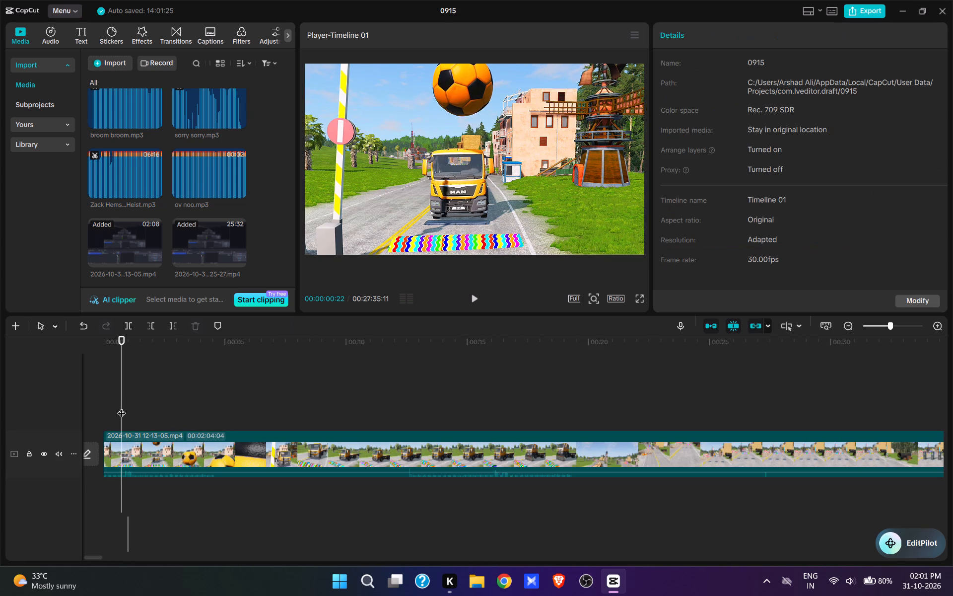
# Browse the imported sound effects and audition one as a candidate for the ball's impact.
pyautogui.scroll(3, 197, 164)
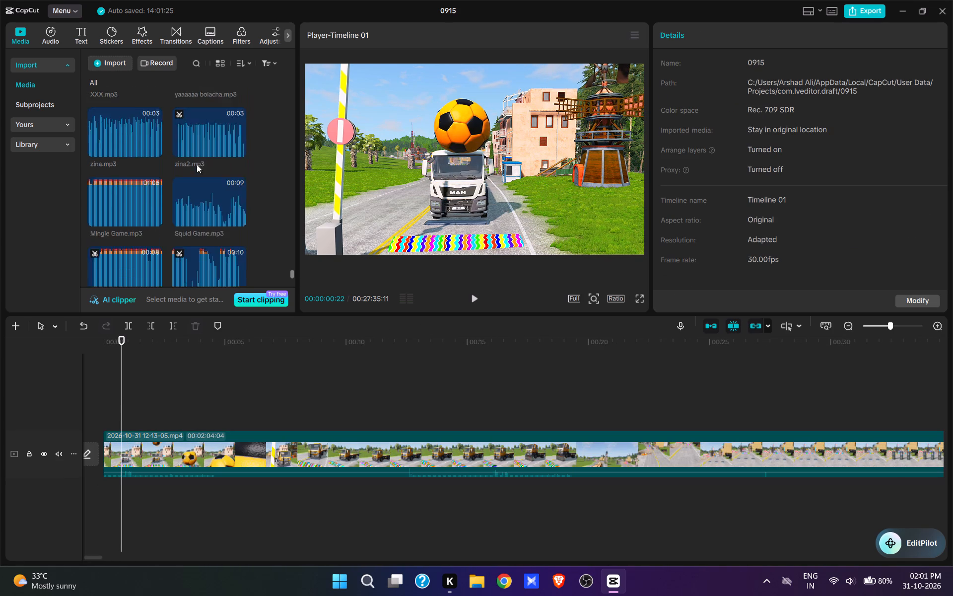
pyautogui.scroll(7, 197, 164)
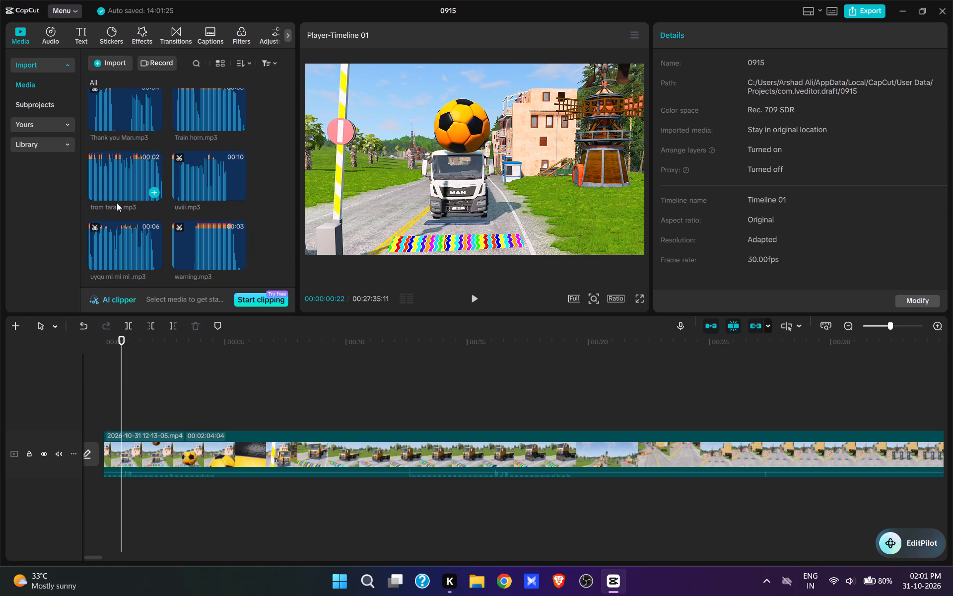
pyautogui.scroll(7, 169, 235)
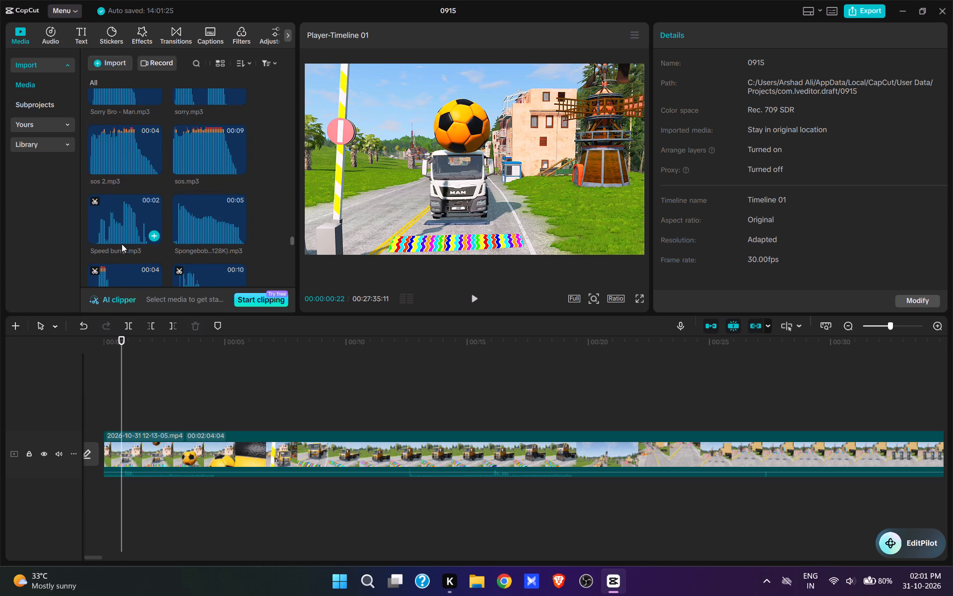
pyautogui.click(121, 223)
pyautogui.scroll(3, 121, 221)
pyautogui.click(112, 174)
pyautogui.scroll(-3, 132, 186)
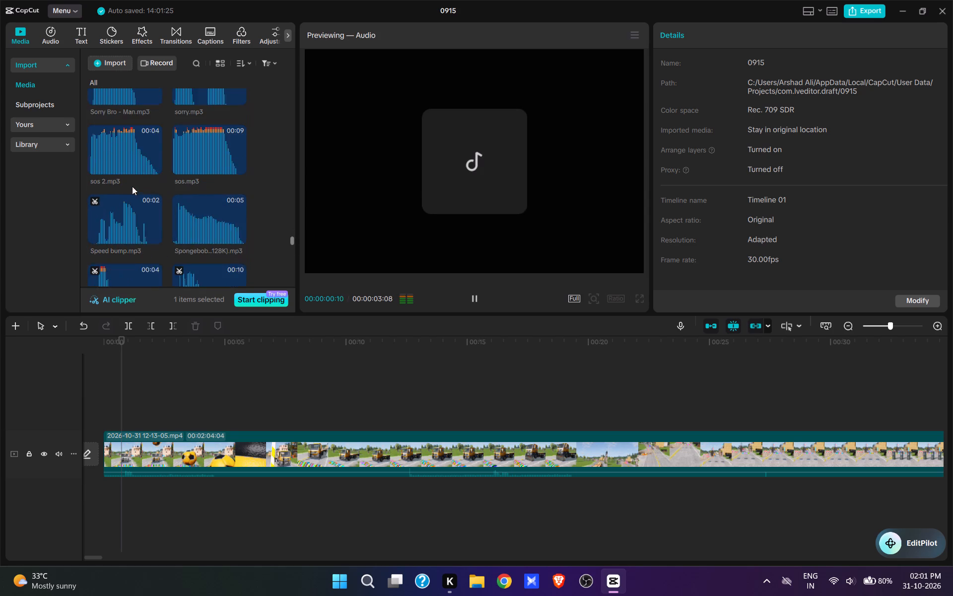
pyautogui.scroll(-1, 132, 186)
pyautogui.scroll(3, 143, 215)
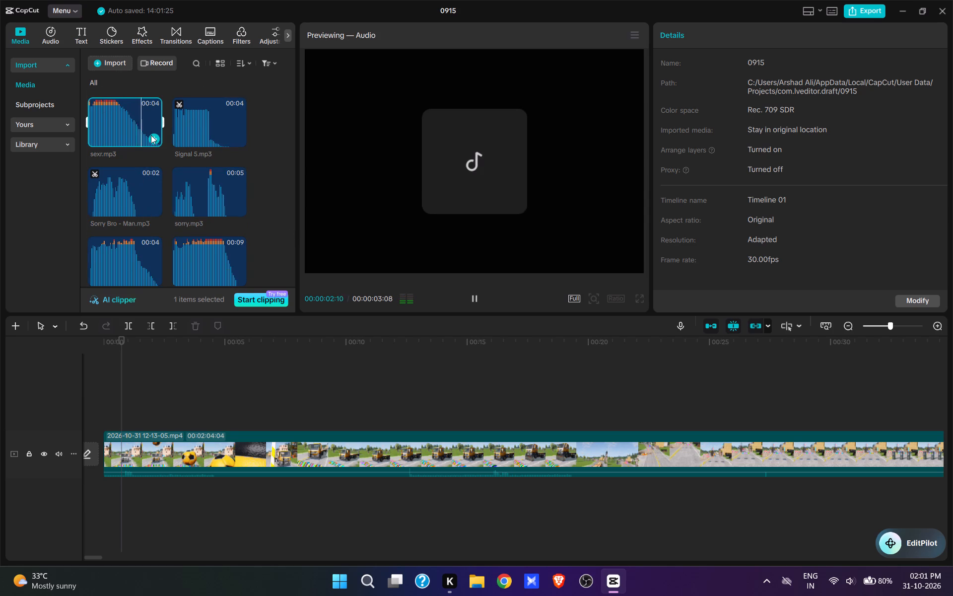
pyautogui.scroll(5, 168, 184)
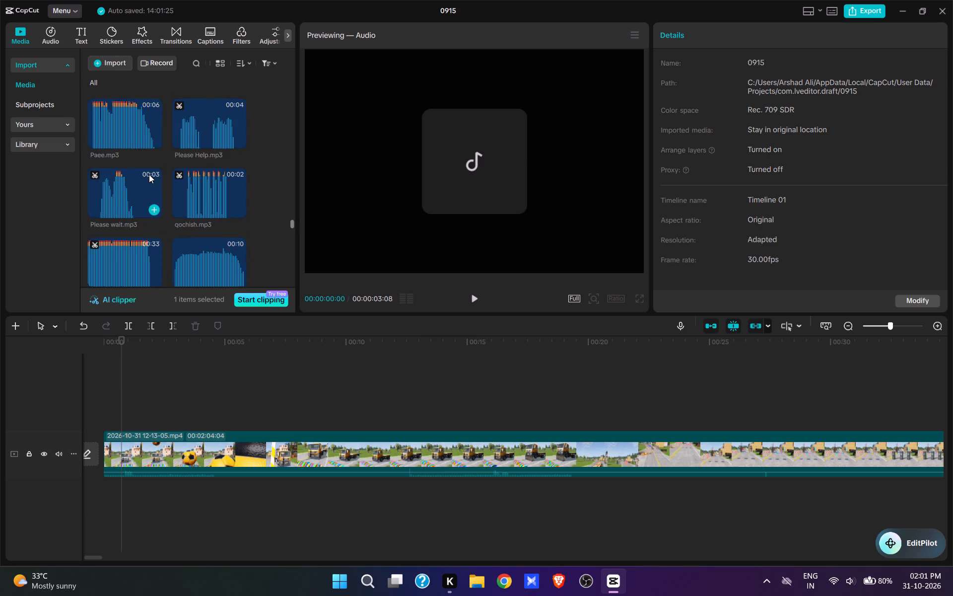
pyautogui.scroll(-9, 149, 174)
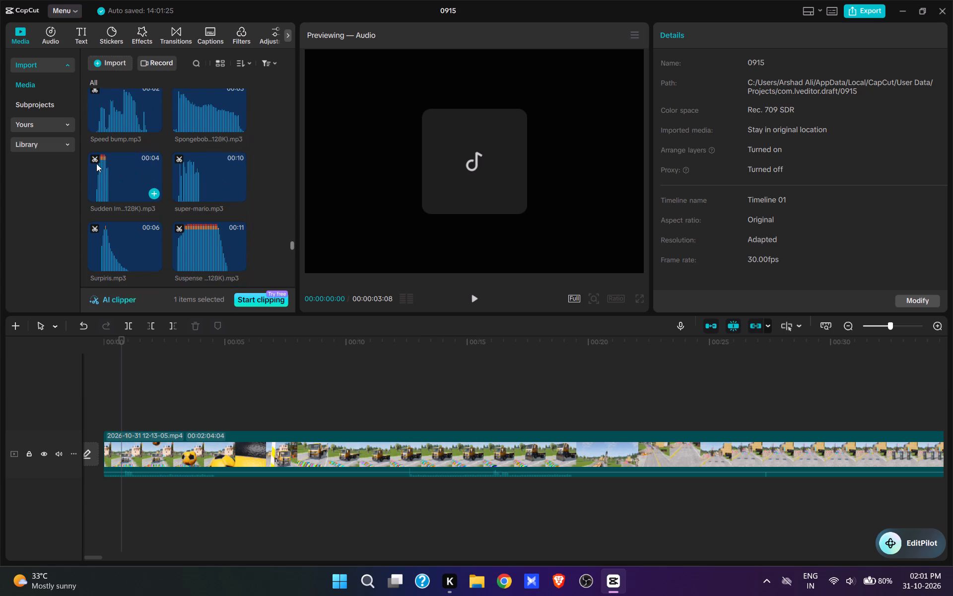
# Audition the sudden-impact and Surpiris.mp3 sounds, and add Surpiris.mp3 to the timeline at 00:00:00:22.
pyautogui.click(114, 178)
pyautogui.scroll(-1, 136, 214)
pyautogui.click(107, 193)
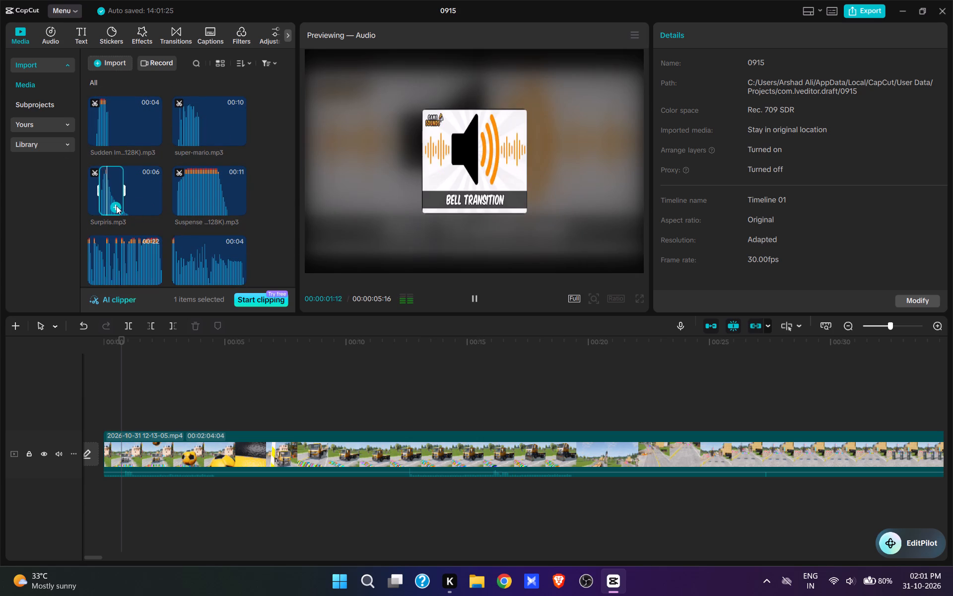
pyautogui.click(116, 206)
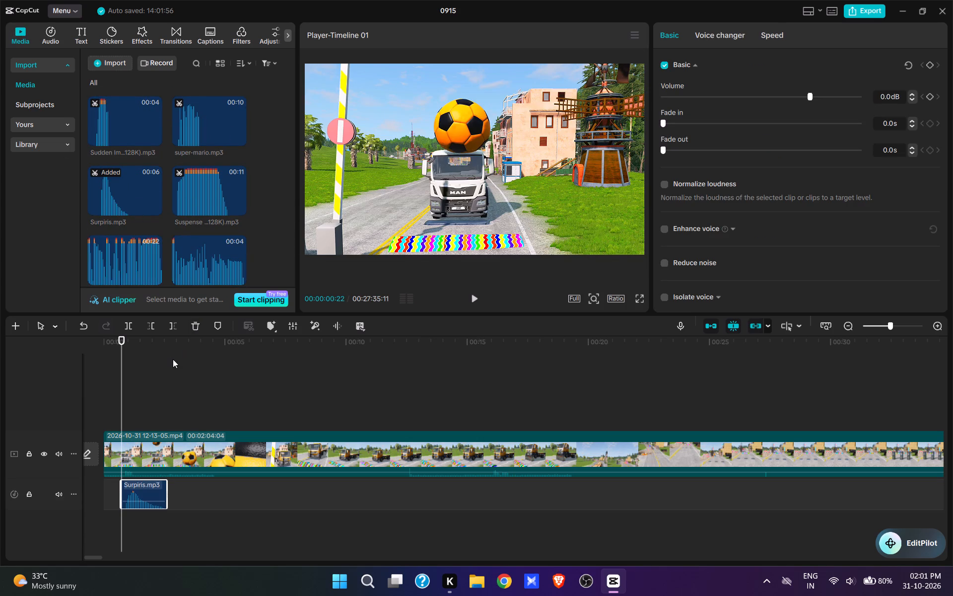
# Preview the sound against the footage and move Surpiris.mp3 earlier to start at 00:00:00:17.
pyautogui.press('space')
pyautogui.click(475, 297)
pyautogui.press('space')
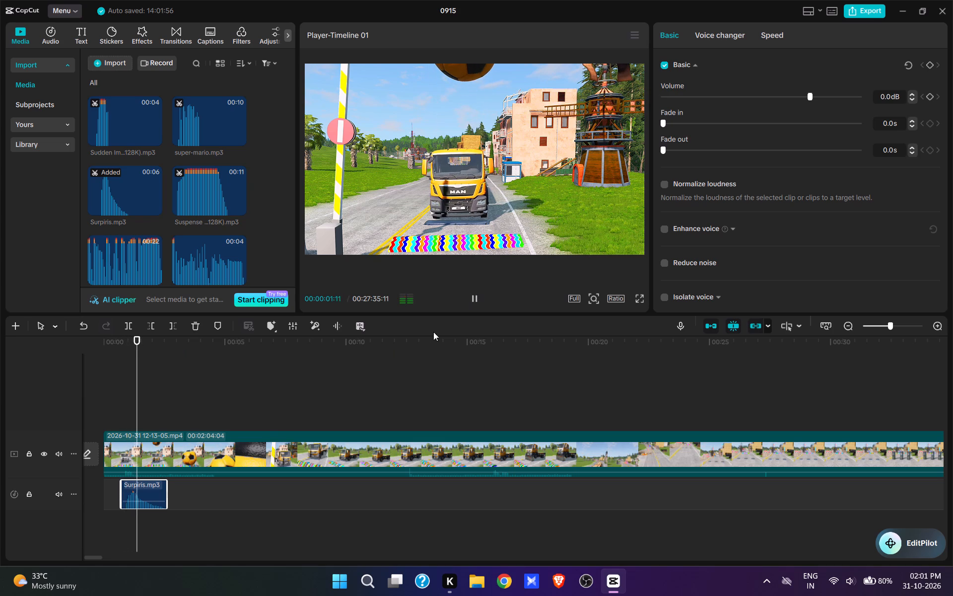
pyautogui.click(118, 420)
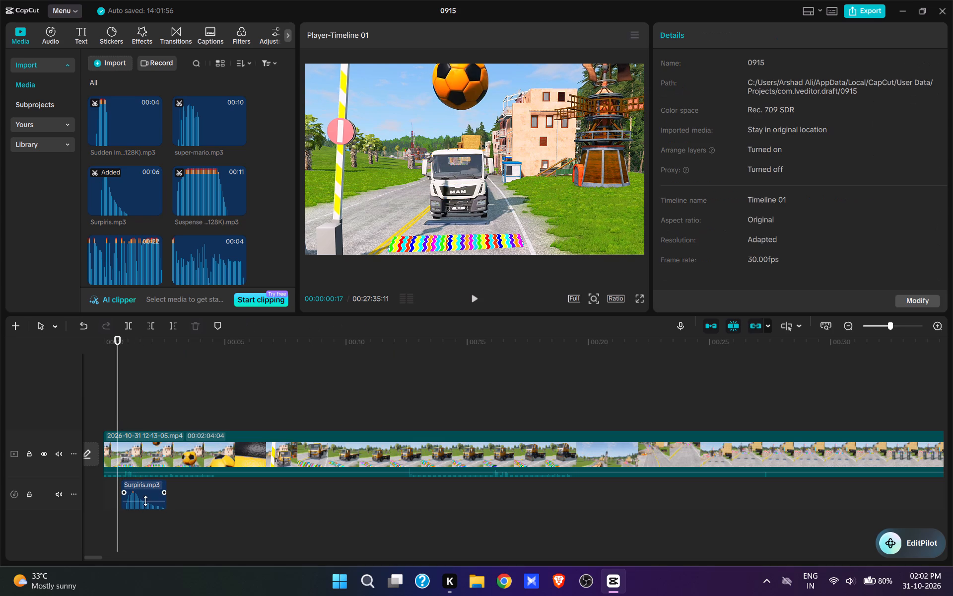
pyautogui.moveTo(149, 488); pyautogui.dragTo(143, 490)
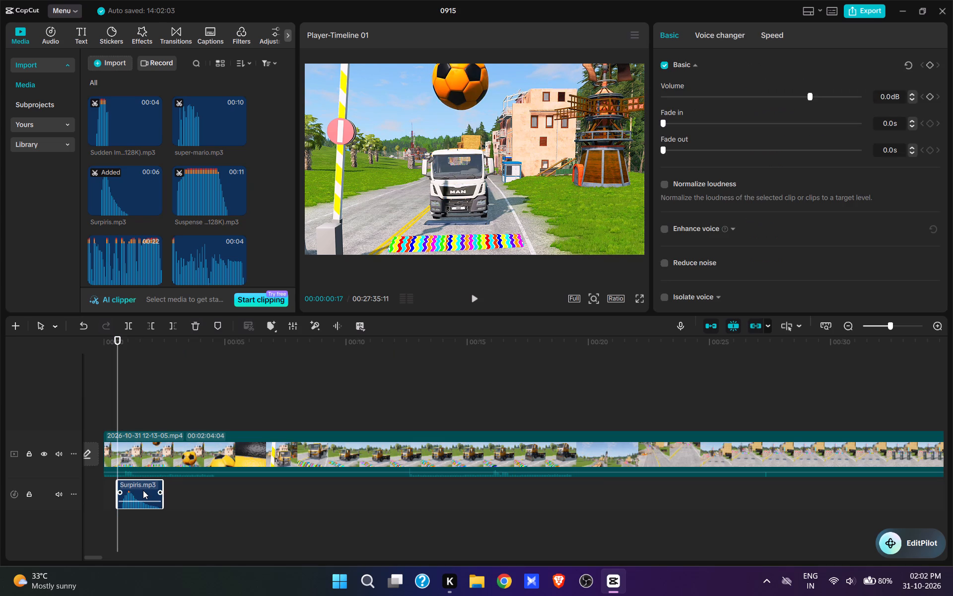
# Play the section with the ball's bounce and trim the end of Surpiris.mp3 to 00:00:02:03.
pyautogui.press('space')
pyautogui.press('space')
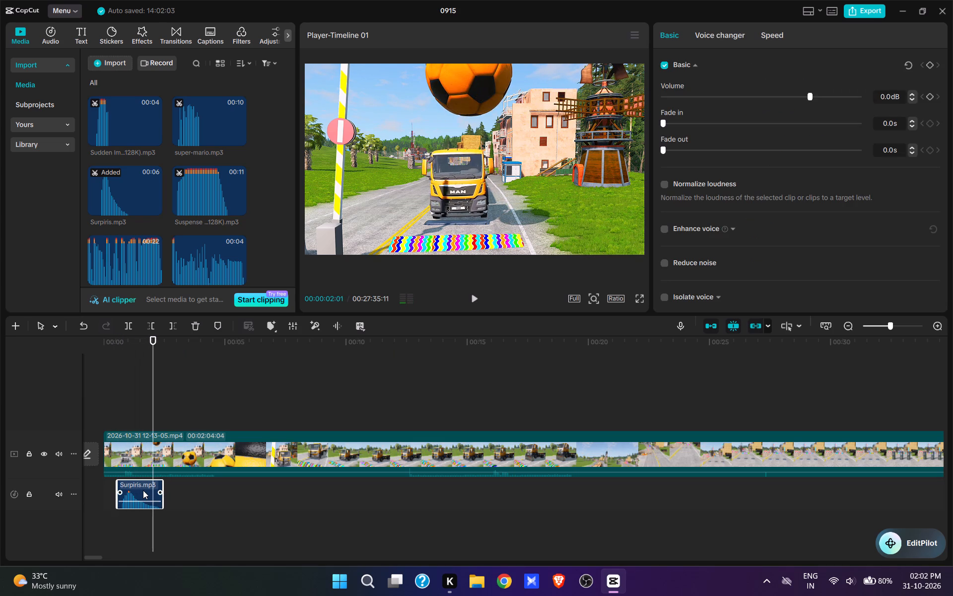
pyautogui.press('space')
pyautogui.press('space')
pyautogui.press('space')
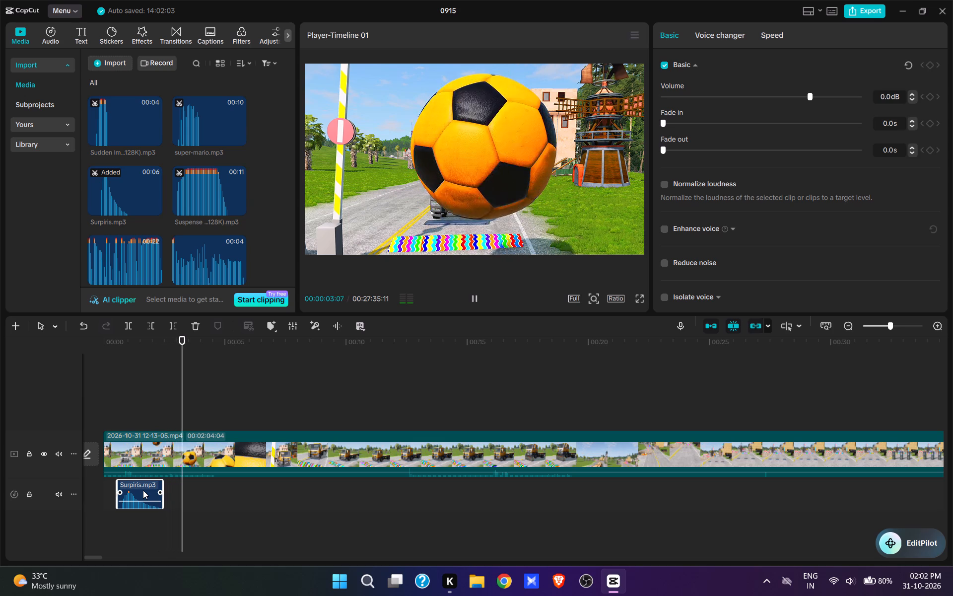
pyautogui.press('space')
pyautogui.click(168, 408)
pyautogui.click(154, 420)
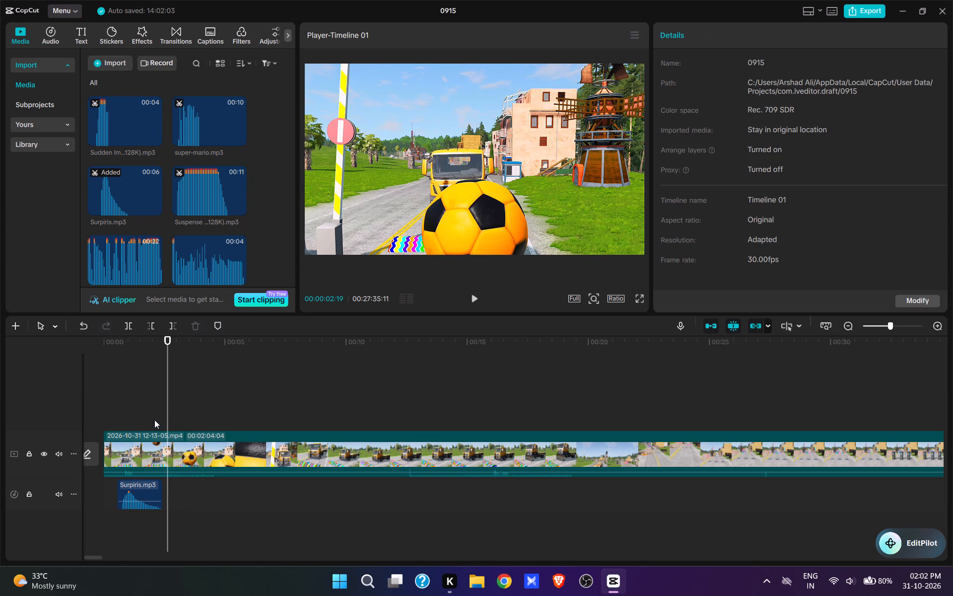
pyautogui.click(153, 498)
pyautogui.press('e')
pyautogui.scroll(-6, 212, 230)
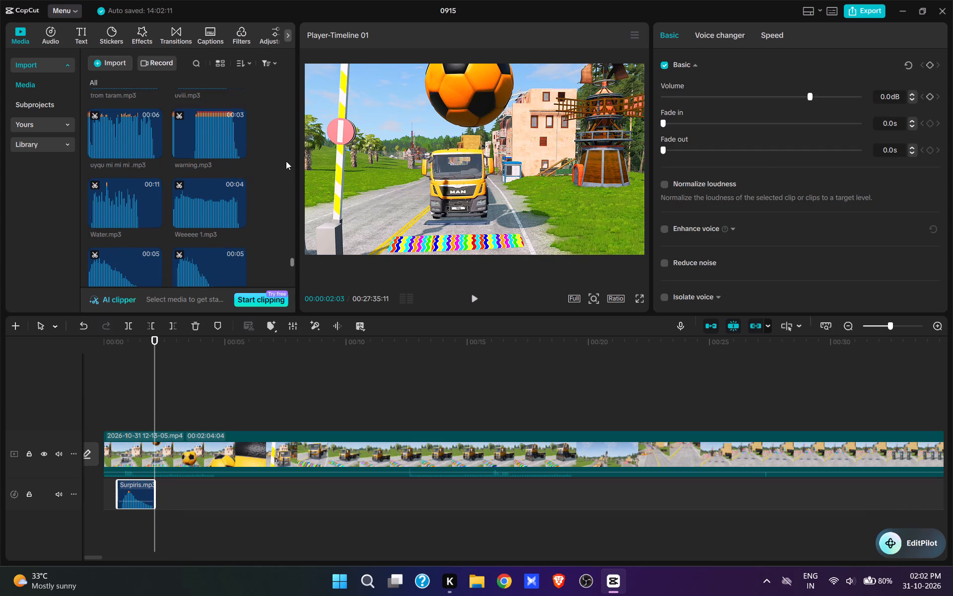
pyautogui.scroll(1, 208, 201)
# Raise the display brightness slightly in the Windows quick settings and return to the timeline.
pyautogui.click(875, 582)
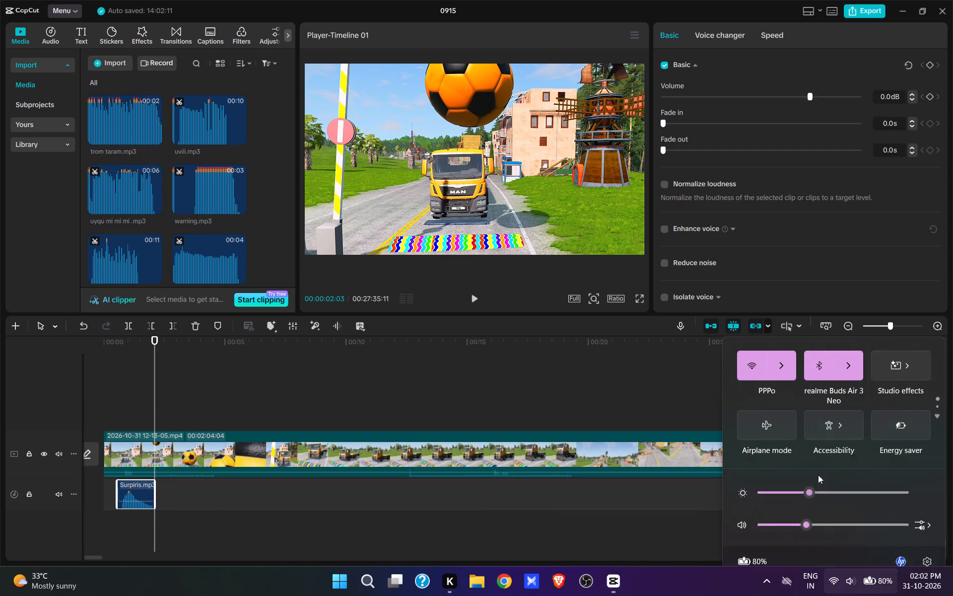
pyautogui.click(825, 471)
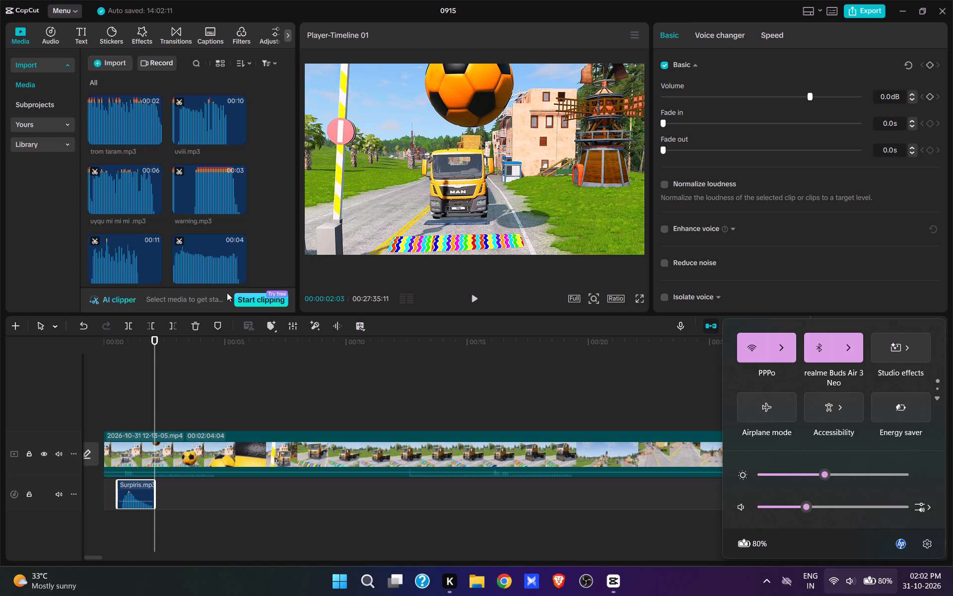
pyautogui.click(233, 387)
# Add the yaaaaaa bolacha.mp3 sound to the audio track and move it to start at about 3 seconds.
pyautogui.scroll(-16, 229, 226)
pyautogui.scroll(1, 227, 242)
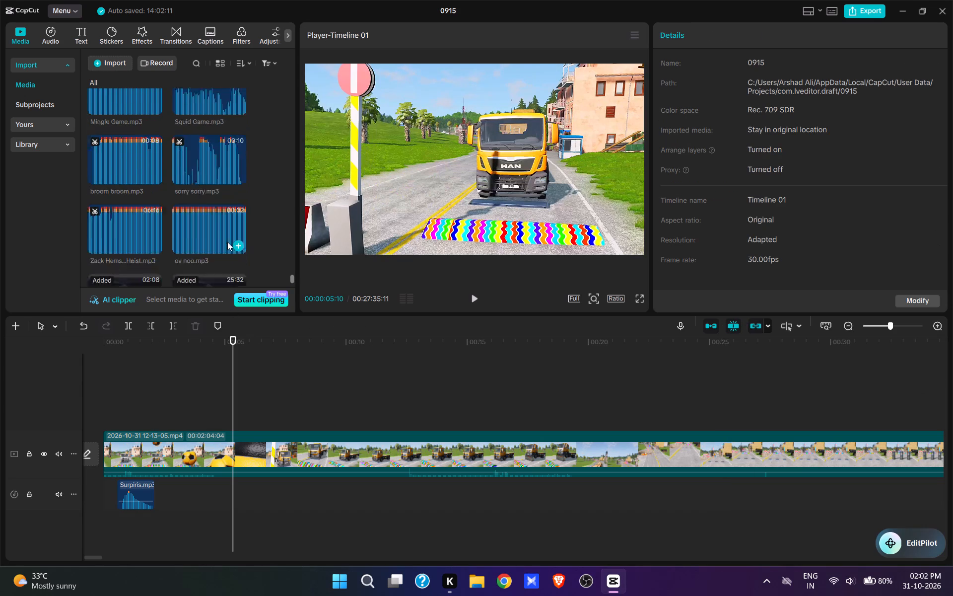
pyautogui.scroll(4, 227, 242)
pyautogui.click(194, 166)
pyautogui.click(204, 192)
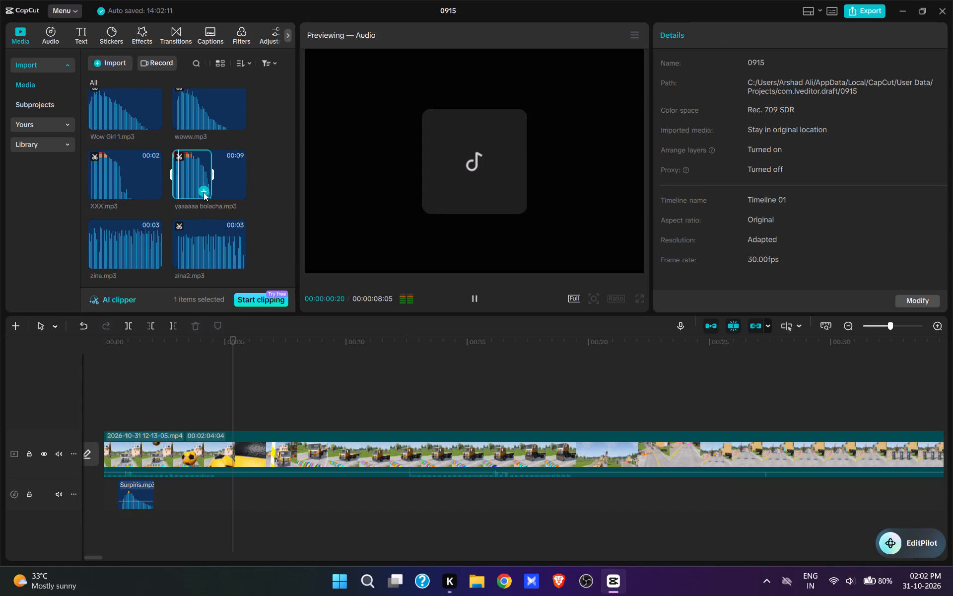
pyautogui.moveTo(264, 487); pyautogui.dragTo(205, 494)
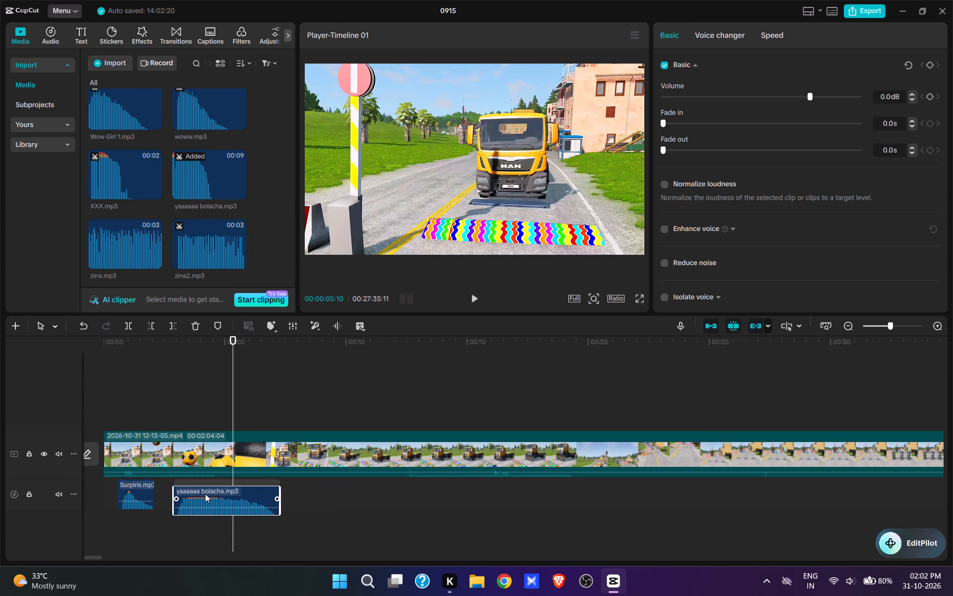
# Move yaaaaaa bolacha.mp3 earlier so it starts directly after the end of Surpiris.mp3.
pyautogui.moveTo(205, 494); pyautogui.dragTo(187, 490)
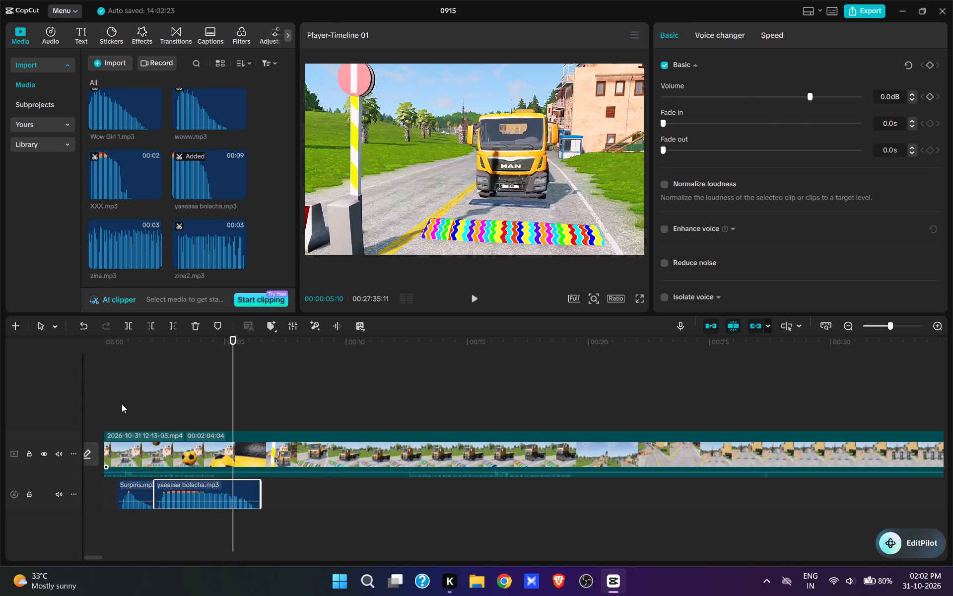
# Play the sounds against the ball footage and trim the end of yaaaaaa bolacha.mp3 to 00:00:04:06.
pyautogui.click(121, 404)
pyautogui.press('space')
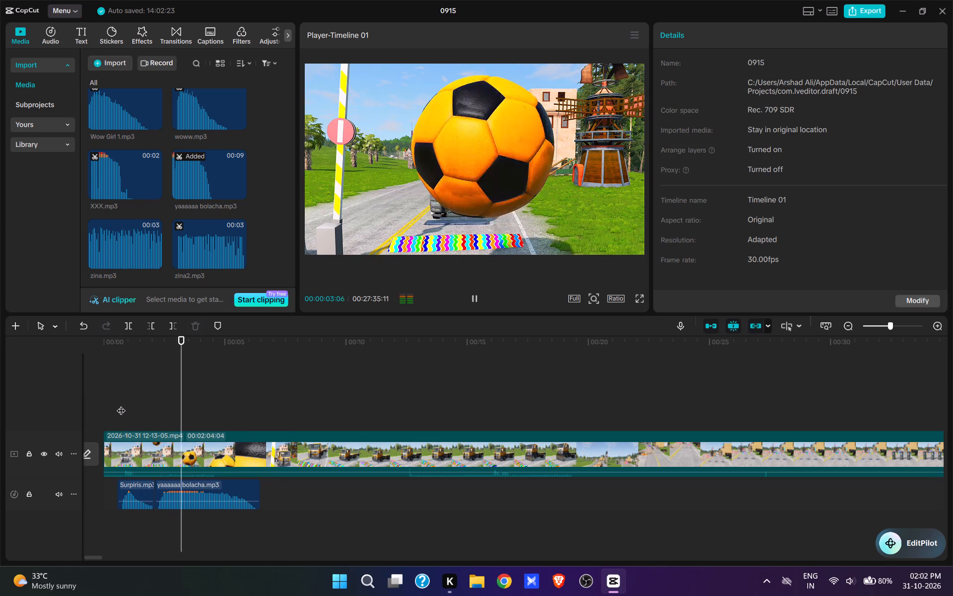
pyautogui.press('space')
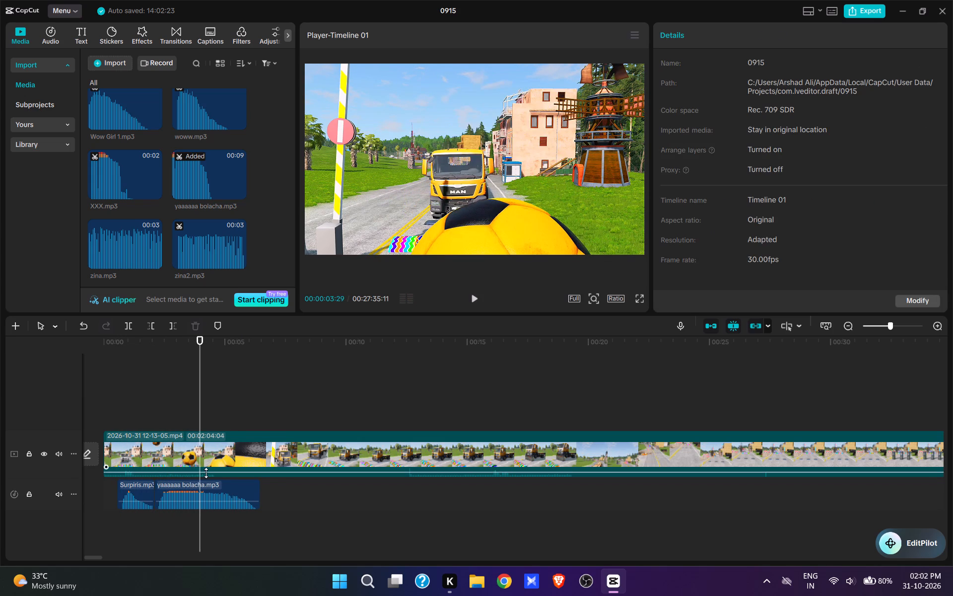
pyautogui.press('space')
pyautogui.press('space')
pyautogui.click(212, 495)
pyautogui.press('e')
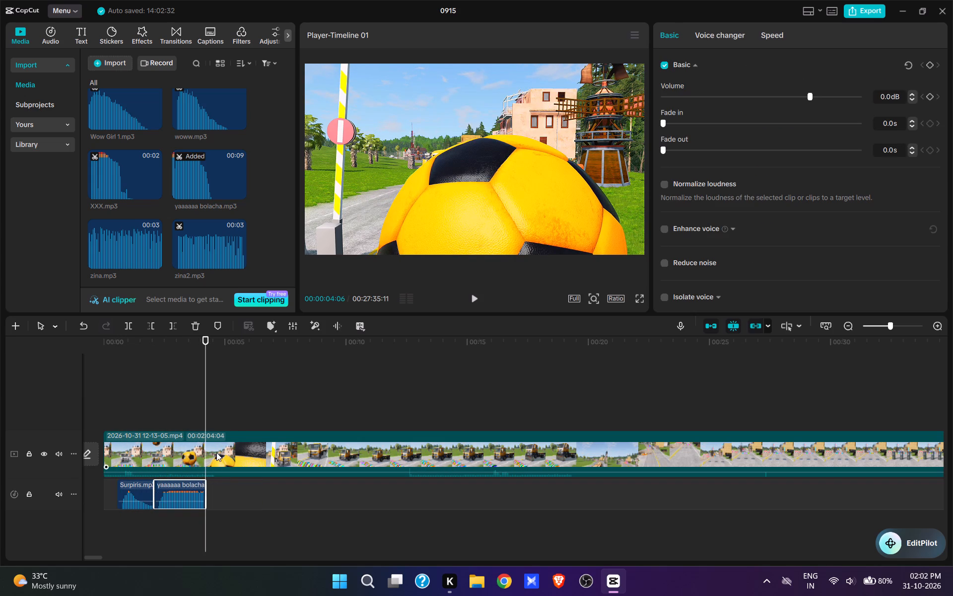
# Split the first video clip at 00:00:04:06 and remove the footage between there and 00:00:15:15, closing the gap.
pyautogui.click(216, 452)
pyautogui.press('w')
pyautogui.click(373, 414)
pyautogui.press('space')
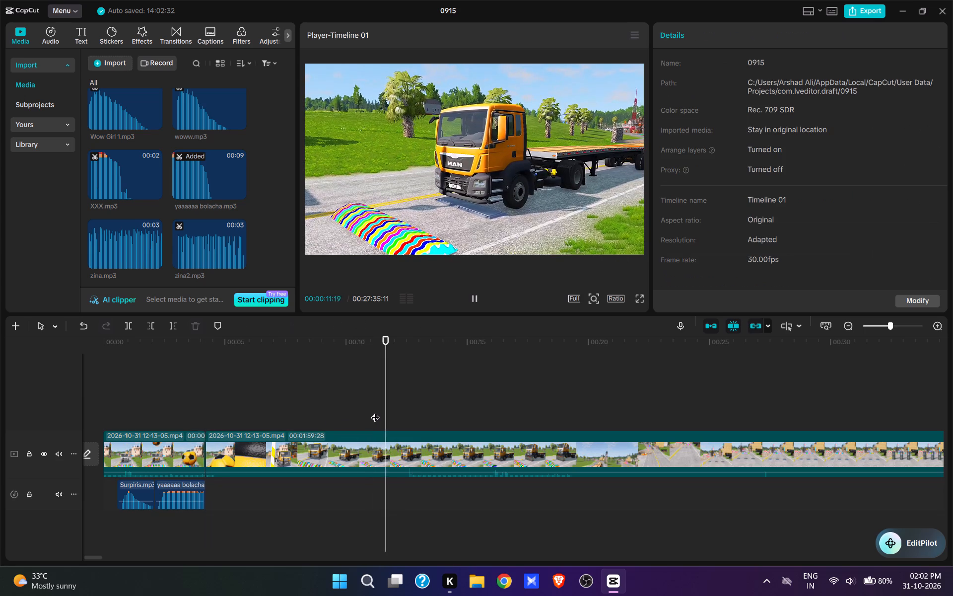
pyautogui.press('space')
pyautogui.press('space')
pyautogui.press('space')
pyautogui.press('space')
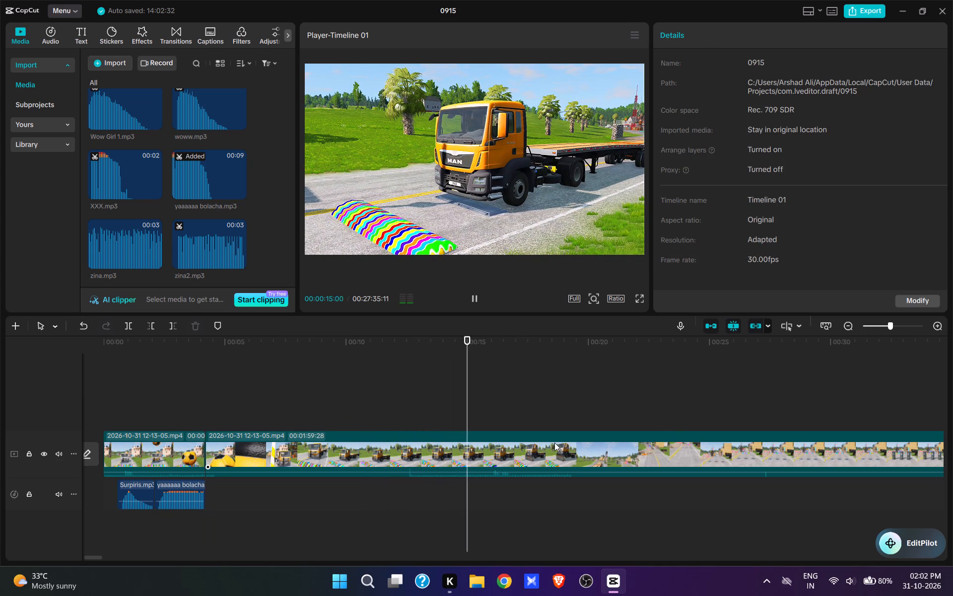
pyautogui.press('space')
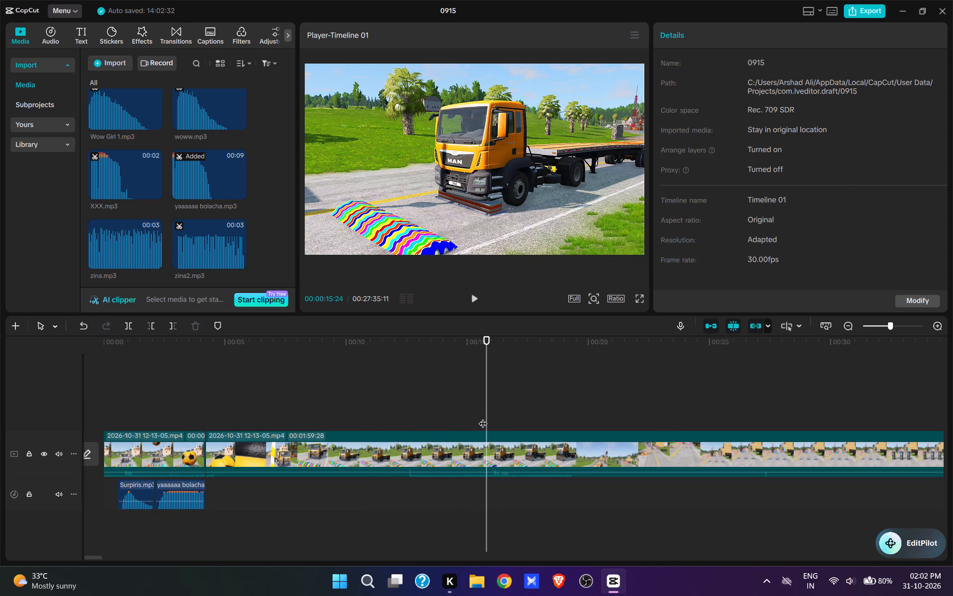
pyautogui.click(483, 417)
pyautogui.click(479, 418)
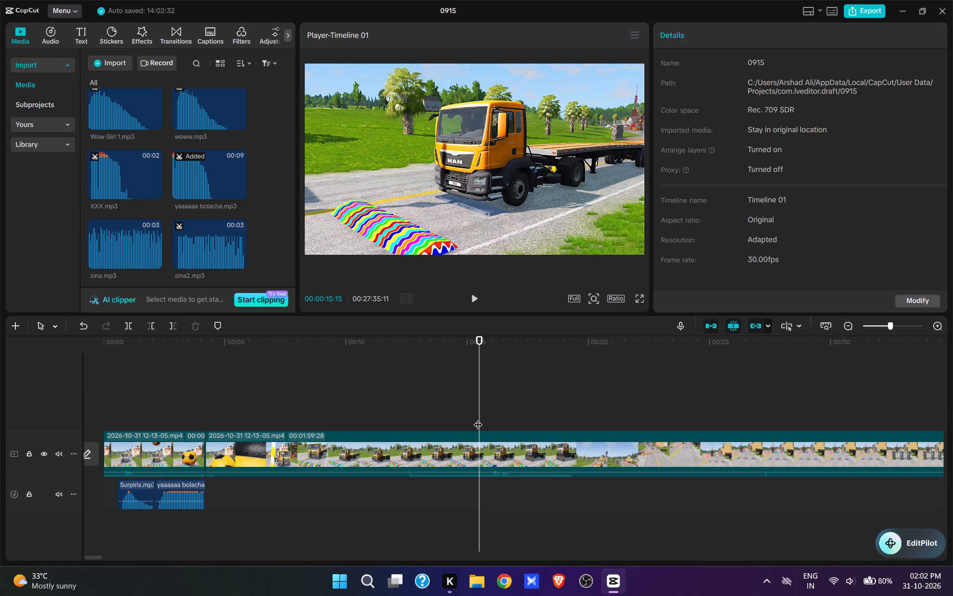
pyautogui.click(477, 419)
pyautogui.press('q')
# Find Crane Low.mp3 in the imported media and add it to the audio track at 00:00:04:06.
pyautogui.scroll(12, 254, 259)
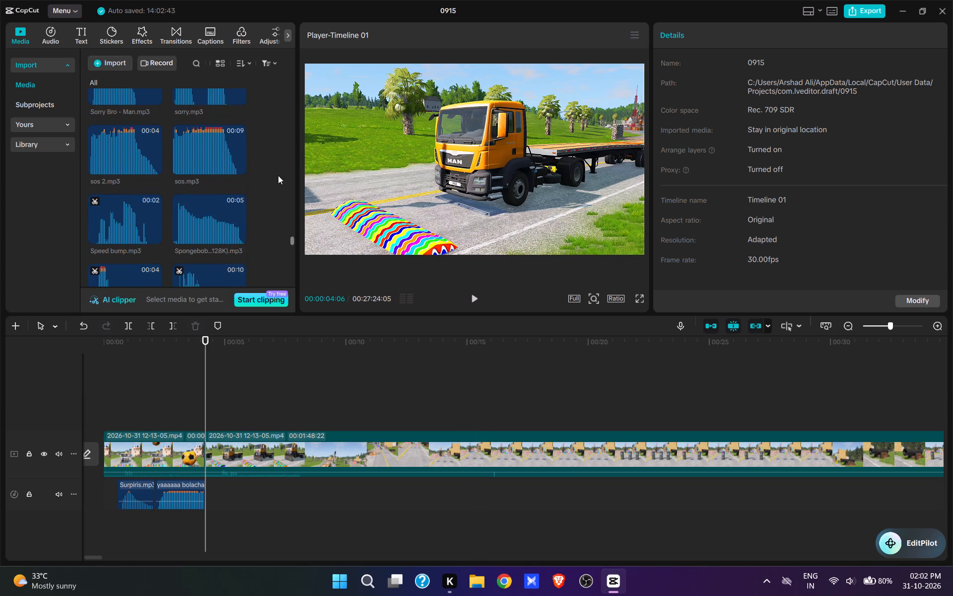
pyautogui.moveTo(291, 236); pyautogui.dragTo(257, 0)
pyautogui.scroll(-3, 240, 190)
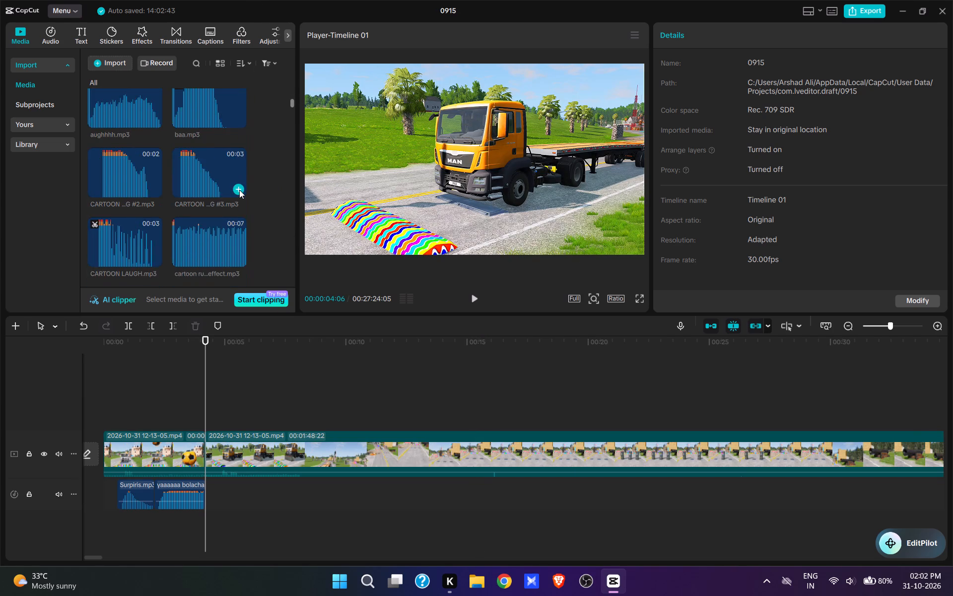
pyautogui.scroll(-8, 239, 190)
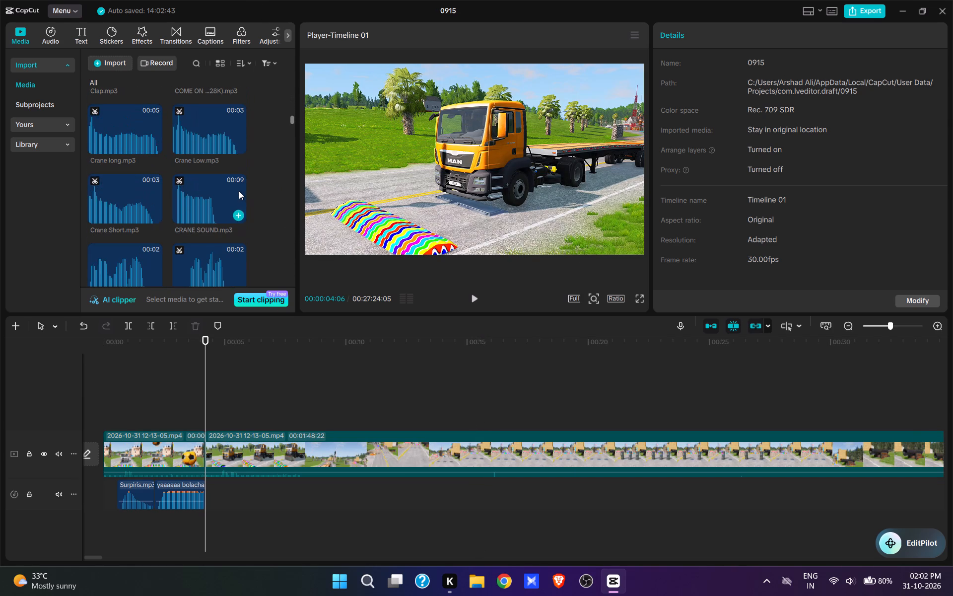
pyautogui.click(238, 147)
# Play the truck lifting section with the crane sound and split the video at about 7 seconds.
pyautogui.press('space')
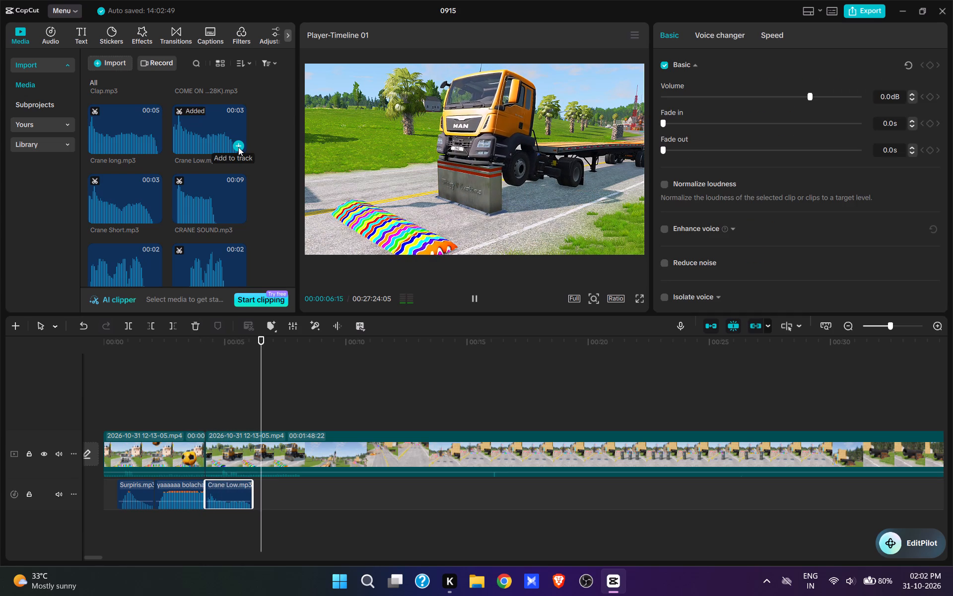
pyautogui.press('space')
pyautogui.click(260, 409)
pyautogui.click(226, 411)
pyautogui.press('space')
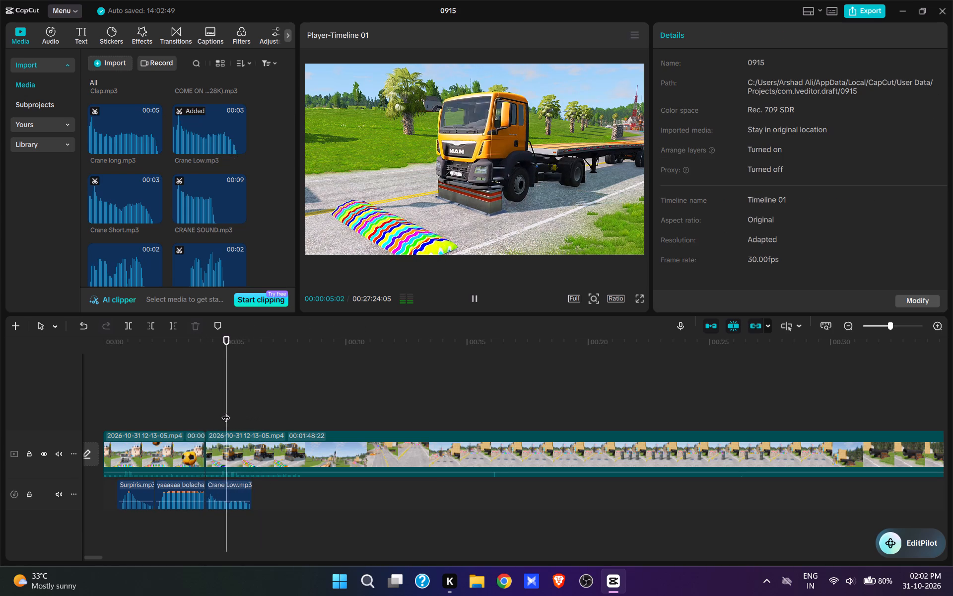
pyautogui.press('space')
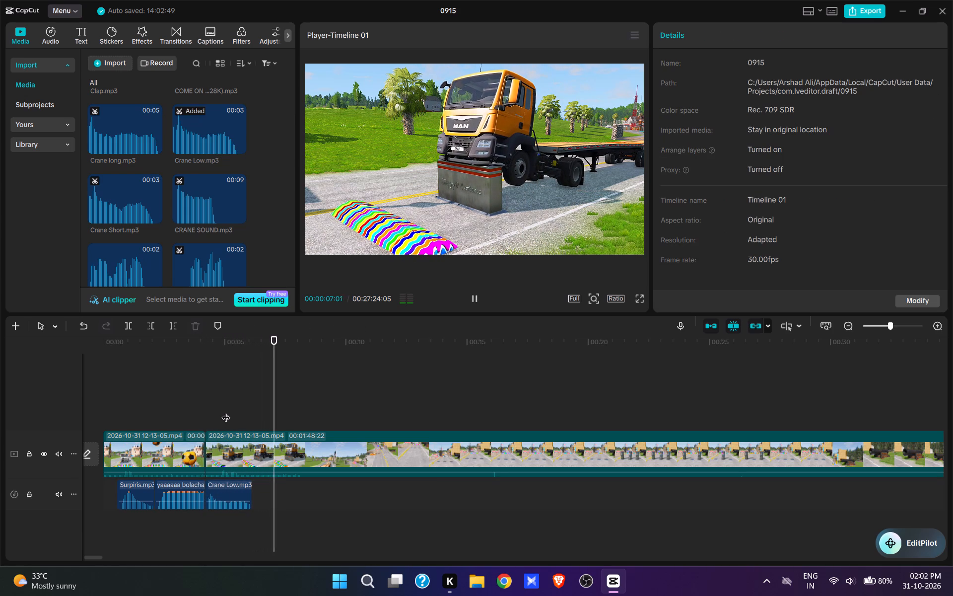
pyautogui.write('w')
# Find the footage of the black and red cars flipping and split the video at about 00:01:25.
pyautogui.click(477, 415)
pyautogui.press('space')
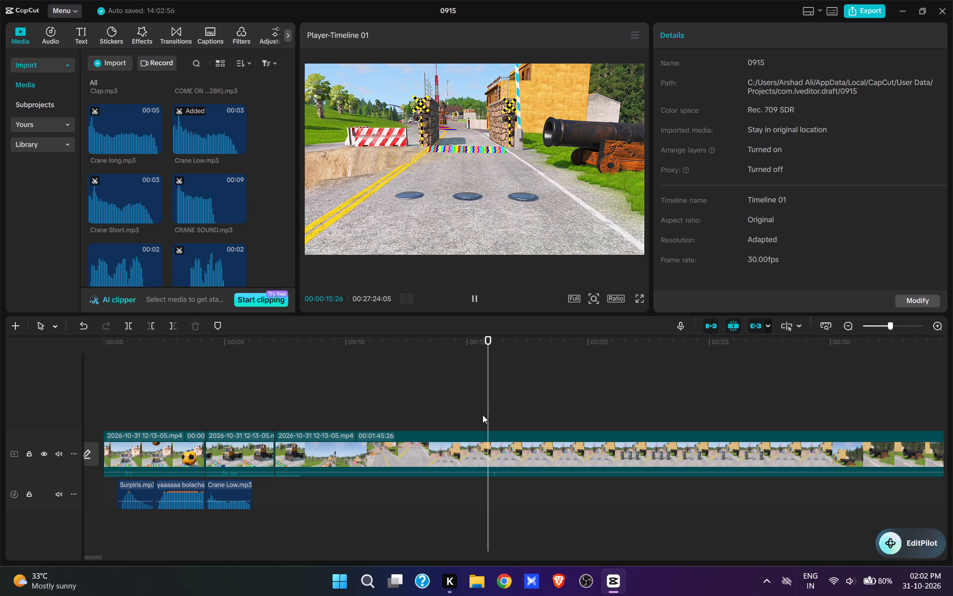
pyautogui.press('space')
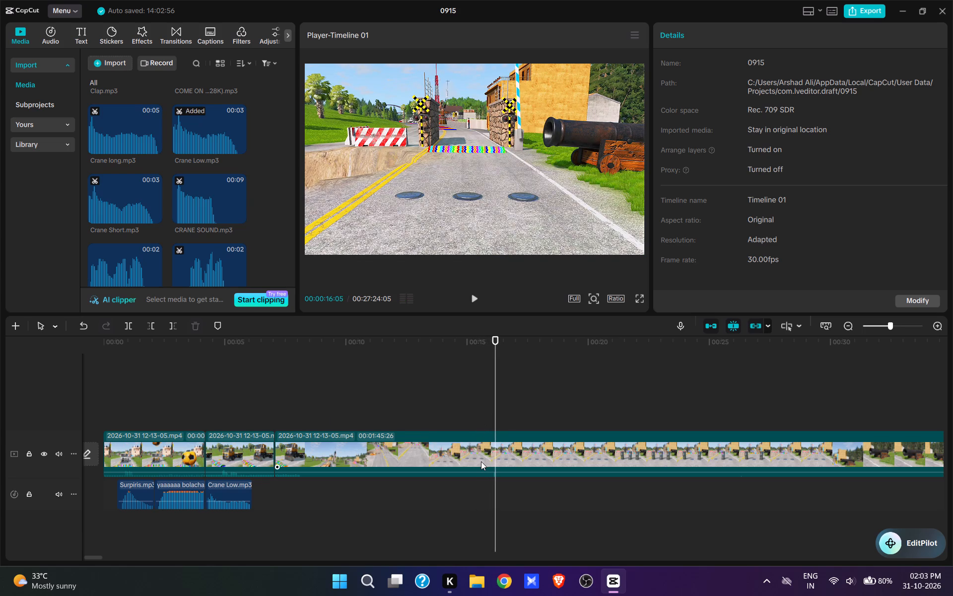
pyautogui.moveTo(506, 477); pyautogui.dragTo(507, 472)
pyautogui.click(507, 472)
pyautogui.click(508, 469)
pyautogui.click(507, 473)
pyautogui.moveTo(507, 474); pyautogui.dragTo(532, 475)
pyautogui.click(532, 475)
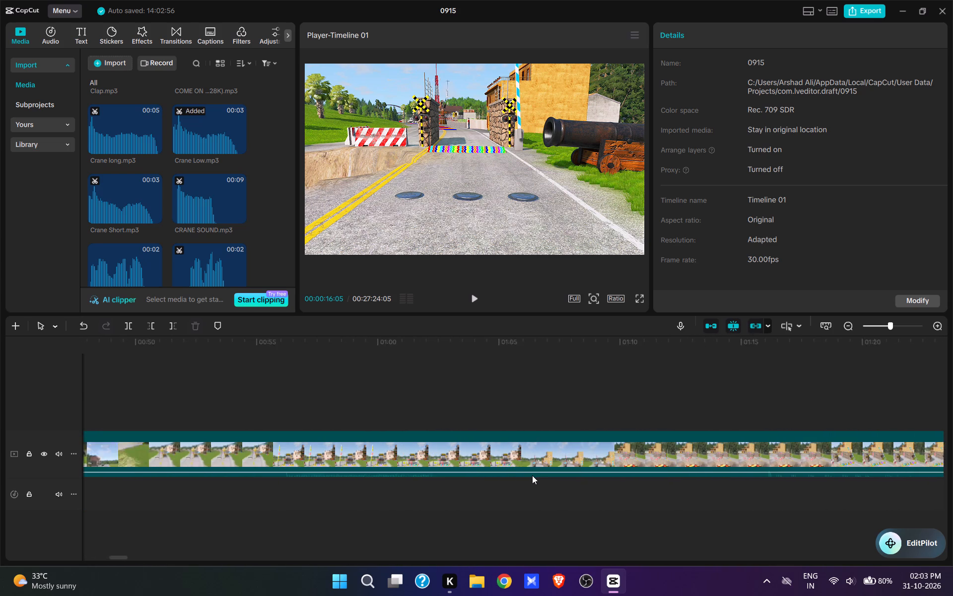
pyautogui.moveTo(532, 475); pyautogui.dragTo(533, 481)
pyautogui.click(756, 400)
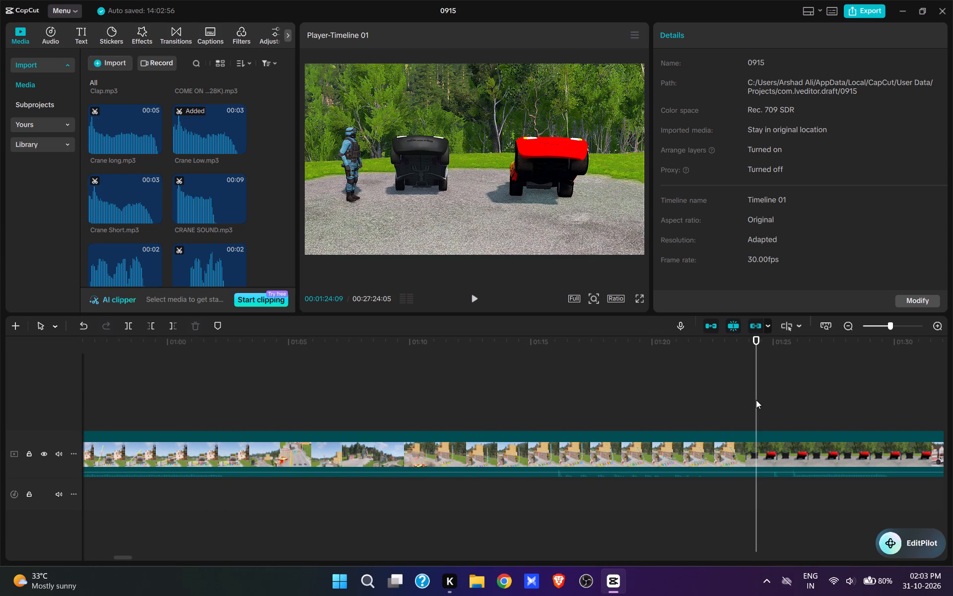
pyautogui.press('space')
pyautogui.press('space')
pyautogui.press('space')
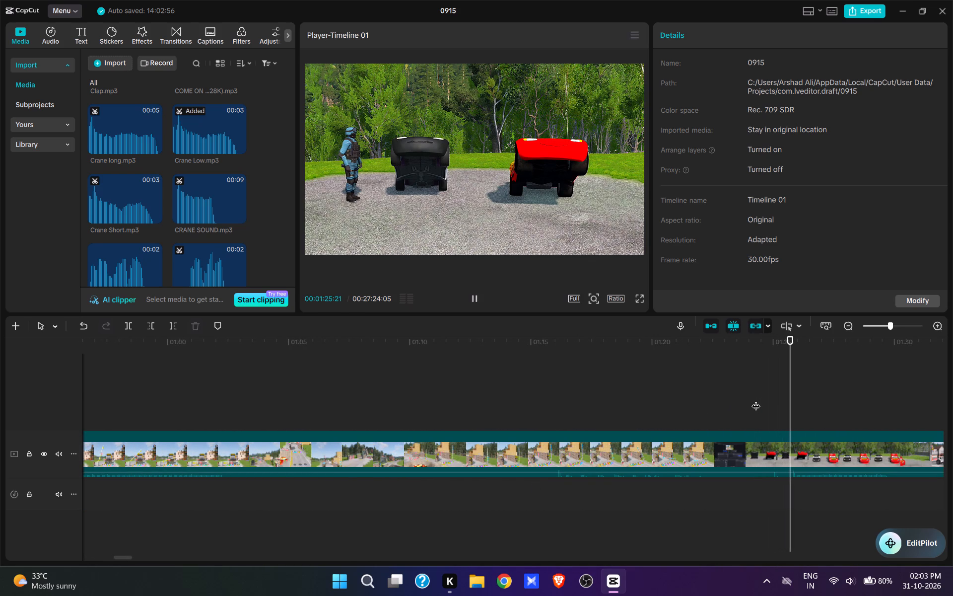
pyautogui.press('space')
pyautogui.write('w')
# Play the two-car scene and split the video again at 00:01:29:24 to isolate that segment.
pyautogui.press('space')
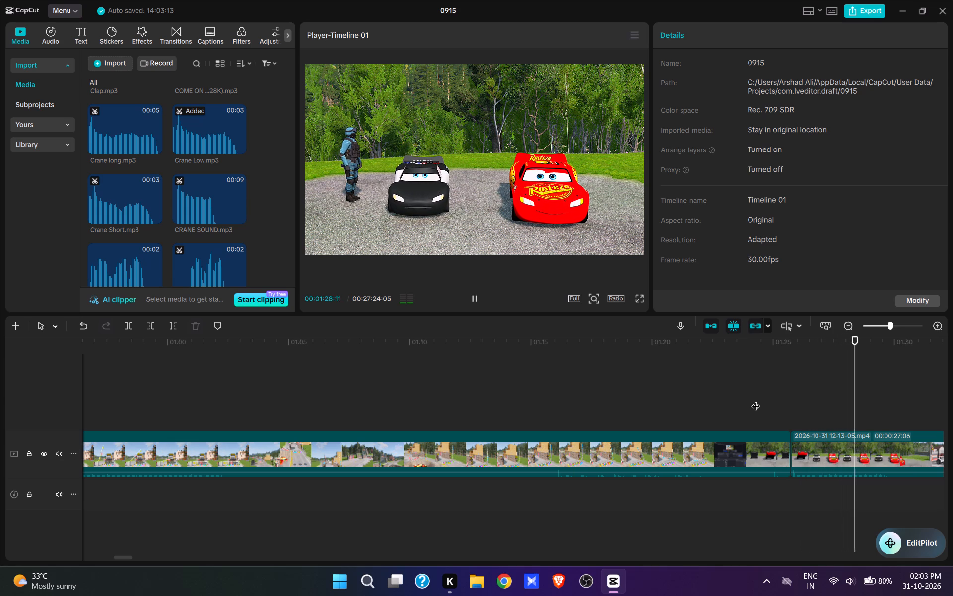
pyautogui.press('space')
pyautogui.write('w')
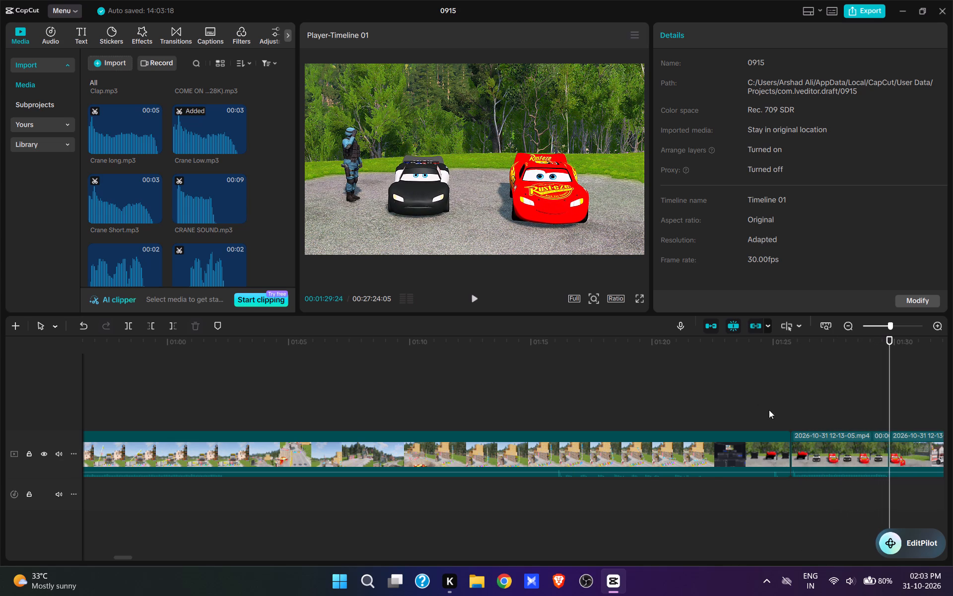
# Move the isolated two-car segment to directly after the short truck lifting clip.
pyautogui.moveTo(809, 452); pyautogui.dragTo(0, 458)
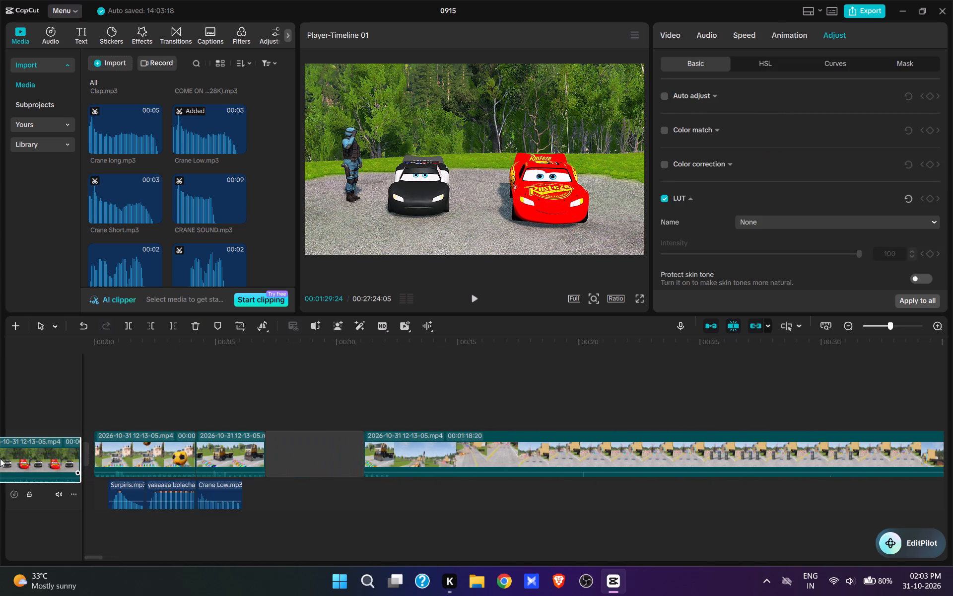
pyautogui.moveTo(0, 458); pyautogui.dragTo(324, 452)
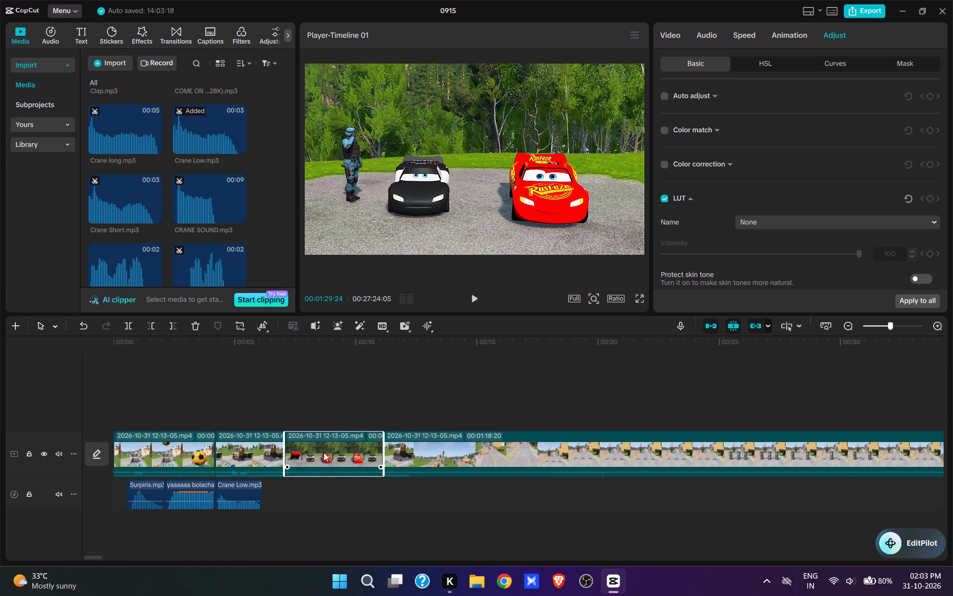
# Play the truck lifting clip and trim its end to 00:00:06:15, closing the gap before the two-car segment.
pyautogui.click(221, 410)
pyautogui.press('space')
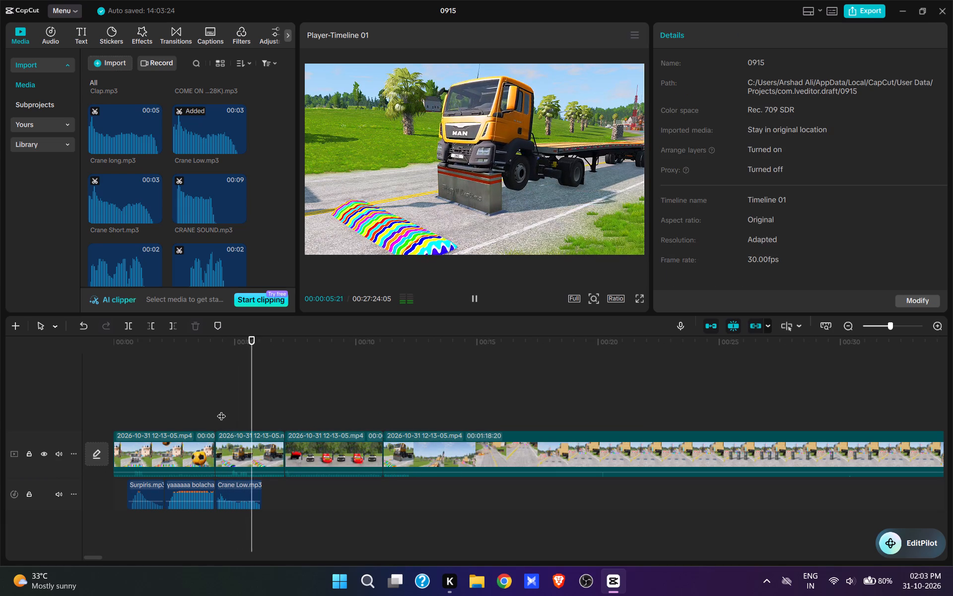
pyautogui.press('space')
pyautogui.click(233, 416)
pyautogui.press('space')
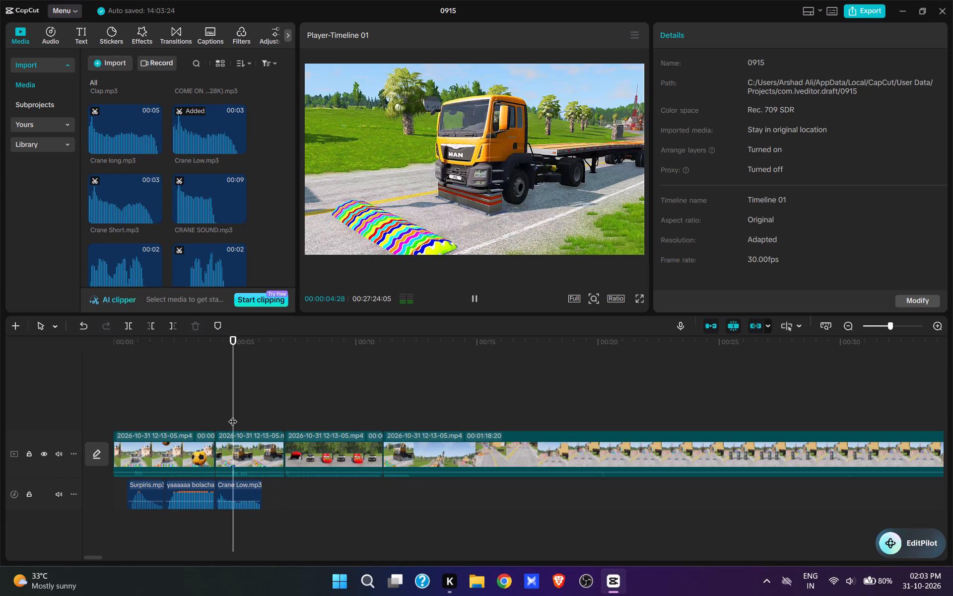
pyautogui.press('space')
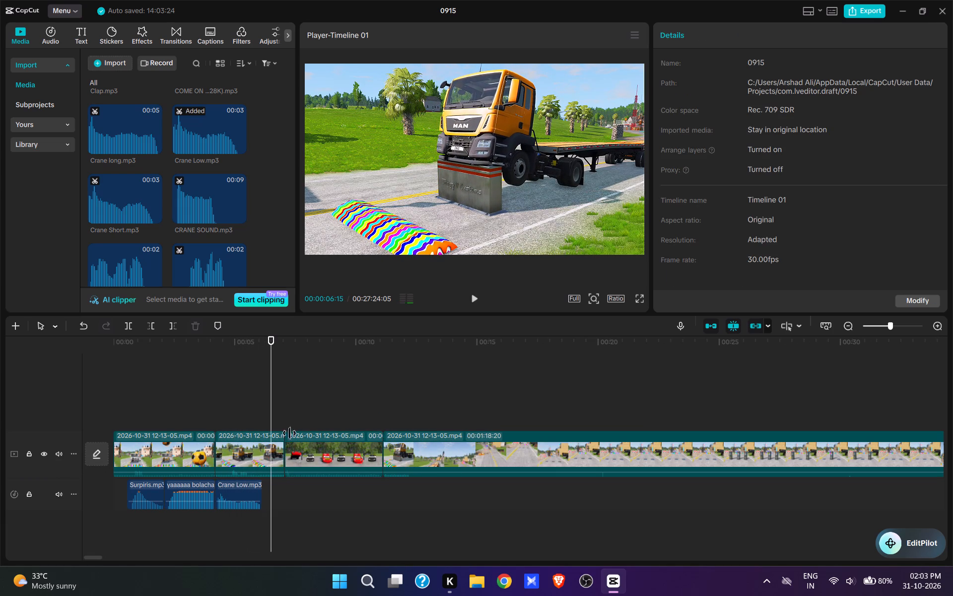
pyautogui.press('e')
# Find oh-hello.mp3 in the imported media and add it at 00:00:06:15, where the two-car segment starts.
pyautogui.press('space')
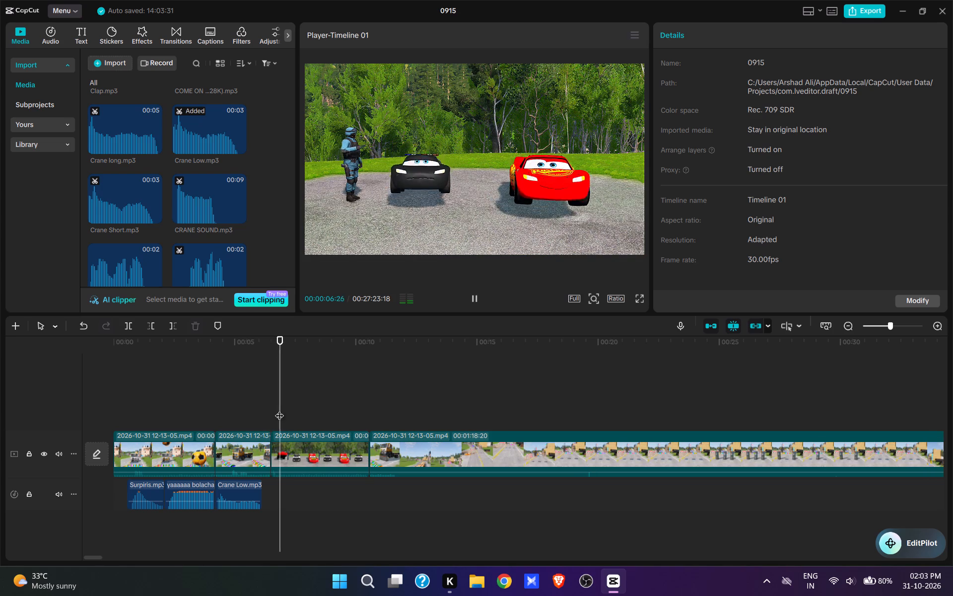
pyautogui.click(271, 406)
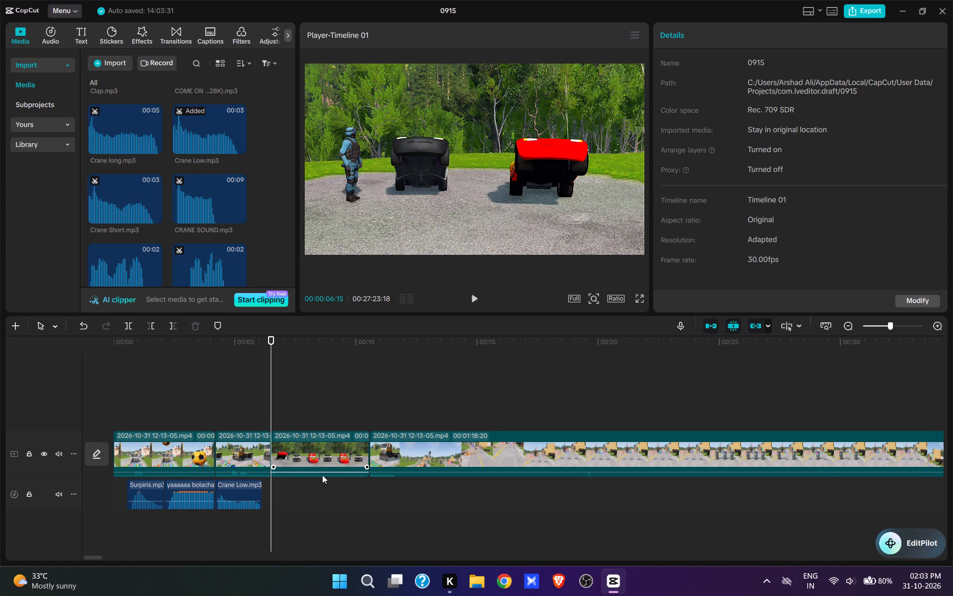
pyautogui.moveTo(321, 472); pyautogui.dragTo(321, 484)
pyautogui.scroll(15, 193, 244)
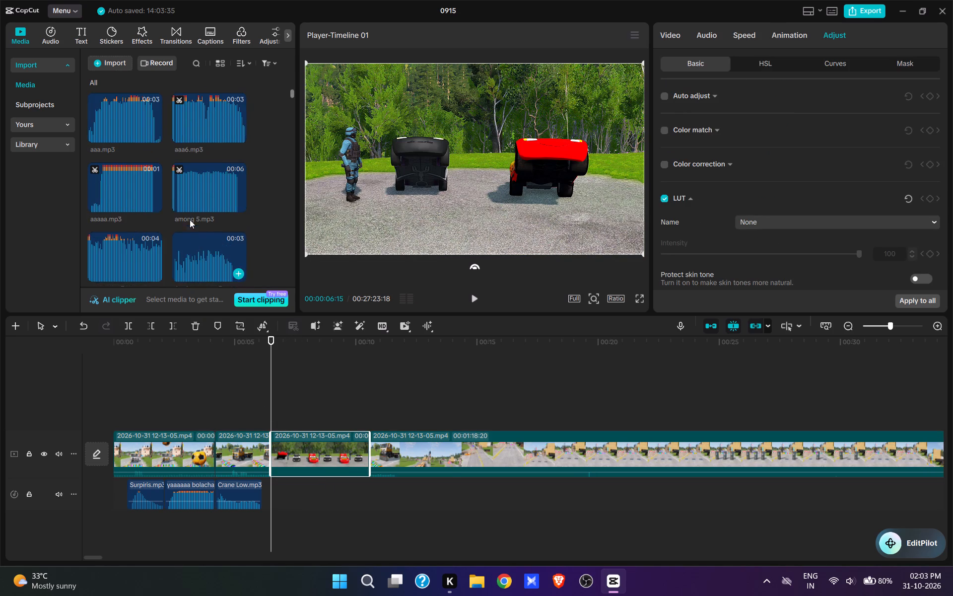
pyautogui.scroll(-11, 190, 216)
pyautogui.scroll(-10, 213, 204)
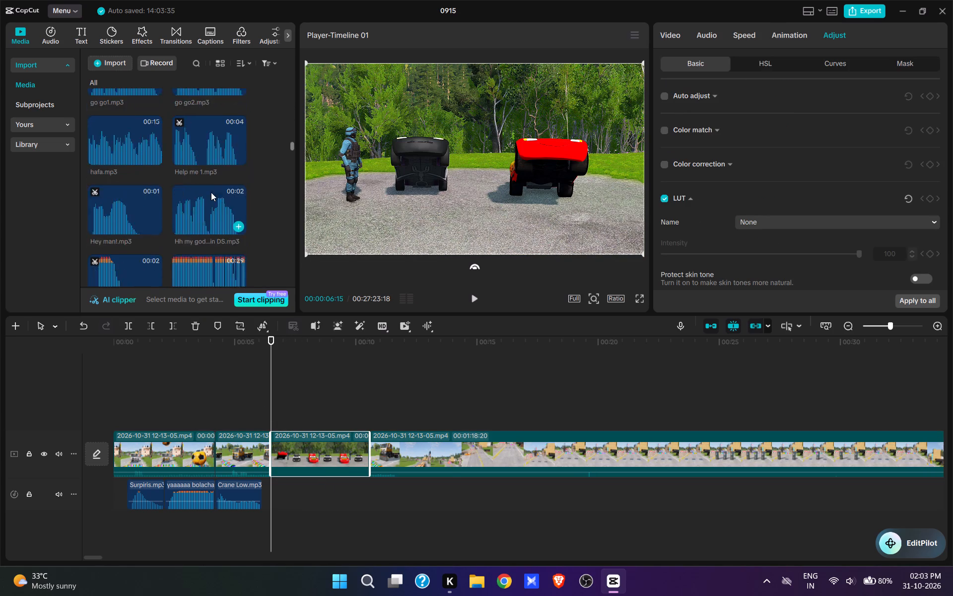
pyautogui.scroll(-20, 211, 192)
pyautogui.scroll(-2, 211, 192)
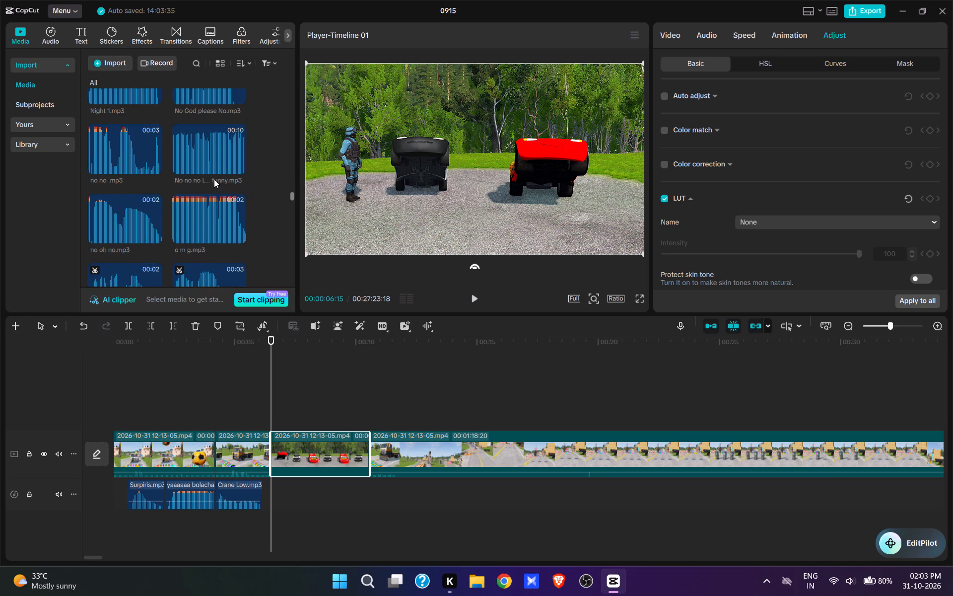
pyautogui.scroll(2, 215, 184)
pyautogui.scroll(-5, 217, 191)
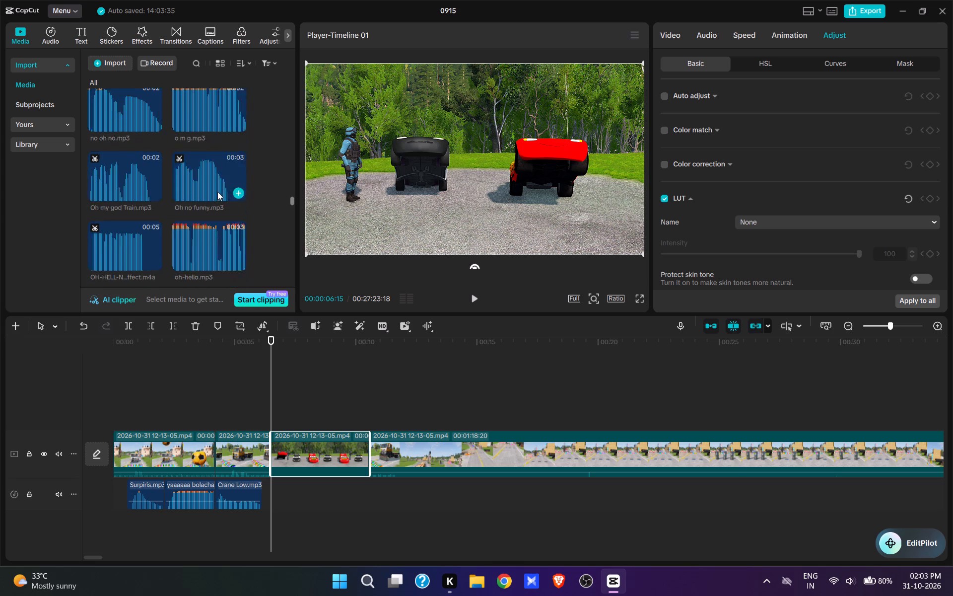
pyautogui.click(205, 195)
pyautogui.click(239, 208)
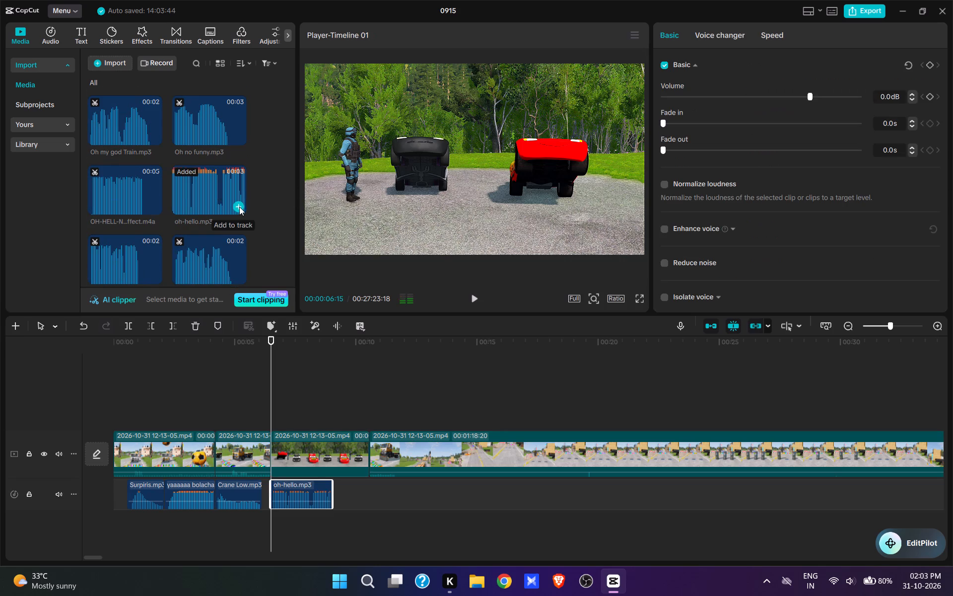
# Play the two-car segment and trim its end to 00:00:09:01, where oh-hello.mp3 finishes.
pyautogui.press('space')
pyautogui.click(475, 289)
pyautogui.click(474, 295)
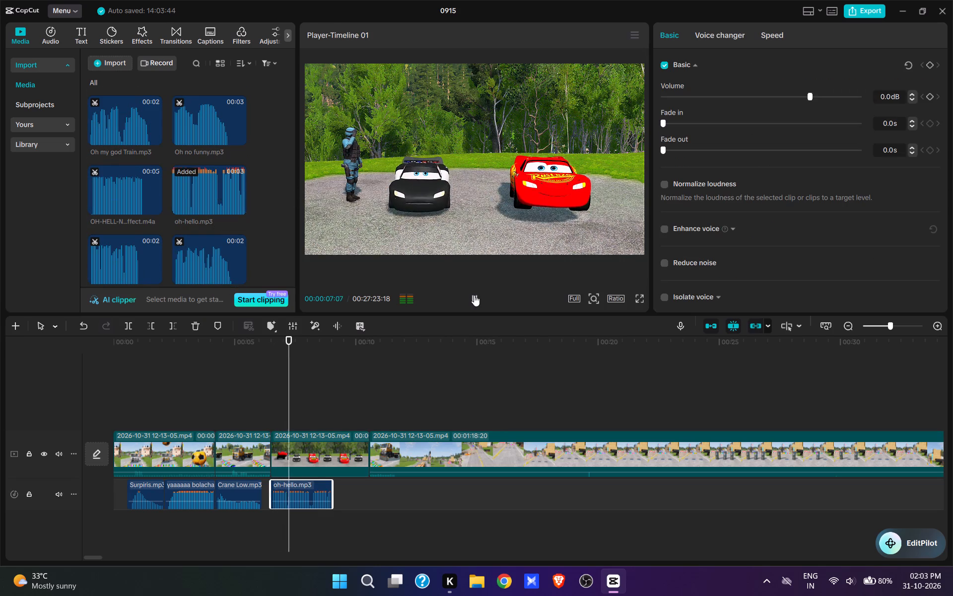
pyautogui.press('space')
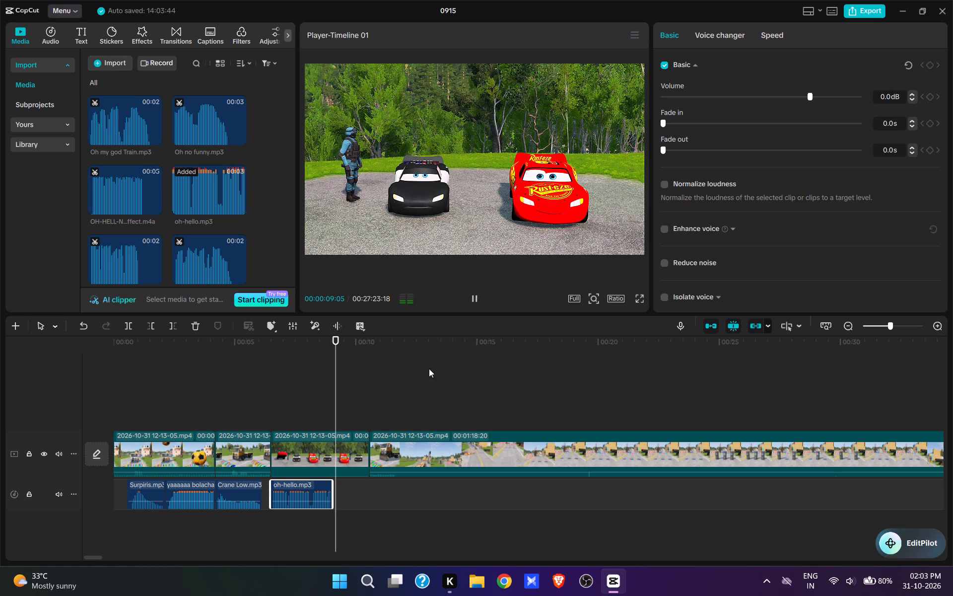
pyautogui.click(334, 407)
pyautogui.press('e')
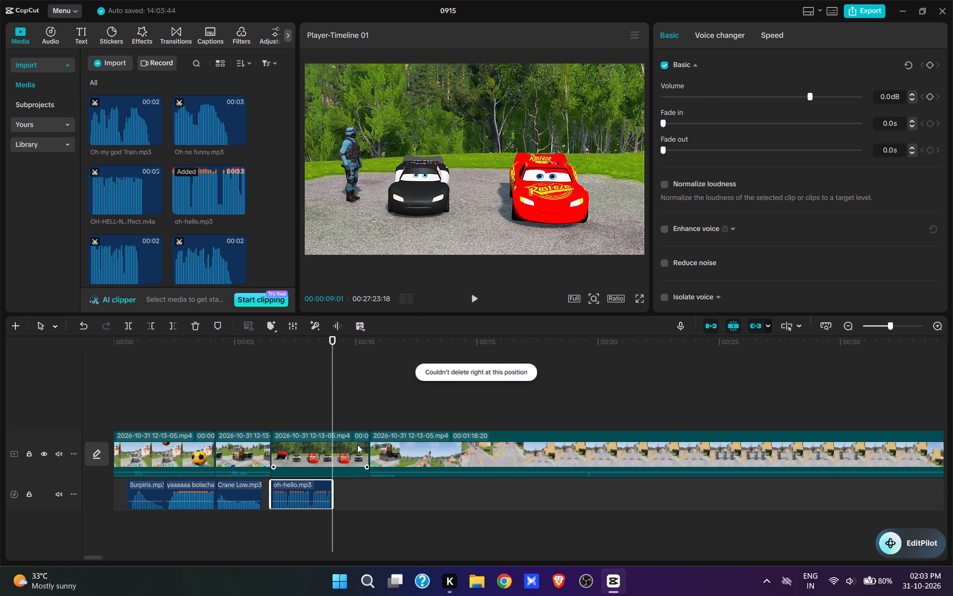
pyautogui.click(357, 445)
pyautogui.press('e')
# Review the following road footage and cut the remaining clip's beginning up to about 00:00:22:12, just before the three bollards rise.
pyautogui.press('space')
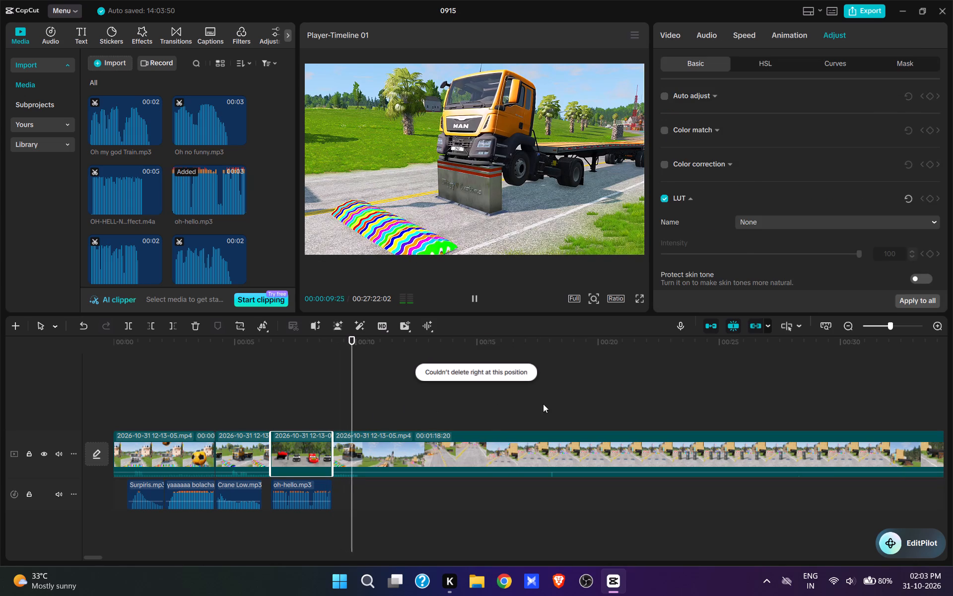
pyautogui.click(549, 404)
pyautogui.click(717, 398)
pyautogui.press('space')
pyautogui.press('space')
pyautogui.moveTo(721, 400); pyautogui.dragTo(503, 462)
pyautogui.moveTo(374, 411); pyautogui.dragTo(388, 414)
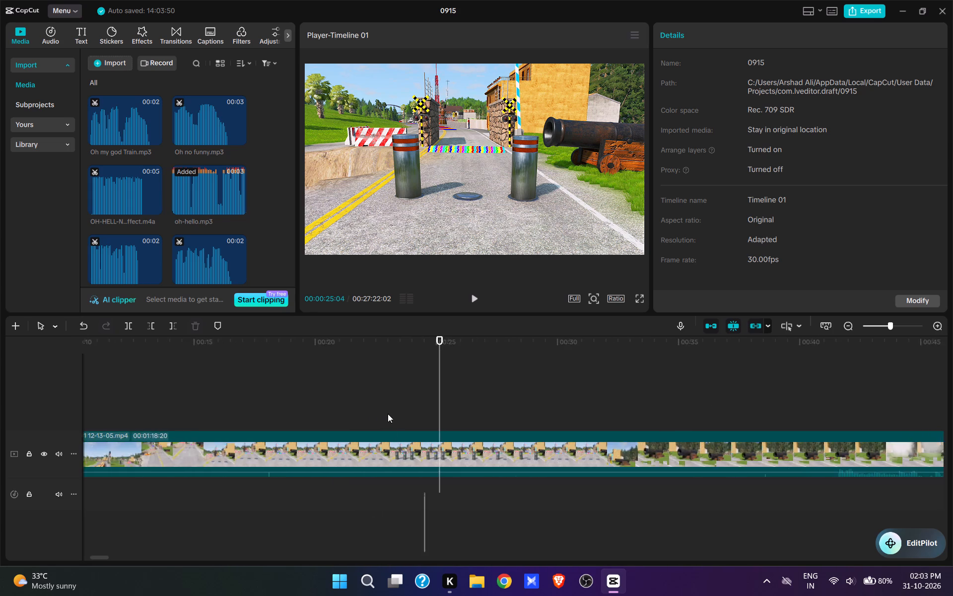
pyautogui.moveTo(388, 414); pyautogui.dragTo(388, 413)
pyautogui.click(347, 405)
pyautogui.click(316, 395)
pyautogui.press('space')
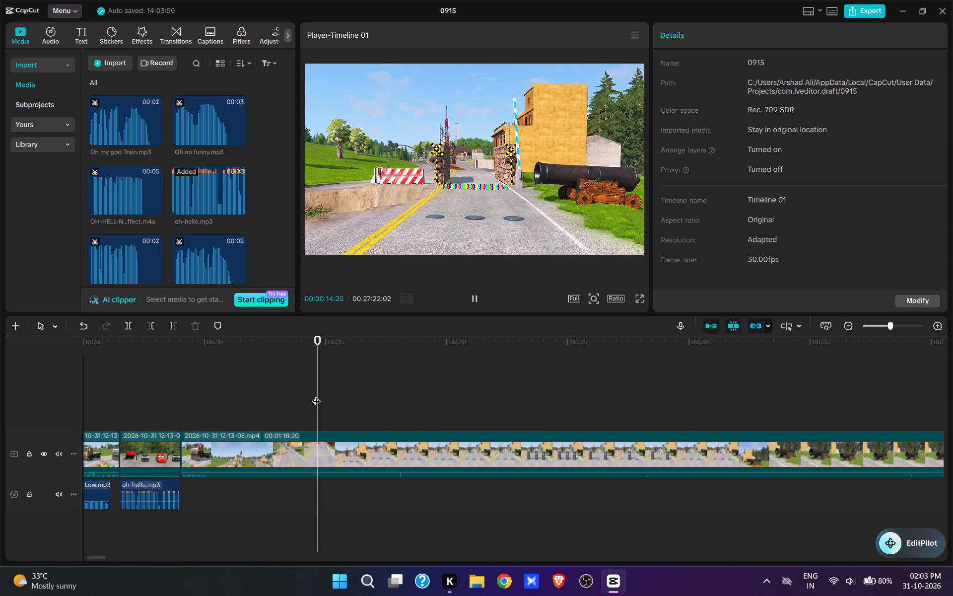
pyautogui.click(384, 404)
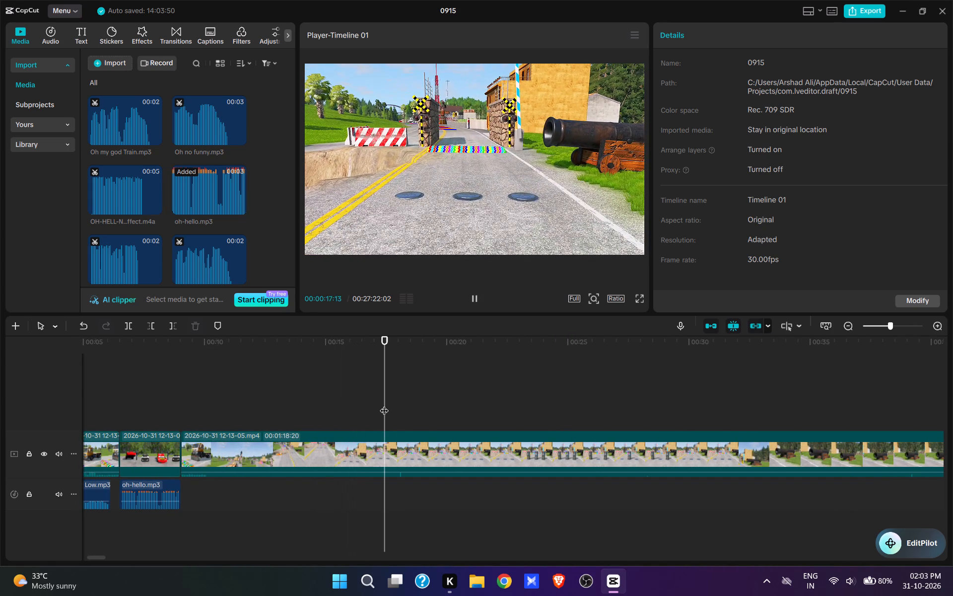
pyautogui.press('space')
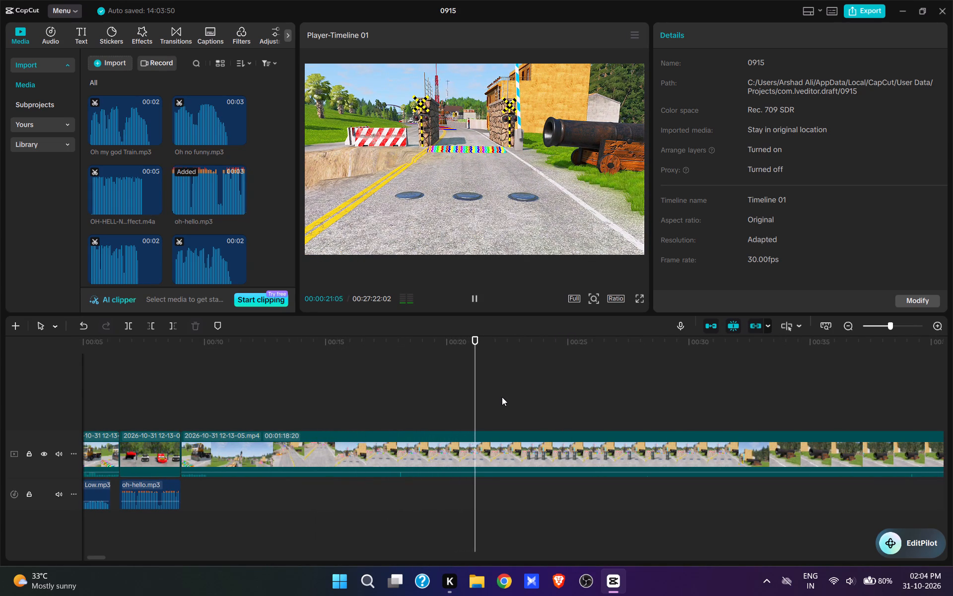
pyautogui.press('space')
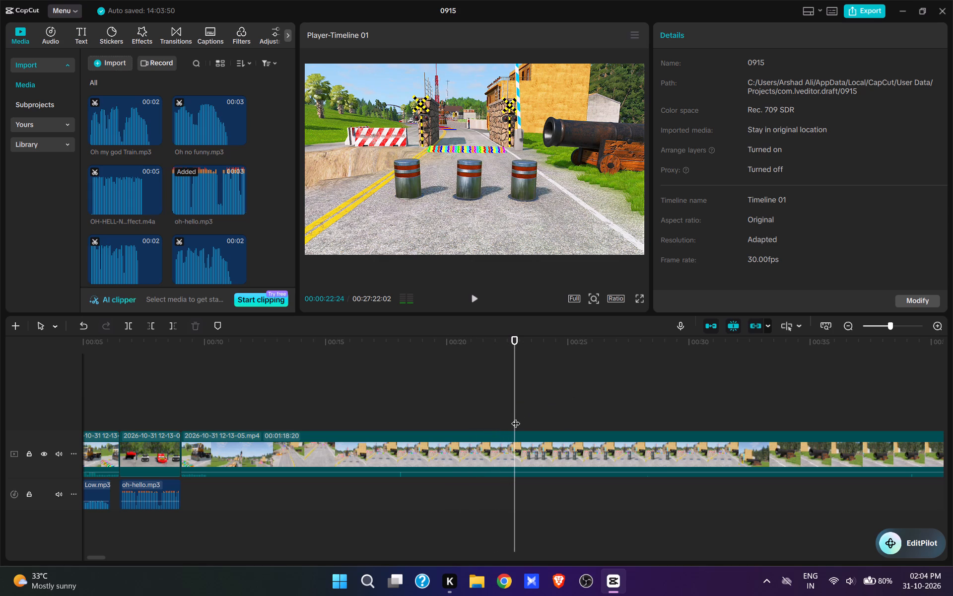
pyautogui.click(511, 417)
pyautogui.click(508, 417)
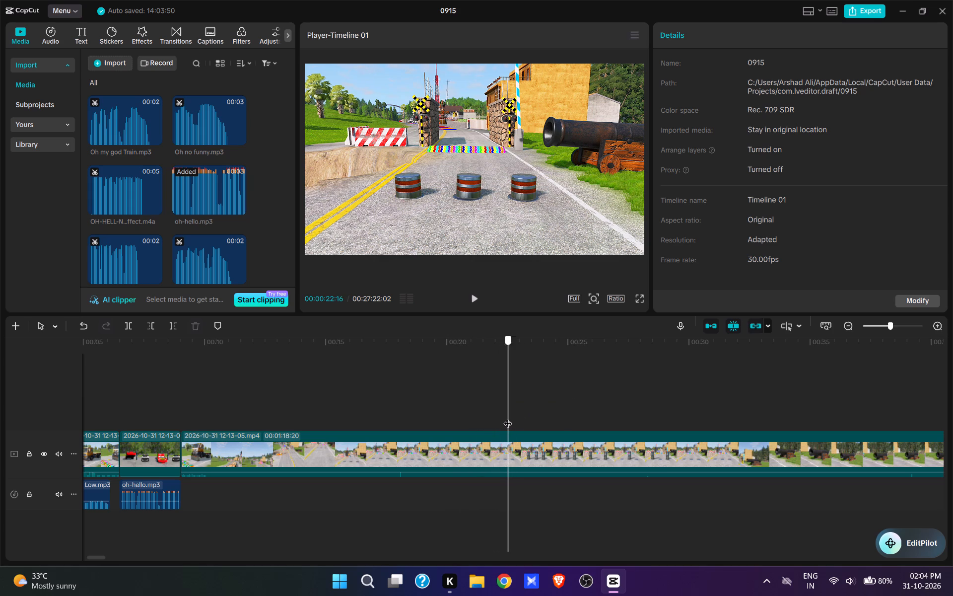
pyautogui.click(505, 417)
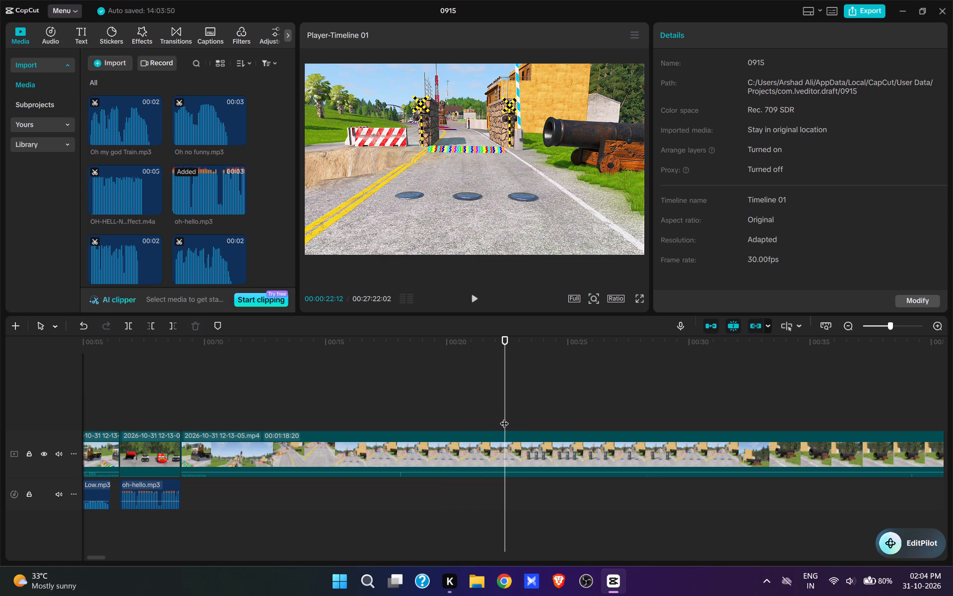
pyautogui.click(504, 417)
pyautogui.press('q')
# Find Crane Short.mp3 in the imported media and add it at 00:00:09:01, where the bollard clip starts.
pyautogui.press('space')
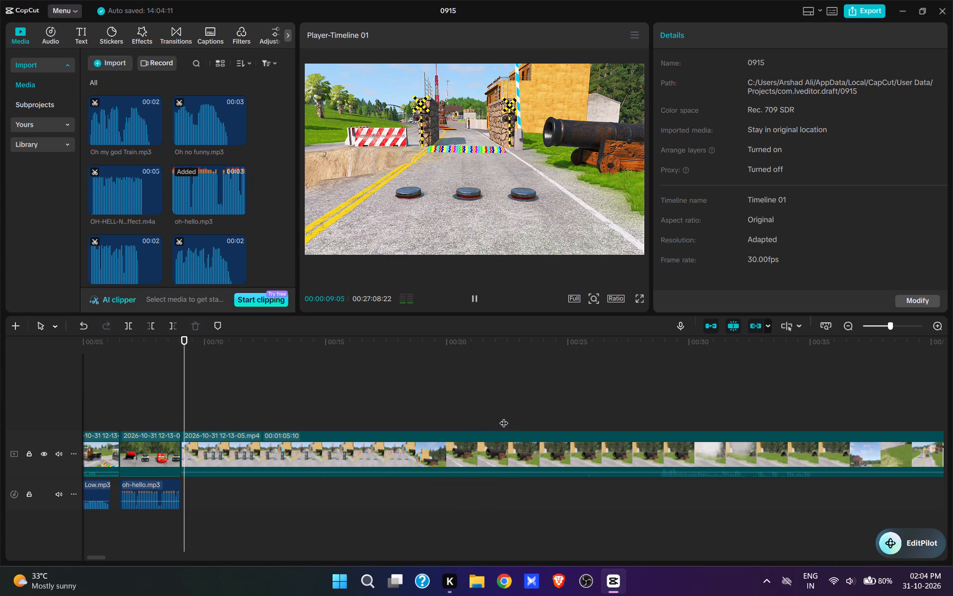
pyautogui.press('space')
pyautogui.click(180, 408)
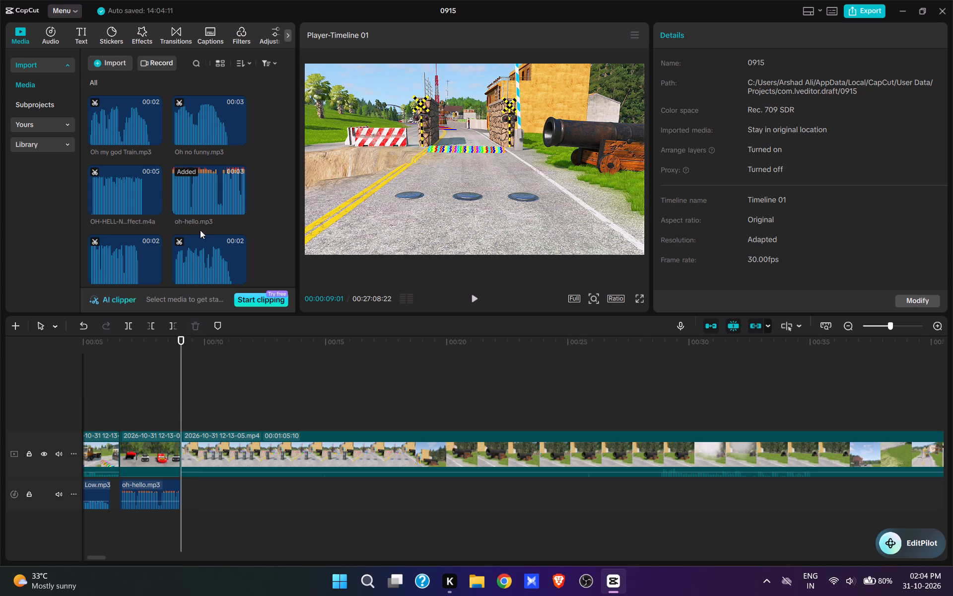
pyautogui.scroll(15, 173, 204)
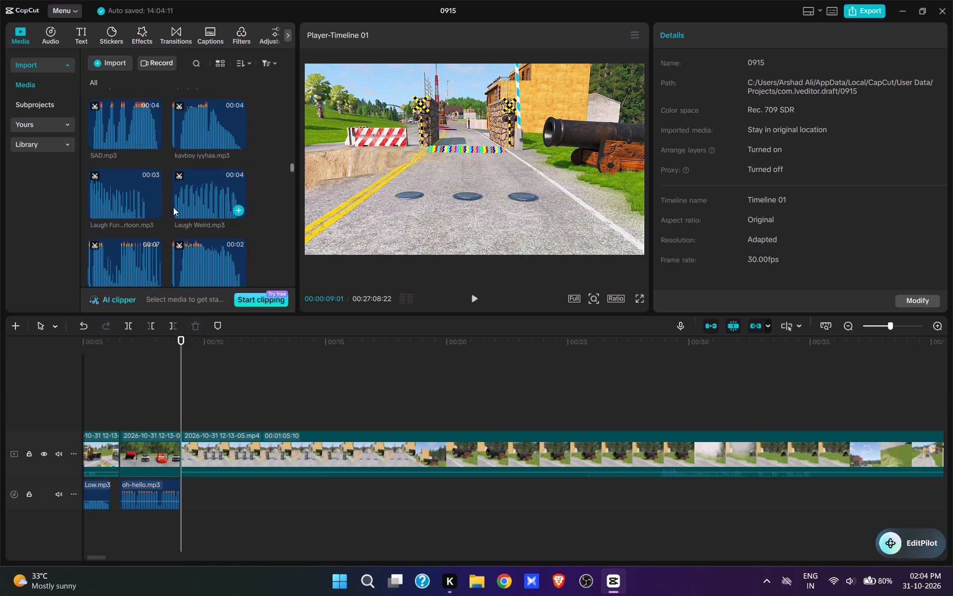
pyautogui.scroll(20, 173, 208)
pyautogui.scroll(19, 173, 208)
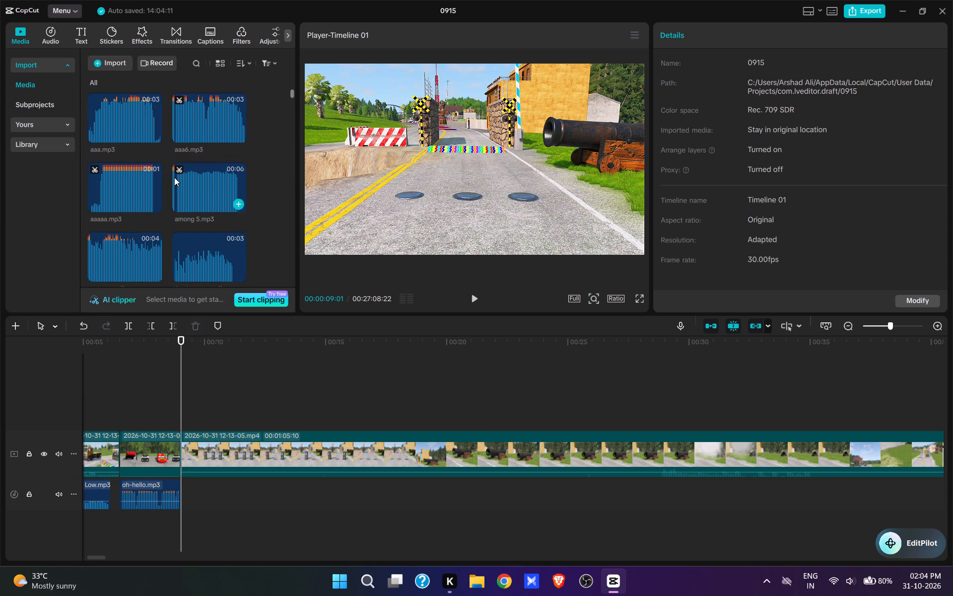
pyautogui.scroll(15, 174, 177)
pyautogui.scroll(-11, 172, 151)
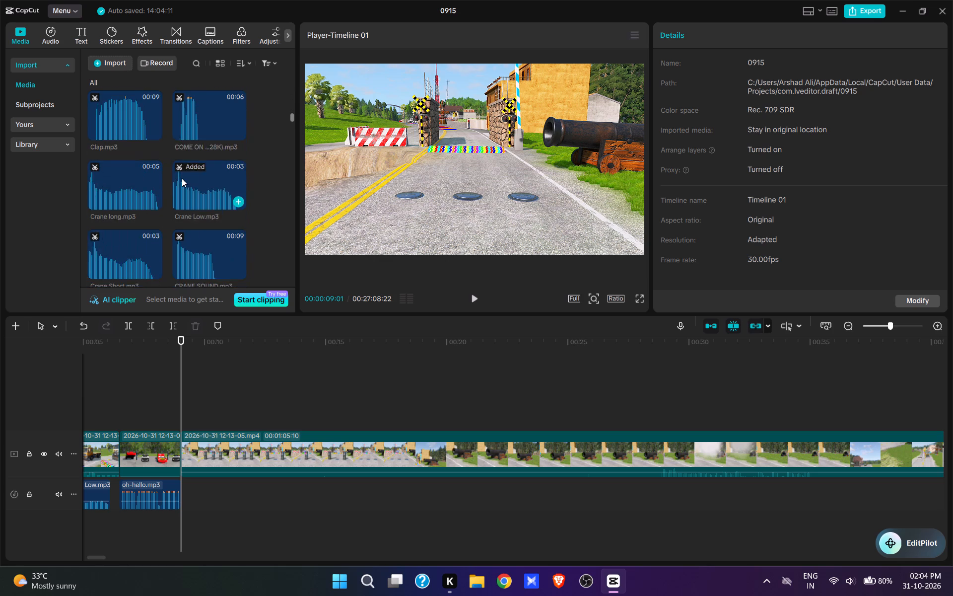
pyautogui.click(119, 206)
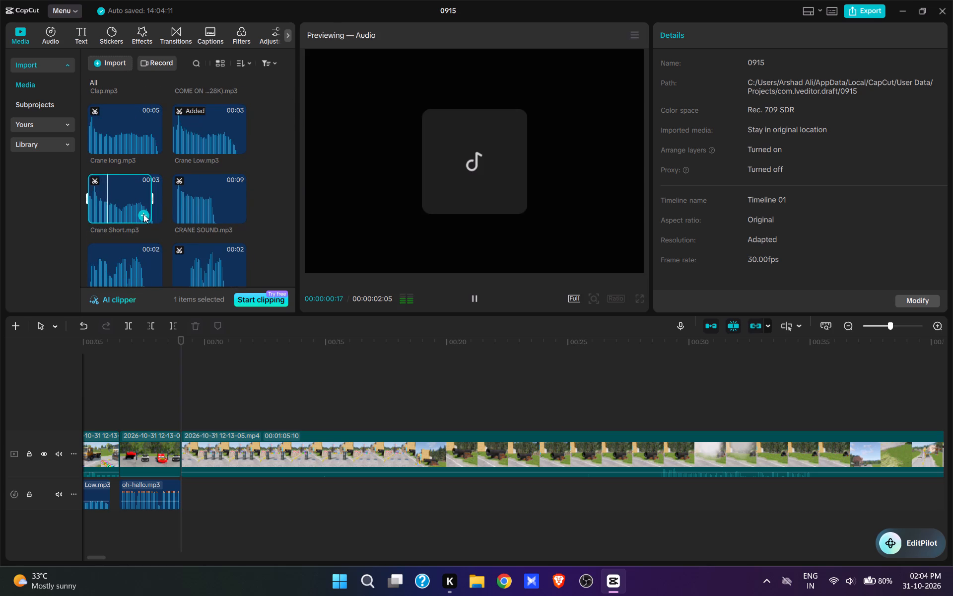
pyautogui.click(145, 217)
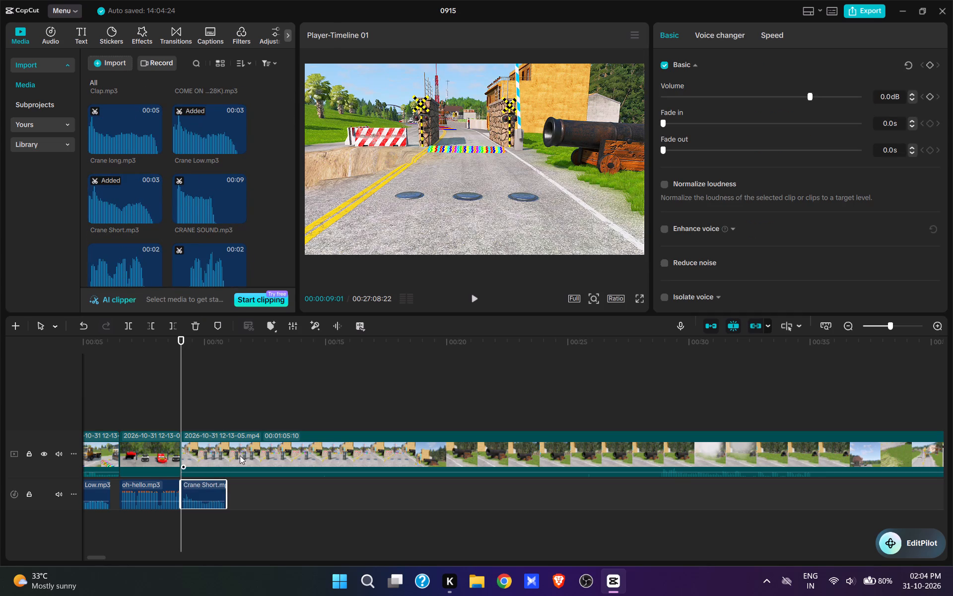
# Play the first bollard movement with its sound and split the video at 00:00:09:29, where the bollards are fully raised.
pyautogui.press('space')
pyautogui.click(225, 405)
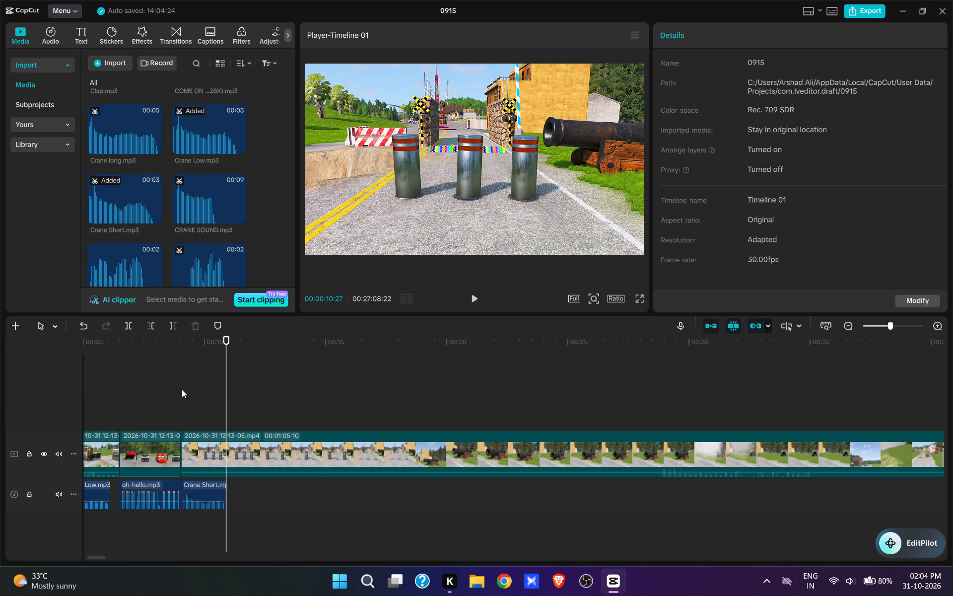
pyautogui.click(182, 389)
pyautogui.press('space')
pyautogui.press('space')
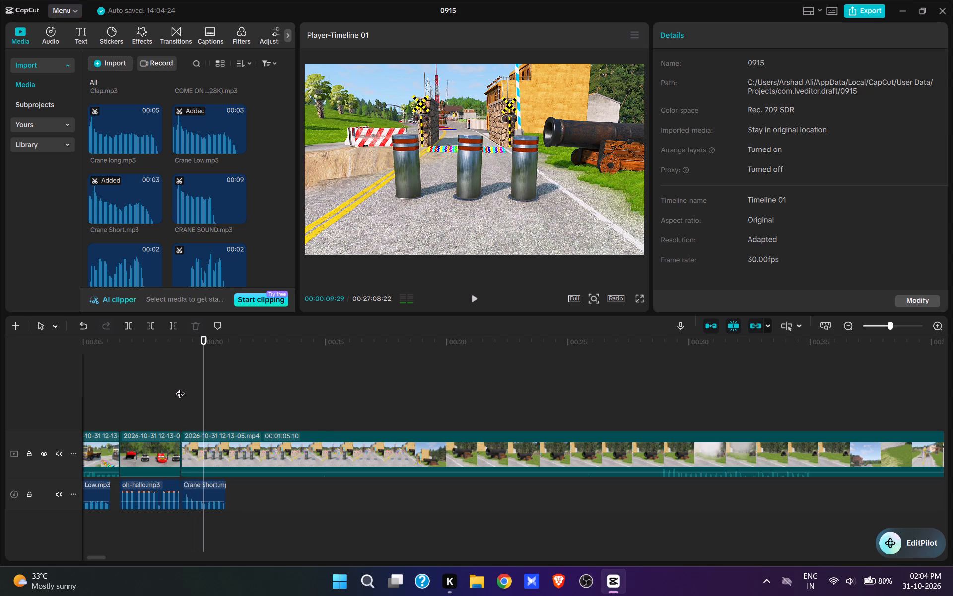
pyautogui.write('w')
# Check the short bollard segment's duration and set the Crane Short.mp3 clip's duration to 1.0 s to match.
pyautogui.click(196, 462)
pyautogui.click(737, 33)
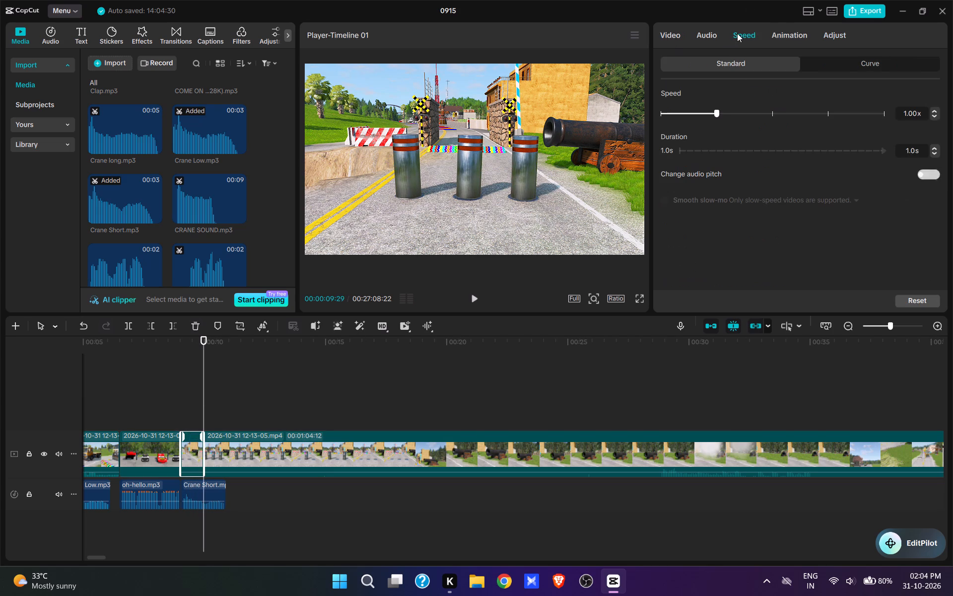
pyautogui.click(205, 499)
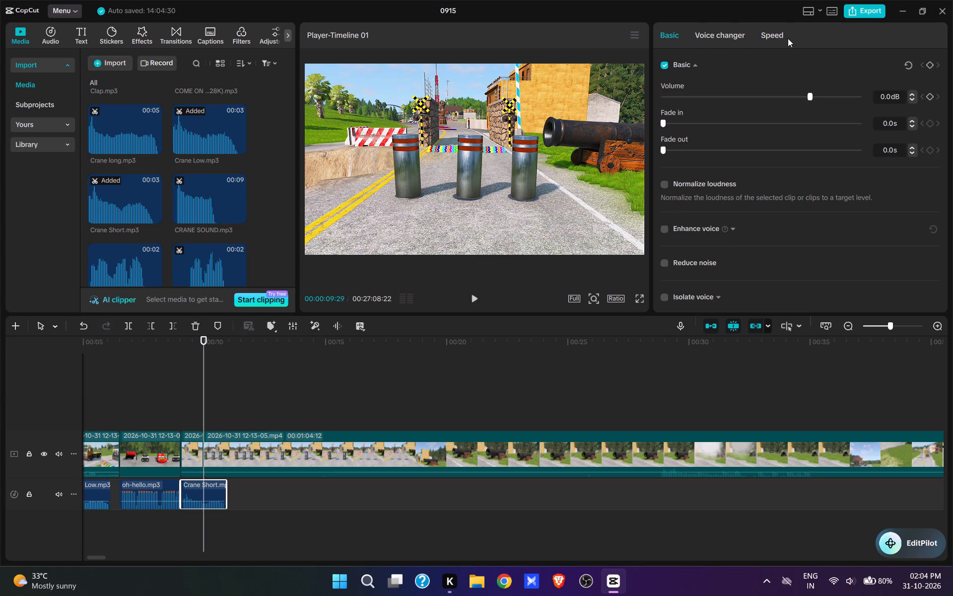
pyautogui.click(775, 32)
pyautogui.moveTo(916, 113); pyautogui.dragTo(868, 124)
pyautogui.press('1')
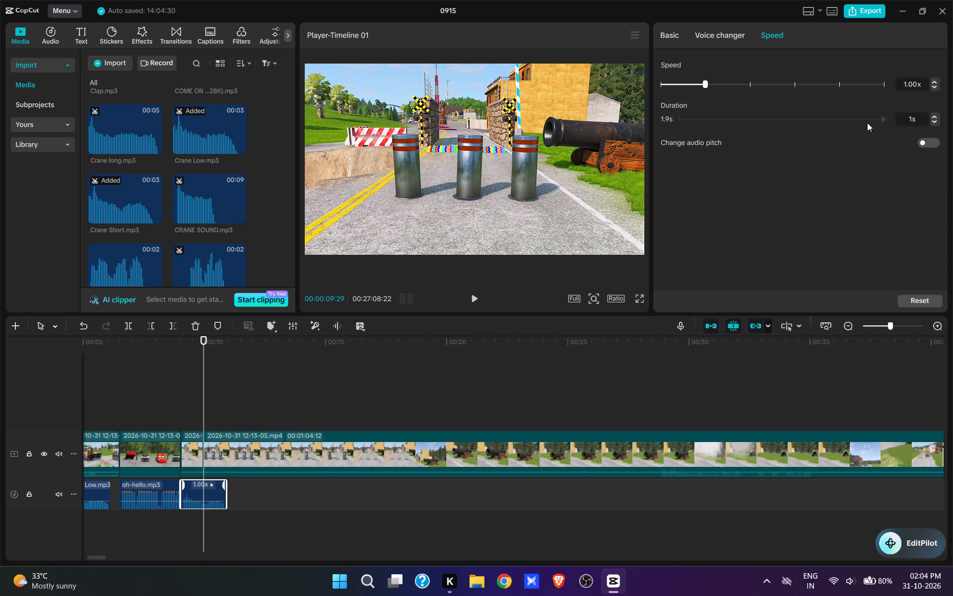
pyautogui.press('Return')
# Copy the shortened Crane Short.mp3 clip and paste it at 00:00:10:27, where the middle bollard starts lowering.
pyautogui.hotkey('ctrl', 'c')
pyautogui.hotkey('ctrl', 'c')
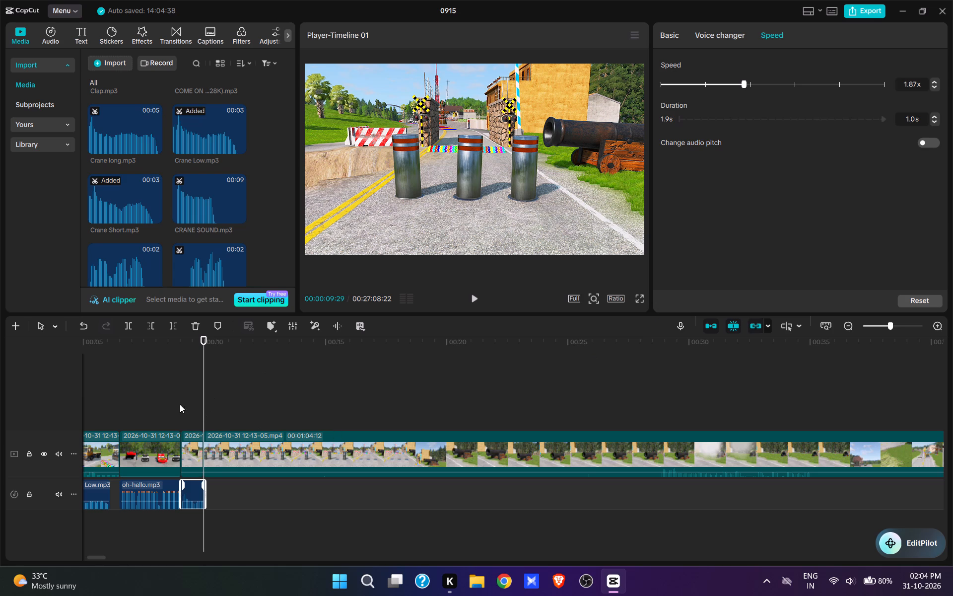
pyautogui.click(176, 401)
pyautogui.press('space')
pyautogui.press('space')
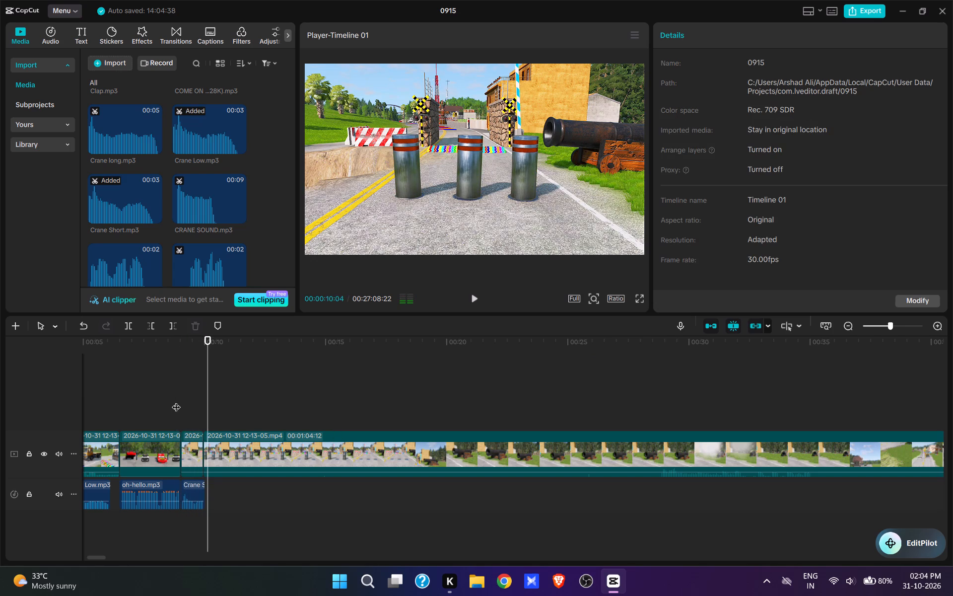
pyautogui.press('space')
pyautogui.press('space')
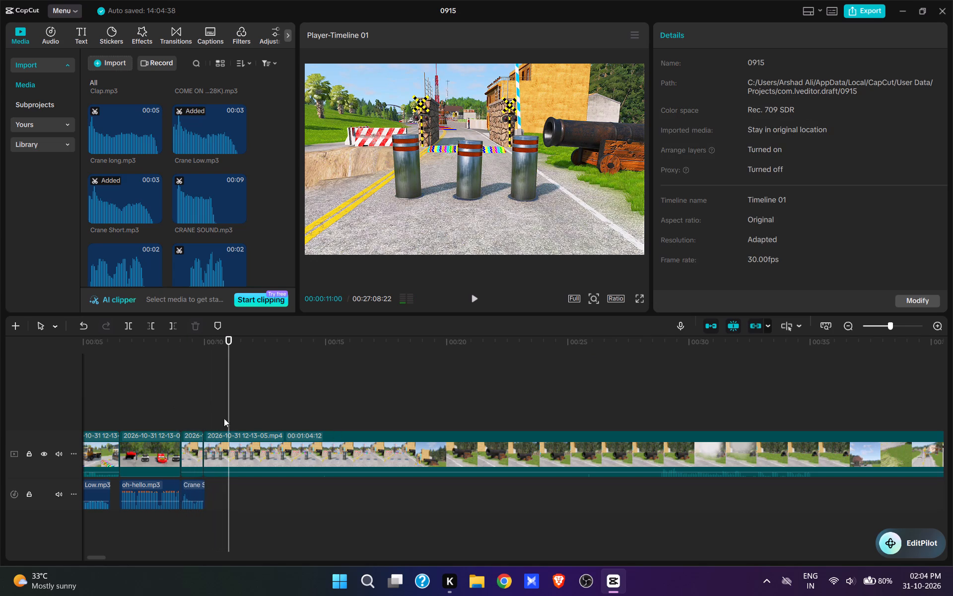
pyautogui.click(226, 416)
pyautogui.hotkey('ctrl', 'v')
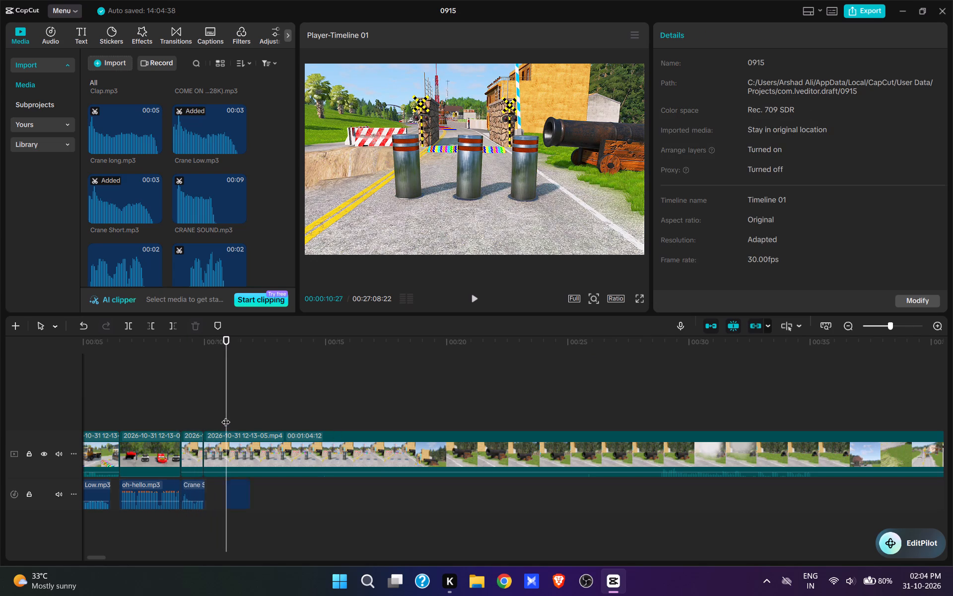
# Play on to the middle bollard's next rise and paste another shortened Crane Short.mp3 clip at 00:00:12:12.
pyautogui.press('space')
pyautogui.press('space')
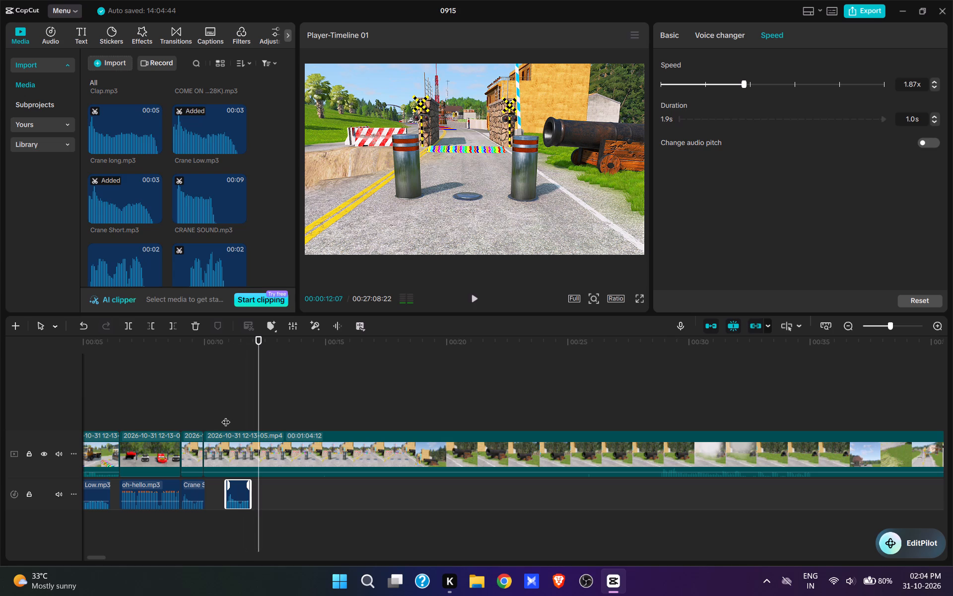
pyautogui.press('space')
pyautogui.press('space')
pyautogui.click(267, 419)
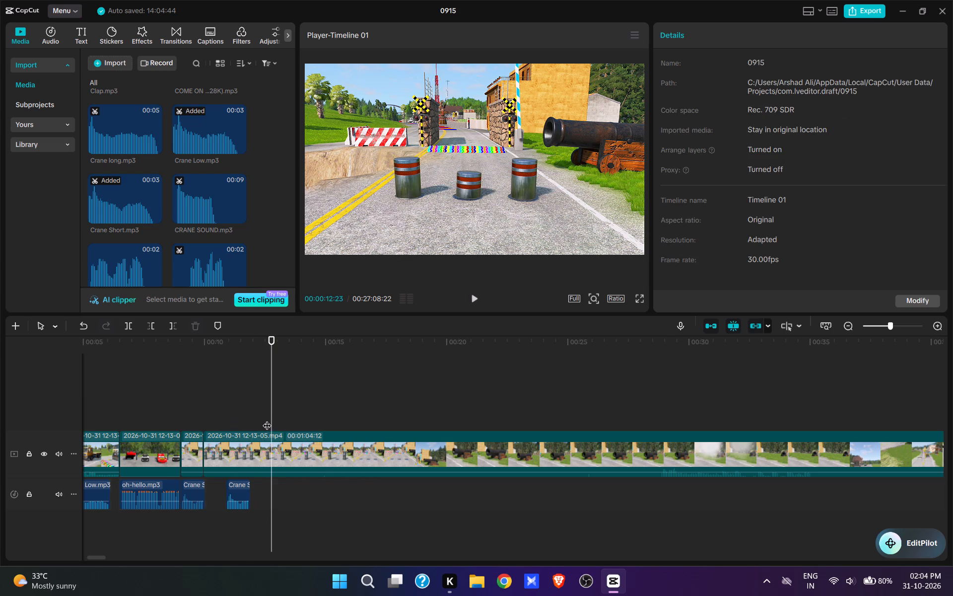
pyautogui.click(265, 419)
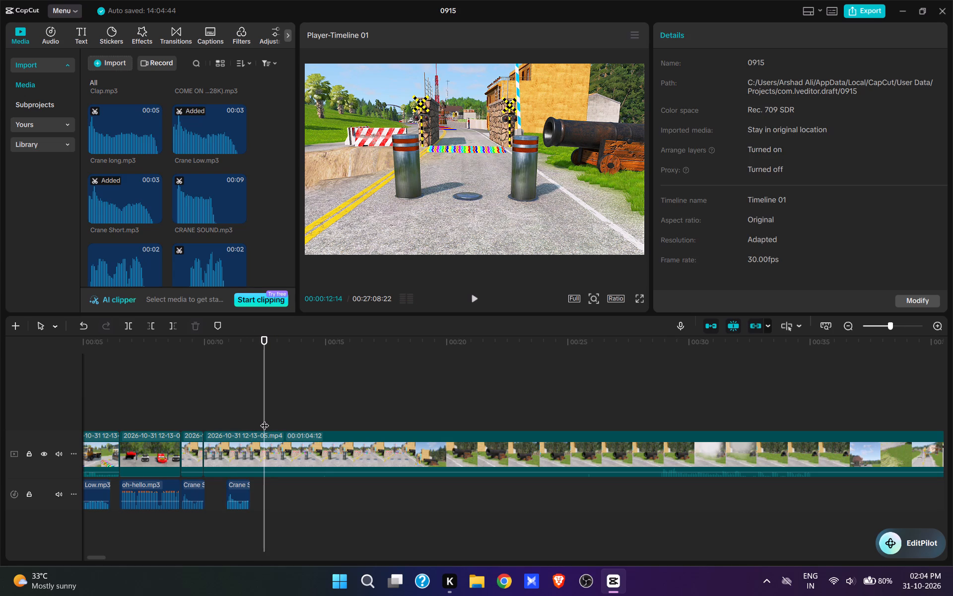
pyautogui.click(263, 419)
pyautogui.hotkey('ctrl', 'v')
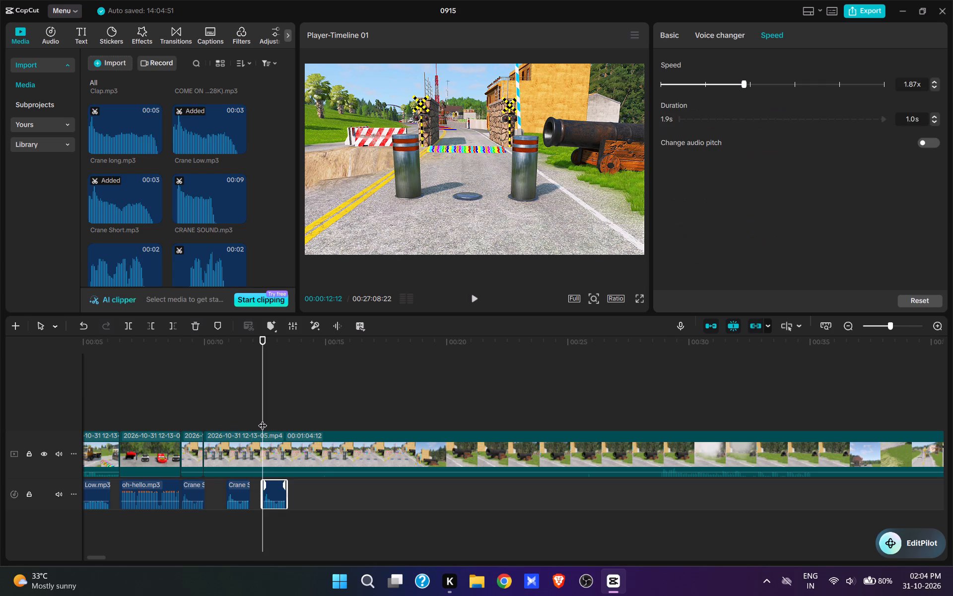
# Find where the two outer bollards start rising again and paste another shortened Crane Short.mp3 clip at 00:00:13:28.
pyautogui.press('space')
pyautogui.press('space')
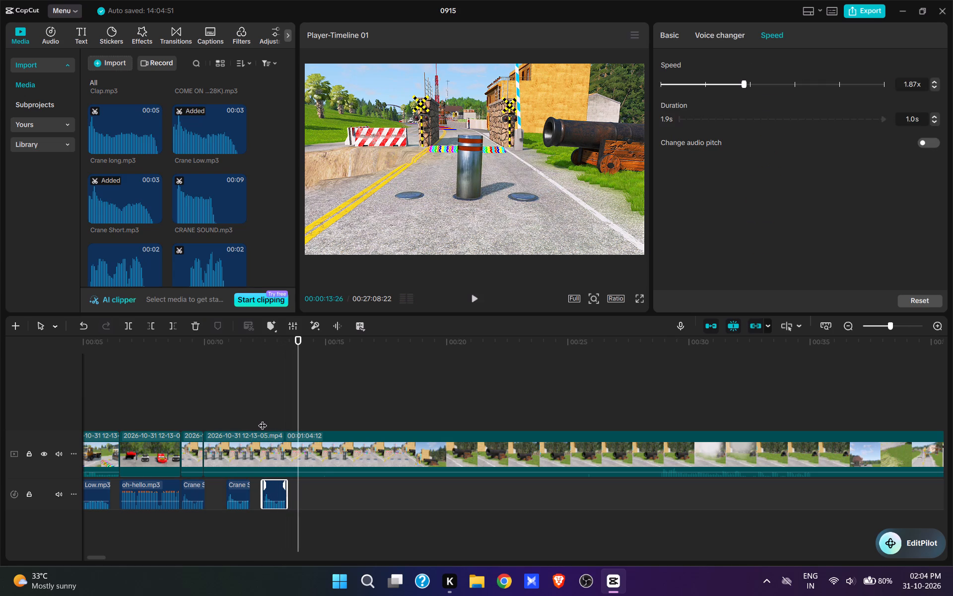
pyautogui.press('space')
pyautogui.press('space')
pyautogui.click(304, 419)
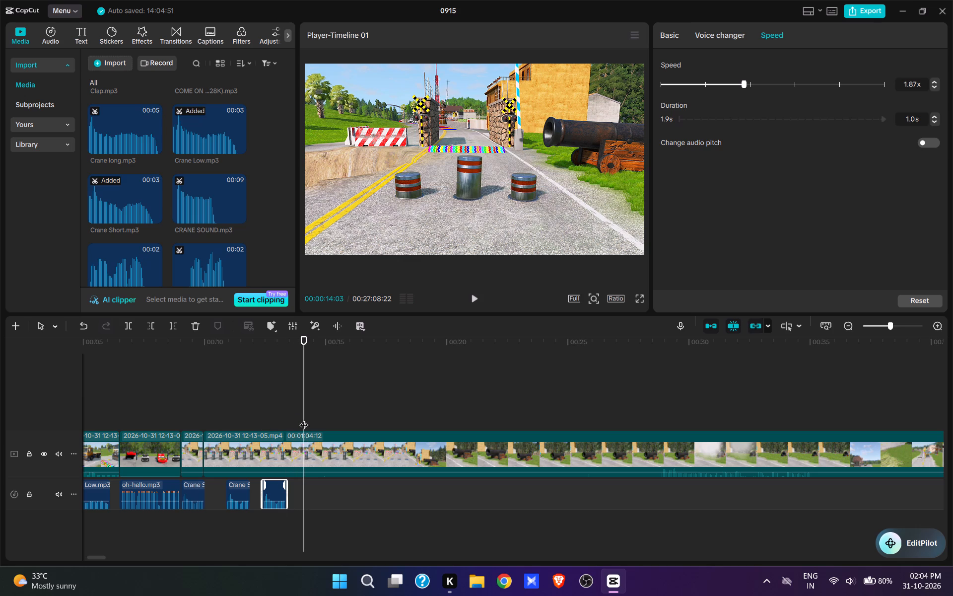
pyautogui.click(300, 419)
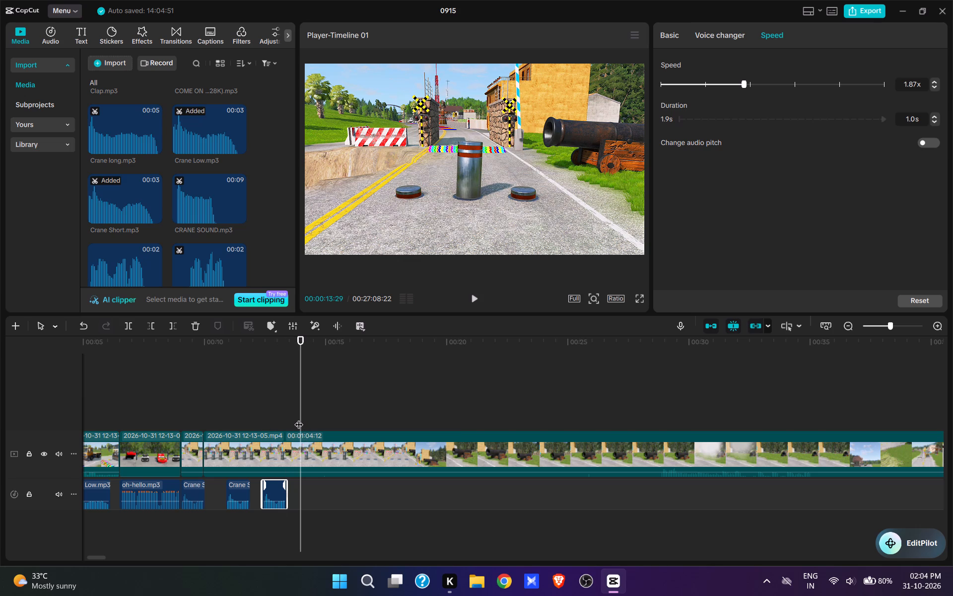
pyautogui.click(299, 418)
pyautogui.hotkey('ctrl', 'v')
pyautogui.press('space')
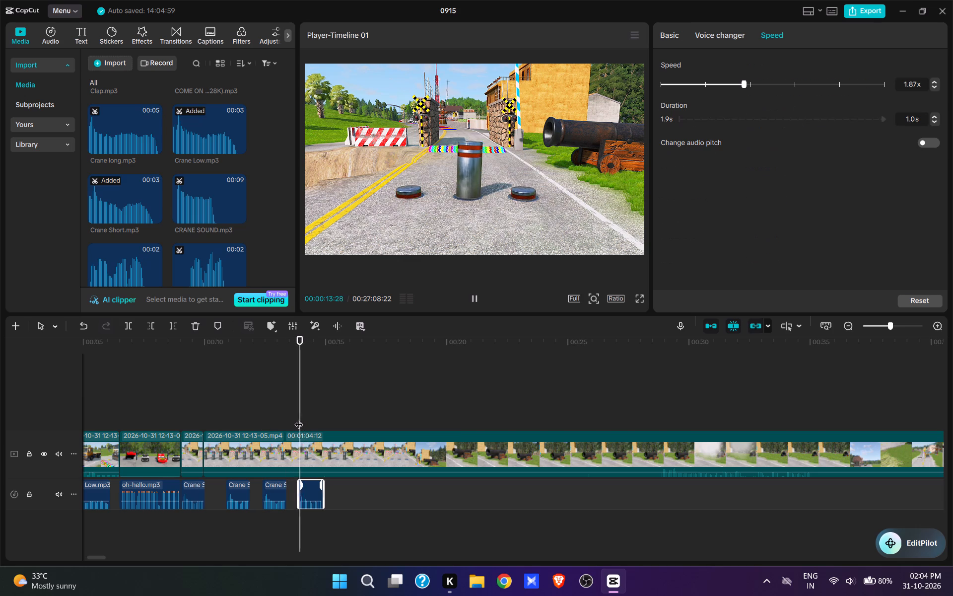
# Replay the bollard sequence and trim the idle footage before the middle bollard starts lowering from the start of the long bollard clip.
pyautogui.click(188, 404)
pyautogui.press('space')
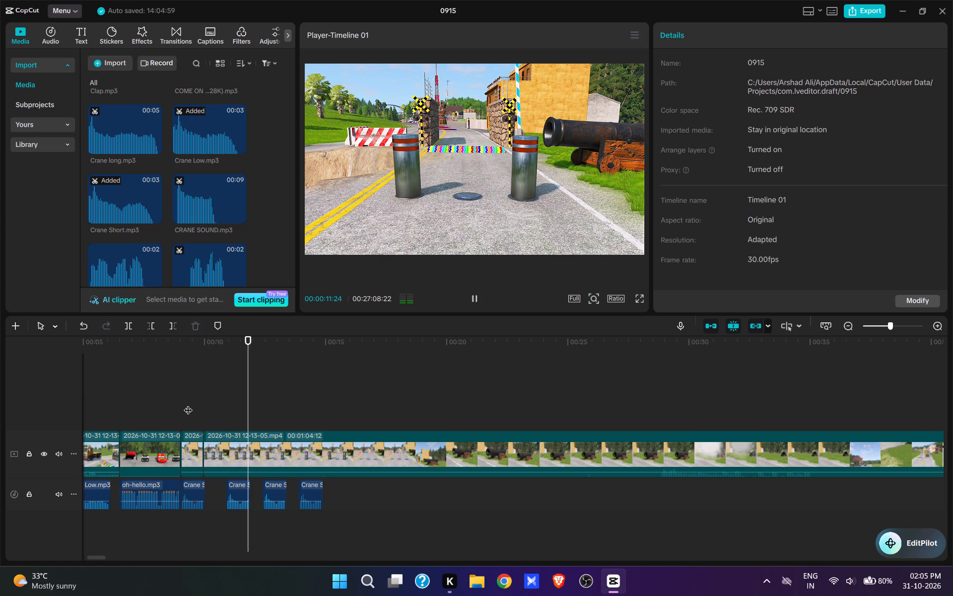
pyautogui.click(202, 404)
pyautogui.press('space')
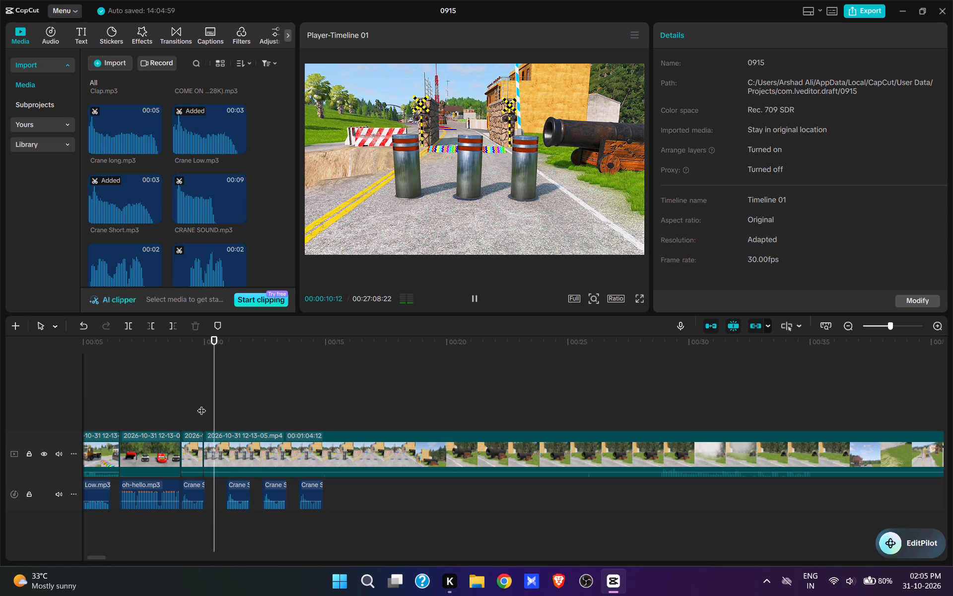
pyautogui.press('space')
pyautogui.click(235, 460)
pyautogui.press('q')
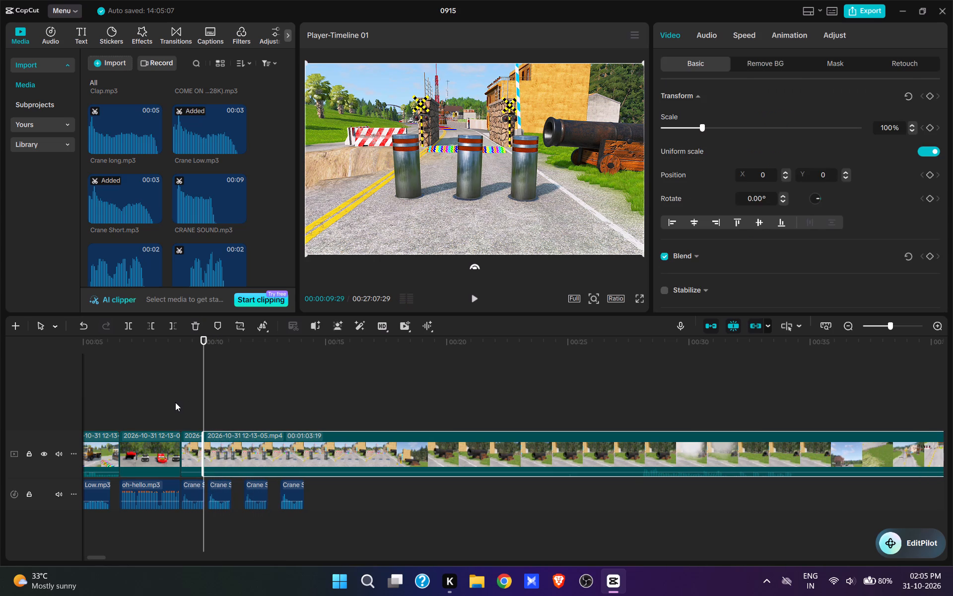
# Split the bollard clip where the middle bollard is fully lowered and trim the pause before the bollards' next movement.
pyautogui.click(191, 403)
pyautogui.press('space')
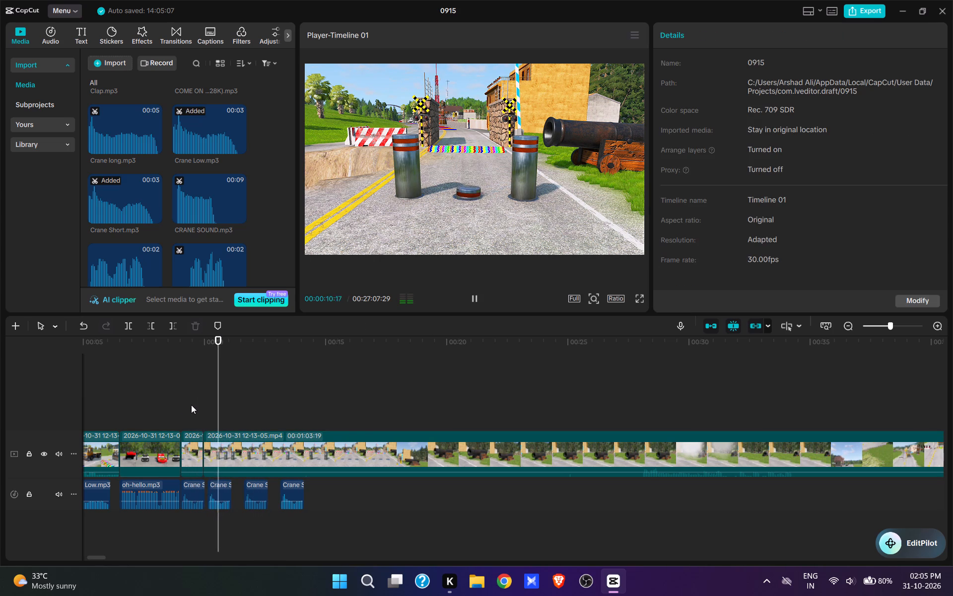
pyautogui.press('space')
pyautogui.click(231, 422)
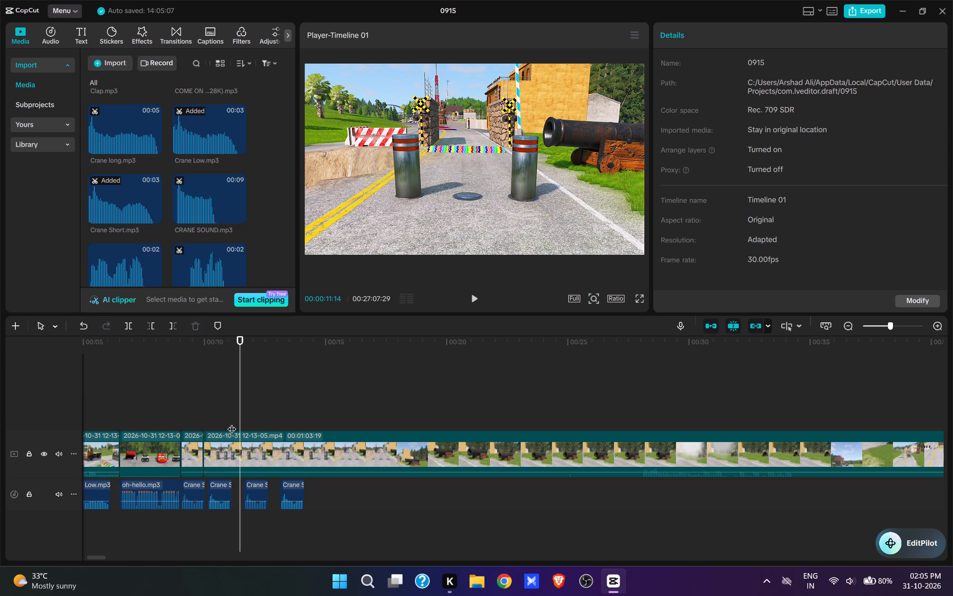
pyautogui.write('w')
pyautogui.press('space')
pyautogui.press('space')
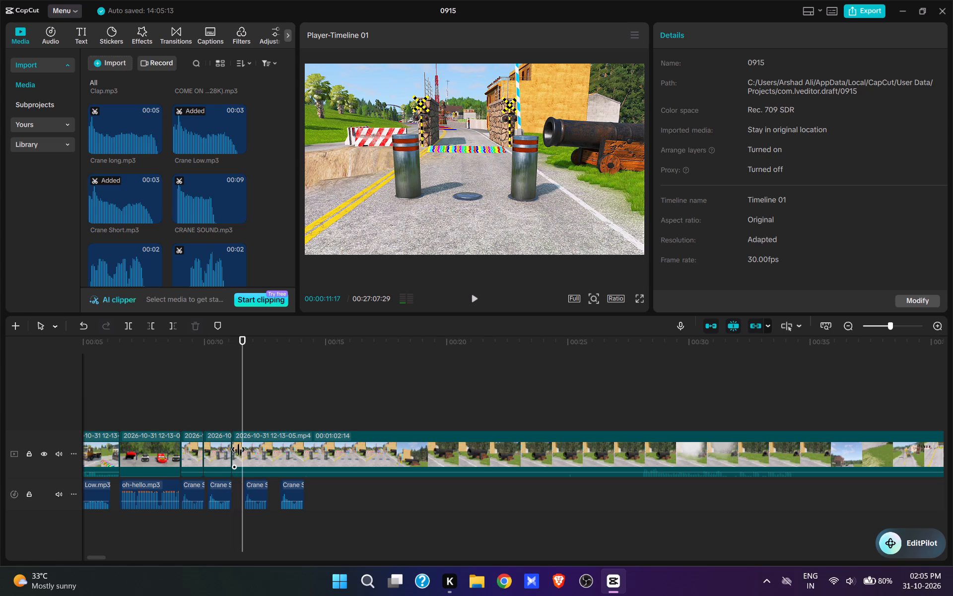
pyautogui.write('q')
# Split the bollard clip at 00:00:12:06, where the outer bollards are fully lowered, and cut the pause up to 00:00:12:21.
pyautogui.press('space')
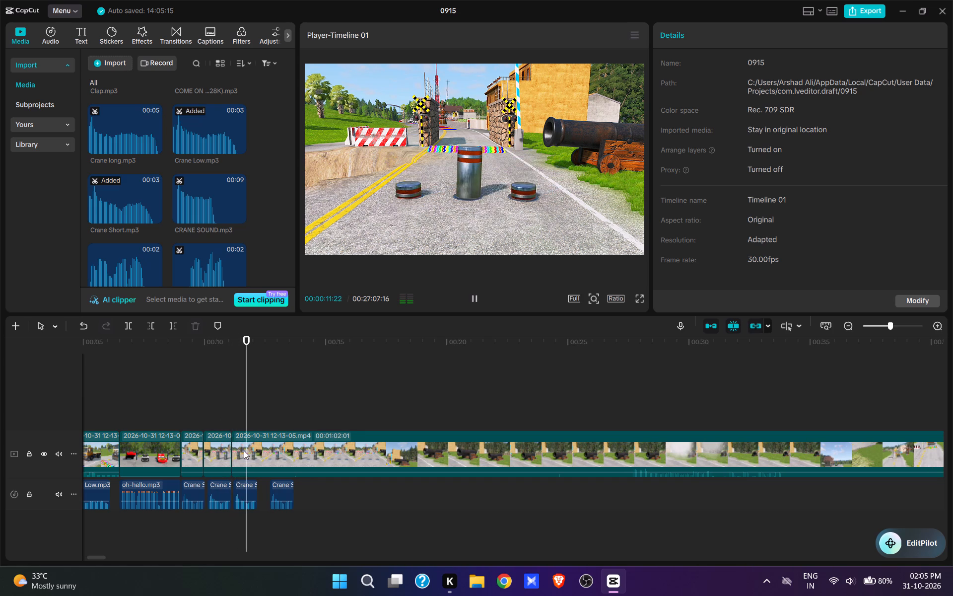
pyautogui.press('space')
pyautogui.click(258, 417)
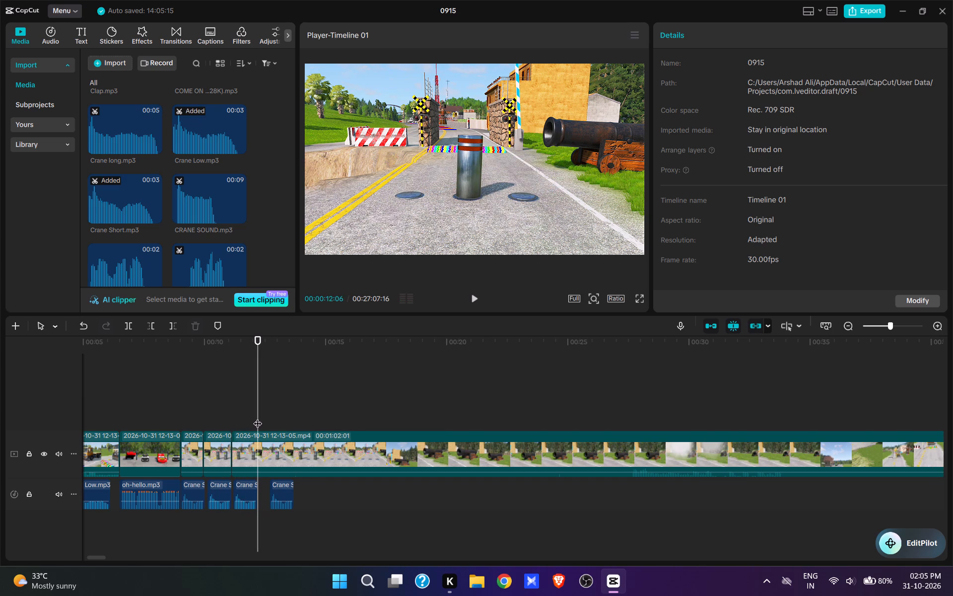
pyautogui.write('w')
pyautogui.press('space')
pyautogui.press('space')
pyautogui.press('space')
pyautogui.press('space')
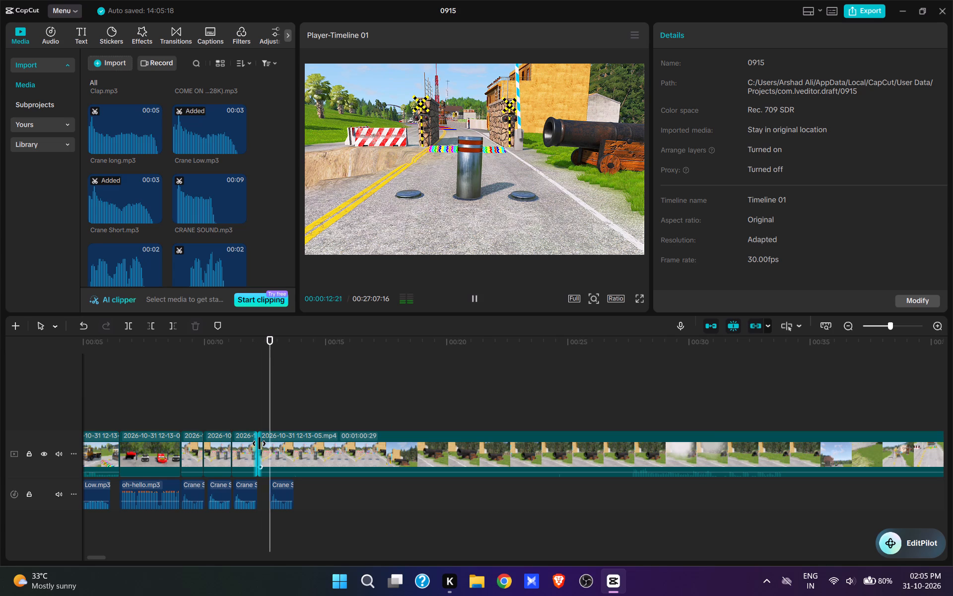
pyautogui.press('q')
pyautogui.hotkey('ctrl', 'z')
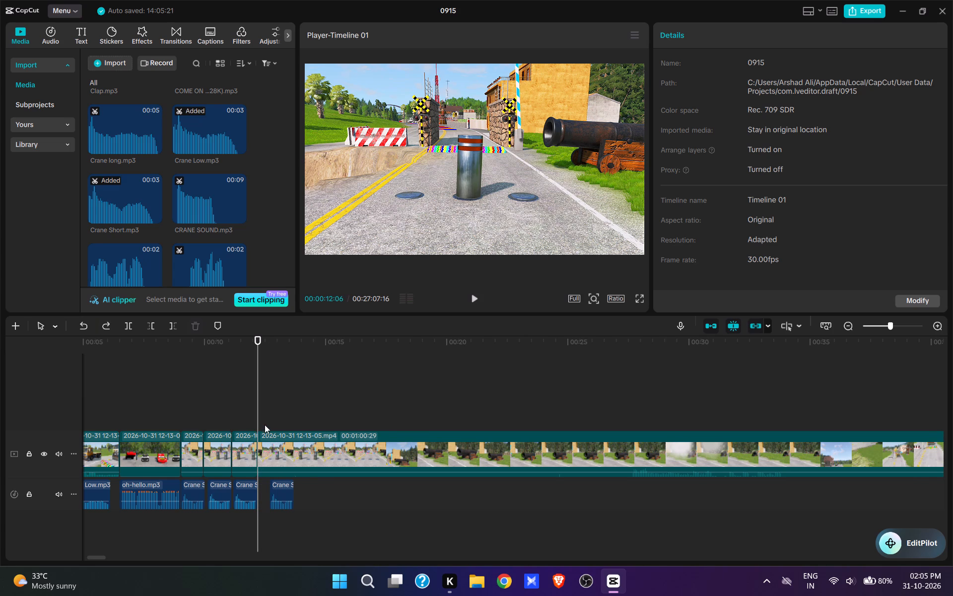
pyautogui.click(264, 419)
pyautogui.click(267, 419)
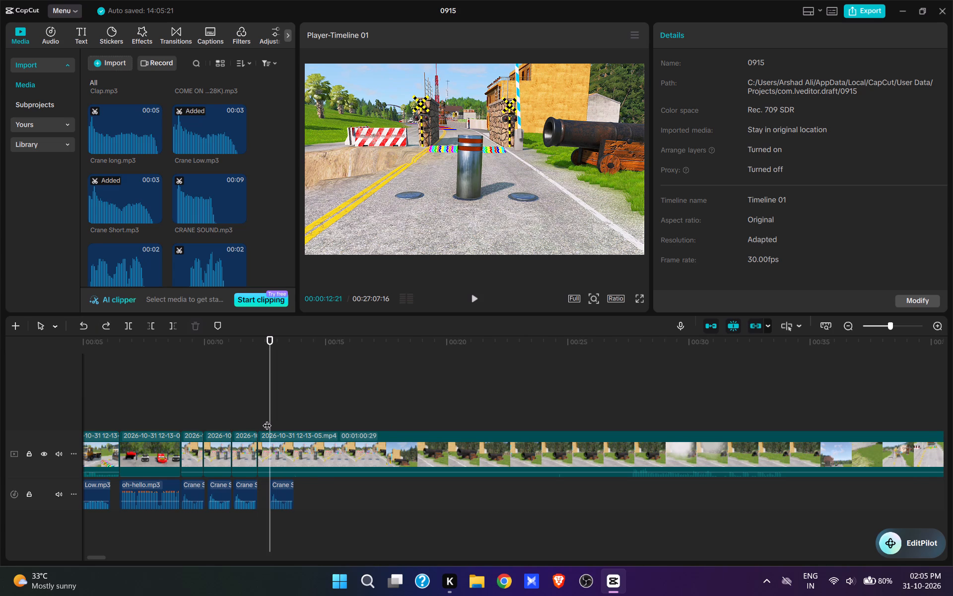
pyautogui.press('q')
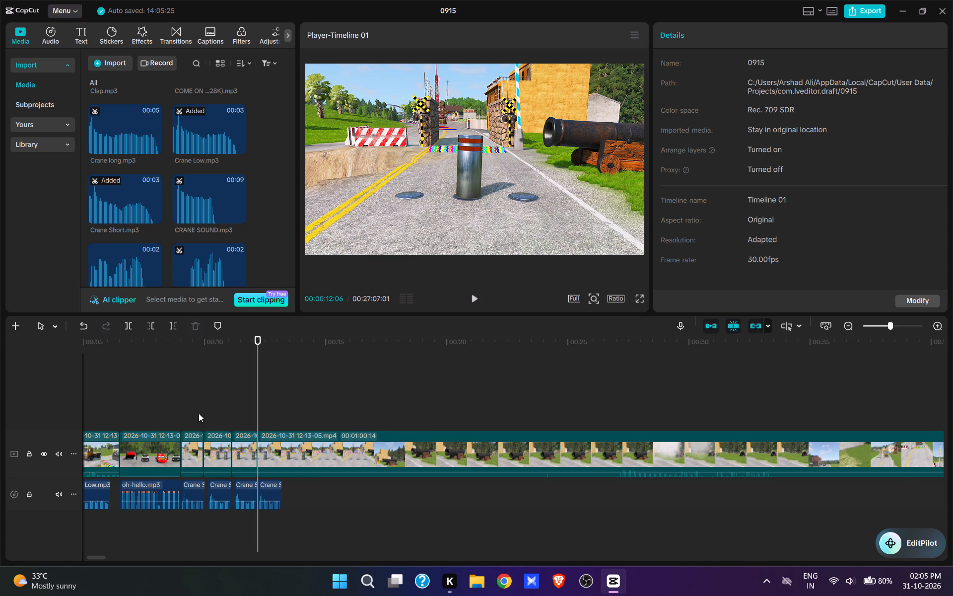
# Play back the trimmed bollard sequence and paste another shortened Crane Short.mp3 clip at 00:00:13:06, where the outer bollards start lowering.
pyautogui.click(172, 405)
pyautogui.press('space')
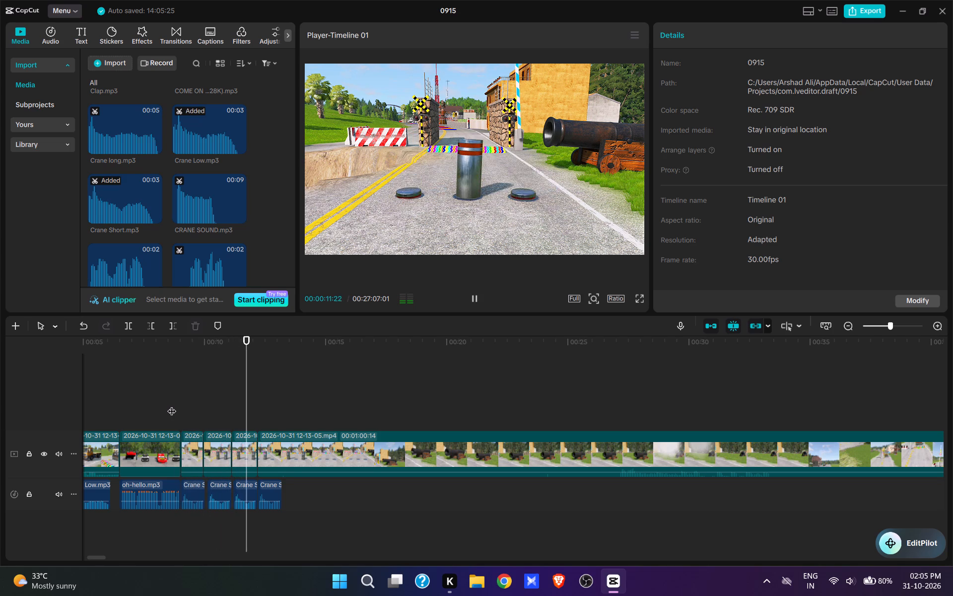
pyautogui.press('space')
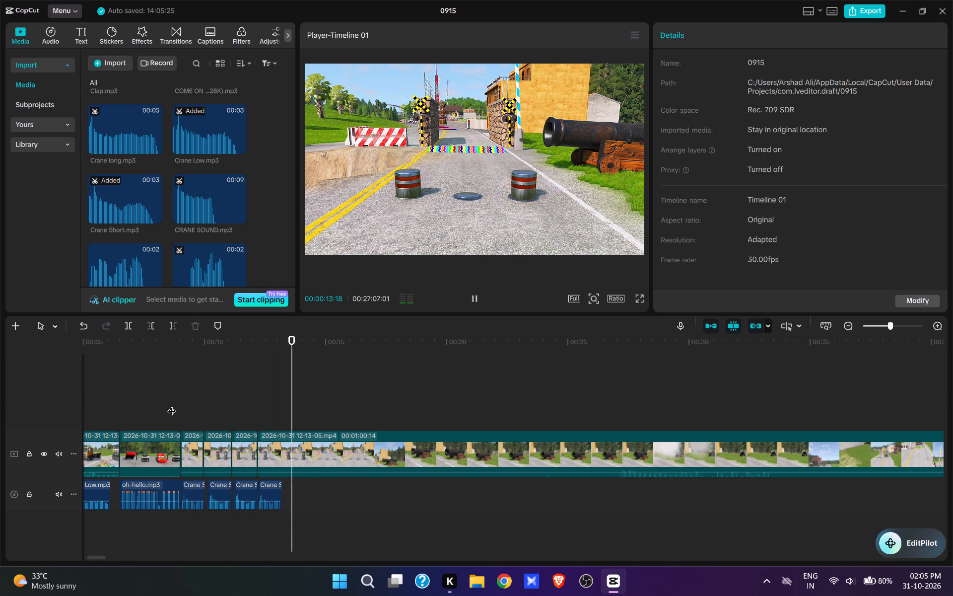
pyautogui.click(280, 407)
pyautogui.hotkey('ctrl', 'v')
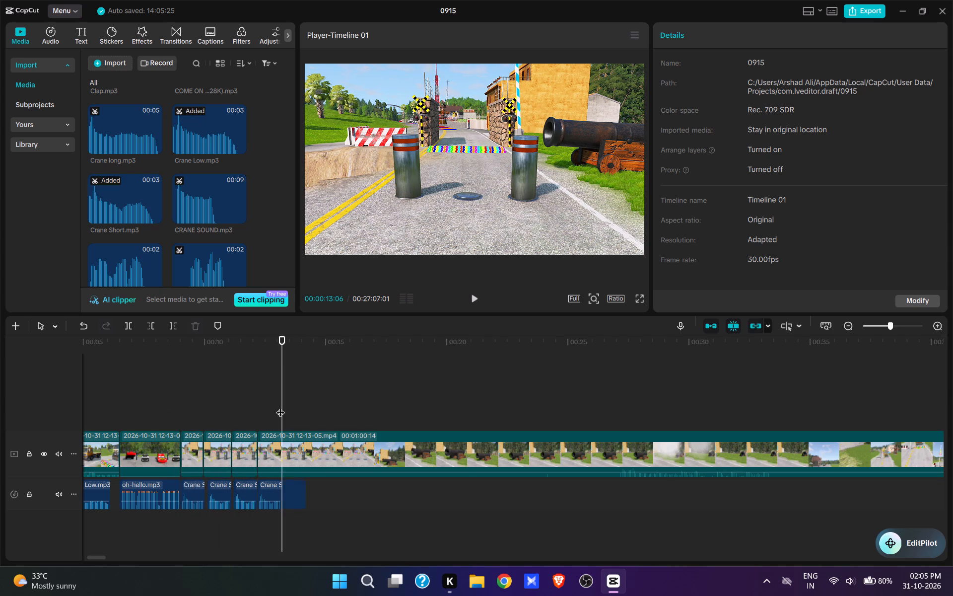
# Play to where all three bollards are lowered and split the video clip at 00:00:14:06.
pyautogui.press('space')
pyautogui.press('space')
pyautogui.press('space')
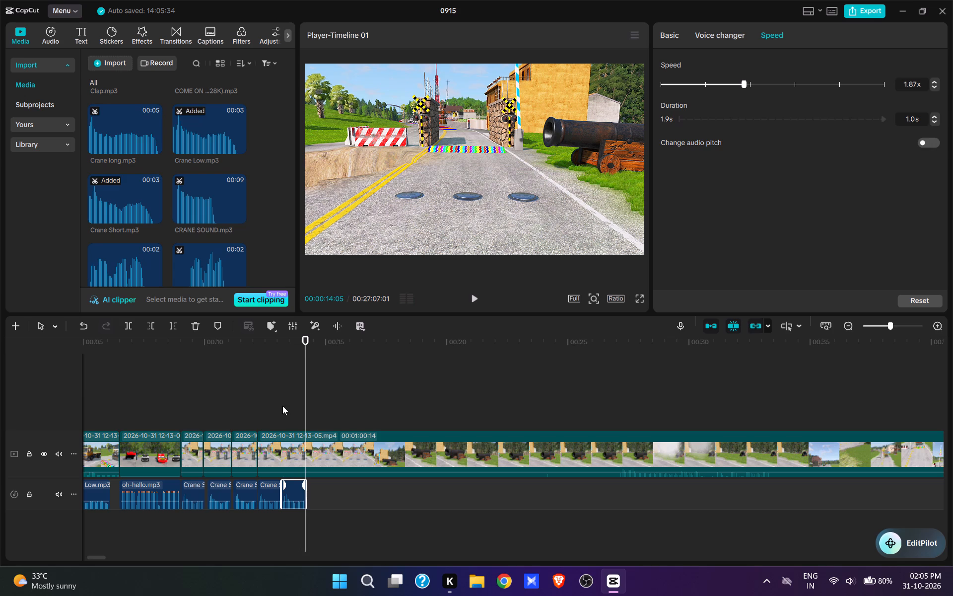
pyautogui.press('space')
pyautogui.click(305, 418)
pyautogui.click(313, 444)
pyautogui.press('w')
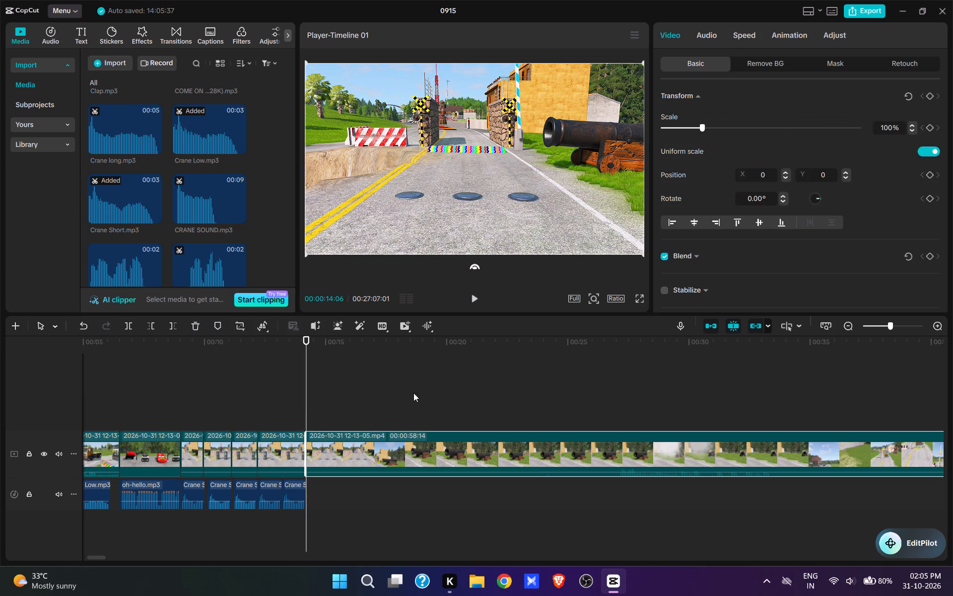
# Find the cannon explosion further along the clip and trim all footage between the 00:00:14:06 split and just before it.
pyautogui.click(486, 389)
pyautogui.press('space')
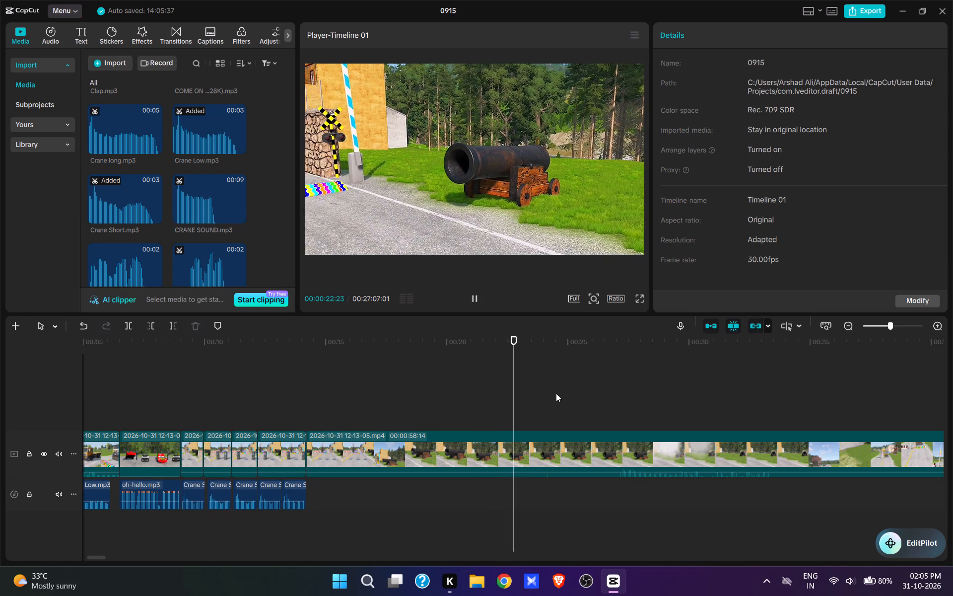
pyautogui.click(613, 395)
pyautogui.press('space')
pyautogui.press('space')
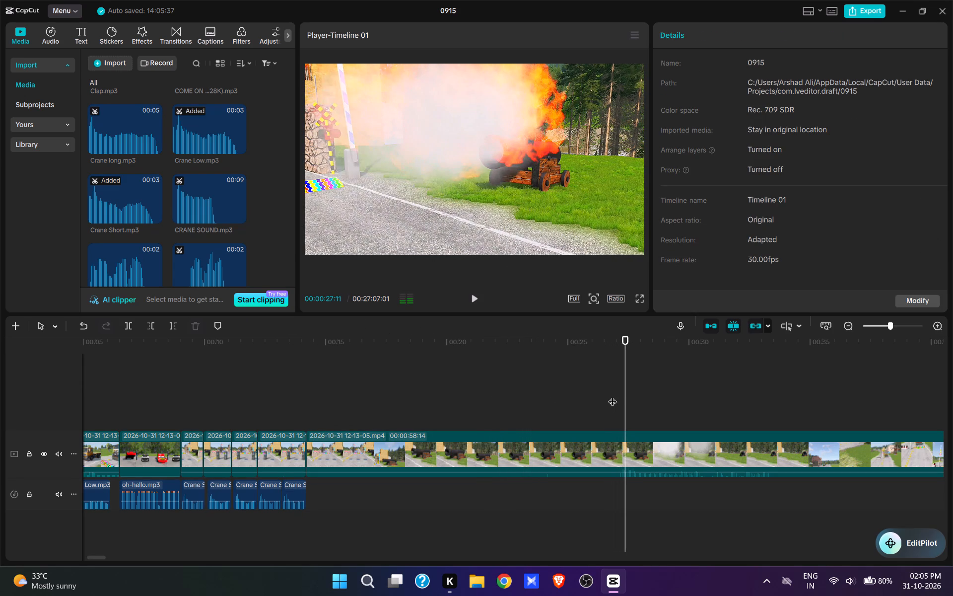
pyautogui.click(605, 397)
pyautogui.write('q')
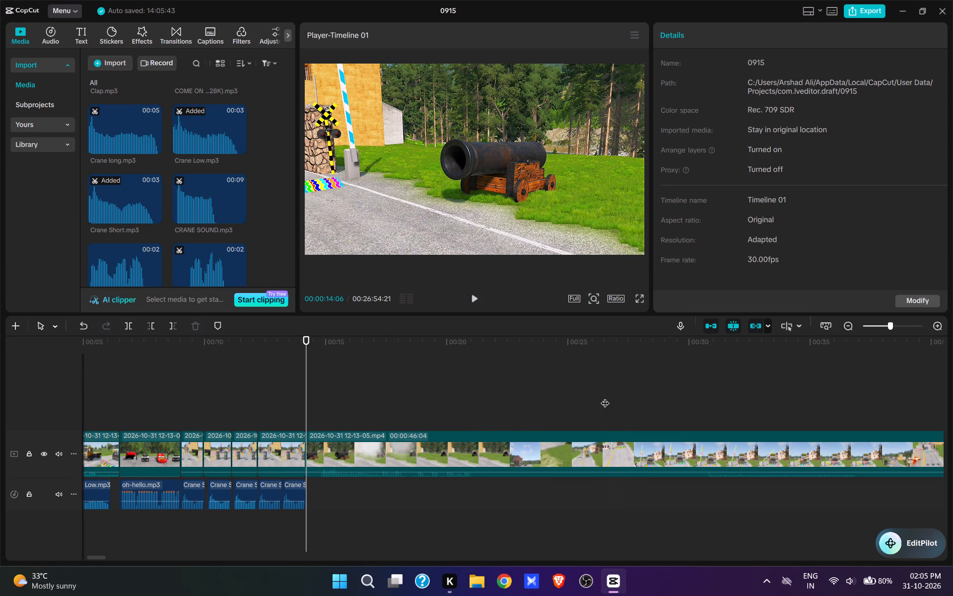
# Trim a few more frames off the cannon clip's start so the explosion comes sooner, and replay the cut.
pyautogui.press('space')
pyautogui.press('space')
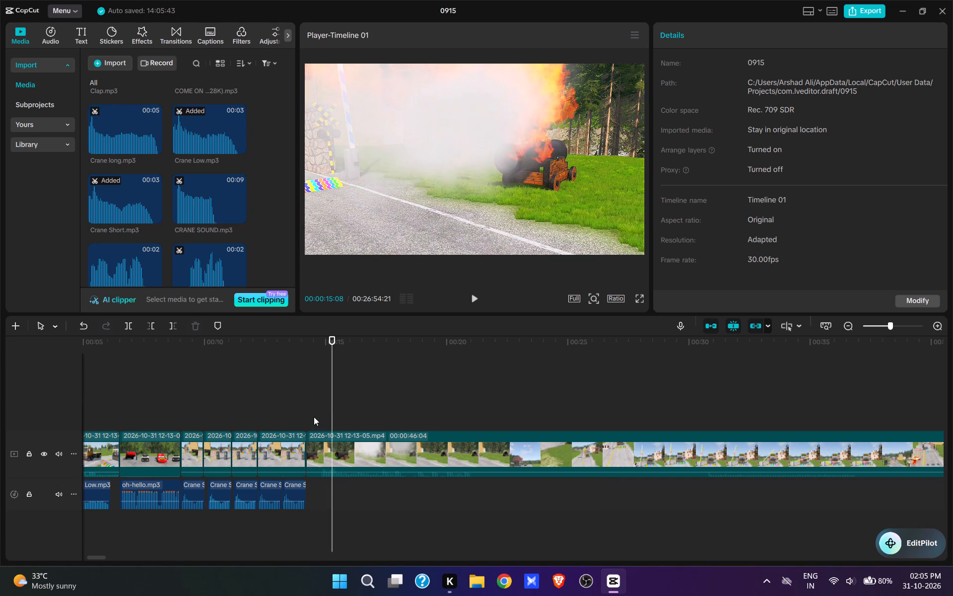
pyautogui.click(309, 413)
pyautogui.press('space')
pyautogui.press('space')
pyautogui.write('q')
pyautogui.press('space')
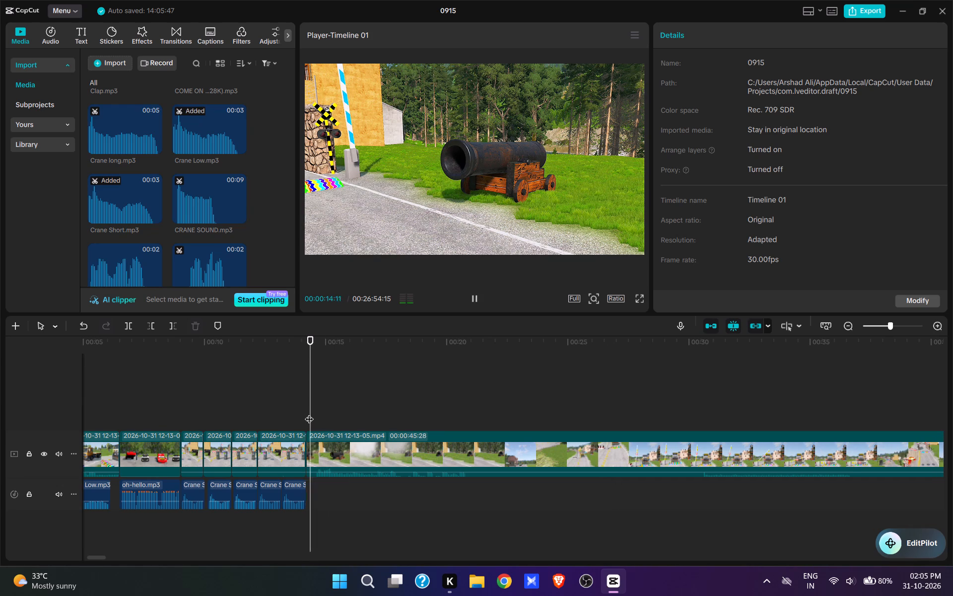
pyautogui.press('space')
pyautogui.click(309, 413)
pyautogui.press('space')
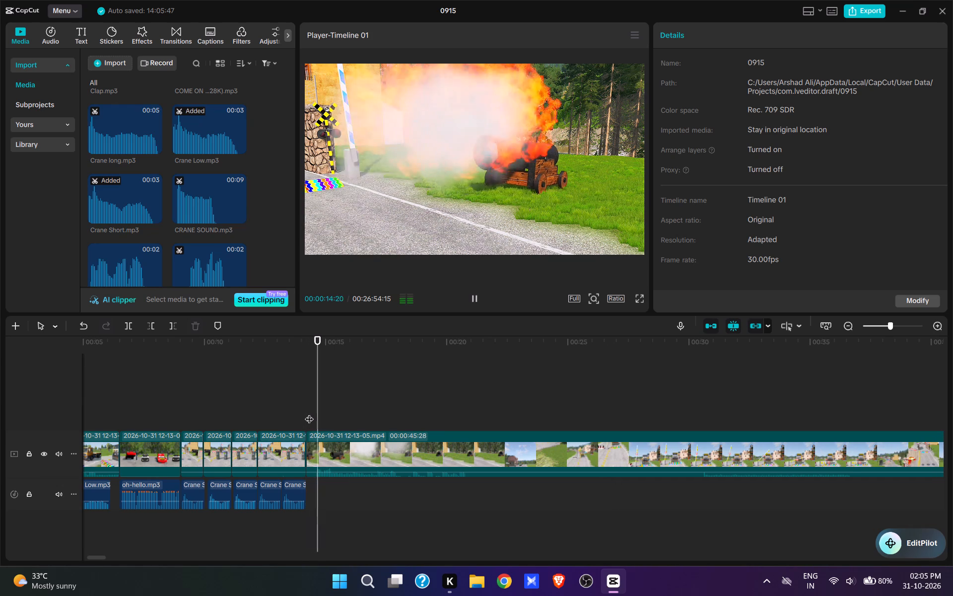
pyautogui.press('space')
# Browse and preview the "no" reaction sounds in the imported media and add no oh no.mp3 at 00:00:14:06, the cannon clip's start.
pyautogui.click(309, 413)
pyautogui.click(223, 257)
pyautogui.scroll(-4, 224, 257)
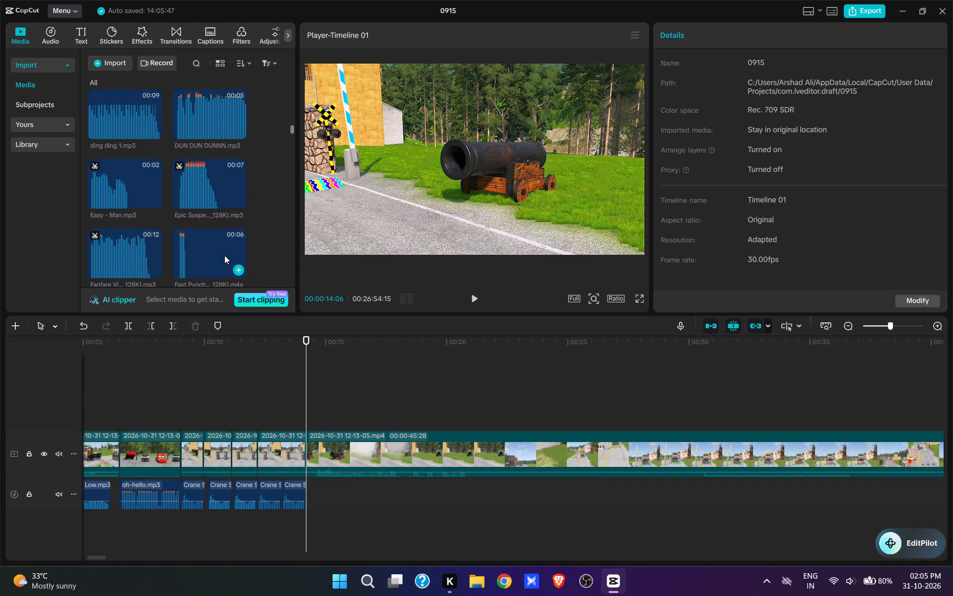
pyautogui.scroll(-6, 224, 255)
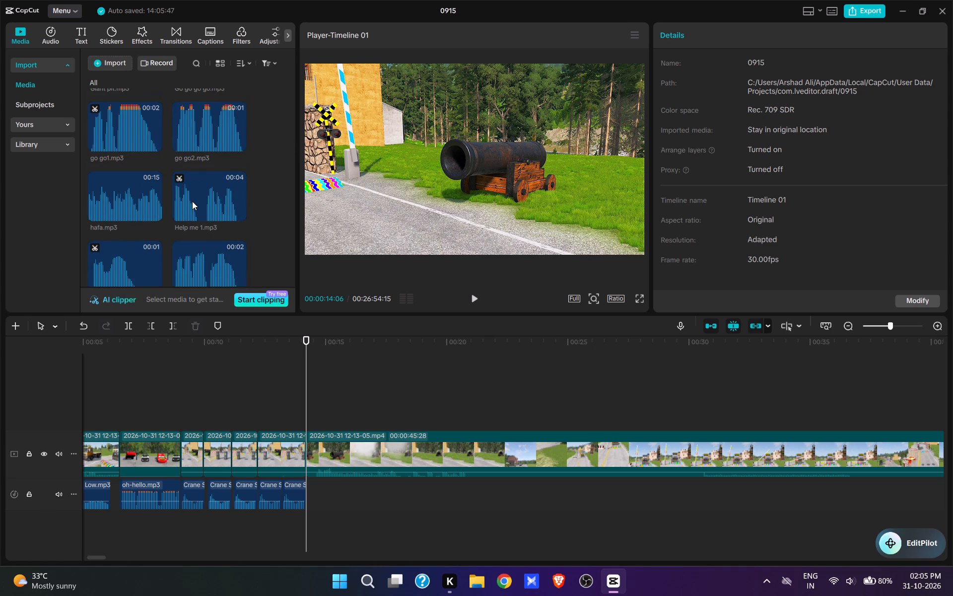
pyautogui.scroll(-12, 192, 201)
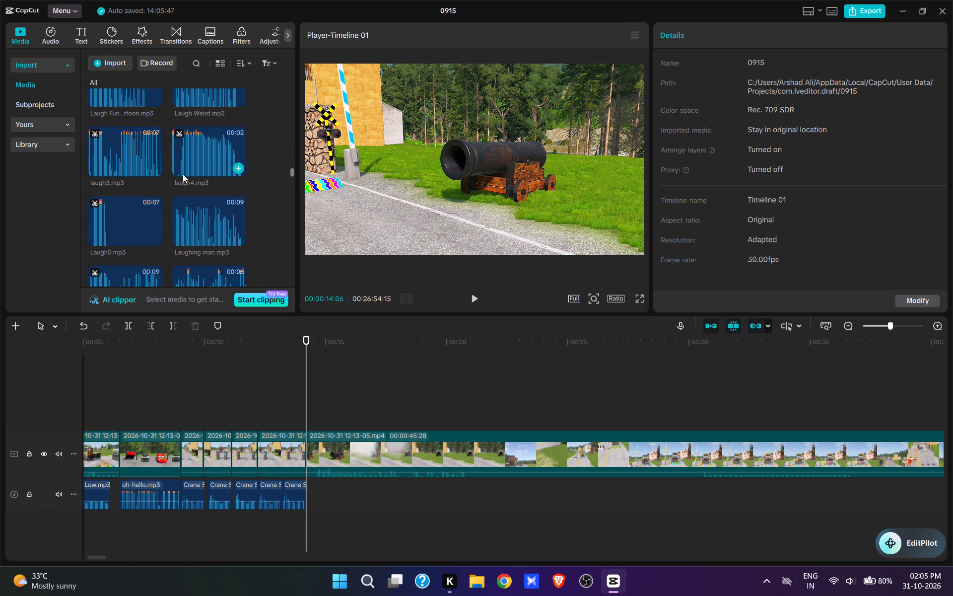
pyautogui.scroll(-10, 183, 174)
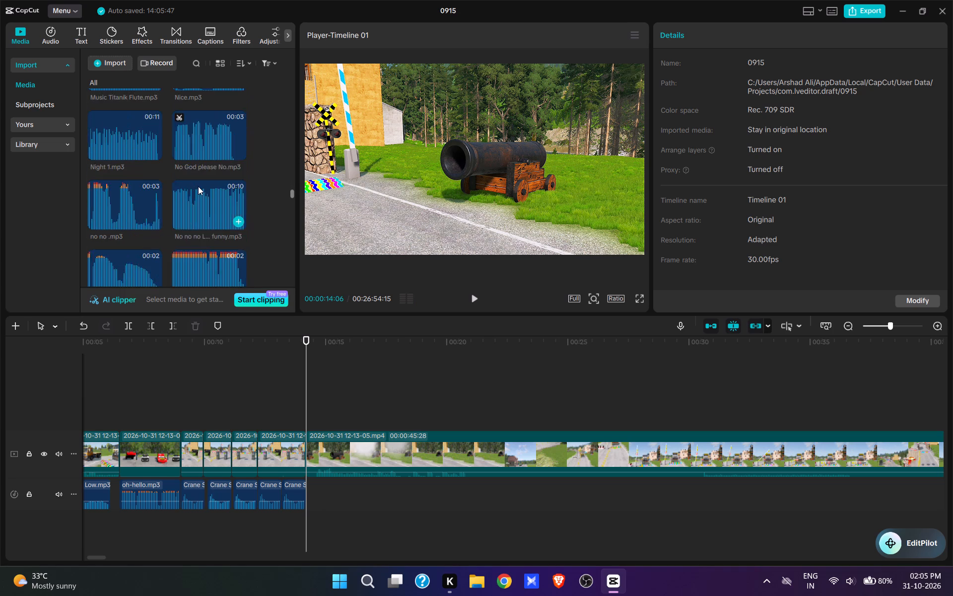
pyautogui.click(201, 215)
pyautogui.scroll(-2, 206, 212)
pyautogui.click(204, 184)
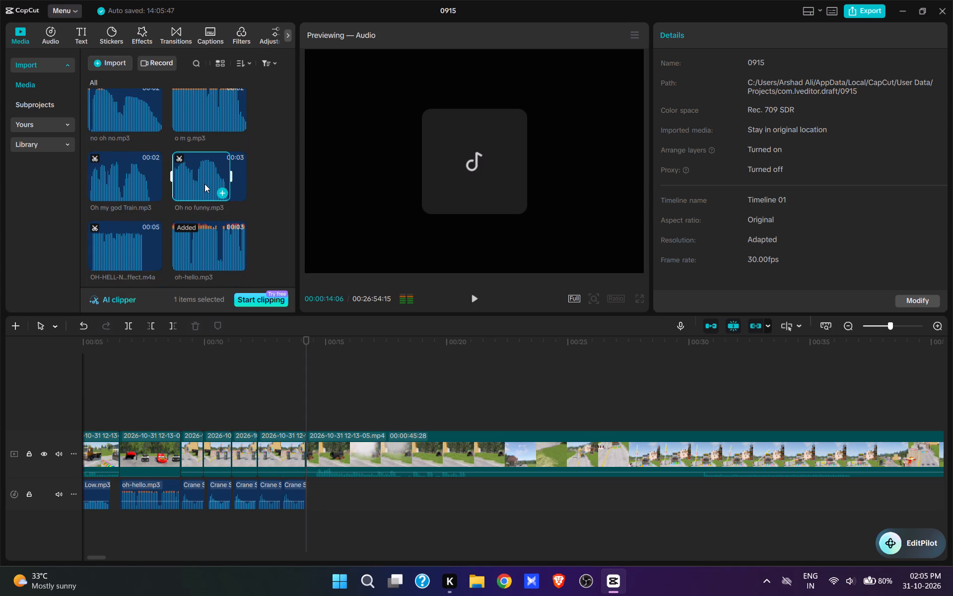
pyautogui.scroll(1, 204, 184)
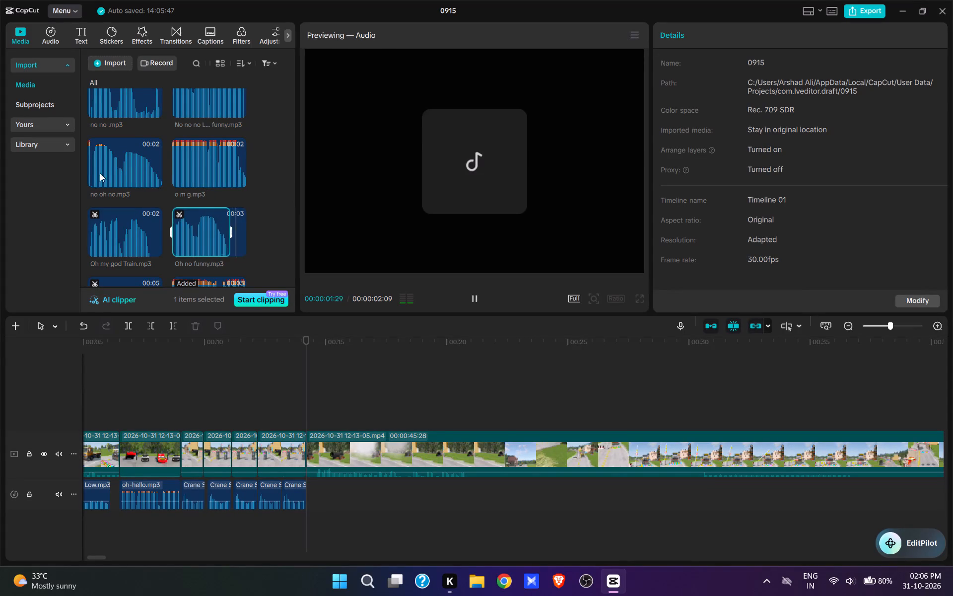
pyautogui.click(100, 162)
pyautogui.click(151, 179)
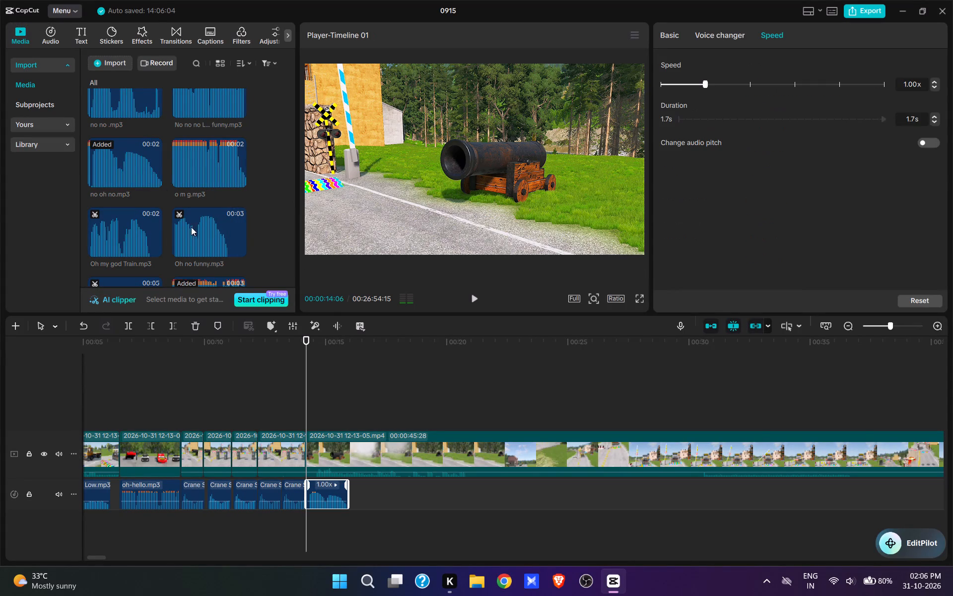
# Play back the cannon explosion with the no oh no.mp3 sound to check their timing and where the cannon settles.
pyautogui.press('space')
pyautogui.click(466, 296)
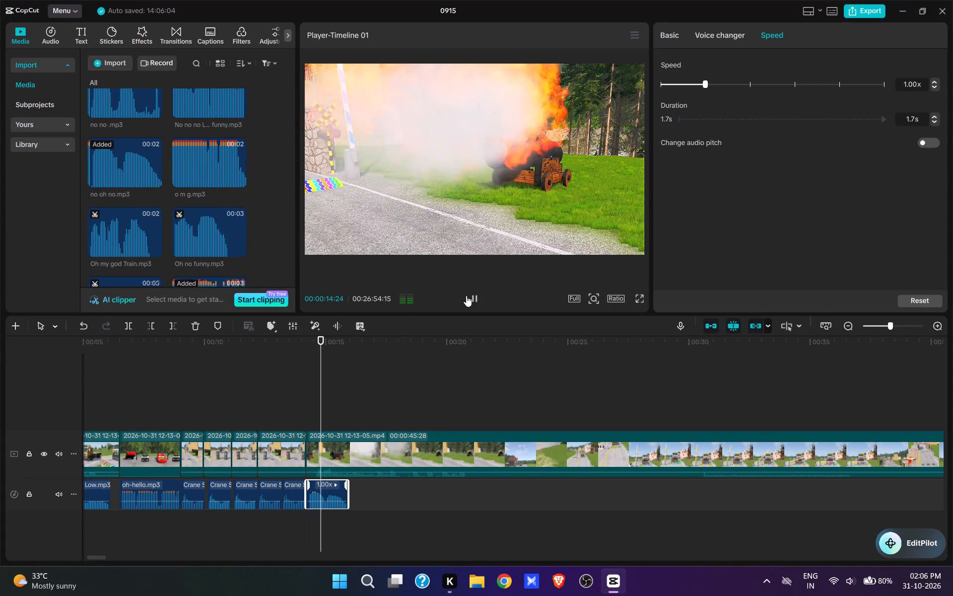
pyautogui.press('space')
pyautogui.press('space')
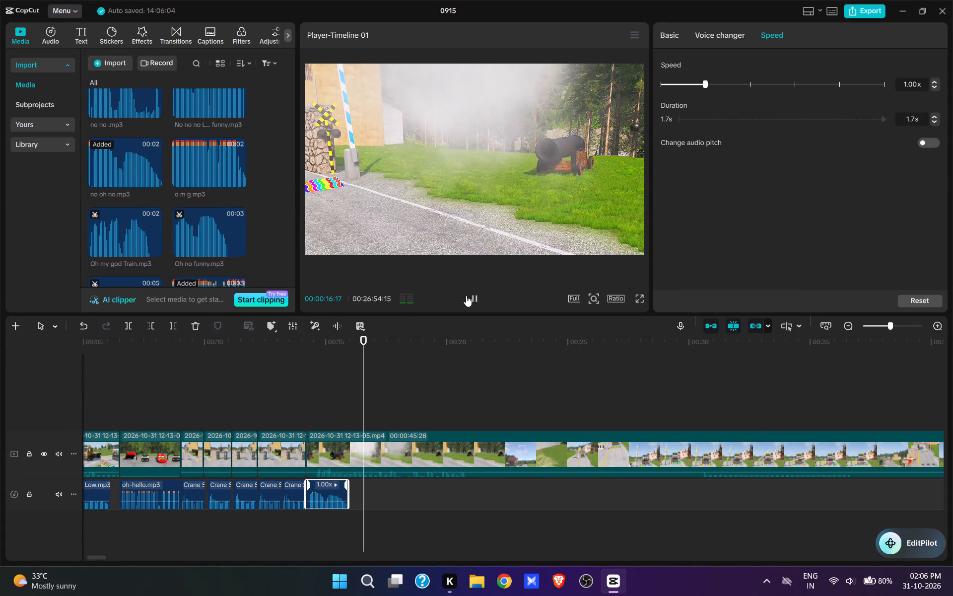
pyautogui.press('space')
pyautogui.press('space')
pyautogui.press('space')
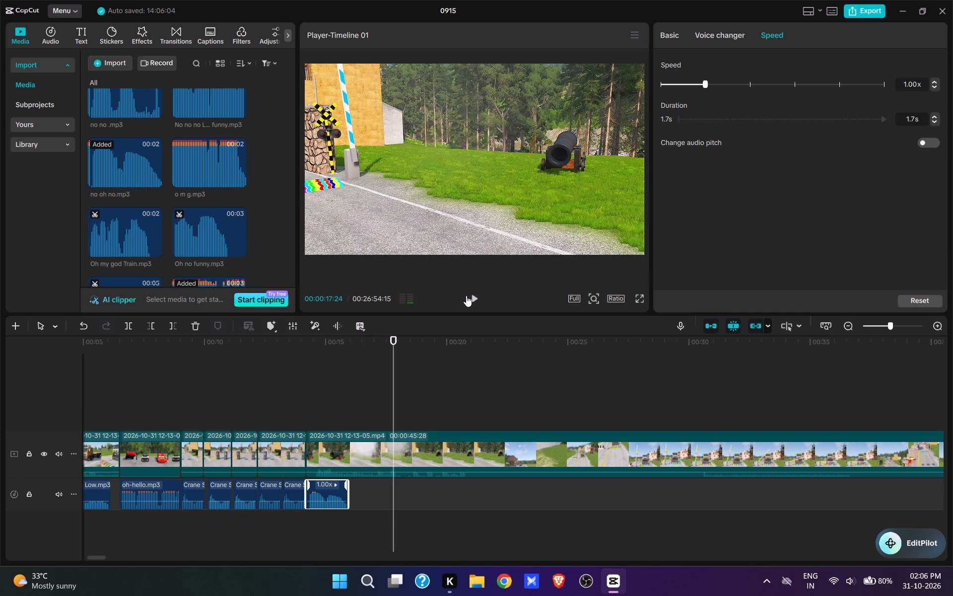
pyautogui.press('space')
pyautogui.press('space')
pyautogui.click(304, 381)
pyautogui.press('space')
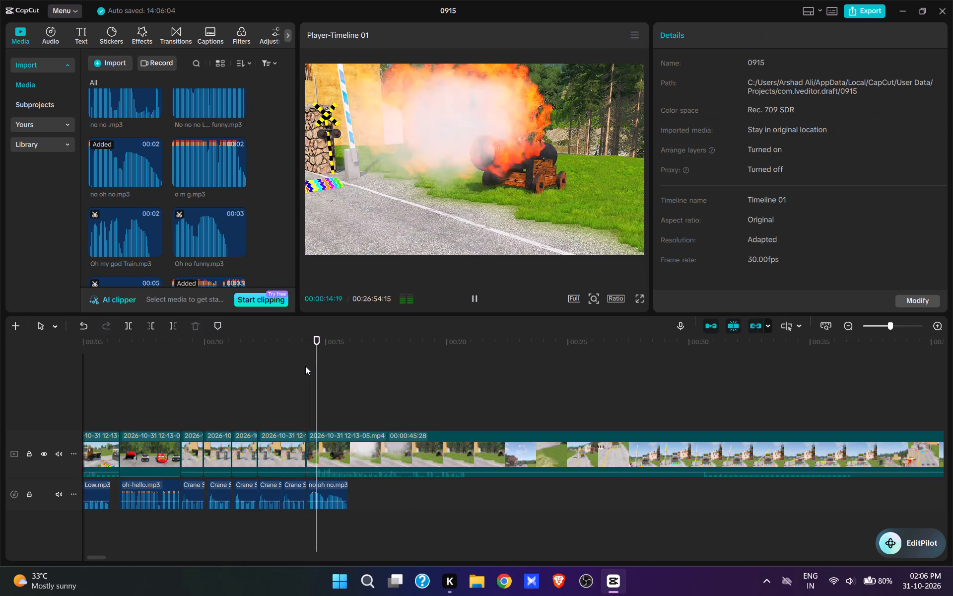
pyautogui.press('space')
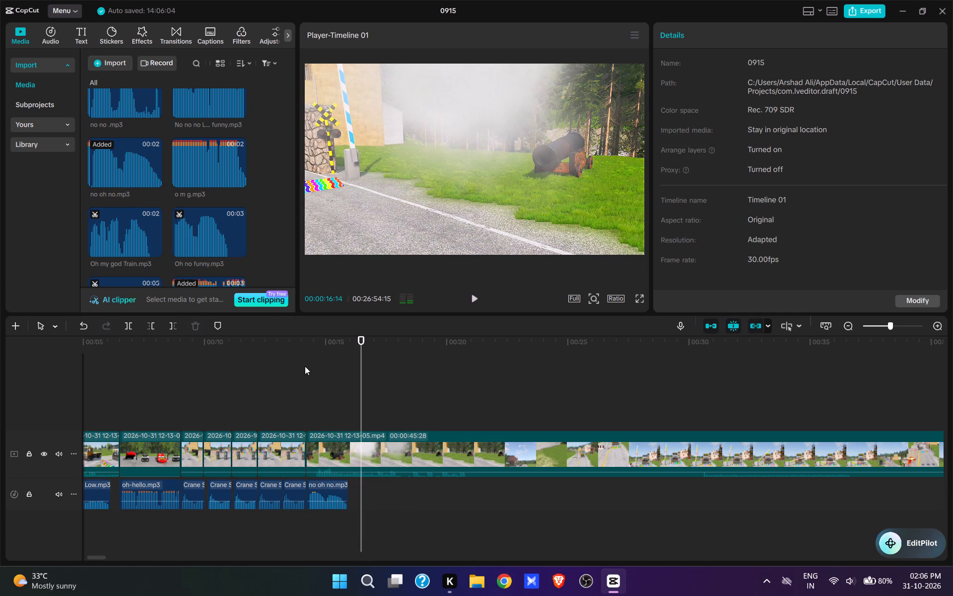
# Play past the cannon explosion and split the clip at 00:00:17:08, once the cannon has settled.
pyautogui.press('space')
pyautogui.press('space')
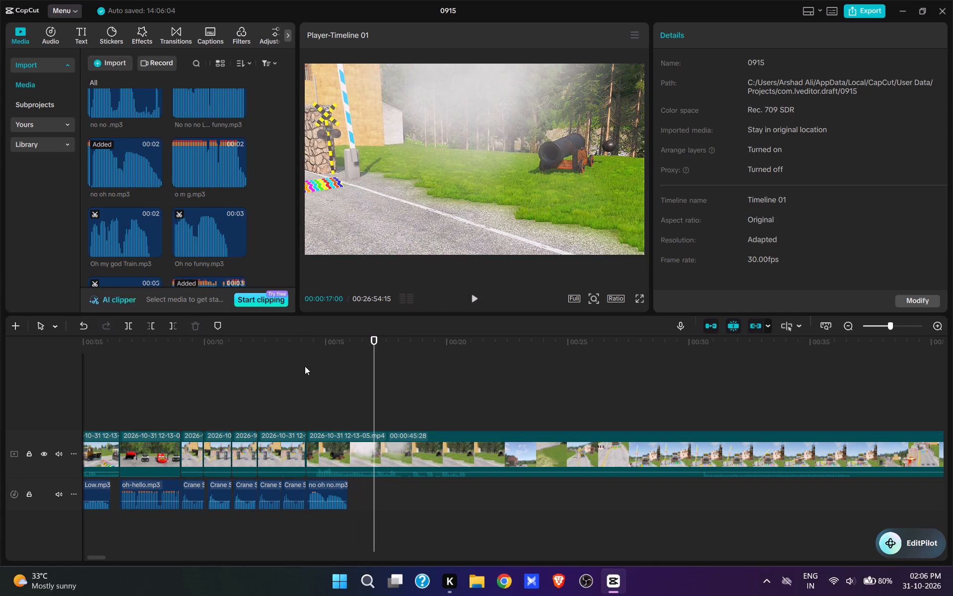
pyautogui.press('space')
pyautogui.press('space')
pyautogui.write('w')
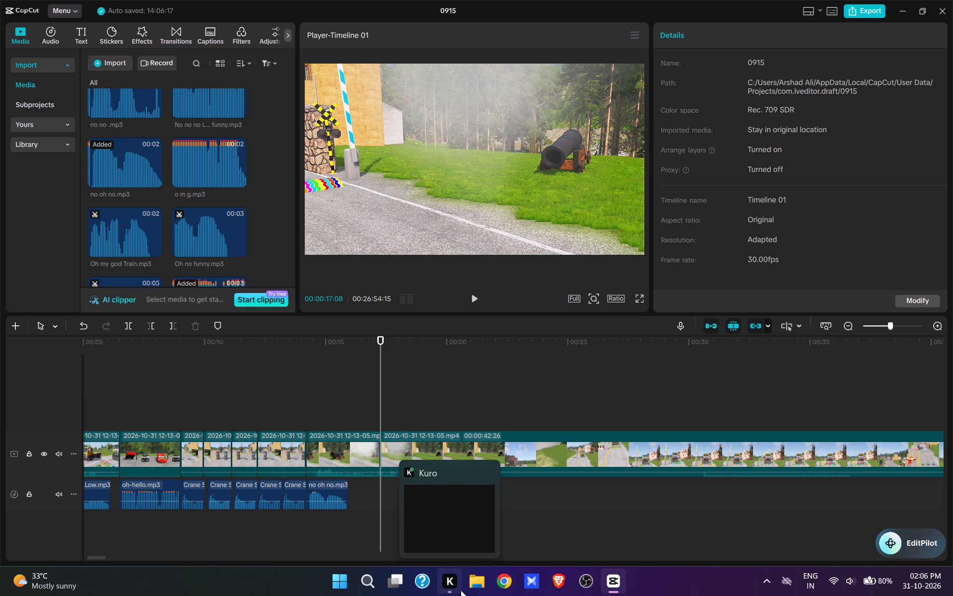
# Find where the red-and-yellow barrier in front of the truck starts lowering, trim everything from the 00:00:17:08 split up to it, and replay.
pyautogui.click(462, 410)
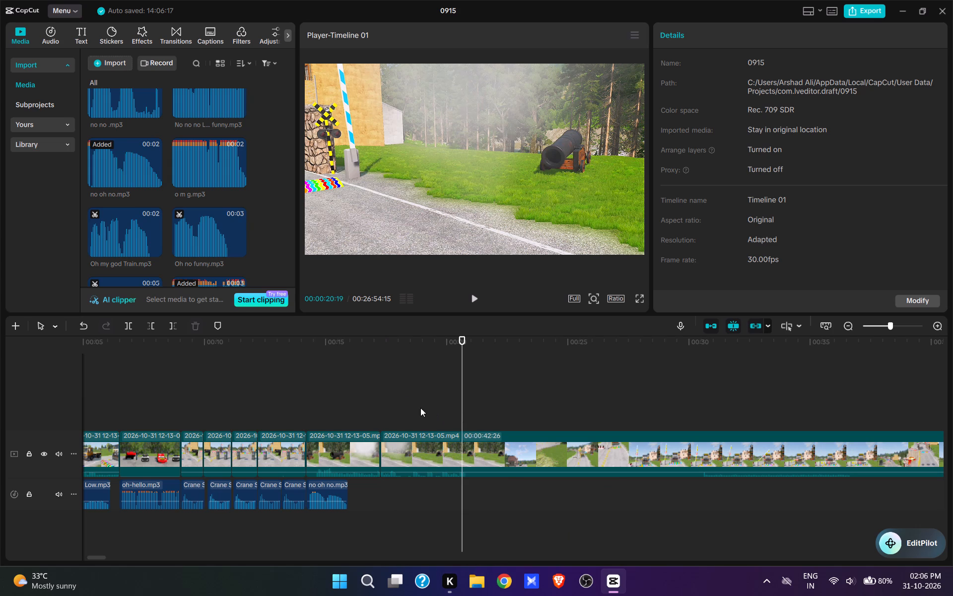
pyautogui.click(486, 400)
pyautogui.press('space')
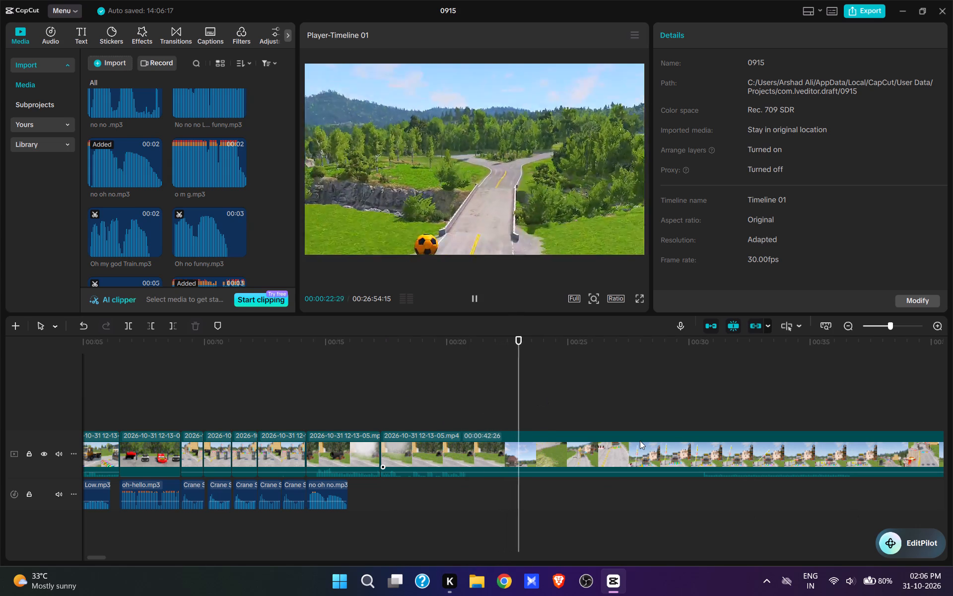
pyautogui.press('space')
pyautogui.click(643, 420)
pyautogui.press('space')
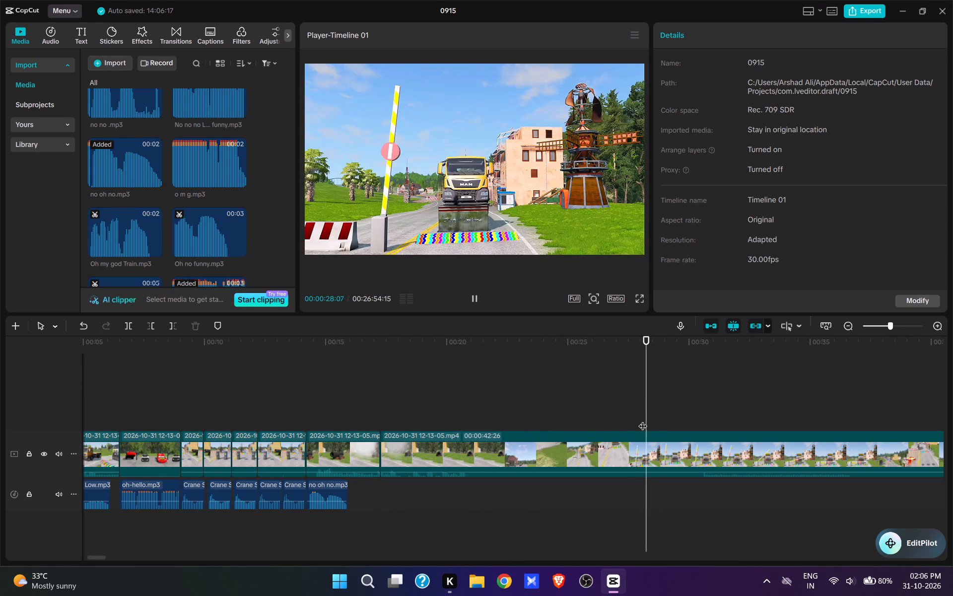
pyautogui.press('space')
pyautogui.press('space')
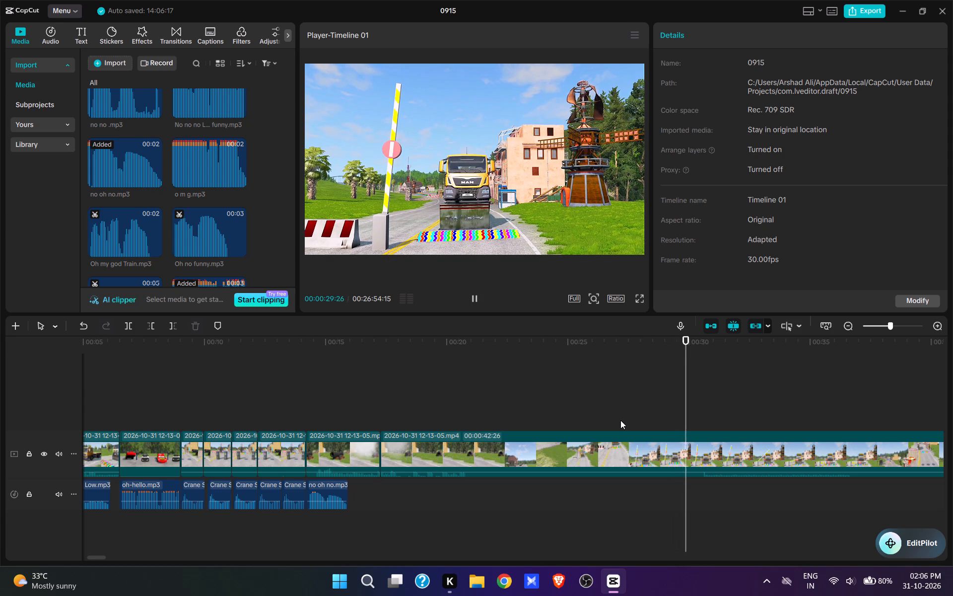
pyautogui.press('space')
pyautogui.write('q')
pyautogui.press('space')
pyautogui.press('space')
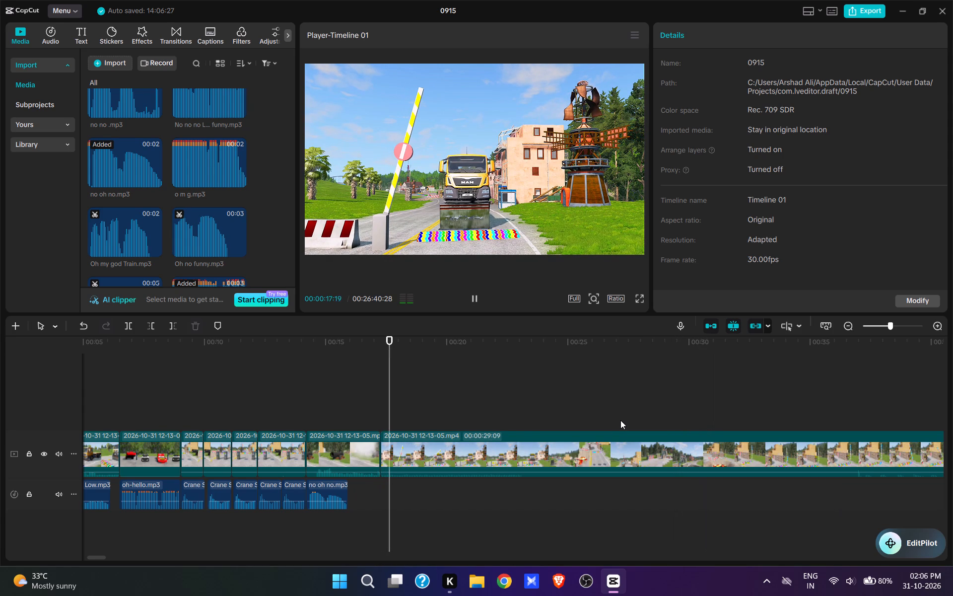
# Browse the imported sounds and add ding ding 1.mp3 at 00:00:17:08, the start of the truck barrier clip.
pyautogui.click(379, 403)
pyautogui.press('space')
pyautogui.click(379, 403)
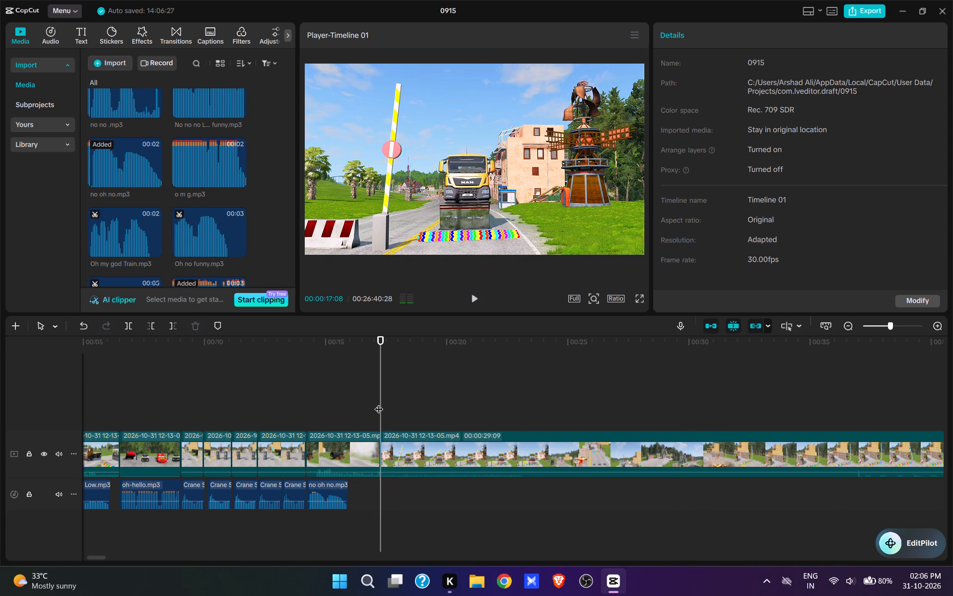
pyautogui.scroll(16, 111, 186)
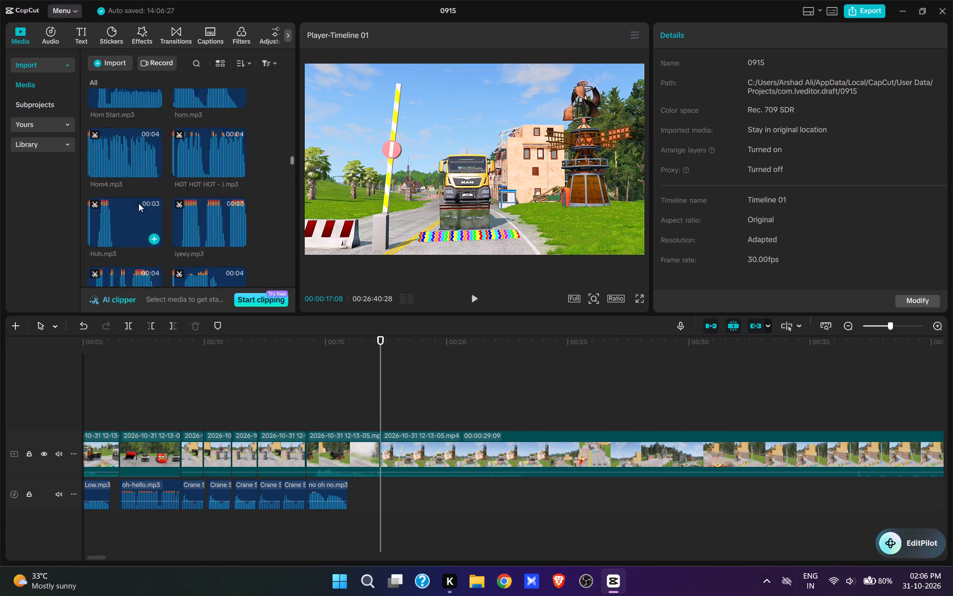
pyautogui.scroll(17, 138, 203)
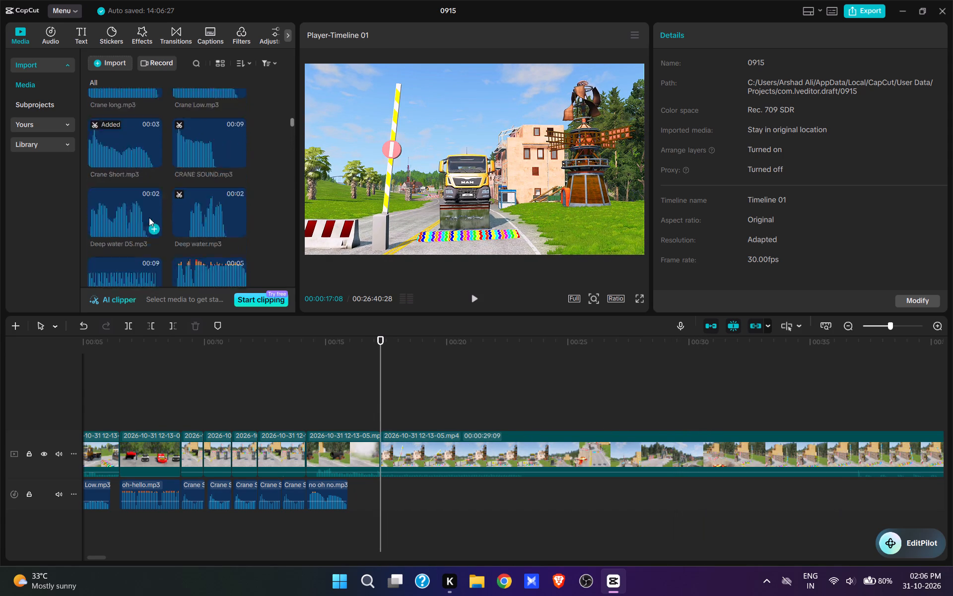
pyautogui.scroll(-2, 138, 221)
pyautogui.scroll(1, 136, 204)
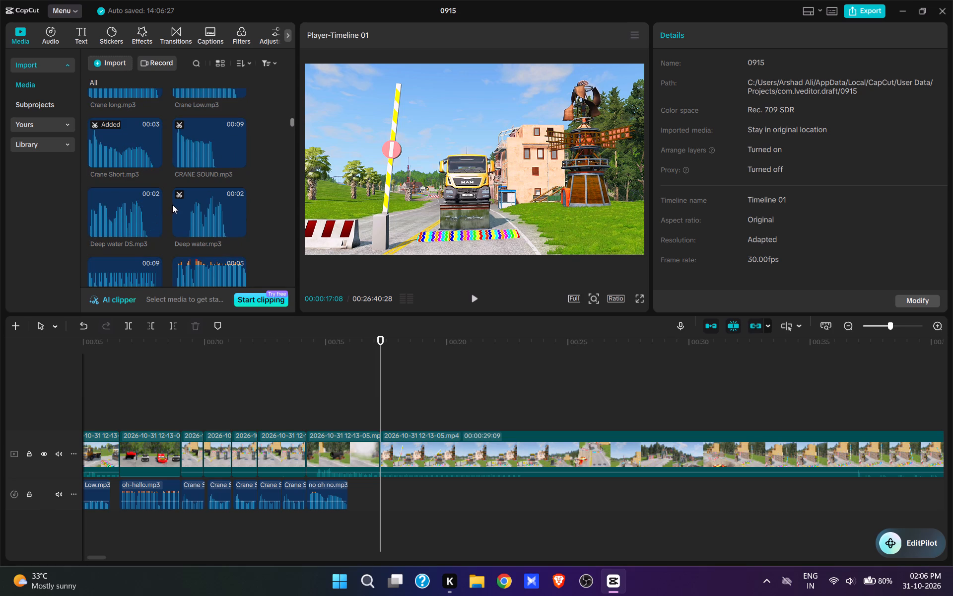
pyautogui.scroll(-1, 135, 245)
pyautogui.click(129, 239)
pyautogui.click(153, 242)
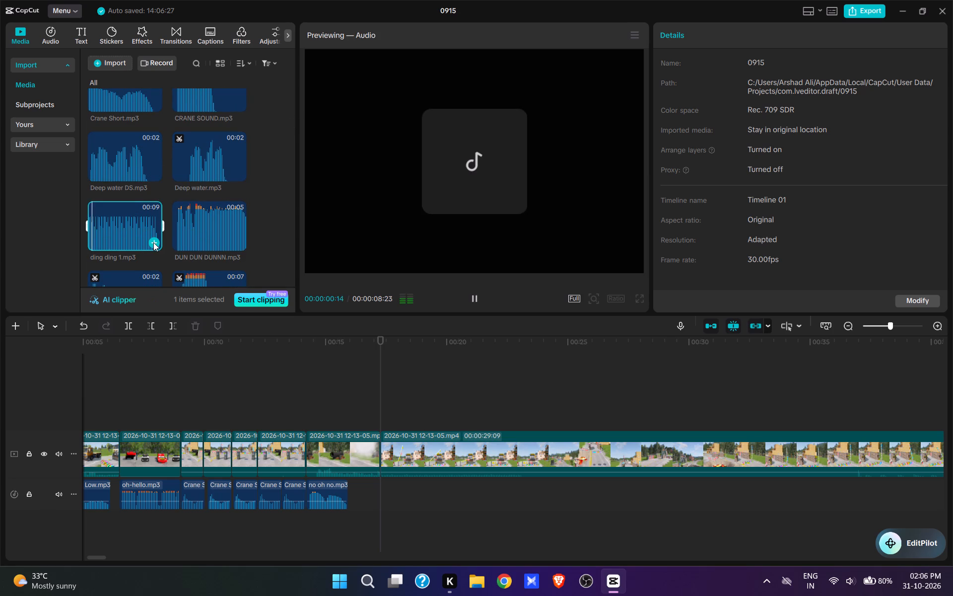
# Play the truck barrier clip and split it at 00:00:21:05, where the barrier is fully lowered.
pyautogui.press('space')
pyautogui.click(477, 298)
pyautogui.press('space')
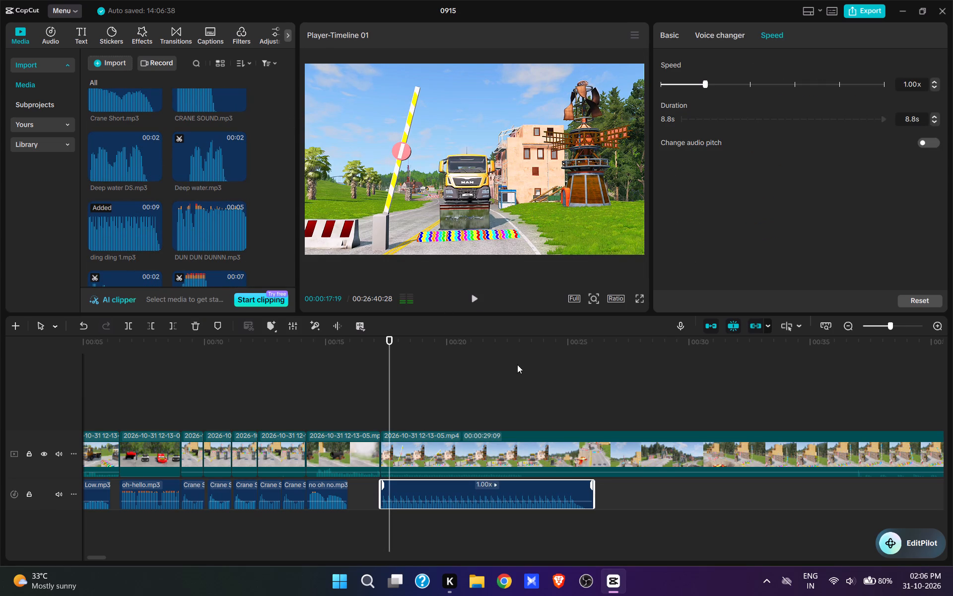
pyautogui.press('space')
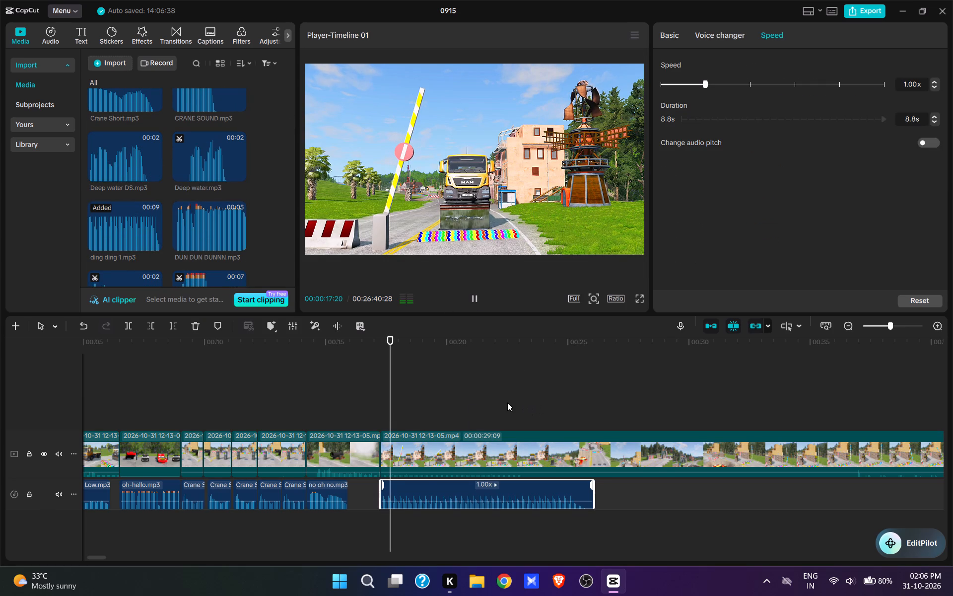
pyautogui.click(505, 402)
pyautogui.press('space')
pyautogui.click(451, 405)
pyautogui.press('space')
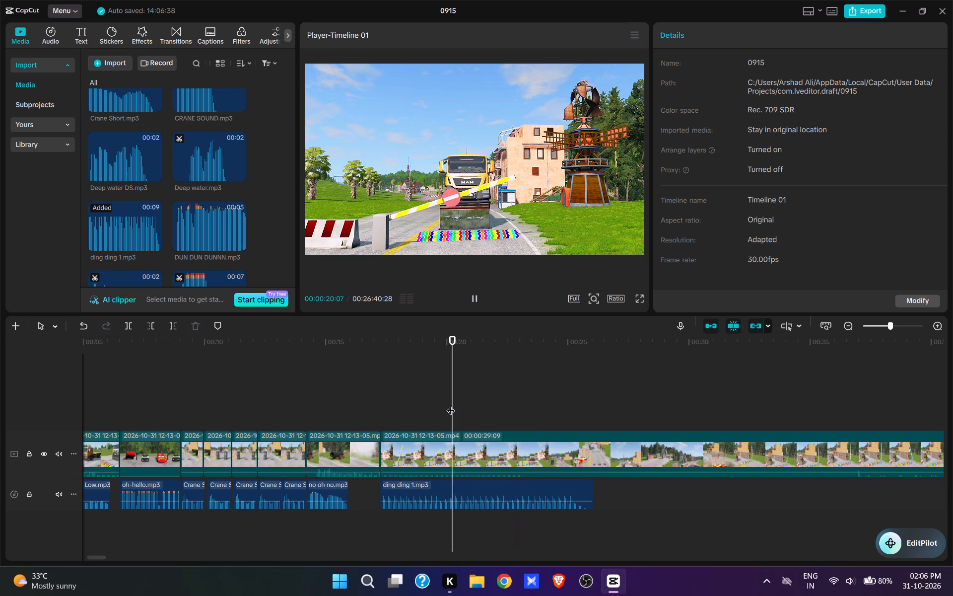
pyautogui.press('space')
pyautogui.write('w')
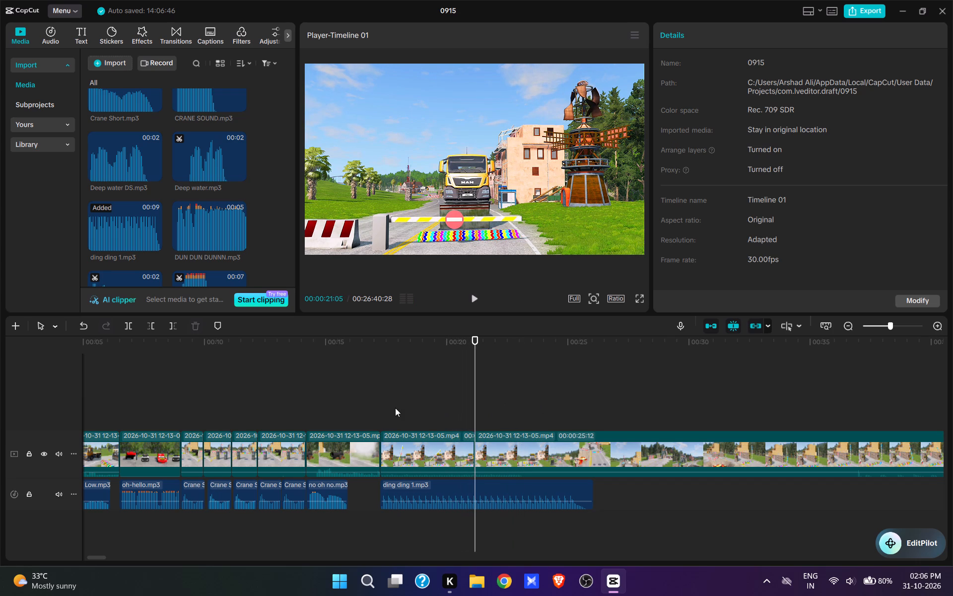
# Speed up the lowering truck barrier segment, trying 1.22x and settling on 1.48x, and replay it from its start.
pyautogui.click(382, 403)
pyautogui.click(417, 443)
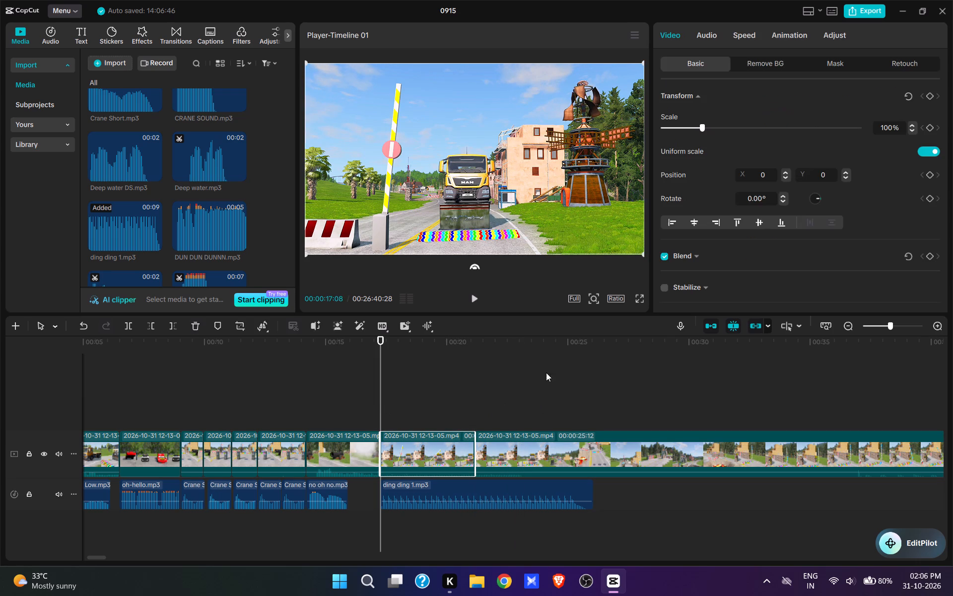
pyautogui.click(734, 34)
pyautogui.click(715, 114)
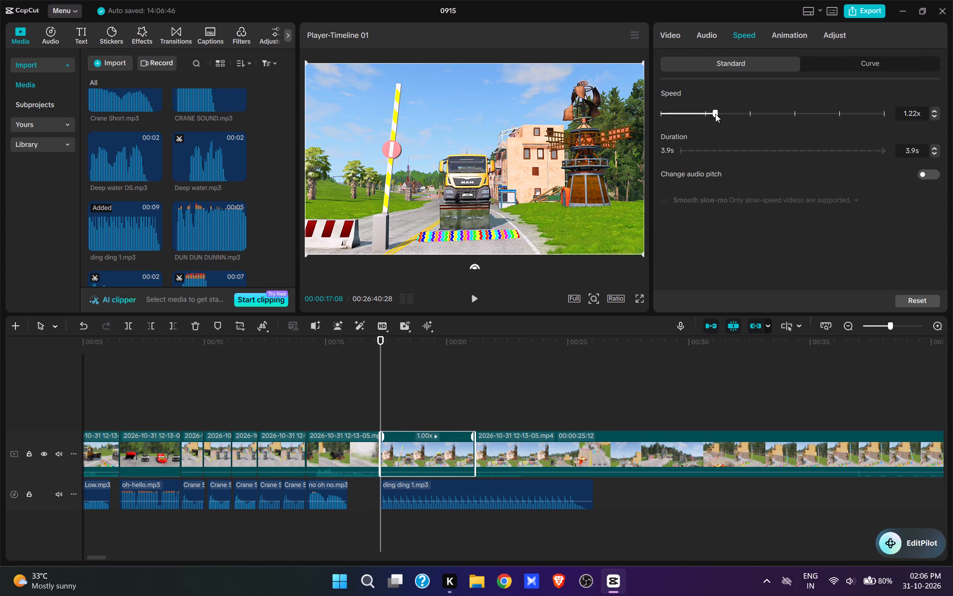
pyautogui.press('space')
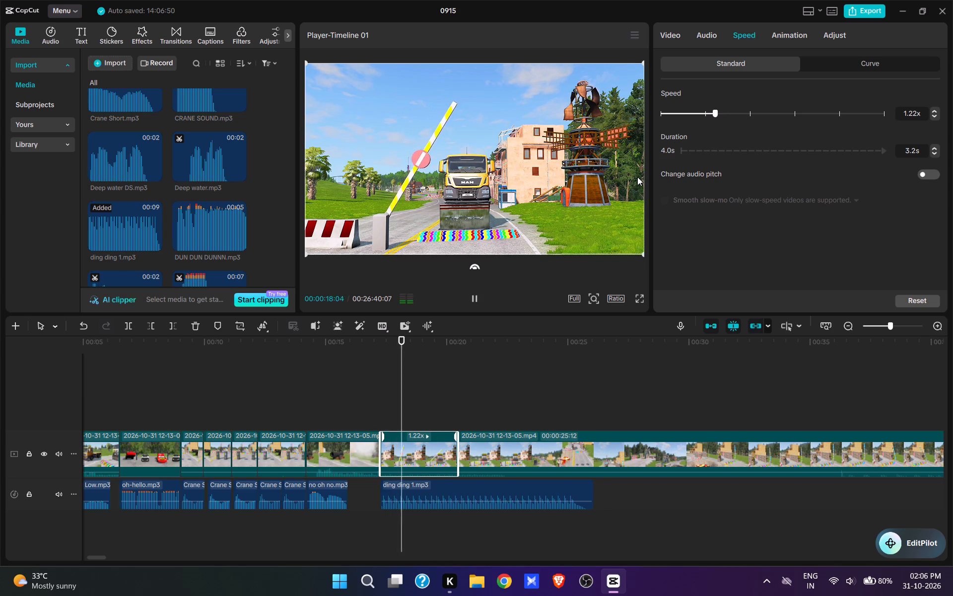
pyautogui.press('space')
pyautogui.click(727, 111)
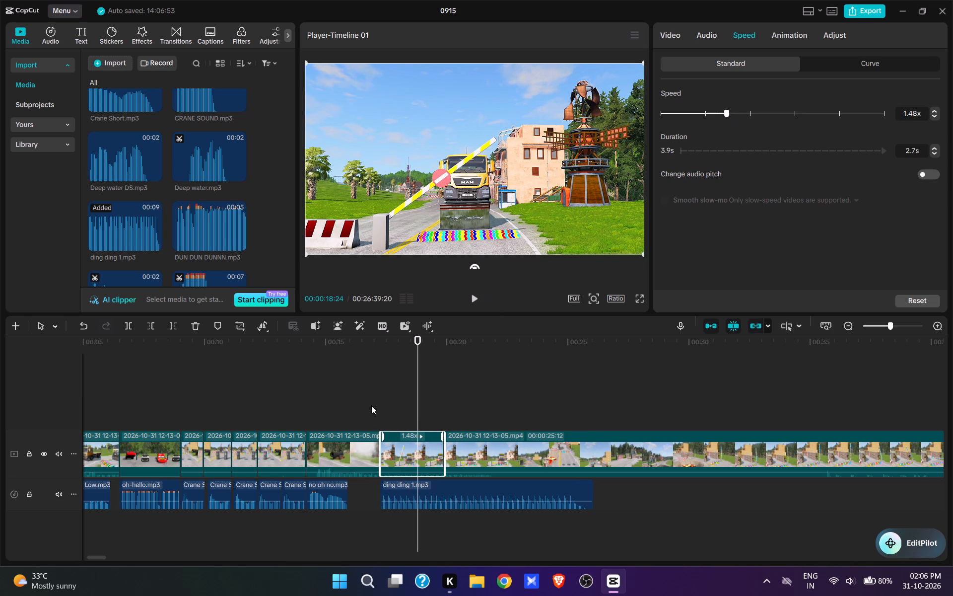
pyautogui.click(378, 403)
pyautogui.press('space')
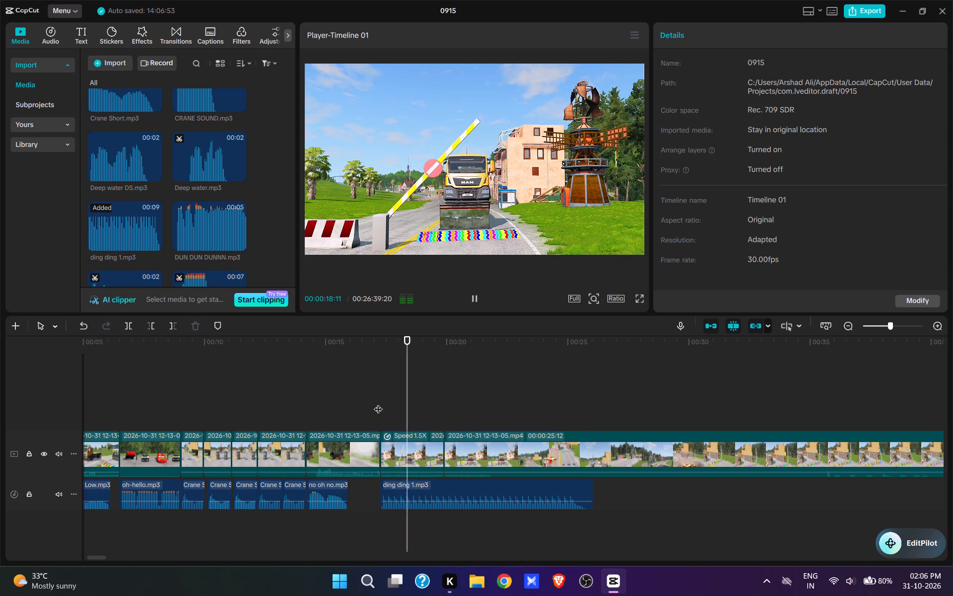
pyautogui.press('space')
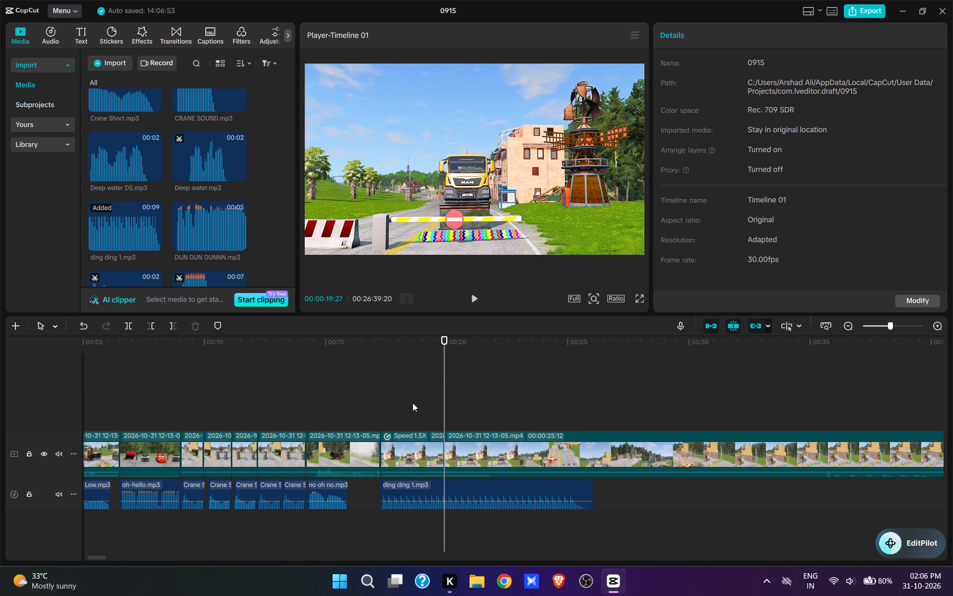
# Find the blue-and-white barrier by the stone walls and trim the footage between the sped-up segment and just before it lowers.
pyautogui.press('space')
pyautogui.press('space')
pyautogui.click(780, 388)
pyautogui.press('space')
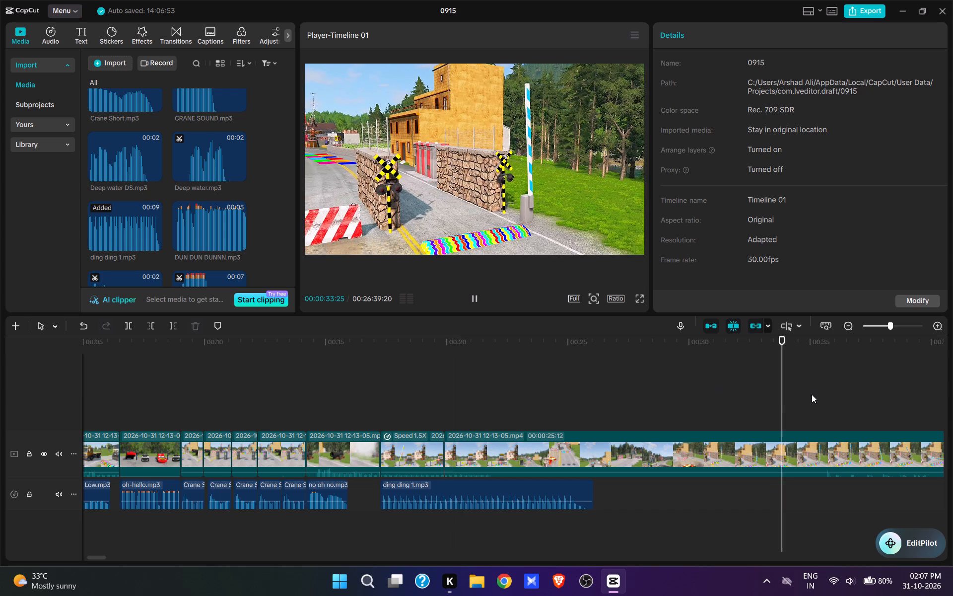
pyautogui.press('space')
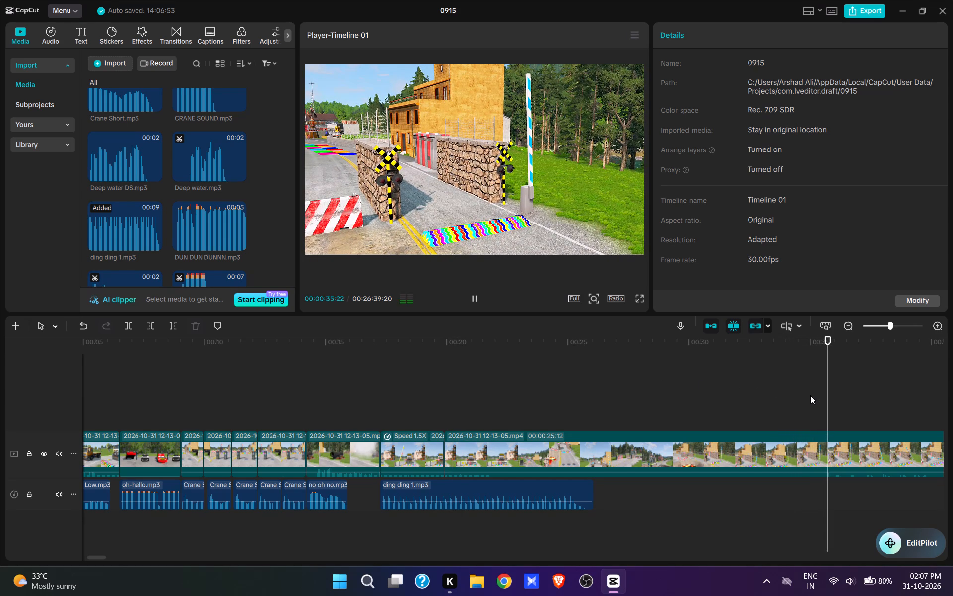
pyautogui.write('q')
# Trim the blue-and-white barrier clip's start further, up to 00:00:20:10, so the lowering begins sooner, and replay the cut.
pyautogui.press('space')
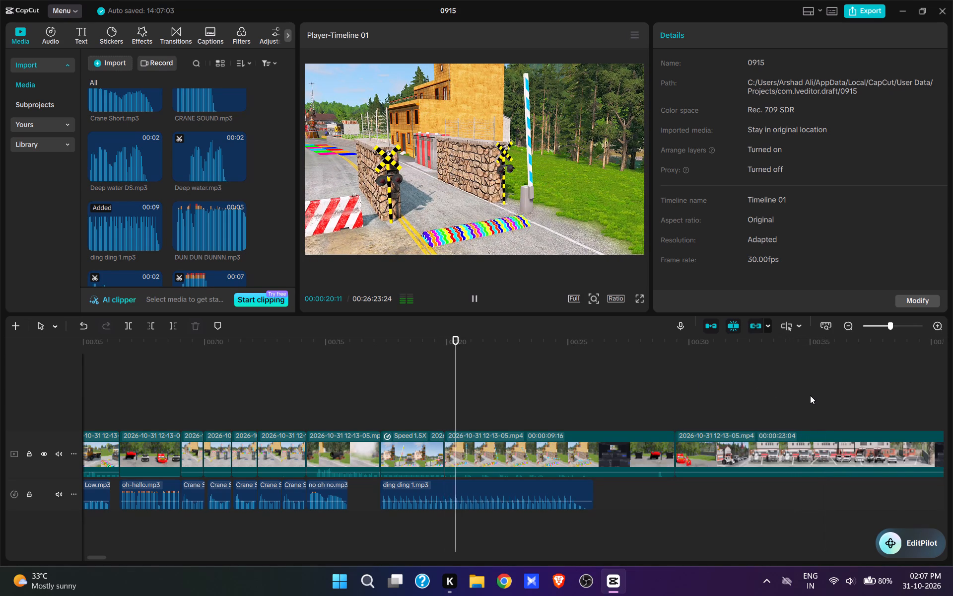
pyautogui.press('space')
pyautogui.click(456, 418)
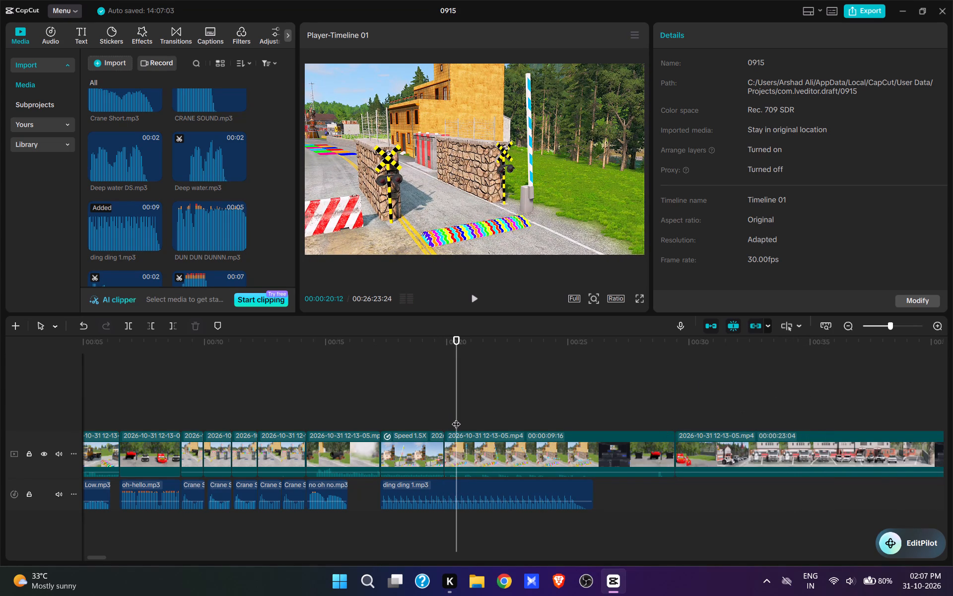
pyautogui.click(455, 417)
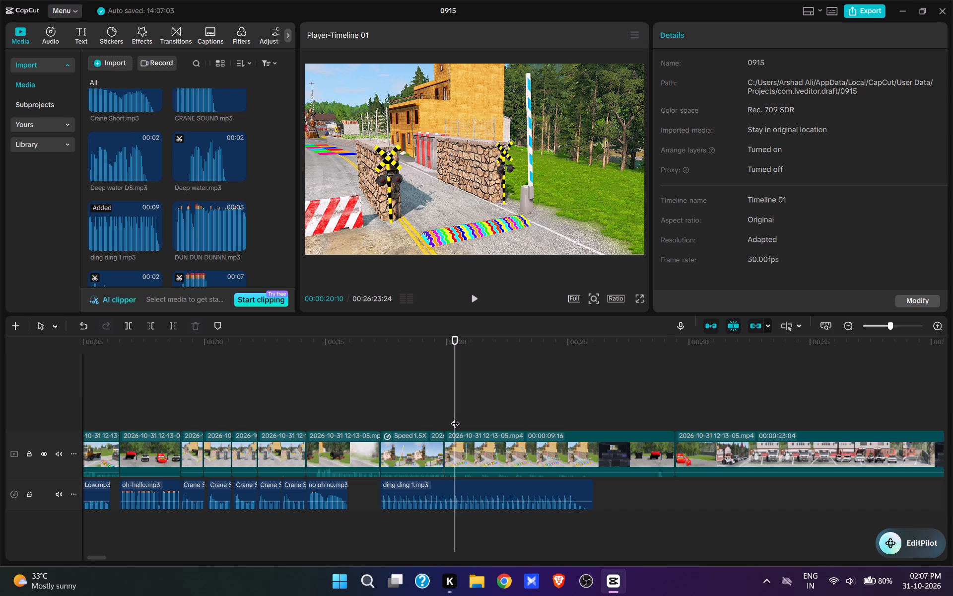
pyautogui.write('q')
pyautogui.press('space')
pyautogui.click(383, 410)
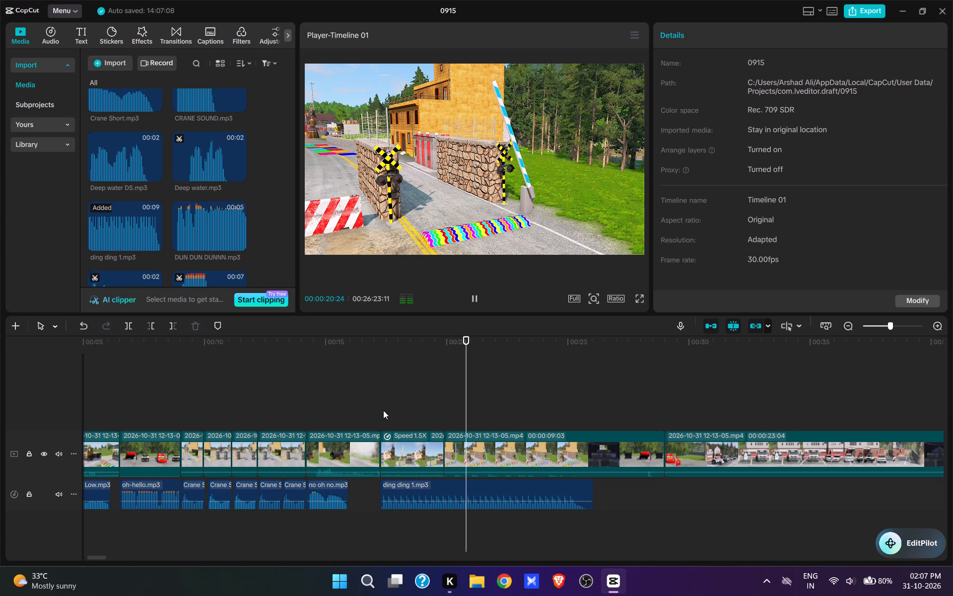
pyautogui.press('space')
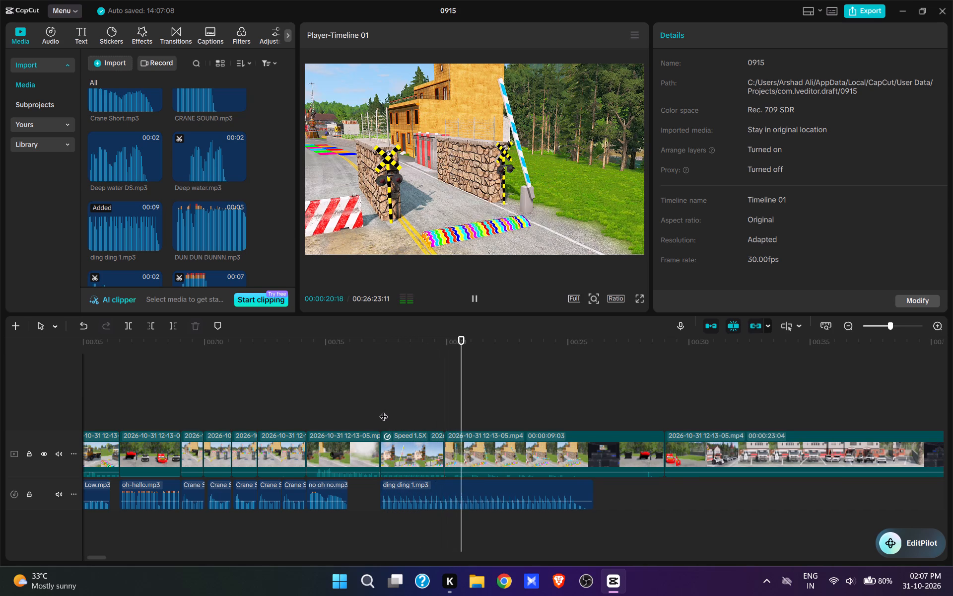
# Trim the end of ding ding 1.mp3 to 00:00:19:27, where the sped-up truck barrier segment ends.
pyautogui.click(440, 414)
pyautogui.moveTo(440, 414); pyautogui.dragTo(447, 416)
pyautogui.click(463, 484)
pyautogui.press('e')
# Duplicate the trimmed ding ding 1.mp3 at 00:00:19:27, under the start of the blue-and-white barrier clip.
pyautogui.click(415, 492)
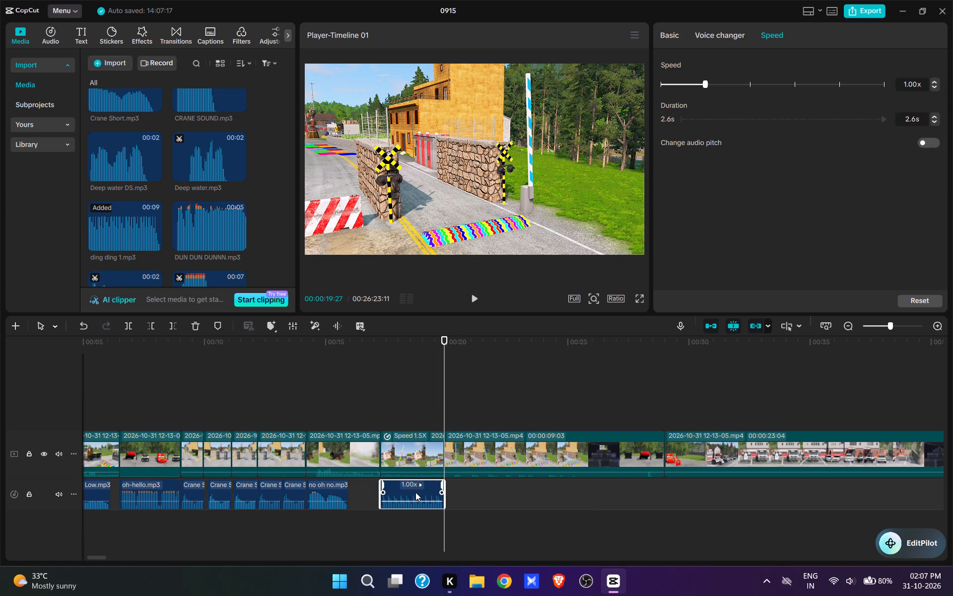
pyautogui.hotkey('ctrl', 'c')
pyautogui.hotkey('ctrl', 'v')
pyautogui.press('space')
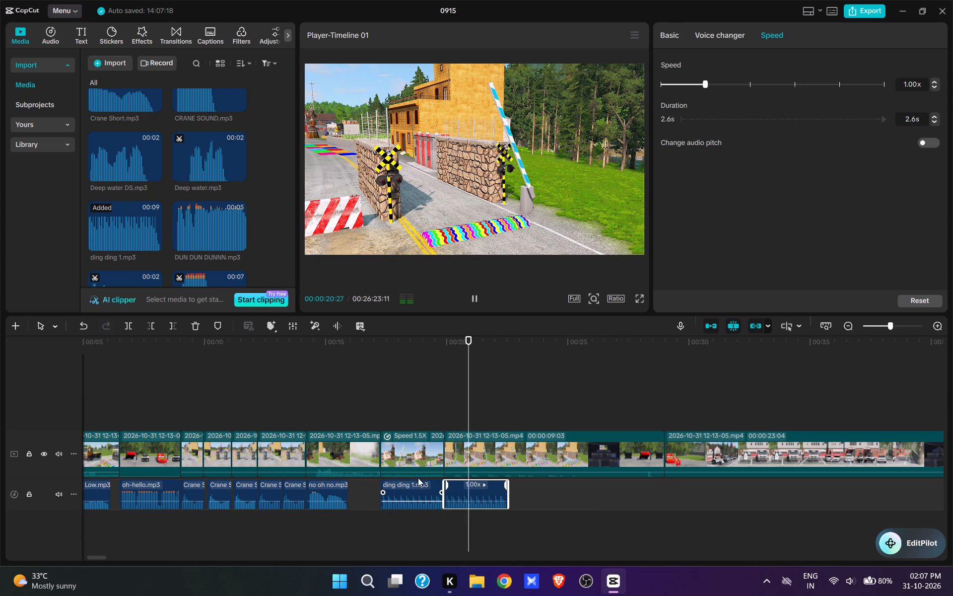
# Play back both barriers with the ding ding 1.mp3 sounds and look for where the blue-and-white barrier is fully lowered.
pyautogui.click(413, 394)
pyautogui.press('space')
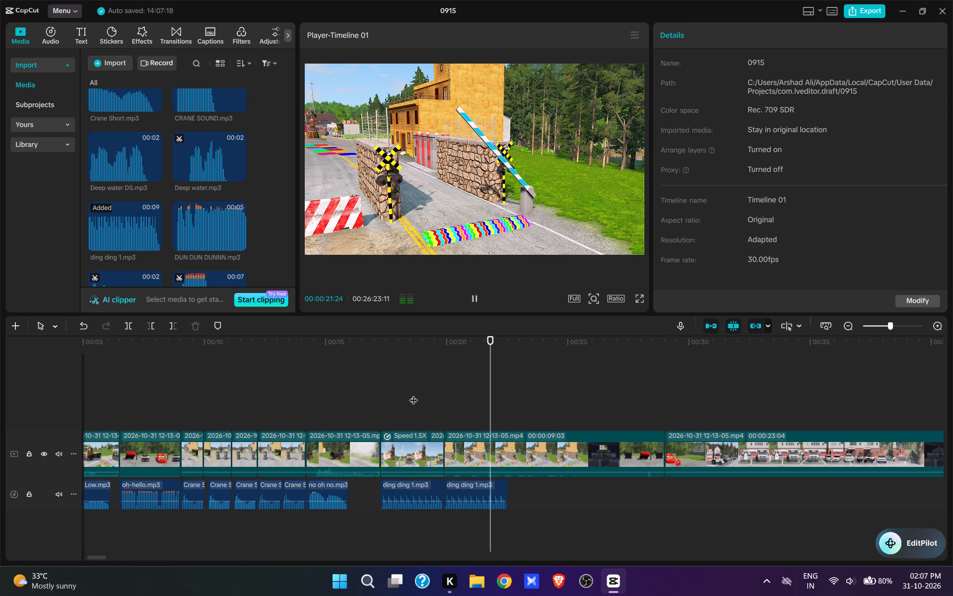
pyautogui.press('space')
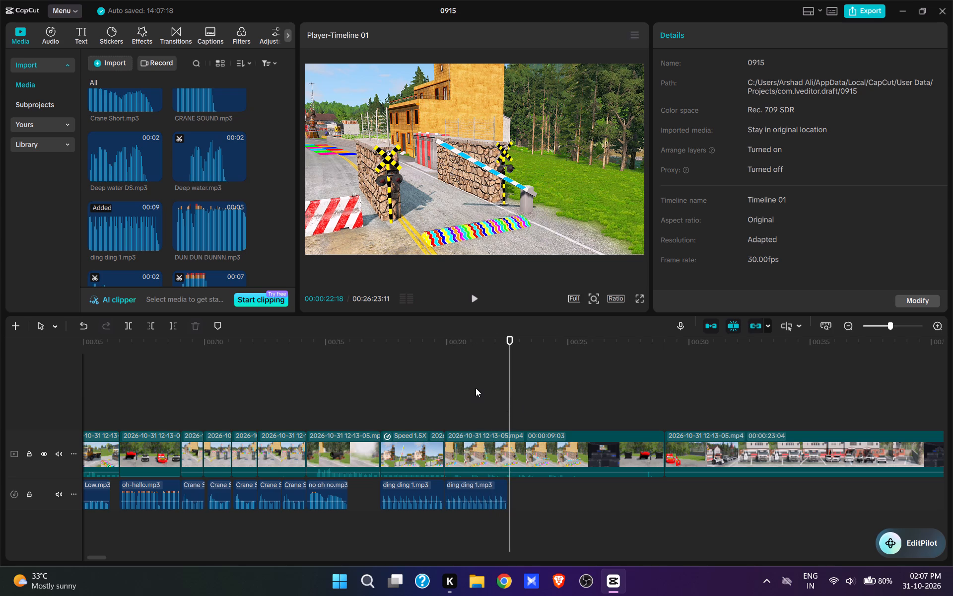
pyautogui.press('space')
pyautogui.press('space')
pyautogui.press('space')
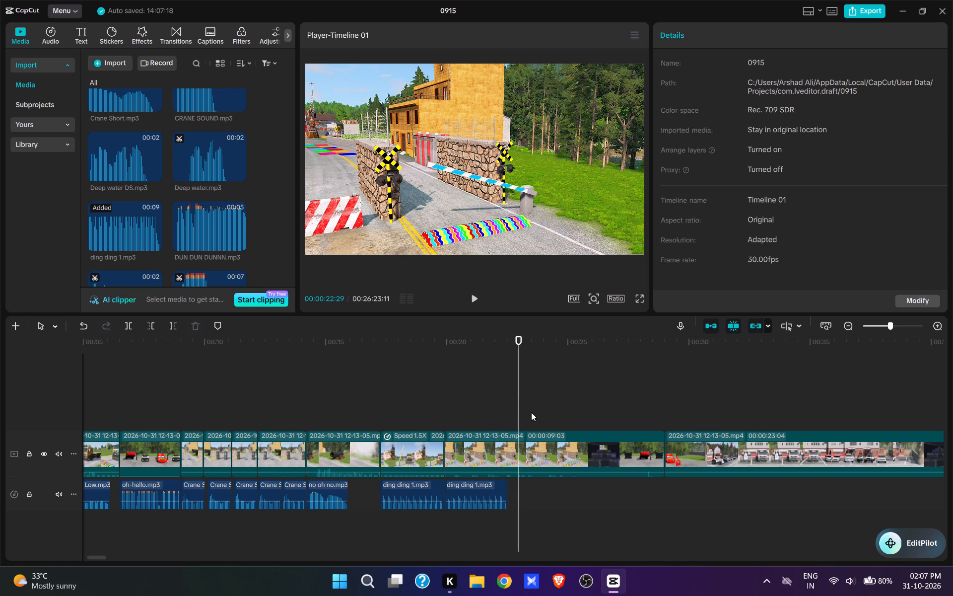
pyautogui.press('space')
pyautogui.press('space')
pyautogui.press('space')
pyautogui.press('space')
pyautogui.press('space')
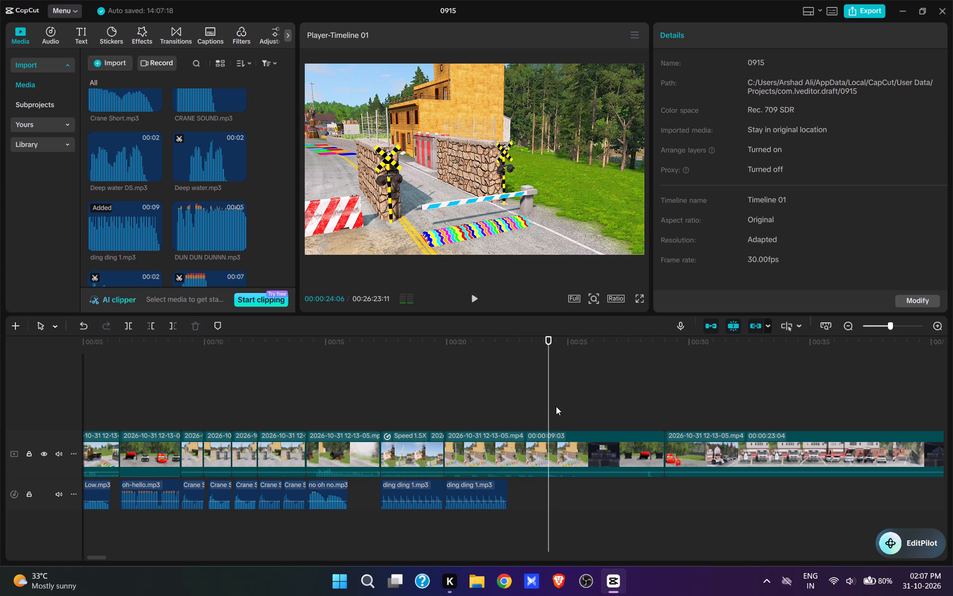
# Play the end of the blue-and-white barrier's lowering and split the clip at 00:00:24:02, where the barrier is fully down.
pyautogui.click(520, 413)
pyautogui.press('space')
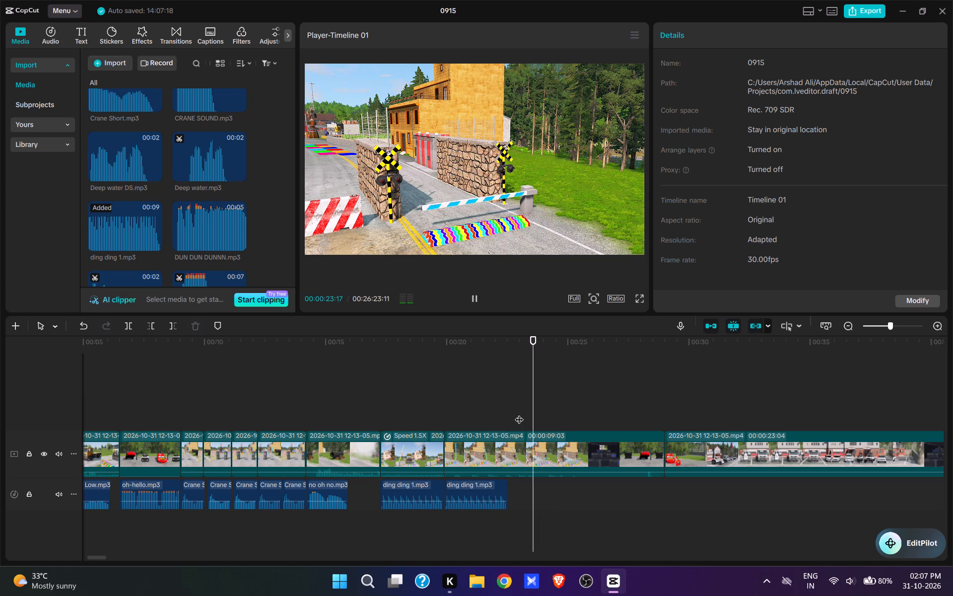
pyautogui.press('space')
pyautogui.write('w')
# Set the speed of the split-off blue-and-white barrier lowering segment to 1.5x and replay it.
pyautogui.click(516, 458)
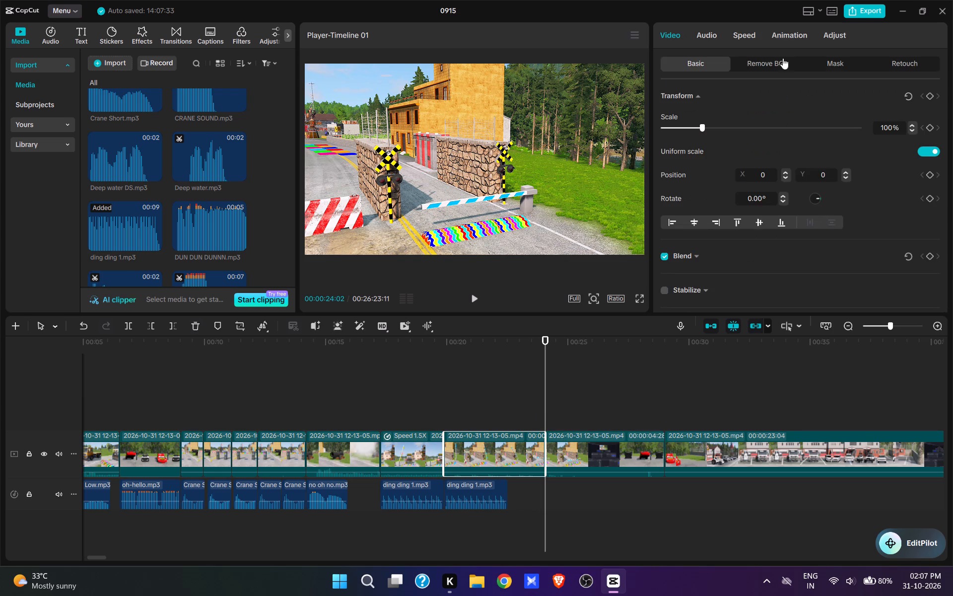
pyautogui.click(751, 35)
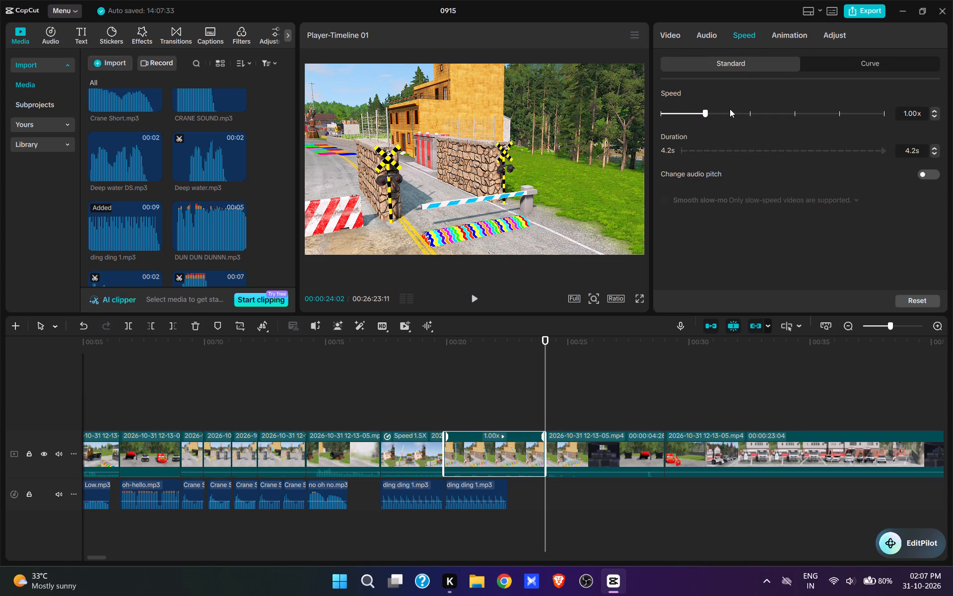
pyautogui.click(730, 109)
pyautogui.click(452, 377)
pyautogui.press('space')
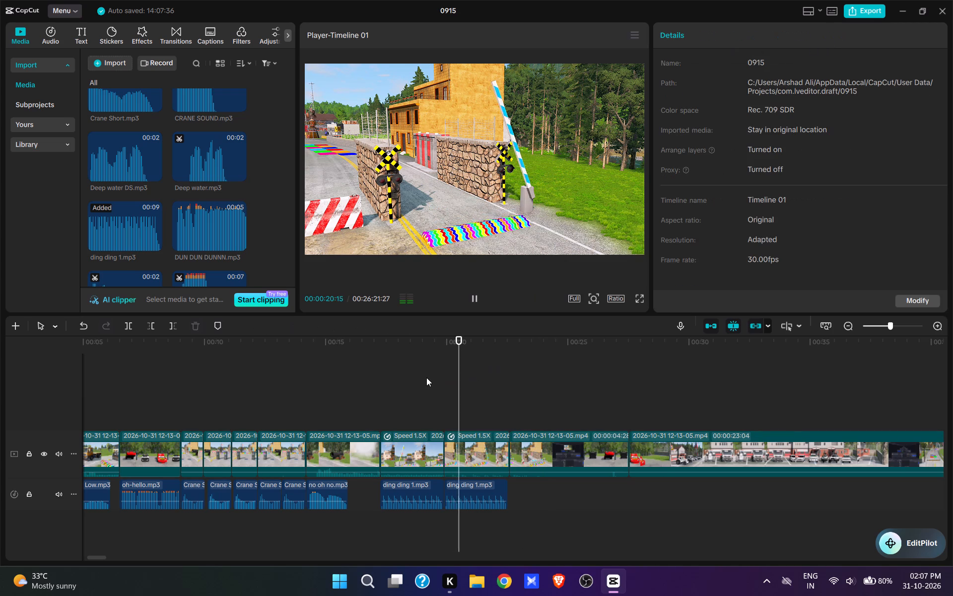
pyautogui.press('space')
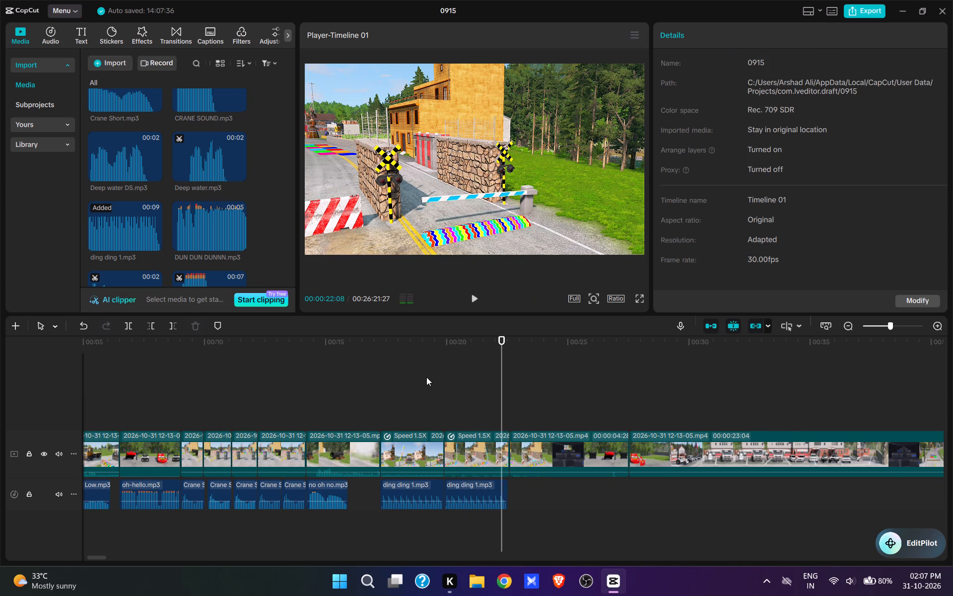
pyautogui.press('space')
pyautogui.press('space')
# Trim the end of the sped-up blue-and-white barrier segment to 00:00:22:16.
pyautogui.click(509, 413)
pyautogui.click(501, 415)
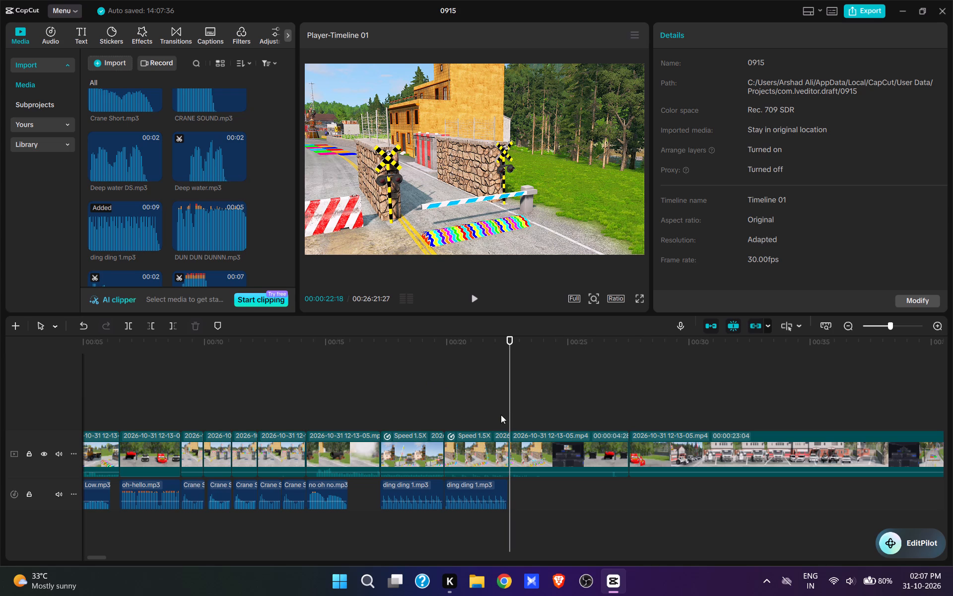
pyautogui.moveTo(501, 415); pyautogui.dragTo(506, 417)
pyautogui.click(489, 458)
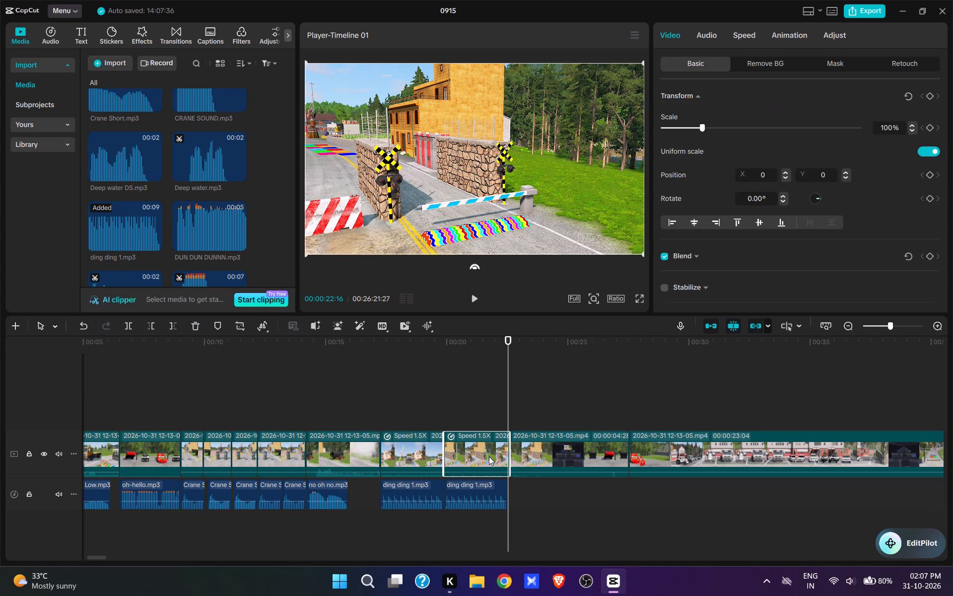
pyautogui.press('e')
# Delete the leftover footage between the sped-up barrier segment and the parked white vehicles clip.
pyautogui.click(581, 394)
pyautogui.click(569, 447)
pyautogui.press('d')
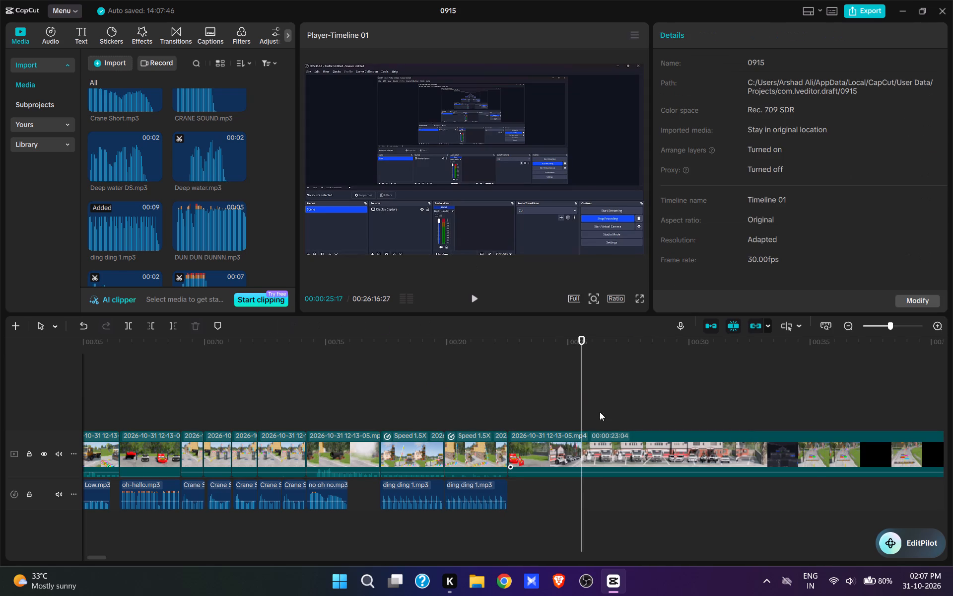
# Trim the start of the parked white vehicles clip up to 00:00:27:20, where the camera begins panning along the row.
pyautogui.click(535, 445)
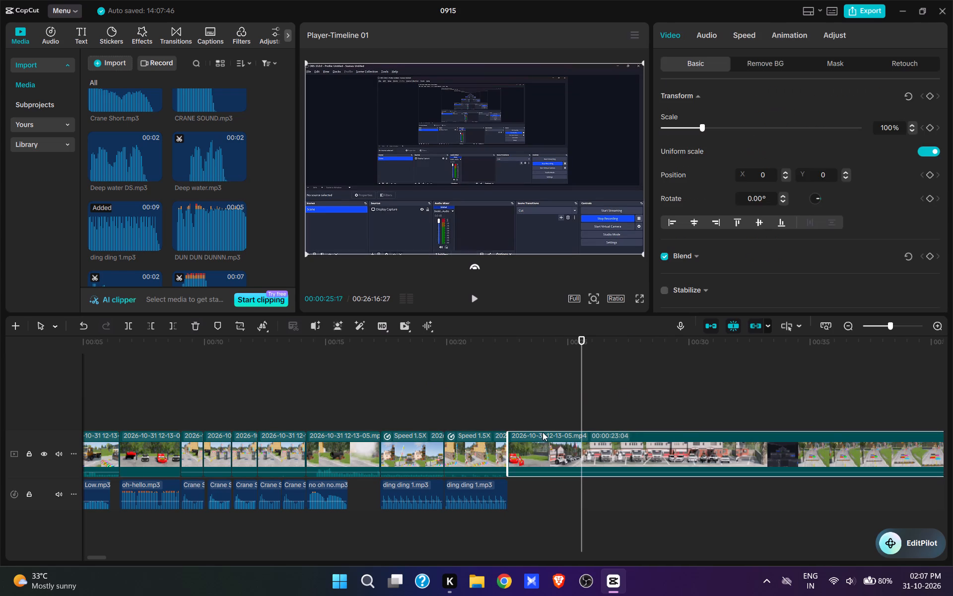
pyautogui.moveTo(540, 425); pyautogui.dragTo(540, 430)
pyautogui.moveTo(543, 441); pyautogui.dragTo(608, 443)
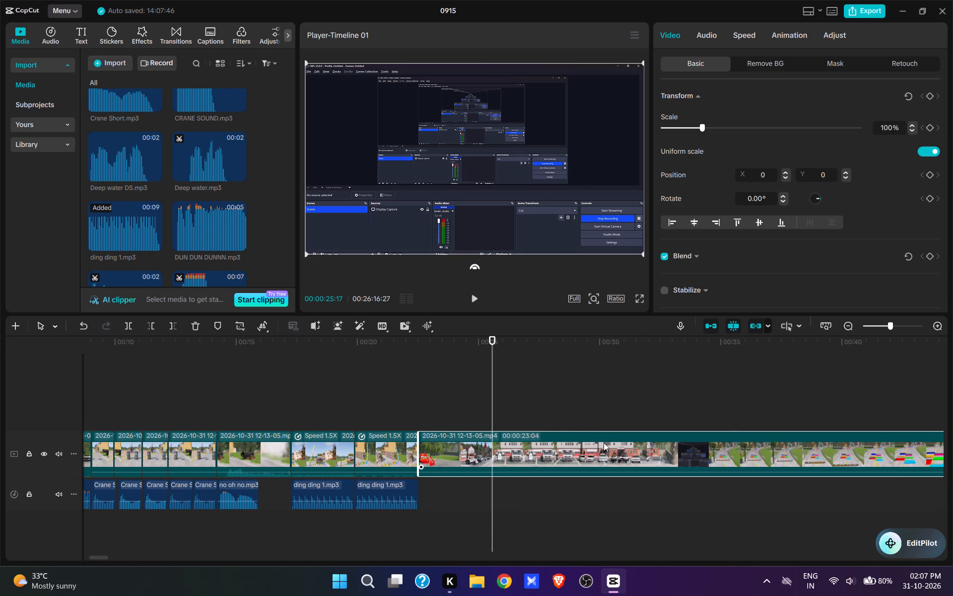
pyautogui.moveTo(722, 433); pyautogui.dragTo(724, 439)
pyautogui.click(702, 410)
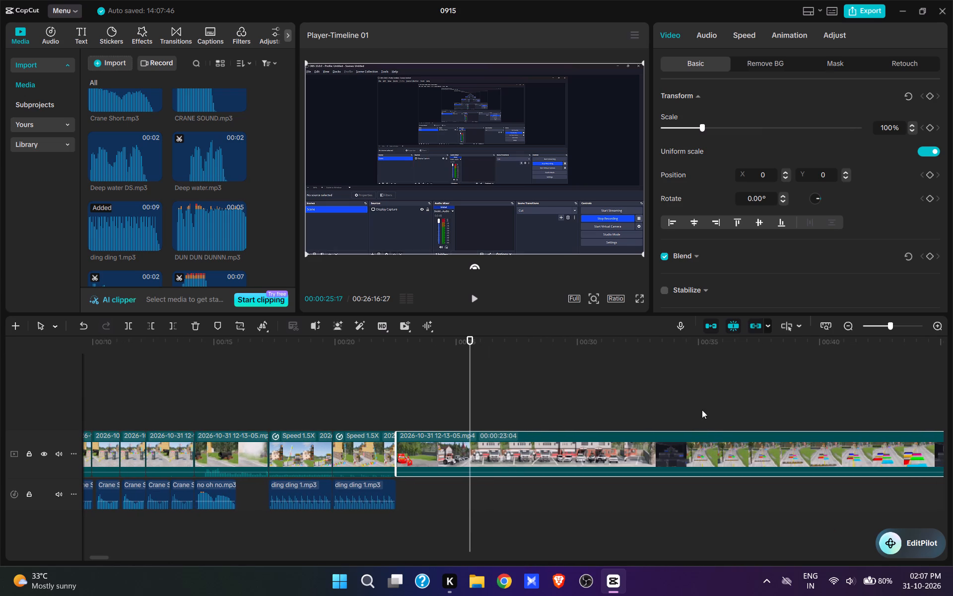
pyautogui.click(516, 407)
pyautogui.press('space')
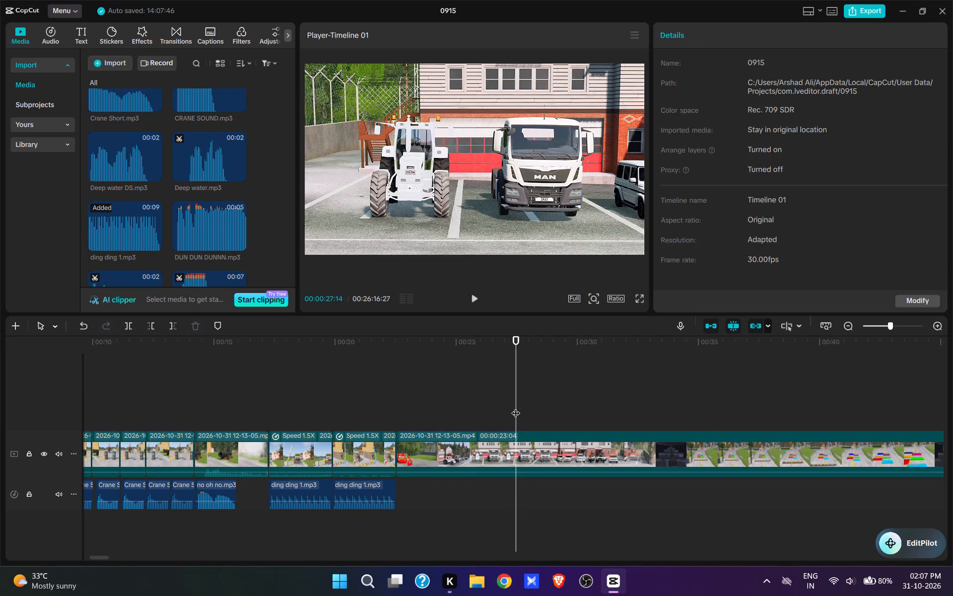
pyautogui.click(500, 409)
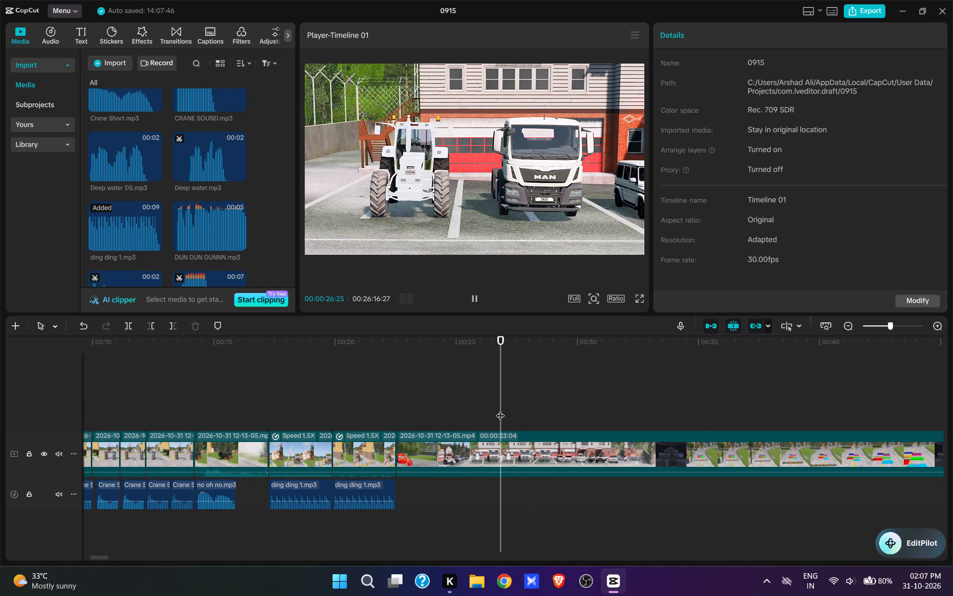
pyautogui.click(475, 411)
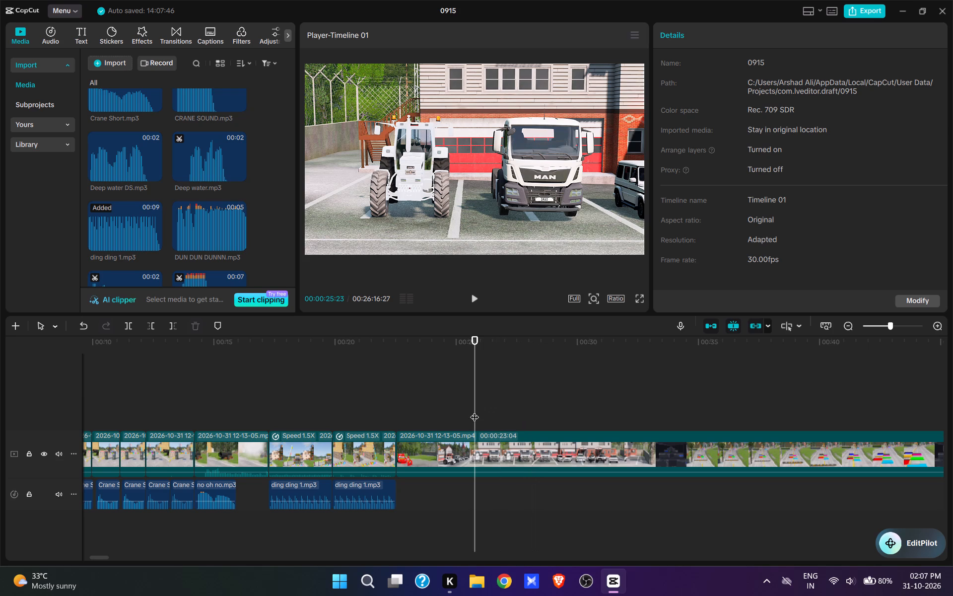
pyautogui.press('space')
pyautogui.press('space')
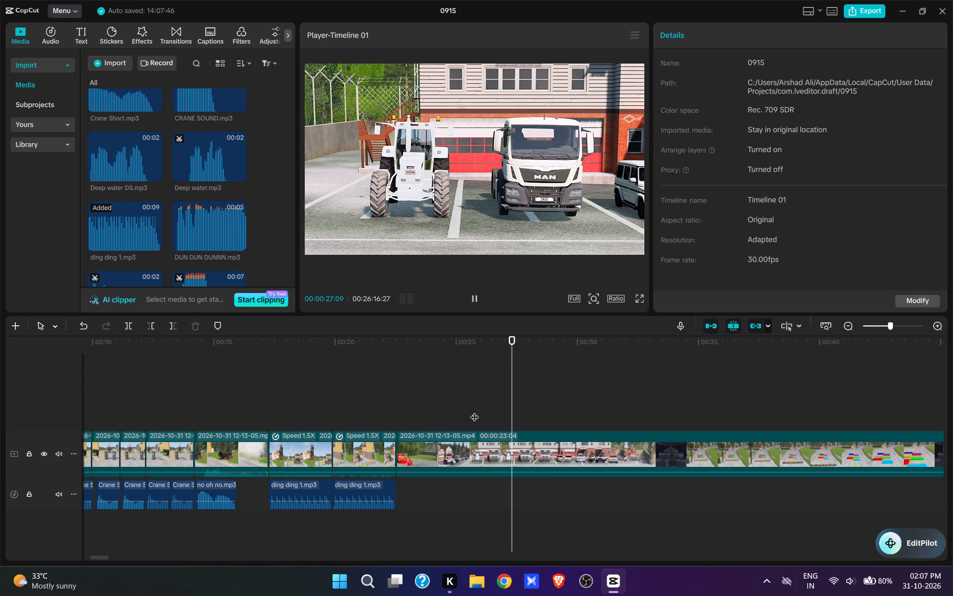
pyautogui.press('space')
pyautogui.press('space')
pyautogui.click(521, 420)
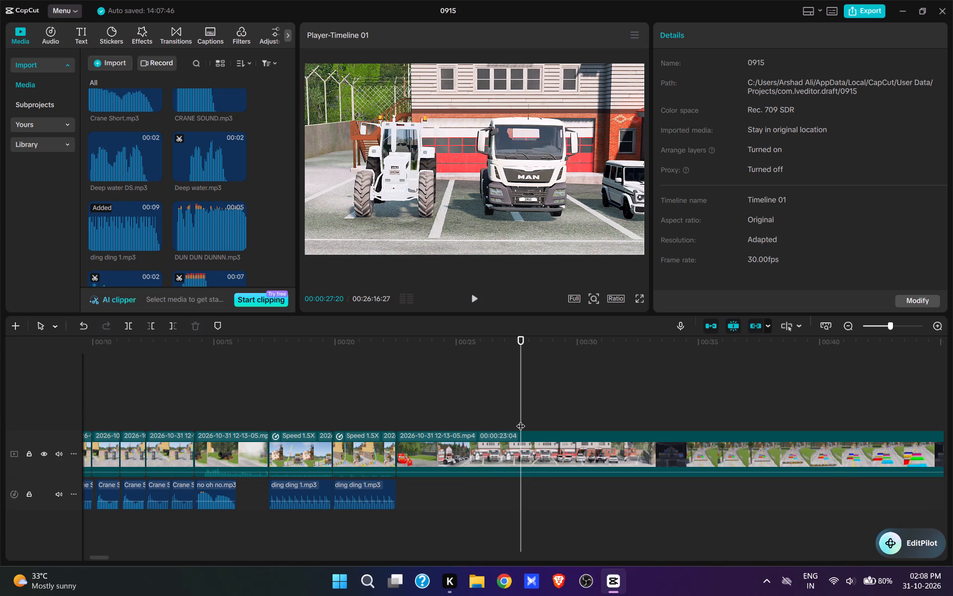
pyautogui.press('q')
# Play the camera pan along the parked white vehicles and split the clip at 00:00:26:20, past the last vehicle.
pyautogui.press('space')
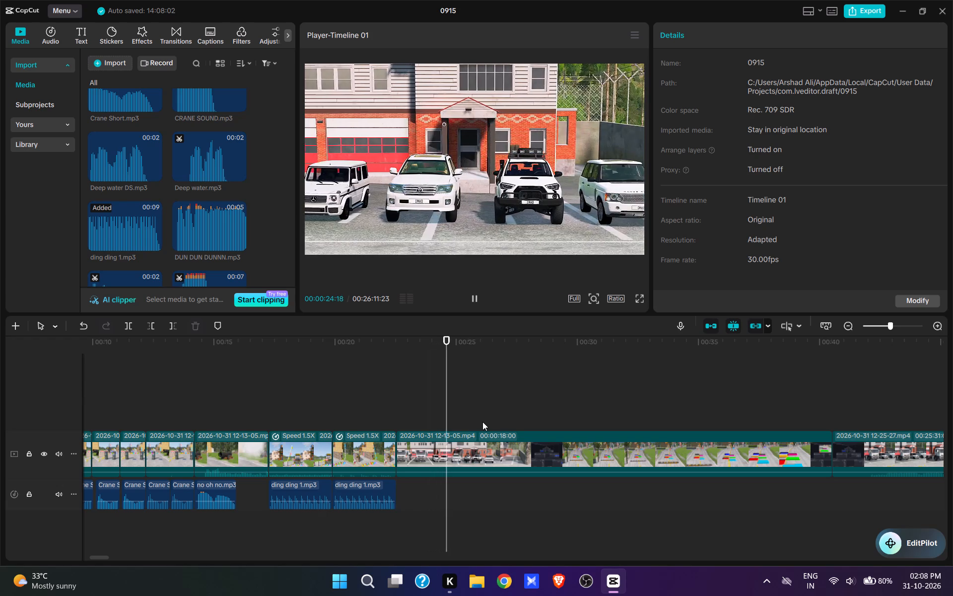
pyautogui.press('space')
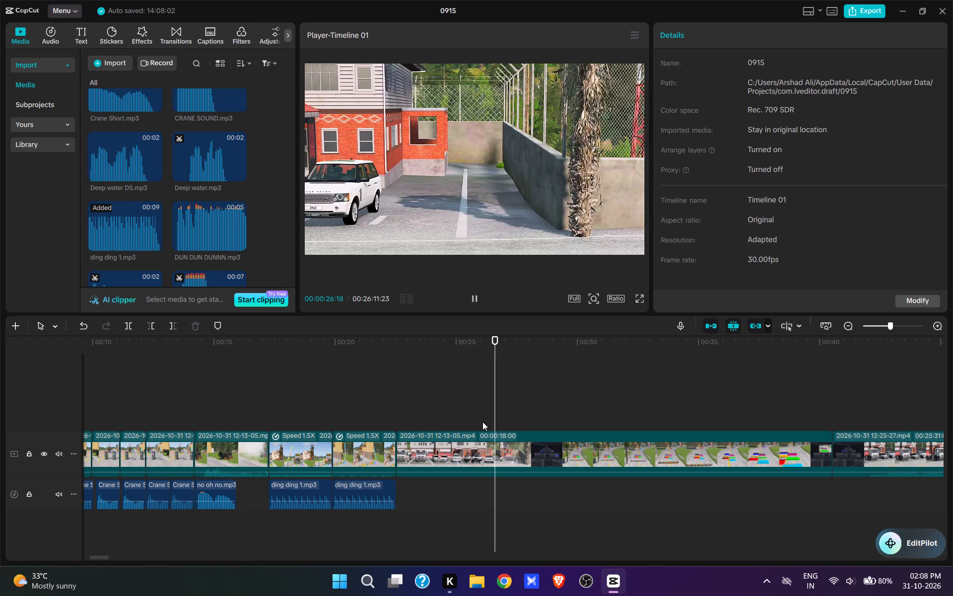
pyautogui.press('e')
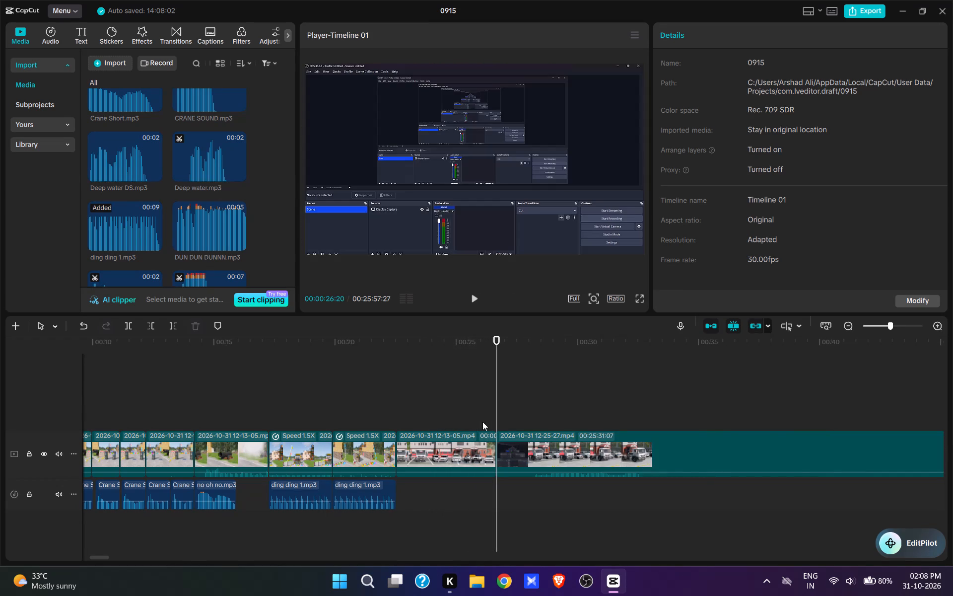
pyautogui.hotkey('ctrl', 'z')
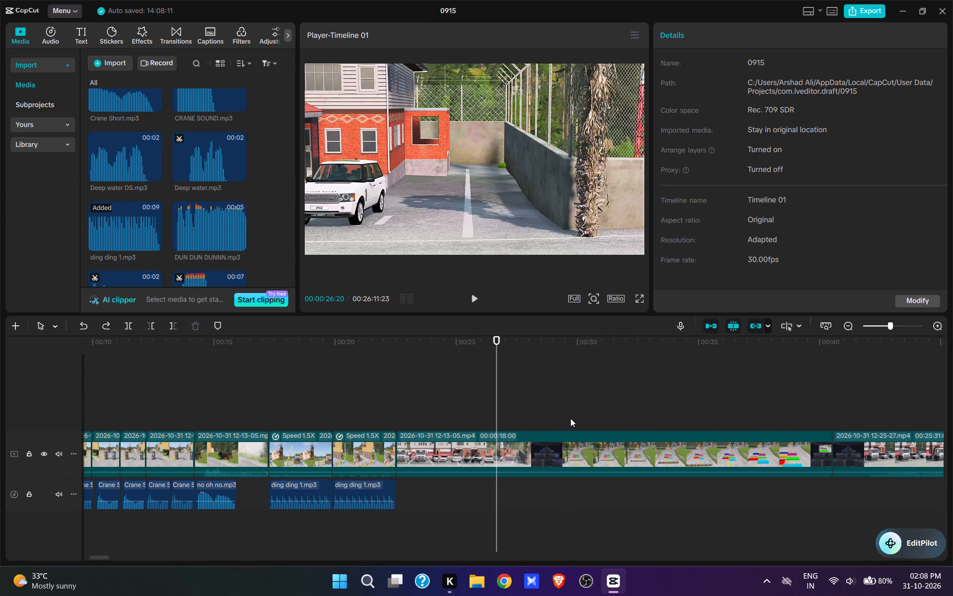
pyautogui.press('w')
# Trim the start of the second part up to 00:00:31:27, so it opens on the road with the coloured ramps.
pyautogui.click(621, 401)
pyautogui.press('space')
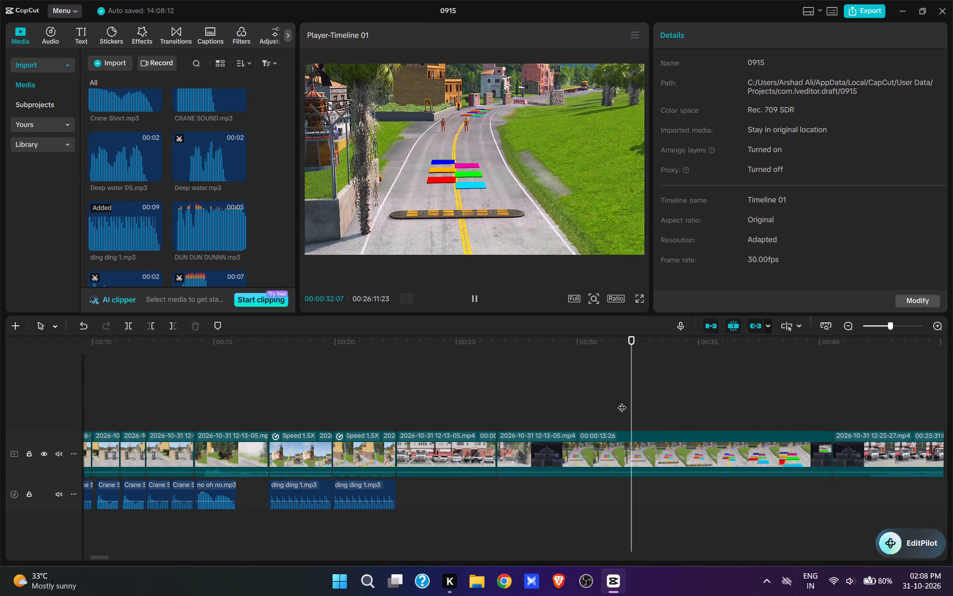
pyautogui.click(623, 415)
pyautogui.press('space')
pyautogui.click(623, 414)
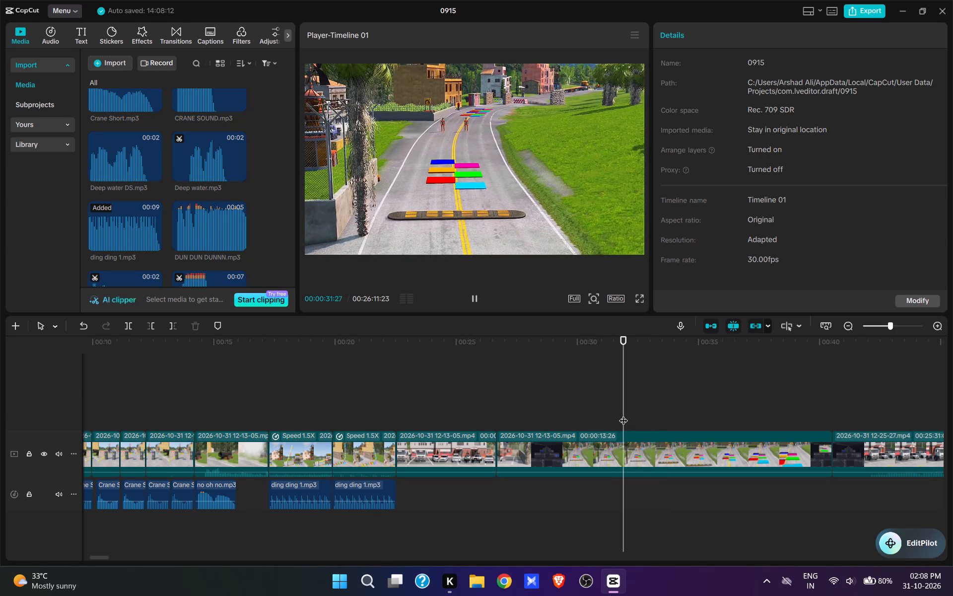
pyautogui.press('q')
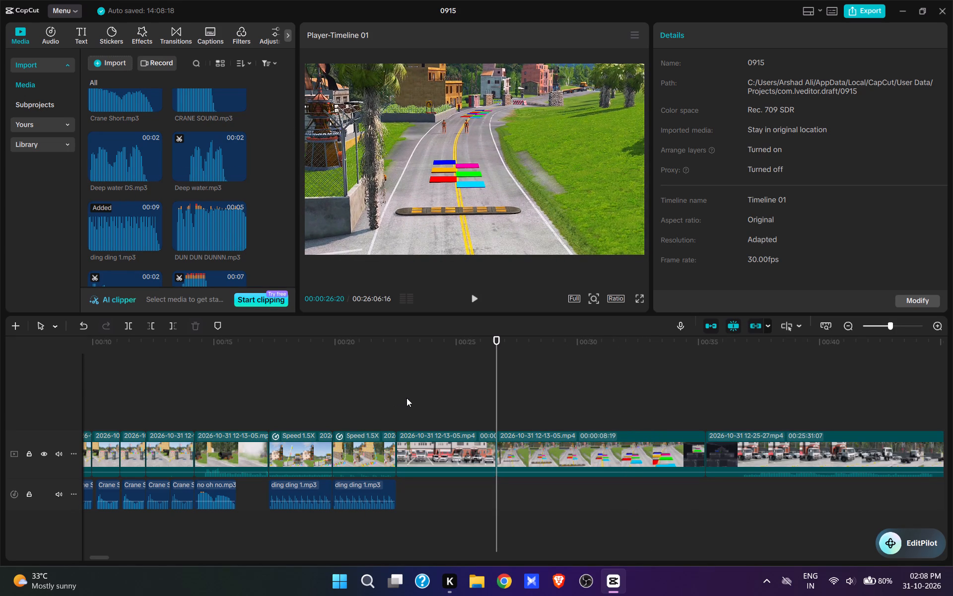
# Find Horn Mix.mp3 in the imported sounds and add it at 00:00:22:16, where the parked white vehicles appear.
pyautogui.click(394, 401)
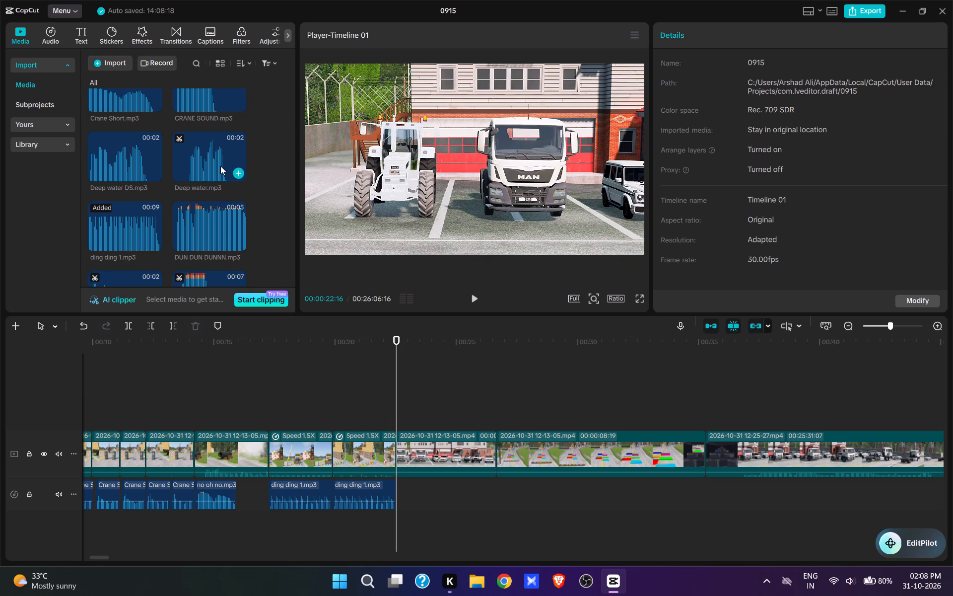
pyautogui.scroll(-5, 221, 196)
pyautogui.scroll(15, 221, 196)
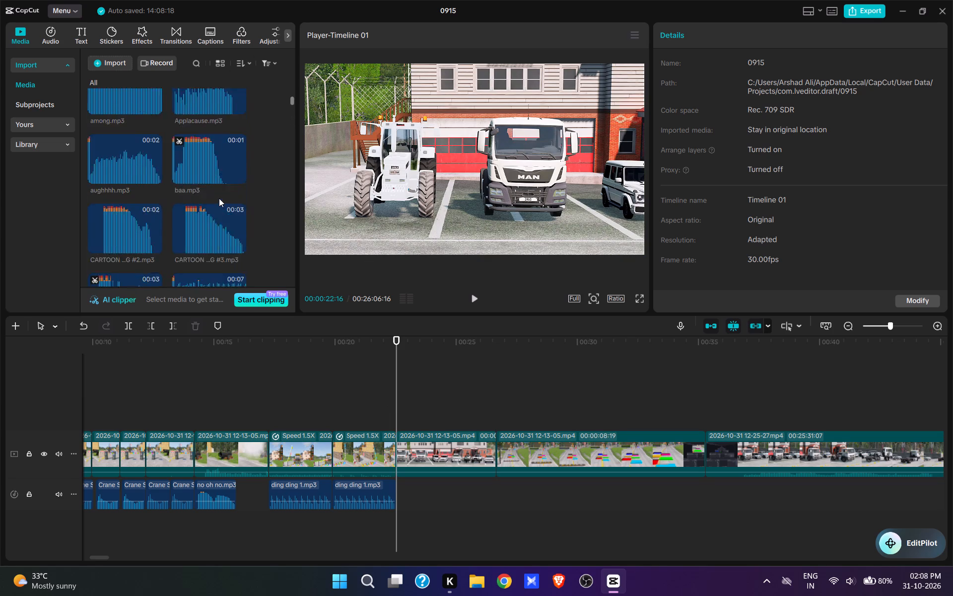
pyautogui.scroll(2, 219, 198)
pyautogui.scroll(-18, 219, 198)
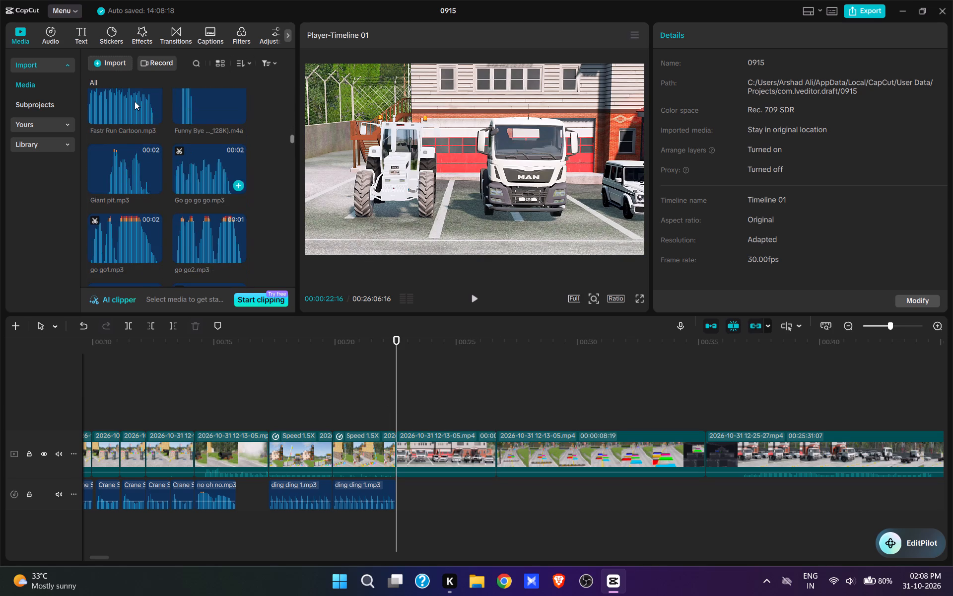
pyautogui.scroll(-2, 159, 162)
pyautogui.scroll(-2, 200, 186)
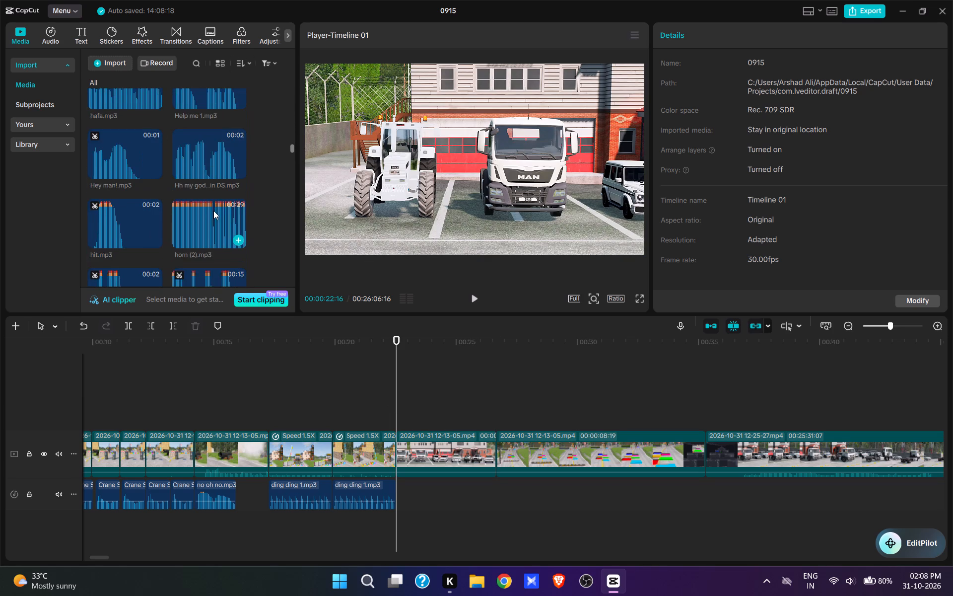
pyautogui.scroll(-3, 213, 211)
pyautogui.scroll(1, 215, 216)
pyautogui.scroll(-2, 215, 216)
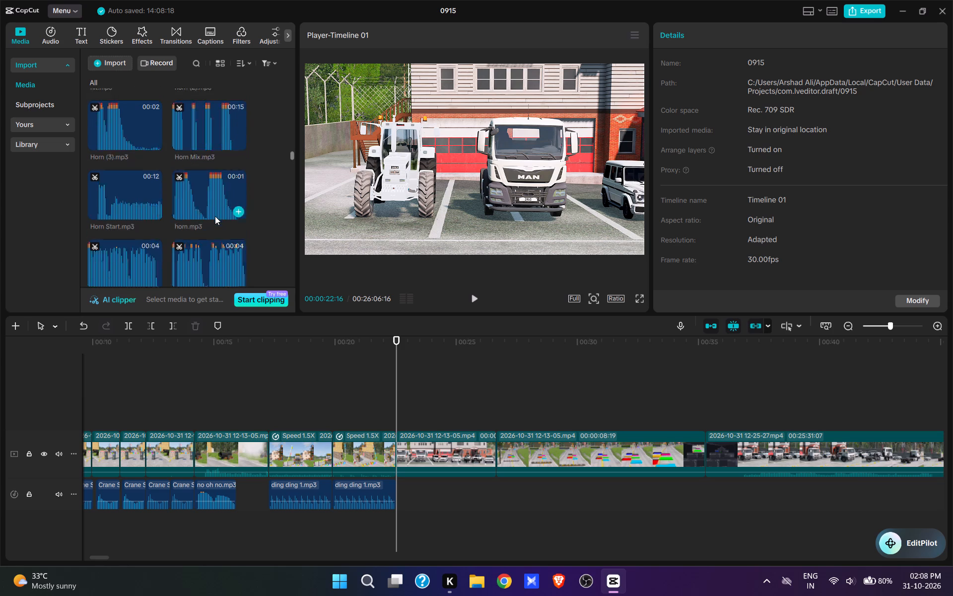
pyautogui.scroll(-1, 215, 216)
pyautogui.scroll(4, 215, 216)
pyautogui.click(200, 238)
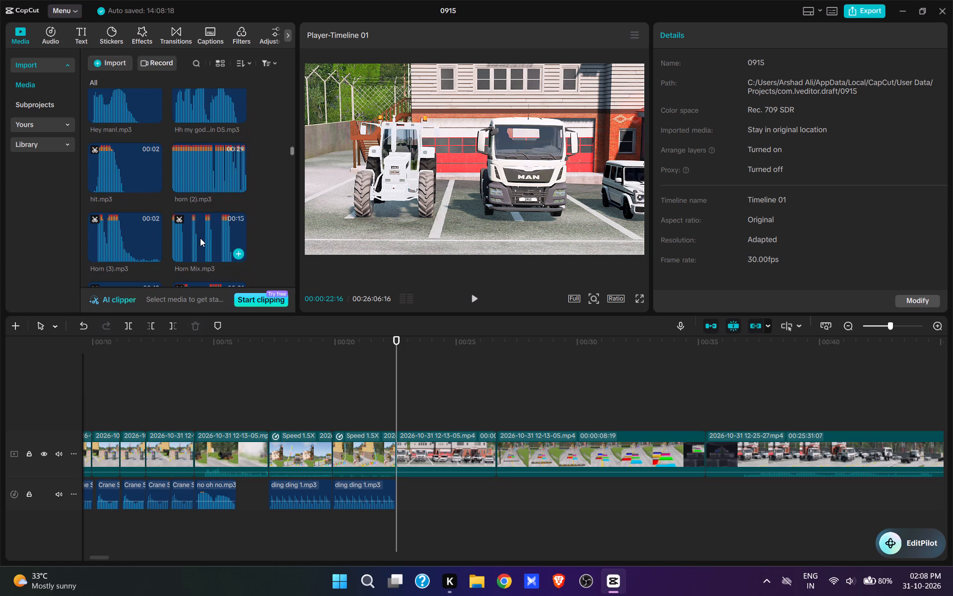
pyautogui.click(230, 258)
# Trim the start of Horn Mix.mp3 to 00:00:22:23 and split it after the first horn burst at 00:00:24:19.
pyautogui.moveTo(398, 525); pyautogui.dragTo(402, 529)
pyautogui.press('q')
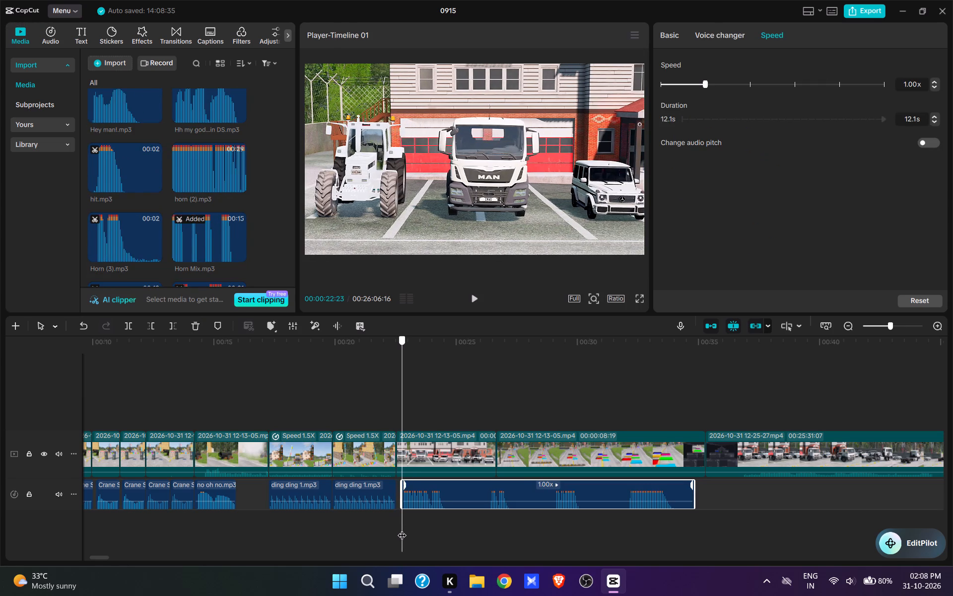
pyautogui.moveTo(402, 529); pyautogui.dragTo(447, 537)
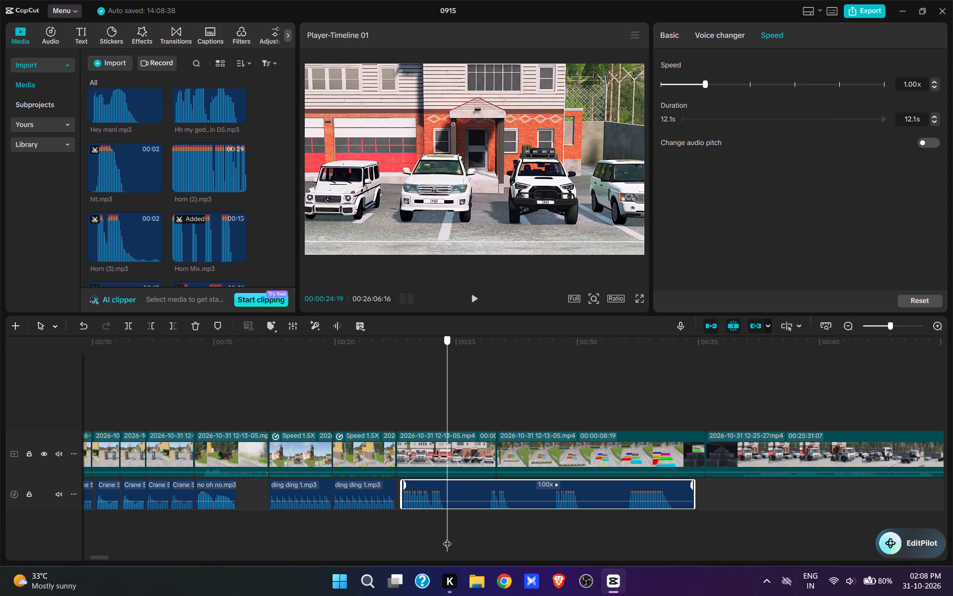
pyautogui.moveTo(447, 537); pyautogui.dragTo(486, 546)
pyautogui.press('w')
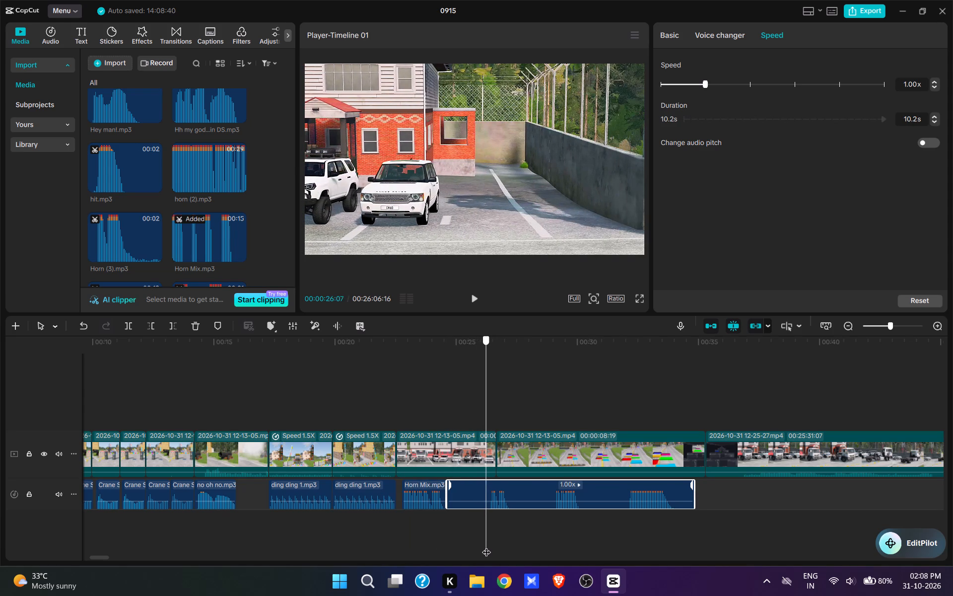
# Trim the remaining Horn Mix.mp3 to start at the second horn burst, 00:00:26:07, and split it after that burst at 00:00:27:06.
pyautogui.moveTo(486, 546); pyautogui.dragTo(509, 548)
pyautogui.press('q')
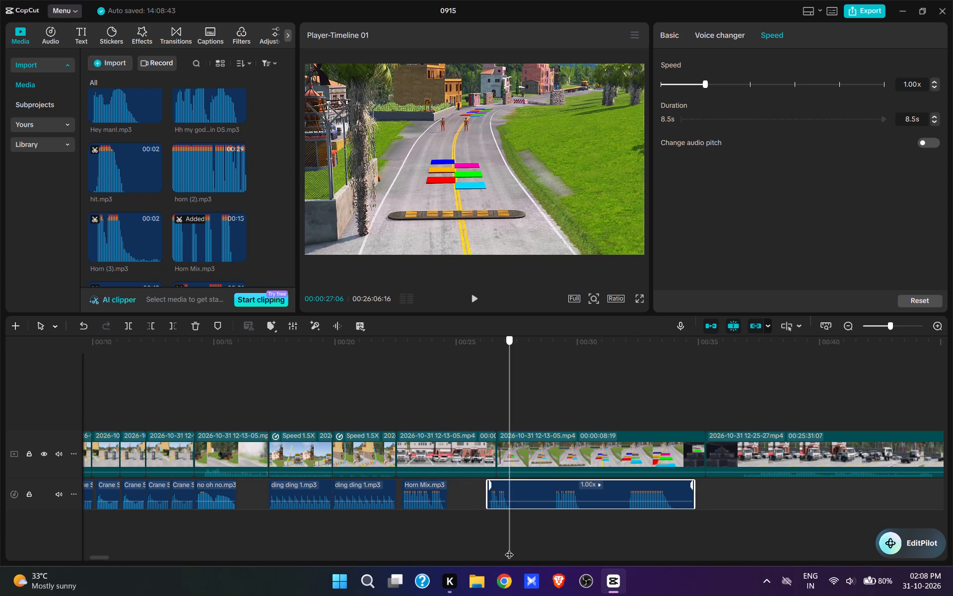
pyautogui.moveTo(509, 548); pyautogui.dragTo(556, 555)
pyautogui.press('w')
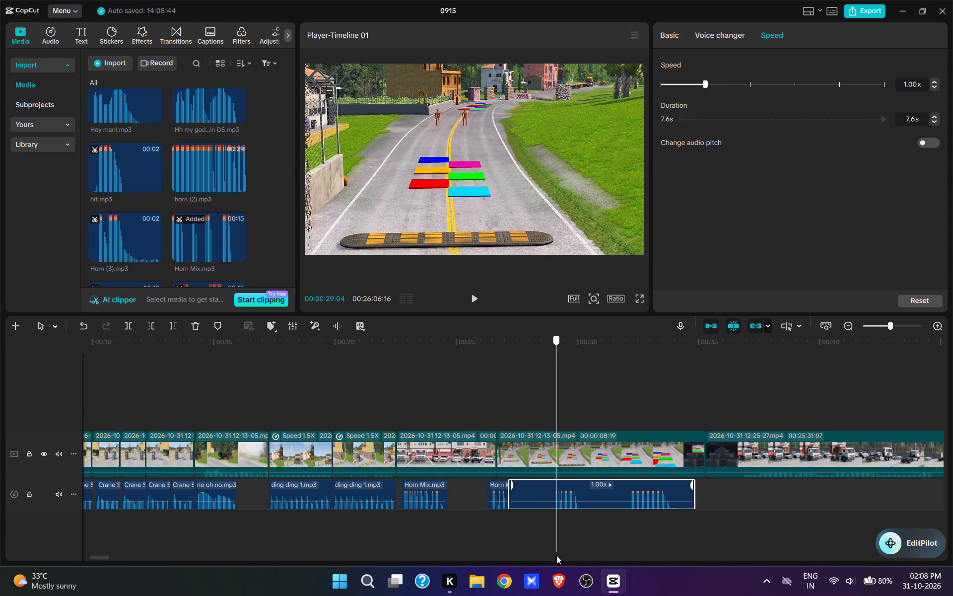
# Trim the remaining Horn Mix.mp3 to start at the third horn burst, about 00:00:29:00, and split it after that burst at about 00:00:30:02.
pyautogui.moveTo(556, 555); pyautogui.dragTo(554, 554)
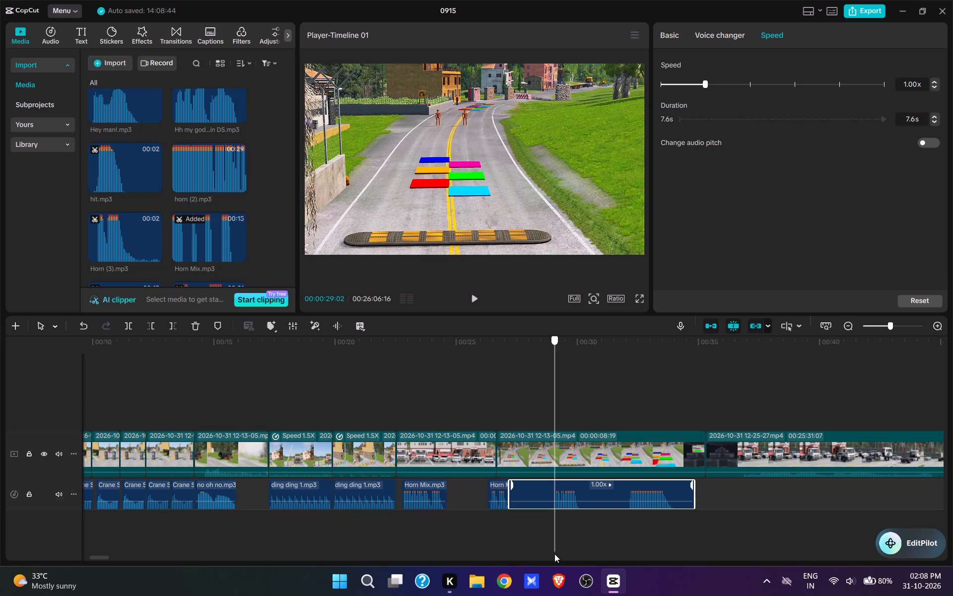
pyautogui.moveTo(554, 554); pyautogui.dragTo(579, 556)
pyautogui.press('q')
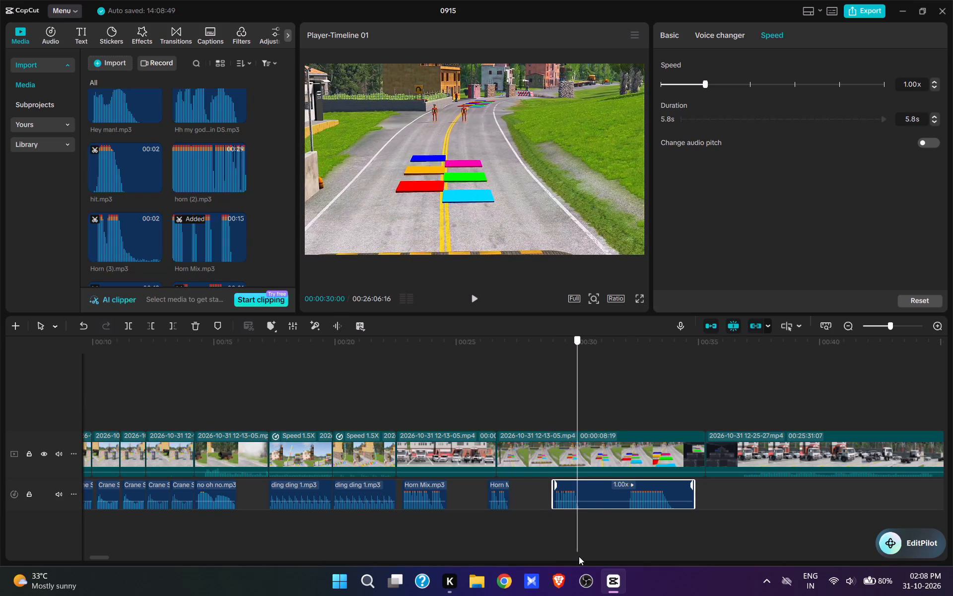
pyautogui.moveTo(579, 556); pyautogui.dragTo(628, 577)
pyautogui.press('w')
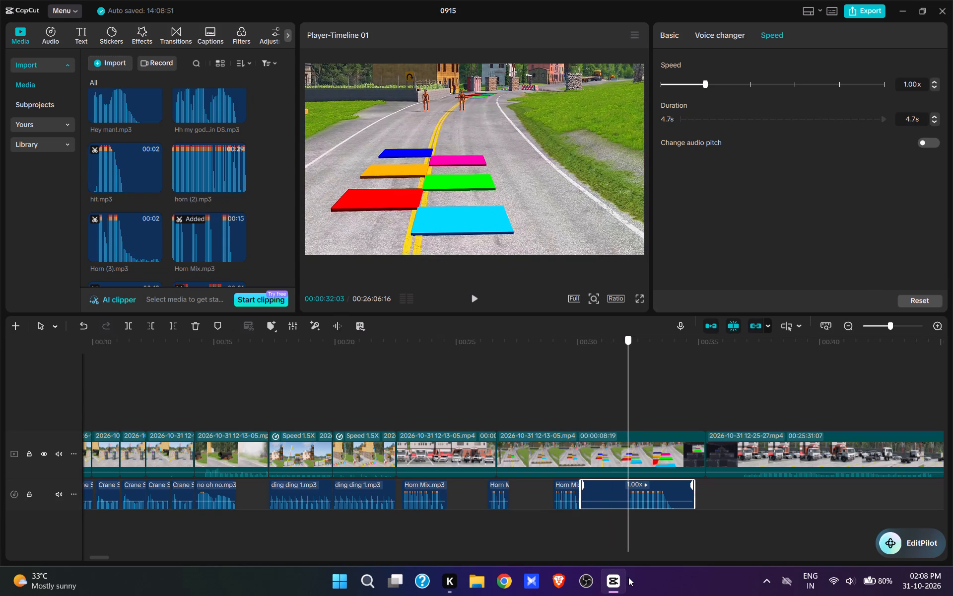
# Trim the leftover Horn Mix.mp3 to its last horn burst, starting at about 00:00:32:03 and ending at 00:00:33:29.
pyautogui.moveTo(628, 577); pyautogui.dragTo(673, 586)
pyautogui.press('q')
pyautogui.press('e')
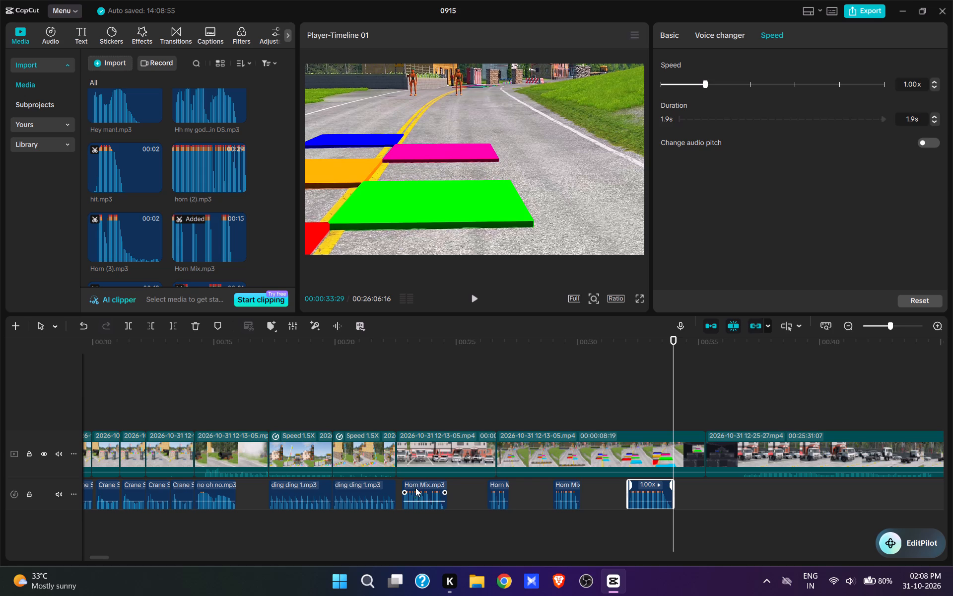
# Move the first Horn Mix.mp3 piece to start together with the parked white vehicles clip, and play it back.
pyautogui.moveTo(416, 486); pyautogui.dragTo(409, 487)
pyautogui.click(385, 406)
pyautogui.press('space')
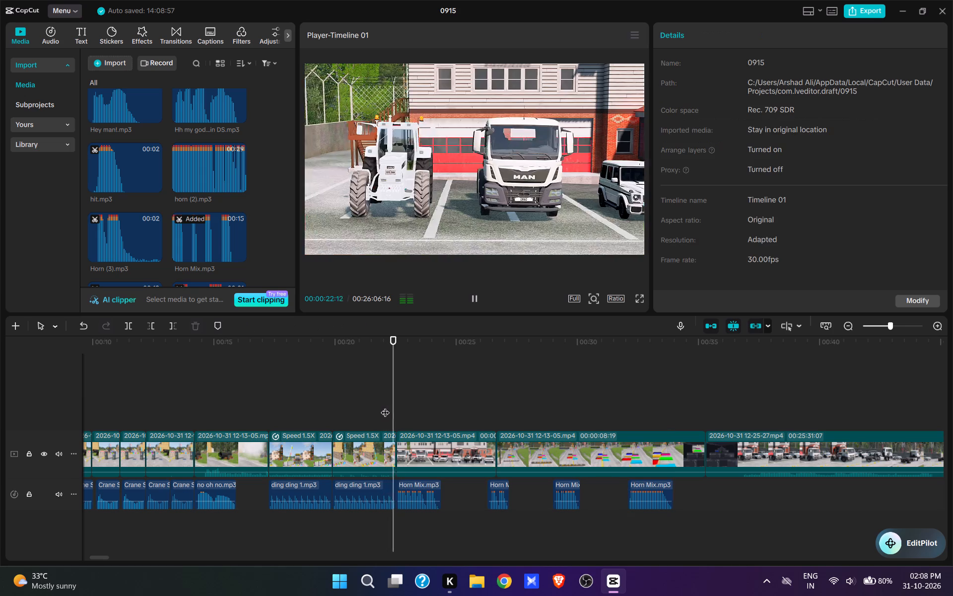
pyautogui.press('space')
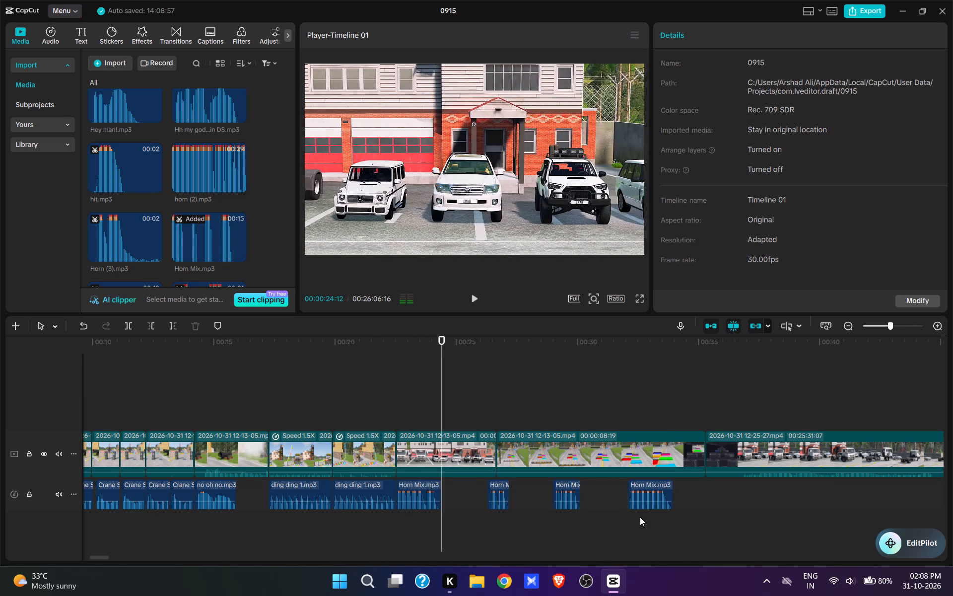
# Move the last Horn Mix.mp3 piece to 00:00:24:12, directly after the first one, and play it back.
pyautogui.moveTo(644, 485); pyautogui.dragTo(450, 485)
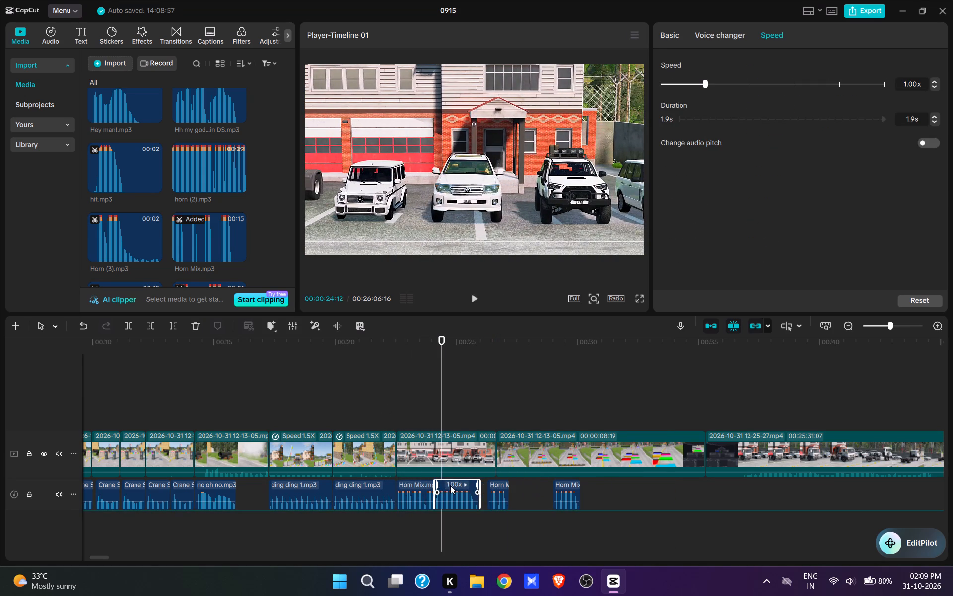
pyautogui.moveTo(450, 485); pyautogui.dragTo(455, 485)
pyautogui.press('space')
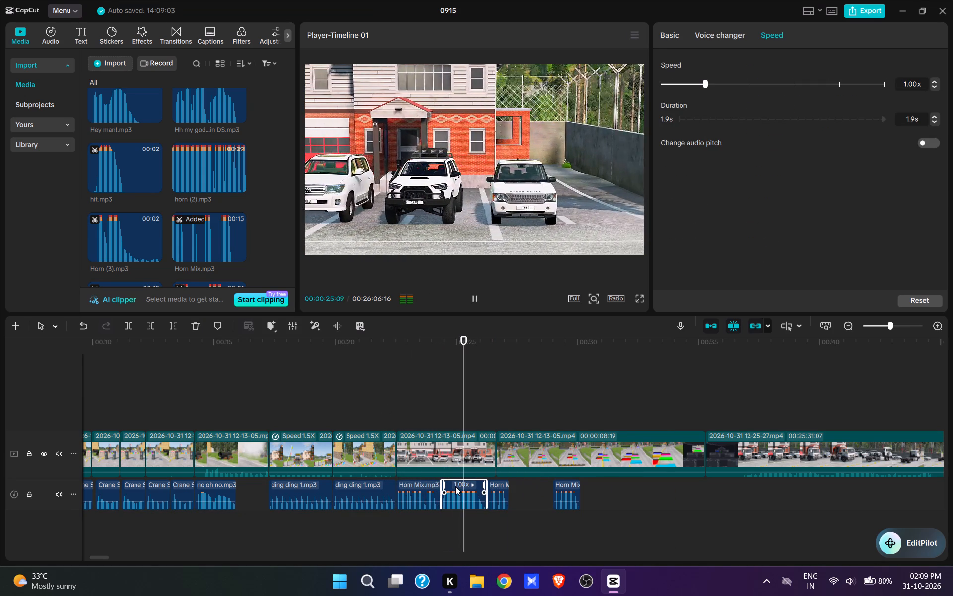
pyautogui.press('space')
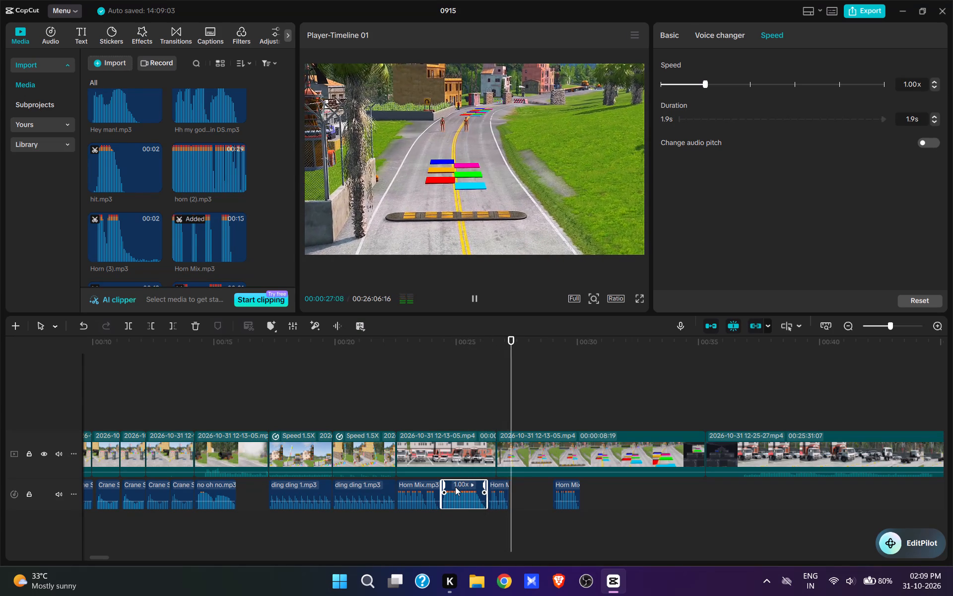
# Delete the short second and third Horn Mix.mp3 pieces and play back the parked vehicles section.
pyautogui.click(503, 397)
pyautogui.click(500, 497)
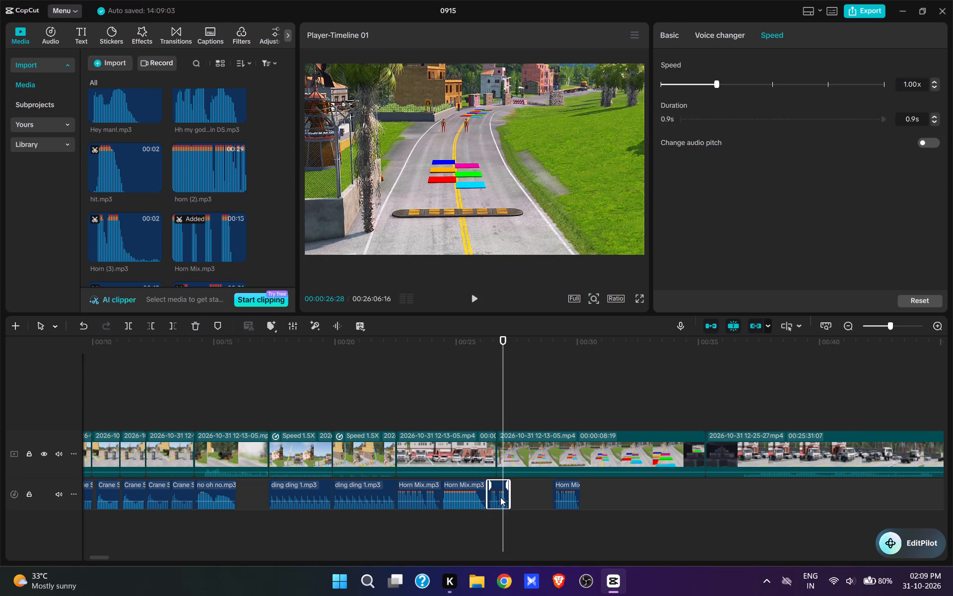
pyautogui.press('d')
pyautogui.click(567, 486)
pyautogui.press('d')
pyautogui.click(379, 371)
pyautogui.press('space')
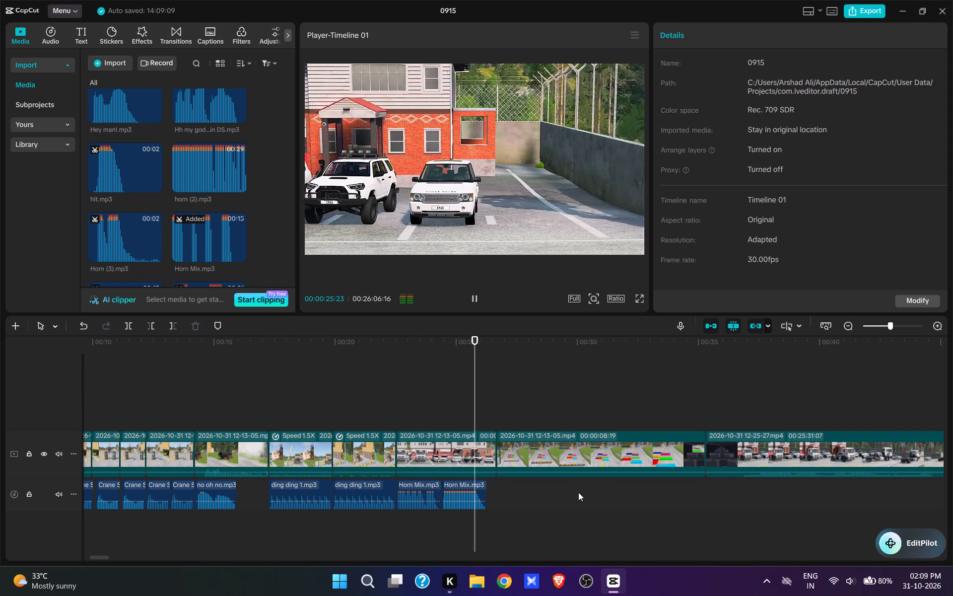
pyautogui.press('space')
pyautogui.press('space')
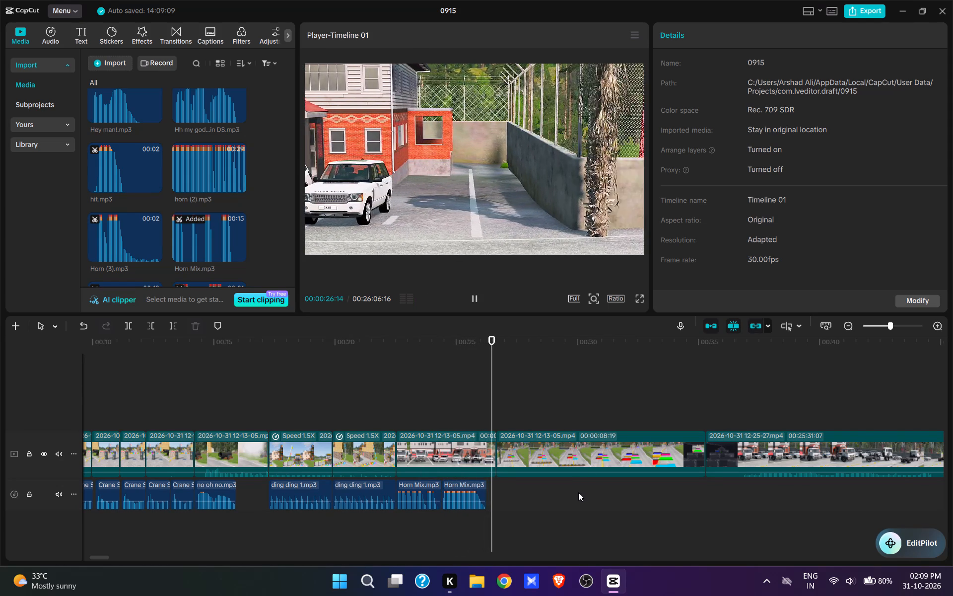
pyautogui.press('space')
# Find Squid Game.mp3 in the imported sounds and add it at 00:00:26:20, where the coloured-ramps road clip begins.
pyautogui.click(498, 406)
pyautogui.scroll(-7, 229, 223)
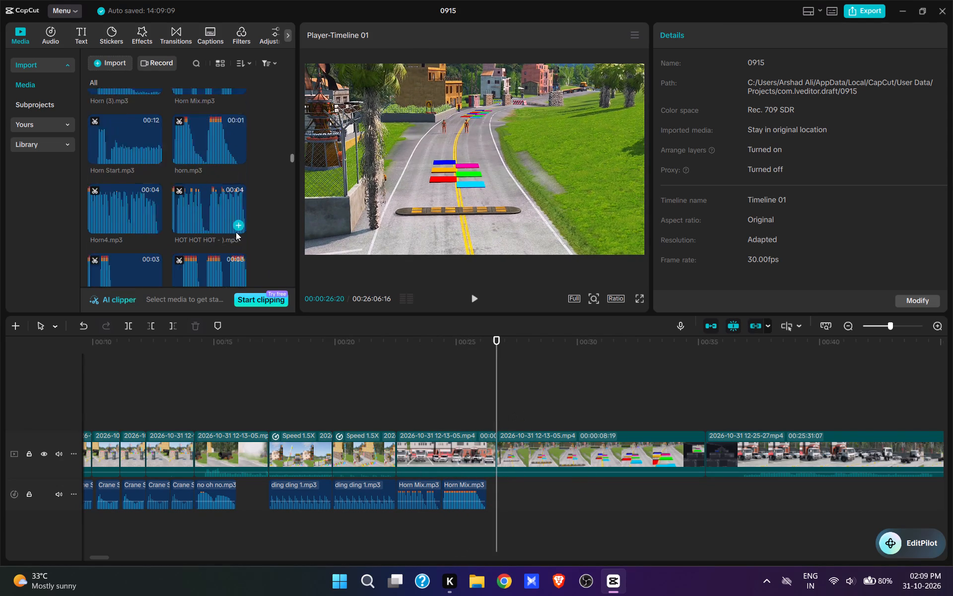
pyautogui.moveTo(291, 164); pyautogui.dragTo(292, 383)
pyautogui.scroll(2, 204, 207)
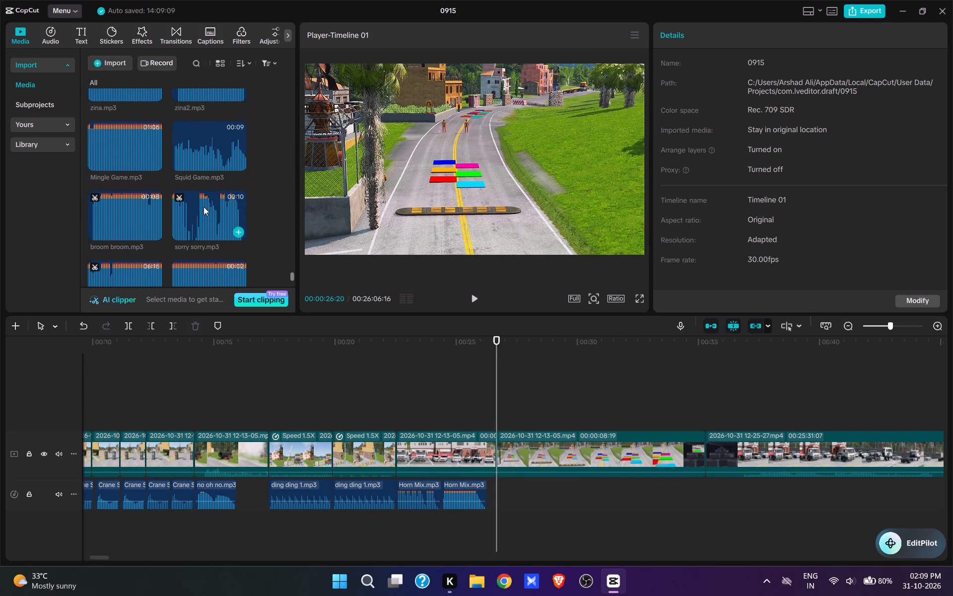
pyautogui.click(211, 152)
pyautogui.click(238, 162)
# Play Squid Game.mp3 against the coloured-ramps clip and trim the sound's end to 00:00:32:18.
pyautogui.press('space')
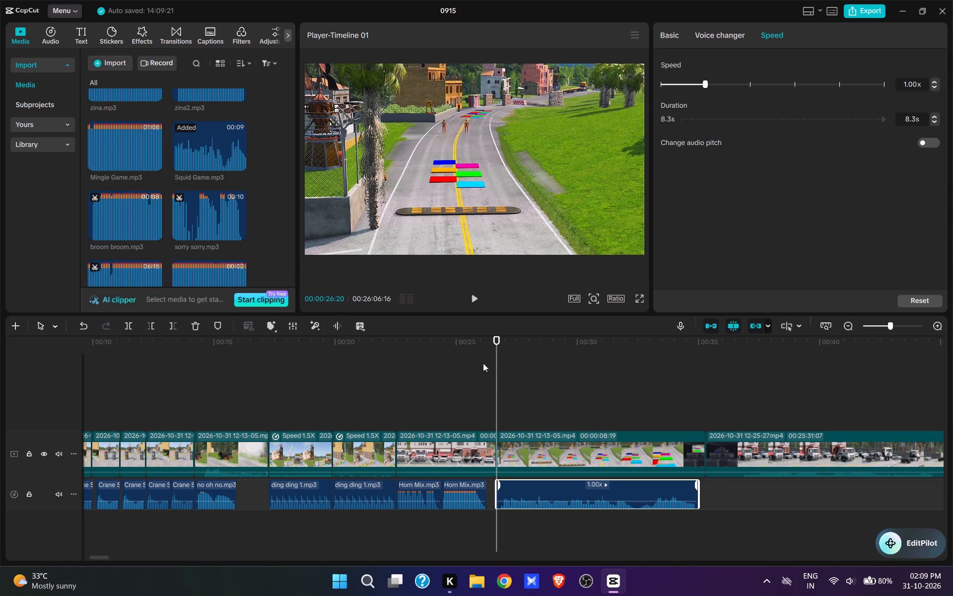
pyautogui.press('space')
pyautogui.click(476, 298)
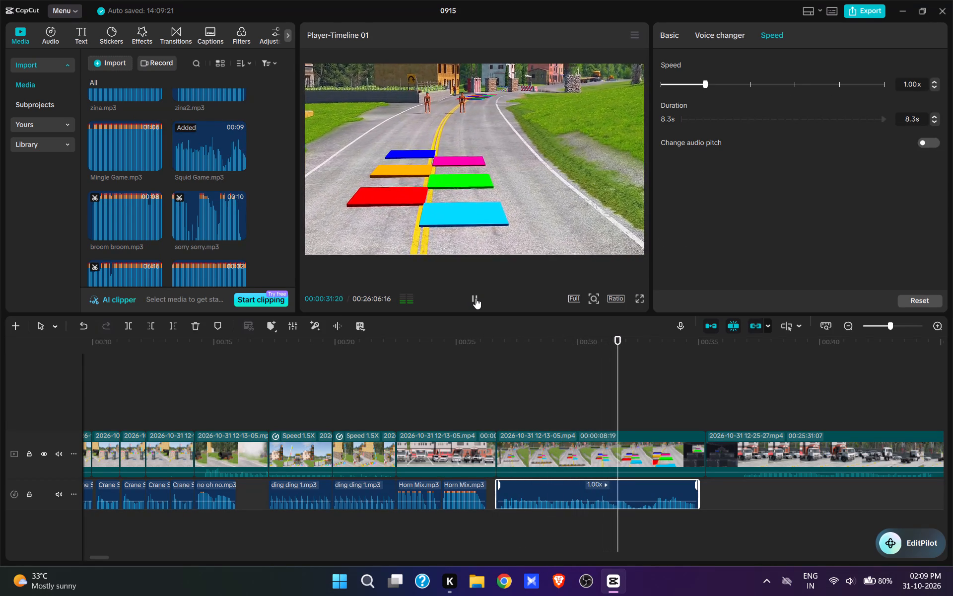
pyautogui.press('space')
pyautogui.press('space')
pyautogui.press('space')
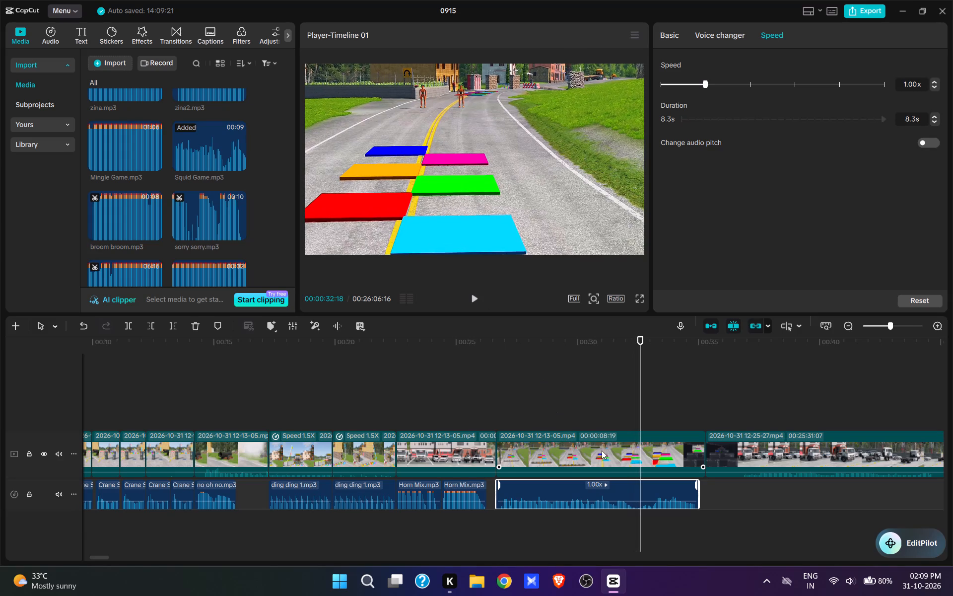
pyautogui.press('e')
# Split the coloured-ramps road clip at 00:00:33:18 and select the leftover part after the cut.
pyautogui.press('space')
pyautogui.press('space')
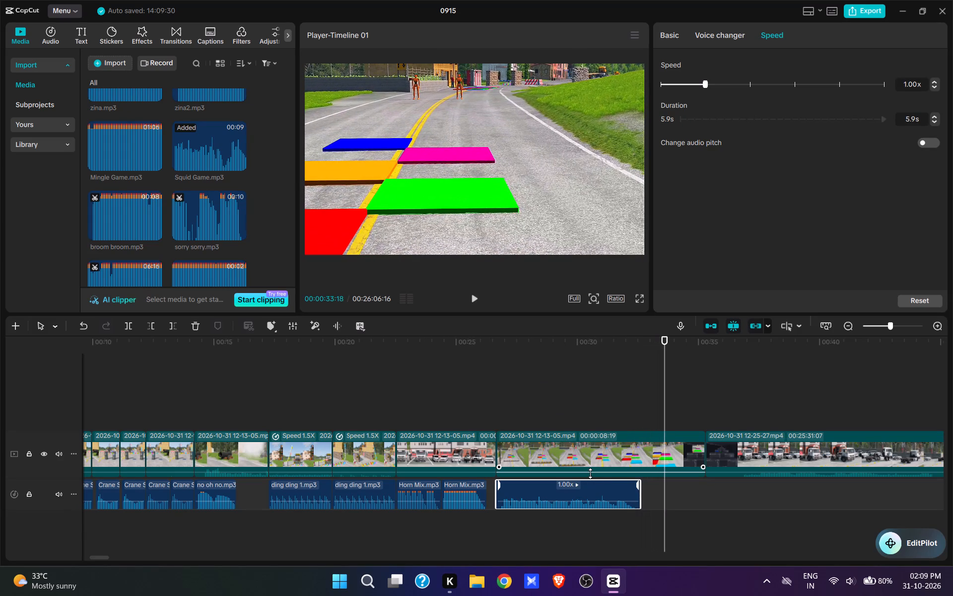
pyautogui.press('w')
pyautogui.click(684, 451)
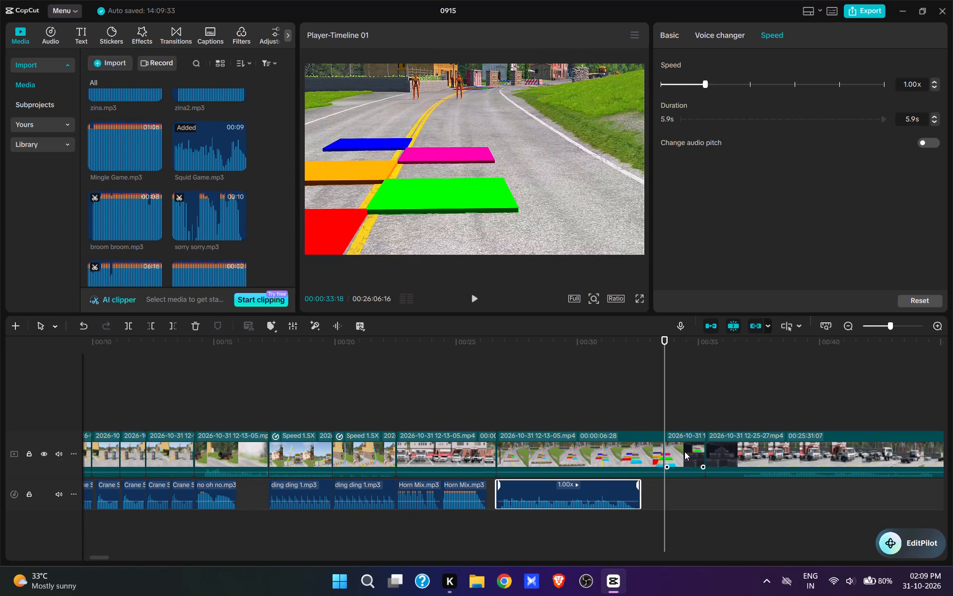
# Delete the leftover part of the coloured-ramps road clip after the cut at 00:00:33:18.
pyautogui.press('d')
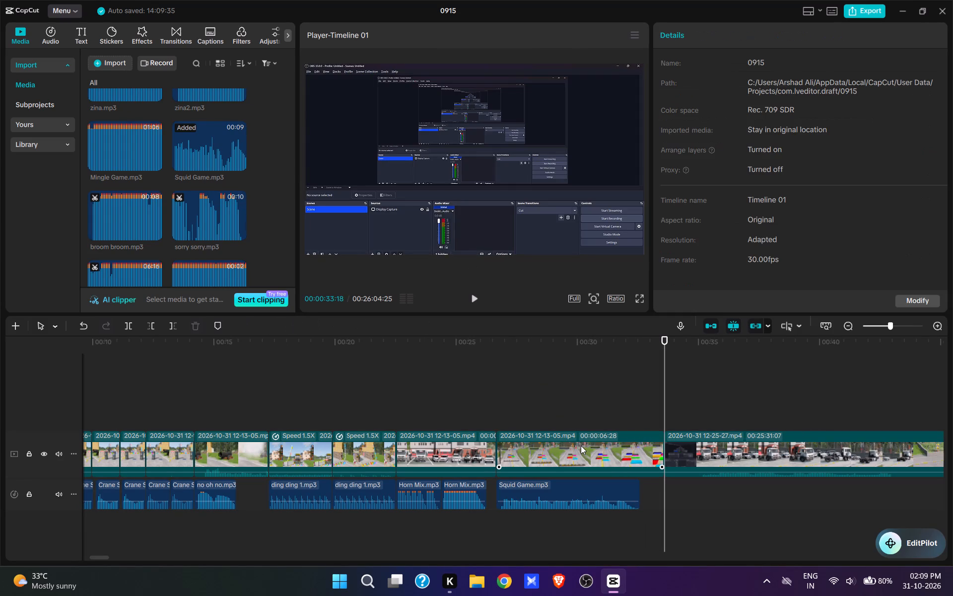
# Move the coloured-ramps clip, together with Squid Game.mp3, between the smoke clip with no oh no.mp3 and the first 1.5X speed clip.
pyautogui.moveTo(581, 446); pyautogui.dragTo(470, 459)
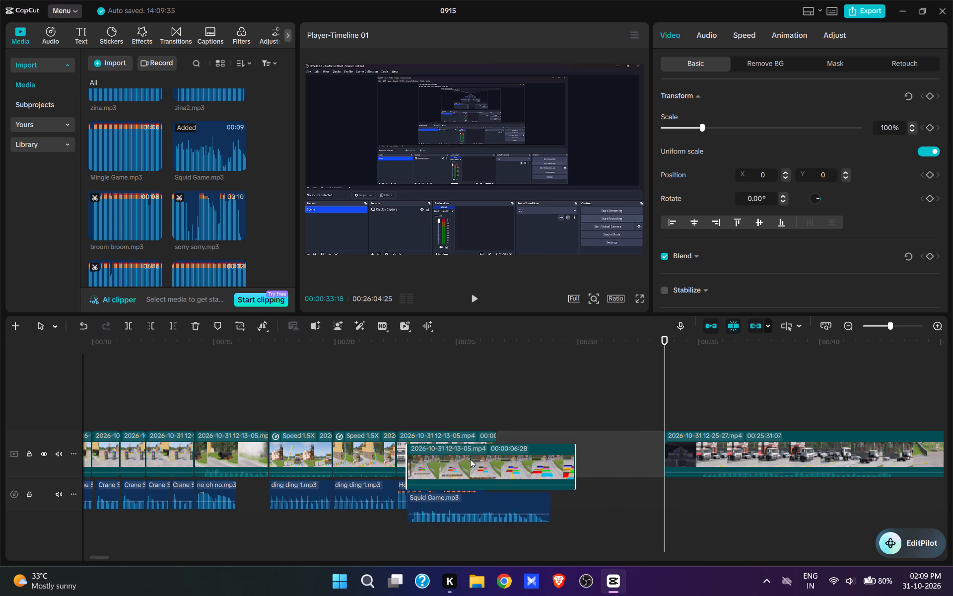
pyautogui.moveTo(470, 459); pyautogui.dragTo(545, 456)
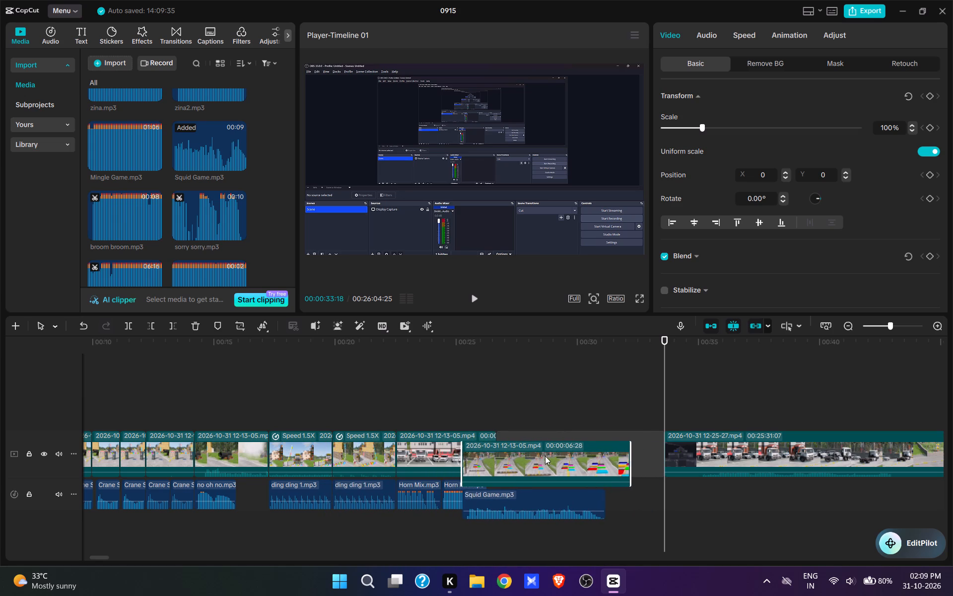
pyautogui.moveTo(545, 456); pyautogui.dragTo(353, 450)
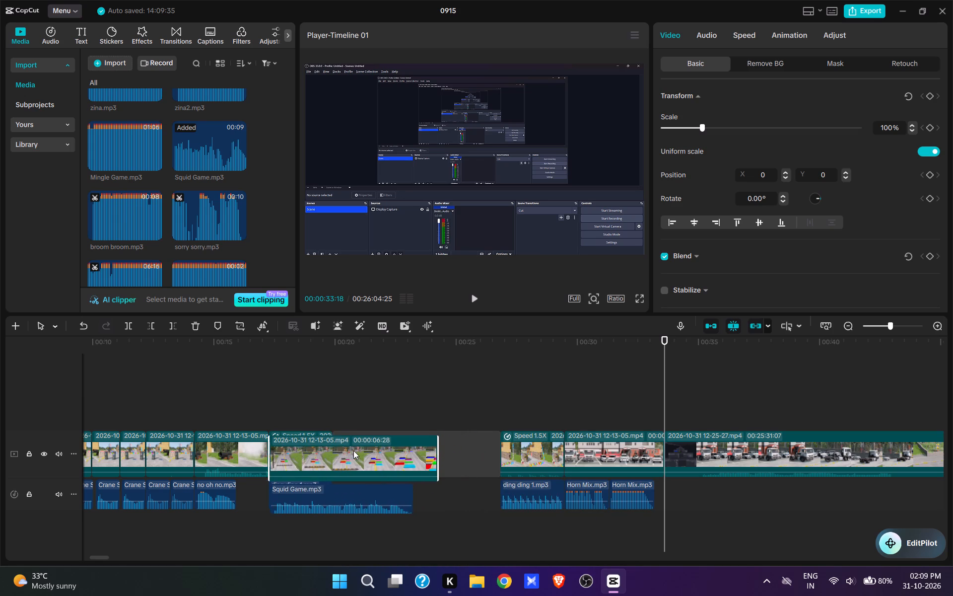
pyautogui.moveTo(353, 450); pyautogui.dragTo(318, 466)
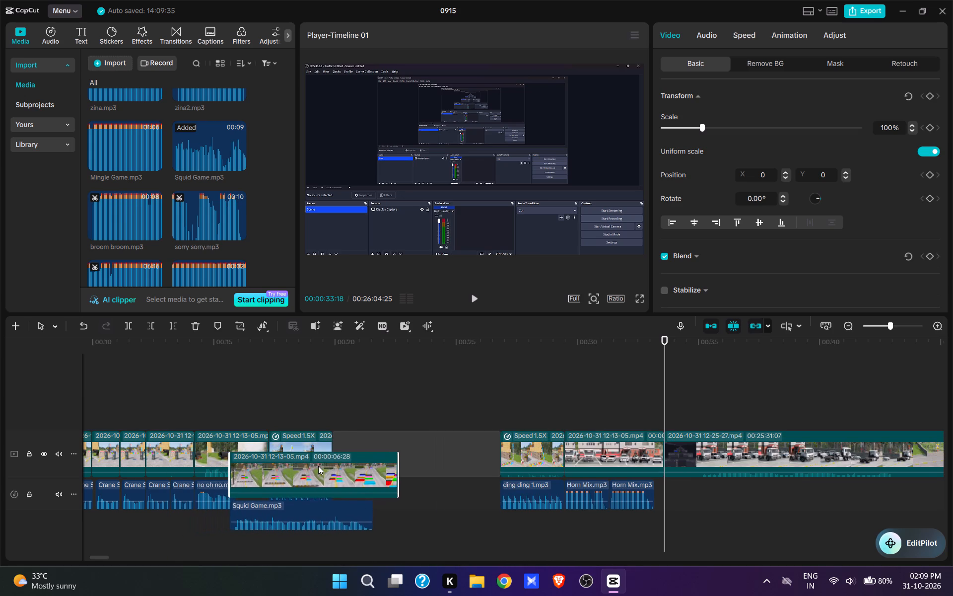
pyautogui.moveTo(318, 466); pyautogui.dragTo(292, 463)
pyautogui.click(214, 311)
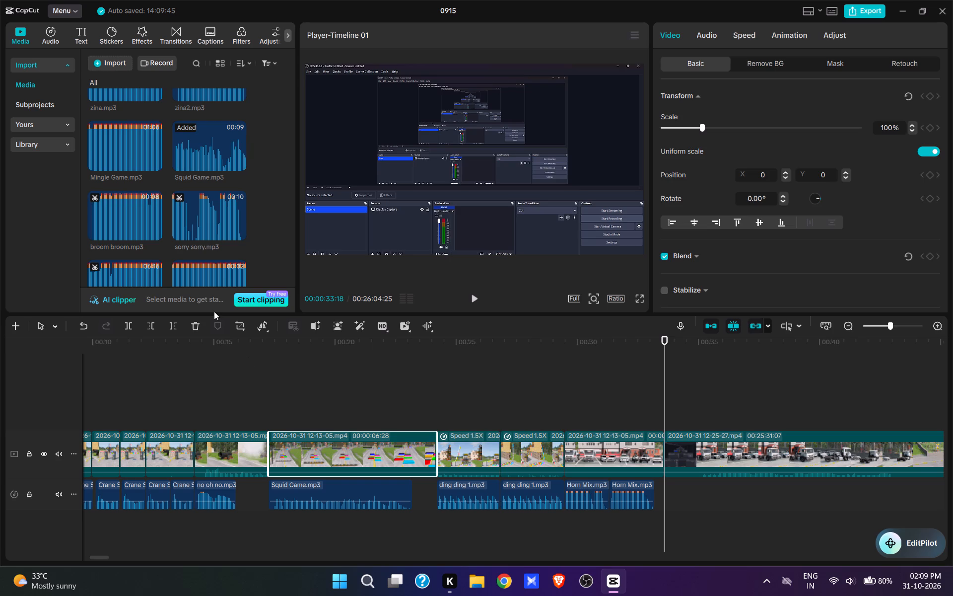
pyautogui.click(576, 149)
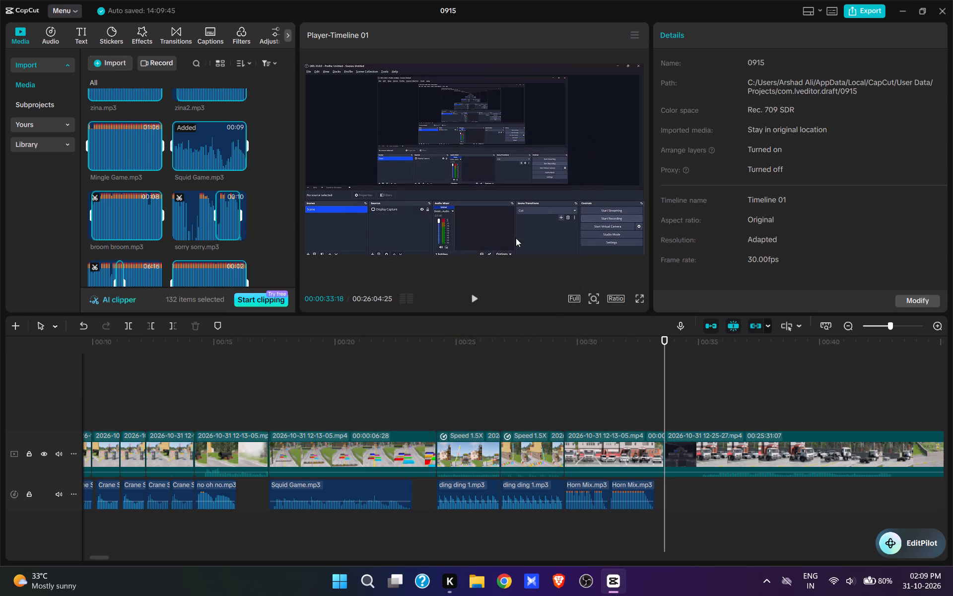
# Play back the reordered sequence from the crane sound clips through the parked vehicles section to check clip order and sounds.
pyautogui.click(177, 400)
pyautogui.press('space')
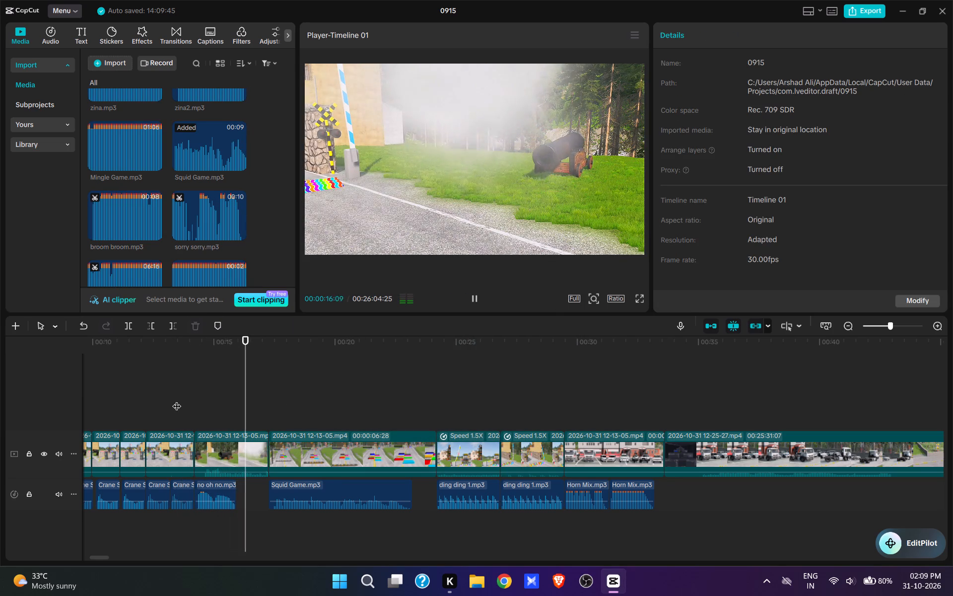
pyautogui.click(131, 402)
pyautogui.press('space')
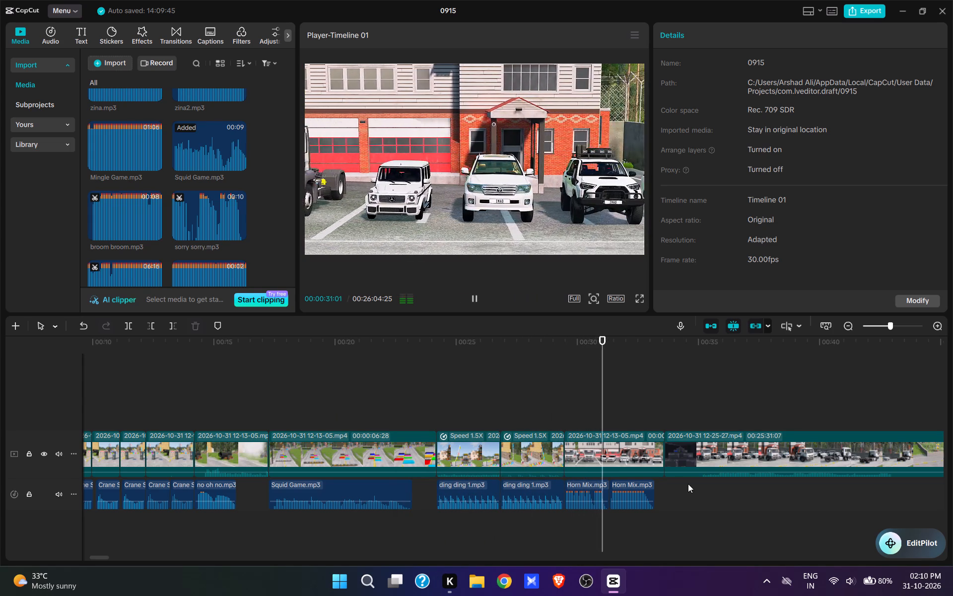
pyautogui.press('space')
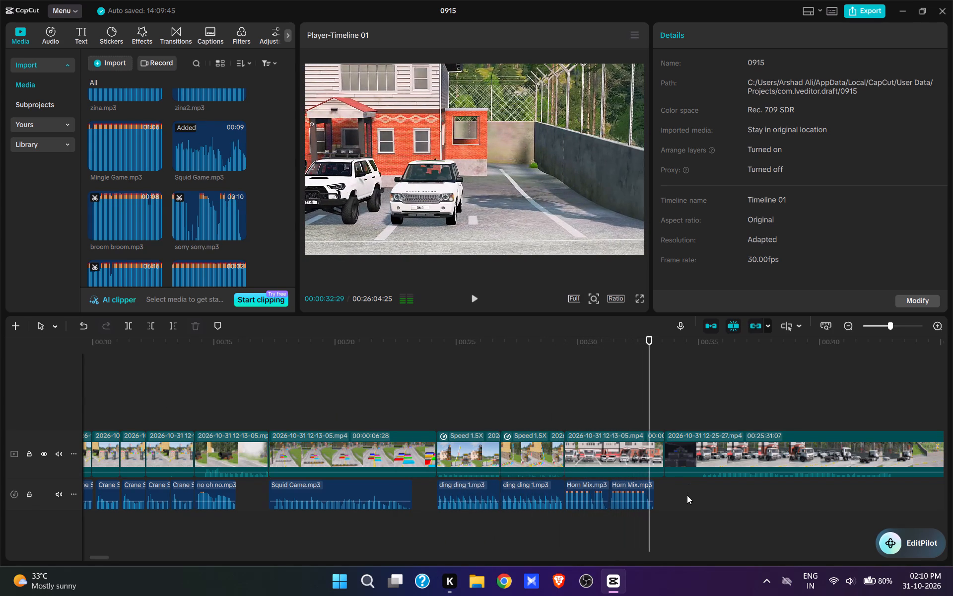
pyautogui.moveTo(687, 496); pyautogui.dragTo(551, 548)
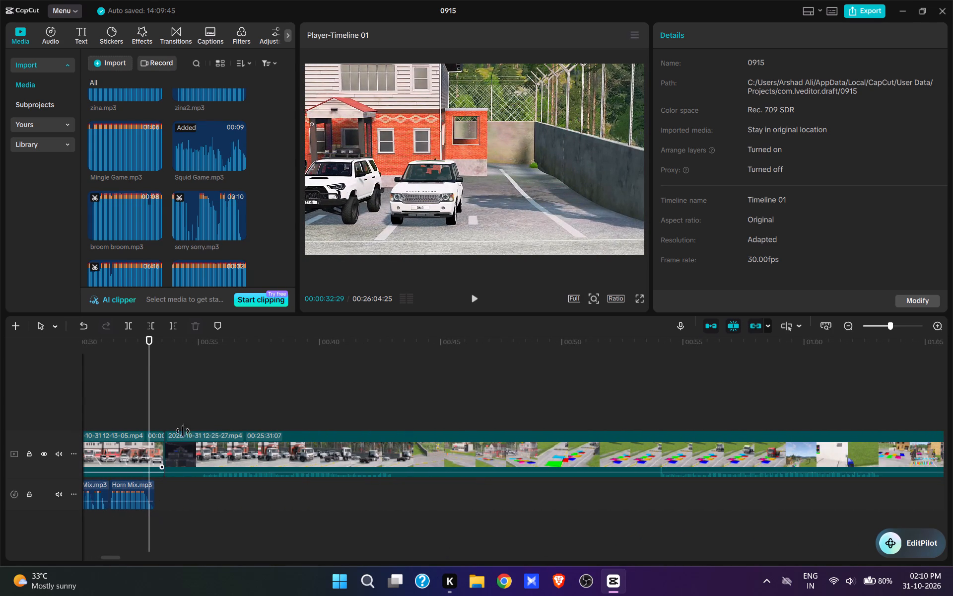
pyautogui.click(208, 409)
pyautogui.press('space')
pyautogui.press('space')
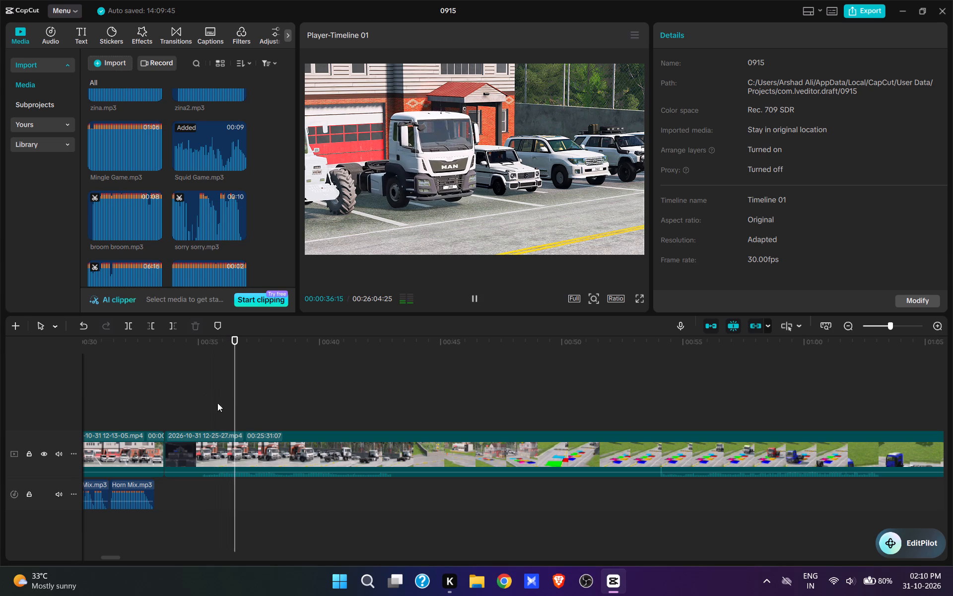
pyautogui.click(190, 397)
pyautogui.press('space')
pyautogui.click(190, 397)
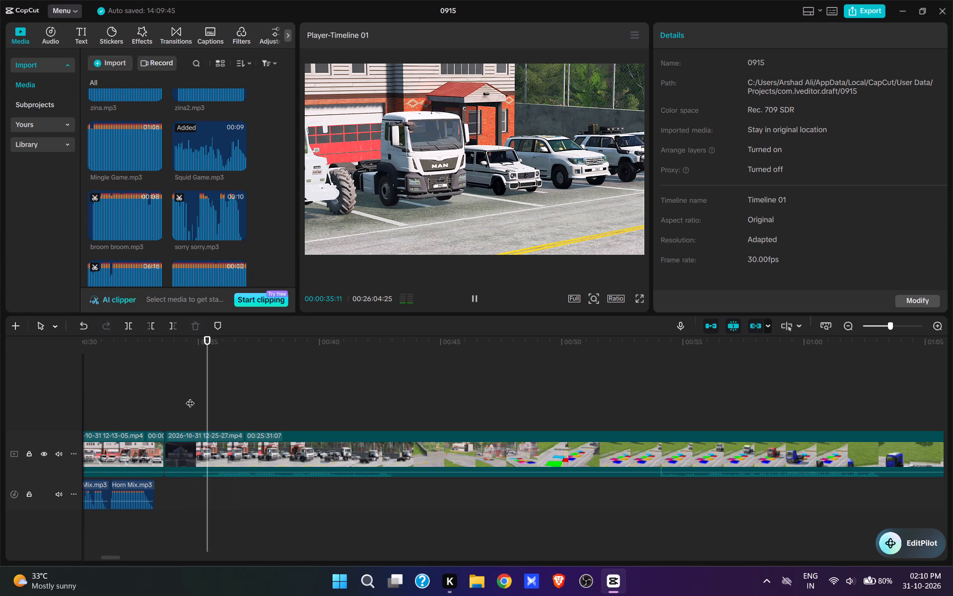
pyautogui.press('q')
# Find Okeey lets go.mp3 in the imported sounds, add it at 00:00:33:18 where the parked trucks clip begins, and play it back.
pyautogui.scroll(-8, 172, 198)
pyautogui.scroll(3, 191, 227)
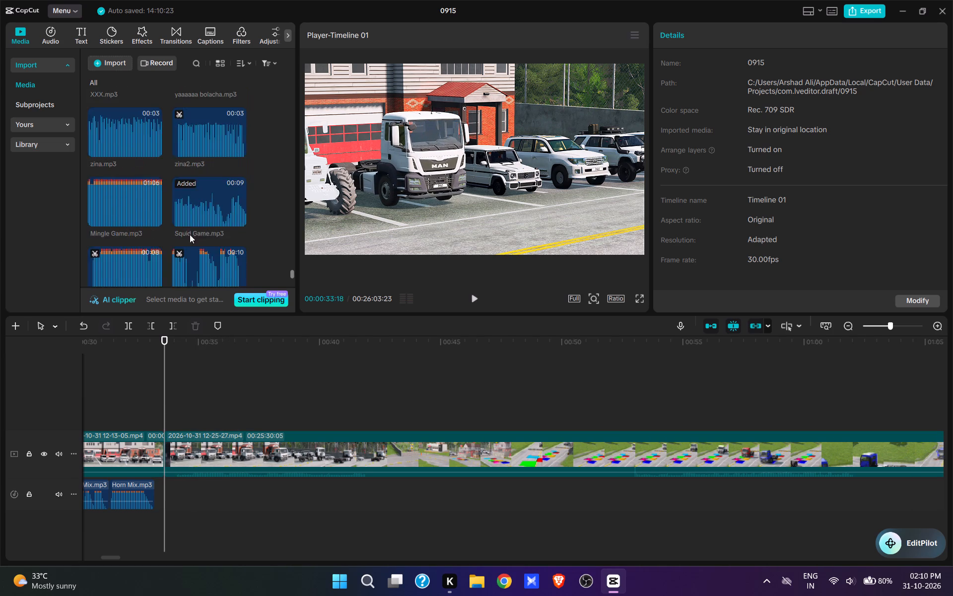
pyautogui.scroll(17, 190, 234)
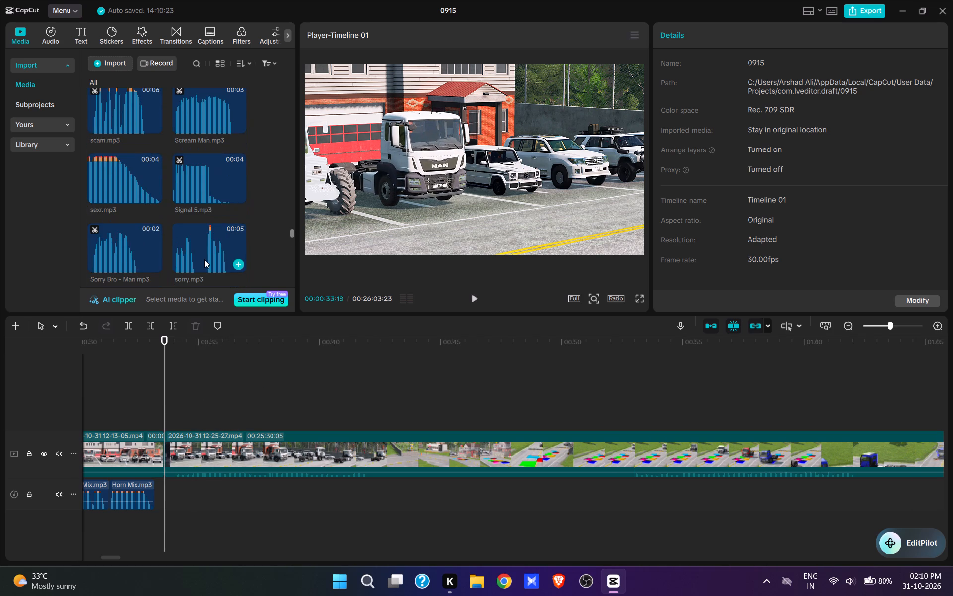
pyautogui.scroll(5, 202, 259)
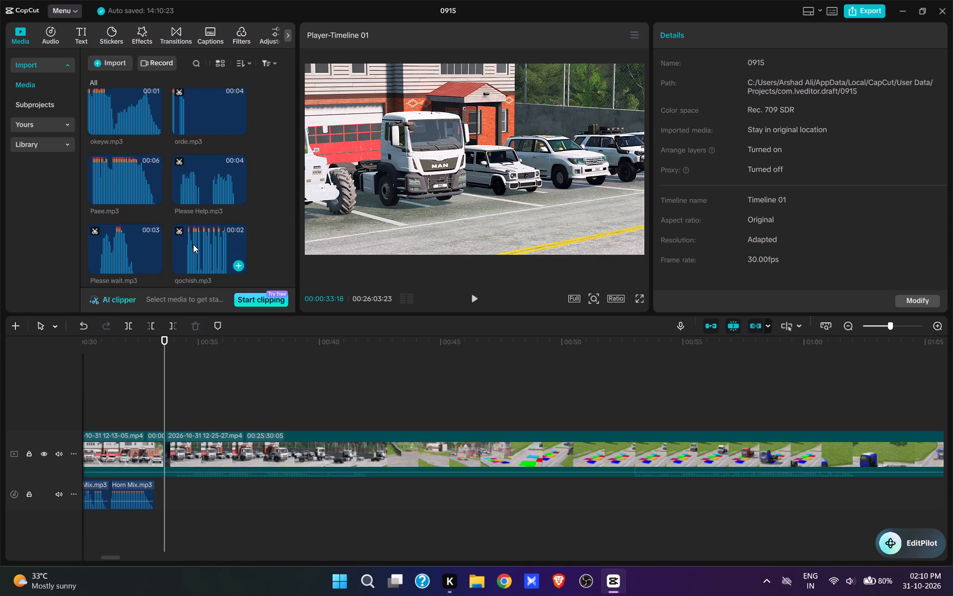
pyautogui.scroll(6, 193, 244)
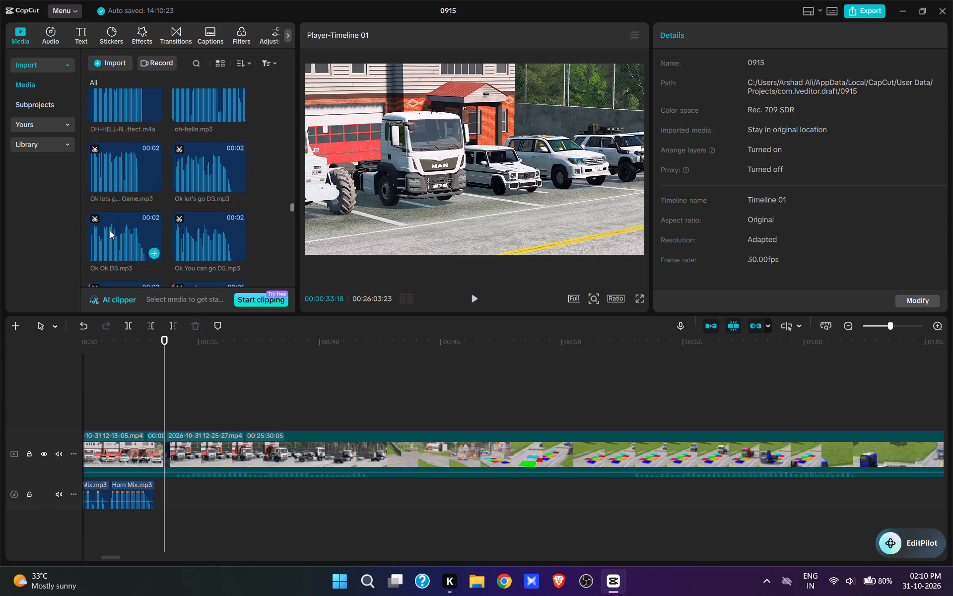
pyautogui.click(124, 168)
pyautogui.scroll(-3, 130, 236)
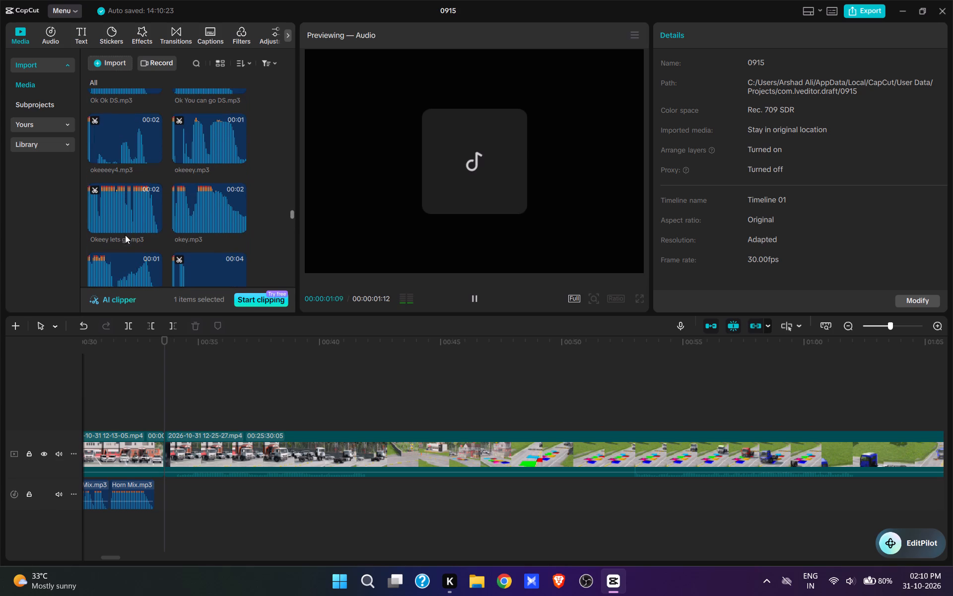
pyautogui.click(122, 222)
pyautogui.click(154, 225)
pyautogui.press('space')
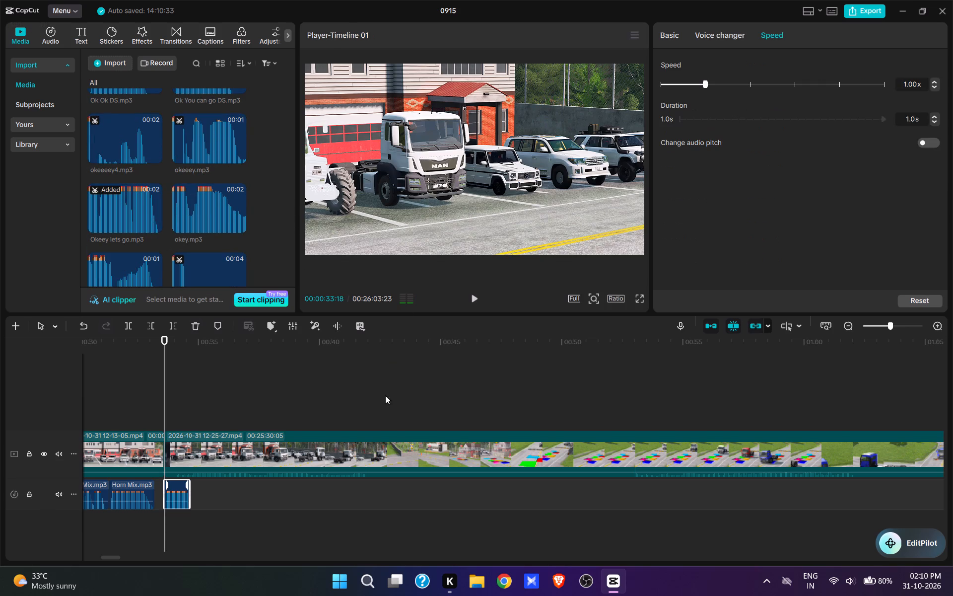
pyautogui.click(475, 298)
pyautogui.press('space')
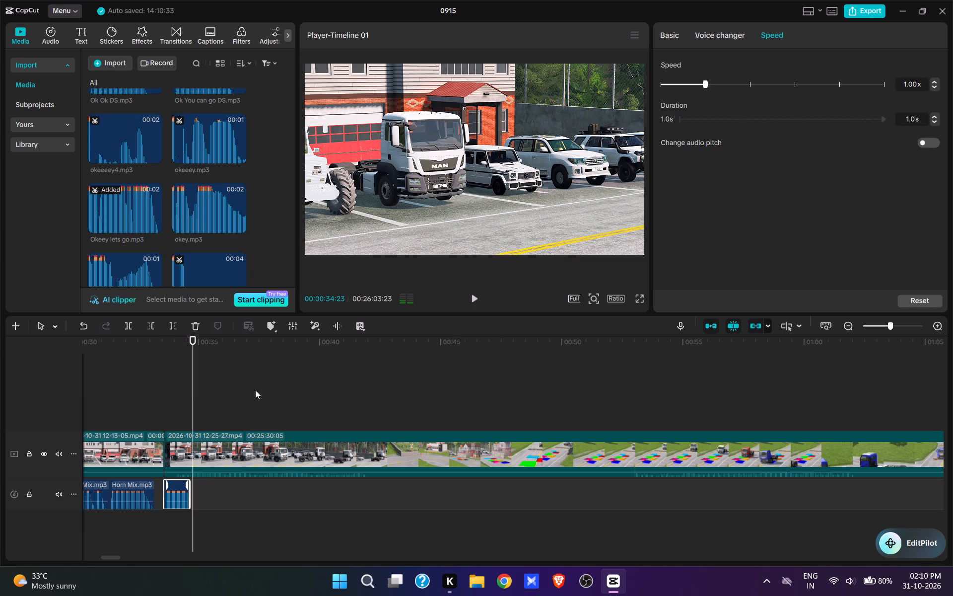
pyautogui.press('space')
pyautogui.press('space')
# Audition the imported sounds listed after okey.mp3, looking for one to follow Okeey lets go.mp3.
pyautogui.click(185, 417)
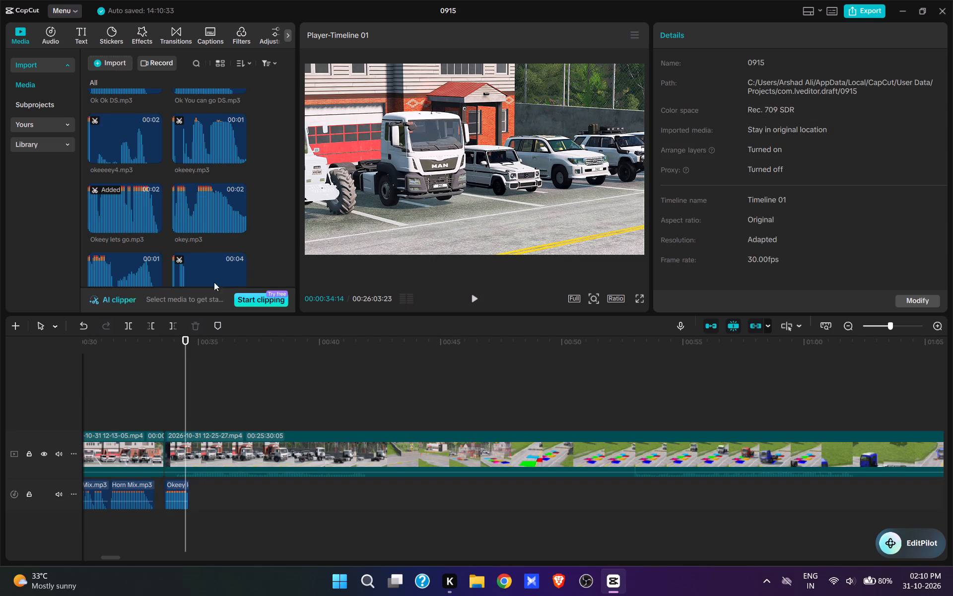
pyautogui.click(188, 395)
pyautogui.scroll(-3, 203, 168)
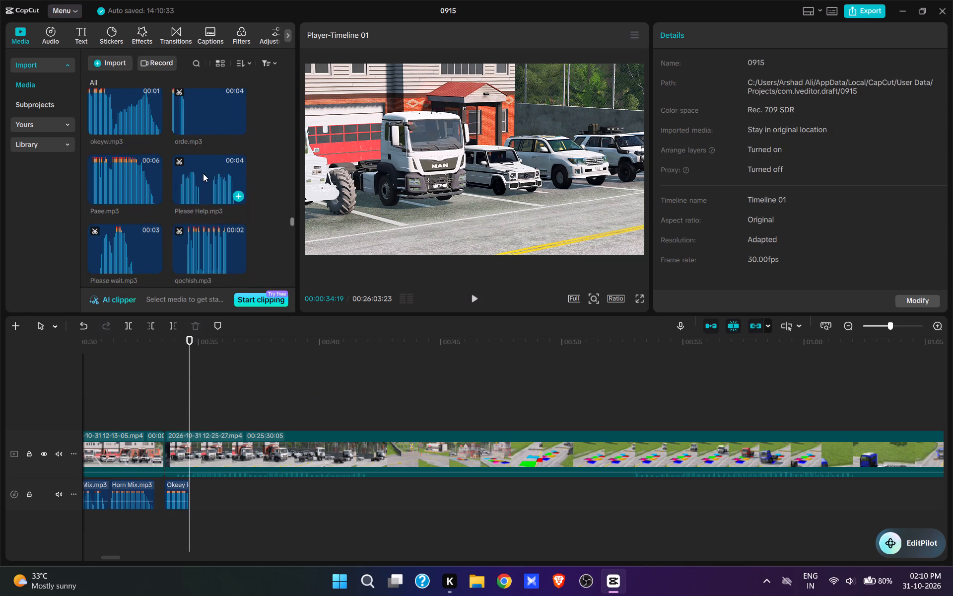
pyautogui.scroll(-2, 204, 178)
pyautogui.click(216, 224)
pyautogui.scroll(-1, 217, 221)
pyautogui.click(205, 226)
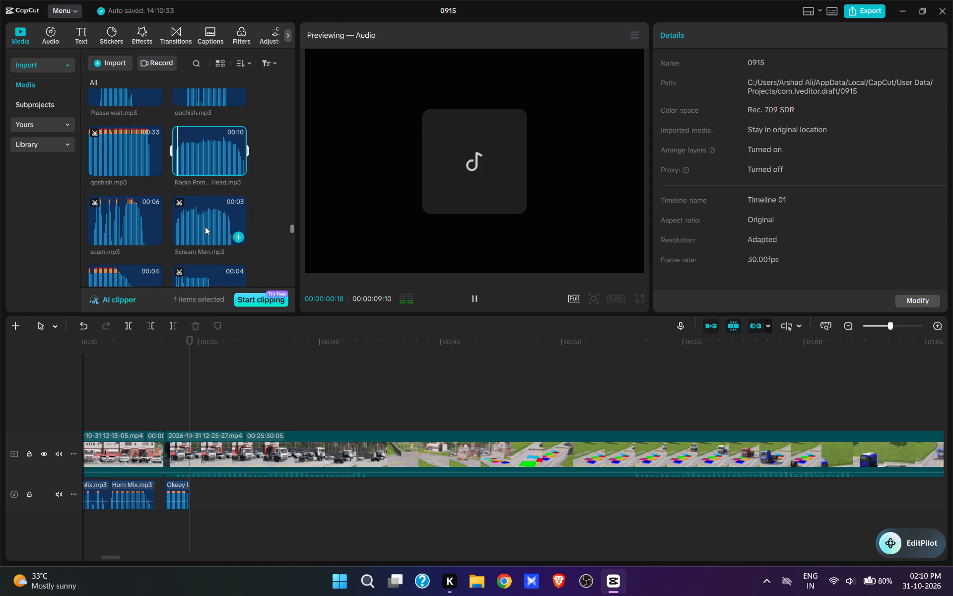
pyautogui.scroll(-4, 206, 223)
pyautogui.click(209, 213)
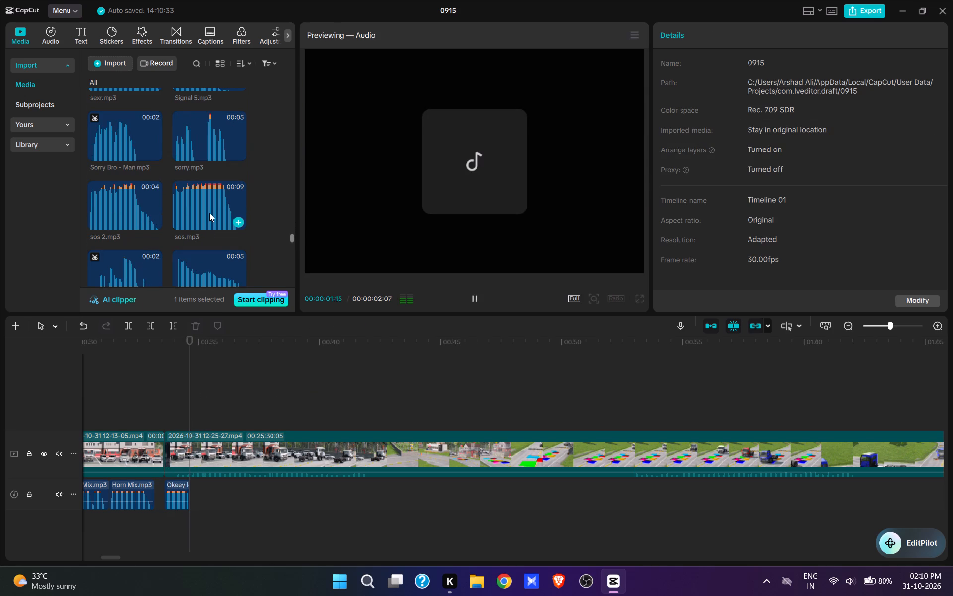
pyautogui.scroll(-2, 209, 213)
# Add okey.mp3 at 00:00:34:19, directly after Okeey lets go.mp3, and play it back over the parked trucks clip.
pyautogui.scroll(13, 209, 221)
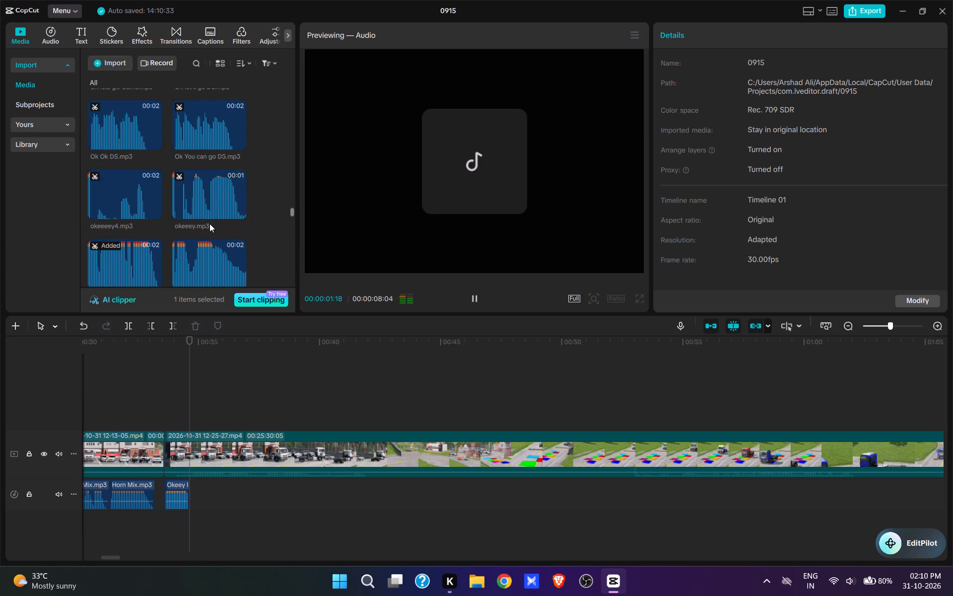
pyautogui.click(210, 256)
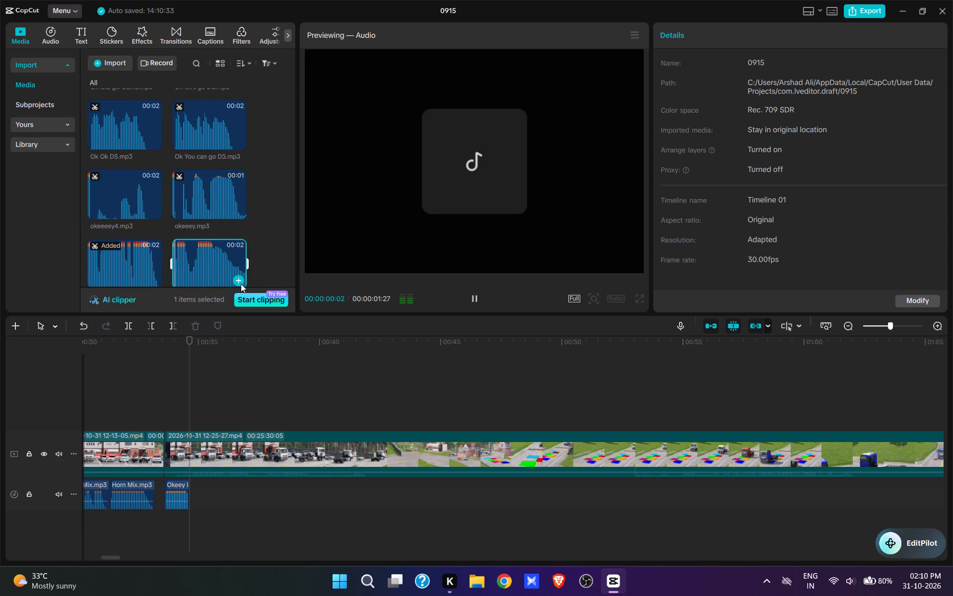
pyautogui.click(241, 281)
pyautogui.press('space')
pyautogui.click(475, 297)
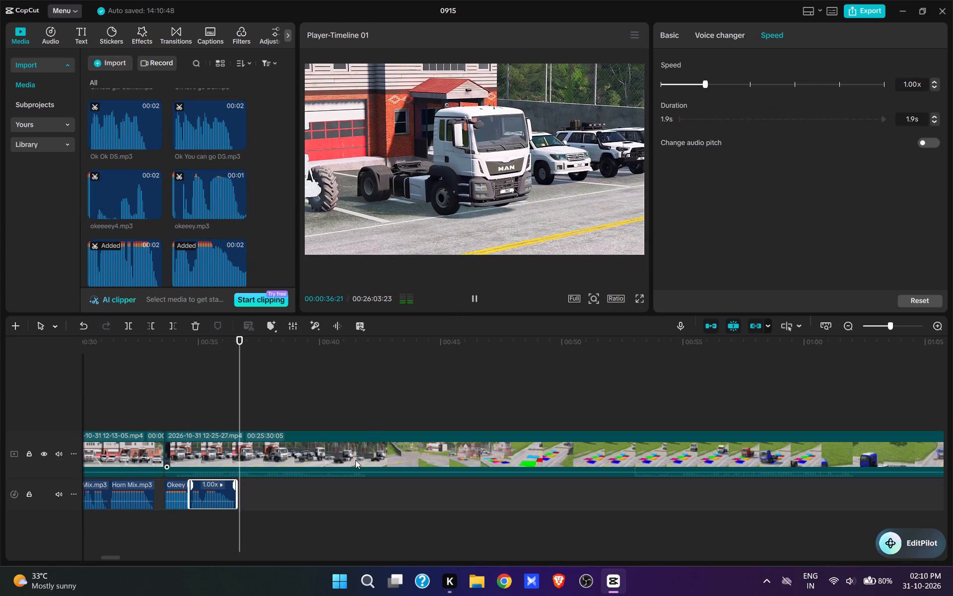
pyautogui.press('space')
# Check the basic colour adjustments of the parked trucks clip, including its saturation.
pyautogui.click(370, 456)
pyautogui.click(836, 39)
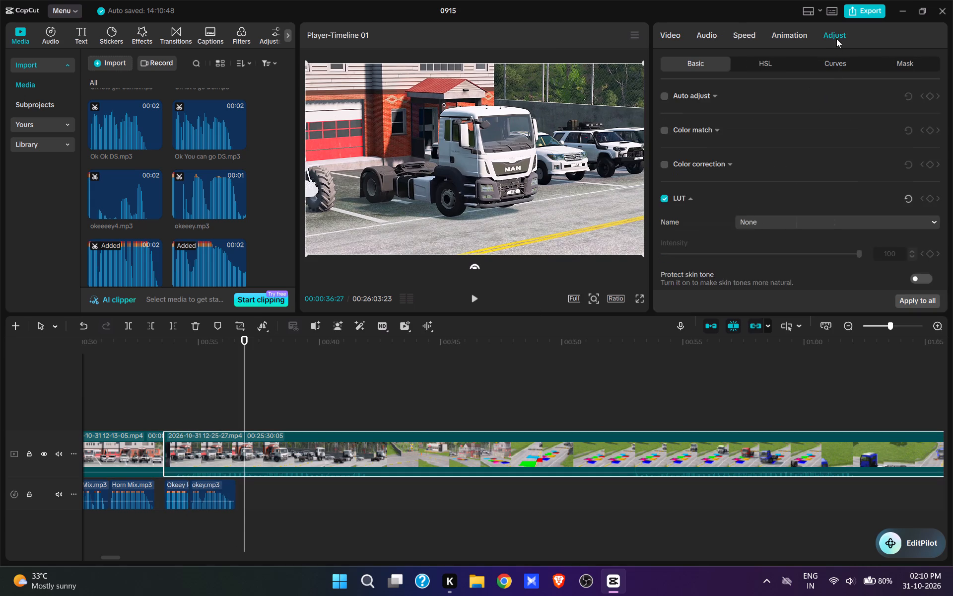
pyautogui.scroll(-10, 829, 123)
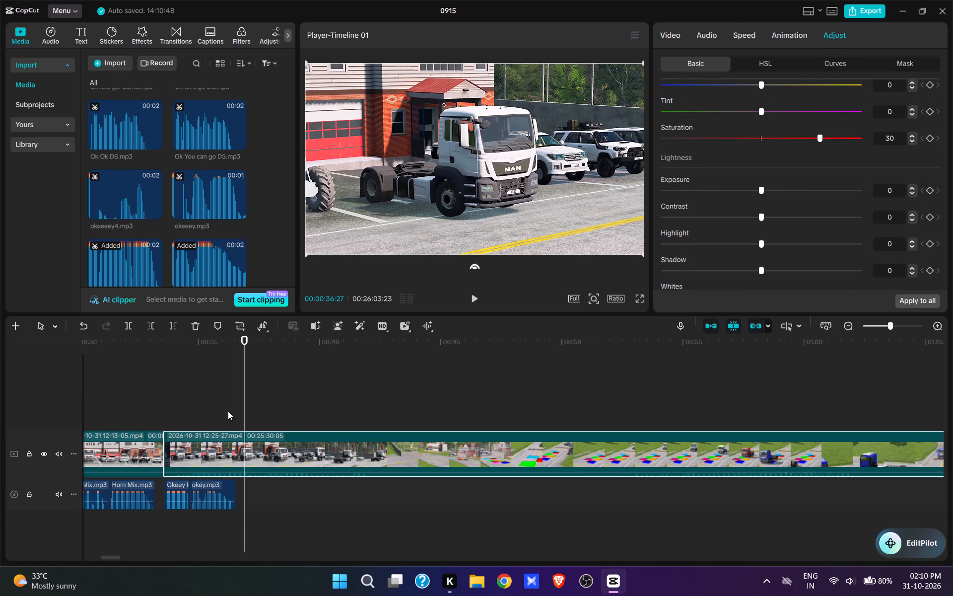
# Preview the truck driving off, and add broom broom.mp3 at 00:00:36:17, where okey.mp3 ends.
pyautogui.click(228, 411)
pyautogui.moveTo(228, 410); pyautogui.dragTo(235, 414)
pyautogui.press('space')
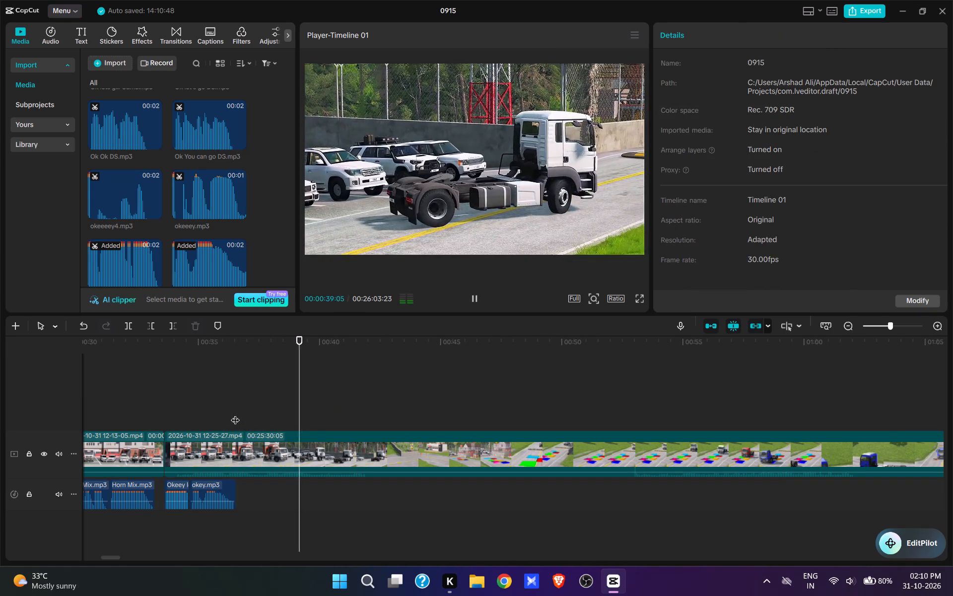
pyautogui.click(237, 415)
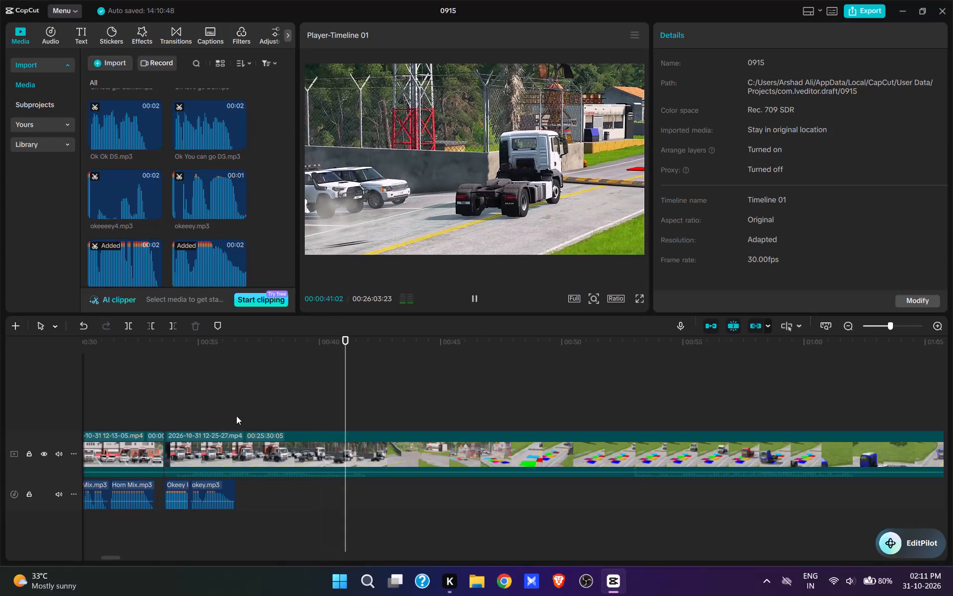
pyautogui.scroll(-6, 129, 84)
pyautogui.moveTo(290, 218); pyautogui.dragTo(303, 319)
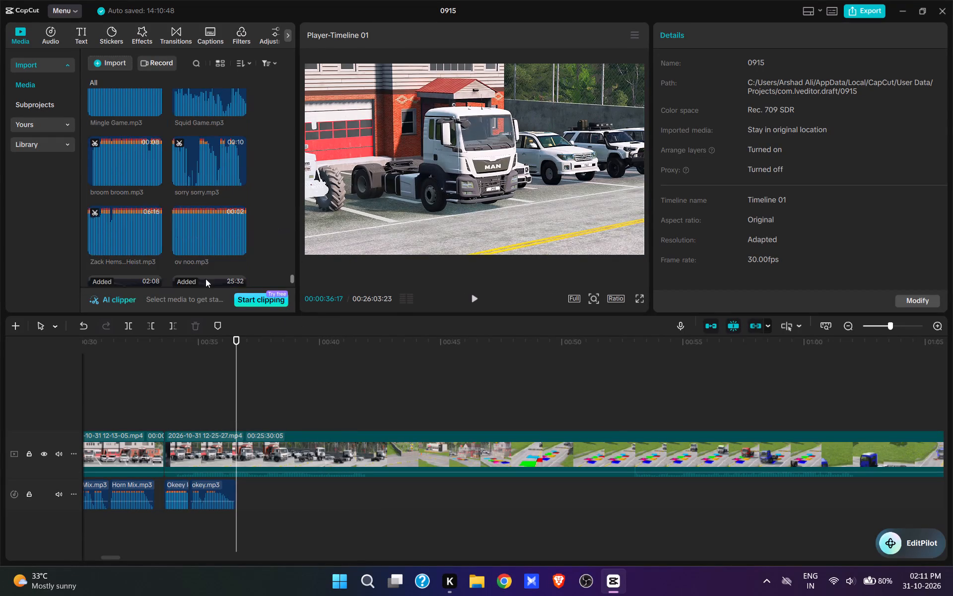
pyautogui.click(158, 121)
# Play broom broom.mp3 against the departing truck and trim the sound's end to 00:00:41:20.
pyautogui.press('space')
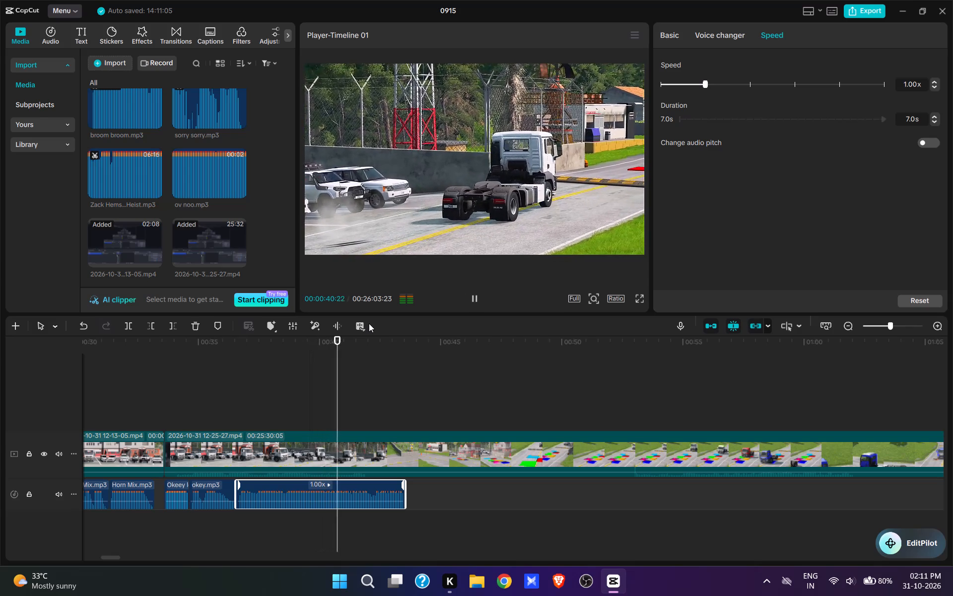
pyautogui.press('space')
pyautogui.press('space')
pyautogui.press('space')
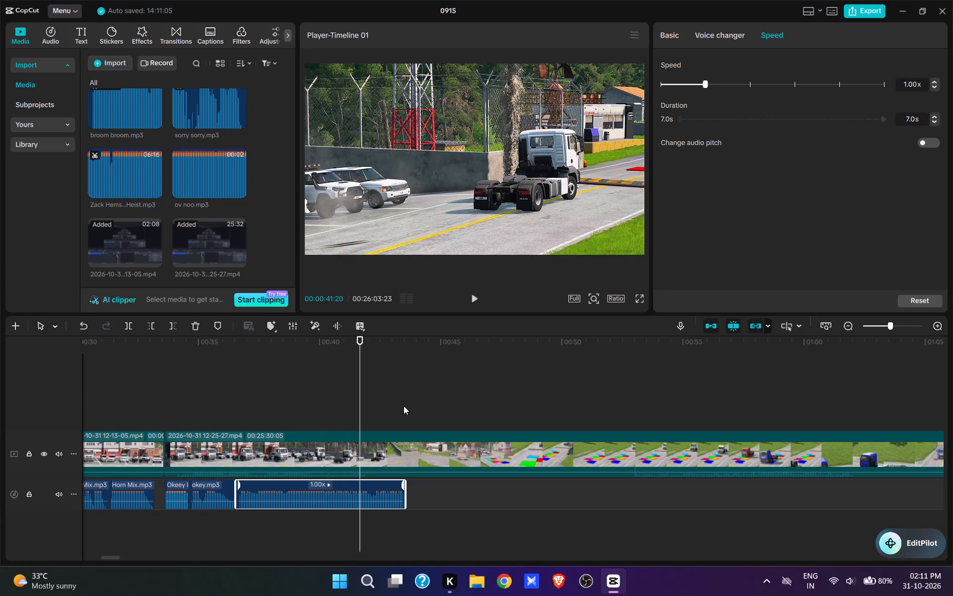
pyautogui.press('e')
# Split the parked trucks clip at 00:00:41:20 and cut about 11 seconds after it, resuming where the truck nears the speed bump.
pyautogui.click(397, 448)
pyautogui.press('w')
pyautogui.click(630, 409)
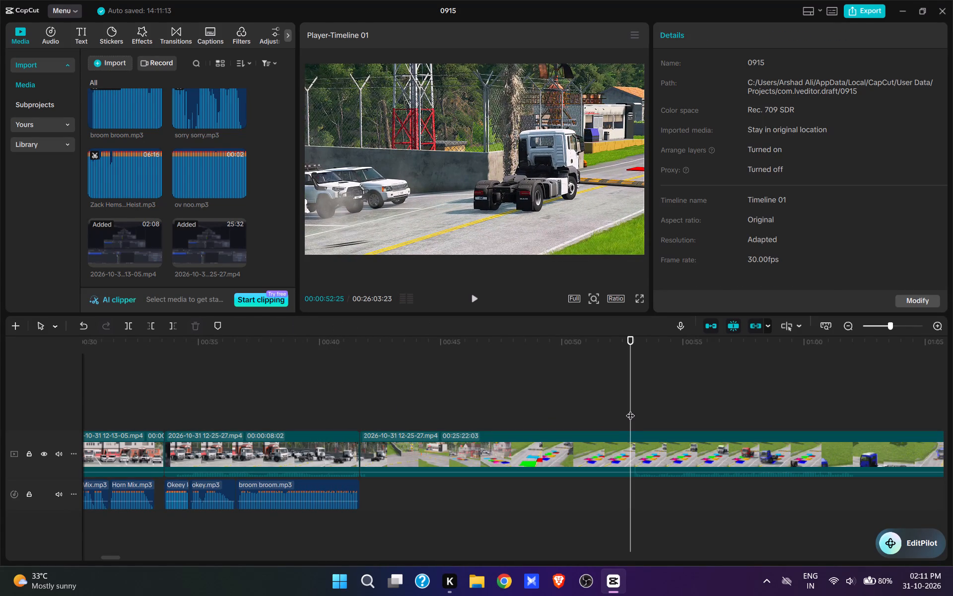
pyautogui.press('space')
pyautogui.press('space')
pyautogui.write('q')
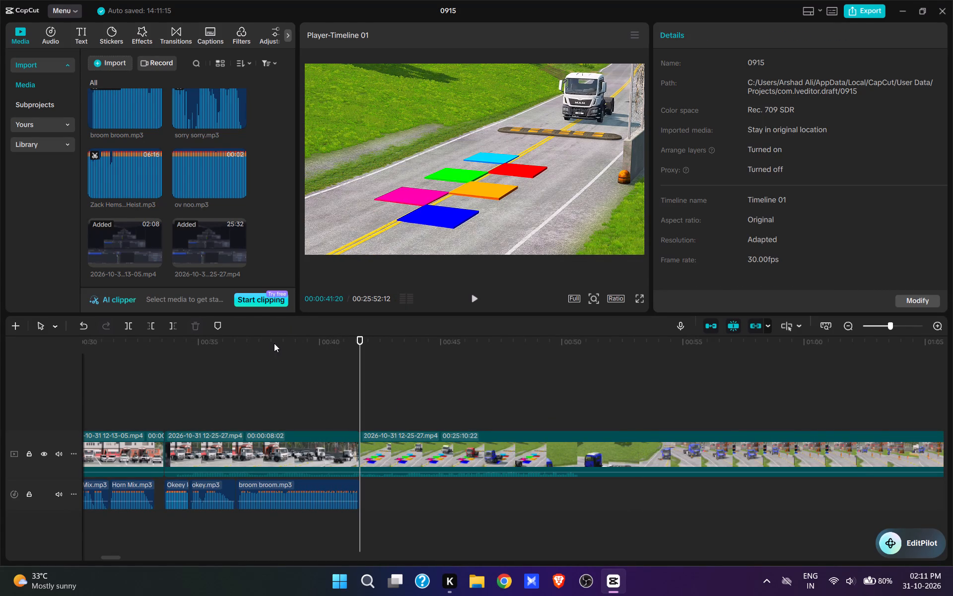
# Preview the truck nearing the bump, add Speed bump.mp3 at 00:00:41:20 from the imported sounds, and play it back.
pyautogui.press('space')
pyautogui.press('space')
pyautogui.click(362, 399)
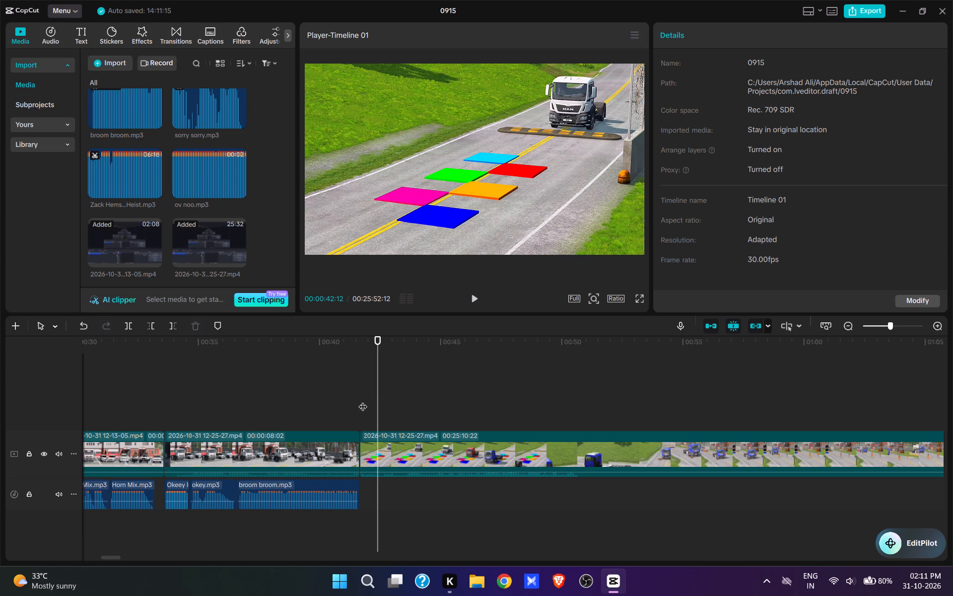
pyautogui.scroll(8, 204, 221)
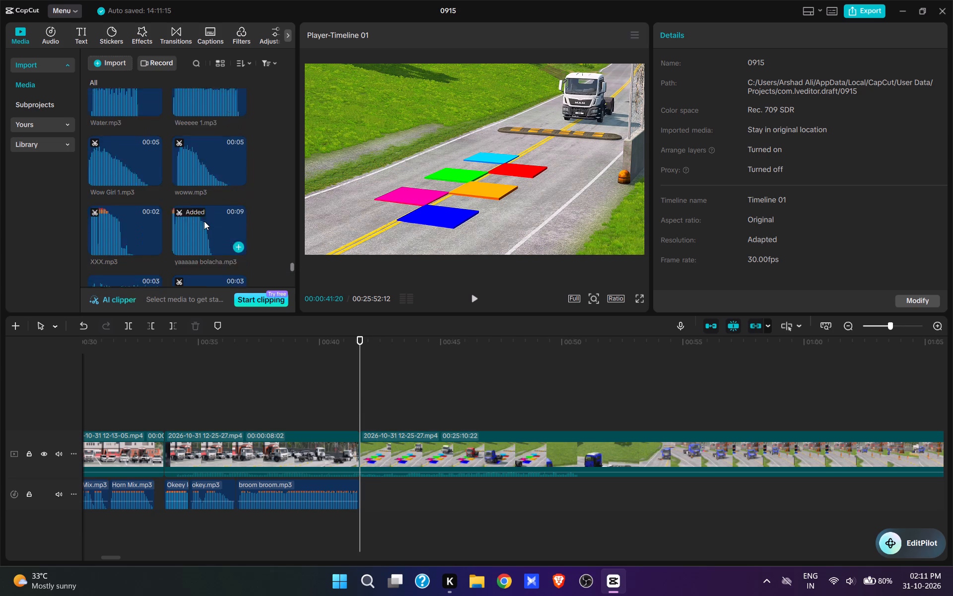
pyautogui.scroll(1, 204, 221)
pyautogui.scroll(5, 157, 198)
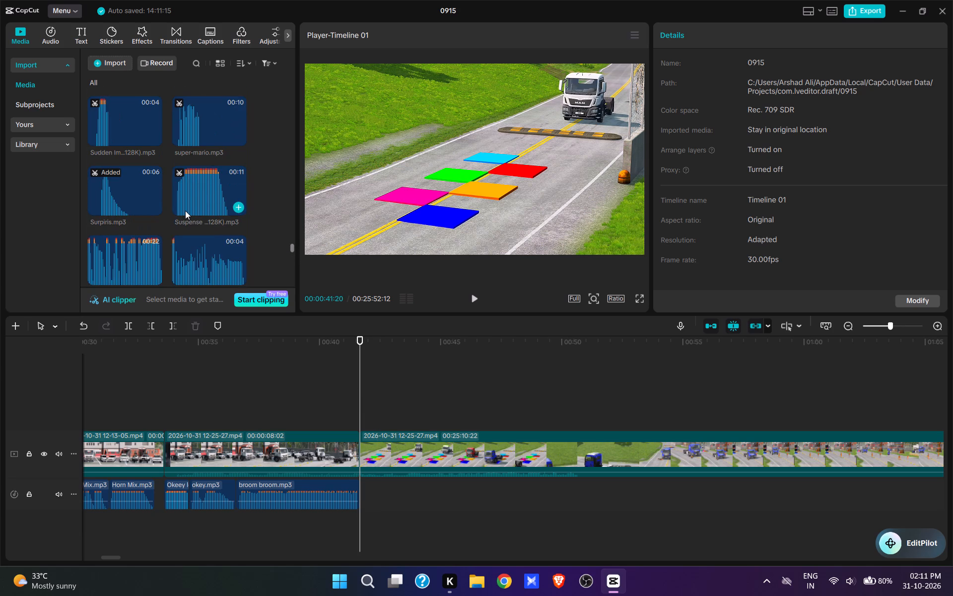
pyautogui.scroll(1, 185, 211)
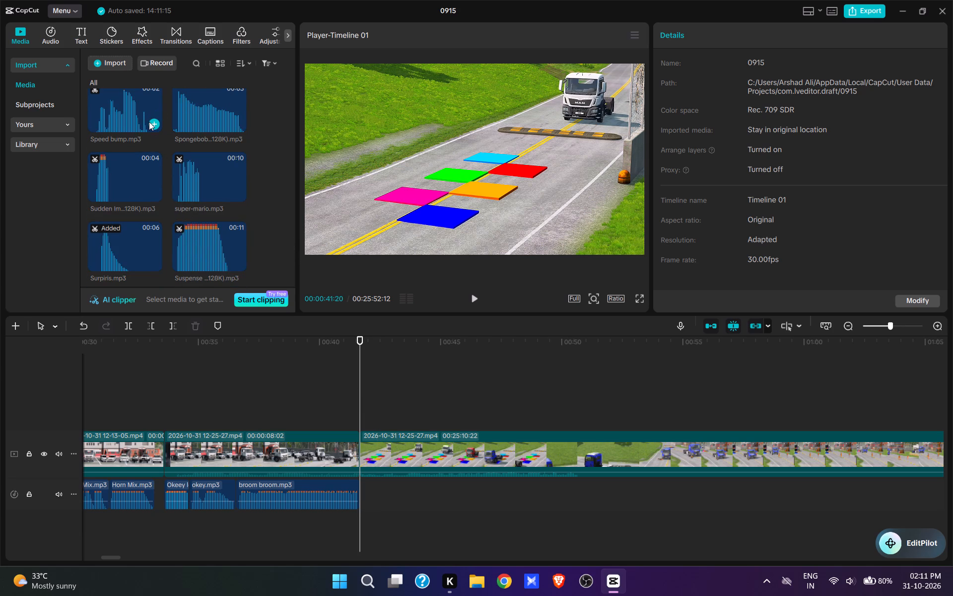
pyautogui.click(149, 122)
pyautogui.press('space')
pyautogui.press('space')
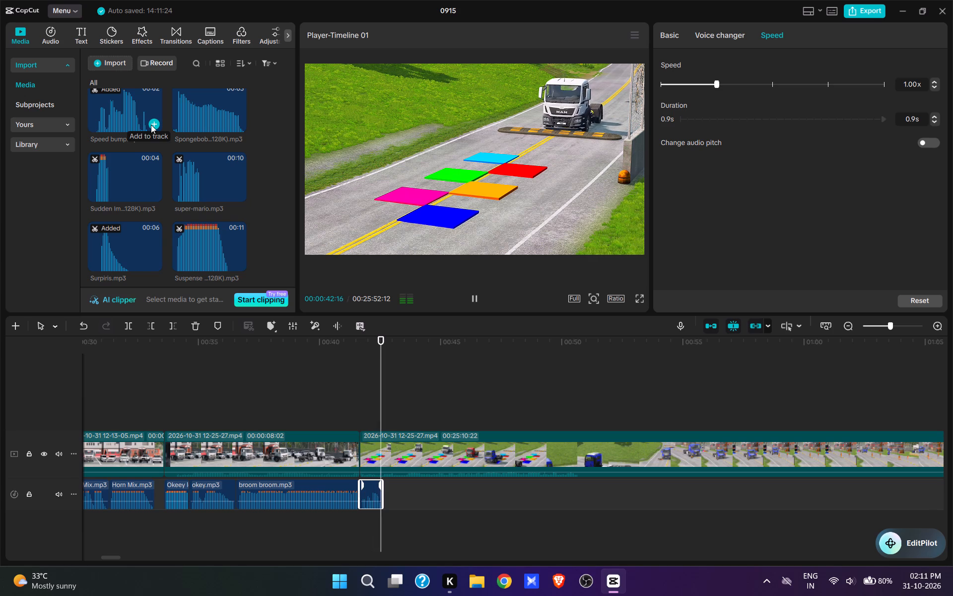
# Find Mario Jump.mp3 in the imported sounds, add it at 00:00:42:18 as the truck crosses the bump, and play it.
pyautogui.click(381, 409)
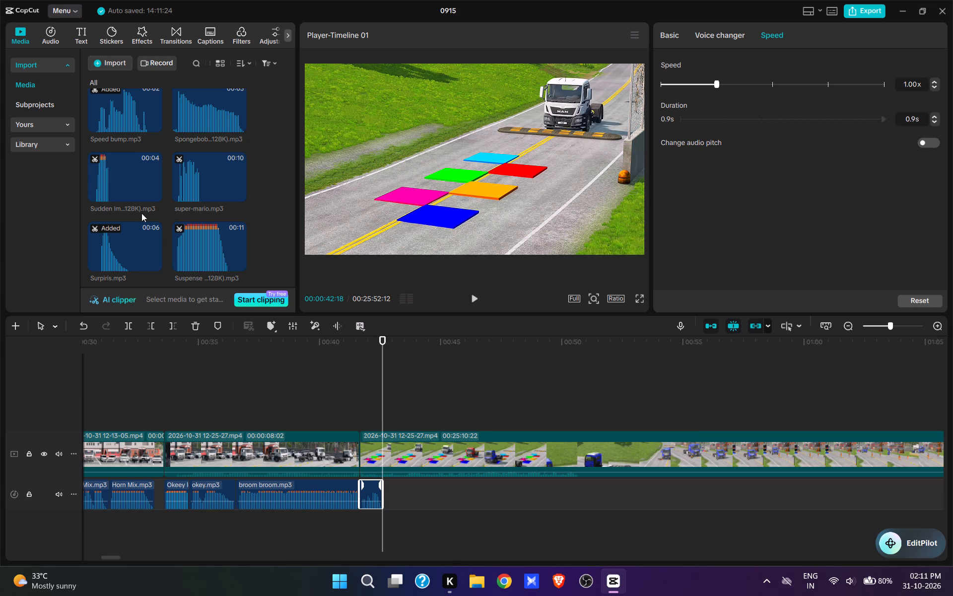
pyautogui.scroll(20, 144, 214)
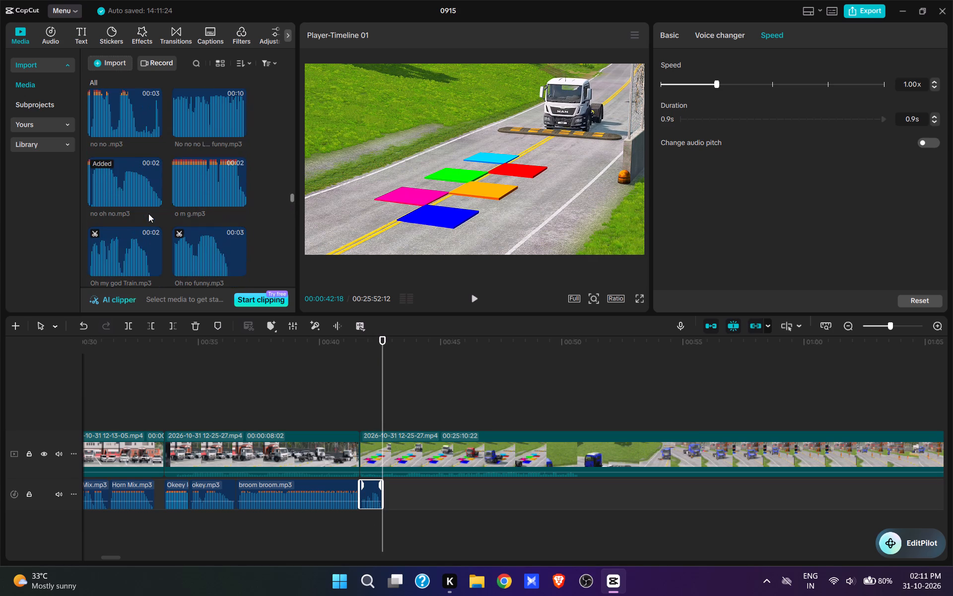
pyautogui.scroll(5, 148, 216)
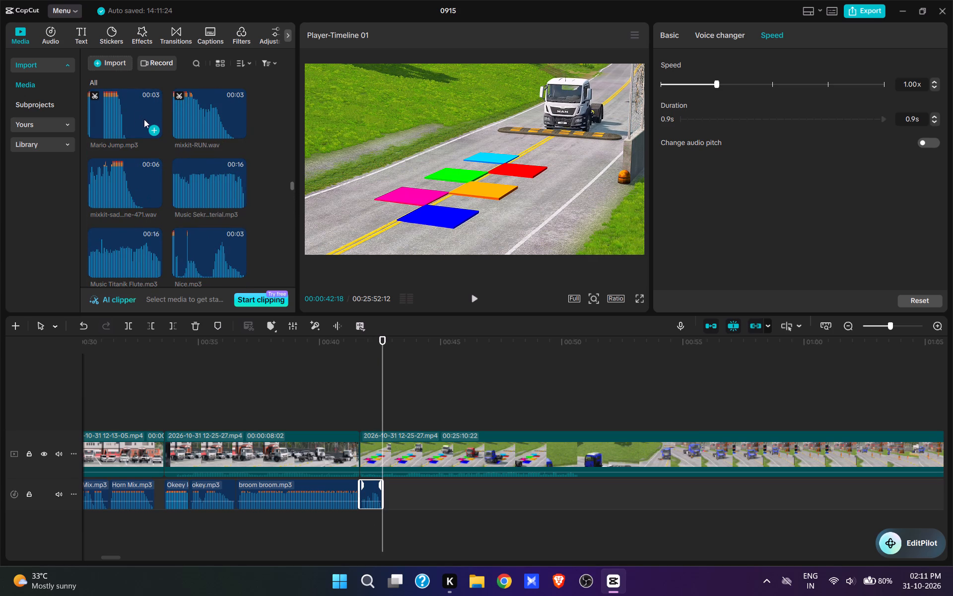
pyautogui.click(153, 130)
pyautogui.press('space')
pyautogui.press('space')
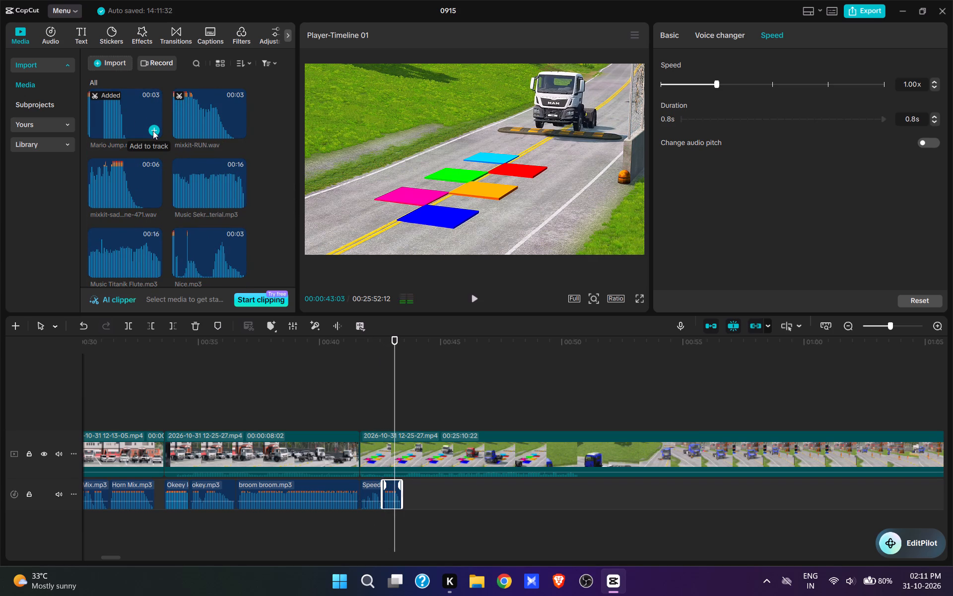
# Locate the moment the truck turns blue on the first coloured square and add Mingle Game.mp3 just before it, at 00:00:44:15.
pyautogui.press('space')
pyautogui.press('space')
pyautogui.press('space')
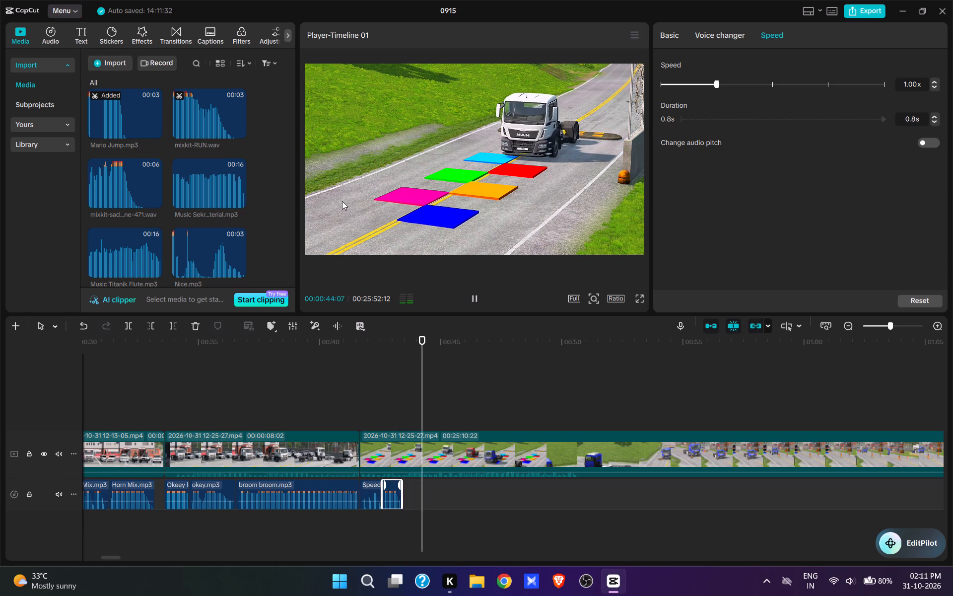
pyautogui.press('space')
pyautogui.press('space')
pyautogui.press('space')
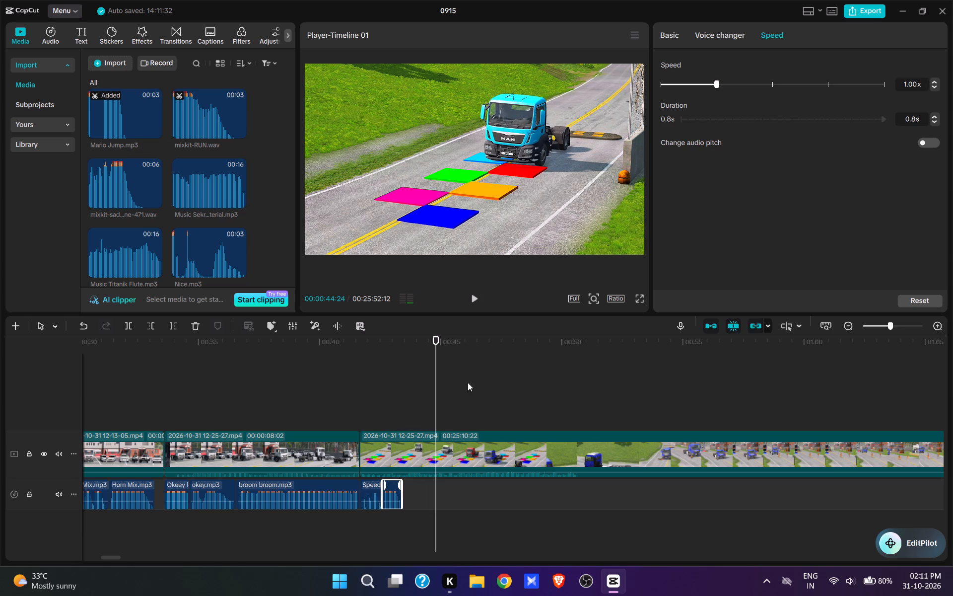
pyautogui.click(434, 422)
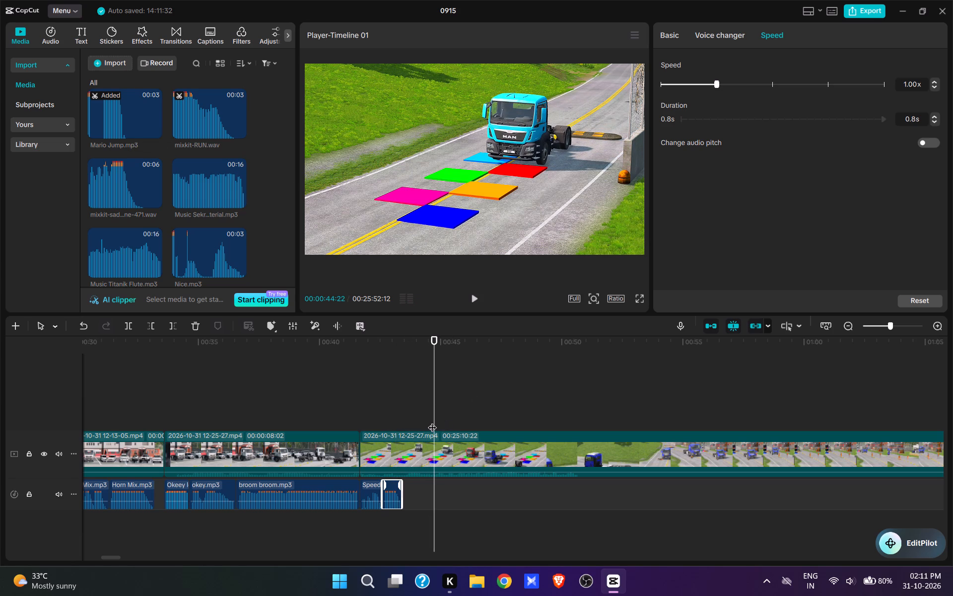
pyautogui.click(432, 421)
pyautogui.click(429, 420)
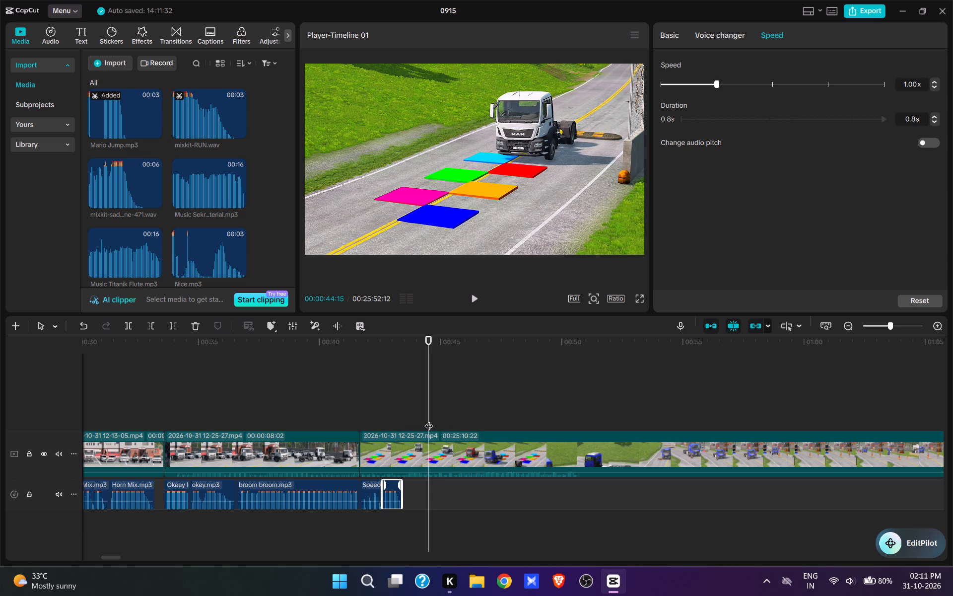
pyautogui.scroll(-6, 210, 227)
pyautogui.moveTo(292, 199); pyautogui.dragTo(314, 353)
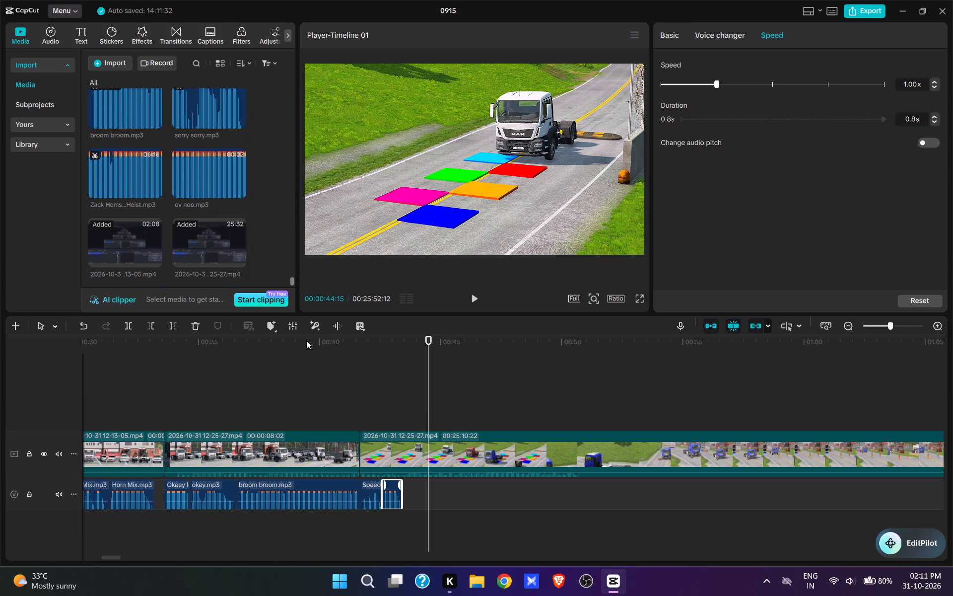
pyautogui.scroll(1, 224, 197)
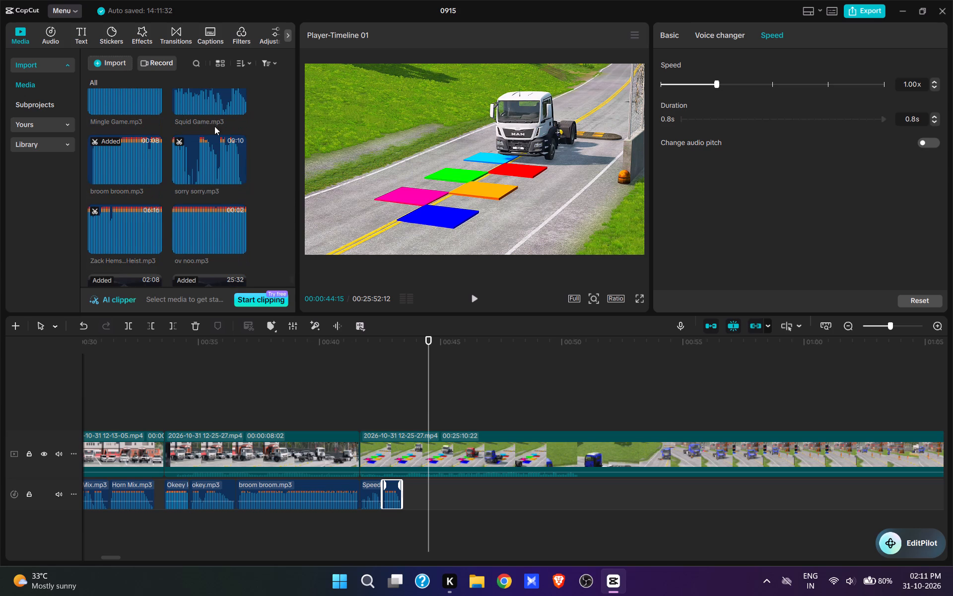
pyautogui.scroll(1, 210, 183)
pyautogui.click(156, 161)
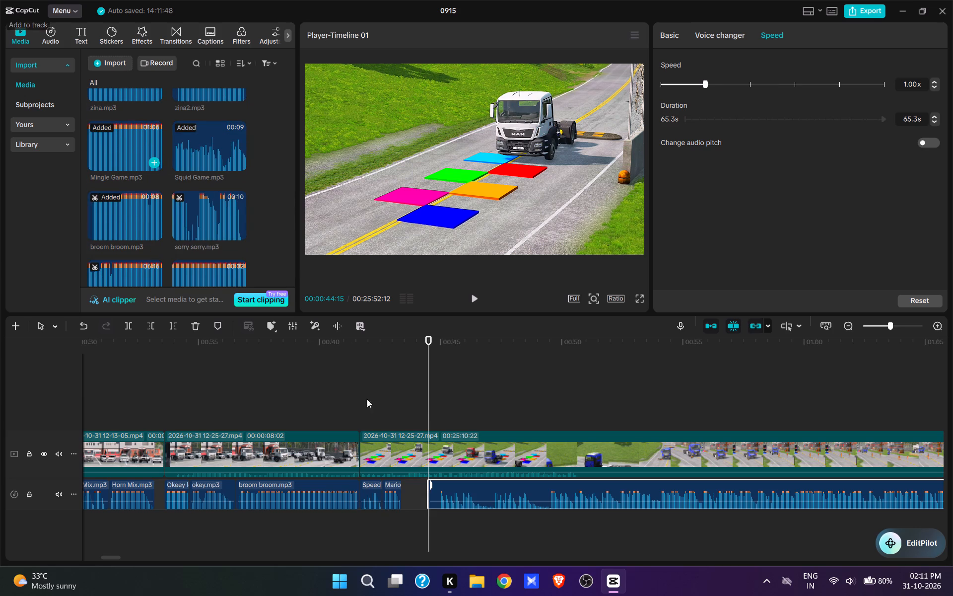
# Trim the start of Mingle Game.mp3 to 00:00:44:28, when the truck is blue, and play back from before the sound.
pyautogui.moveTo(429, 517); pyautogui.dragTo(438, 523)
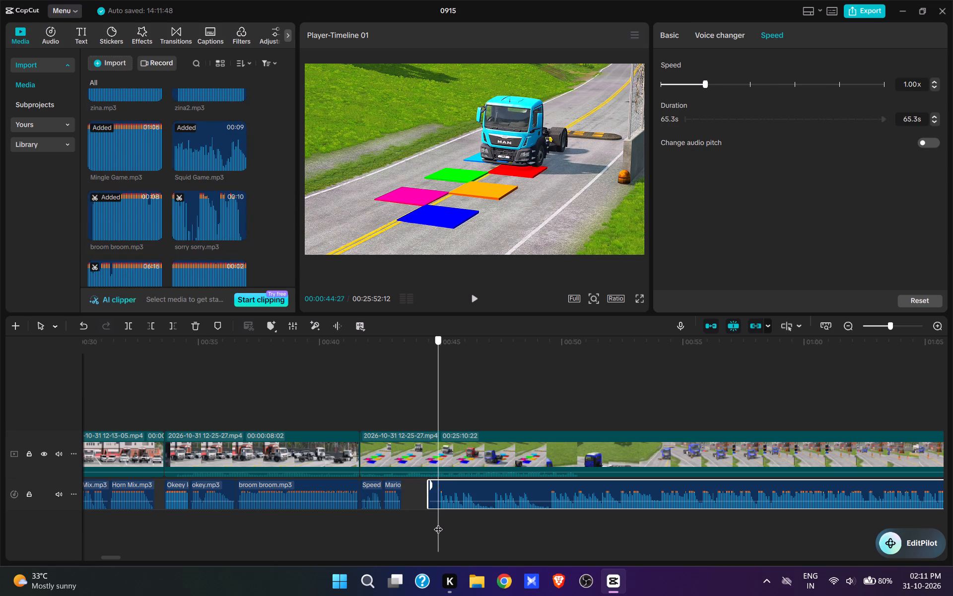
pyautogui.moveTo(438, 523); pyautogui.dragTo(439, 523)
pyautogui.press('q')
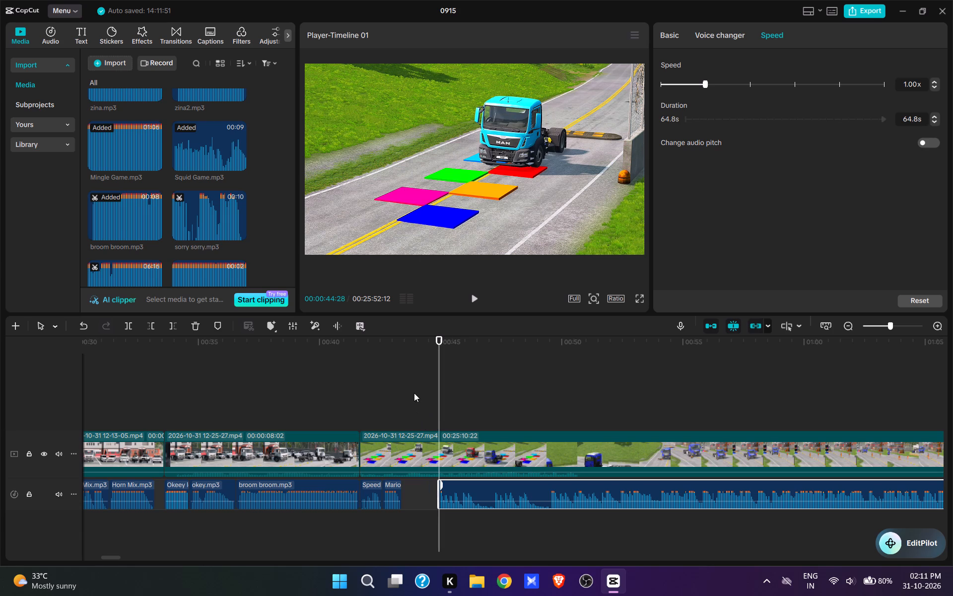
pyautogui.click(402, 390)
pyautogui.press('space')
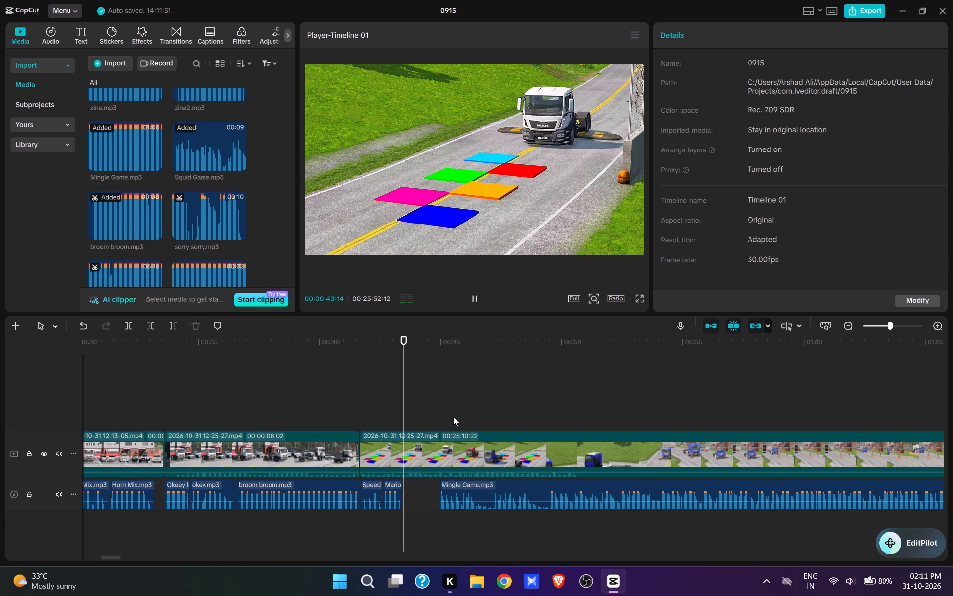
# Move Mingle Game.mp3 slightly earlier to start at 00:00:44:18, as the truck reaches the first coloured square, and play it back.
pyautogui.press('space')
pyautogui.press('space')
pyautogui.press('space')
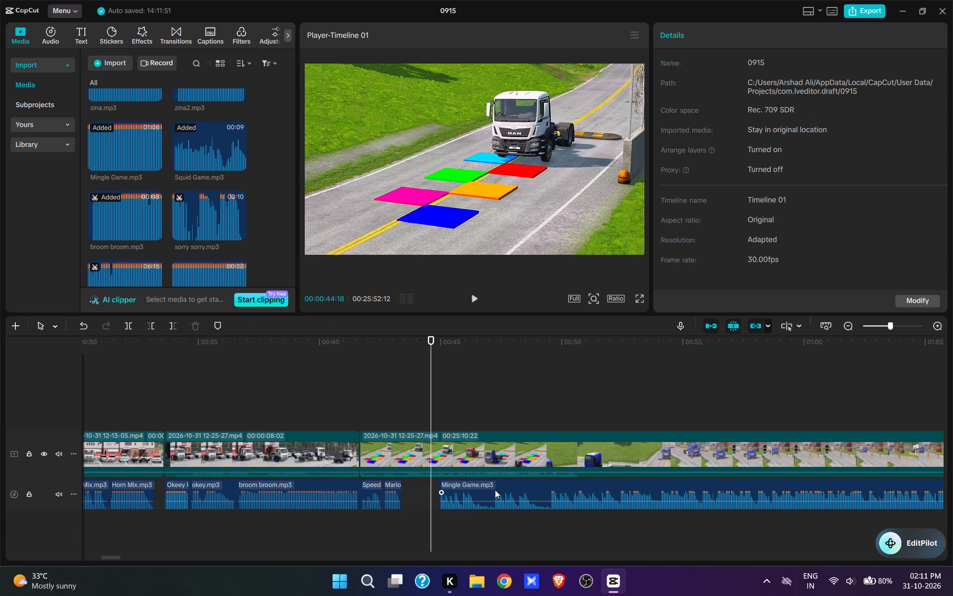
pyautogui.moveTo(494, 490); pyautogui.dragTo(483, 492)
pyautogui.press('space')
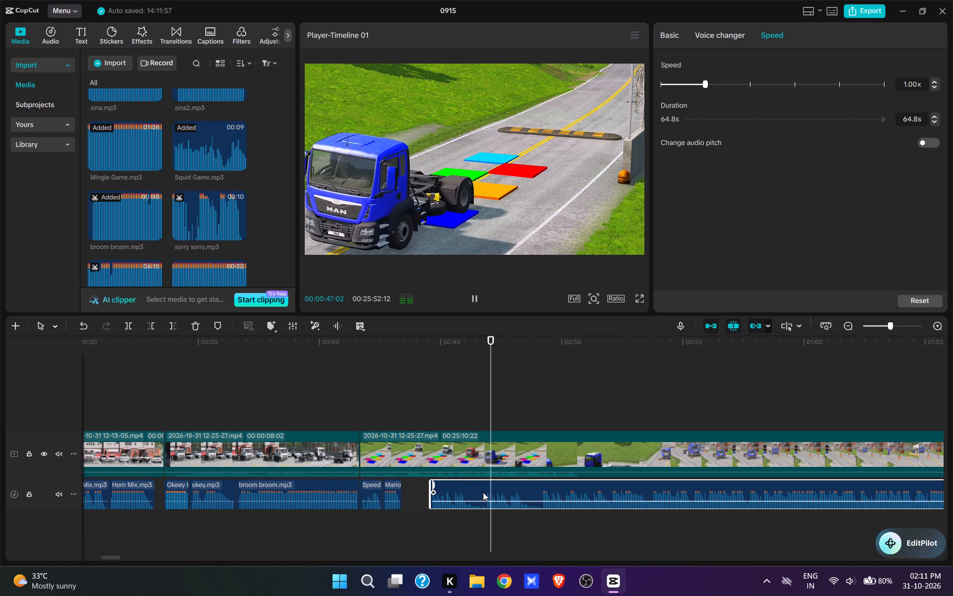
pyautogui.press('space')
pyautogui.press('space')
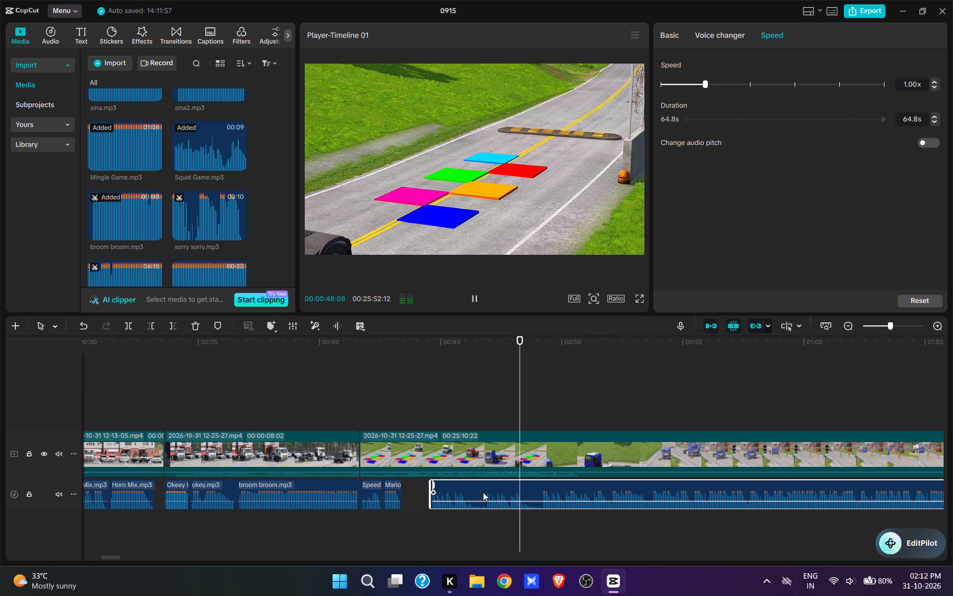
pyautogui.press('space')
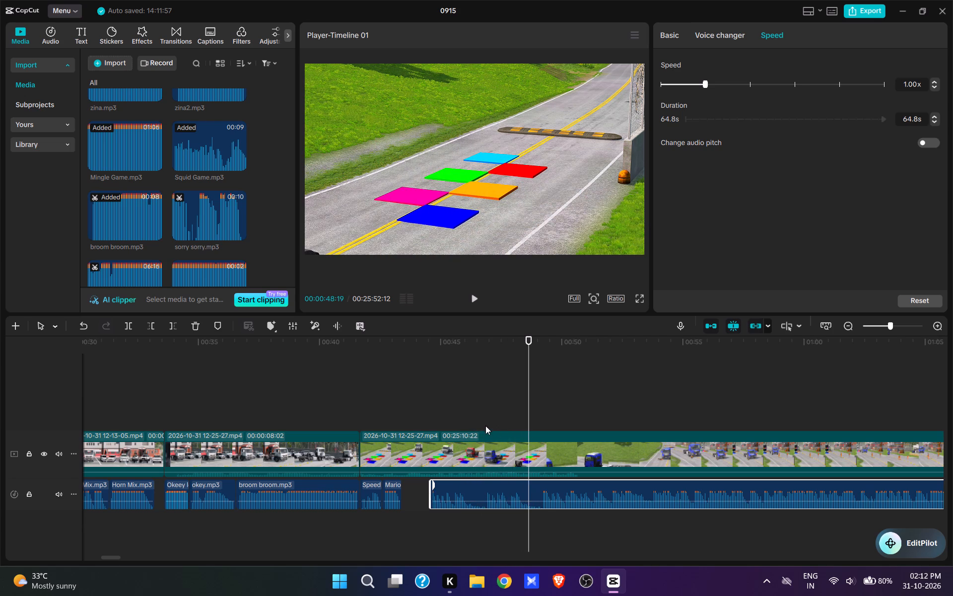
pyautogui.click(485, 425)
pyautogui.press('space')
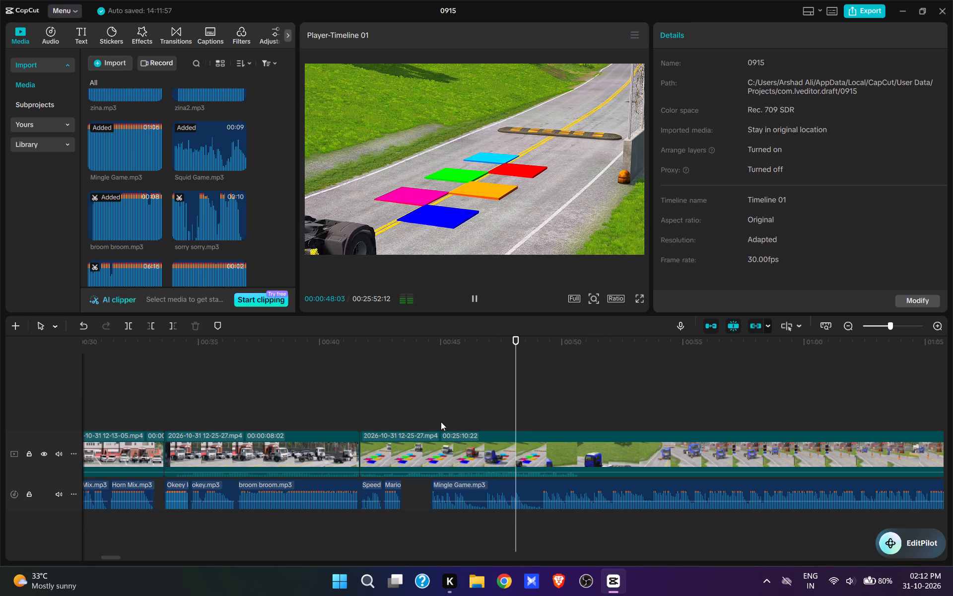
# Trim the end of Mingle Game.mp3 to 00:00:47:07, after the truck crosses the last square, and copy the trimmed sound.
pyautogui.click(433, 415)
pyautogui.press('space')
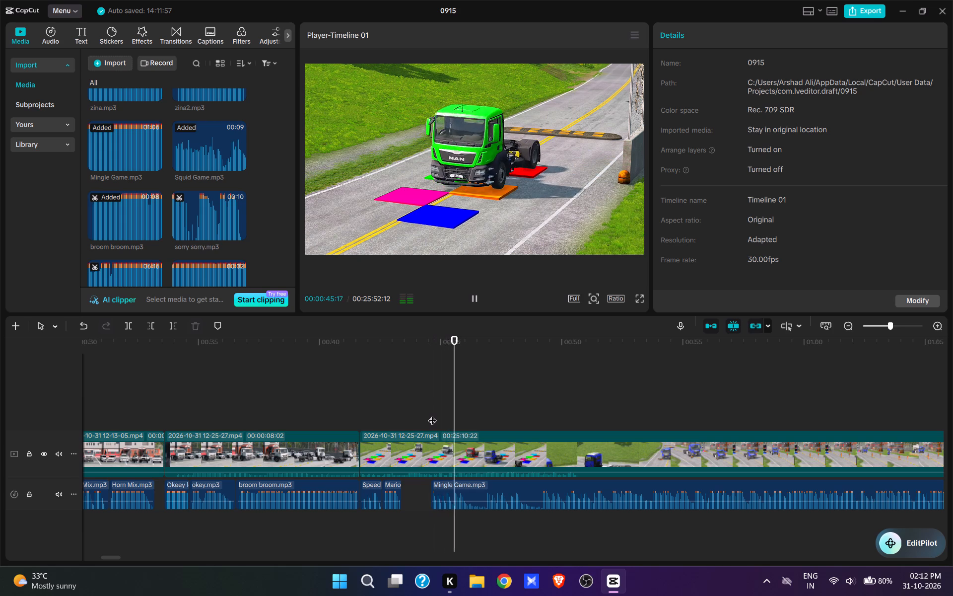
pyautogui.press('space')
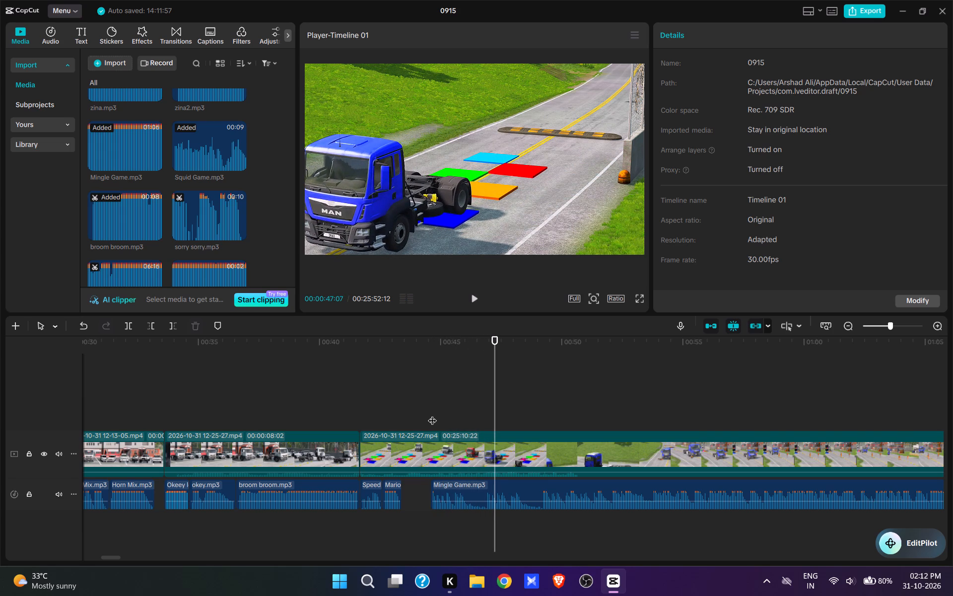
pyautogui.click(503, 505)
pyautogui.press('e')
pyautogui.click(476, 500)
pyautogui.hotkey('ctrl', 'c')
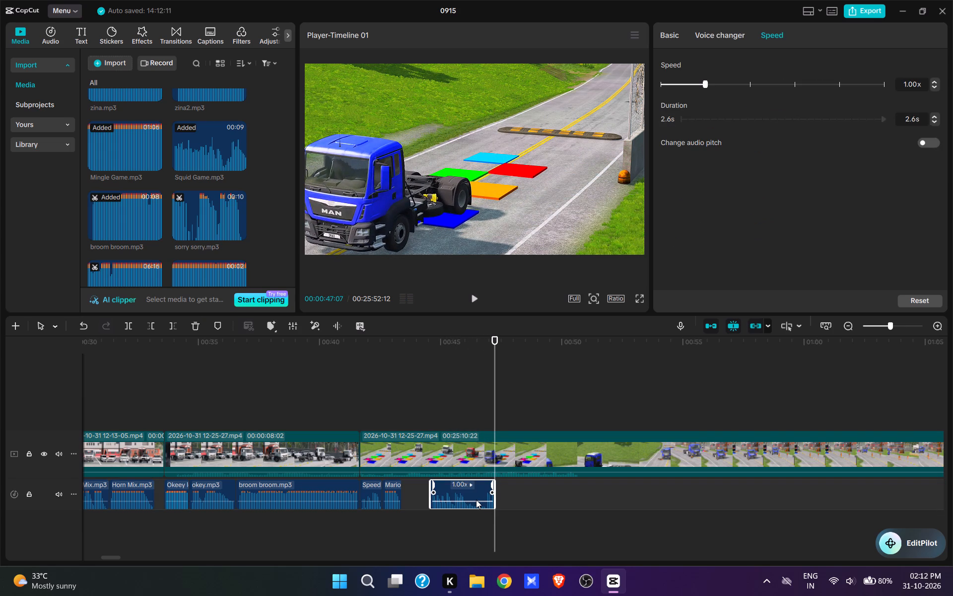
# Split the video at 00:00:48:21, when the truck has left the frame, and play back the coloured squares section.
pyautogui.press('space')
pyautogui.press('space')
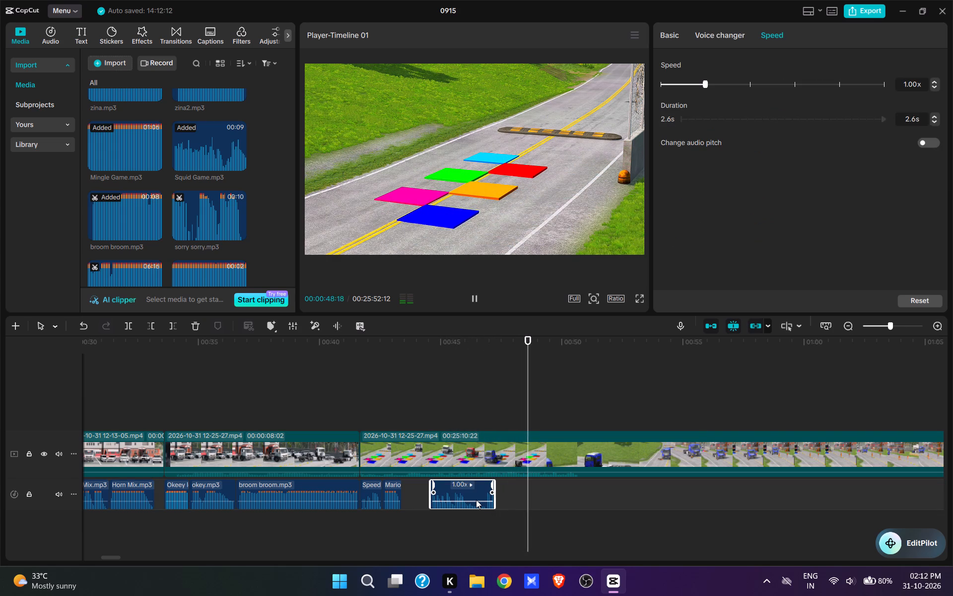
pyautogui.write('w')
pyautogui.click(420, 402)
pyautogui.press('space')
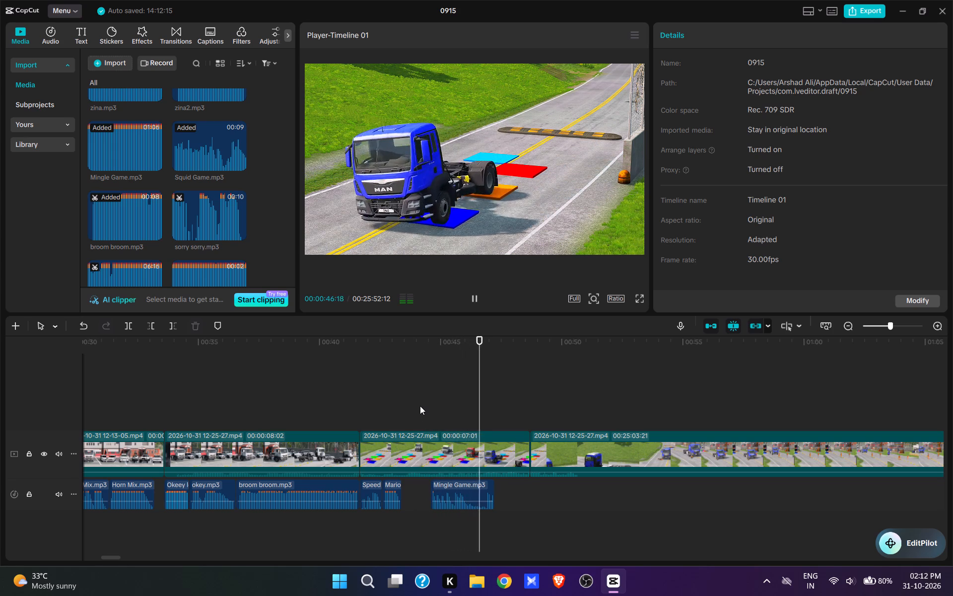
pyautogui.press('space')
# Cut the footage after the 00:00:48:21 split up to the truck approaching the two orange dummies, shaving a further 20 frames.
pyautogui.moveTo(544, 424); pyautogui.dragTo(758, 460)
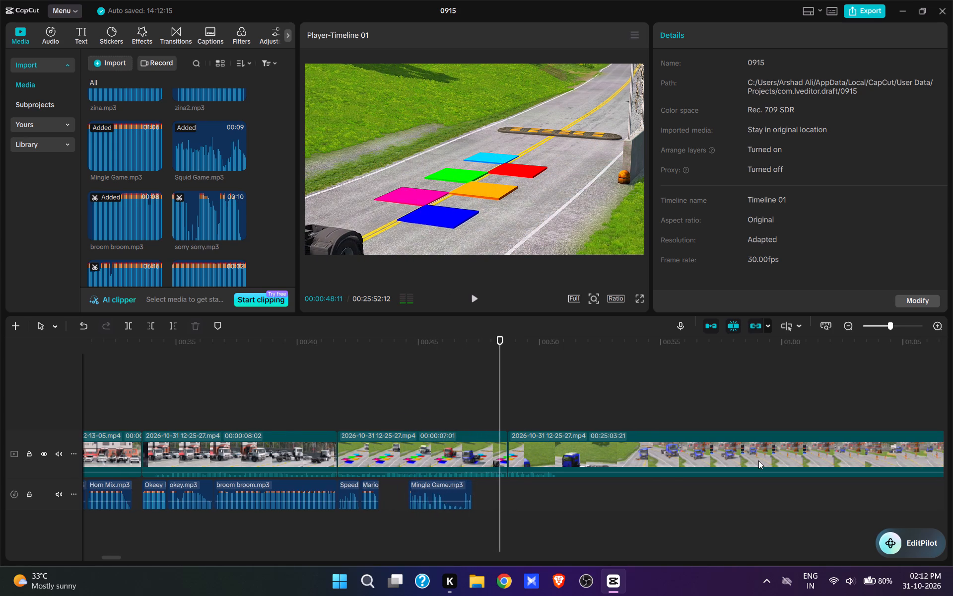
pyautogui.moveTo(758, 460); pyautogui.dragTo(510, 528)
pyautogui.click(705, 404)
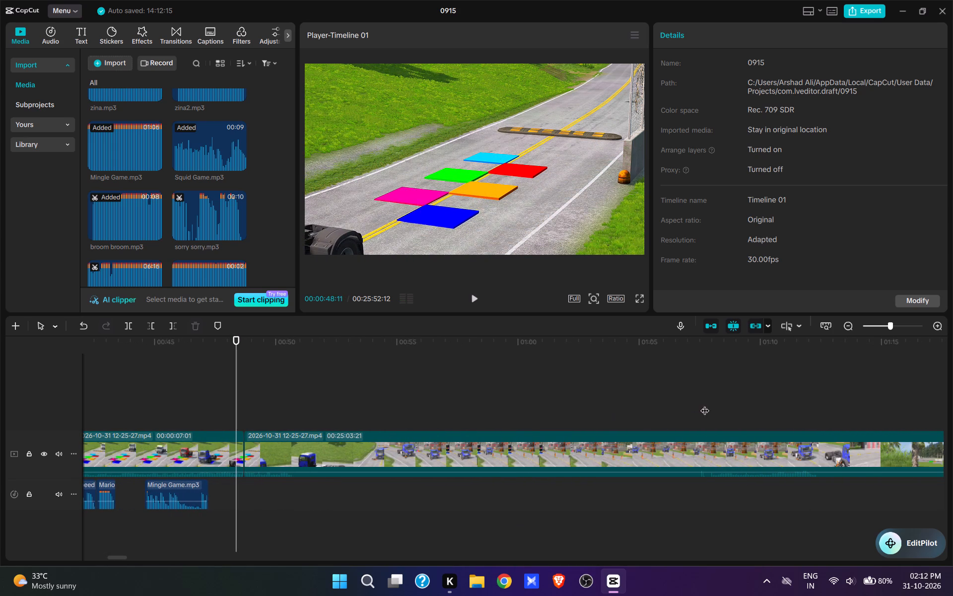
pyautogui.click(693, 408)
pyautogui.press('space')
pyautogui.press('space')
pyautogui.click(693, 408)
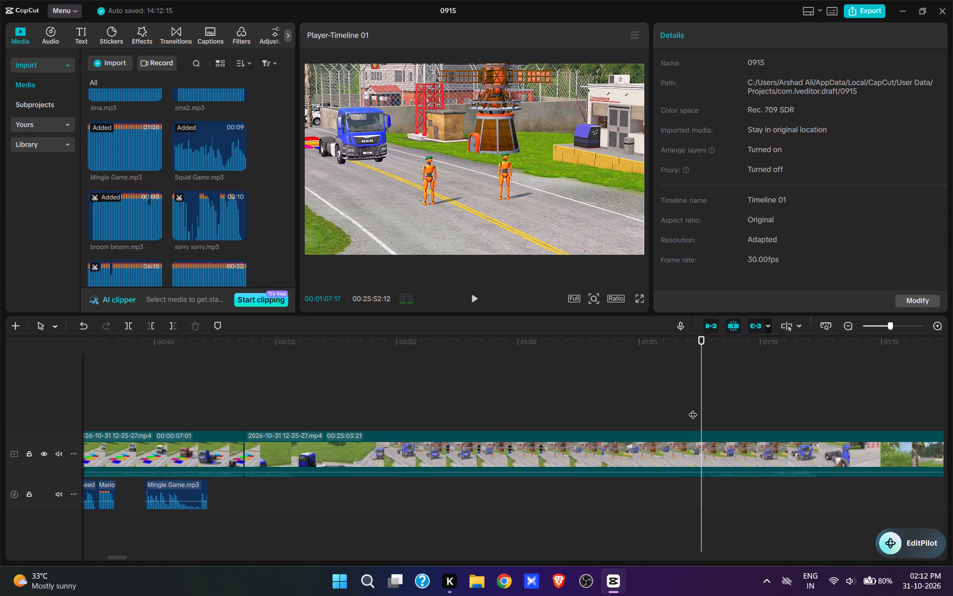
pyautogui.press('space')
pyautogui.press('space')
pyautogui.write('q')
pyautogui.press('space')
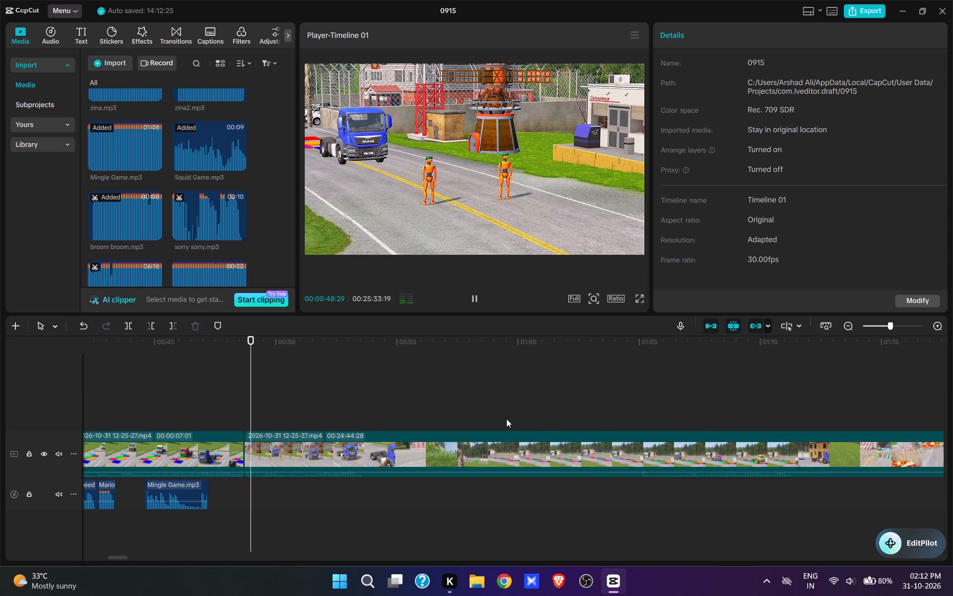
pyautogui.press('space')
pyautogui.write('q')
pyautogui.press('space')
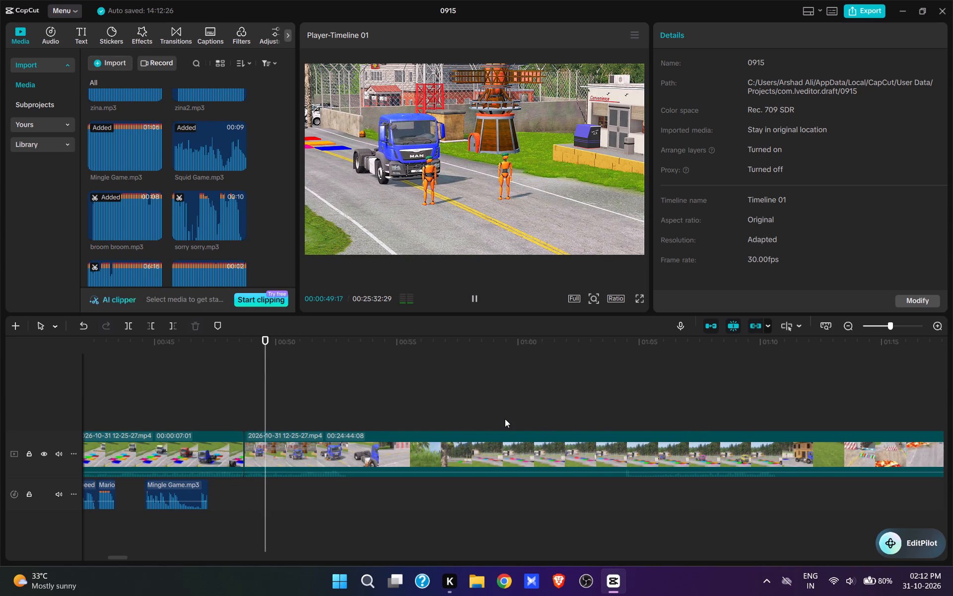
# Find laugh4.mp3 in the imported sounds, add it at 00:00:50:10 as the truck hits the first dummy, and play it.
pyautogui.press('space')
pyautogui.press('space')
pyautogui.press('space')
pyautogui.press('space')
pyautogui.press('space')
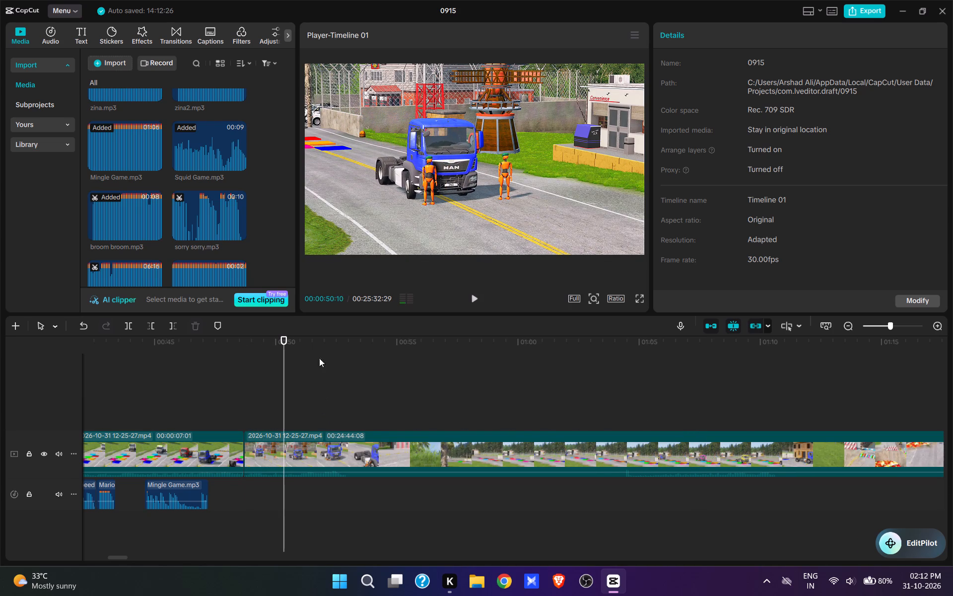
pyautogui.scroll(20, 214, 204)
pyautogui.scroll(2, 214, 204)
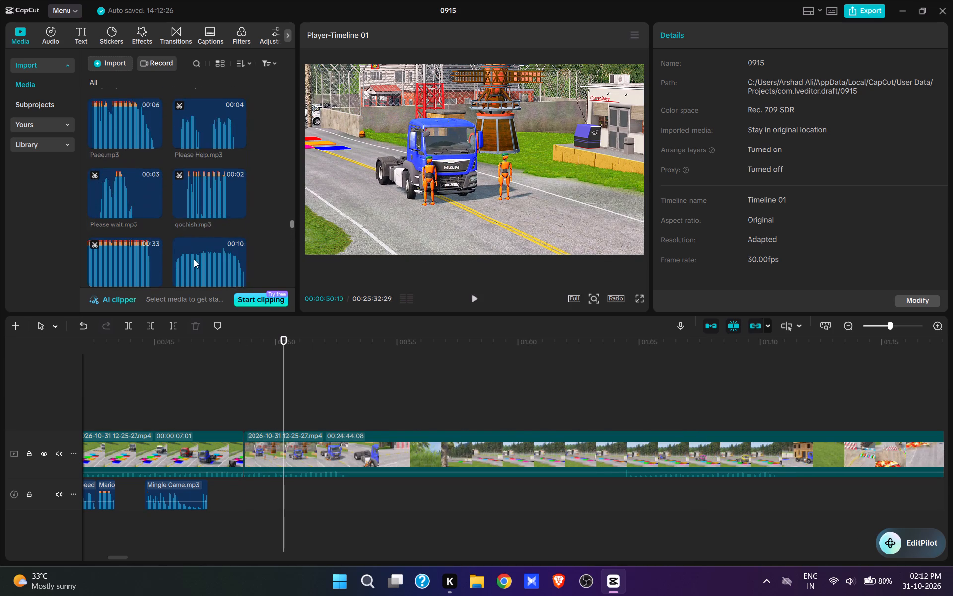
pyautogui.scroll(13, 194, 259)
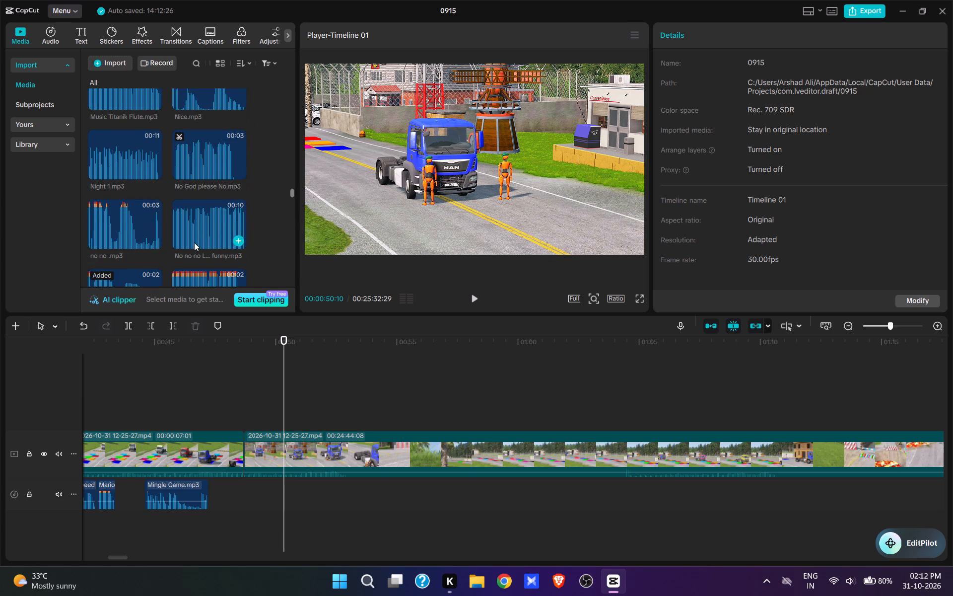
pyautogui.scroll(8, 194, 242)
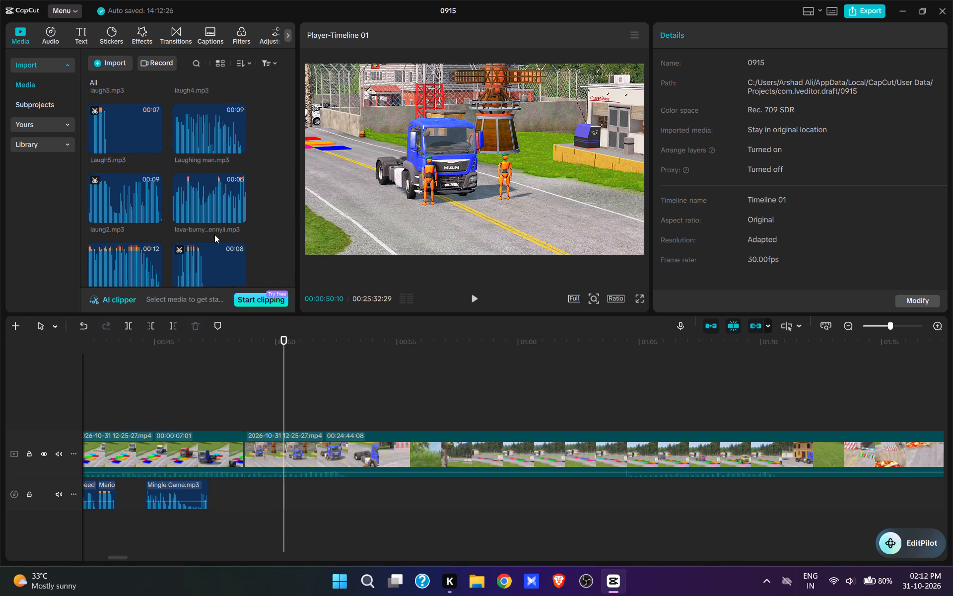
pyautogui.click(196, 136)
pyautogui.click(233, 129)
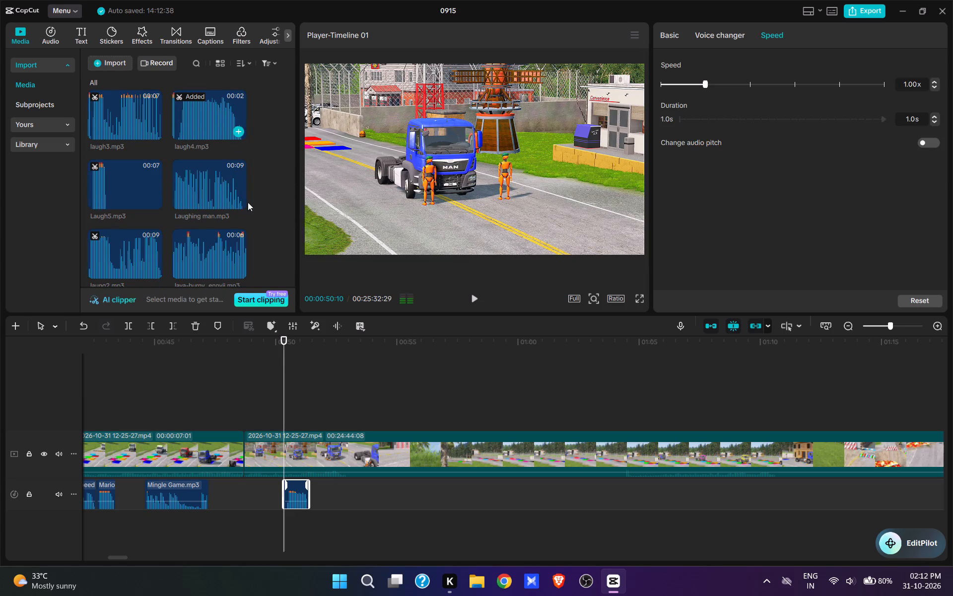
pyautogui.press('space')
pyautogui.click(481, 298)
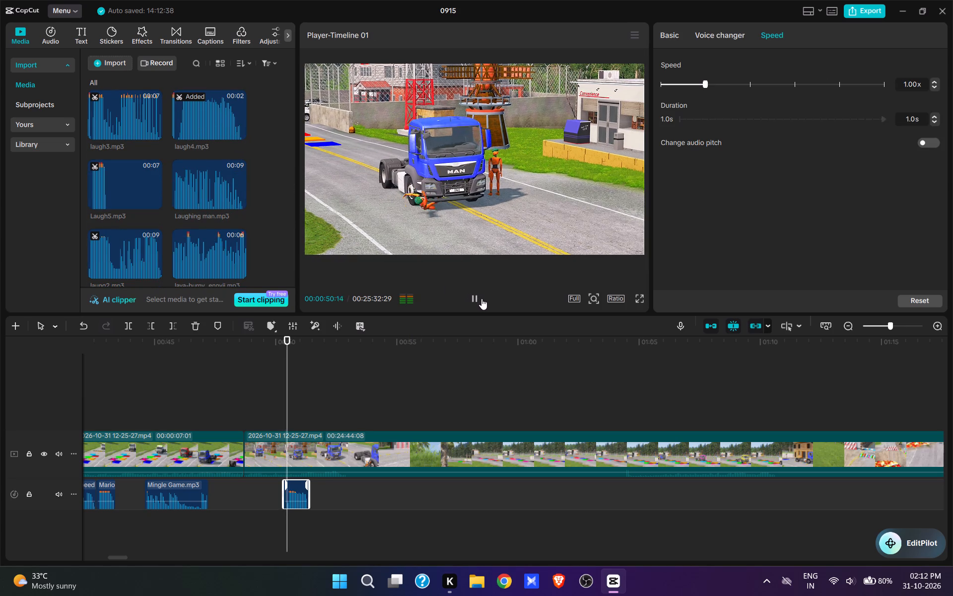
pyautogui.press('space')
pyautogui.press('space')
pyautogui.press('space')
# Add Laugh5.mp3 directly after laugh4.mp3, at 00:00:51:11, and play back from before the impact.
pyautogui.click(310, 399)
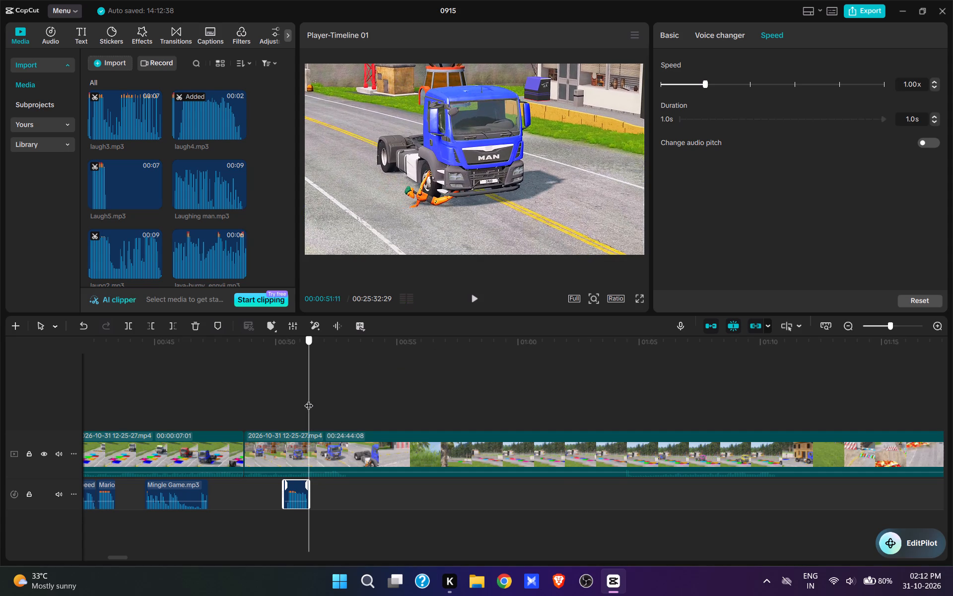
pyautogui.click(156, 201)
pyautogui.press('space')
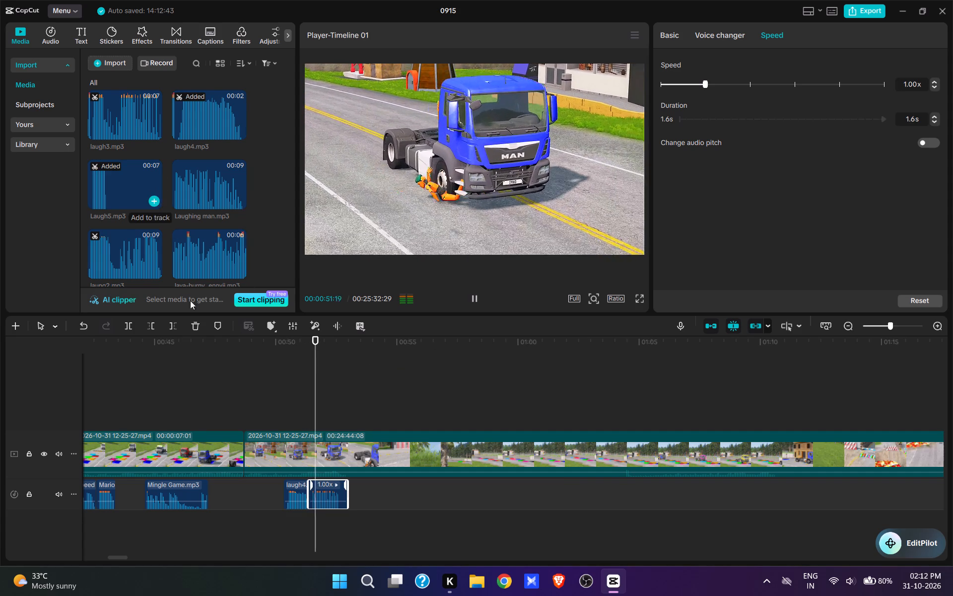
pyautogui.click(198, 402)
pyautogui.press('space')
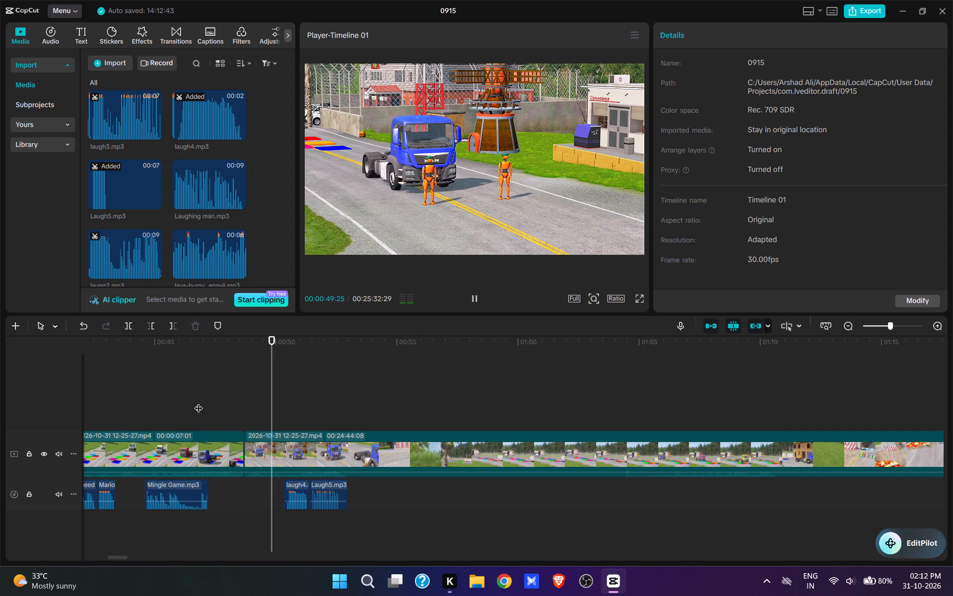
pyautogui.press('space')
# Find the Sudden im...128K).mp3 sound, add it at 00:00:48:21 where the dummy scene begins, and play the scene.
pyautogui.click(243, 411)
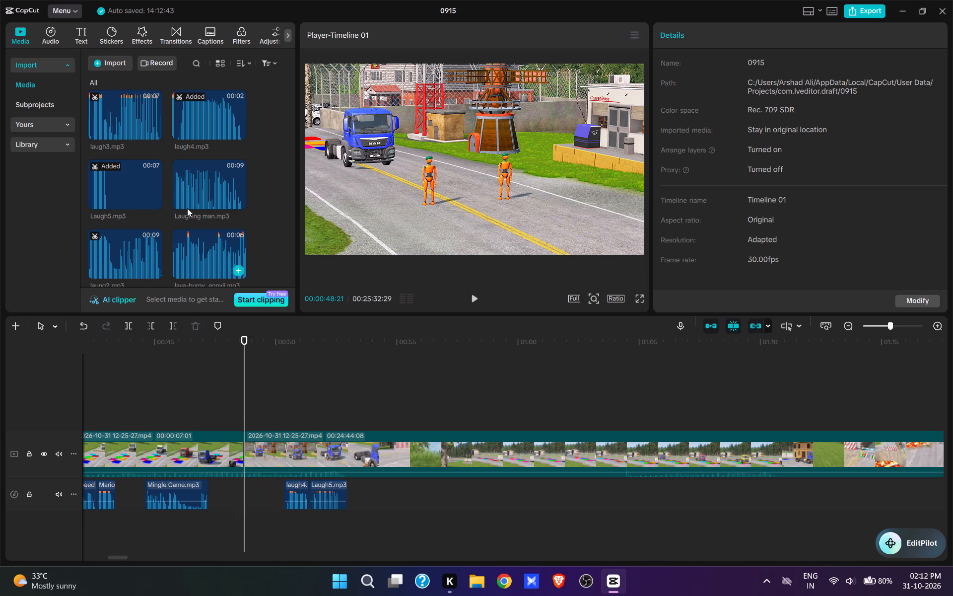
pyautogui.scroll(1, 183, 207)
pyautogui.scroll(-19, 183, 207)
pyautogui.scroll(-10, 187, 222)
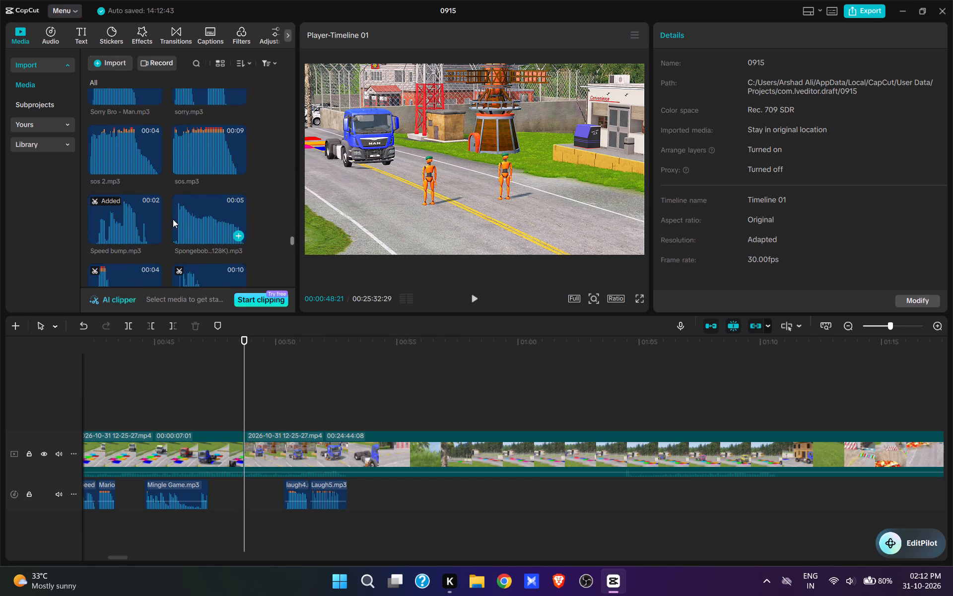
pyautogui.scroll(-3, 172, 226)
pyautogui.click(121, 117)
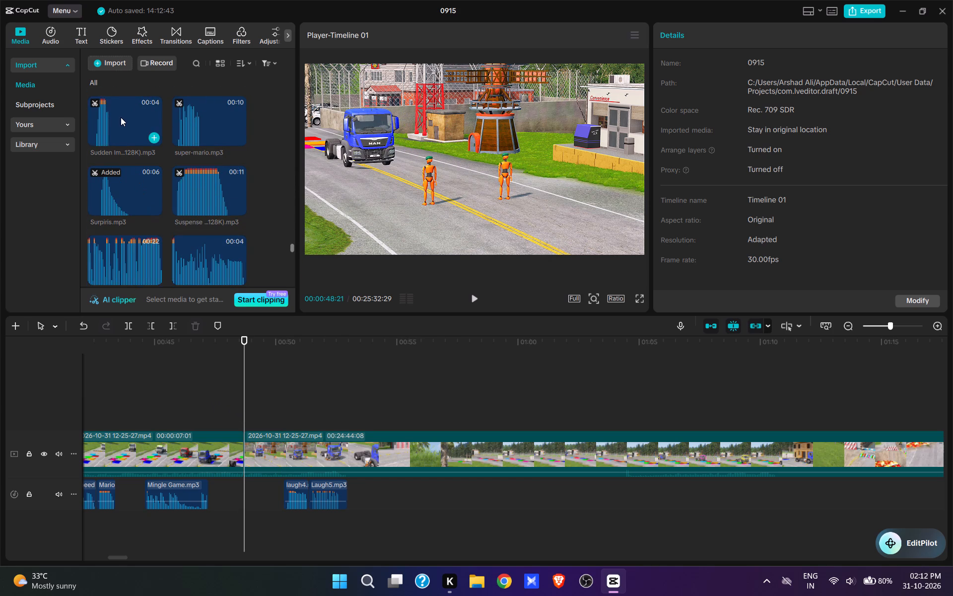
pyautogui.click(105, 138)
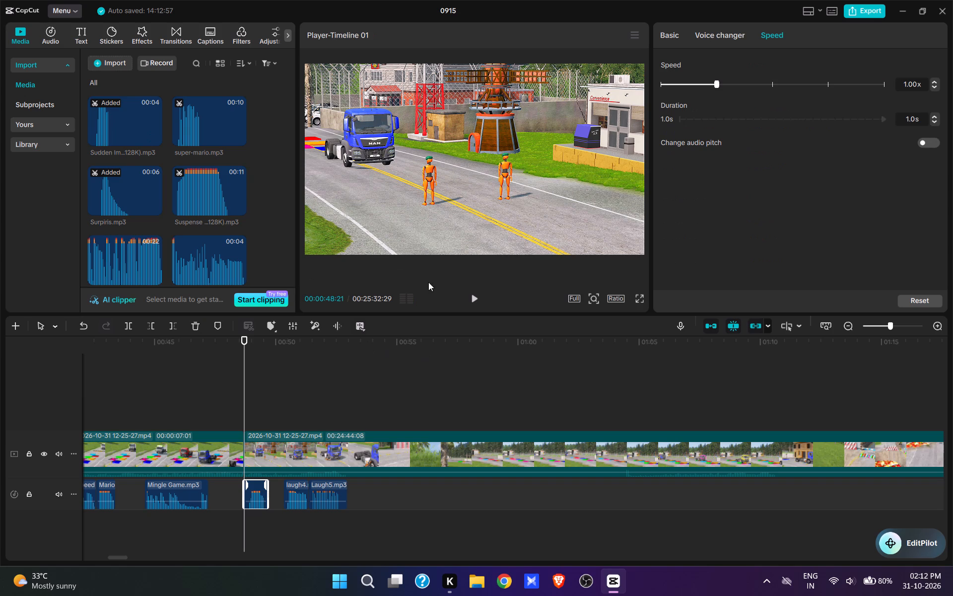
pyautogui.click(472, 296)
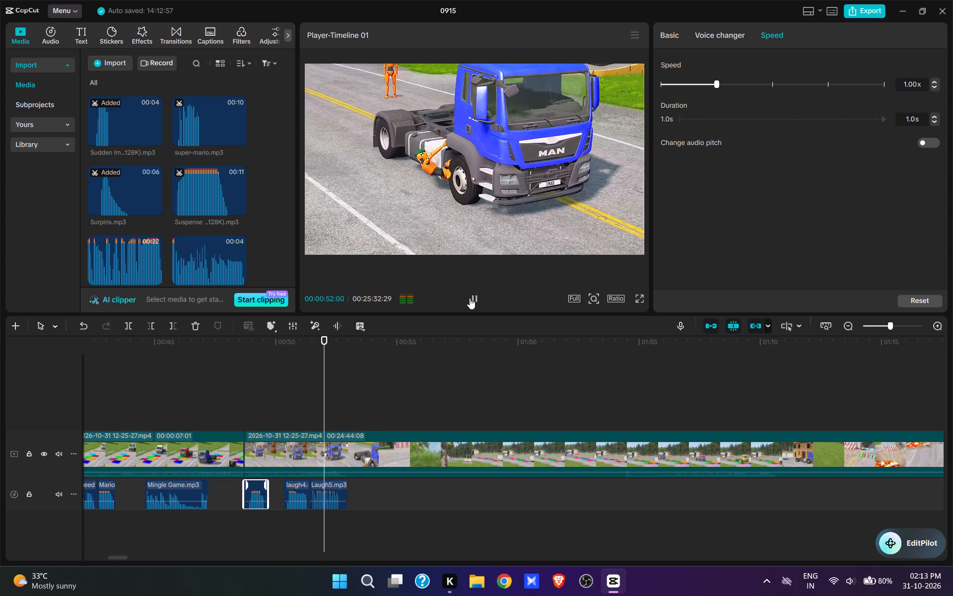
pyautogui.press('space')
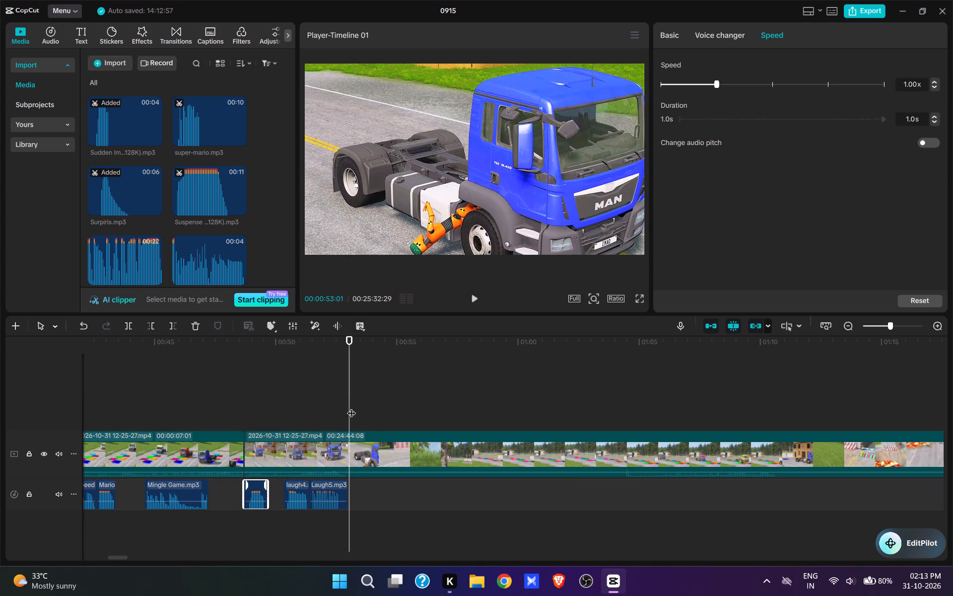
# Split the video at 00:00:52:22, while the dummy is under the truck, and trim the end of Laugh5.mp3 to that point.
pyautogui.click(349, 407)
pyautogui.click(347, 409)
pyautogui.click(346, 410)
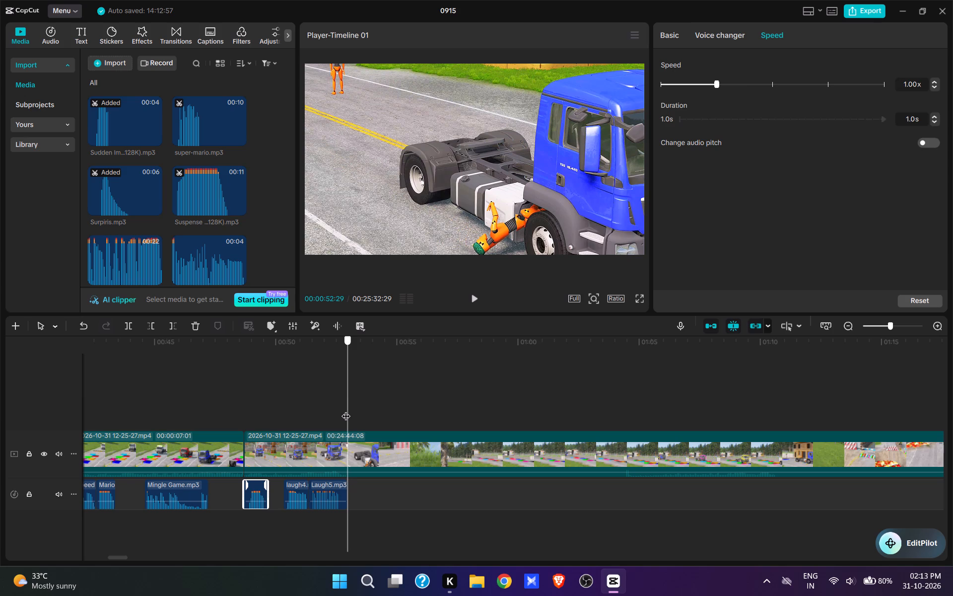
pyautogui.doubleClick(339, 413)
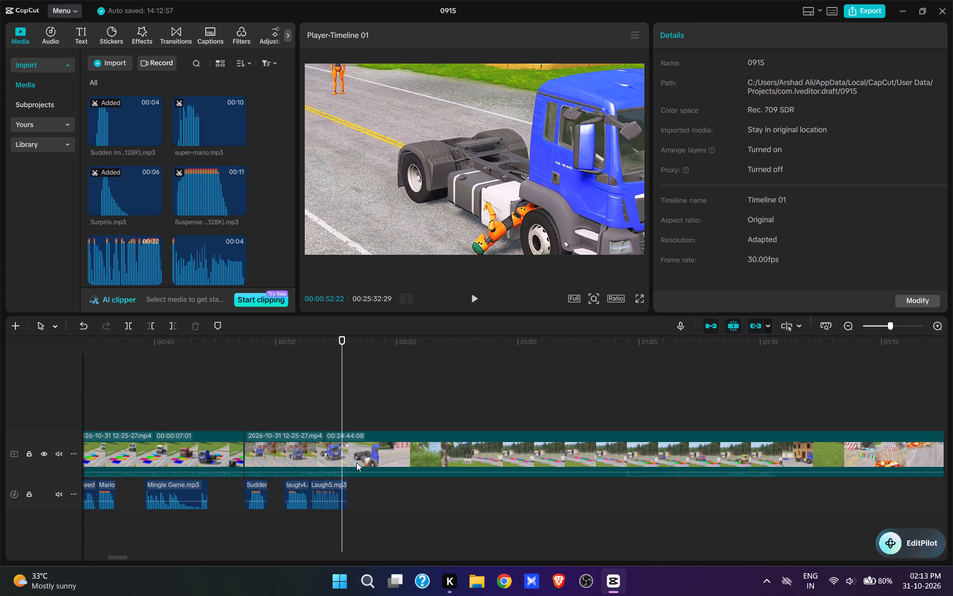
pyautogui.click(356, 460)
pyautogui.press('w')
pyautogui.click(334, 499)
pyautogui.press('e')
# Remove the footage between 00:00:52:22 and about 00:01:04:12, resuming where the truck approaches the coloured pads.
pyautogui.click(606, 406)
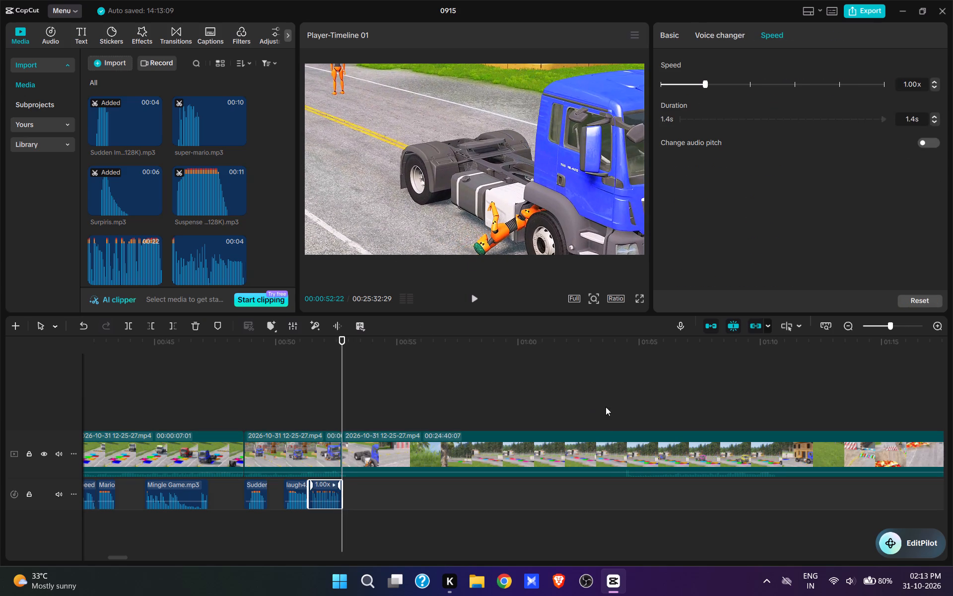
pyautogui.press('space')
pyautogui.press('space')
pyautogui.press('space')
pyautogui.press('space')
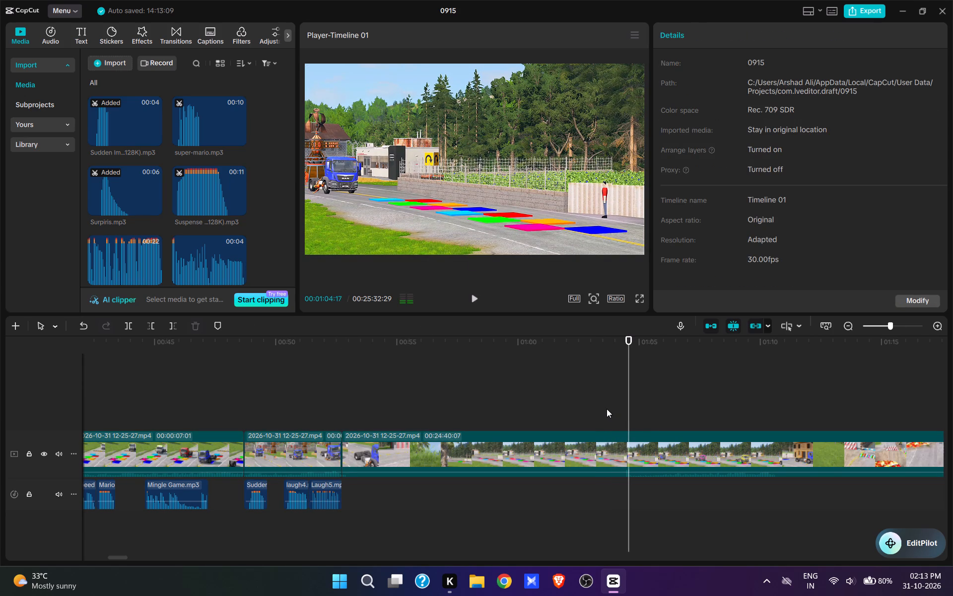
pyautogui.click(625, 413)
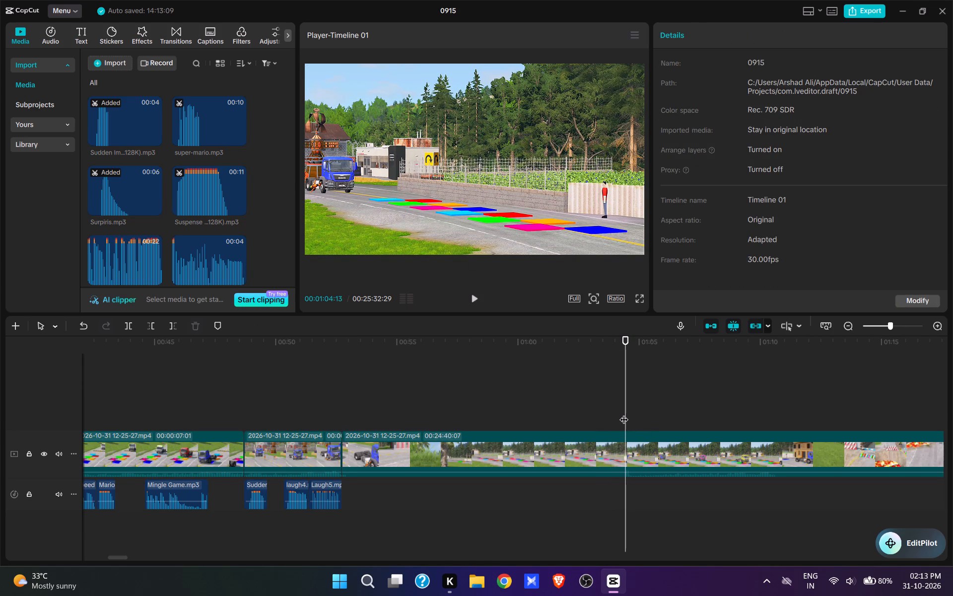
pyautogui.click(624, 413)
pyautogui.press('q')
# Paste the copied Mingle Game.mp3 at 00:00:54:03, as the truck reaches the coloured pads, and play it.
pyautogui.press('space')
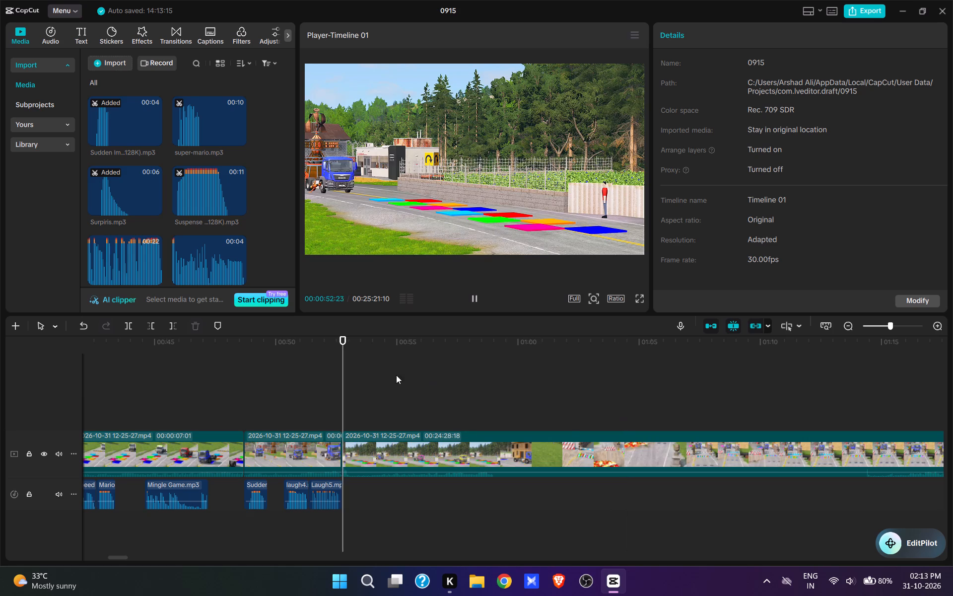
pyautogui.press('space')
pyautogui.press('space')
pyautogui.press('space')
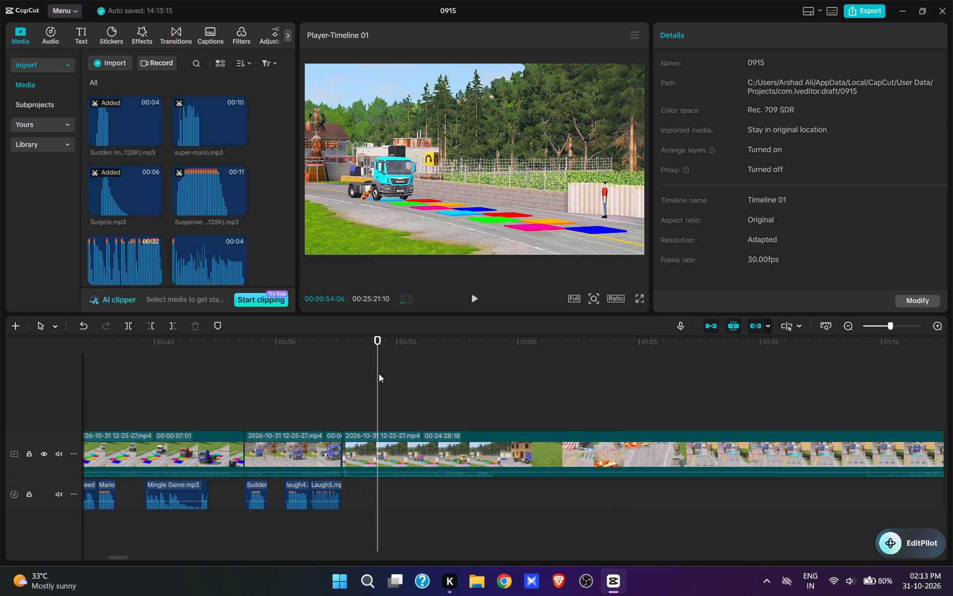
pyautogui.click(375, 421)
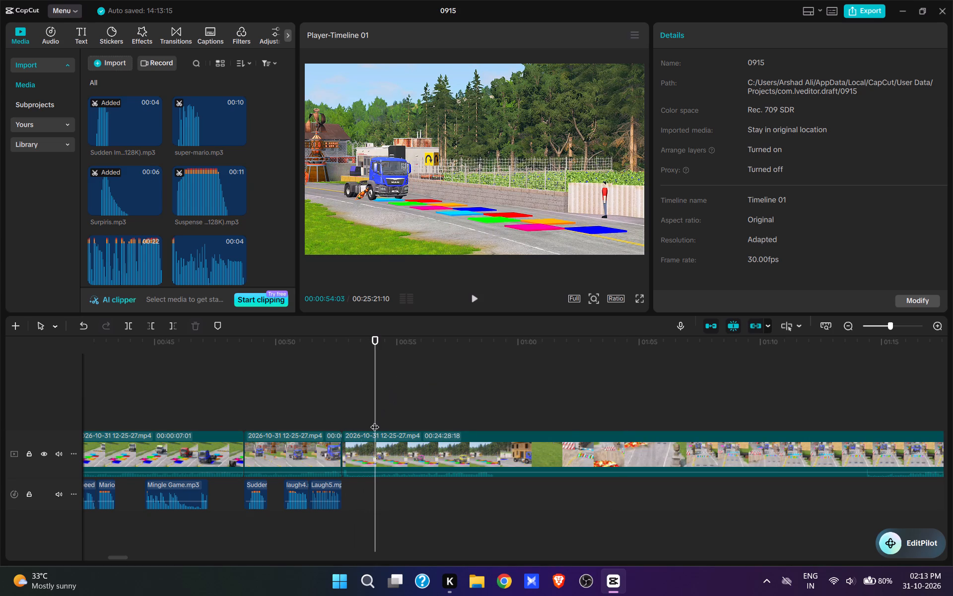
pyautogui.hotkey('ctrl', 'v')
pyautogui.press('space')
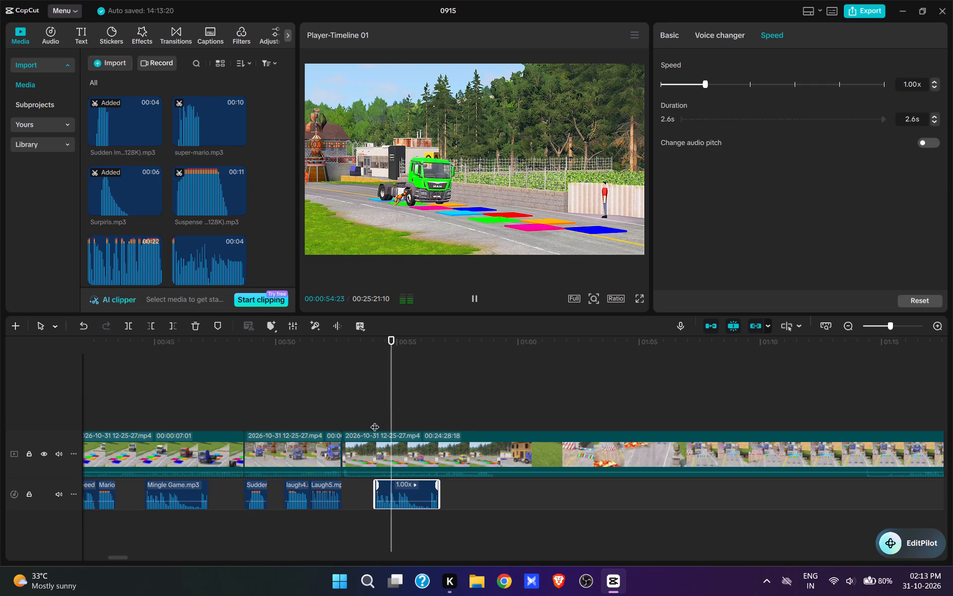
# Review the coloured-pad scene and extend the end of the pasted Mingle Game.mp3 to about 00:00:57:16, where the truck leaves the pads.
pyautogui.click(318, 402)
pyautogui.press('space')
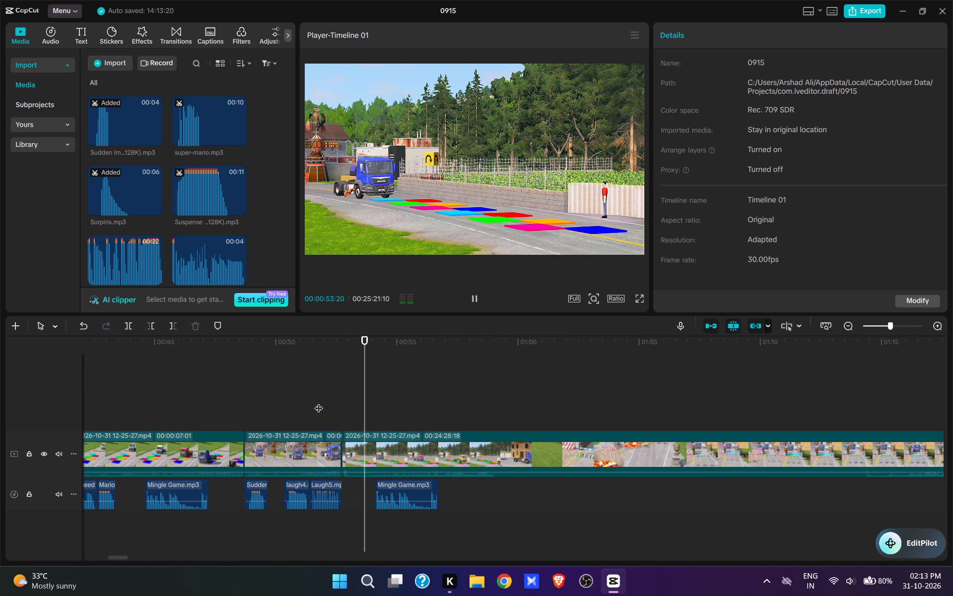
pyautogui.press('space')
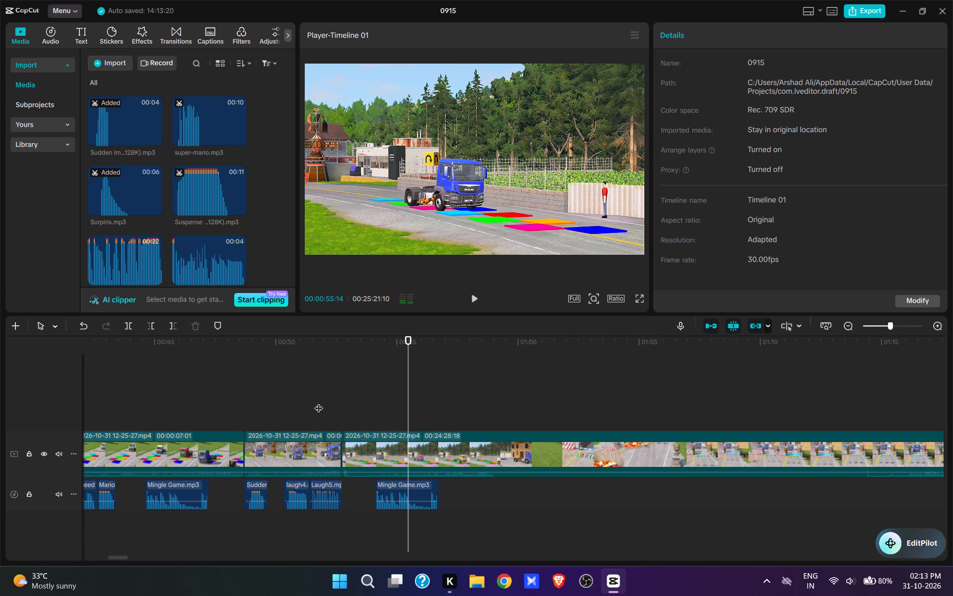
pyautogui.click(635, 296)
pyautogui.press('space')
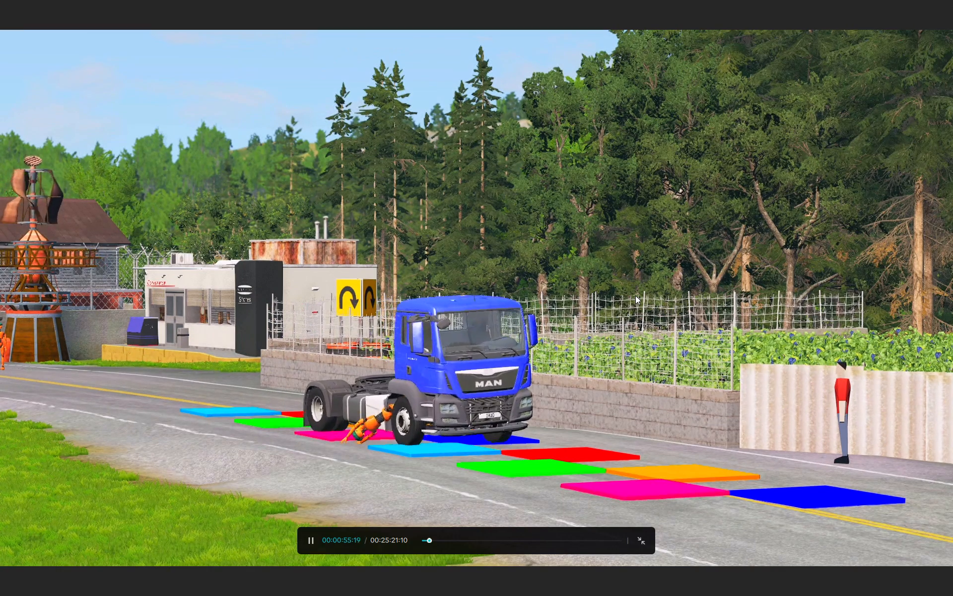
pyautogui.press('space')
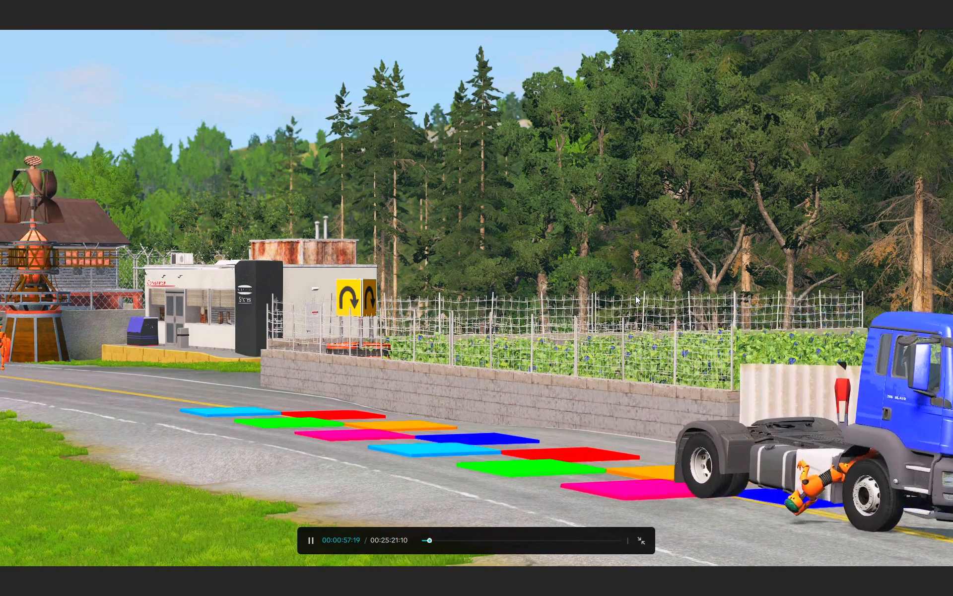
pyautogui.press('Escape')
pyautogui.click(432, 491)
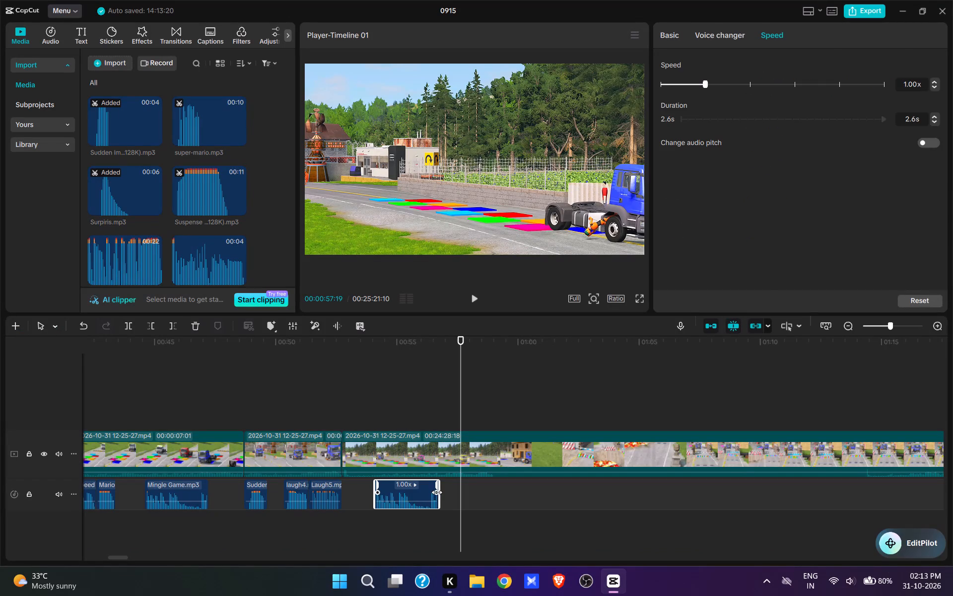
pyautogui.moveTo(441, 494); pyautogui.dragTo(454, 495)
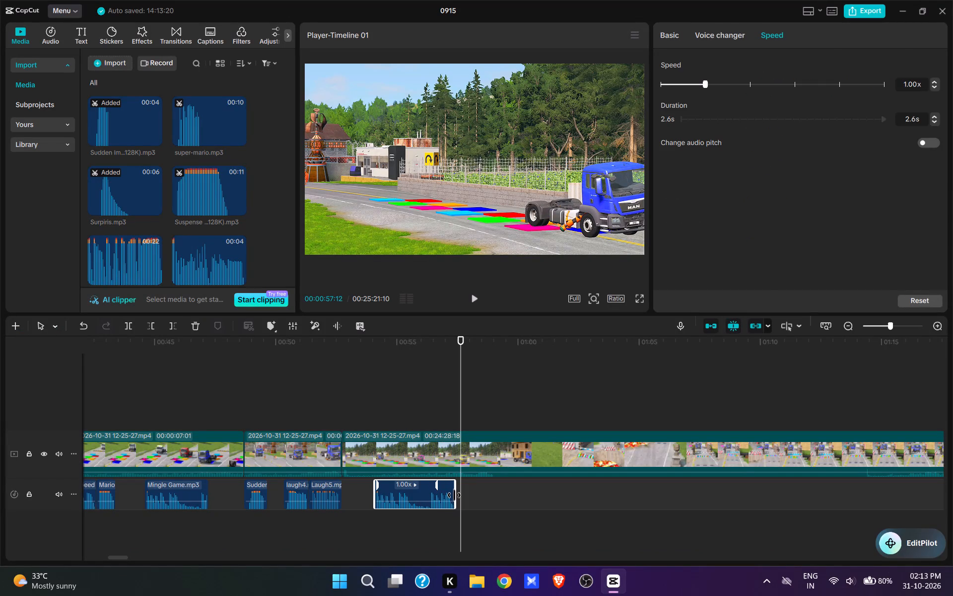
pyautogui.moveTo(454, 495); pyautogui.dragTo(458, 497)
pyautogui.click(406, 383)
pyautogui.press('space')
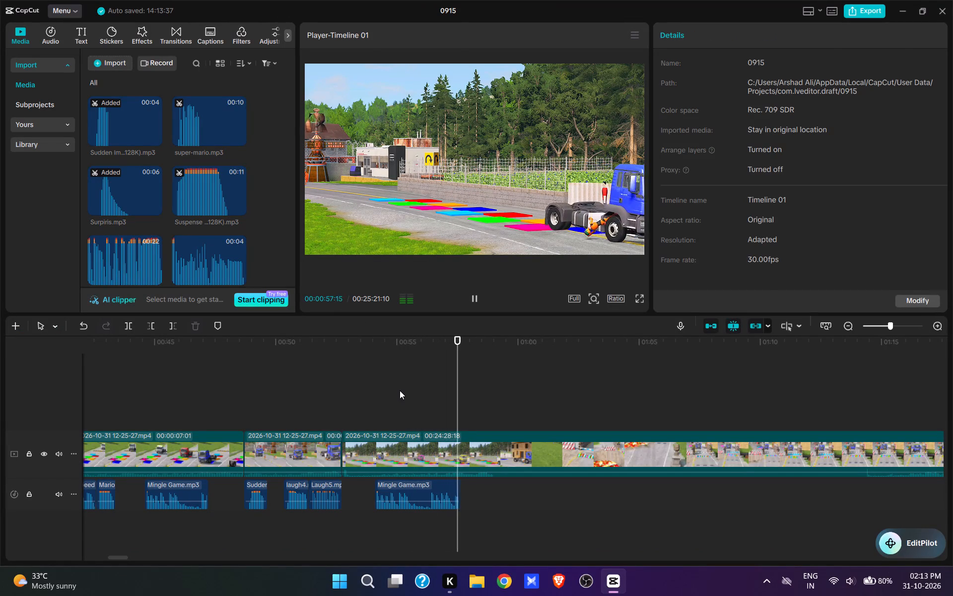
pyautogui.press('space')
# Cut out the footage from 00:00:58:25, after the truck has left, to about 00:01:14:10, resuming as it approaches the cannon barrier.
pyautogui.click(364, 393)
pyautogui.press('space')
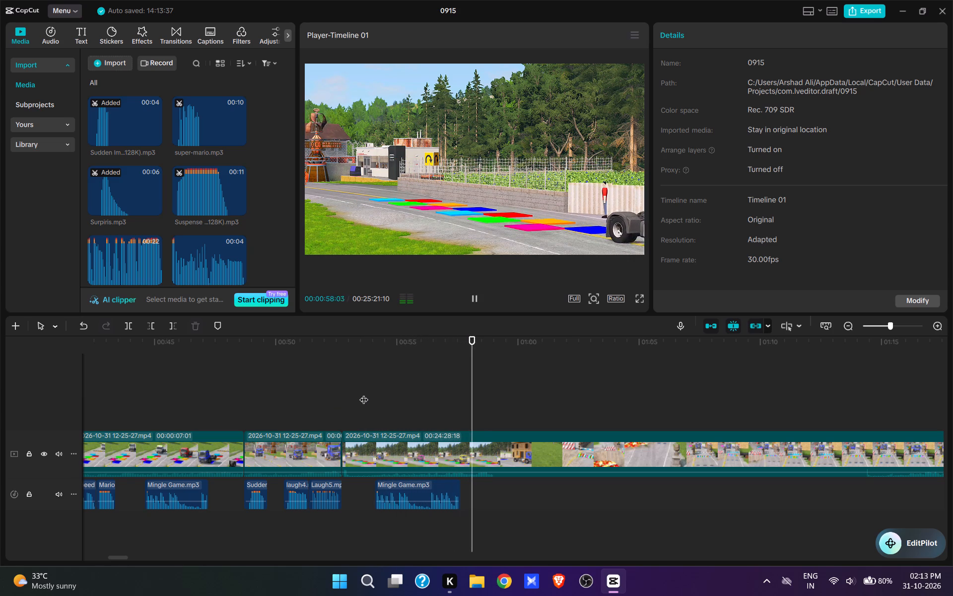
pyautogui.press('space')
pyautogui.press('space')
pyautogui.press('space')
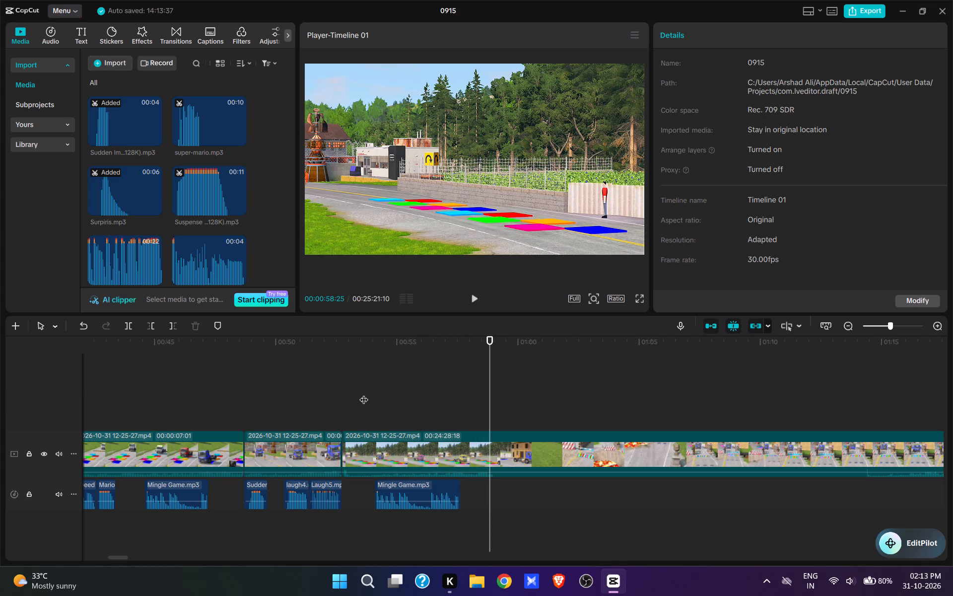
pyautogui.press('w')
pyautogui.click(857, 405)
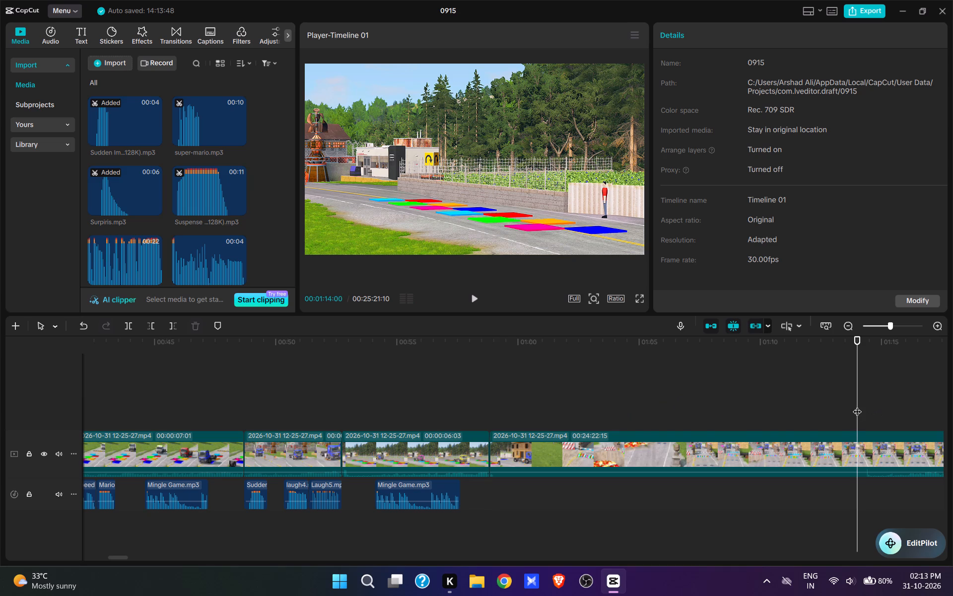
pyautogui.moveTo(861, 408); pyautogui.dragTo(578, 503)
pyautogui.press('space')
pyautogui.press('space')
pyautogui.press('space')
pyautogui.press('space')
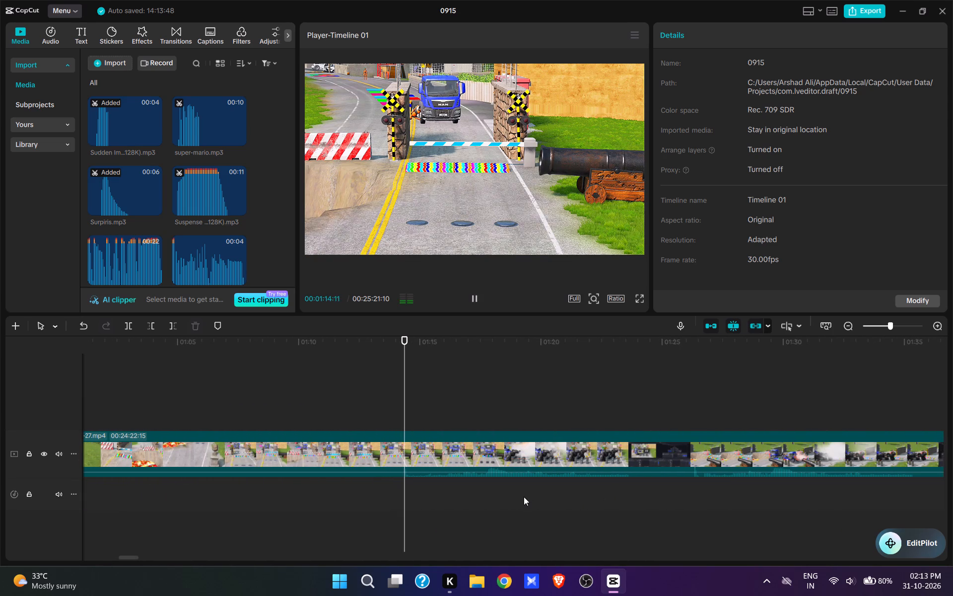
pyautogui.click(404, 417)
pyautogui.press('q')
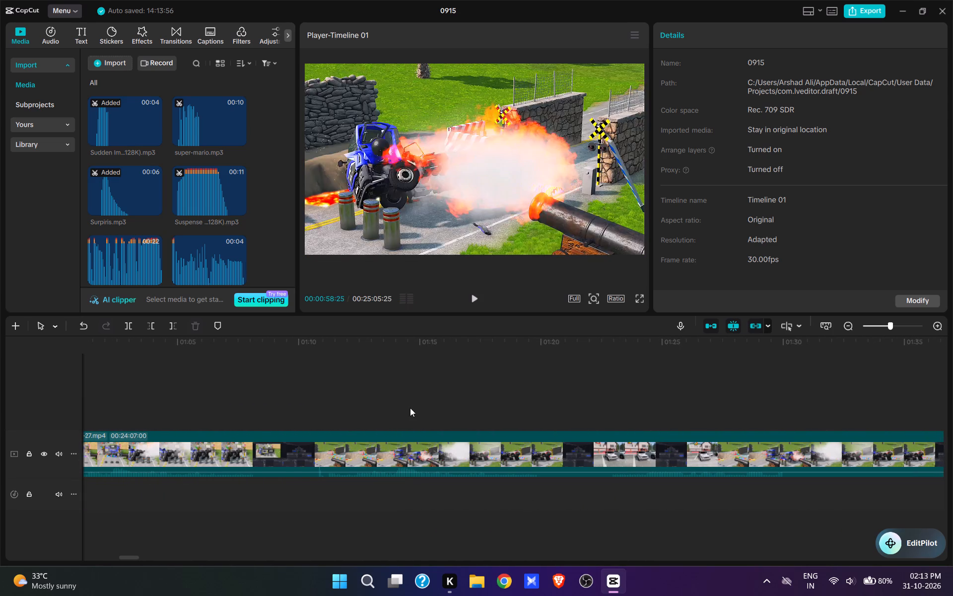
# Find kavboy iyyhaa.mp3 in the imported sounds, add it at 00:00:58:25 where the cannon scene begins, and play it.
pyautogui.scroll(-5, 228, 168)
pyautogui.scroll(3, 228, 171)
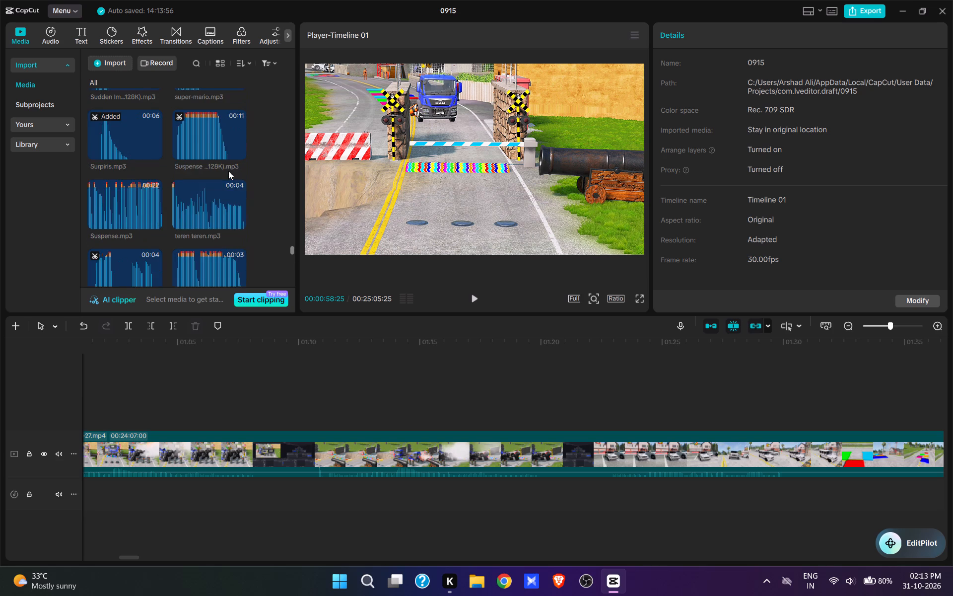
pyautogui.scroll(10, 228, 171)
pyautogui.scroll(11, 226, 180)
pyautogui.rightClick(225, 182)
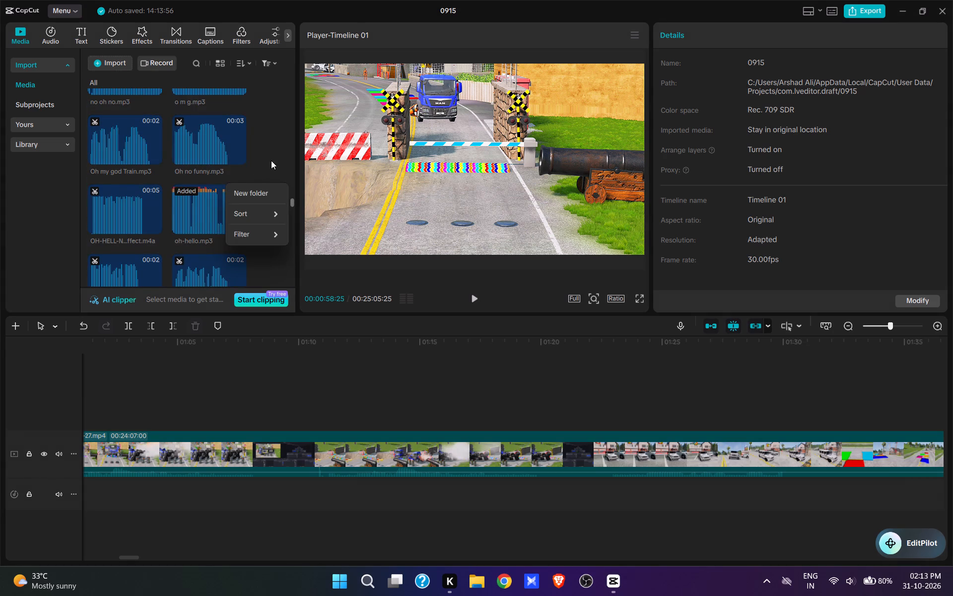
pyautogui.click(271, 153)
pyautogui.scroll(14, 234, 197)
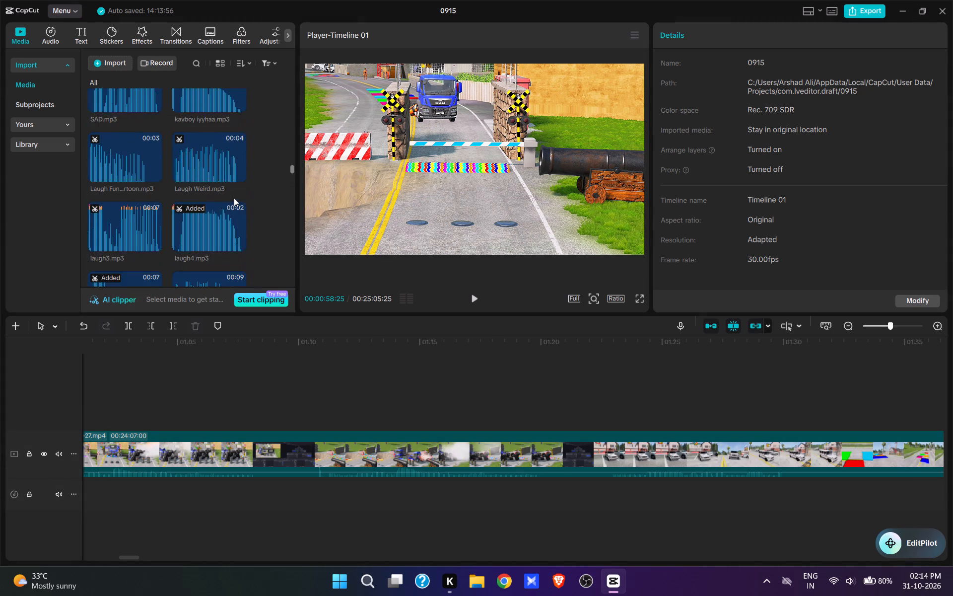
pyautogui.scroll(1, 234, 198)
pyautogui.click(241, 159)
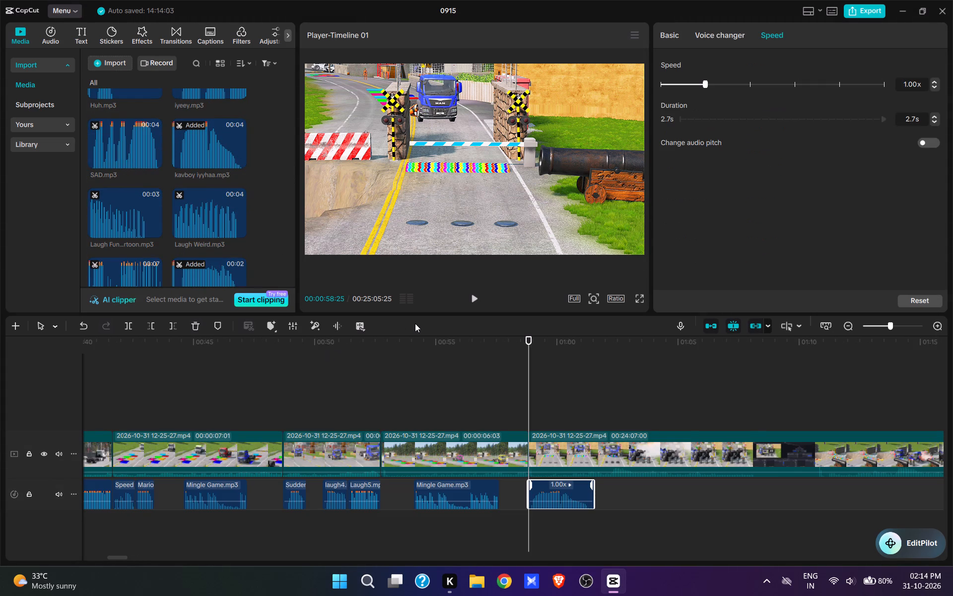
pyautogui.press('space')
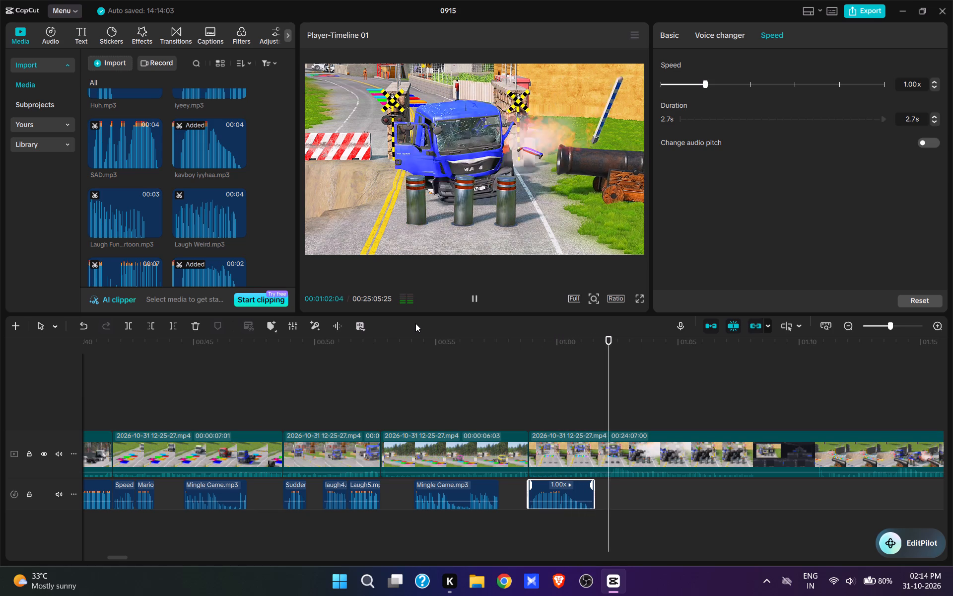
# Find laung2.mp3 in the imported sounds, add it at 00:01:03:04 as the wrecked truck lies on its side, and play it.
pyautogui.press('space')
pyautogui.press('space')
pyautogui.press('space')
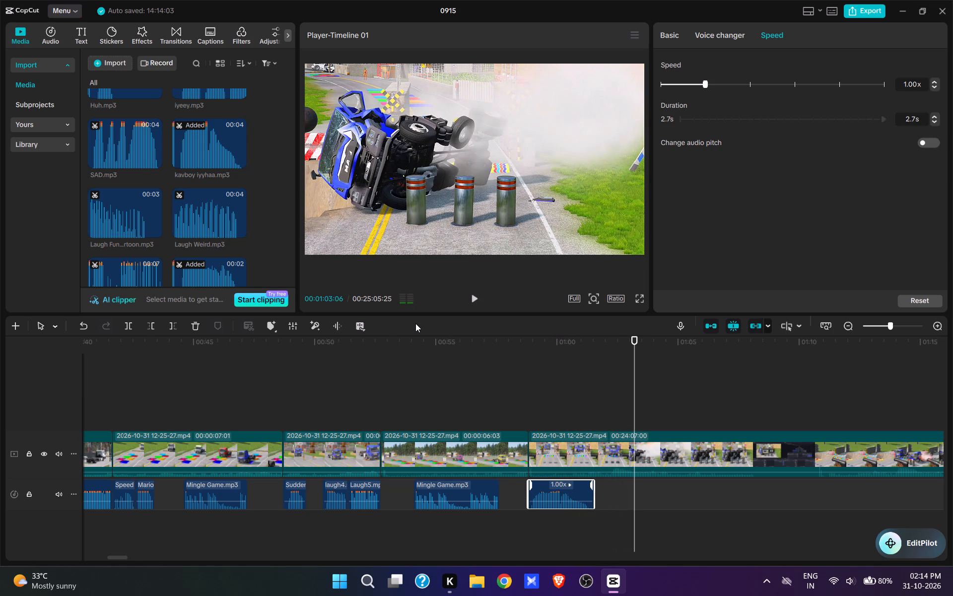
pyautogui.press('space')
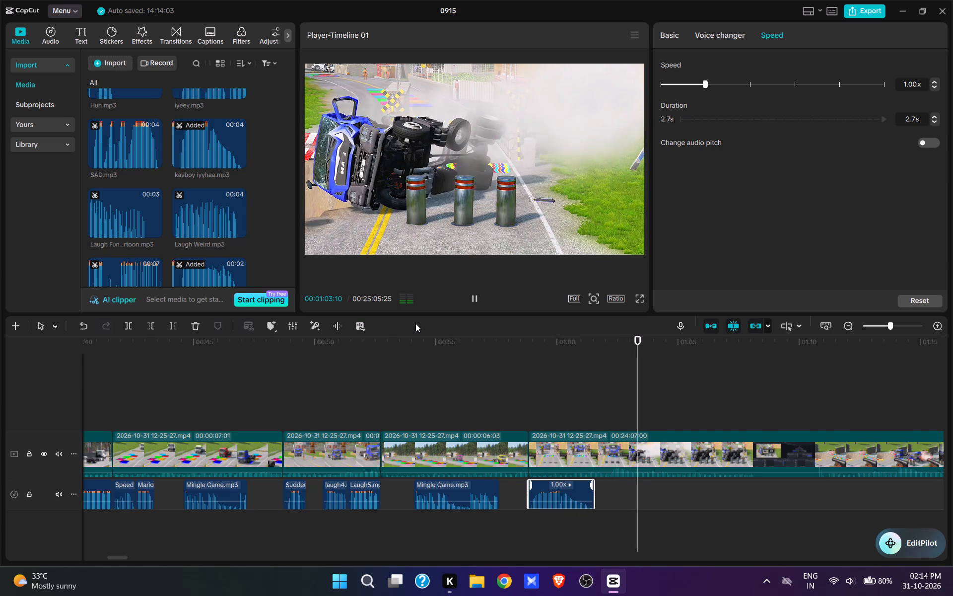
pyautogui.press('space')
pyautogui.click(604, 417)
pyautogui.press('space')
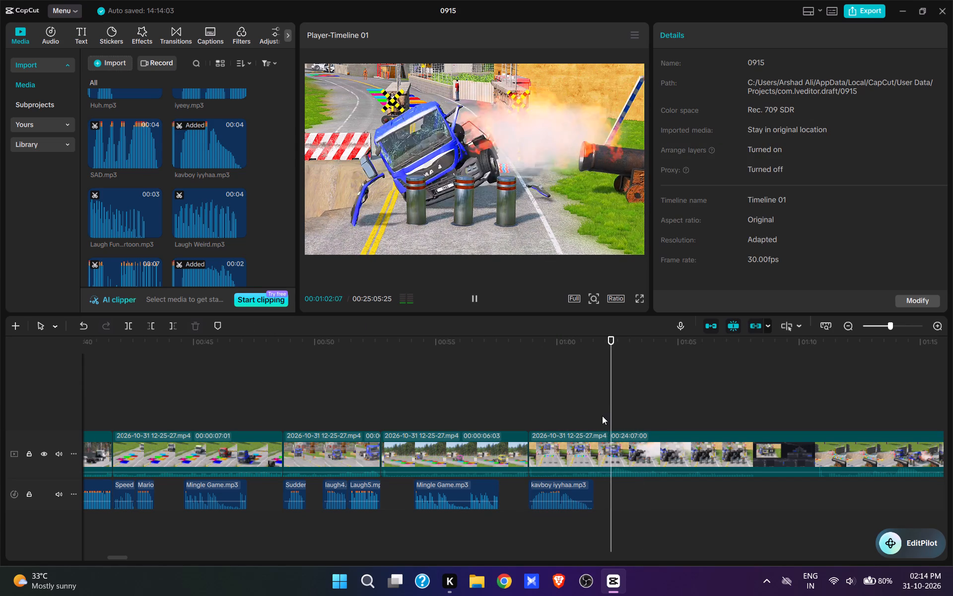
pyautogui.press('space')
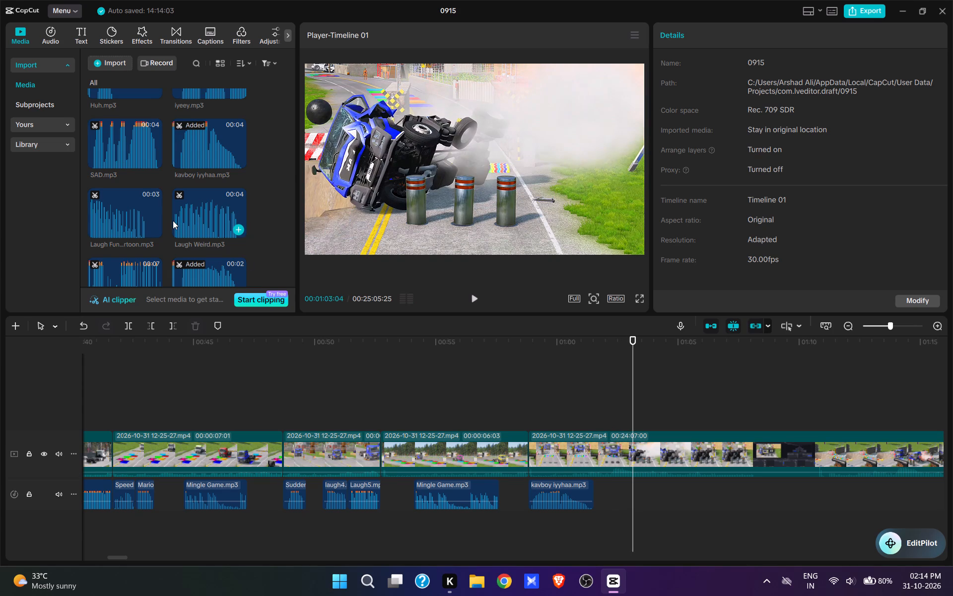
pyautogui.scroll(-4, 173, 221)
pyautogui.click(121, 196)
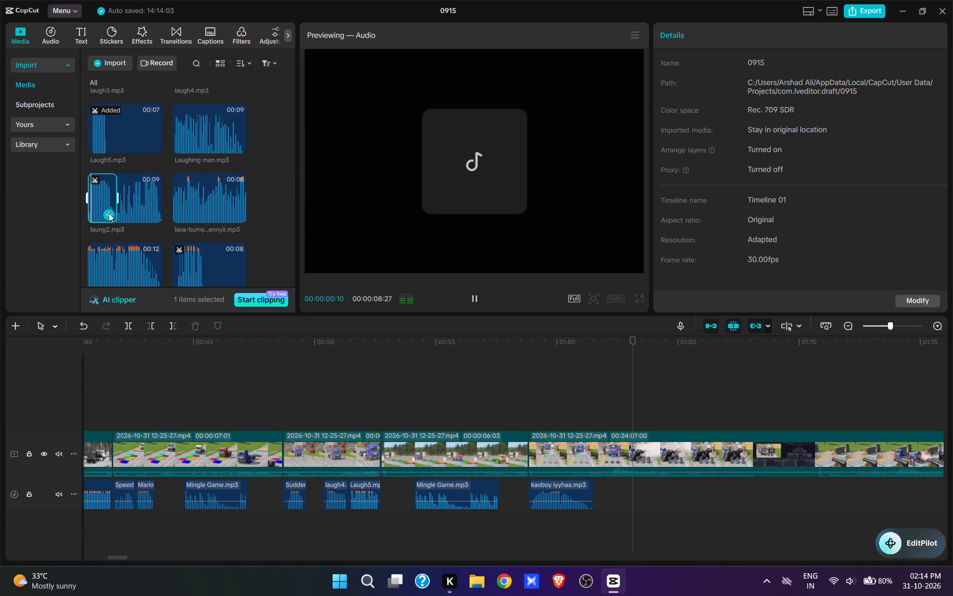
pyautogui.click(111, 211)
pyautogui.press('space')
pyautogui.click(475, 303)
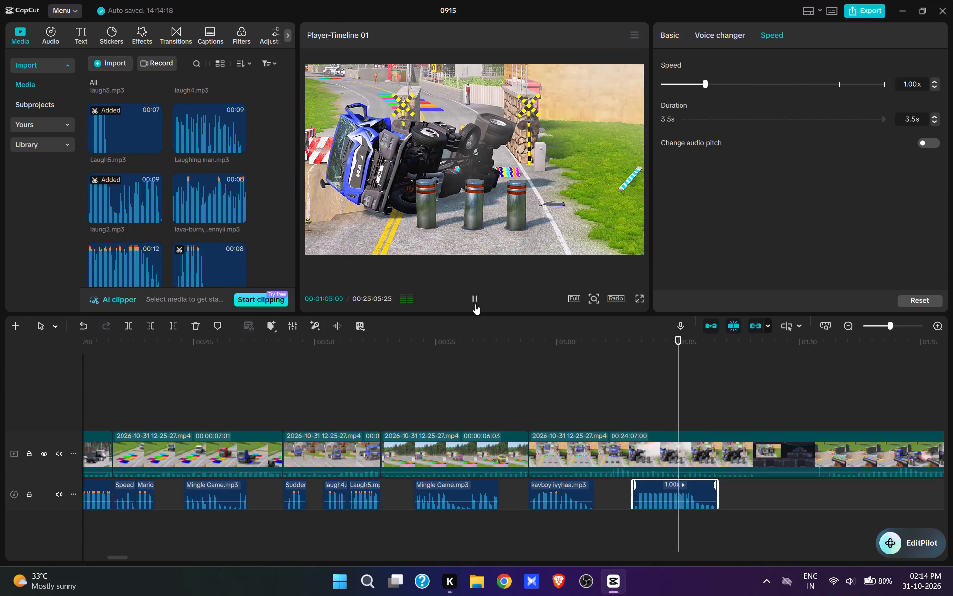
# Cut out the footage from 00:01:06:29 to about 00:01:11:14, resuming at the side view of the cannon.
pyautogui.press('space')
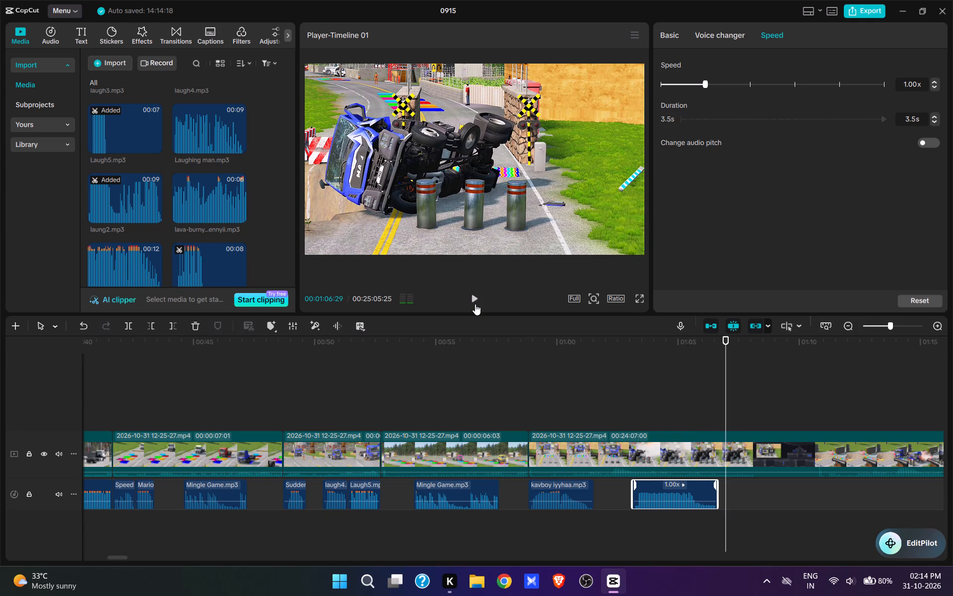
pyautogui.press('w')
pyautogui.moveTo(829, 452); pyautogui.dragTo(636, 480)
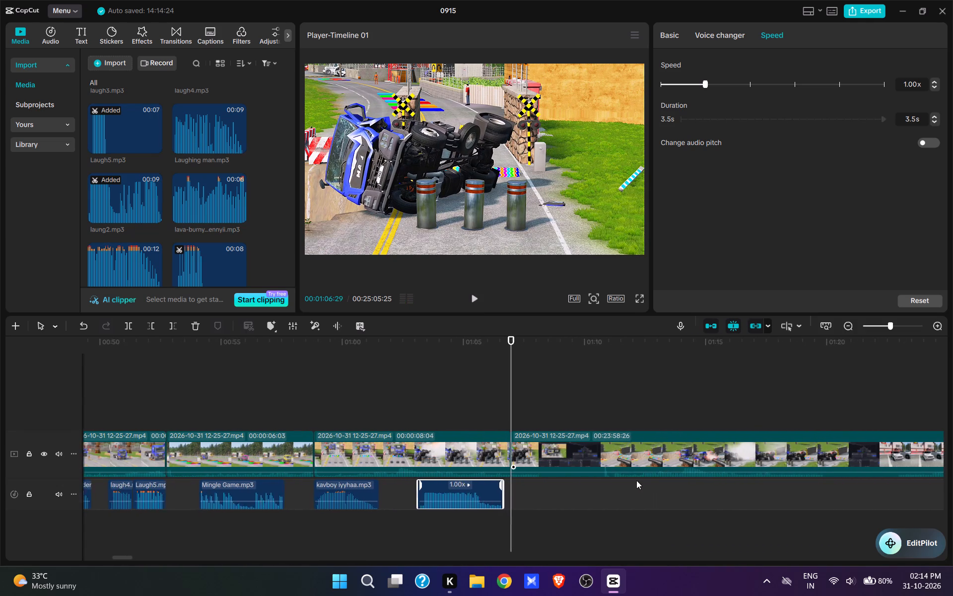
pyautogui.moveTo(636, 480); pyautogui.dragTo(636, 480)
pyautogui.click(563, 404)
pyautogui.press('space')
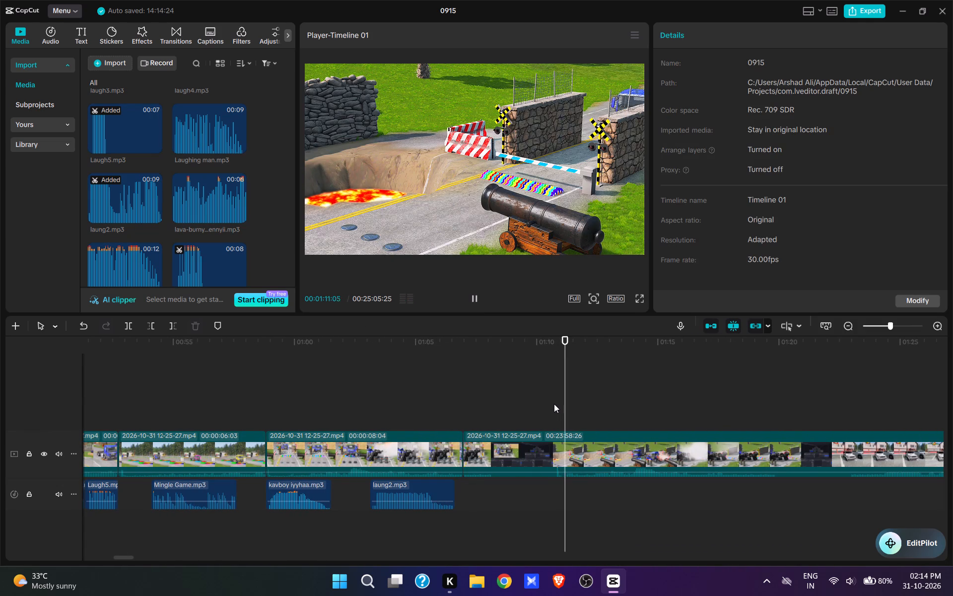
pyautogui.press('space')
pyautogui.write('q')
# Find super-mario.mp3 in the imported sounds and add it at 00:01:09:29, where the cannon blast hits the truck.
pyautogui.press('space')
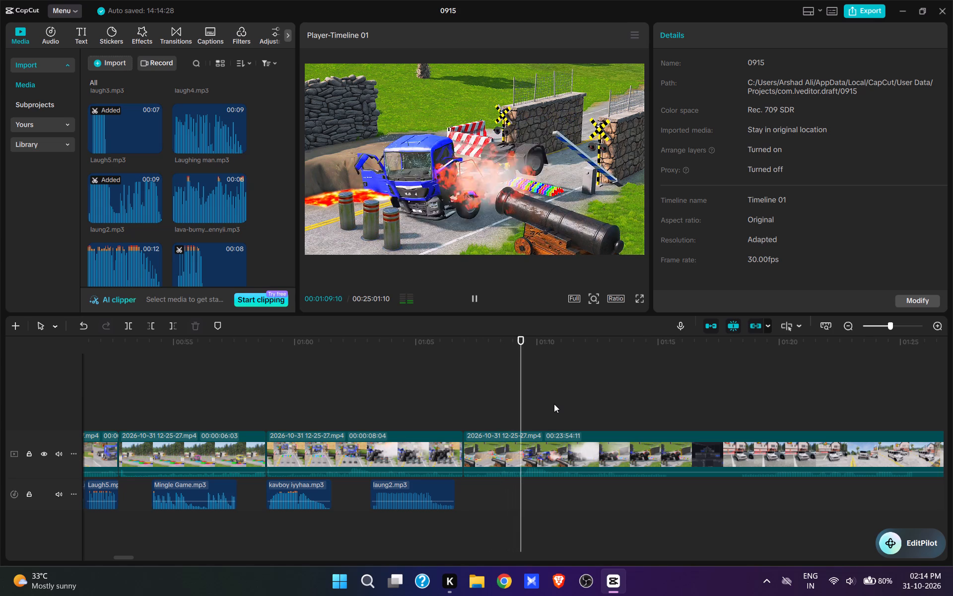
pyautogui.press('space')
pyautogui.press('space')
pyautogui.press('space')
pyautogui.scroll(-6, 179, 209)
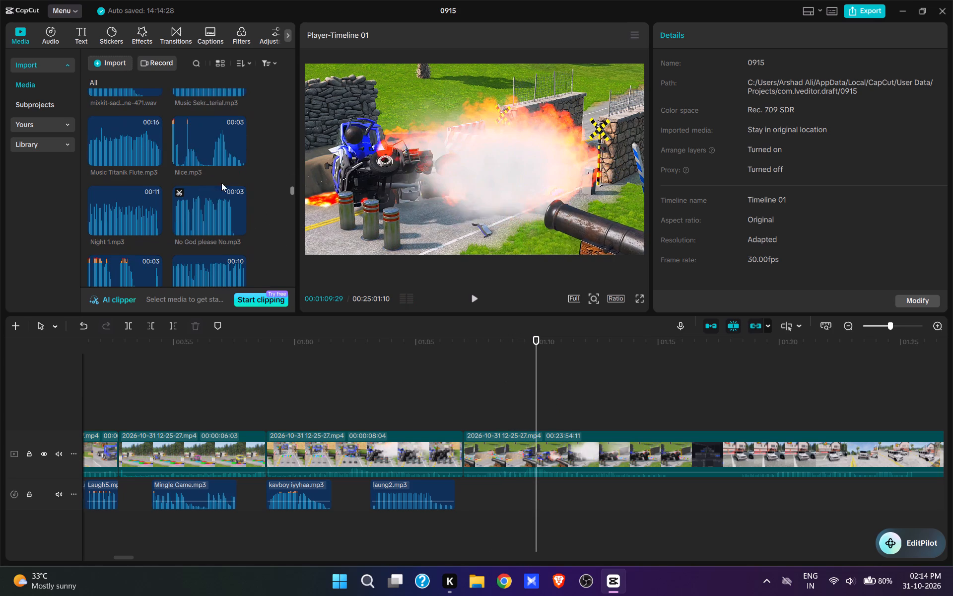
pyautogui.moveTo(293, 190); pyautogui.dragTo(293, 259)
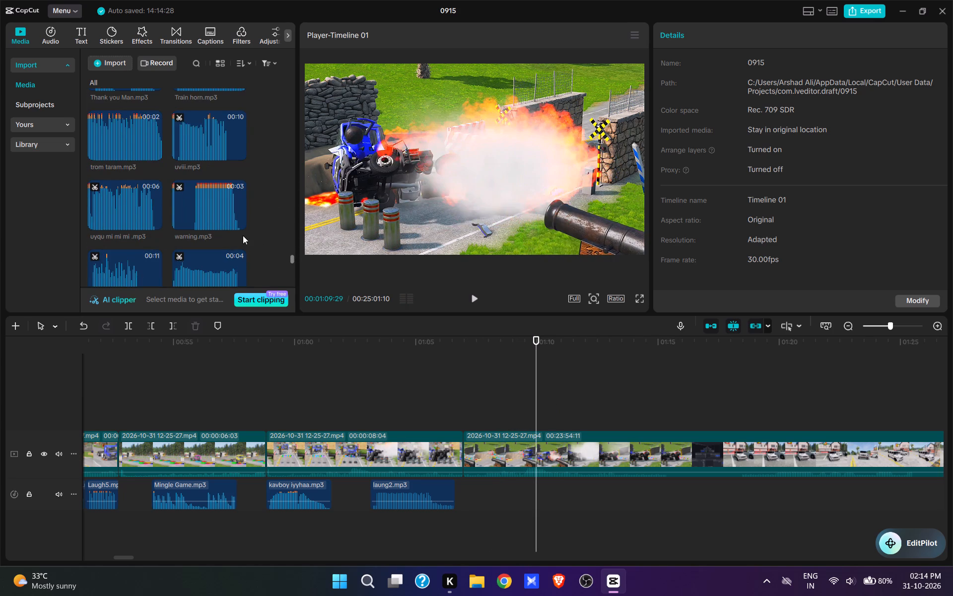
pyautogui.scroll(-5, 243, 235)
pyautogui.scroll(6, 241, 235)
pyautogui.scroll(3, 208, 211)
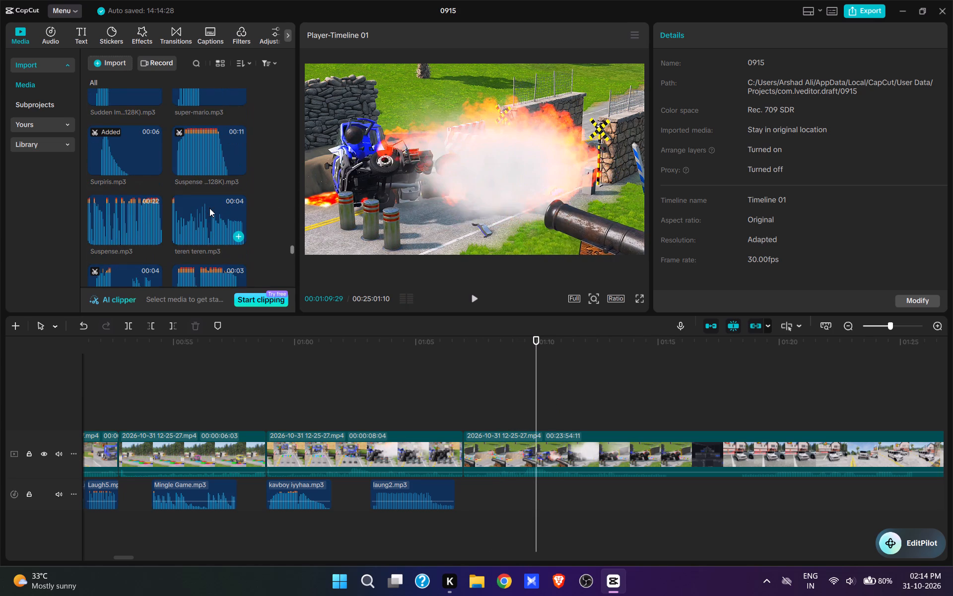
pyautogui.click(241, 99)
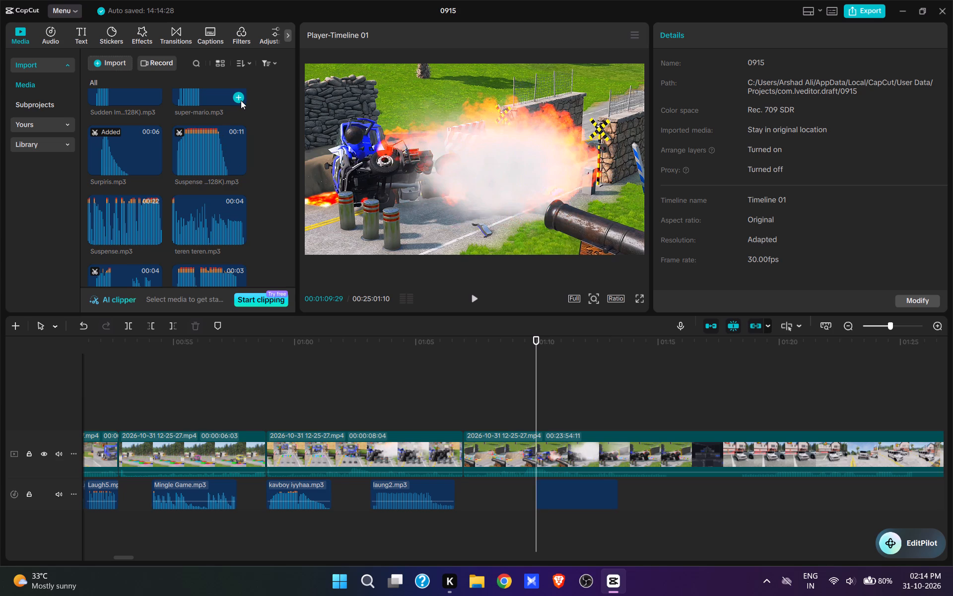
# Play the super-mario.mp3 sound and trim its end at 00:01:13:04, as the wreck comes to rest.
pyautogui.press('space')
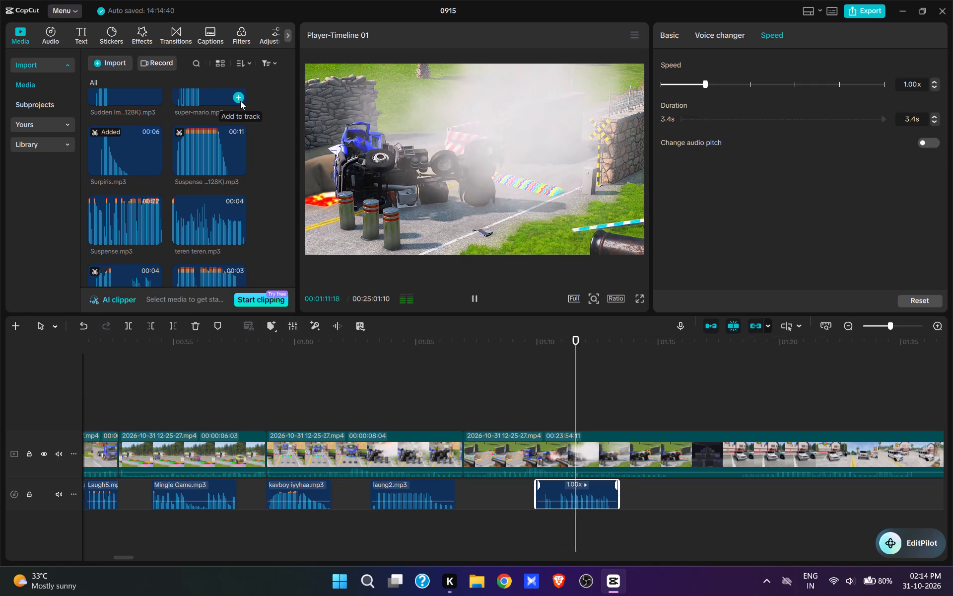
pyautogui.press('space')
pyautogui.press('space')
pyautogui.press('space')
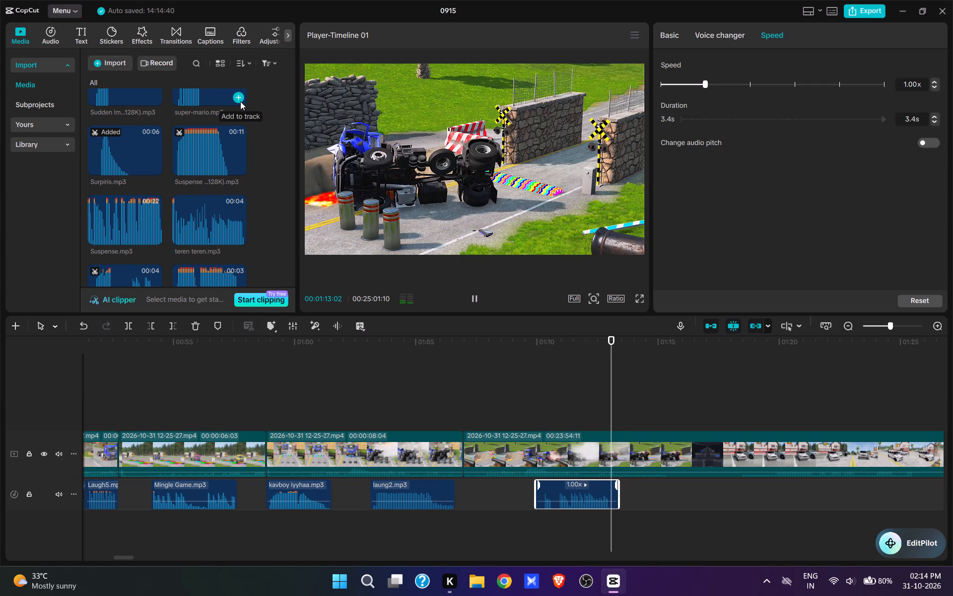
pyautogui.press('e')
# Find the Man Laughing sound in the imported sounds, add it at 00:01:13:04 after super-mario.mp3, and play it.
pyautogui.scroll(-3, 229, 202)
pyautogui.scroll(13, 229, 200)
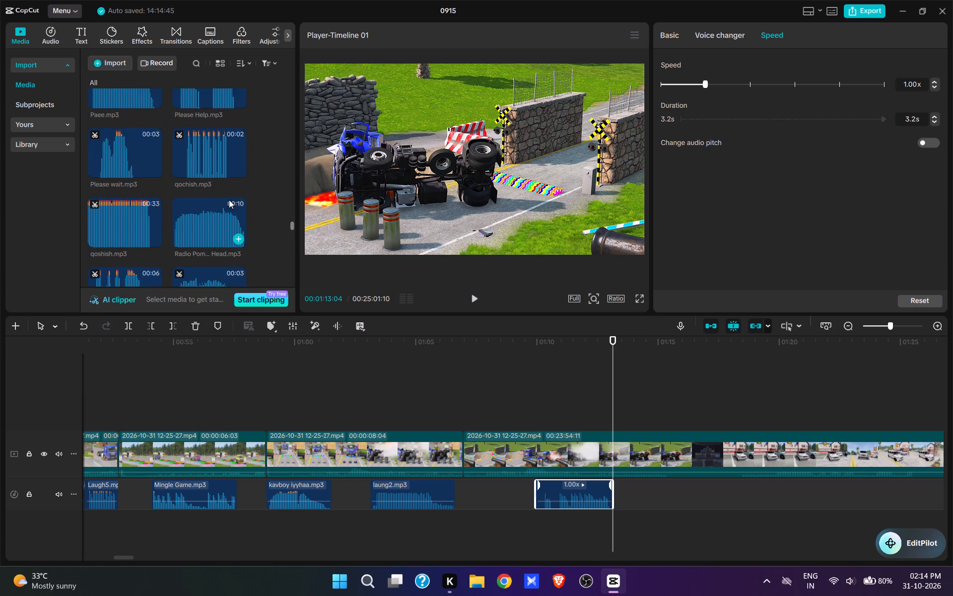
pyautogui.scroll(9, 229, 200)
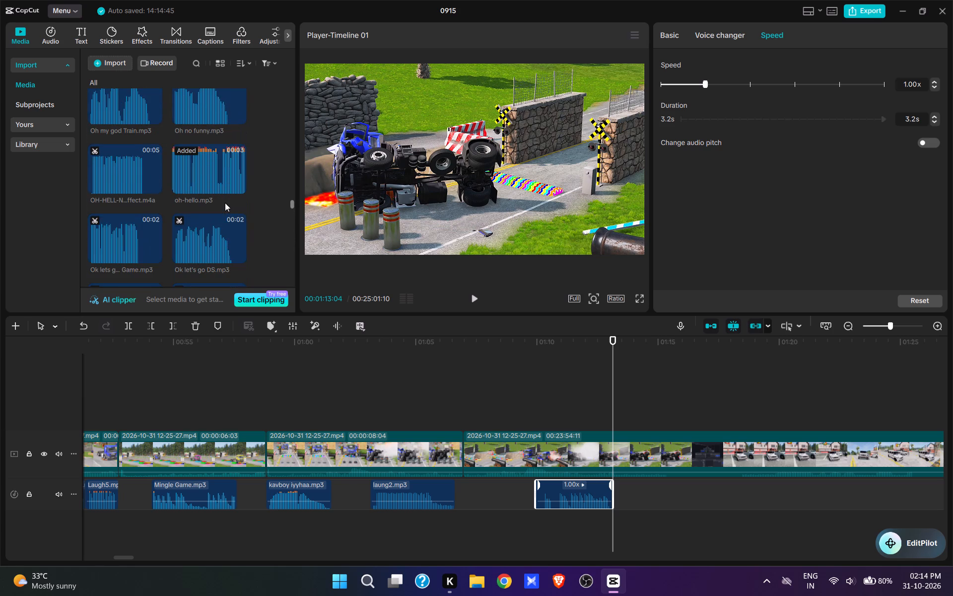
pyautogui.scroll(5, 225, 203)
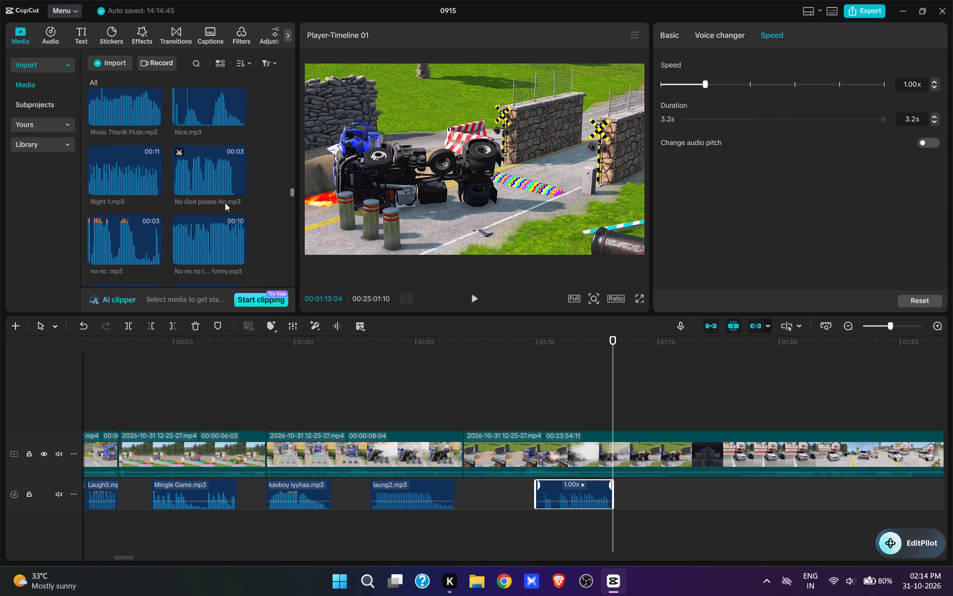
pyautogui.scroll(4, 225, 203)
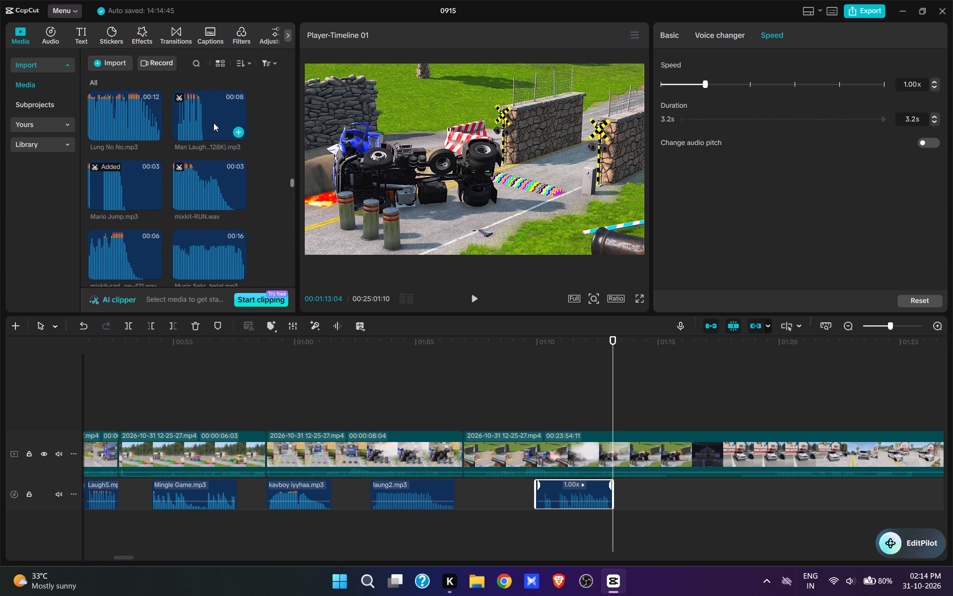
pyautogui.click(238, 131)
pyautogui.press('space')
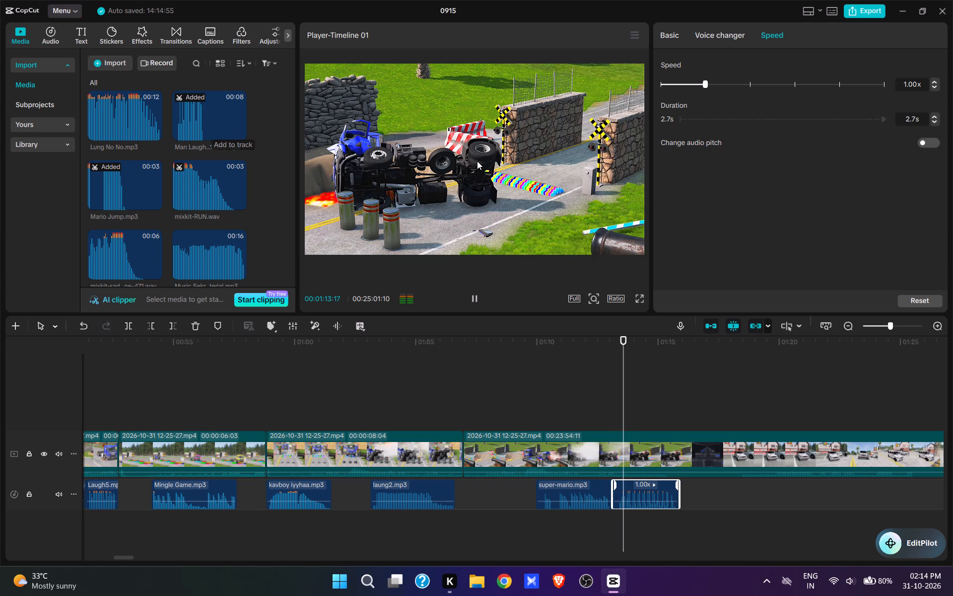
pyautogui.press('space')
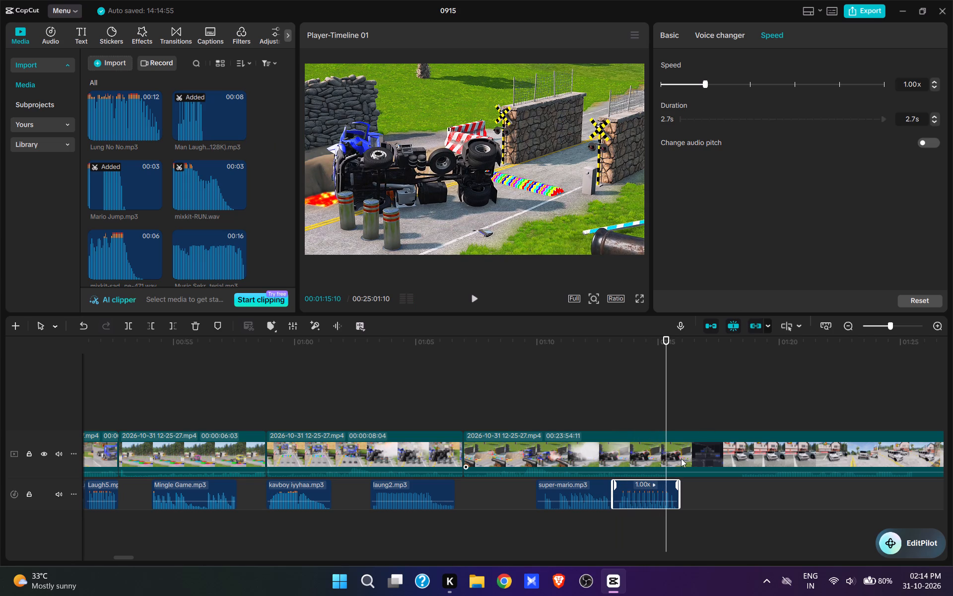
# Split the gameplay clip at 00:01:15:18, before the recording software appears, and trim the Man Laughing sound's end to that point.
pyautogui.press('space')
pyautogui.press('space')
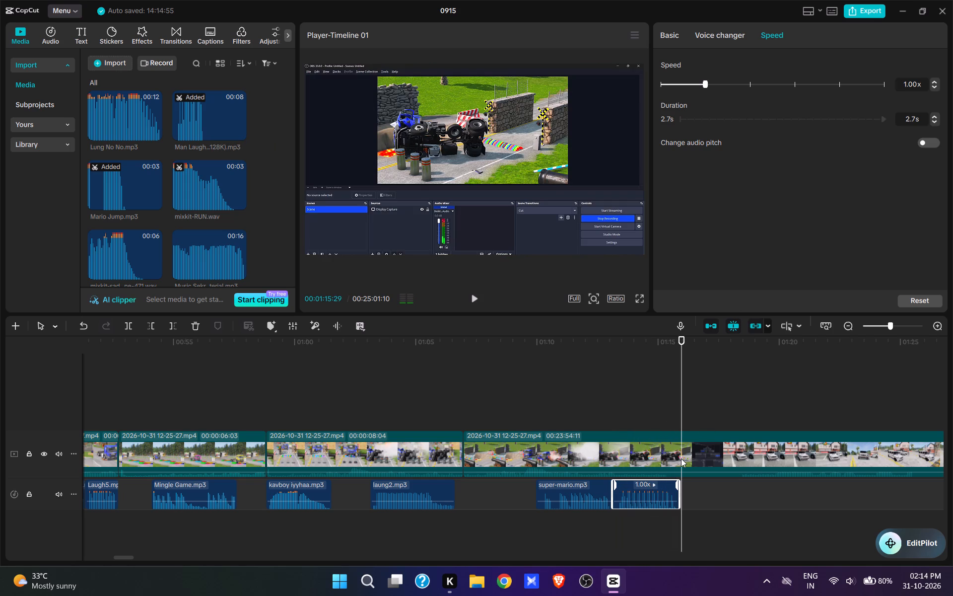
pyautogui.click(673, 415)
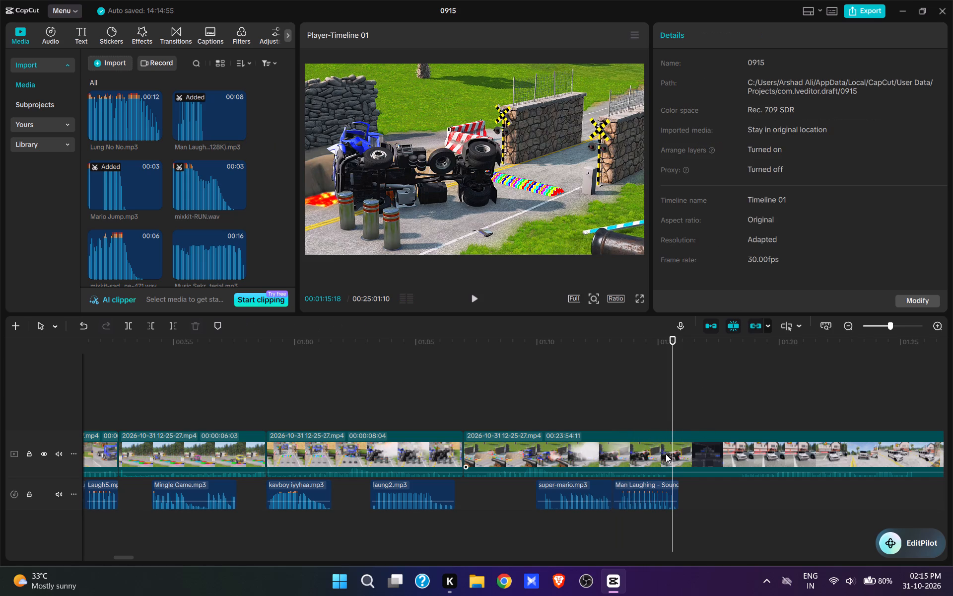
pyautogui.click(666, 454)
pyautogui.press('w')
pyautogui.click(666, 492)
pyautogui.press('e')
pyautogui.click(631, 416)
pyautogui.press('space')
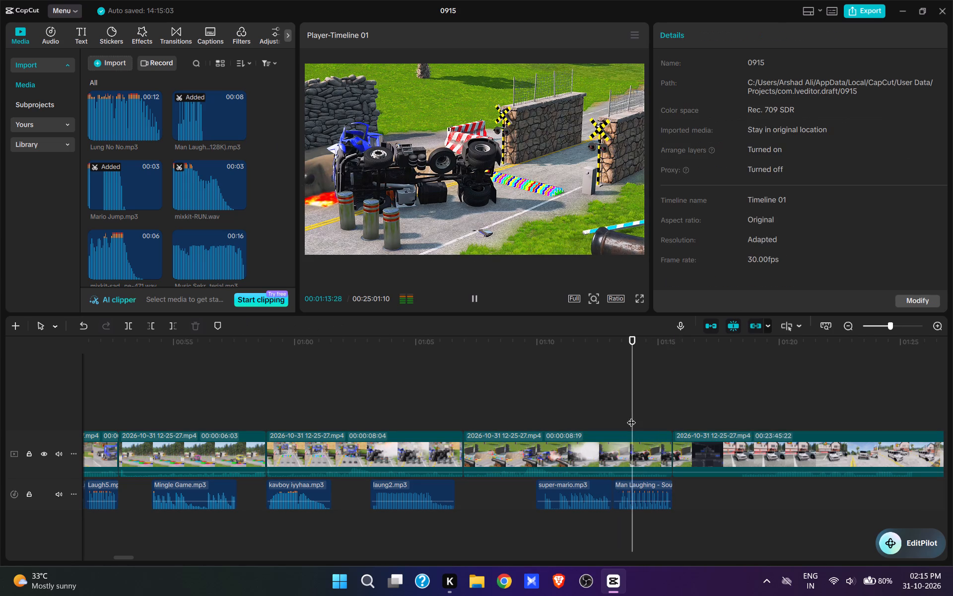
pyautogui.press('space')
# Cut out the footage from 00:01:15:18 to 00:01:17:11, resuming at the parked white SUVs, and play the join.
pyautogui.moveTo(752, 502); pyautogui.dragTo(755, 511)
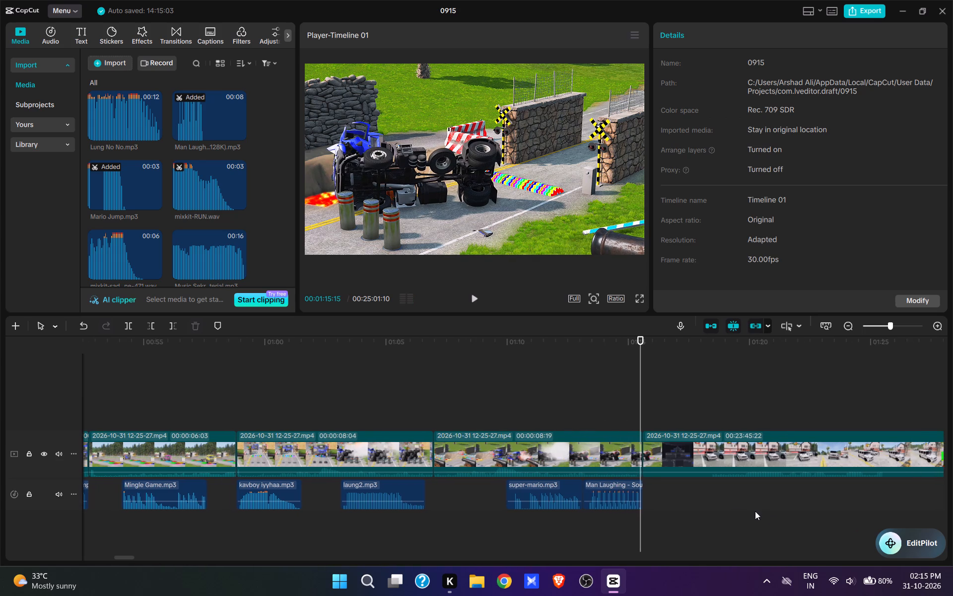
pyautogui.moveTo(755, 511); pyautogui.dragTo(745, 516)
pyautogui.click(515, 397)
pyautogui.press('space')
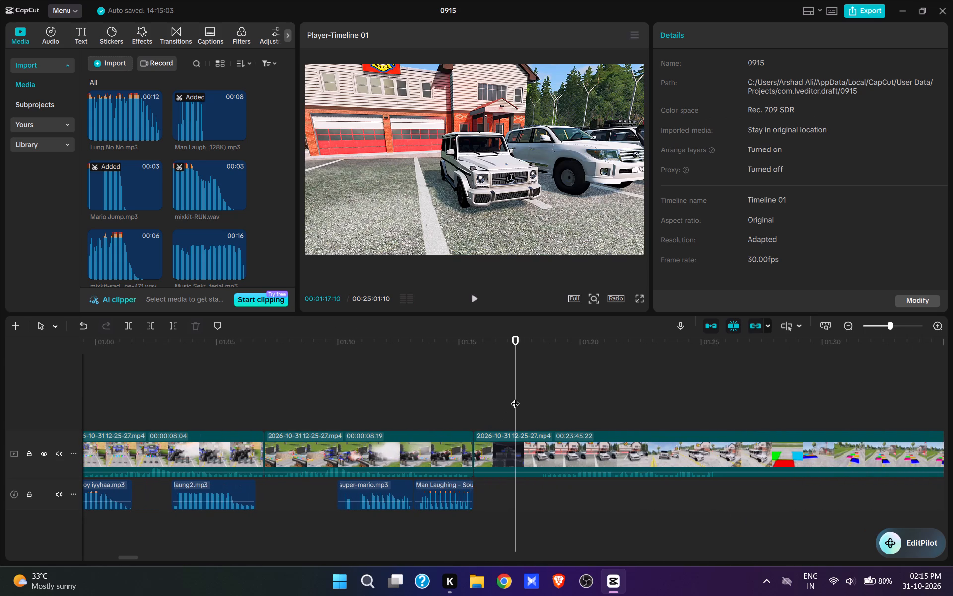
pyautogui.press('space')
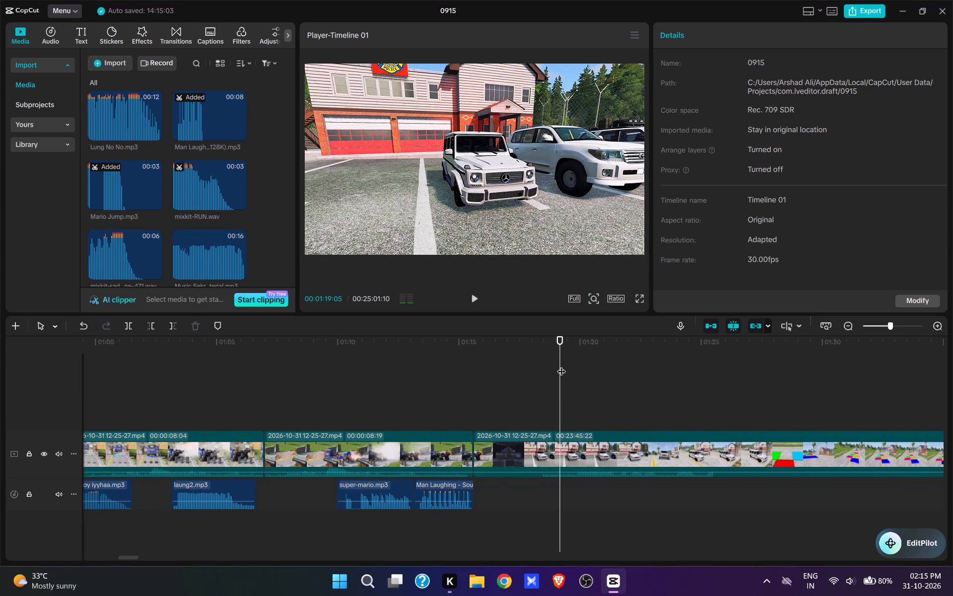
pyautogui.press('space')
pyautogui.press('space')
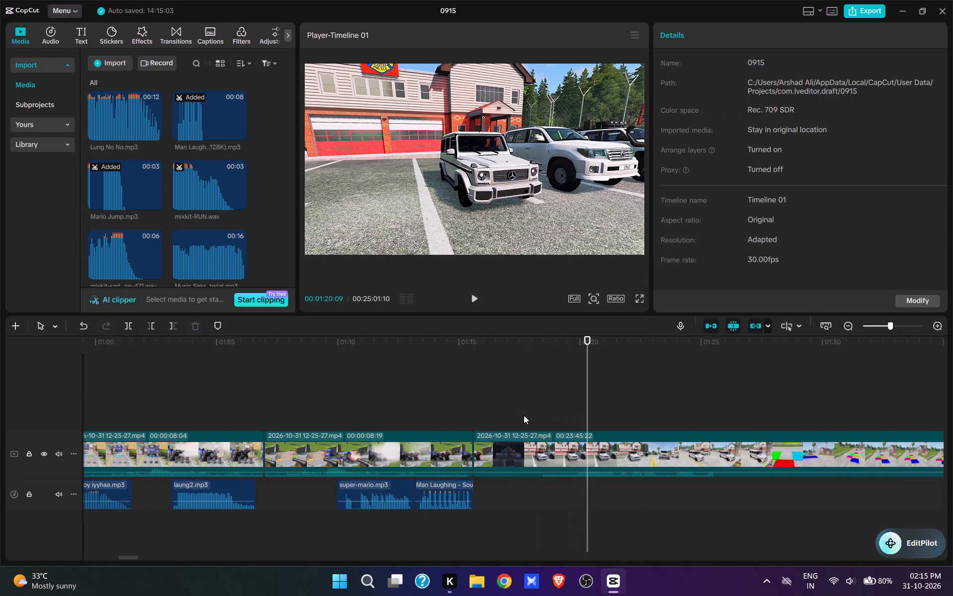
pyautogui.click(516, 415)
pyautogui.press('space')
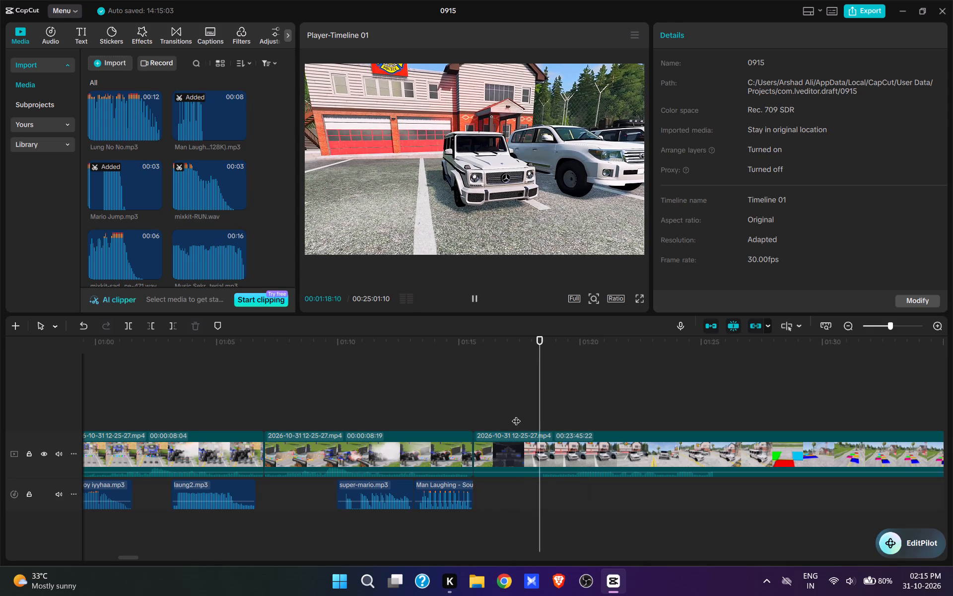
pyautogui.click(516, 415)
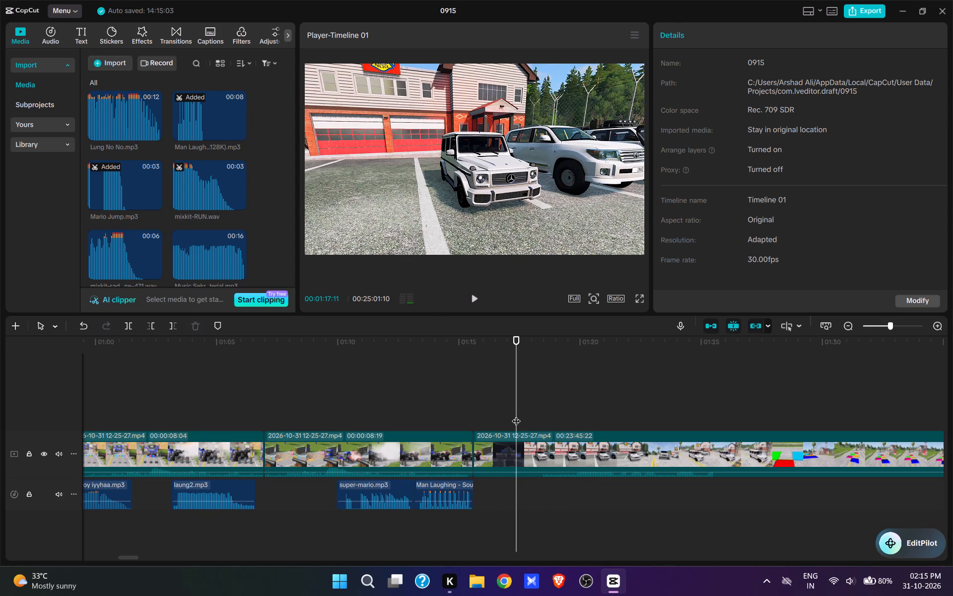
pyautogui.write('q')
pyautogui.press('space')
pyautogui.press('space')
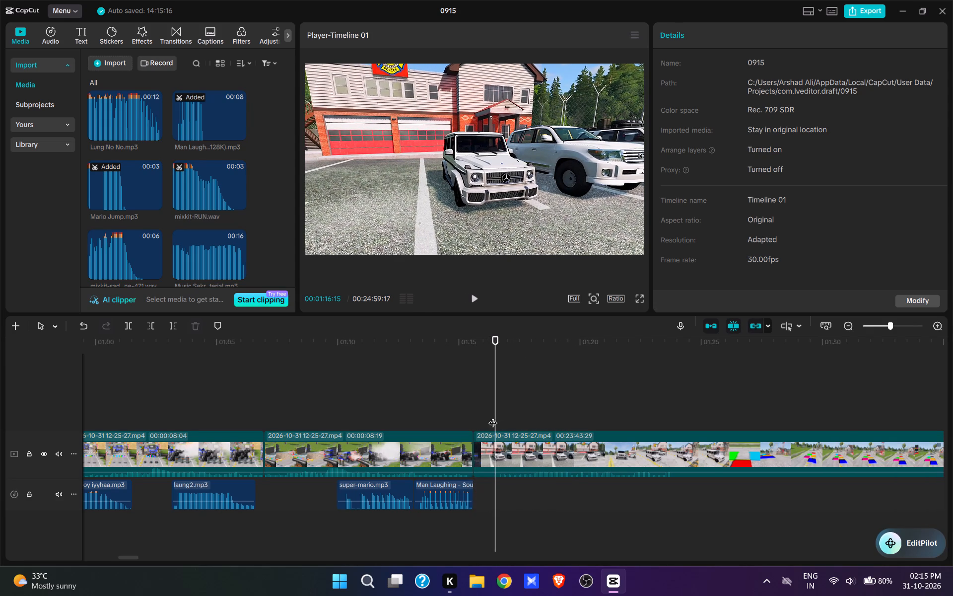
# Preview the horn sounds and add Horn (3).mp3 at 00:01:15:18, where the white SUV scene begins.
pyautogui.click(476, 410)
pyautogui.click(476, 410)
pyautogui.scroll(-3, 194, 153)
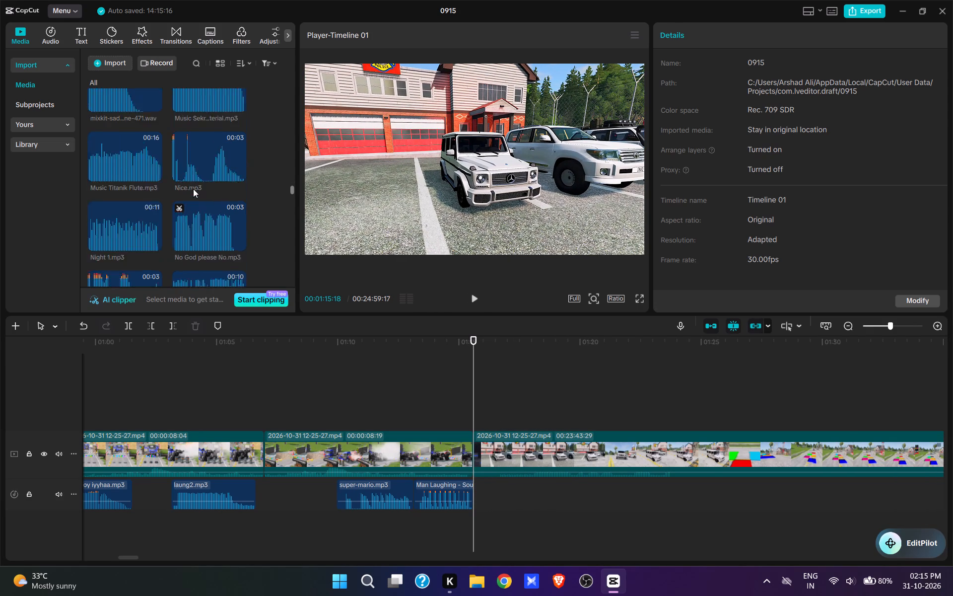
pyautogui.scroll(13, 193, 189)
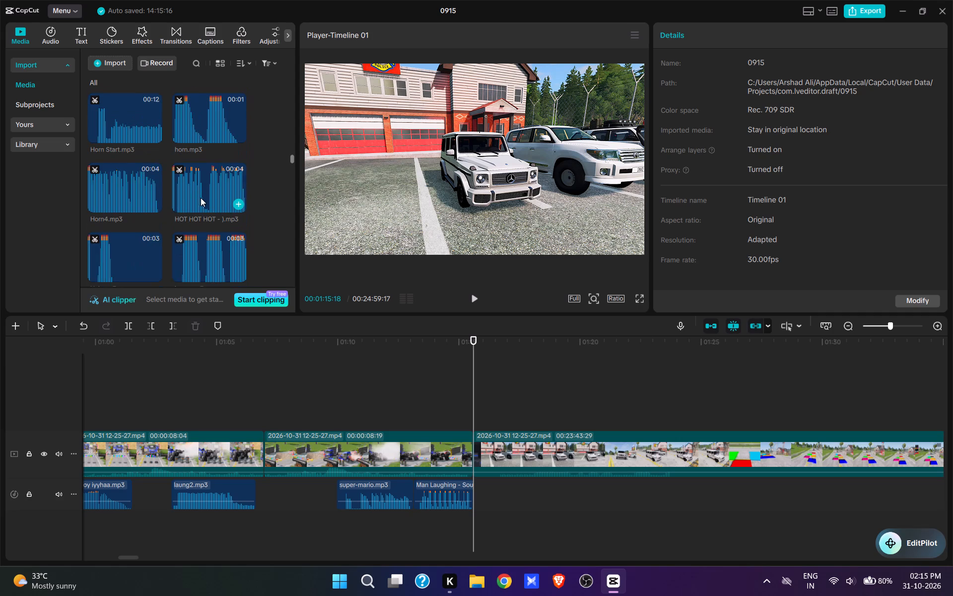
pyautogui.scroll(1, 200, 198)
pyautogui.click(200, 177)
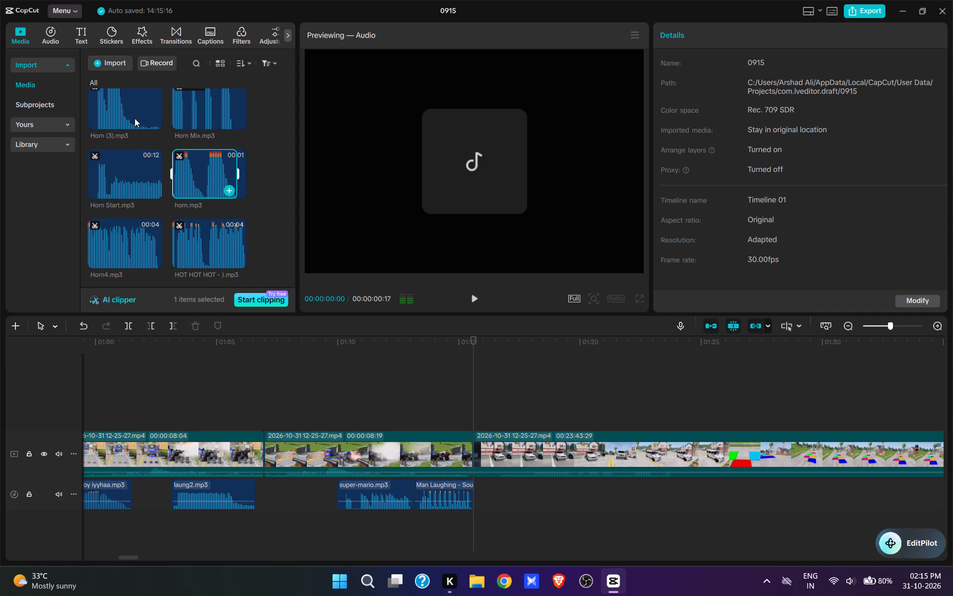
pyautogui.click(124, 109)
pyautogui.click(148, 121)
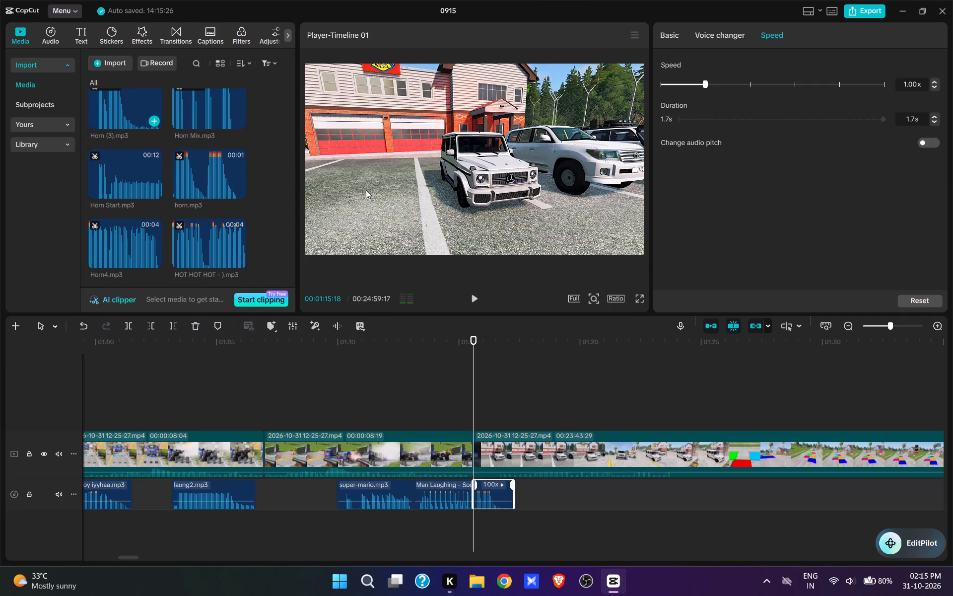
# Play Horn (3).mp3 on the timeline and trim its end at 00:01:16:23.
pyautogui.press('space')
pyautogui.click(476, 298)
pyautogui.press('space')
pyautogui.press('e')
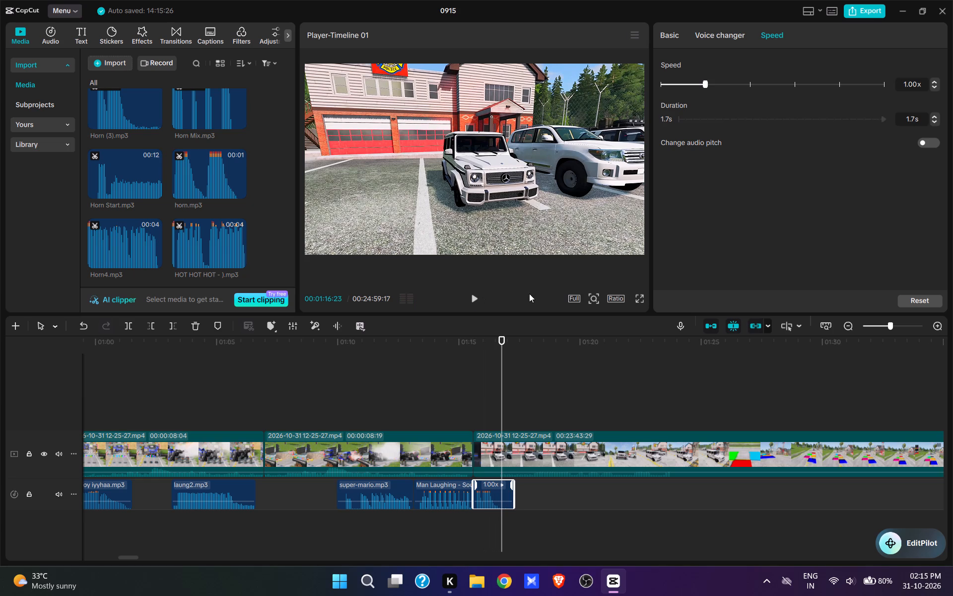
# Find go go1.mp3 in the imported sounds, add it at 00:01:16:23 right after the horn, and play it.
pyautogui.scroll(6, 217, 222)
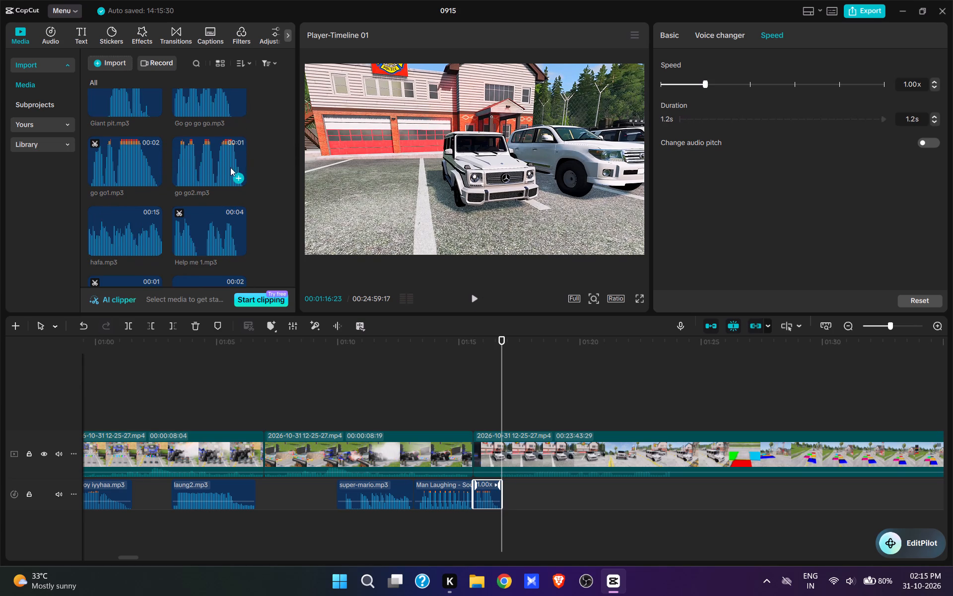
pyautogui.click(153, 179)
pyautogui.press('space')
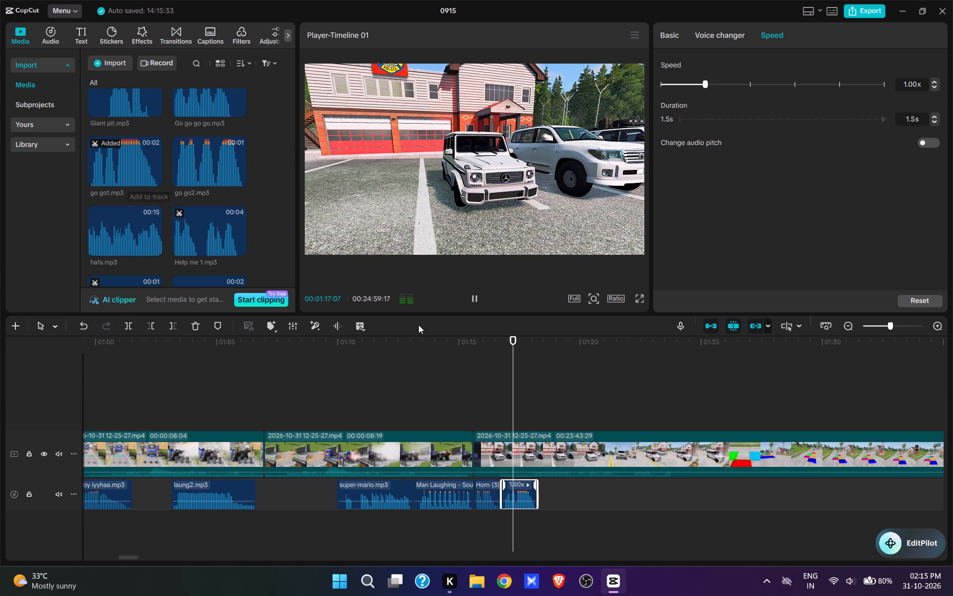
pyautogui.press('space')
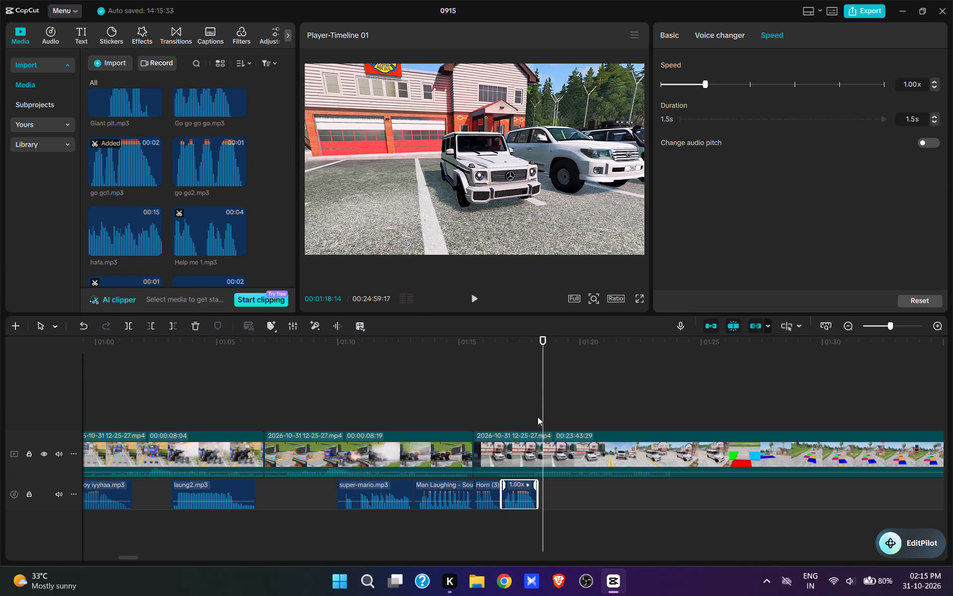
# Find Easy - Man.mp3 in the imported sounds, add it at 00:01:18:07 right after go go1.mp3, and play it.
pyautogui.click(538, 417)
pyautogui.scroll(10, 206, 230)
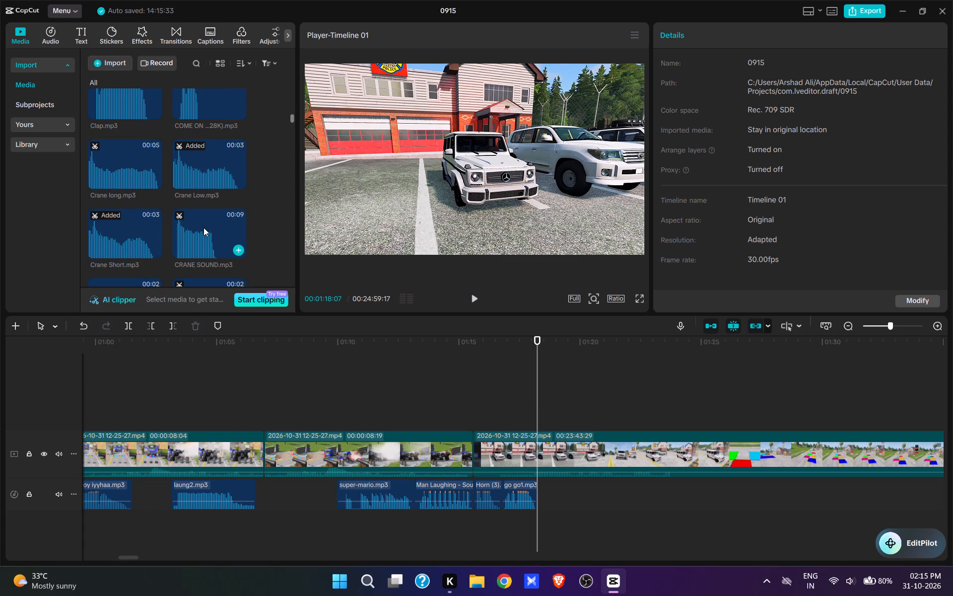
pyautogui.scroll(8, 204, 227)
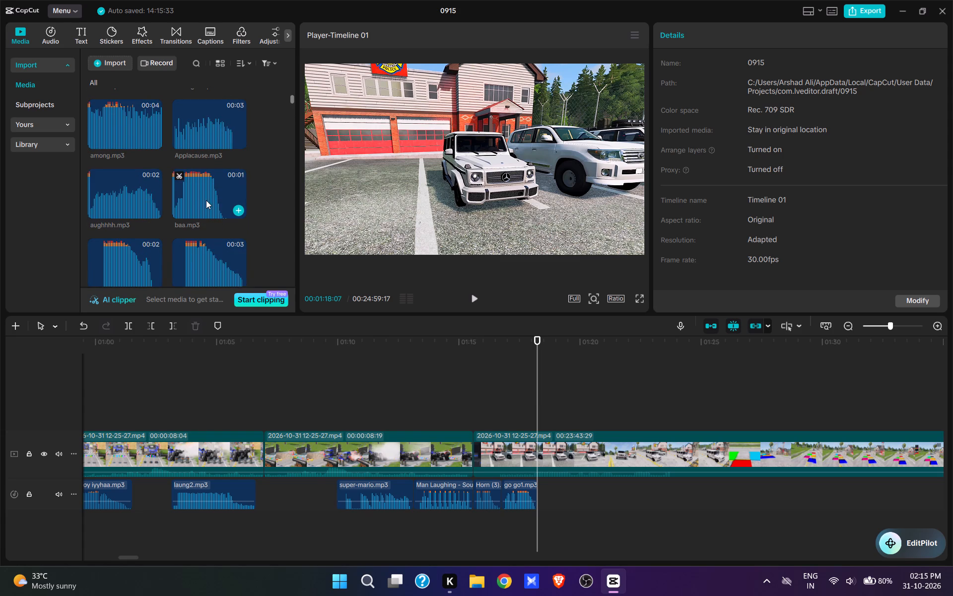
pyautogui.scroll(-7, 205, 200)
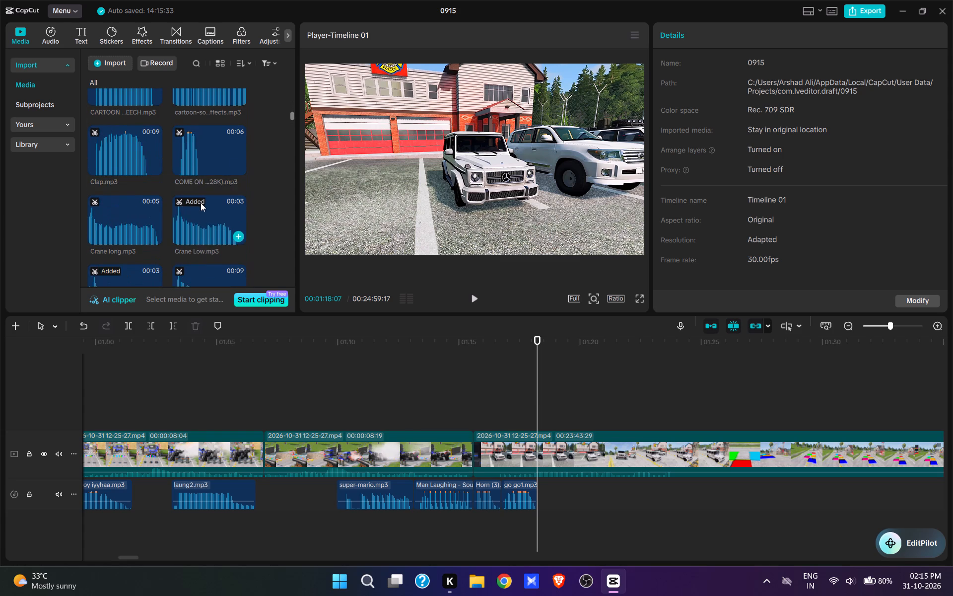
pyautogui.scroll(-6, 201, 203)
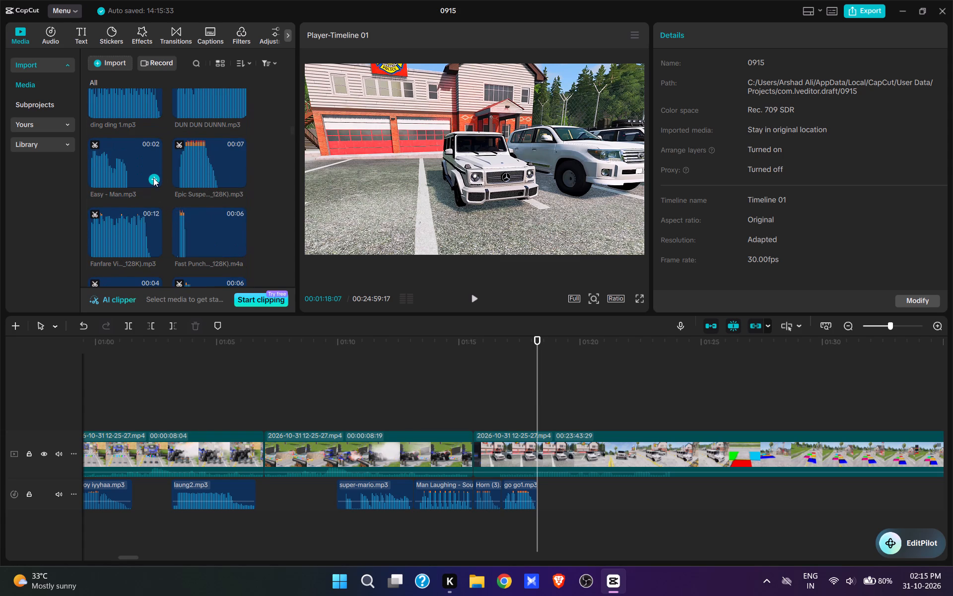
pyautogui.click(153, 178)
pyautogui.press('space')
pyautogui.press('space')
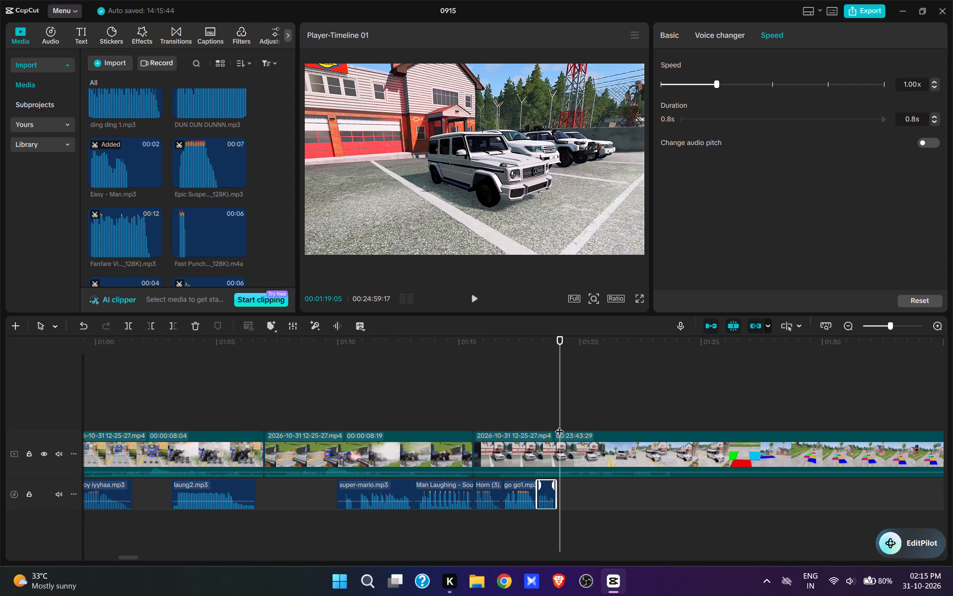
# Add broom broom.mp3 at 00:01:19:00 as the white SUV drives off, and play it against the footage.
pyautogui.click(556, 419)
pyautogui.scroll(-4, 249, 254)
pyautogui.moveTo(292, 142); pyautogui.dragTo(292, 143)
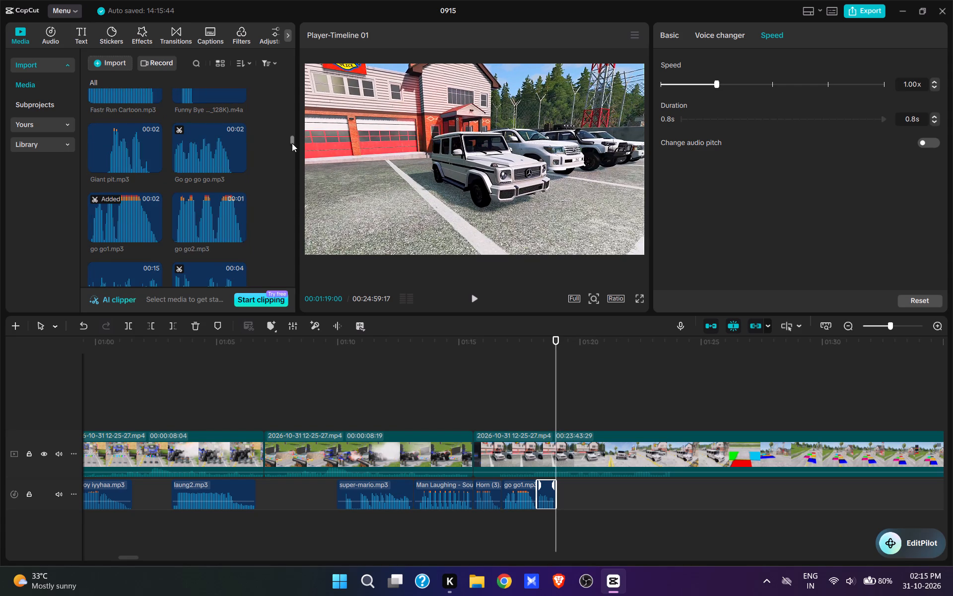
pyautogui.moveTo(292, 143); pyautogui.dragTo(313, 291)
pyautogui.click(158, 119)
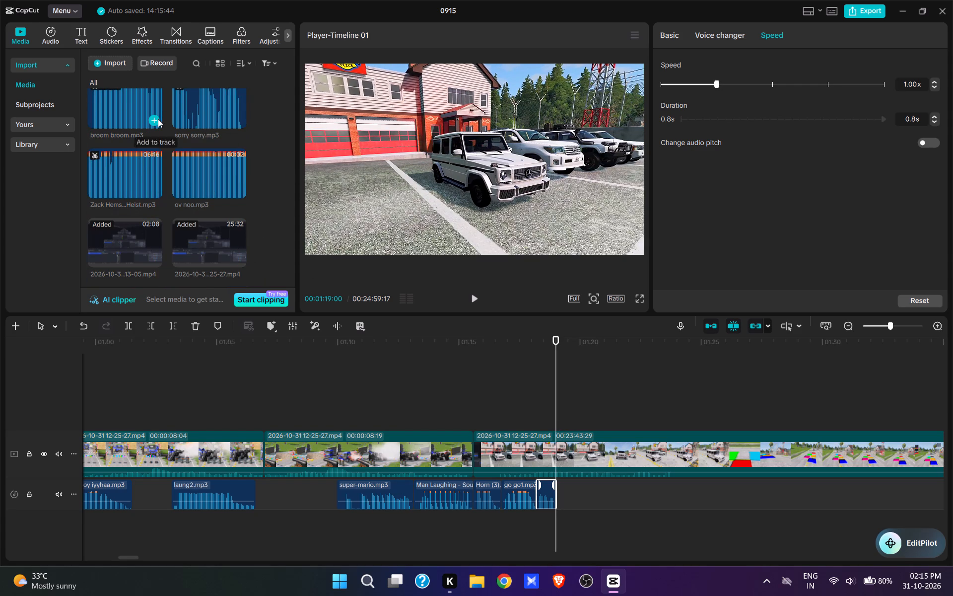
pyautogui.press('space')
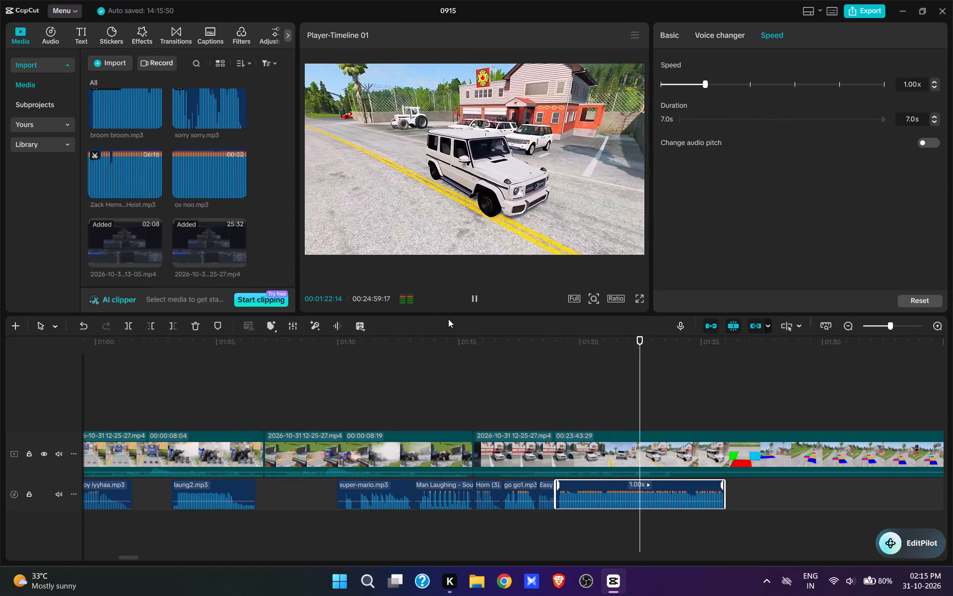
pyautogui.press('space')
pyautogui.press('space')
pyautogui.press('space')
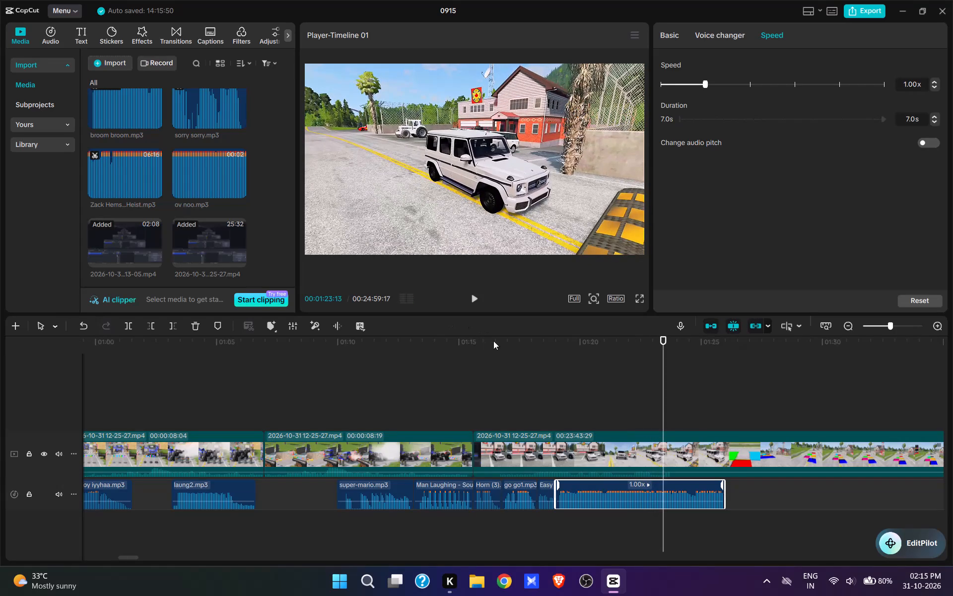
# Trim the end of broom broom.mp3 at 00:01:23:07.
pyautogui.click(659, 416)
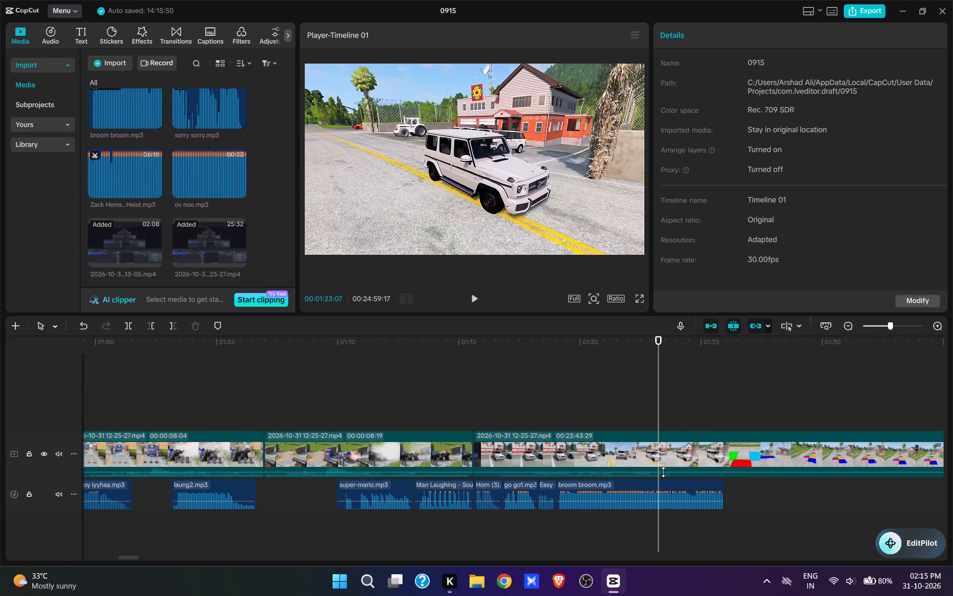
pyautogui.click(667, 496)
pyautogui.press('e')
# Split the video at 00:01:23:07, cut the following 21 seconds, resuming at the front view of the SUV facing the coloured panels, and play the join.
pyautogui.click(654, 461)
pyautogui.press('w')
pyautogui.moveTo(805, 460); pyautogui.dragTo(619, 516)
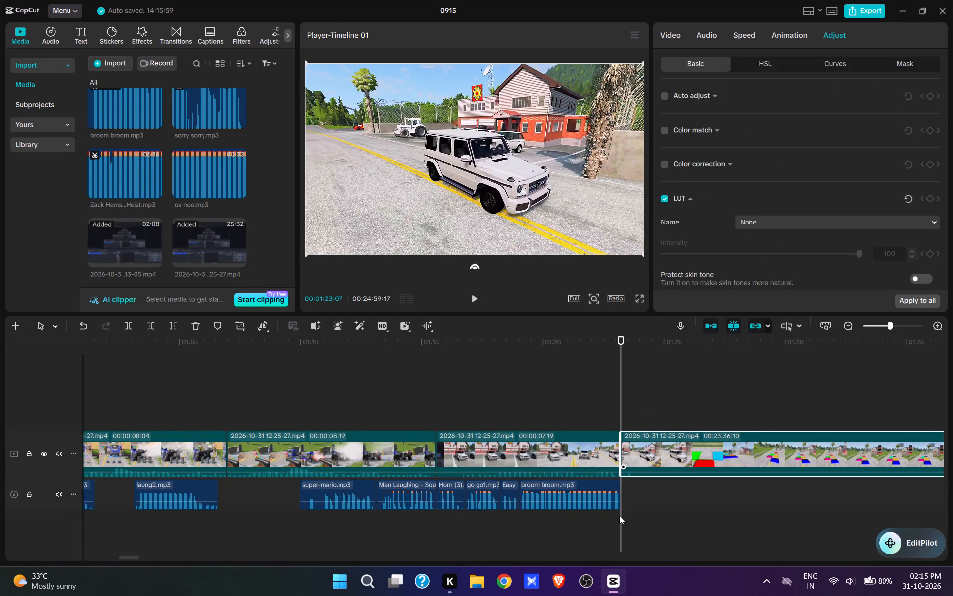
pyautogui.moveTo(619, 516); pyautogui.dragTo(595, 523)
pyautogui.moveTo(648, 497); pyautogui.dragTo(631, 514)
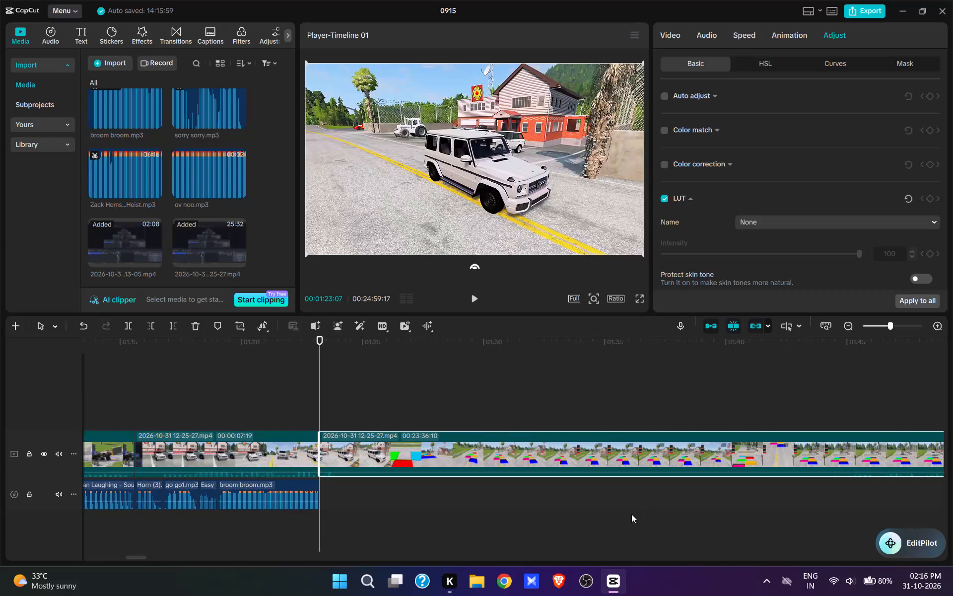
pyautogui.moveTo(631, 514); pyautogui.dragTo(607, 511)
pyautogui.click(678, 405)
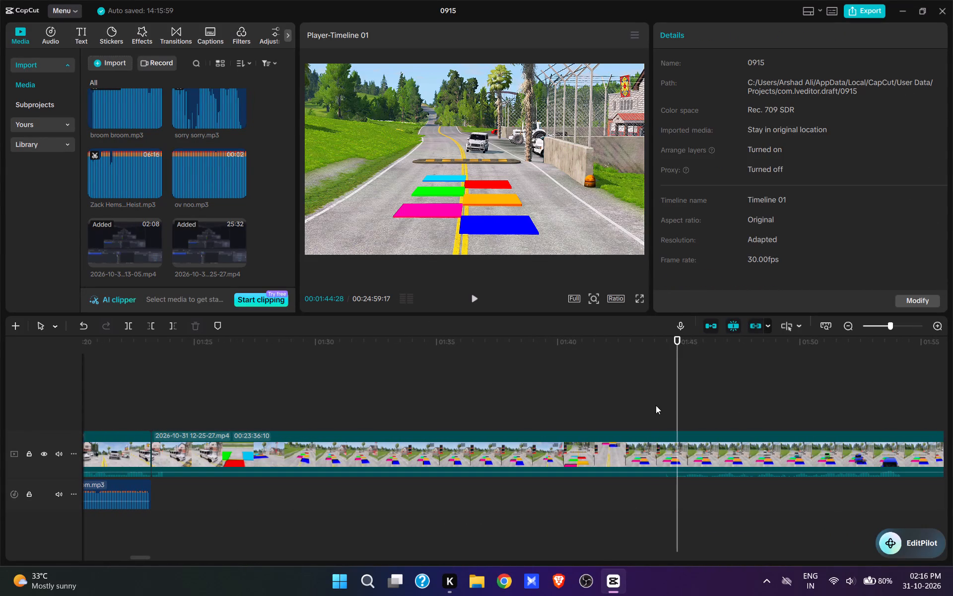
pyautogui.click(650, 405)
pyautogui.press('space')
pyautogui.press('space')
pyautogui.write('q')
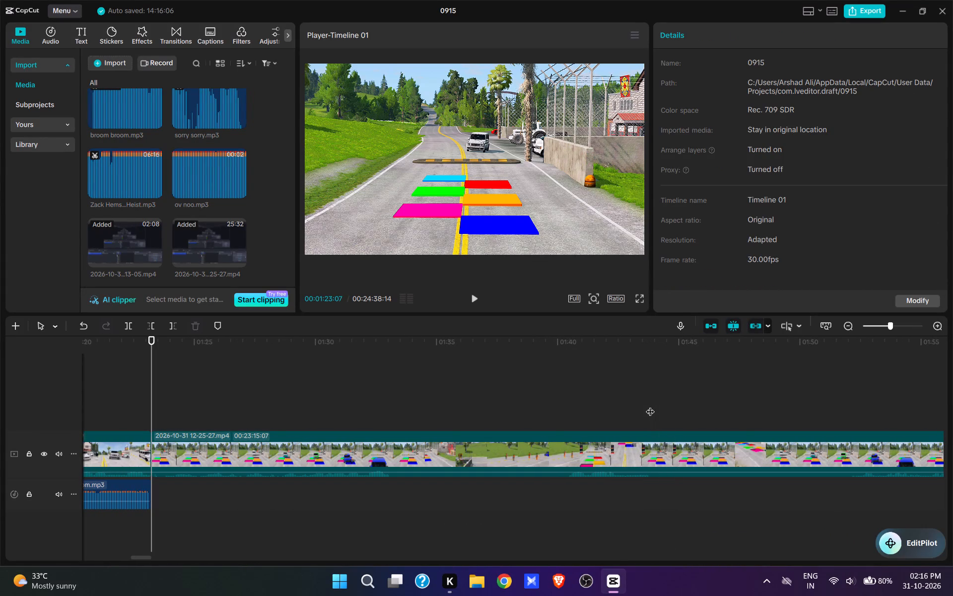
pyautogui.press('space')
pyautogui.press('space')
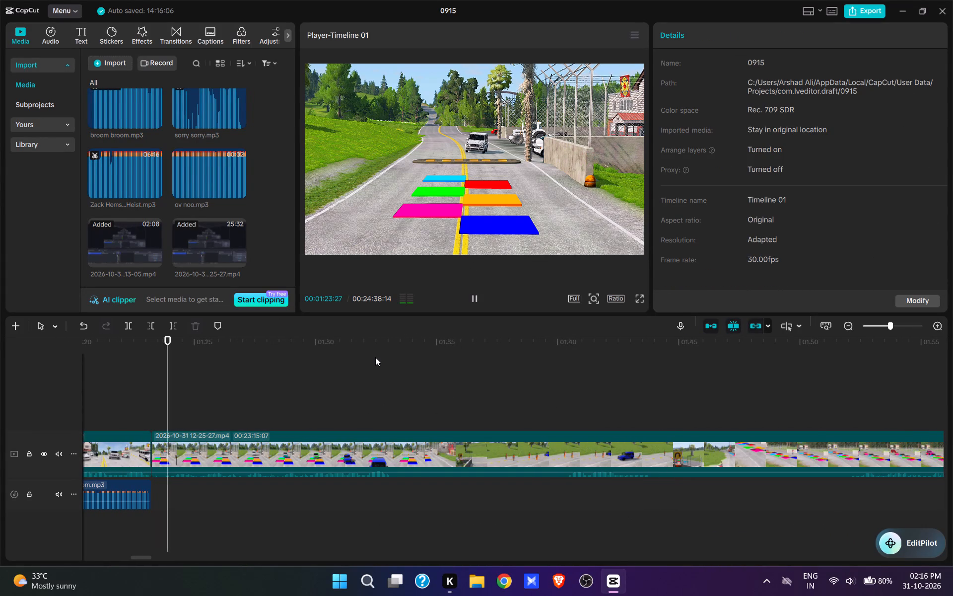
pyautogui.press('space')
pyautogui.press('space')
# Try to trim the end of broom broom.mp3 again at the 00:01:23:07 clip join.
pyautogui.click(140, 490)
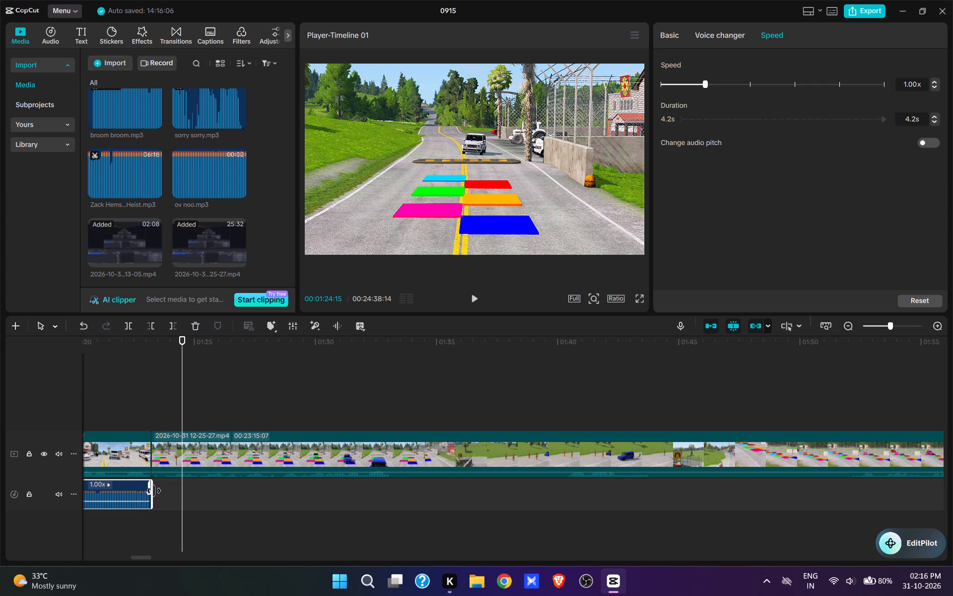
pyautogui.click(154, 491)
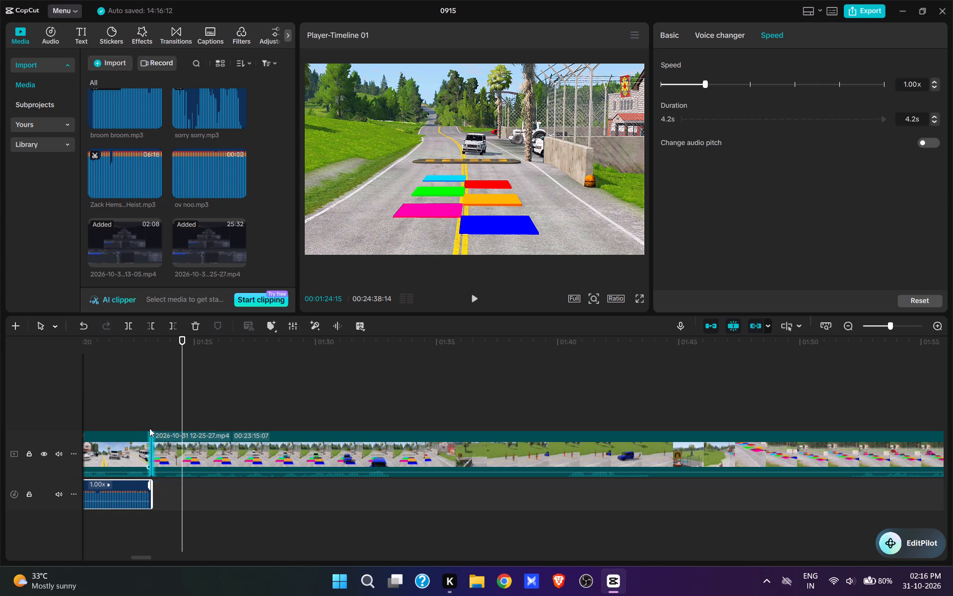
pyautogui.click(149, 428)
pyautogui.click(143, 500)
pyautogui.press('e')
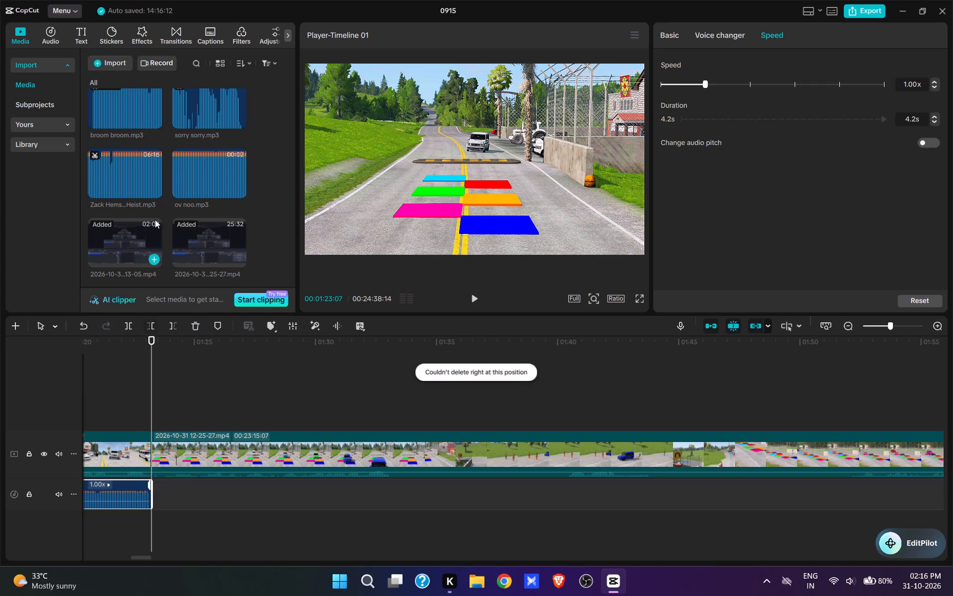
# Find and preview mixkit-RUN.wav in the imported sounds, add it at 00:01:23:07 after broom broom.mp3, and play it.
pyautogui.scroll(9, 170, 214)
pyautogui.scroll(12, 170, 214)
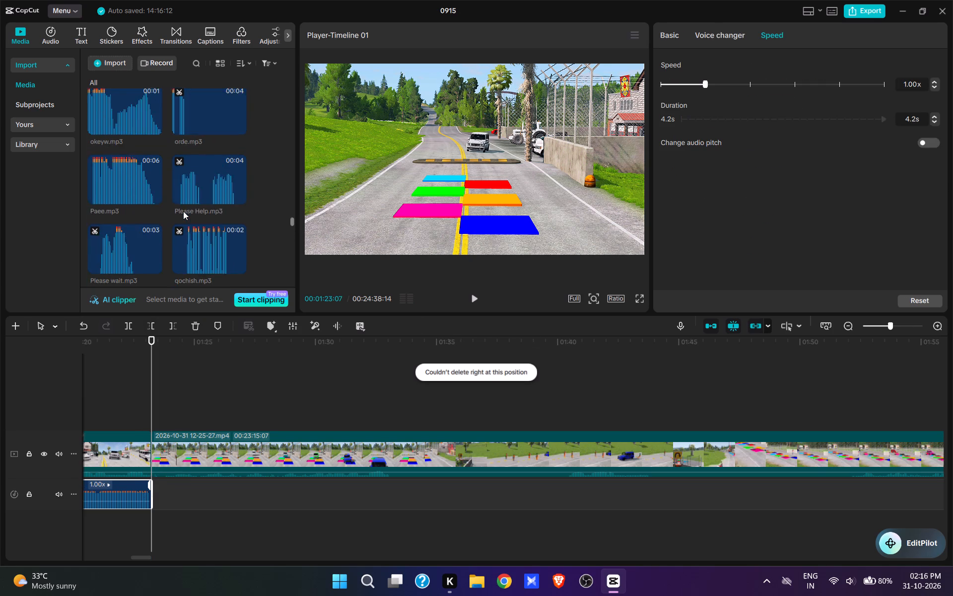
pyautogui.scroll(14, 183, 211)
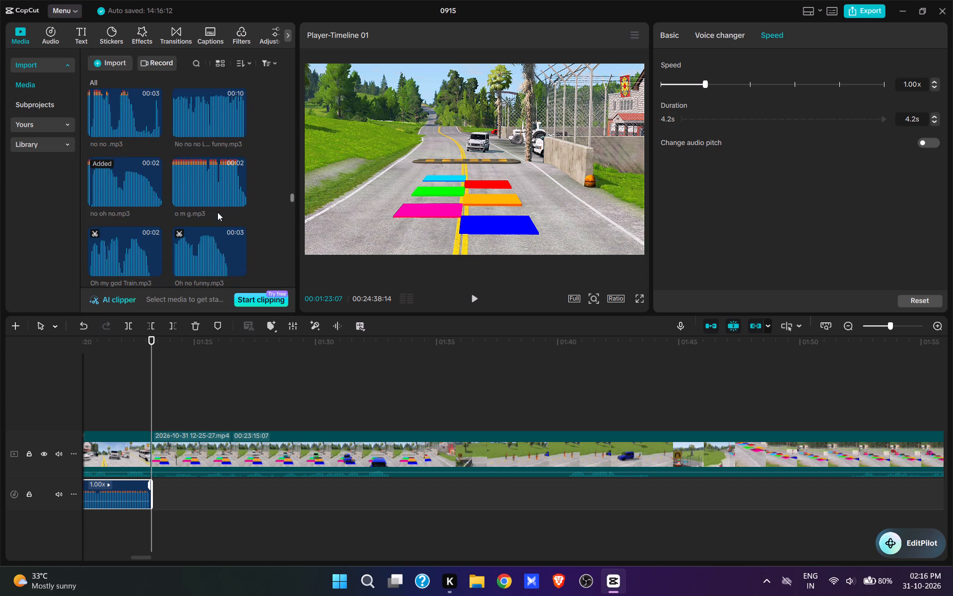
pyautogui.scroll(4, 217, 212)
pyautogui.click(212, 143)
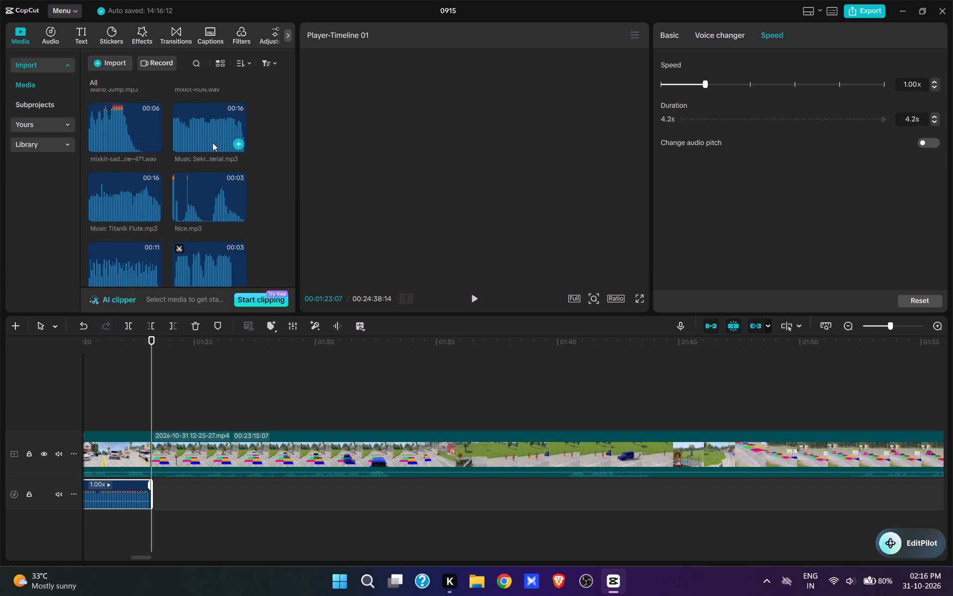
pyautogui.scroll(1, 206, 176)
pyautogui.click(210, 131)
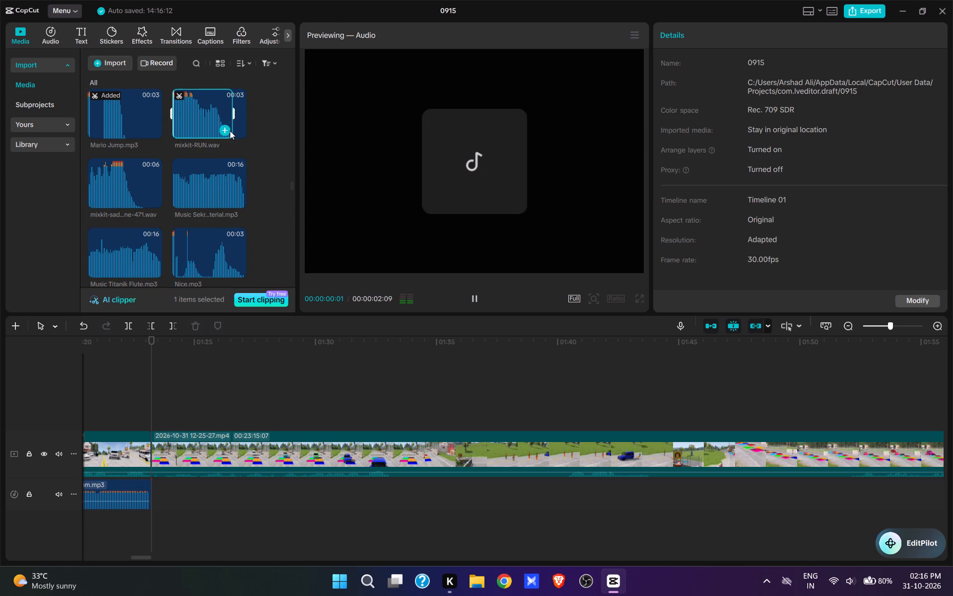
pyautogui.click(225, 130)
pyautogui.press('space')
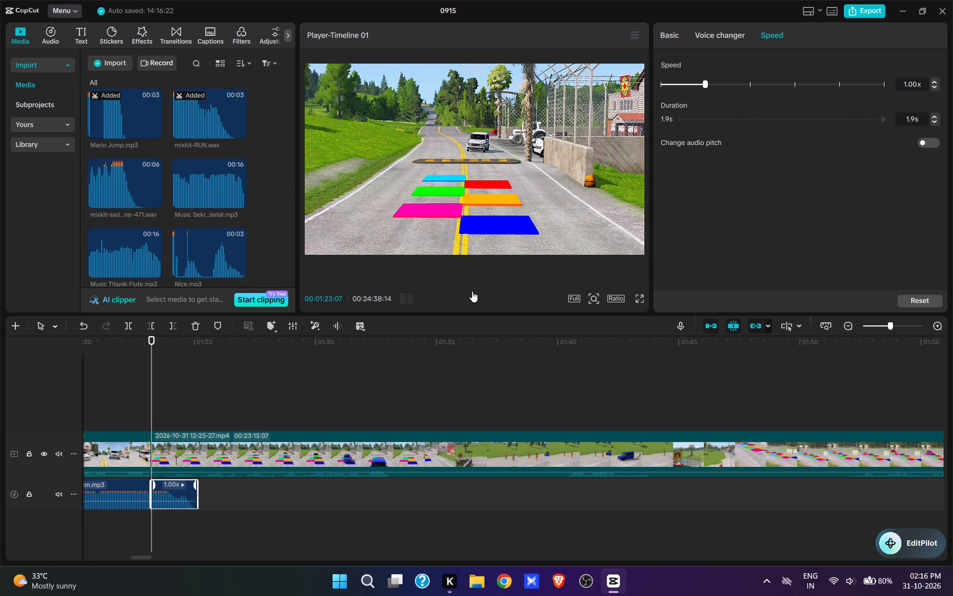
pyautogui.click(472, 291)
pyautogui.press('space')
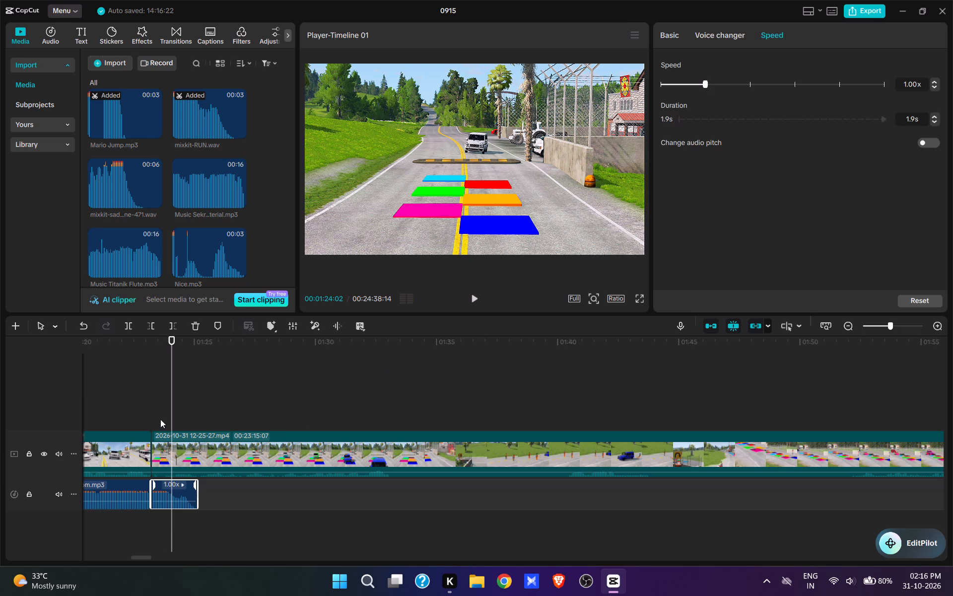
# Trim the first 10 frames off the video clip starting at 00:01:23:07 and play it with the run sound.
pyautogui.click(160, 419)
pyautogui.click(177, 452)
pyautogui.press('q')
pyautogui.press('space')
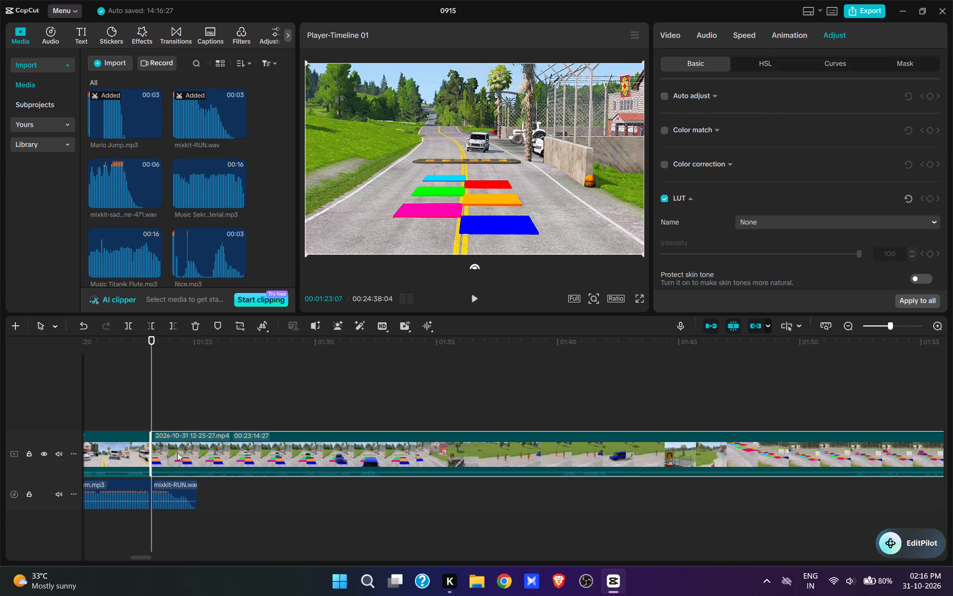
pyautogui.press('space')
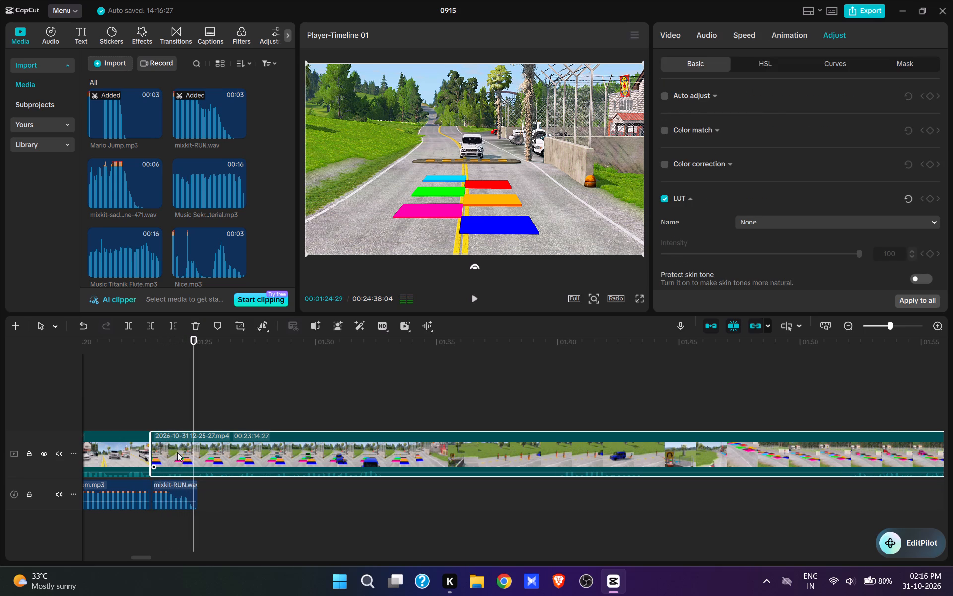
pyautogui.press('space')
pyautogui.press('space')
# Add Mario Jump.mp3 at 00:01:25:04, as the SUV reaches the speed bump, and play it.
pyautogui.click(197, 416)
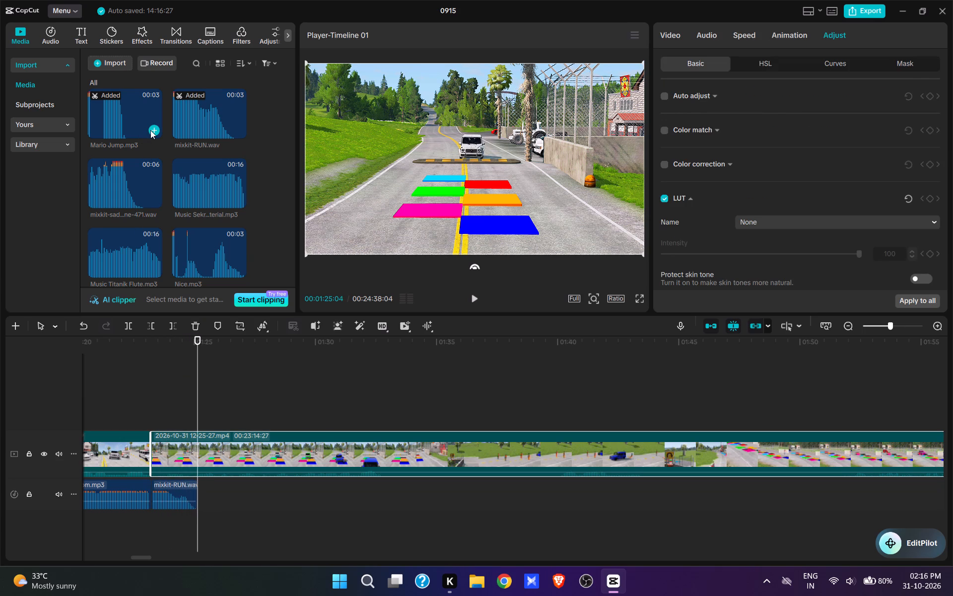
pyautogui.click(150, 130)
pyautogui.press('space')
pyautogui.press('space')
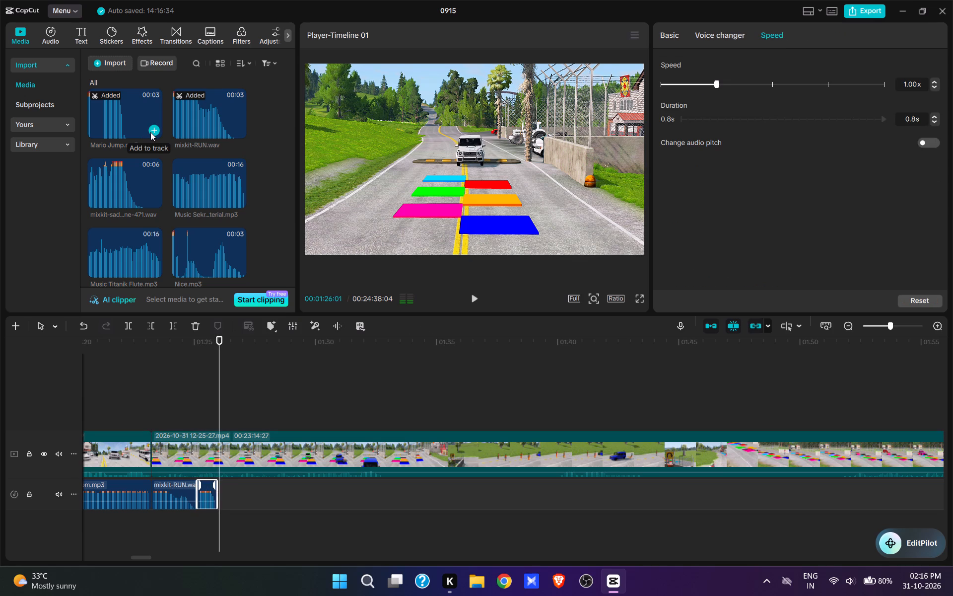
pyautogui.press('space')
pyautogui.press('space')
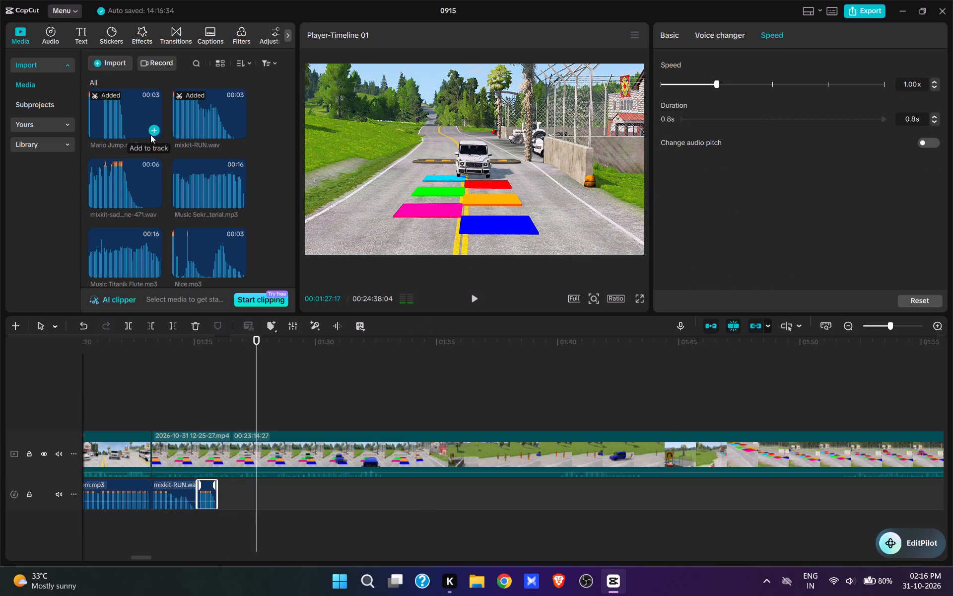
# Find and preview Laugh5.mp3 in the imported sounds and add it at 00:01:25:28, right after Mario Jump.mp3.
pyautogui.click(218, 421)
pyautogui.click(133, 250)
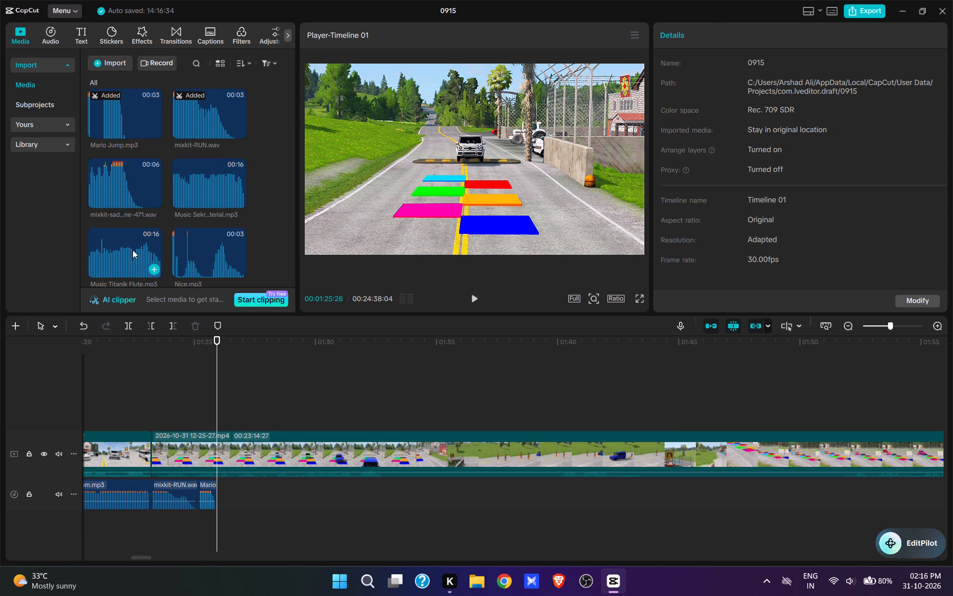
pyautogui.scroll(4, 134, 236)
pyautogui.click(124, 122)
pyautogui.scroll(1, 126, 145)
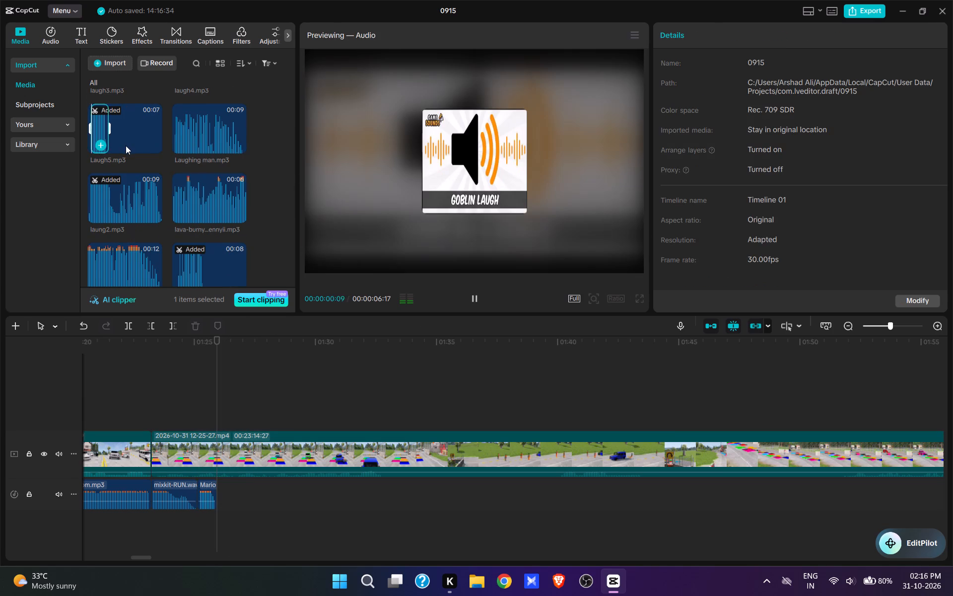
pyautogui.click(103, 201)
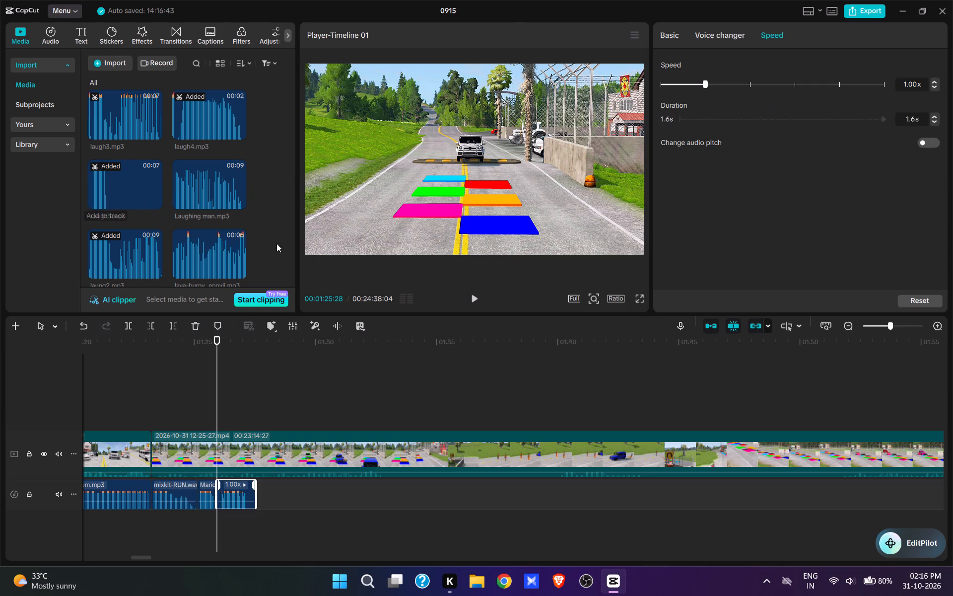
# Play Laugh5.mp3 on the timeline, trim its end to a 1.5 s duration, and move to 00:01:27:20, where the SUV turns cyan.
pyautogui.click(476, 290)
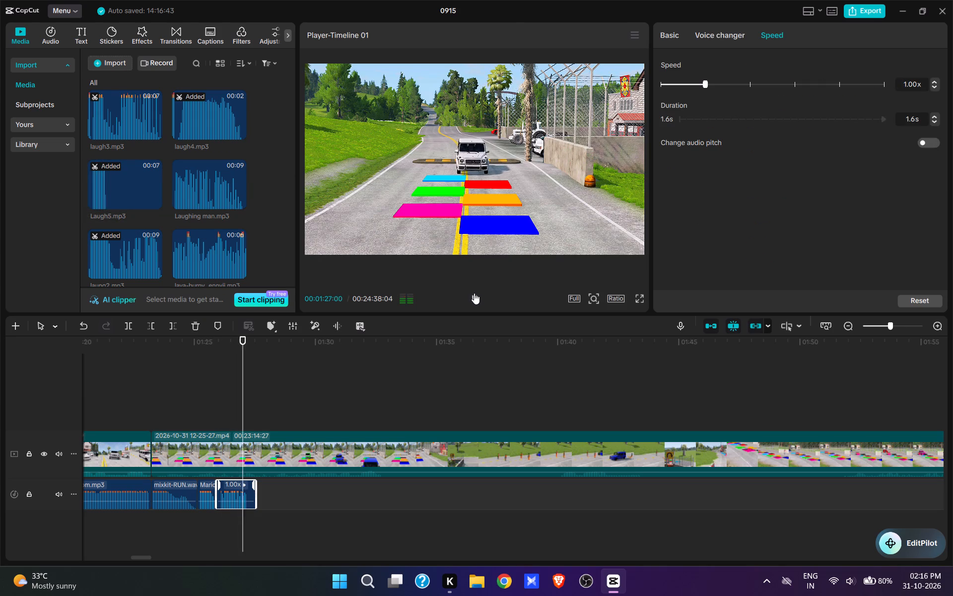
pyautogui.press('space')
pyautogui.write('e')
pyautogui.press('space')
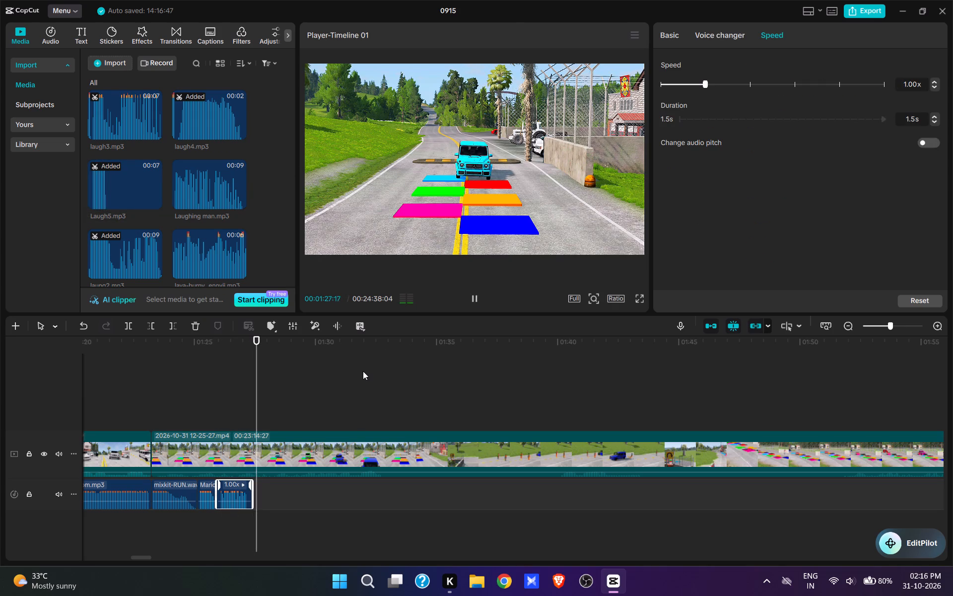
pyautogui.press('space')
pyautogui.click(259, 414)
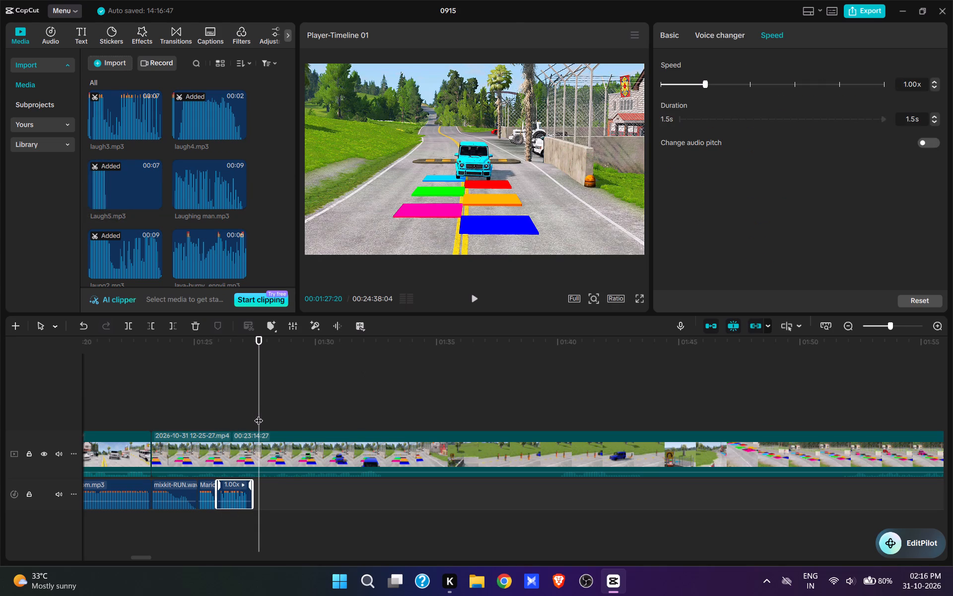
# Paste the copied Mingle Game.mp3 at 00:01:27:12, right after Laugh5.mp3, play it and extend its end by about 0.2 s.
pyautogui.click(255, 414)
pyautogui.hotkey('ctrl', 'v')
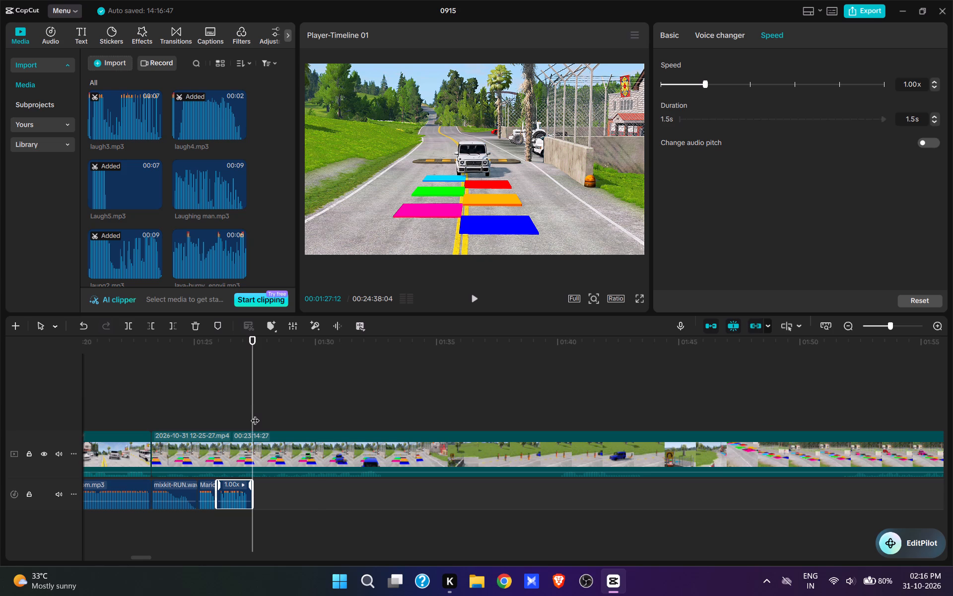
pyautogui.press('space')
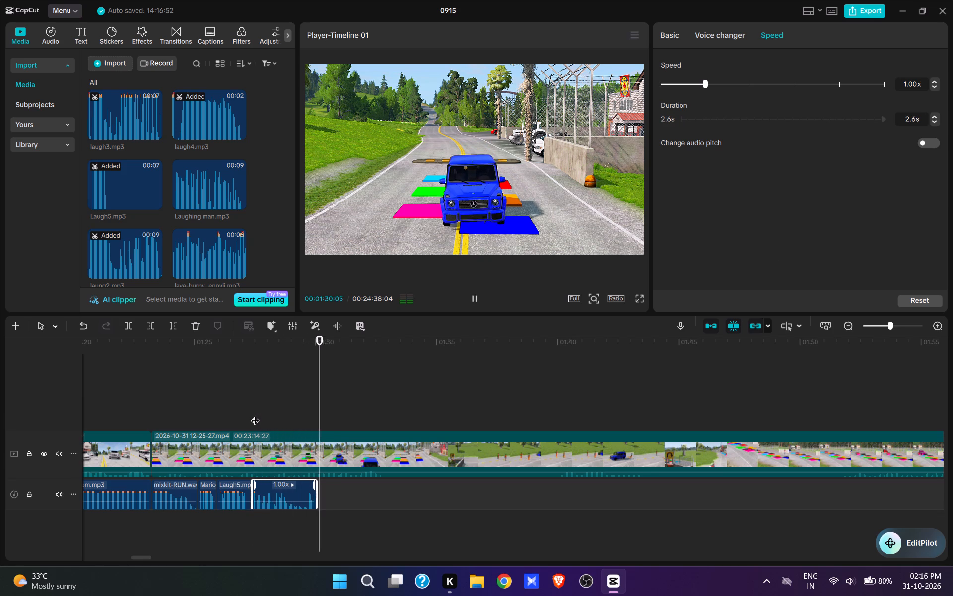
pyautogui.press('space')
pyautogui.moveTo(318, 490); pyautogui.dragTo(322, 490)
pyautogui.click(292, 419)
# Play past the end of Mingle Game.mp3 and split the video at 00:01:32:15, once the SUV has left the frame.
pyautogui.press('space')
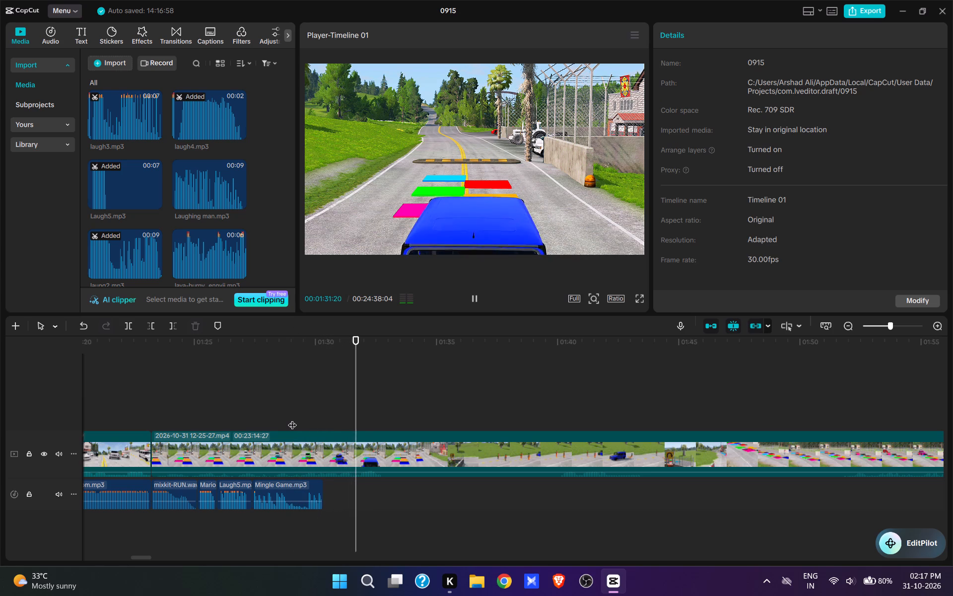
pyautogui.press('space')
pyautogui.press('space')
pyautogui.press('space')
pyautogui.write('w')
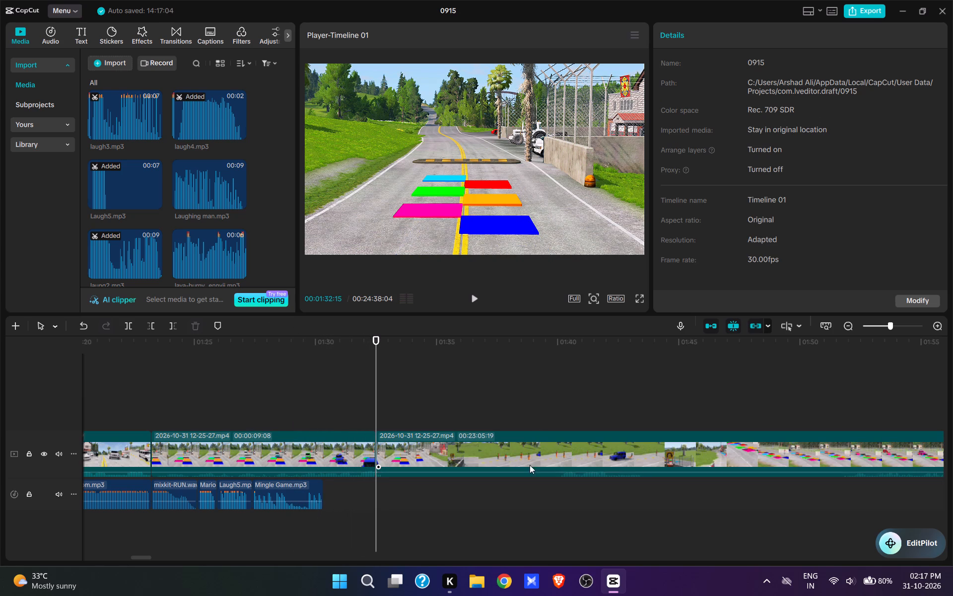
# Cut the footage after 00:01:32:15 up to where the blue SUV approaches the two orange dummies.
pyautogui.click(548, 412)
pyautogui.press('space')
pyautogui.press('space')
pyautogui.press('space')
pyautogui.write('q')
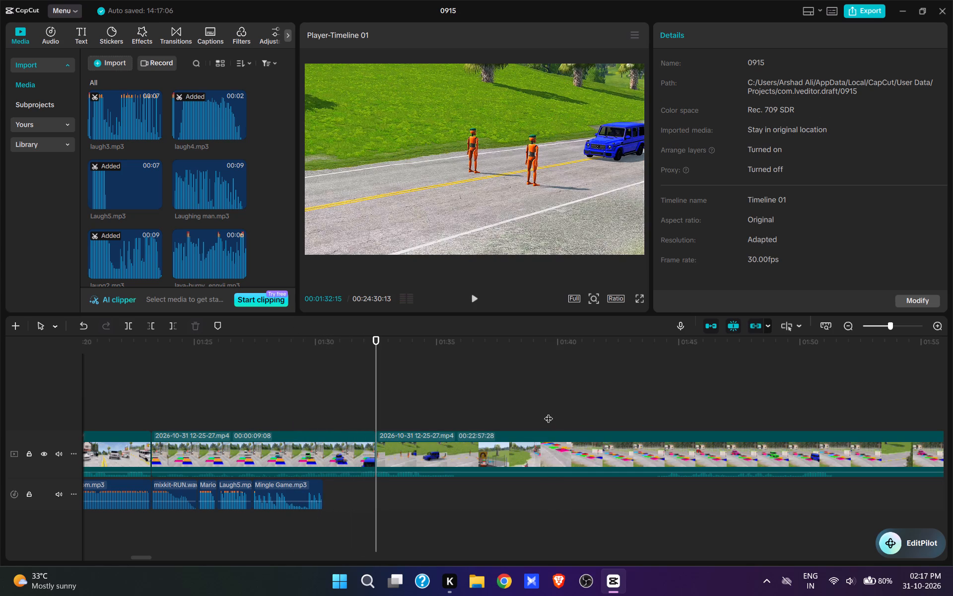
# Find hit.mp3 in the imported sounds, add it at 00:01:33:14, as the SUV reaches the dummy, and play it.
pyautogui.press('space')
pyautogui.press('space')
pyautogui.click(377, 408)
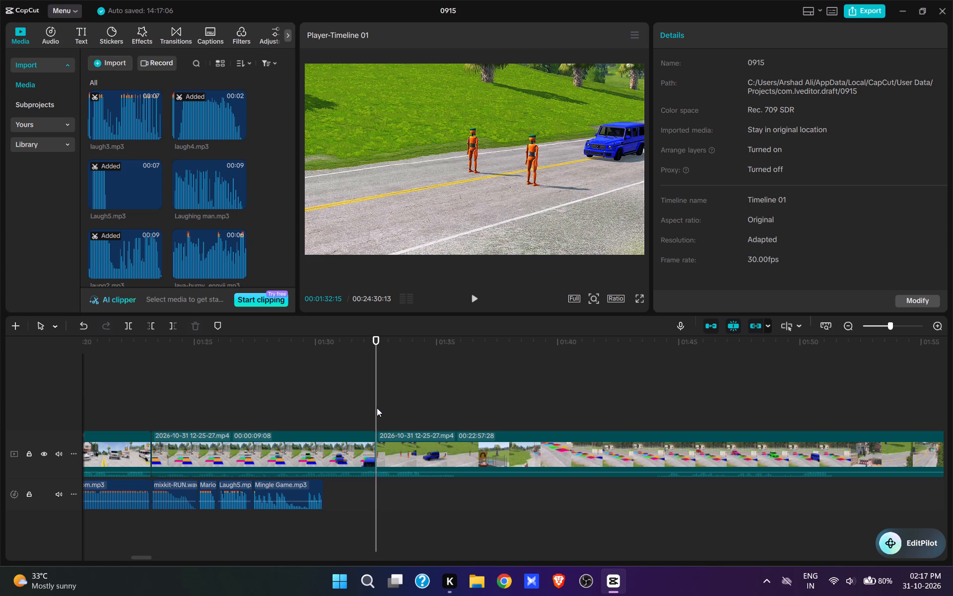
pyautogui.press('space')
pyautogui.press('space')
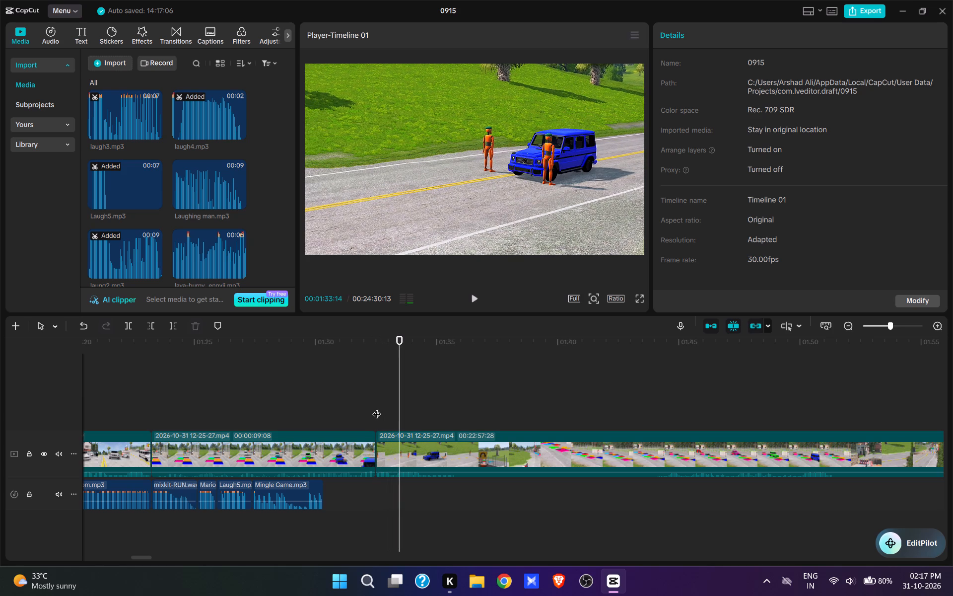
pyautogui.scroll(3, 203, 237)
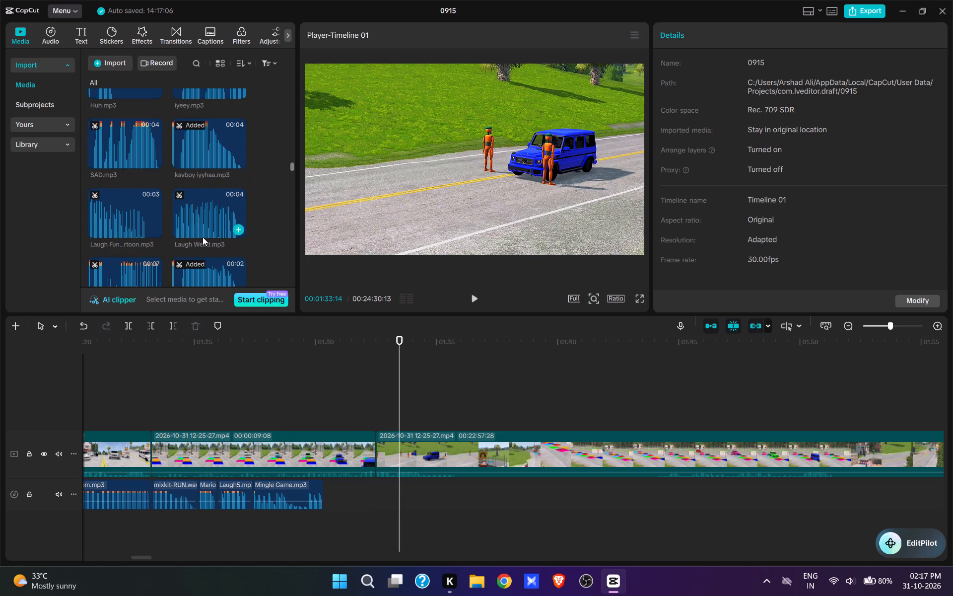
pyautogui.scroll(5, 203, 237)
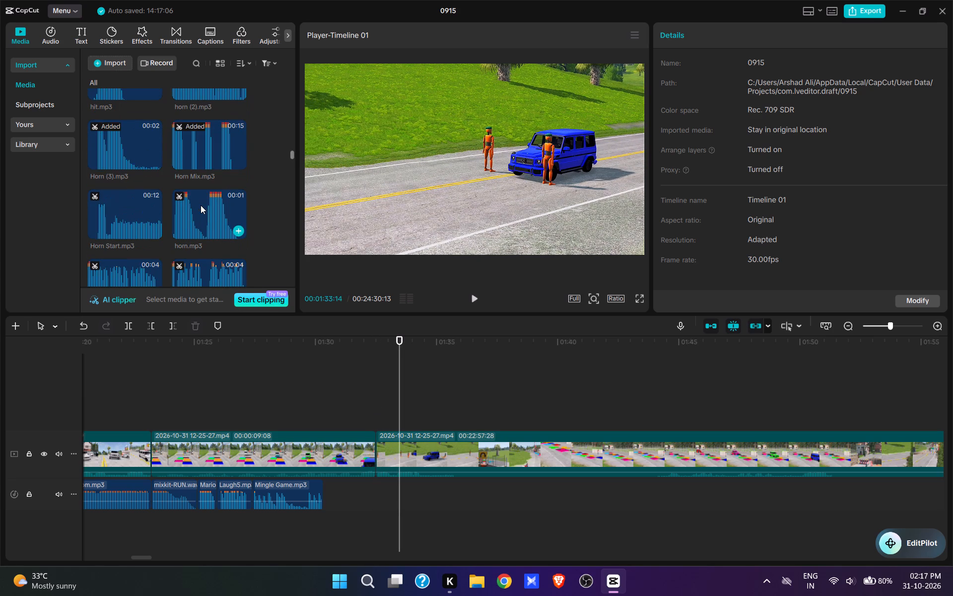
pyautogui.click(156, 92)
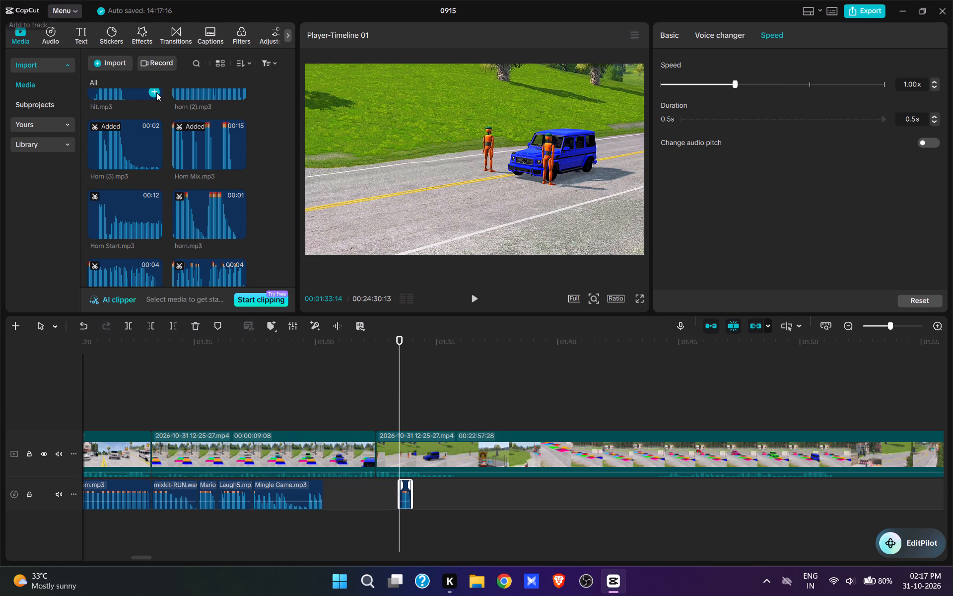
pyautogui.press('space')
pyautogui.press('space')
pyautogui.press('space')
pyautogui.press('space')
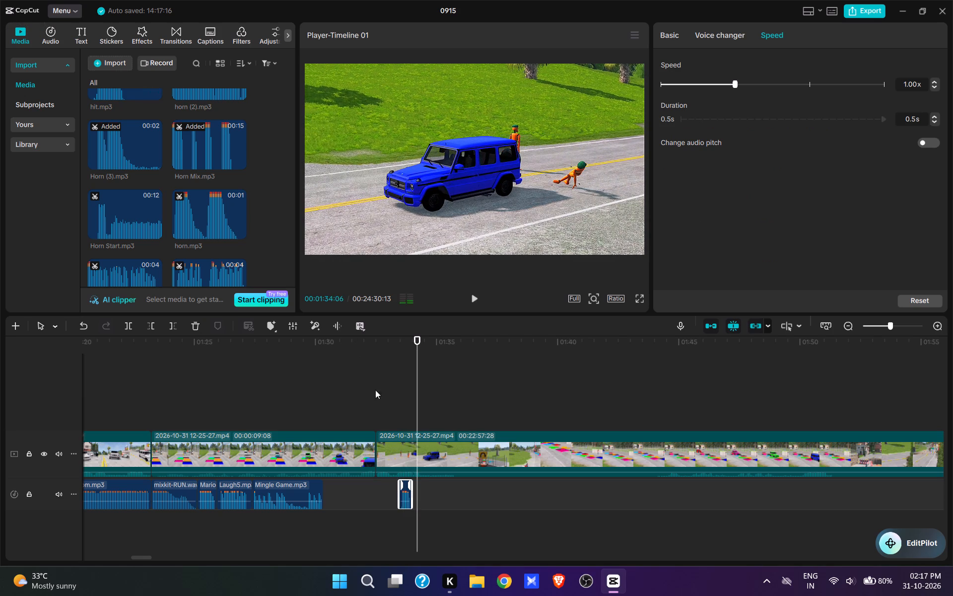
# Preview the Laugh Funny Cartoon sound, add it at 00:01:33:29, right after hit.mp3, and play it on the timeline.
pyautogui.click(413, 420)
pyautogui.scroll(-2, 157, 238)
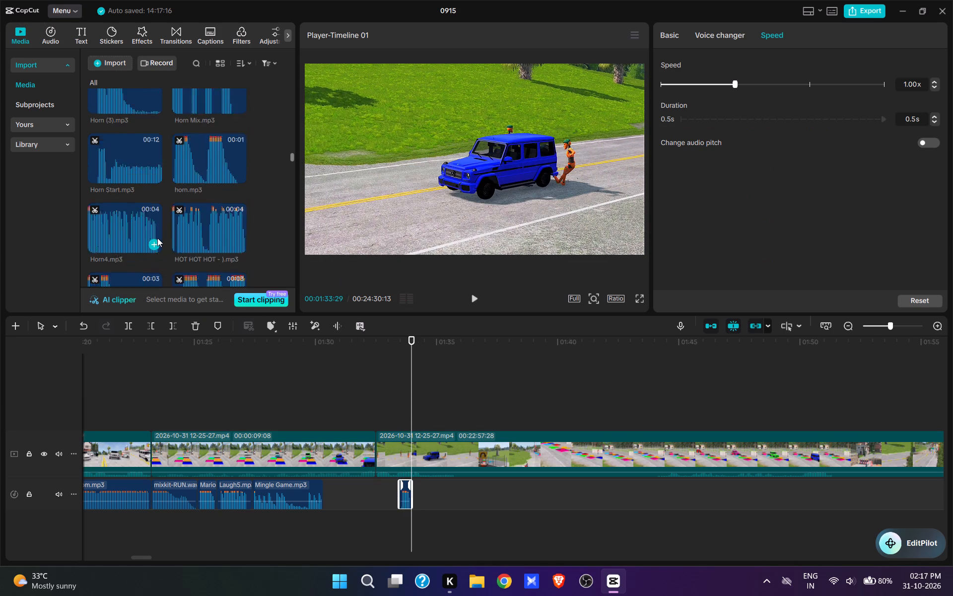
pyautogui.scroll(-3, 157, 238)
pyautogui.click(132, 223)
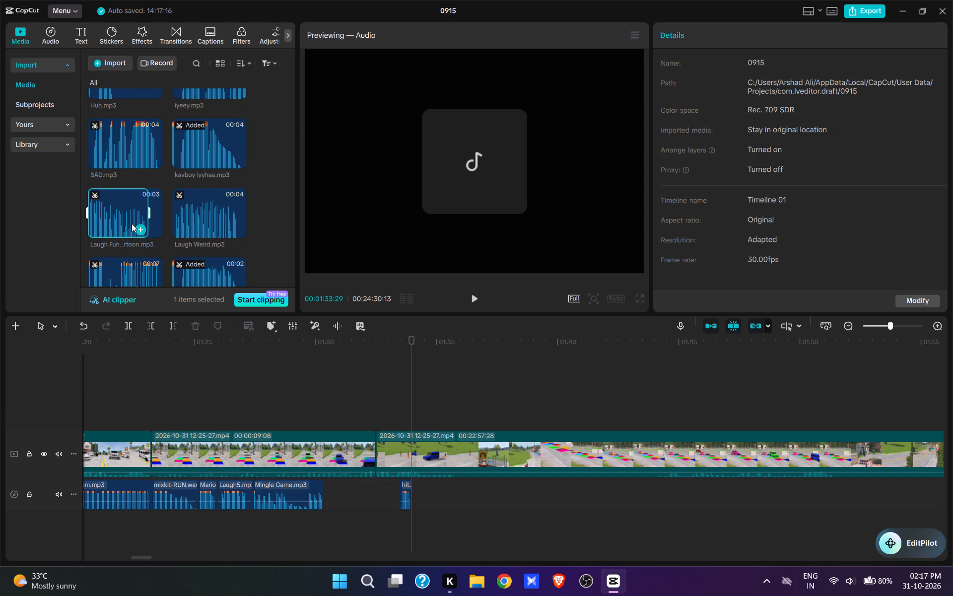
pyautogui.scroll(-1, 133, 221)
pyautogui.click(138, 174)
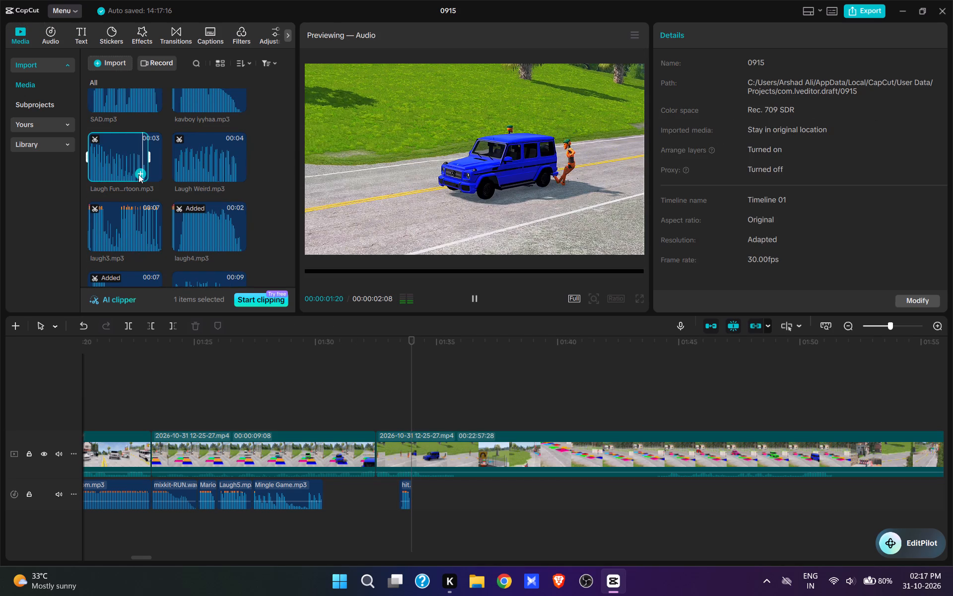
pyautogui.press('space')
pyautogui.click(476, 296)
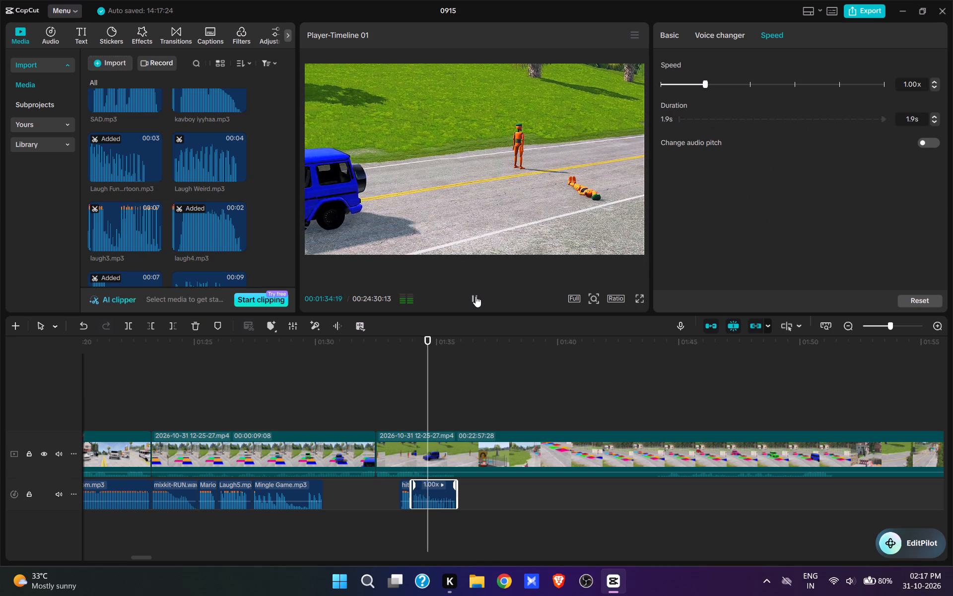
pyautogui.press('space')
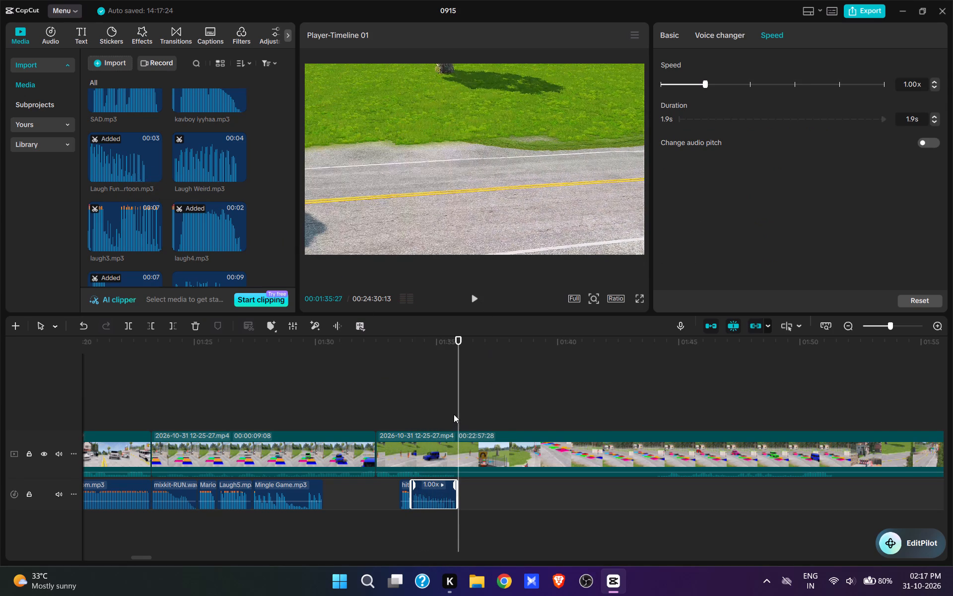
# Split the video at 00:01:35:18, near the end of the laugh sound.
pyautogui.click(454, 414)
pyautogui.click(451, 413)
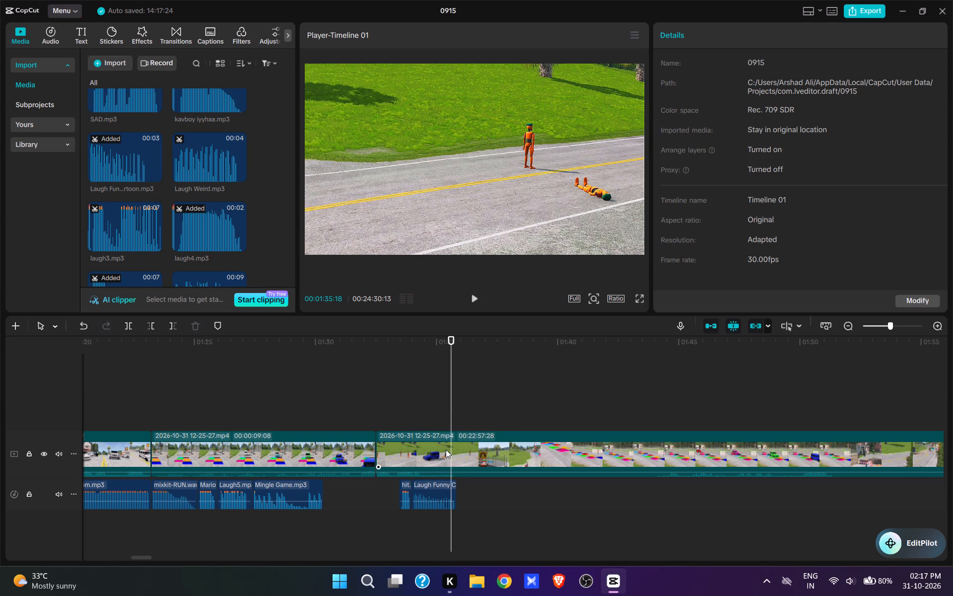
pyautogui.click(446, 449)
pyautogui.press('w')
pyautogui.moveTo(447, 451); pyautogui.dragTo(450, 462)
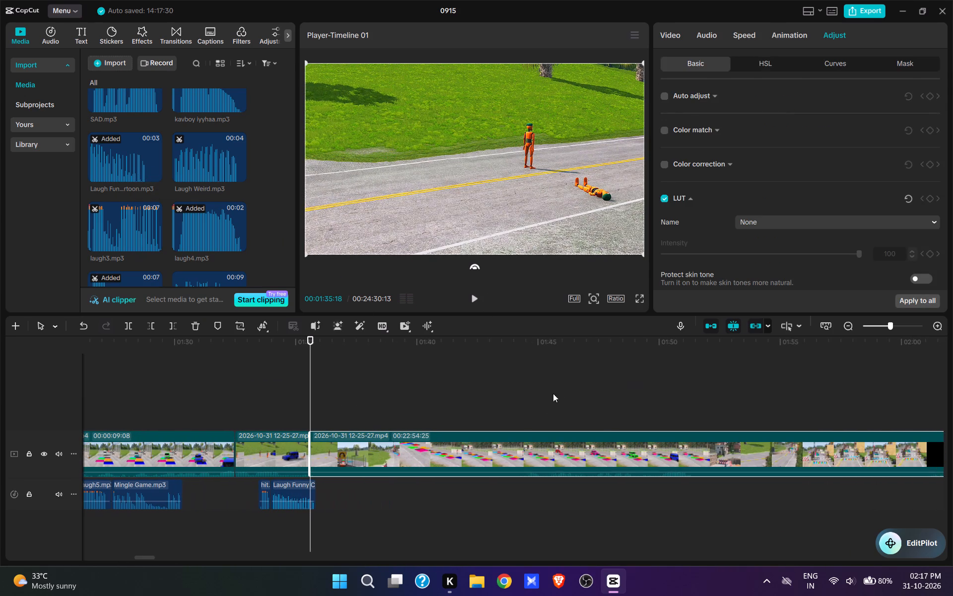
# Cut the footage after 00:01:35:18 up to where the blue SUV approaches the long row of coloured tiles.
pyautogui.click(503, 400)
pyautogui.press('space')
pyautogui.press('space')
pyautogui.write('q')
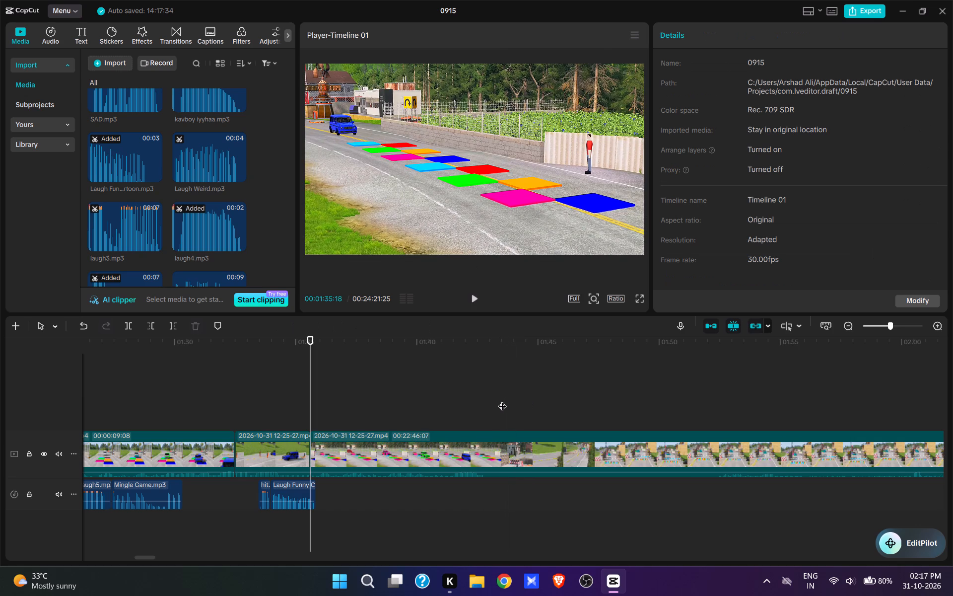
# Paste Mingle Game.mp3 at about 00:01:36:19, as the SUV drives onto the coloured tiles, and play it.
pyautogui.press('space')
pyautogui.press('space')
pyautogui.press('space')
pyautogui.press('space')
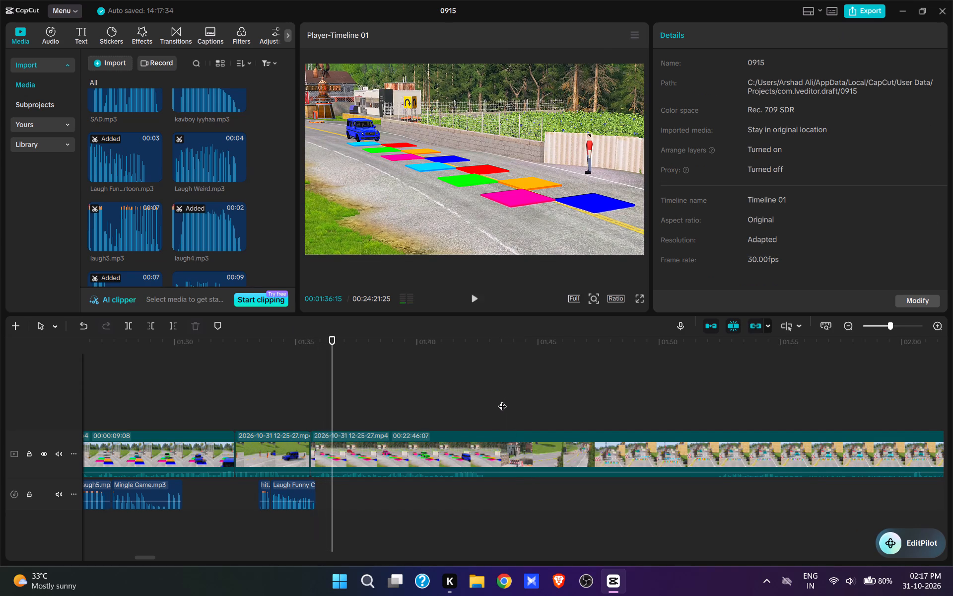
pyautogui.press('space')
pyautogui.press('space')
pyautogui.hotkey('ctrl', 'v')
pyautogui.press('space')
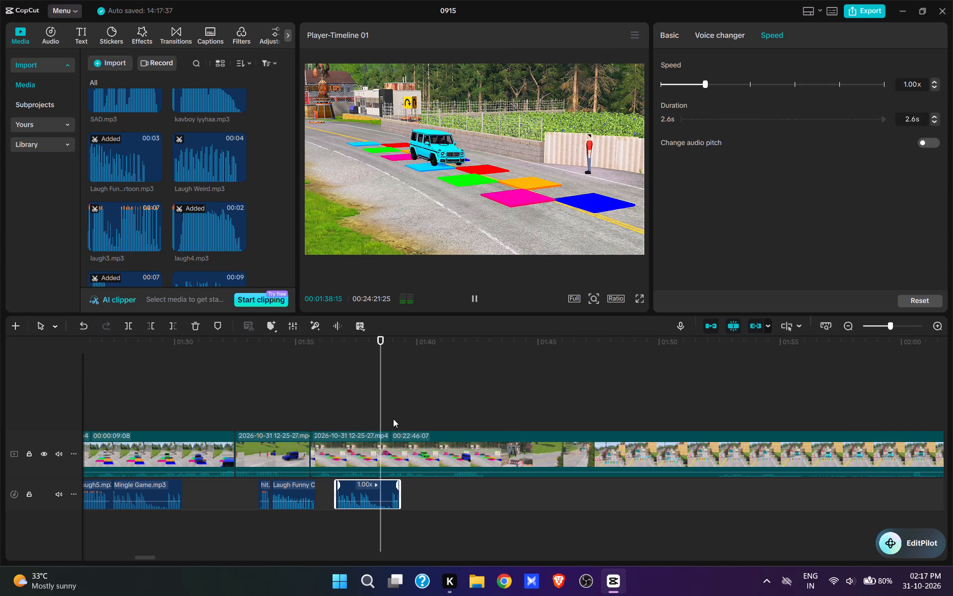
pyautogui.press('space')
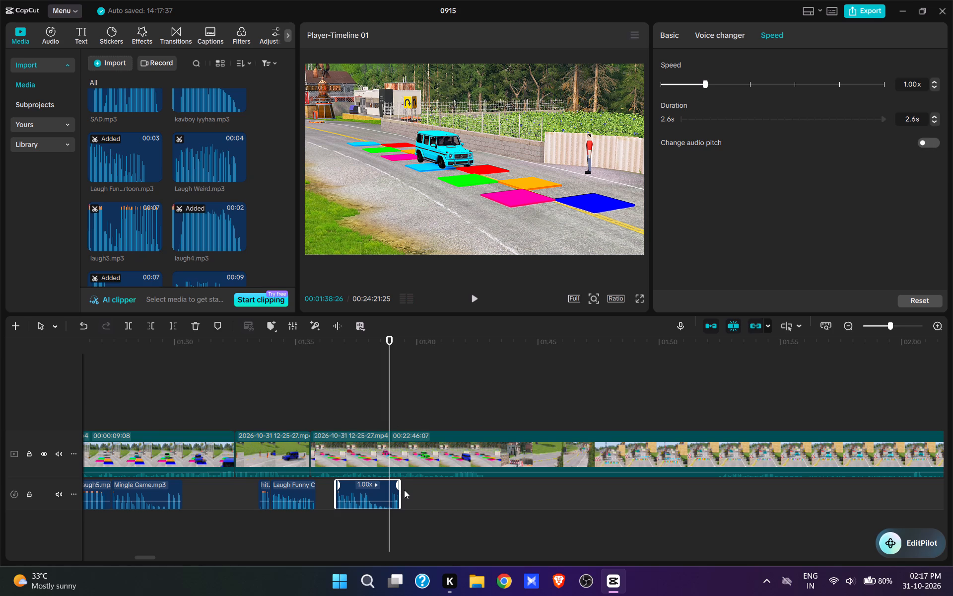
# Extend the end of the pasted Mingle Game.mp3 to a 3.5 s duration and play it with the coloured-tiles clip.
pyautogui.moveTo(402, 490); pyautogui.dragTo(412, 490)
pyautogui.press('space')
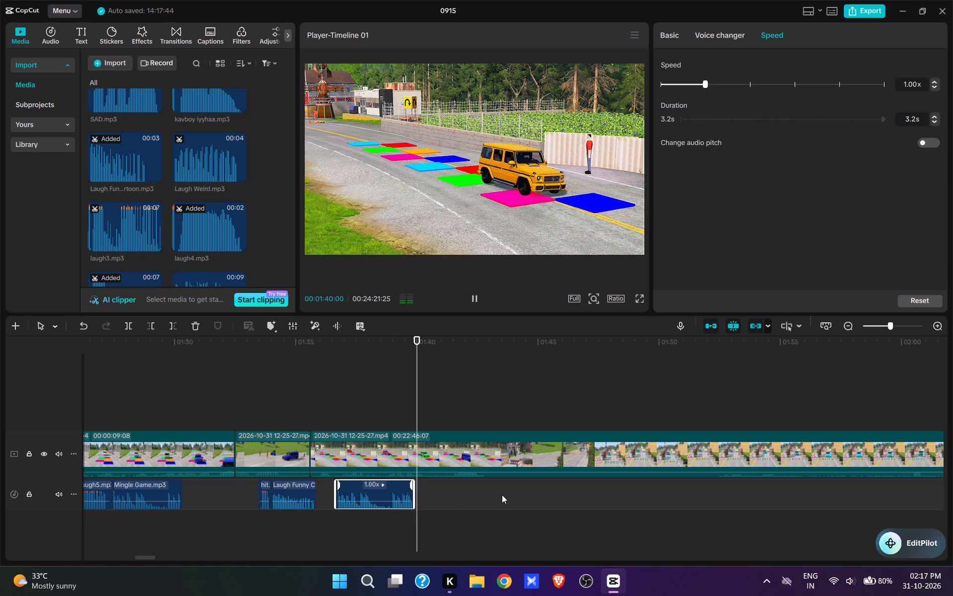
pyautogui.press('space')
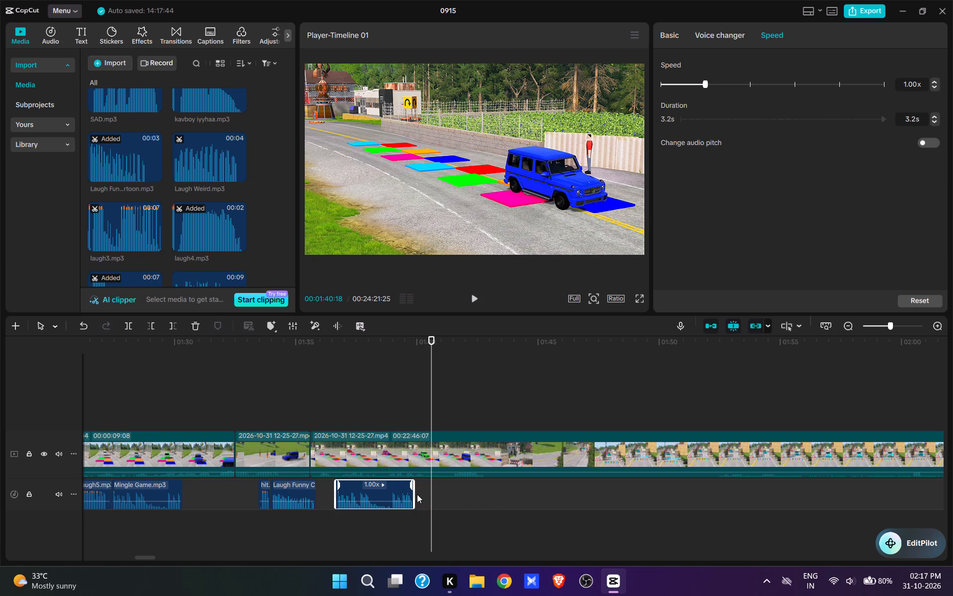
pyautogui.moveTo(415, 495); pyautogui.dragTo(420, 494)
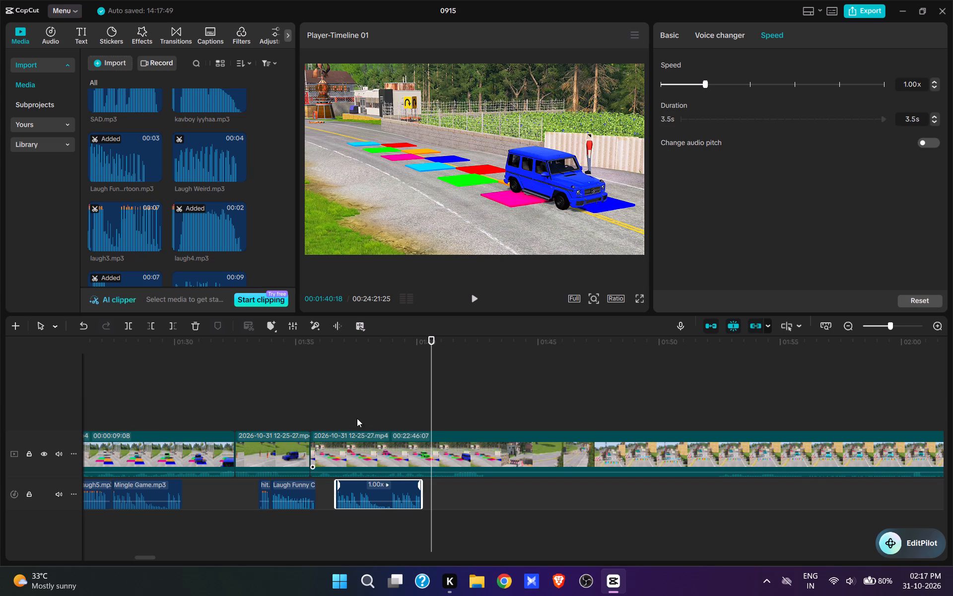
pyautogui.click(357, 418)
pyautogui.press('space')
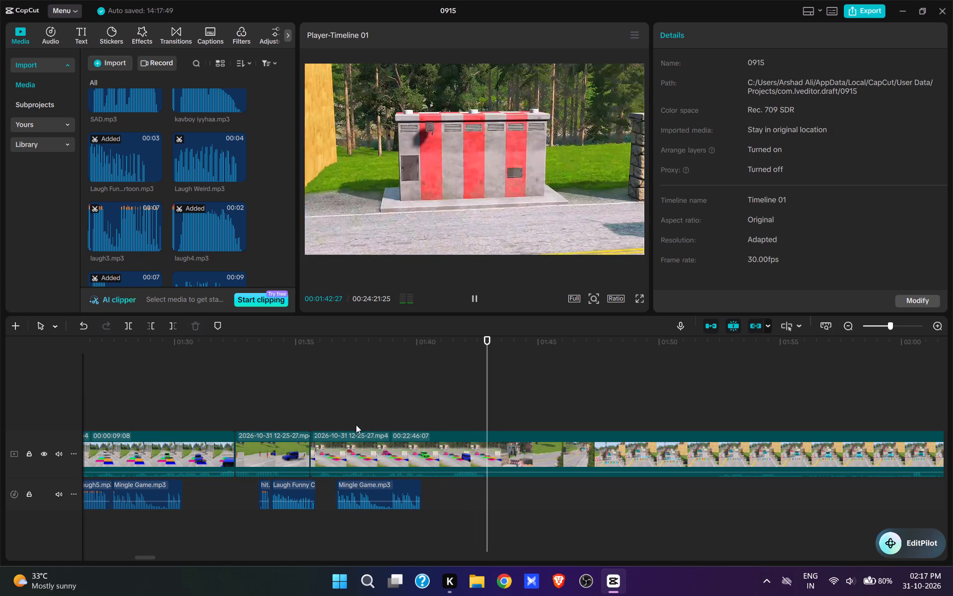
# Play the end of the coloured-tiles scene and split the video at 00:01:42:13, once the SUV has left the frame.
pyautogui.click(444, 412)
pyautogui.press('space')
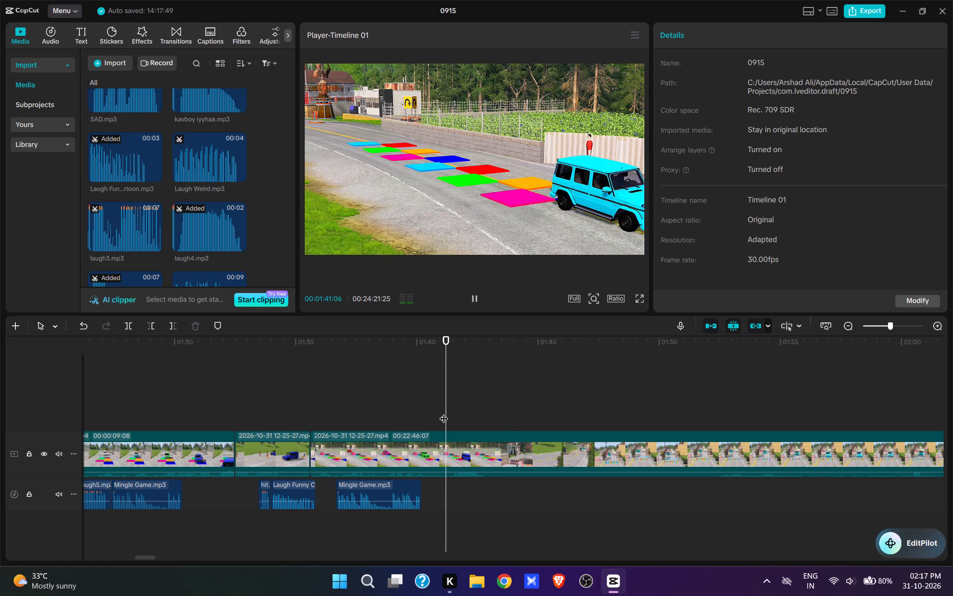
pyautogui.press('space')
pyautogui.press('space')
pyautogui.press('space')
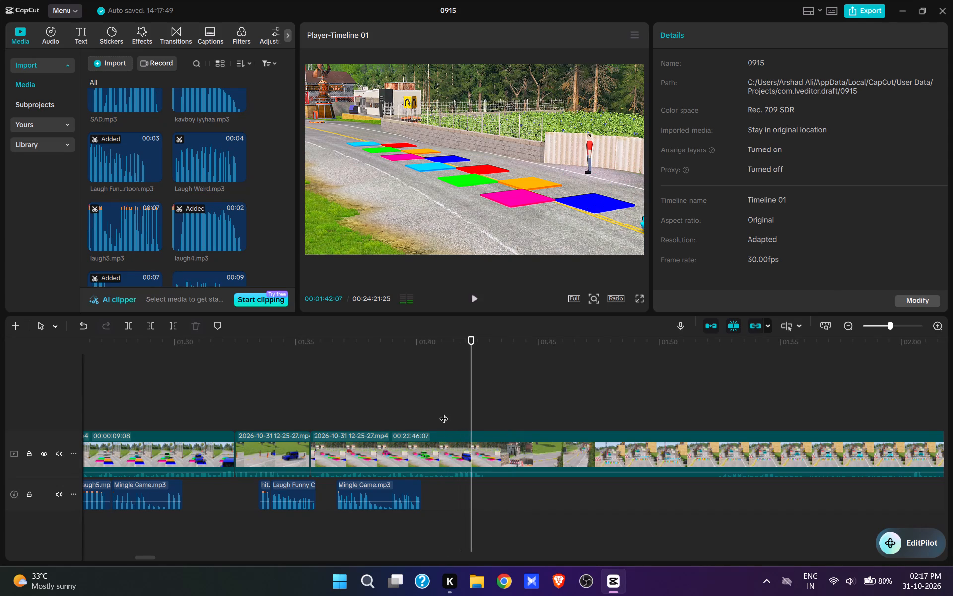
pyautogui.press('space')
pyautogui.press('space')
pyautogui.press('w')
# Cut the footage after 00:01:42:13 up to where the cyan SUV approaches the lowered crossing barrier.
pyautogui.moveTo(476, 421); pyautogui.dragTo(557, 504)
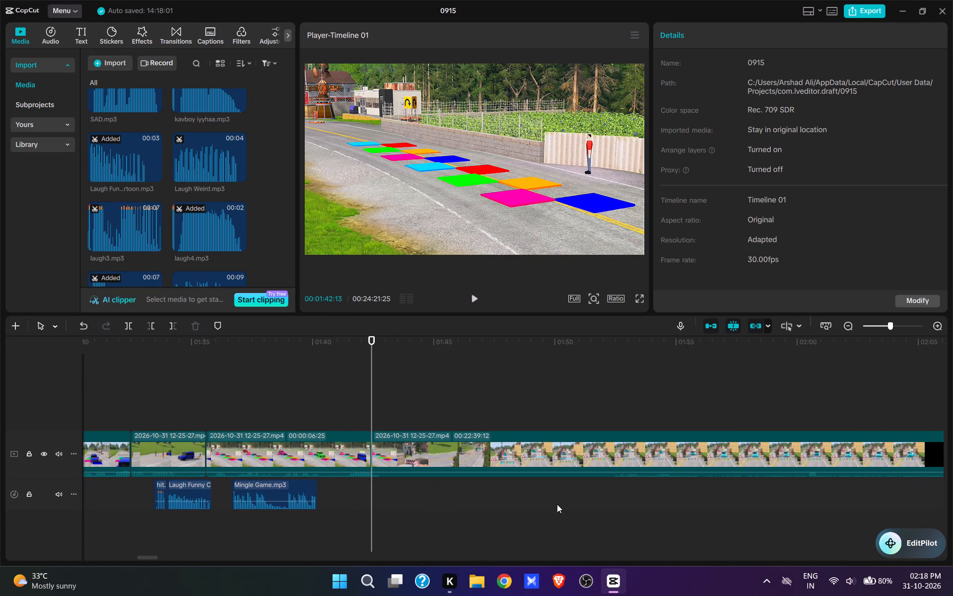
pyautogui.moveTo(557, 504); pyautogui.dragTo(548, 510)
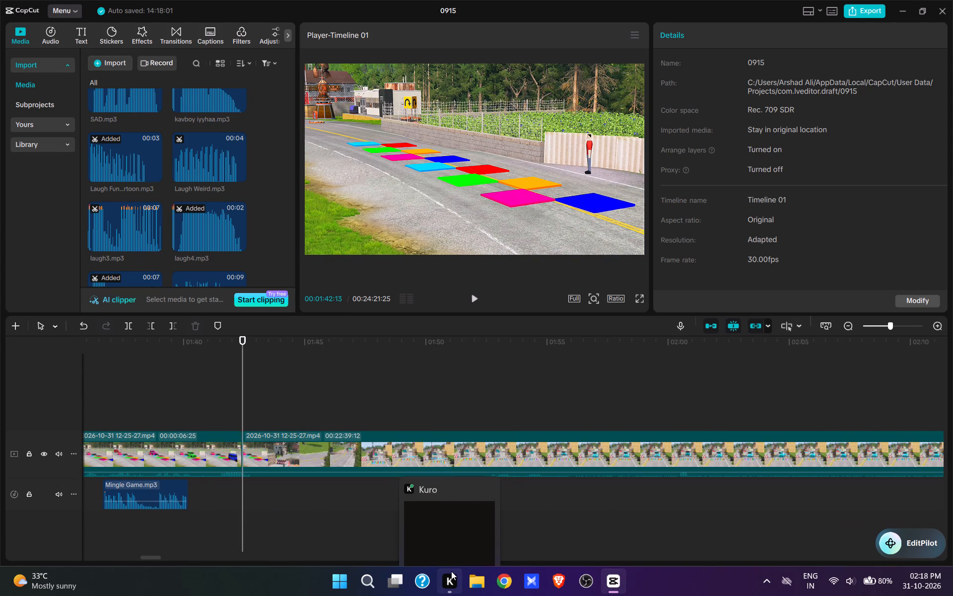
pyautogui.click(410, 389)
pyautogui.click(472, 398)
pyautogui.press('space')
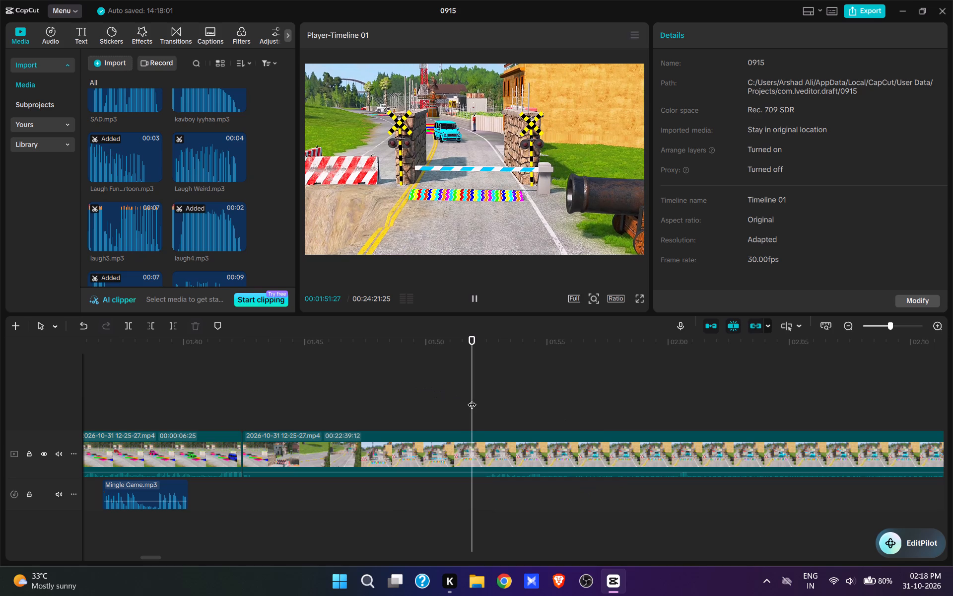
pyautogui.press('space')
pyautogui.press('space')
pyautogui.press('space')
pyautogui.write('q')
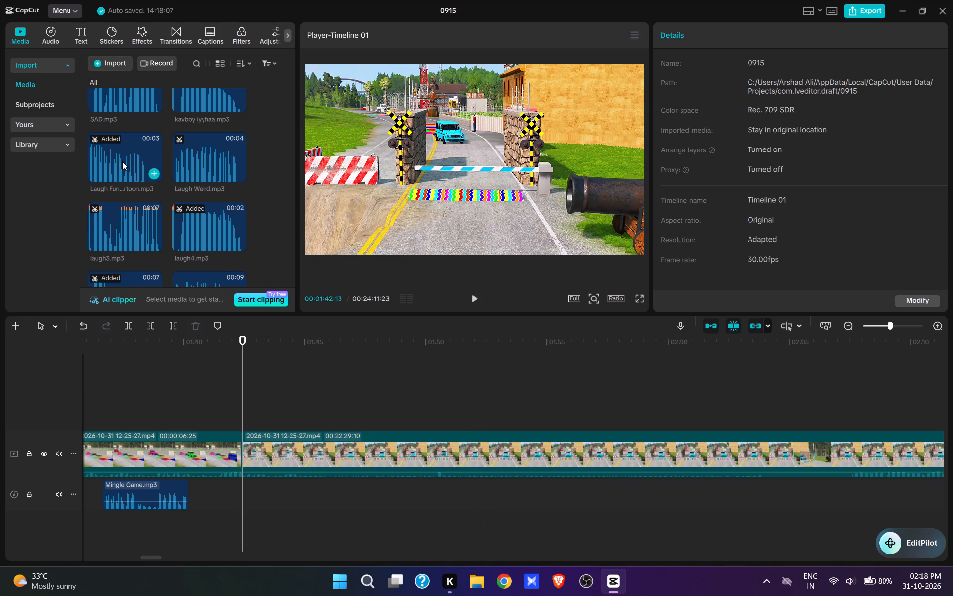
# Find the 11-second Suspense - Sound Effect [HD](MP3_128K).mp3 in the media library, add it at 00:01:42:13, and play it with the barrier scene.
pyautogui.scroll(-11, 131, 153)
pyautogui.scroll(-16, 157, 198)
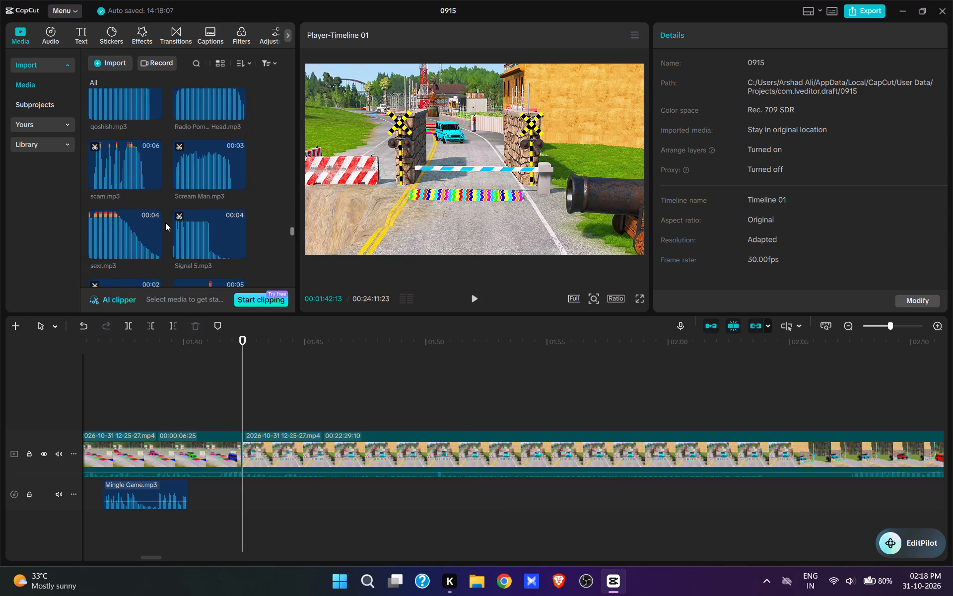
pyautogui.scroll(-20, 165, 223)
pyautogui.scroll(-10, 165, 223)
pyautogui.scroll(3, 170, 233)
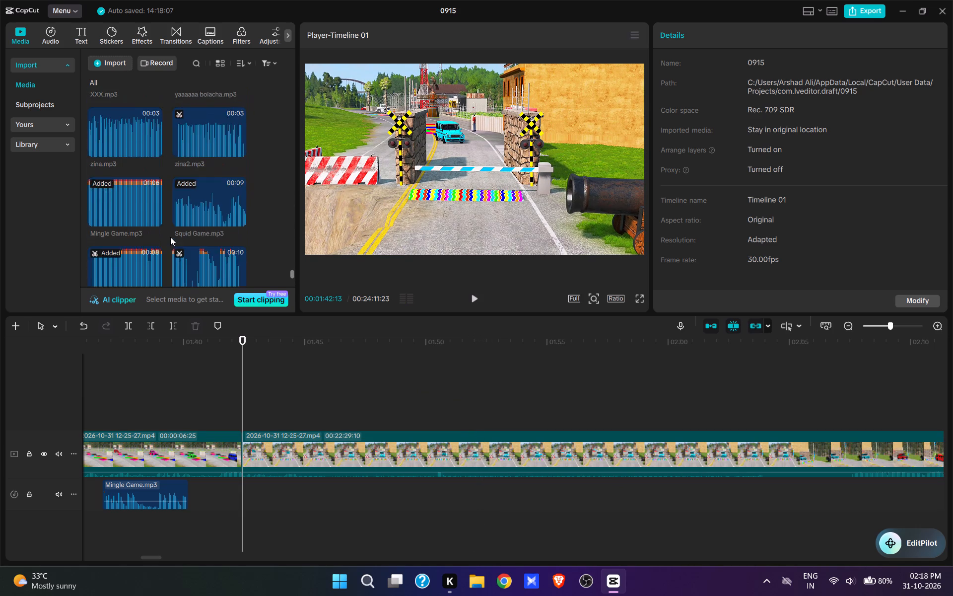
pyautogui.scroll(9, 170, 237)
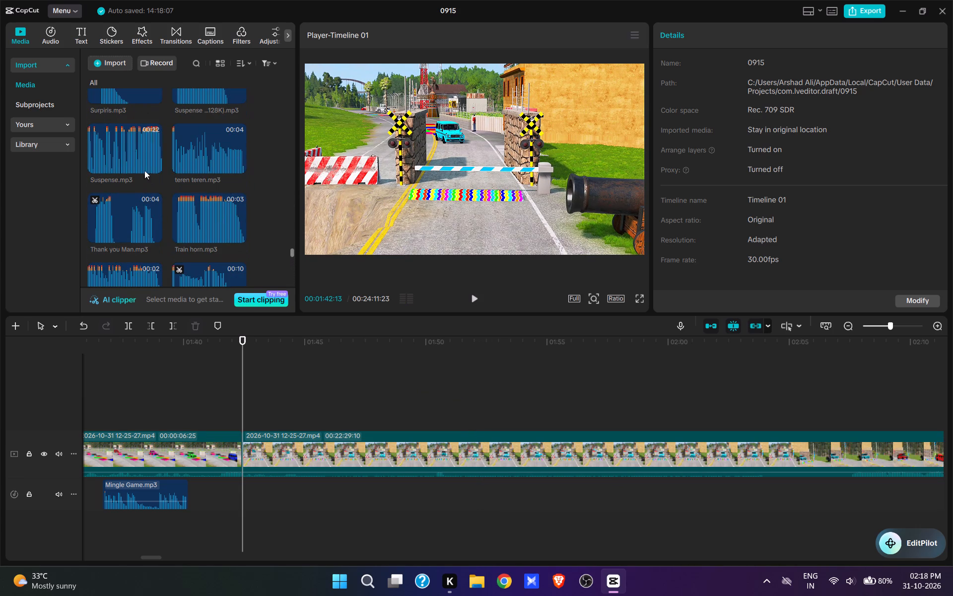
pyautogui.click(120, 131)
pyautogui.scroll(1, 193, 201)
pyautogui.click(238, 150)
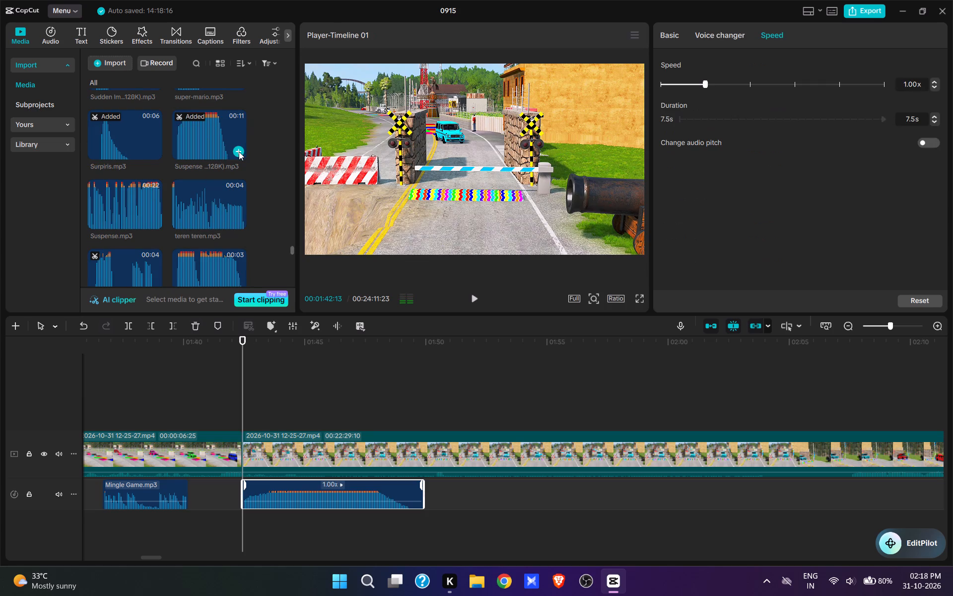
pyautogui.press('space')
pyautogui.click(474, 299)
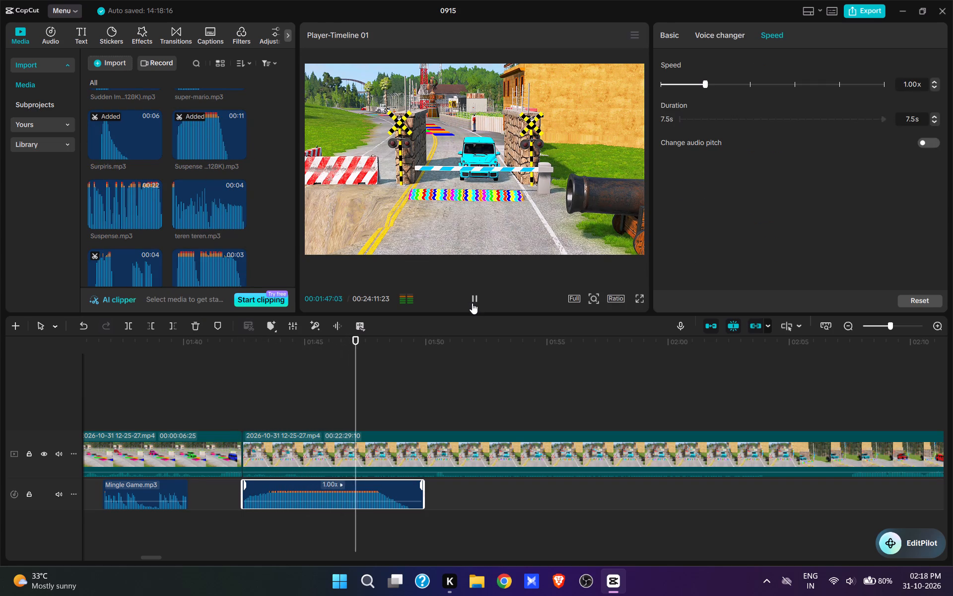
# Trim the end of the Suspense sound effect at 00:01:48:11, leaving it 5.9 s long.
pyautogui.press('space')
pyautogui.press('space')
pyautogui.press('space')
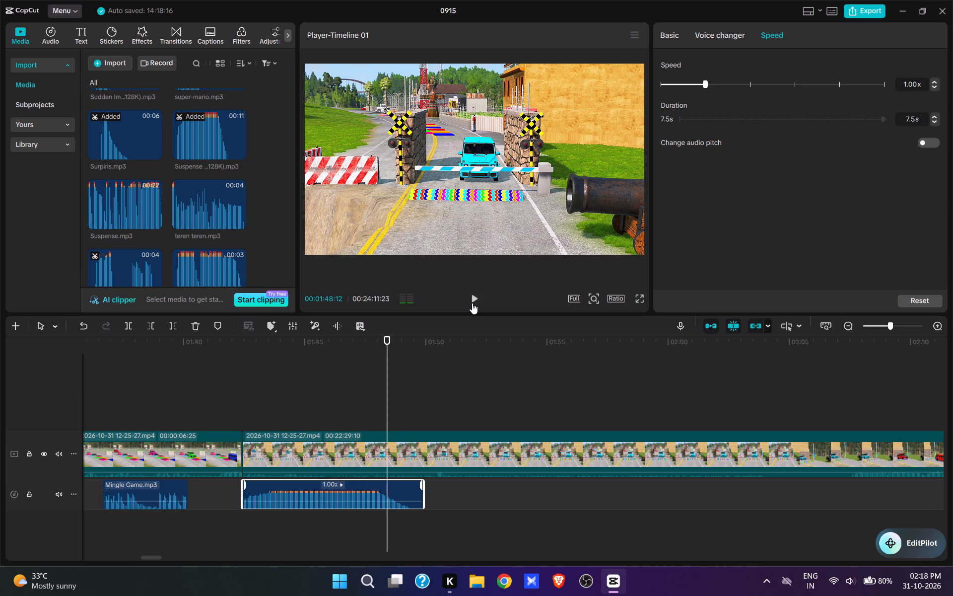
pyautogui.press('space')
pyautogui.press('space')
pyautogui.click(390, 418)
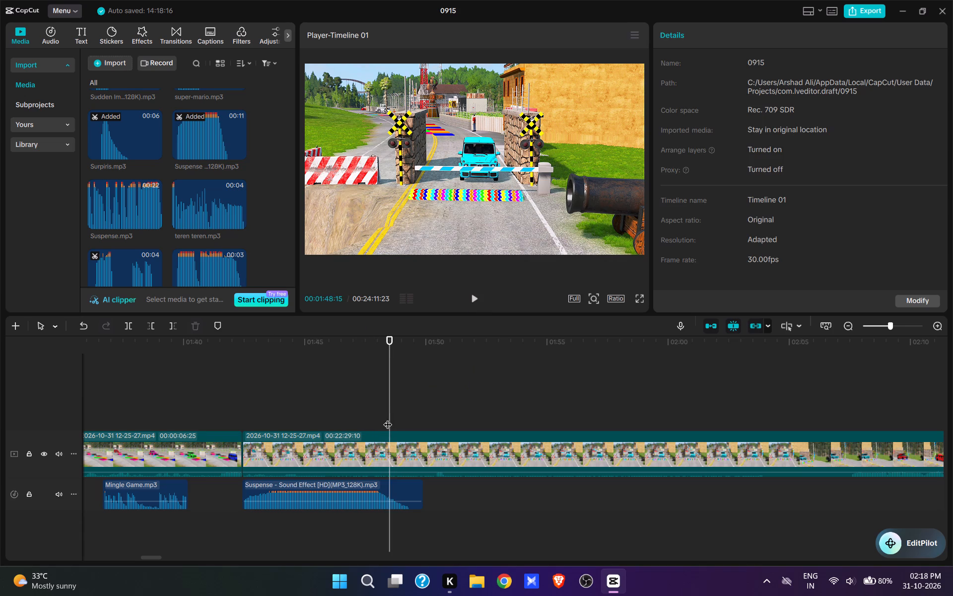
pyautogui.click(386, 418)
pyautogui.click(398, 497)
pyautogui.press('e')
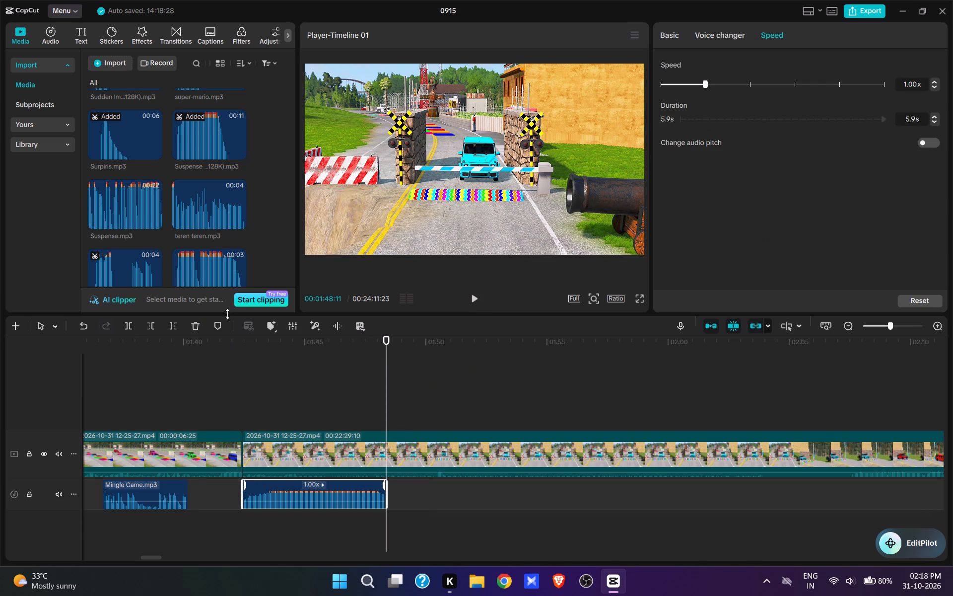
# Add Help me 1.mp3 at 00:01:48:11, directly after the Suspense effect, and play it as the SUV waits at the barrier.
pyautogui.scroll(16, 176, 245)
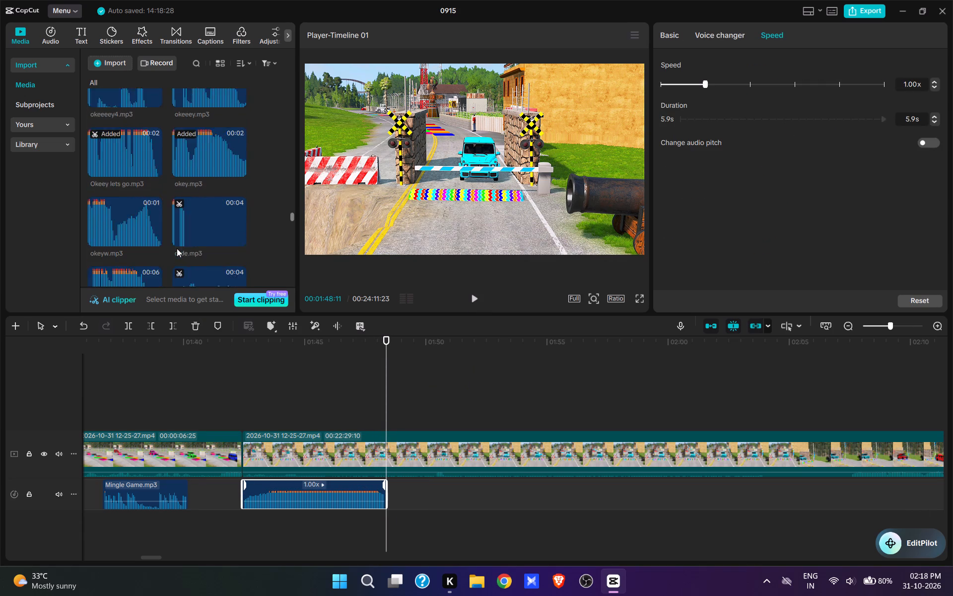
pyautogui.scroll(17, 177, 248)
pyautogui.scroll(11, 184, 247)
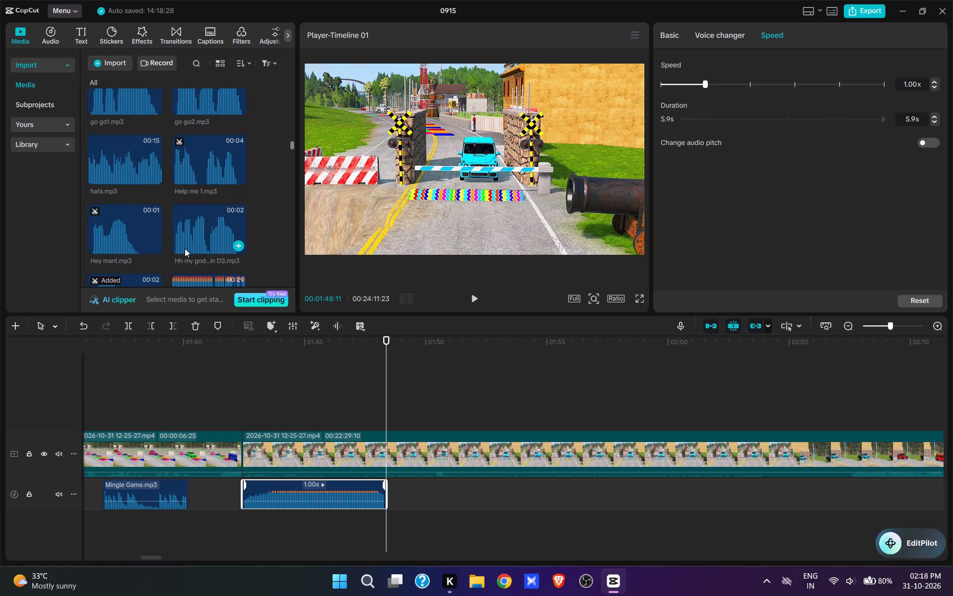
pyautogui.click(195, 167)
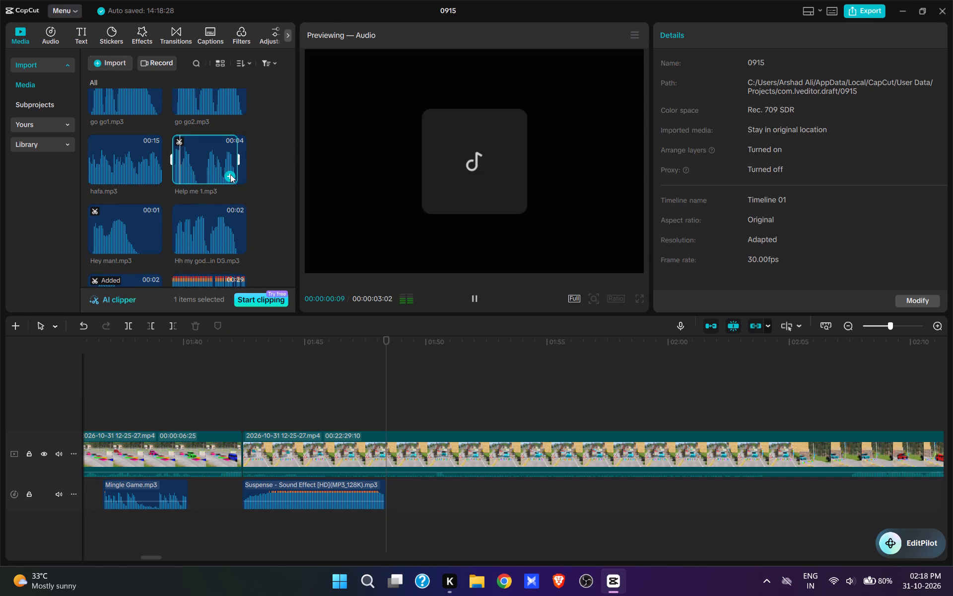
pyautogui.click(230, 174)
pyautogui.press('space')
pyautogui.click(482, 299)
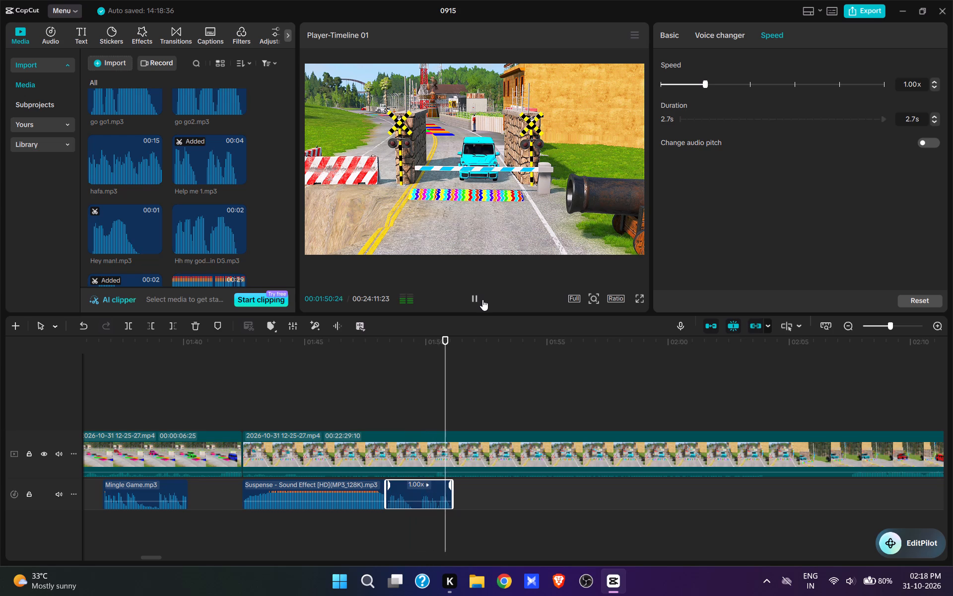
pyautogui.press('space')
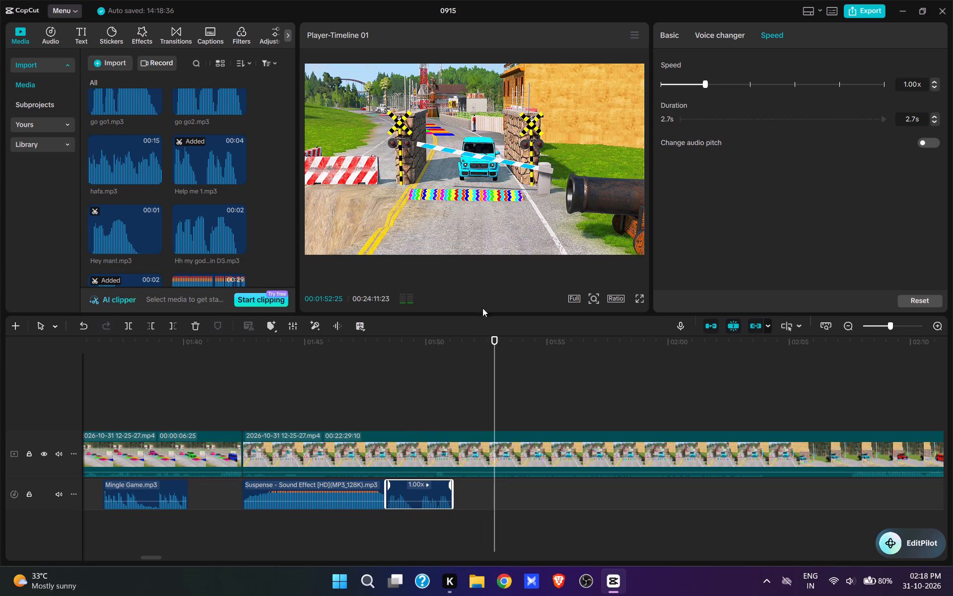
pyautogui.press('space')
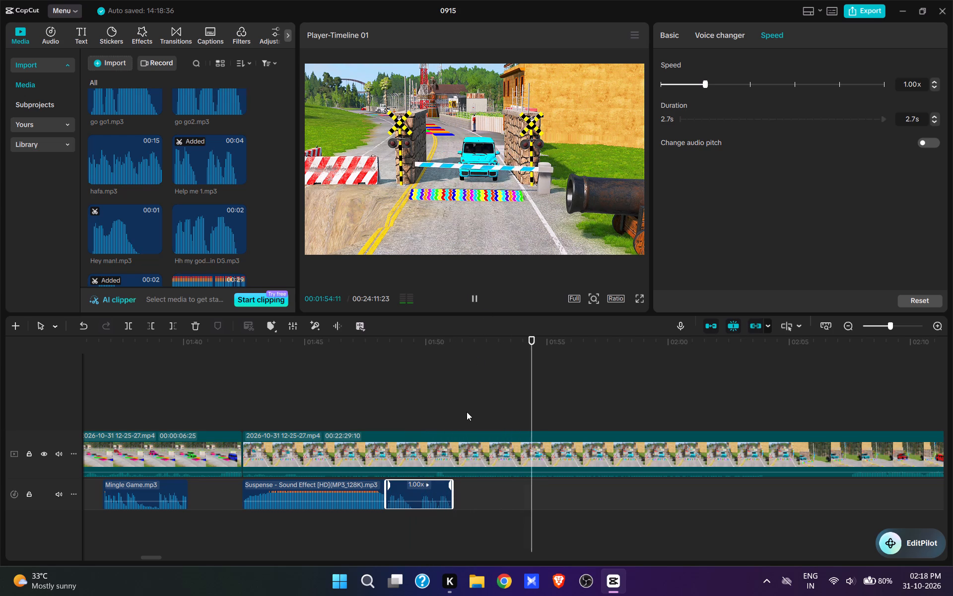
# Split the video at 00:01:51:03, where Help me 1.mp3 ends.
pyautogui.click(459, 412)
pyautogui.moveTo(452, 414); pyautogui.dragTo(448, 413)
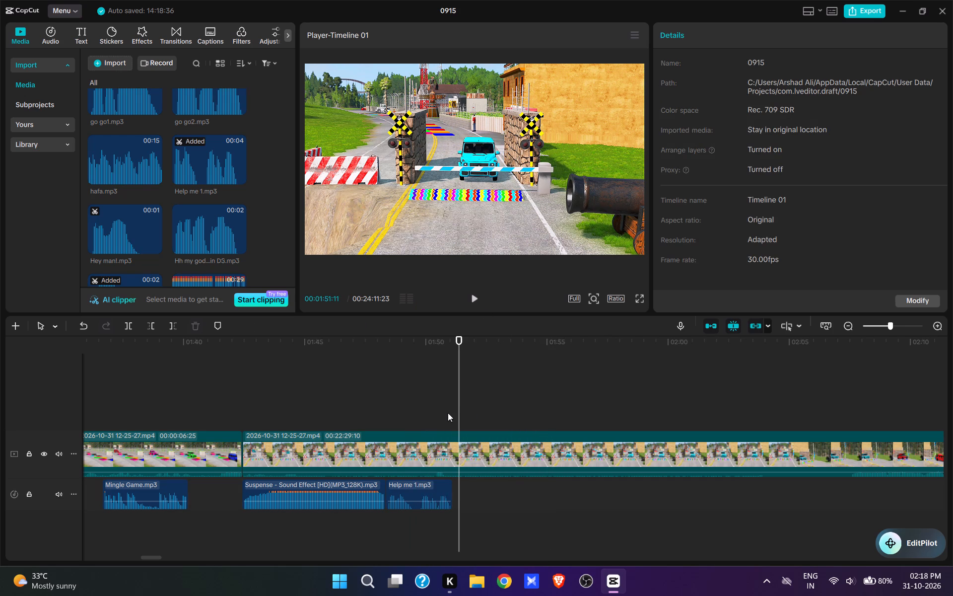
pyautogui.moveTo(448, 413); pyautogui.dragTo(445, 412)
pyautogui.click(445, 412)
pyautogui.moveTo(448, 414); pyautogui.dragTo(452, 420)
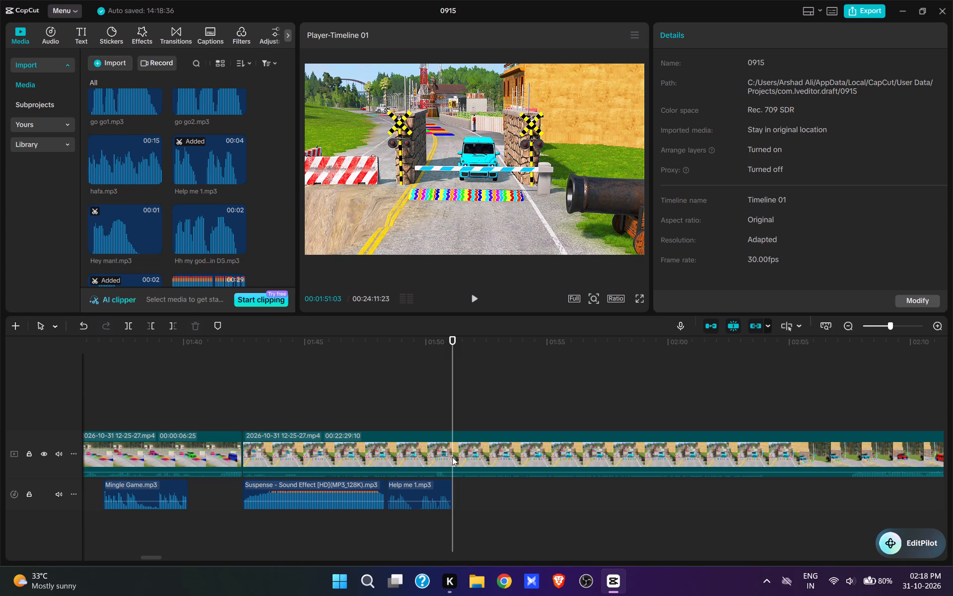
pyautogui.click(452, 457)
pyautogui.press('w')
# Cut the waiting footage between 00:01:51:03 and 00:01:52:14.
pyautogui.press('space')
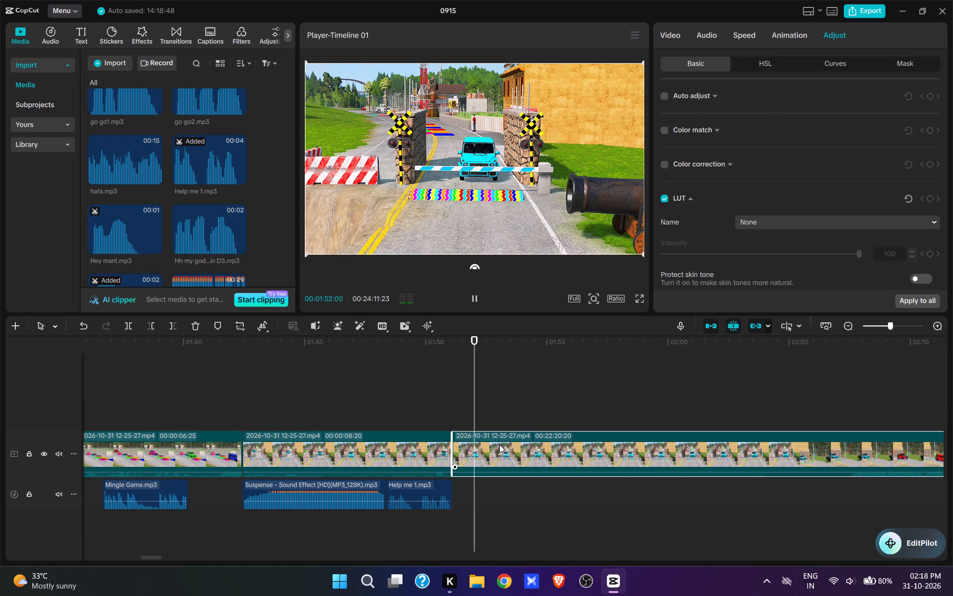
pyautogui.press('space')
pyautogui.click(489, 416)
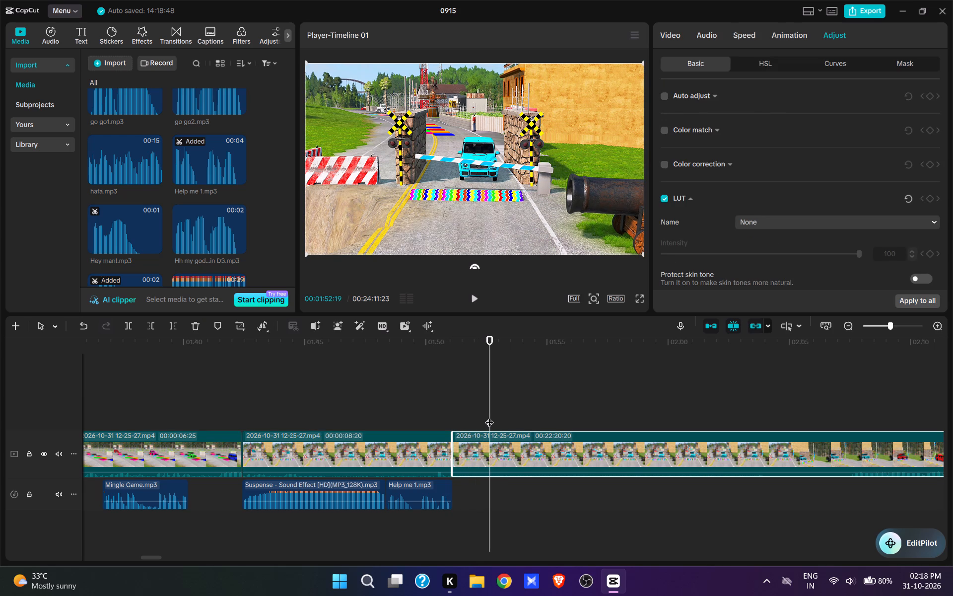
pyautogui.click(485, 418)
pyautogui.press('q')
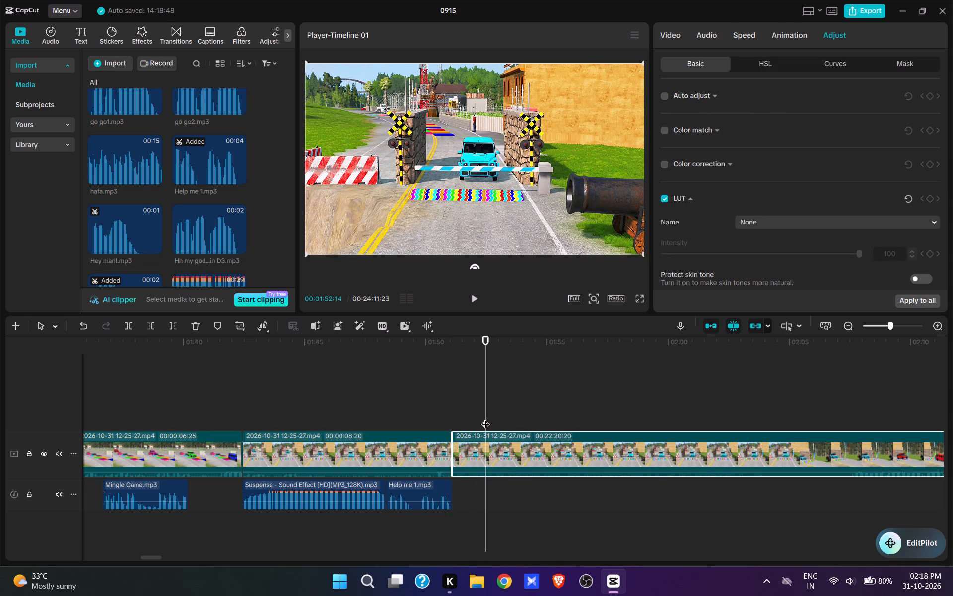
# Play the barrier movement from the cut at 00:01:51:03 to judge where the next sound effect fits.
pyautogui.click(449, 413)
pyautogui.click(442, 412)
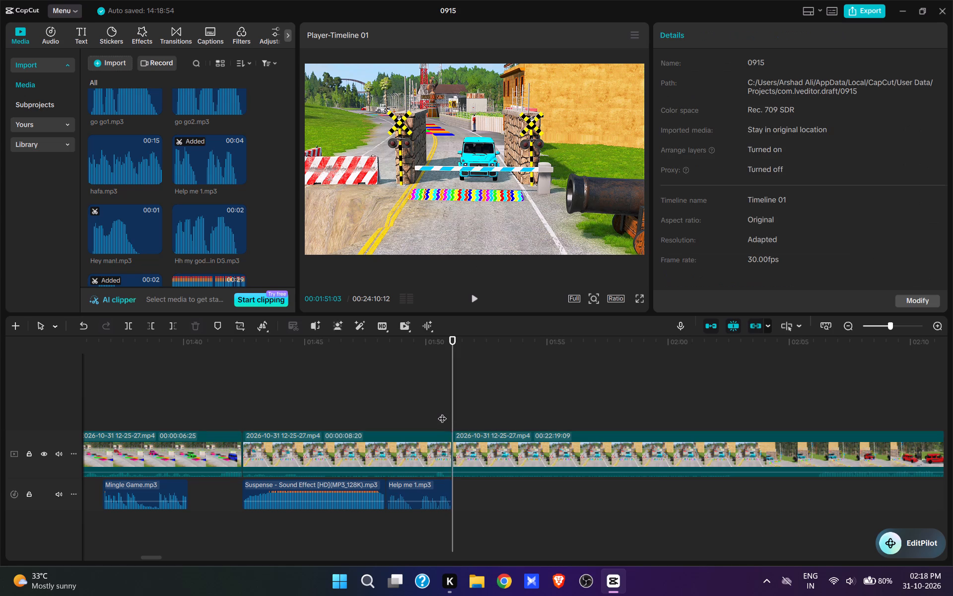
pyautogui.press('space')
pyautogui.press('space')
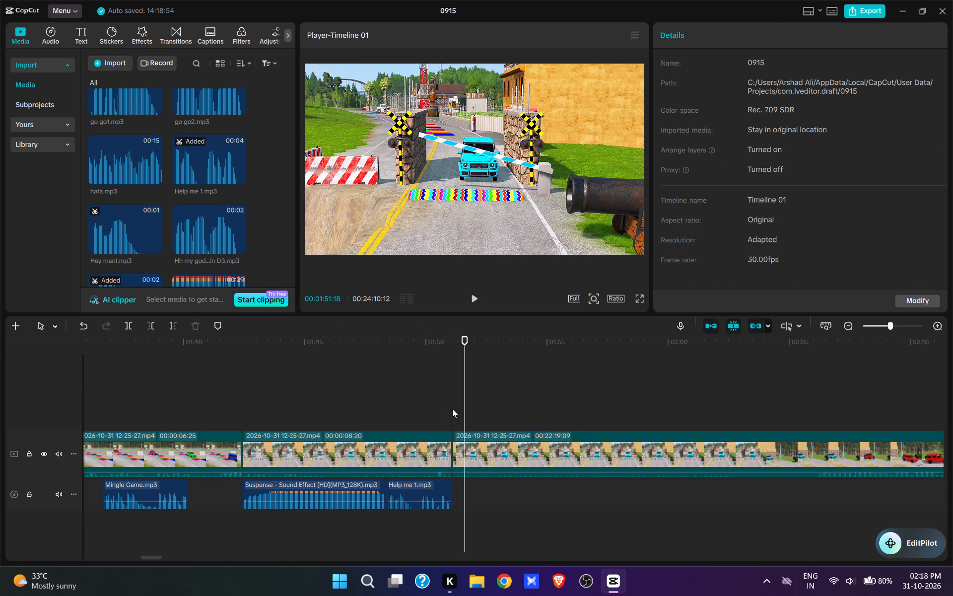
pyautogui.click(452, 409)
pyautogui.scroll(6, 175, 171)
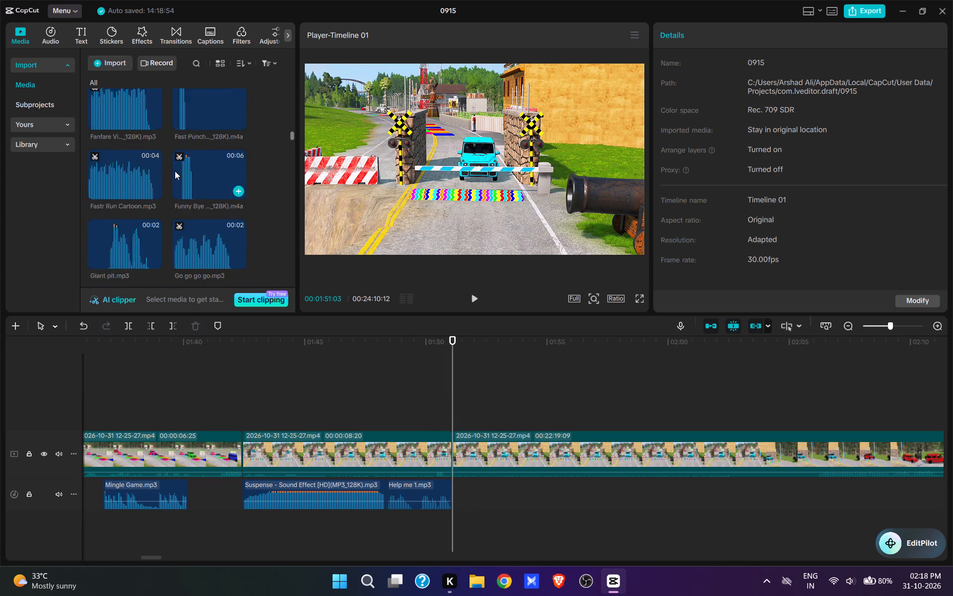
pyautogui.press('space')
pyautogui.press('space')
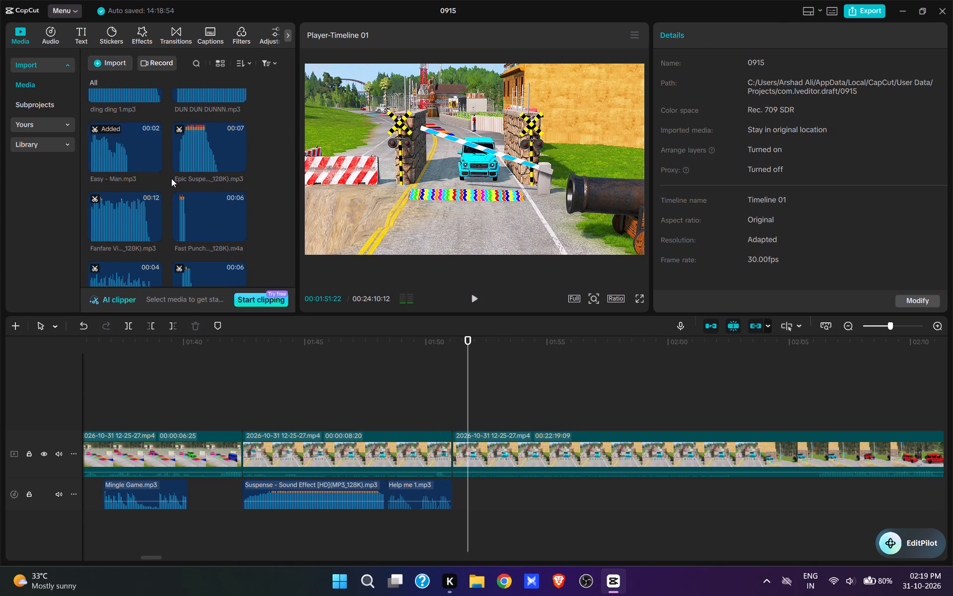
pyautogui.press('space')
pyautogui.press('space')
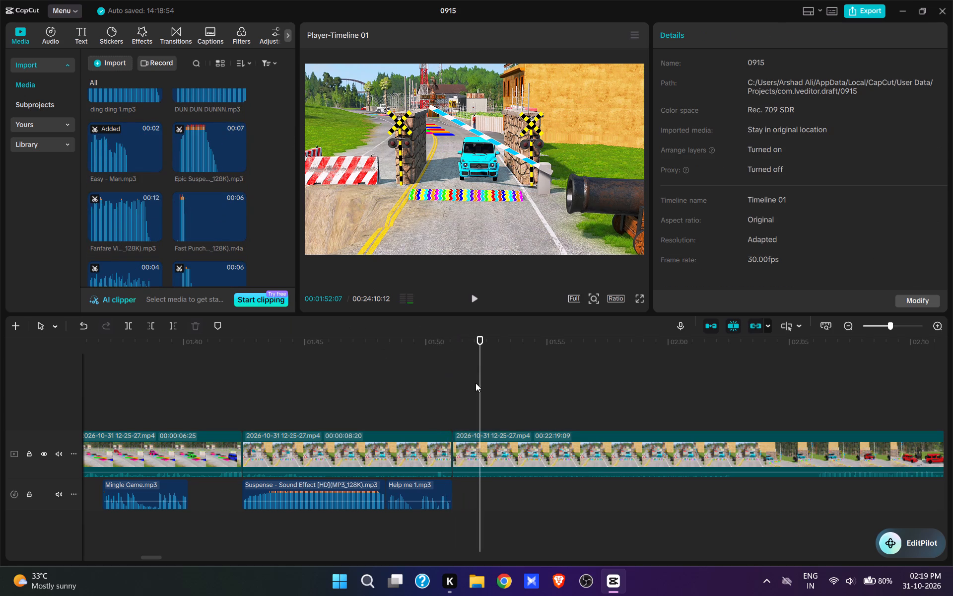
pyautogui.click(451, 411)
# Add Please wait.mp3 at 00:01:51:03, directly after Help me 1.mp3, and play it with the barrier footage.
pyautogui.scroll(-6, 149, 163)
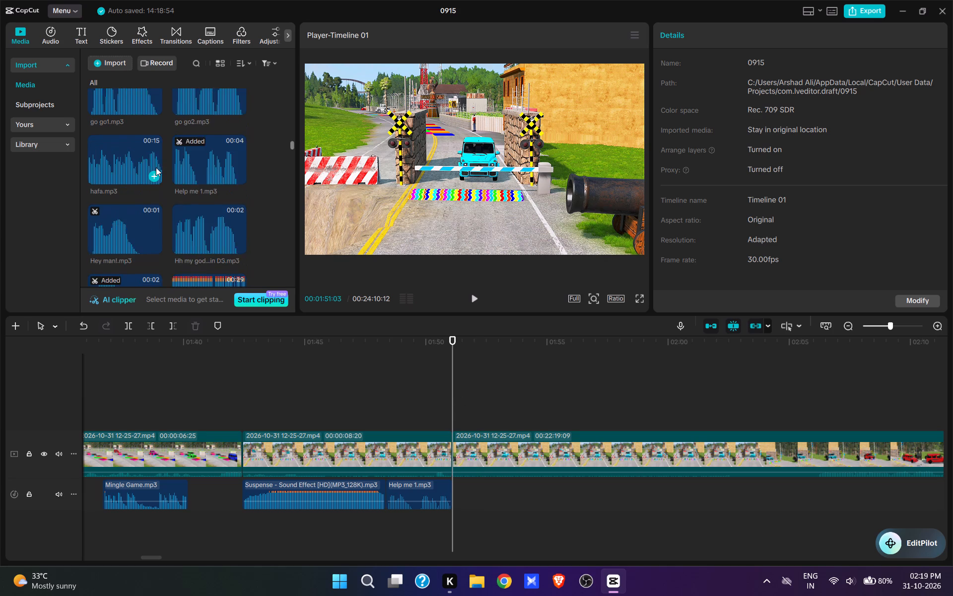
pyautogui.scroll(-20, 156, 168)
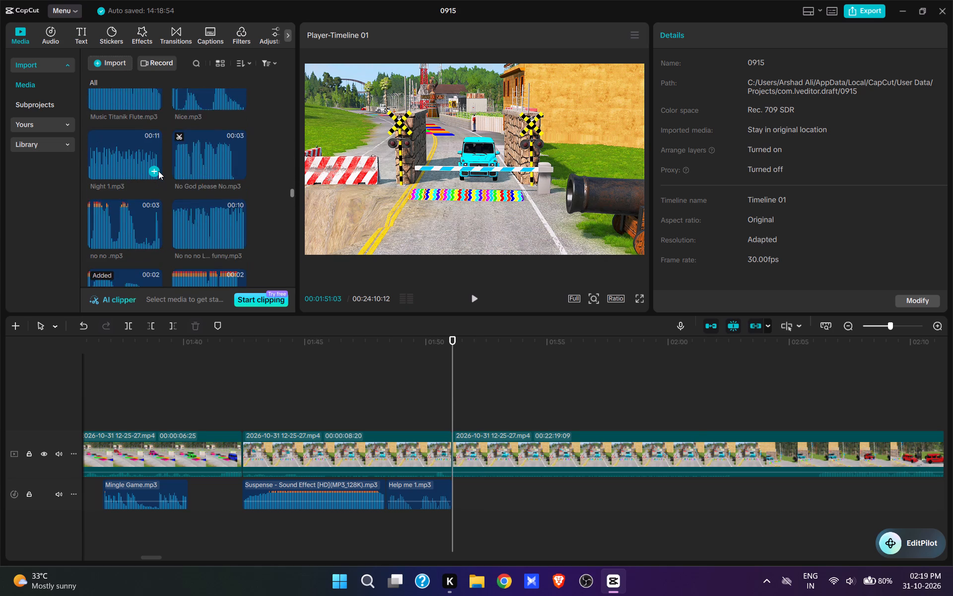
pyautogui.scroll(-8, 158, 171)
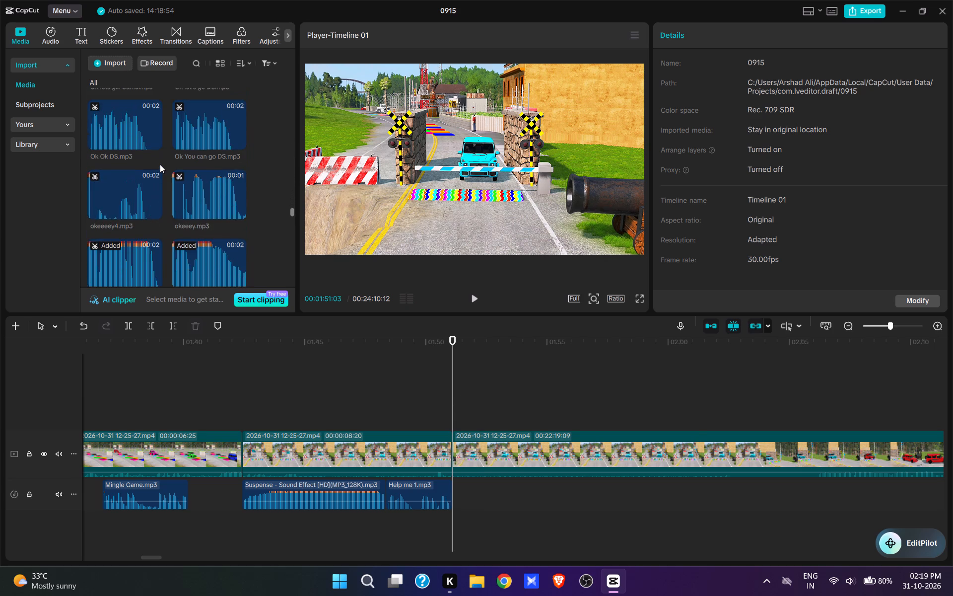
pyautogui.scroll(-6, 160, 164)
pyautogui.click(124, 145)
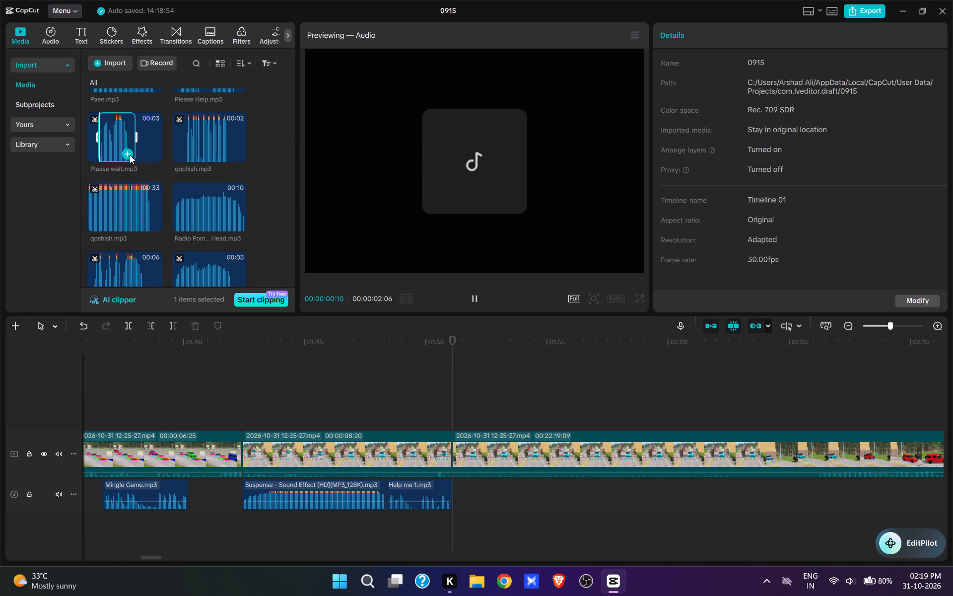
pyautogui.click(130, 155)
pyautogui.click(473, 295)
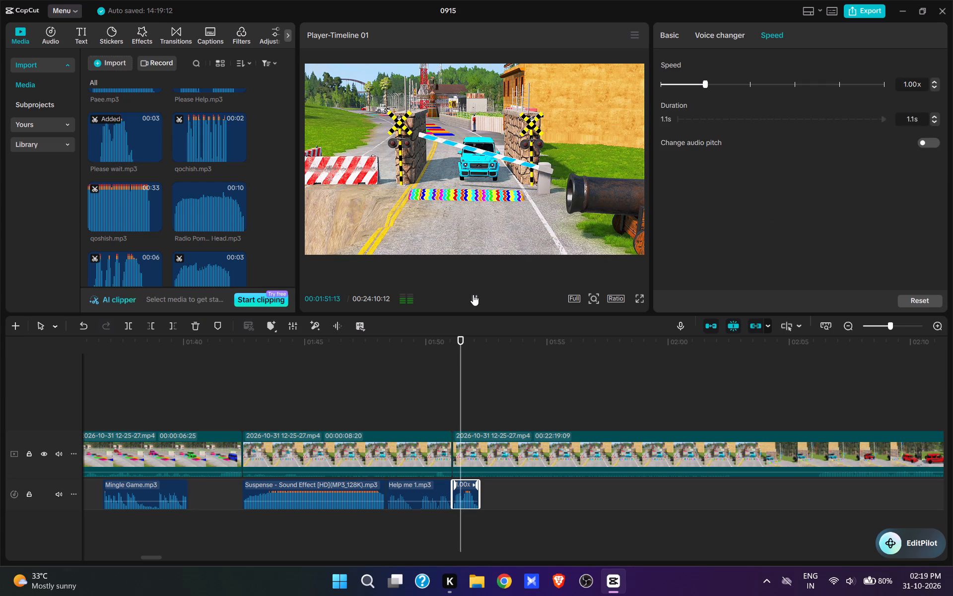
pyautogui.press('space')
pyautogui.press('space')
pyautogui.press('space')
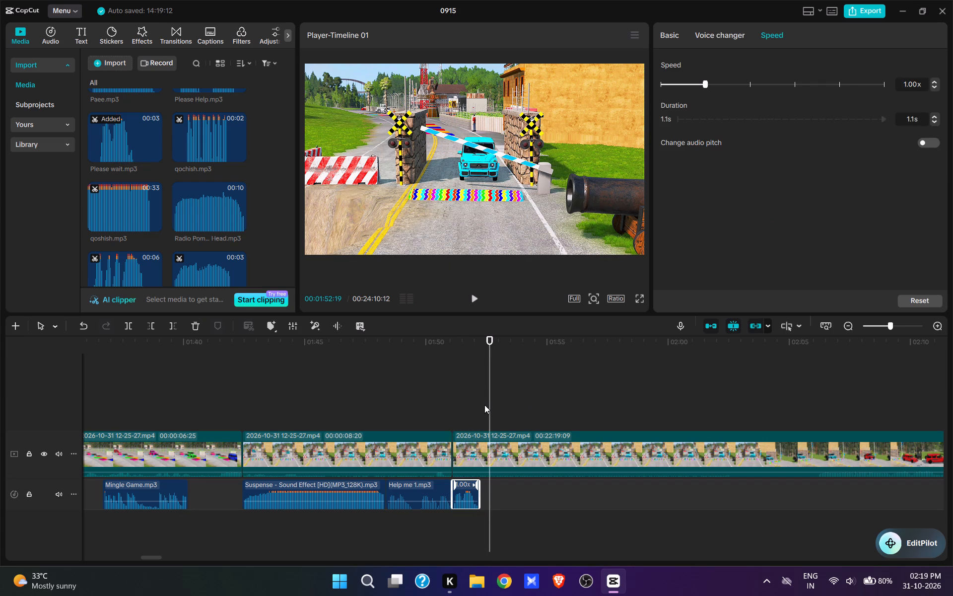
# Add aughhhh.mp3 at 00:01:52:06, directly after Please wait.mp3, and play it with the barrier footage.
pyautogui.click(484, 405)
pyautogui.moveTo(484, 405); pyautogui.dragTo(479, 403)
pyautogui.scroll(4, 205, 220)
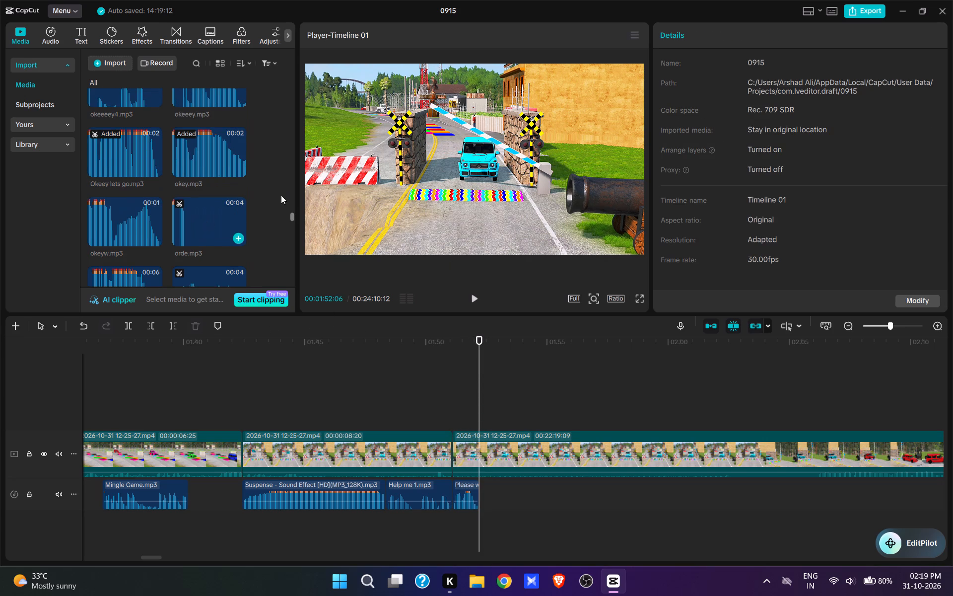
pyautogui.moveTo(293, 217); pyautogui.dragTo(314, 35)
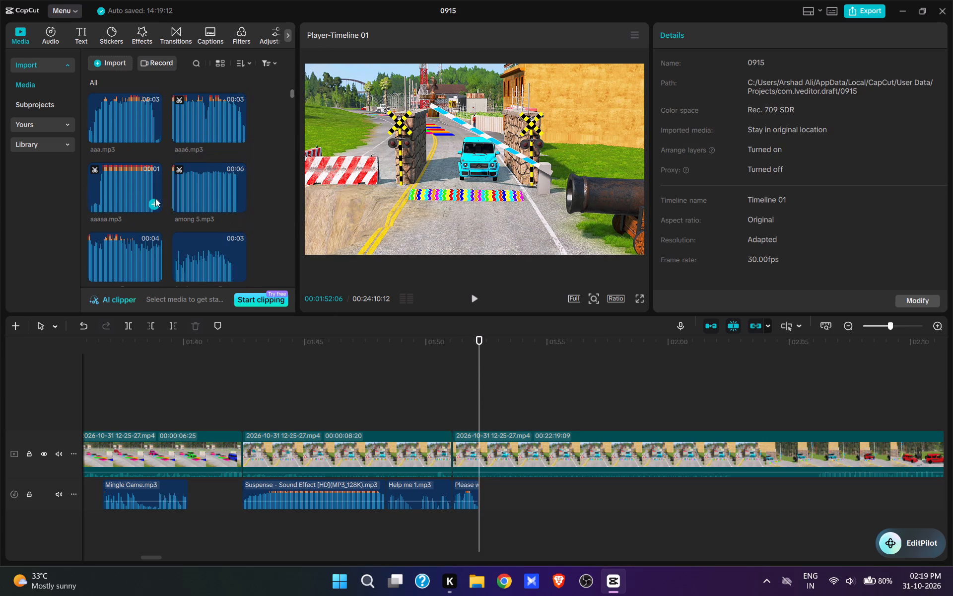
pyautogui.scroll(-2, 139, 198)
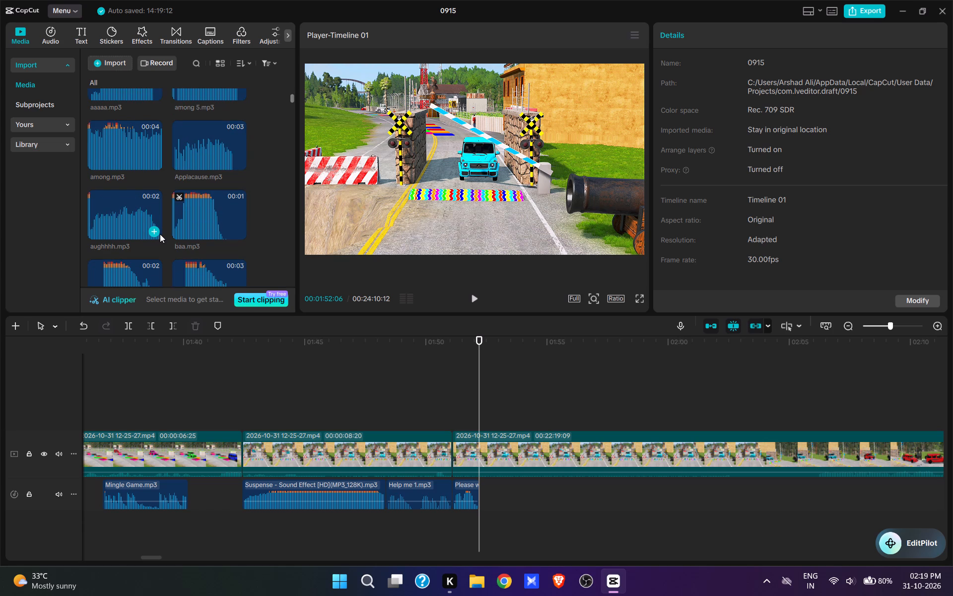
pyautogui.click(158, 232)
pyautogui.press('space')
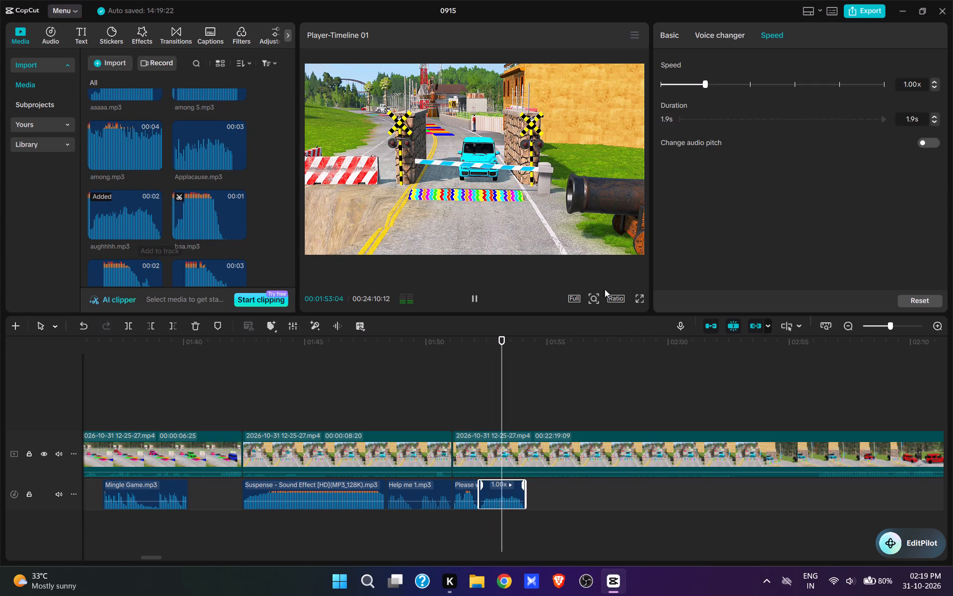
pyautogui.press('space')
pyautogui.press('space')
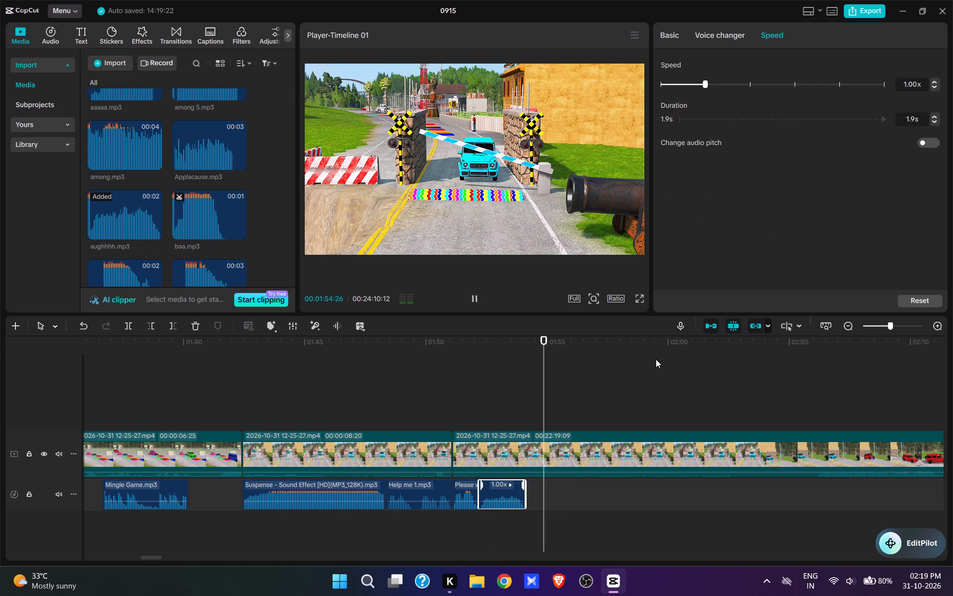
# Replay the barrier footage after aughhhh.mp3 ends at 00:01:54:03 and browse the imported audio for a next sound effect.
pyautogui.press('space')
pyautogui.click(529, 412)
pyautogui.press('space')
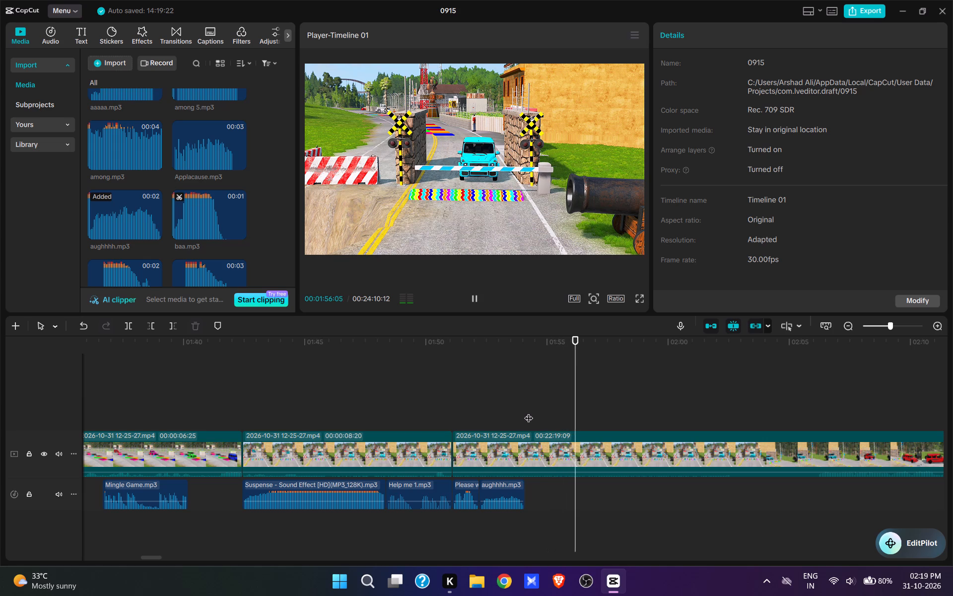
pyautogui.click(530, 411)
pyautogui.click(530, 411)
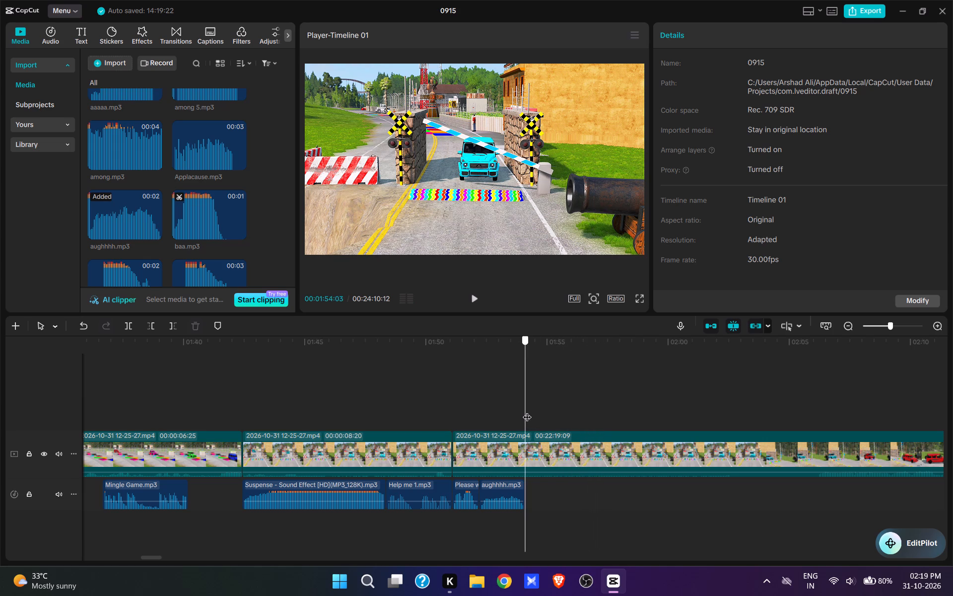
pyautogui.scroll(-8, 145, 178)
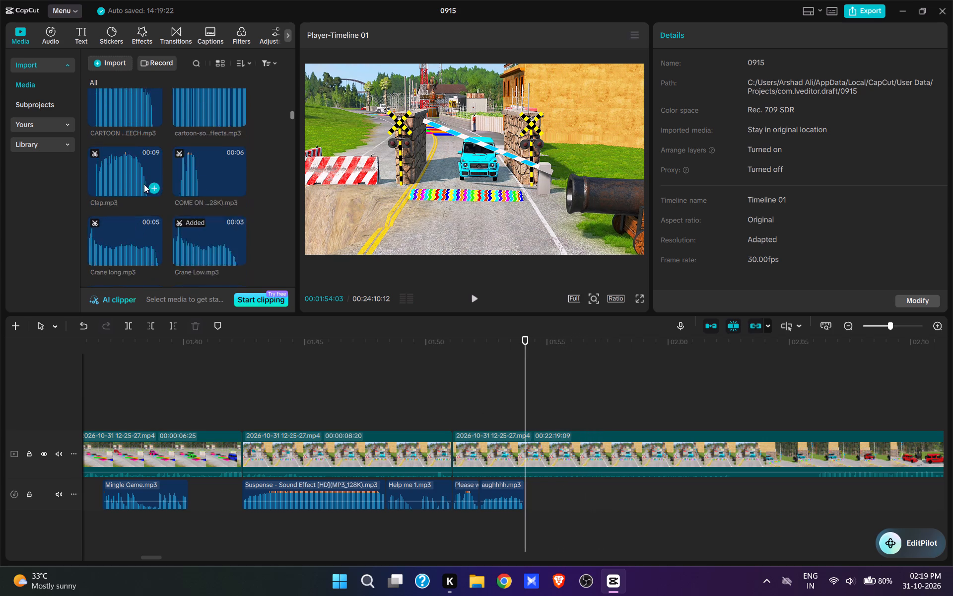
pyautogui.scroll(-4, 144, 184)
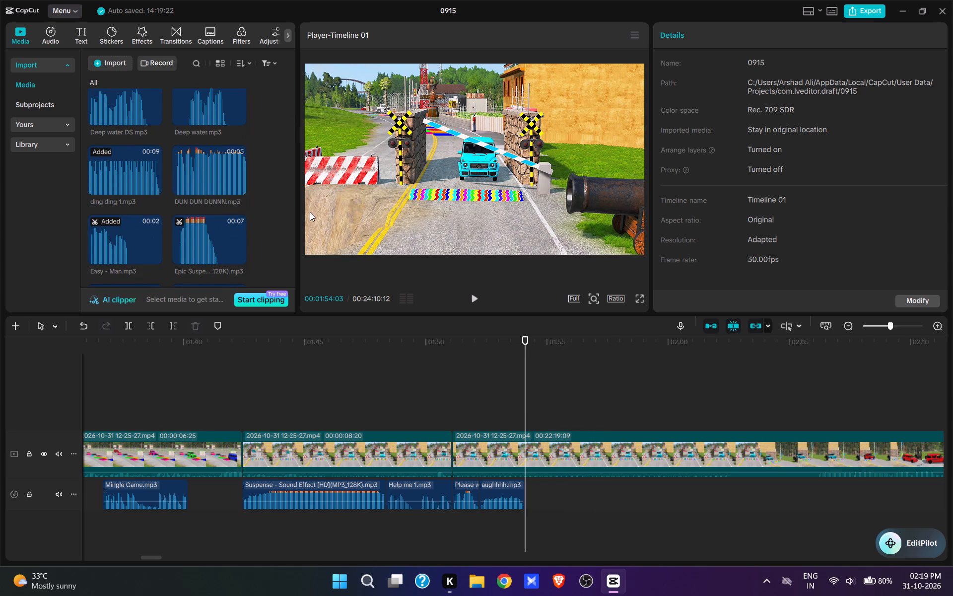
pyautogui.press('space')
pyautogui.press('space')
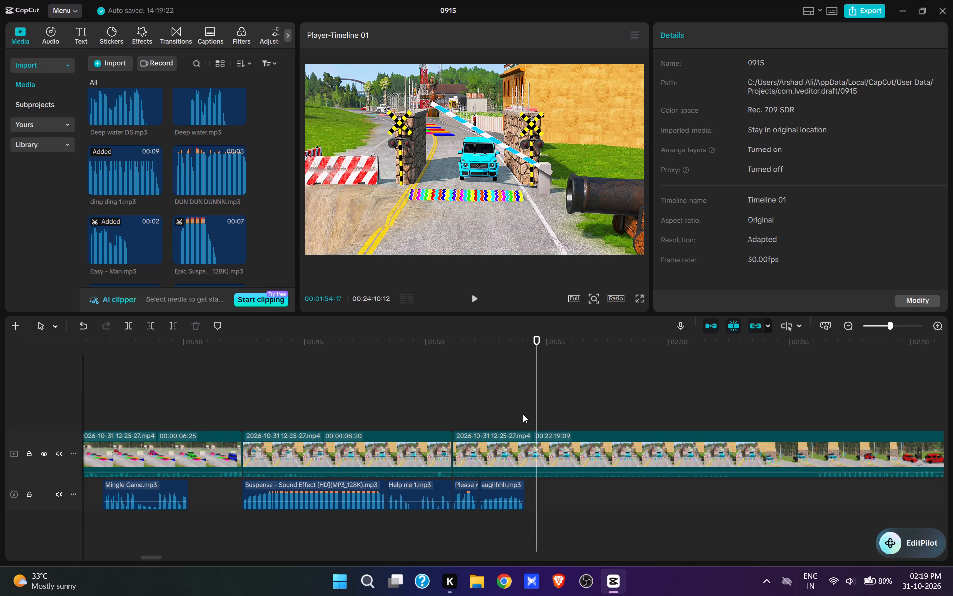
# Split the barrier clip at 00:01:54:03, where aughhhh.mp3 ends, and cut about 4 seconds of footage after the split.
pyautogui.click(525, 414)
pyautogui.click(529, 440)
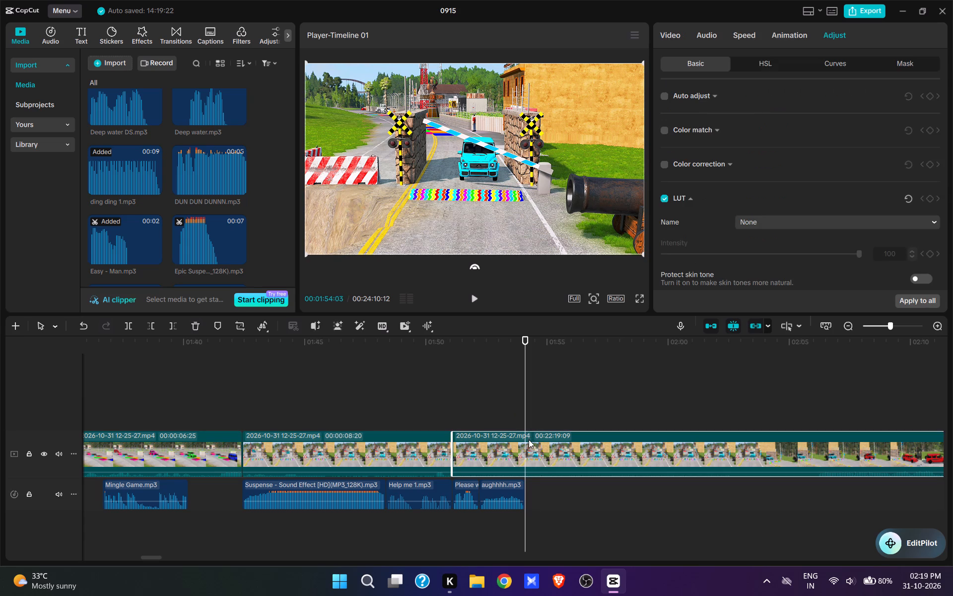
pyautogui.press('w')
pyautogui.press('space')
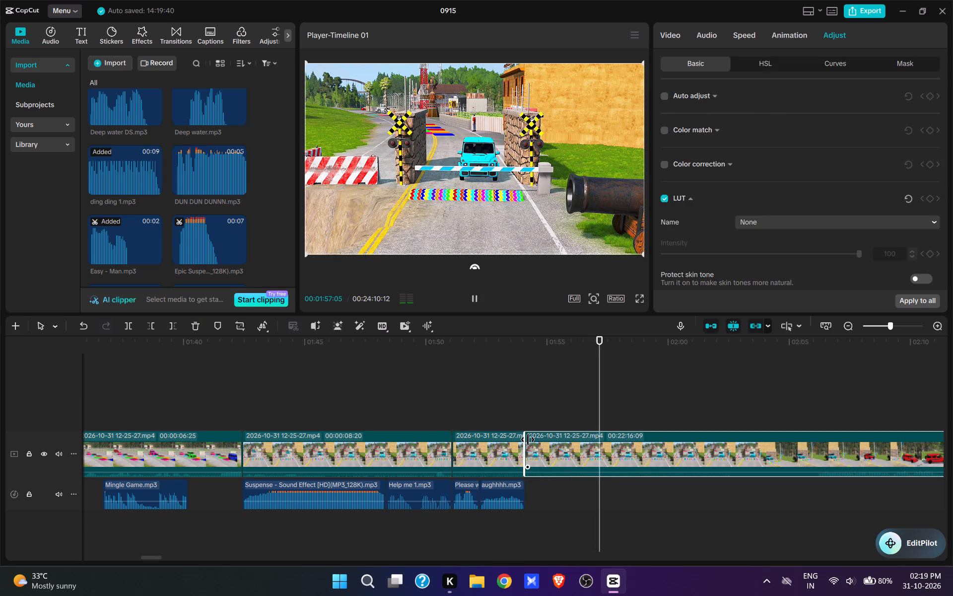
pyautogui.press('space')
pyautogui.write('q')
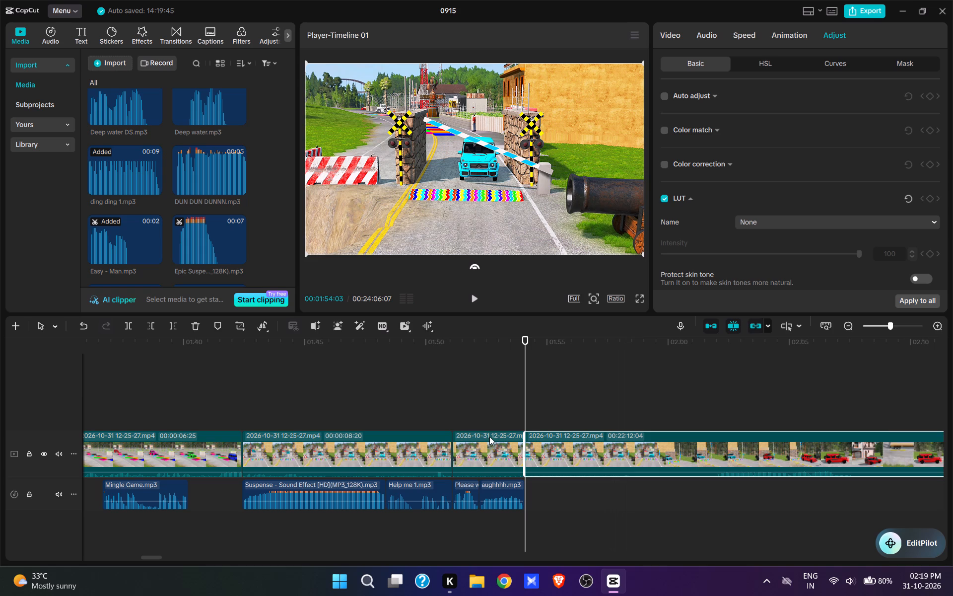
# Play across the cut at 00:01:54:03 several times to check the barrier movement against the end of aughhhh.mp3.
pyautogui.click(509, 409)
pyautogui.press('space')
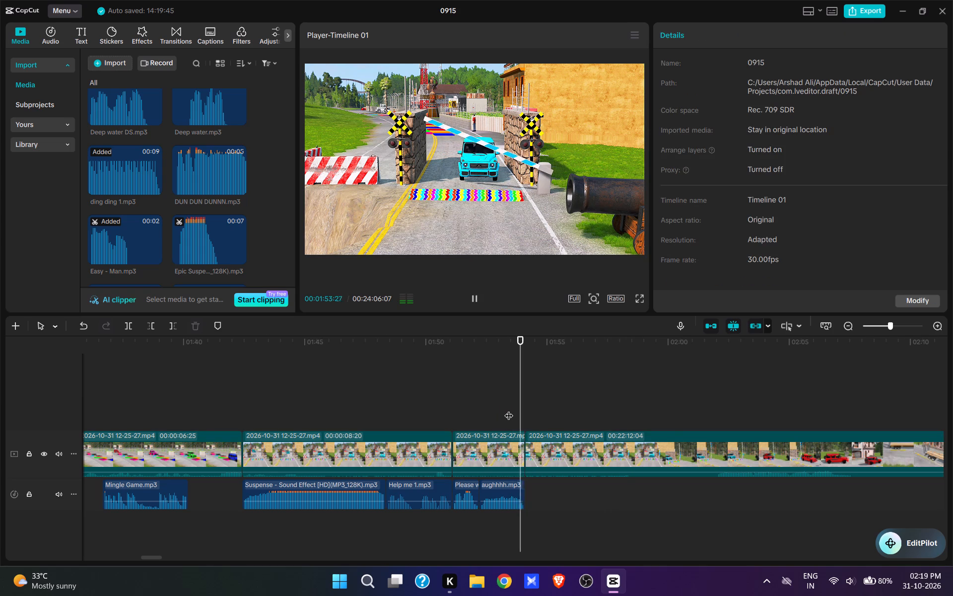
pyautogui.press('space')
pyautogui.click(513, 409)
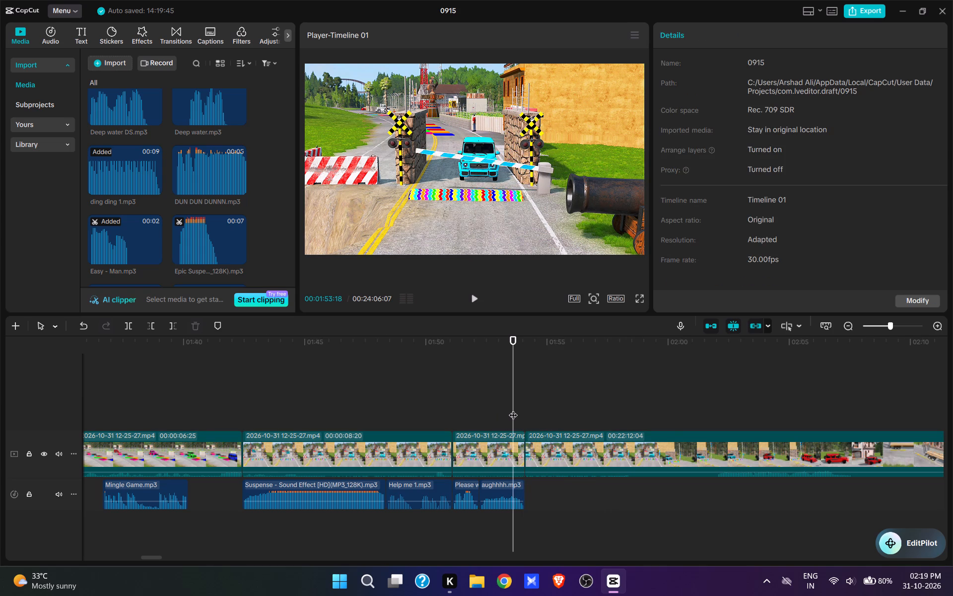
pyautogui.press('space')
pyautogui.press('space')
pyautogui.press('space')
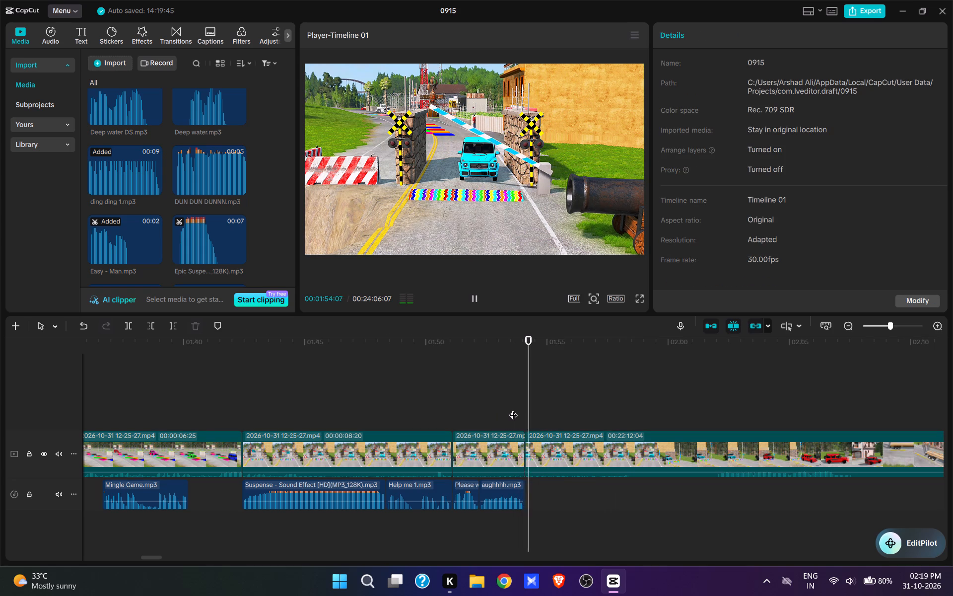
pyautogui.click(513, 409)
pyautogui.press('space')
pyautogui.press('space')
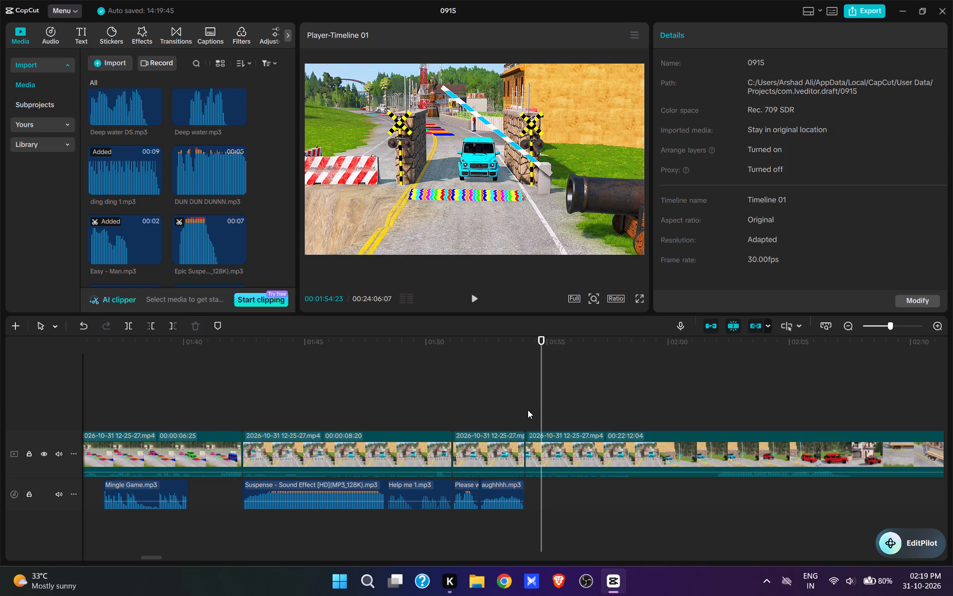
# Add Go go go go.mp3 at 00:01:54:03, directly after aughhhh.mp3, and play it with the rising barrier.
pyautogui.click(527, 410)
pyautogui.scroll(-4, 205, 206)
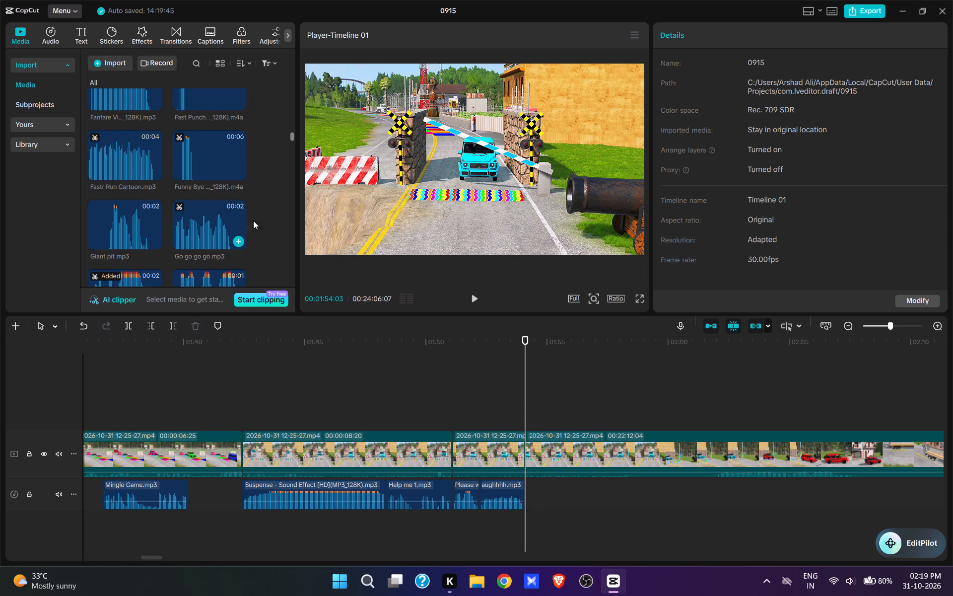
pyautogui.scroll(-3, 177, 154)
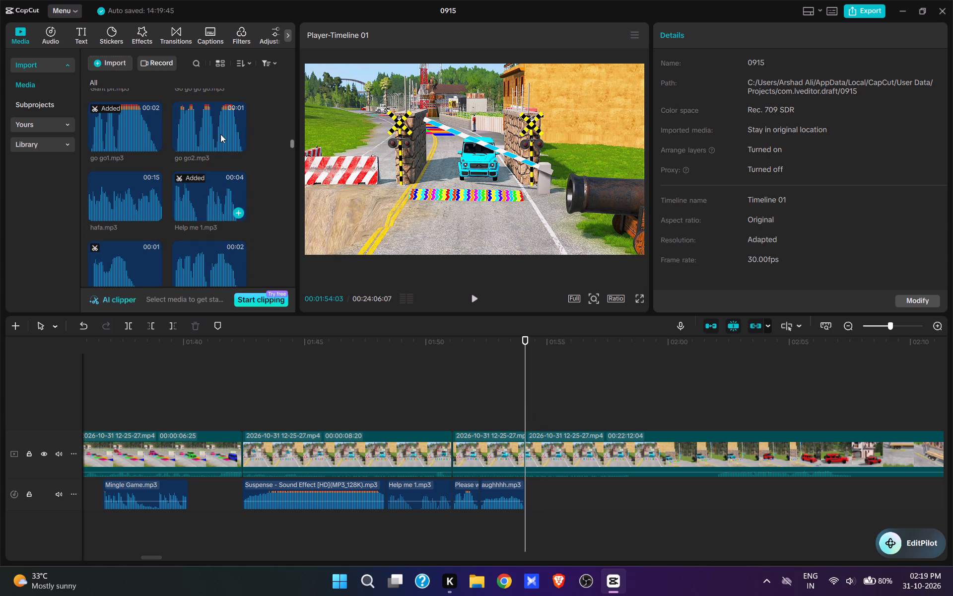
pyautogui.click(220, 134)
pyautogui.scroll(2, 222, 174)
pyautogui.click(236, 182)
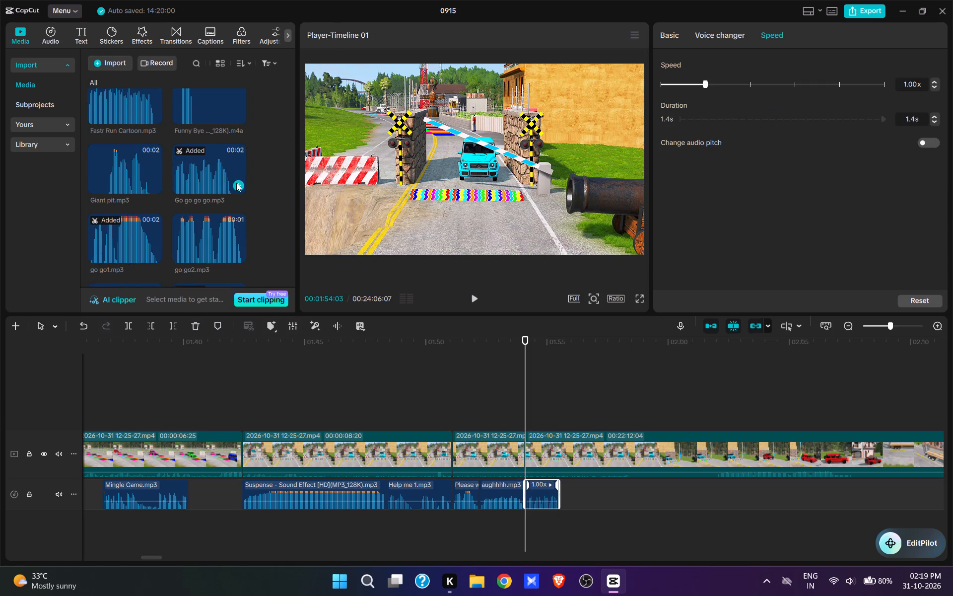
pyautogui.press('space')
pyautogui.click(473, 298)
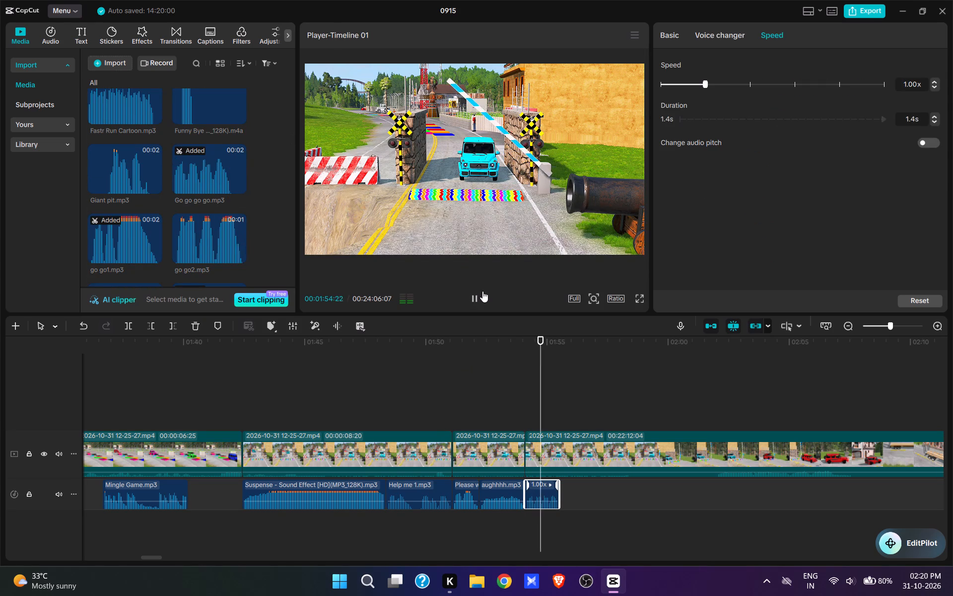
pyautogui.press('space')
pyautogui.press('space')
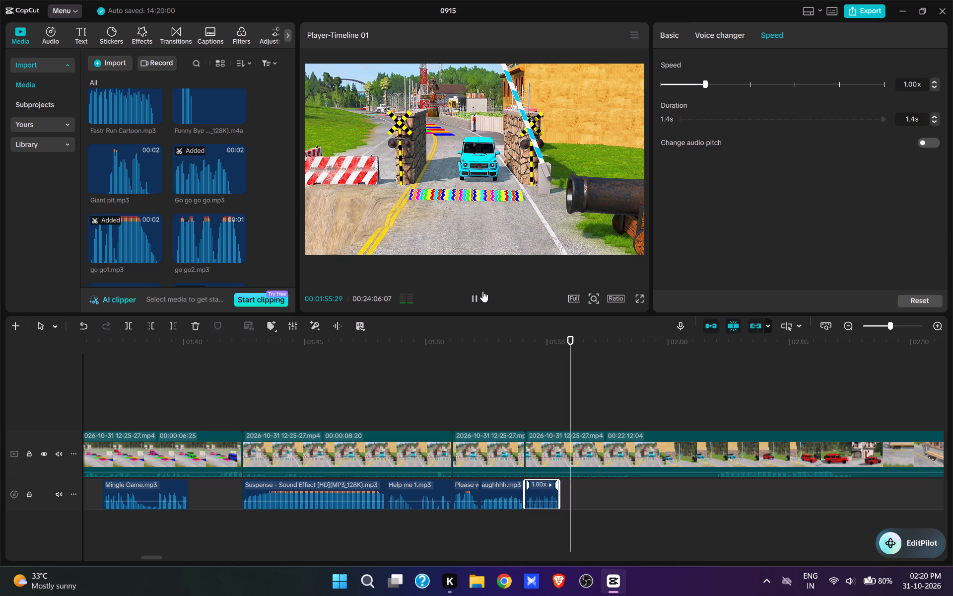
# Split the clip at 00:01:57:07, once the barrier is fully raised, and cut almost 5 seconds of waiting footage after the split.
pyautogui.press('space')
pyautogui.write('w')
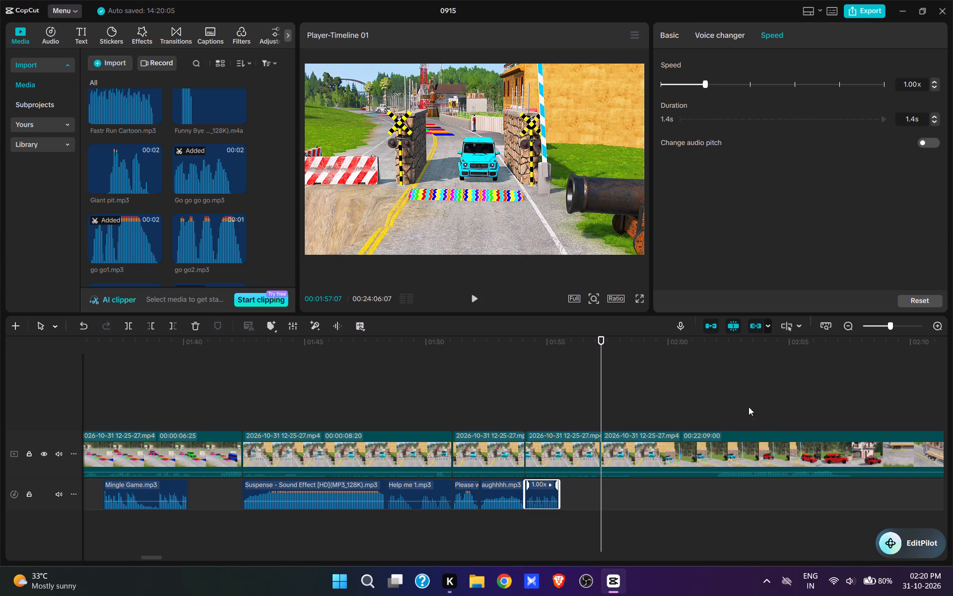
pyautogui.click(716, 408)
pyautogui.write('q')
# Add Surpiris.mp3 at 00:01:58:20, where the cyan car reaches the coloured speed bump, and play it with the footage.
pyautogui.press('space')
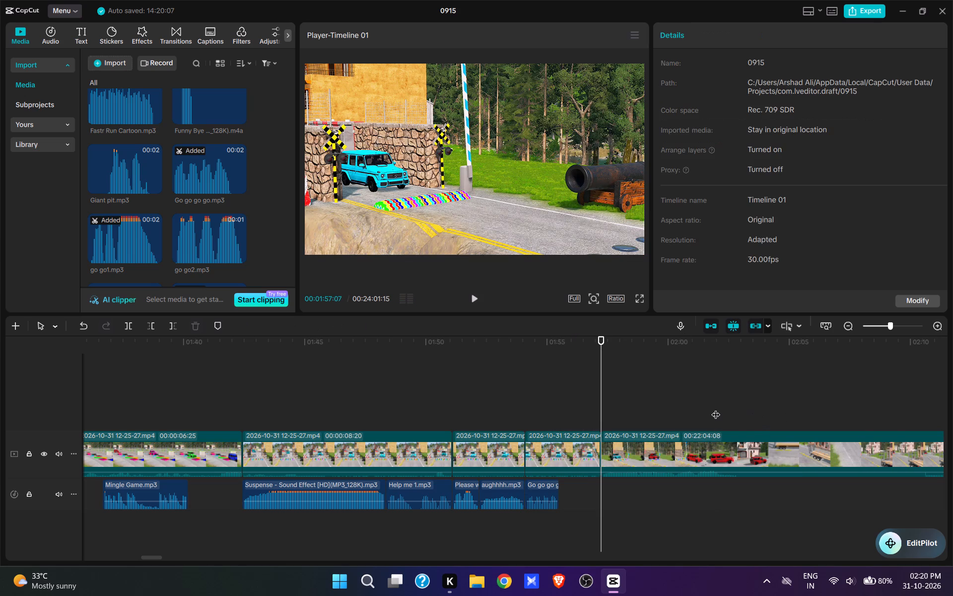
pyautogui.press('space')
pyautogui.click(605, 410)
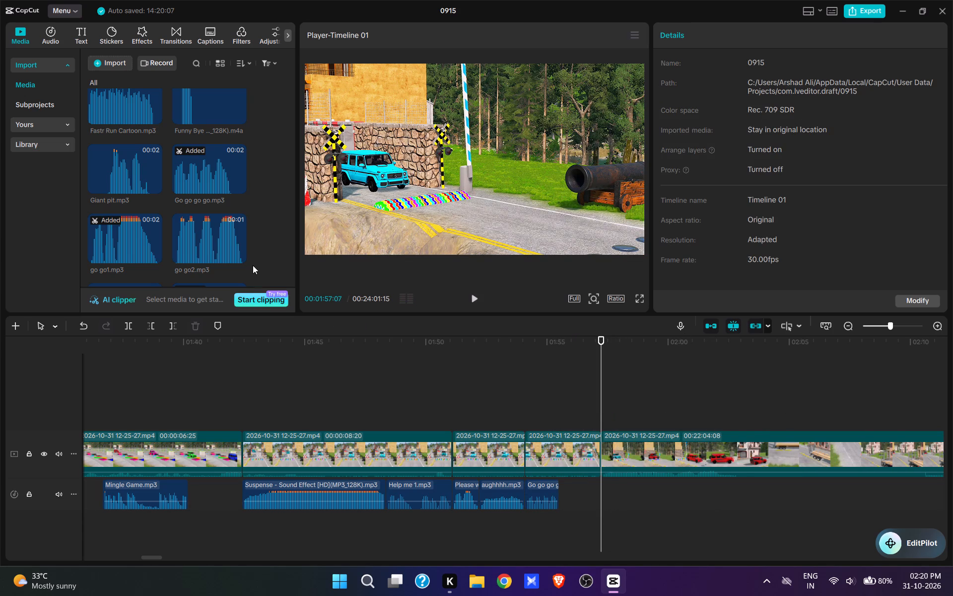
pyautogui.press('space')
pyautogui.press('space')
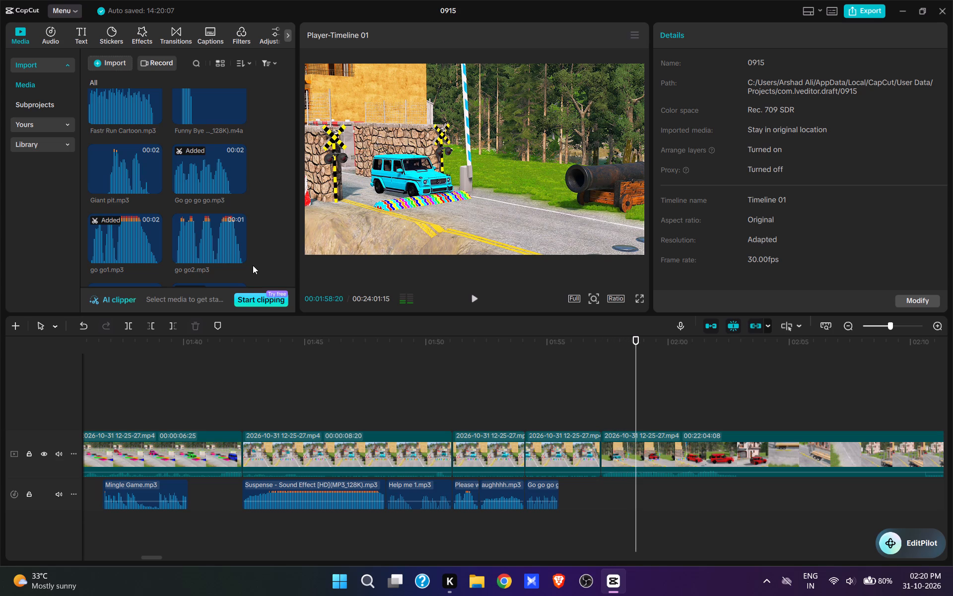
pyautogui.scroll(-8, 152, 216)
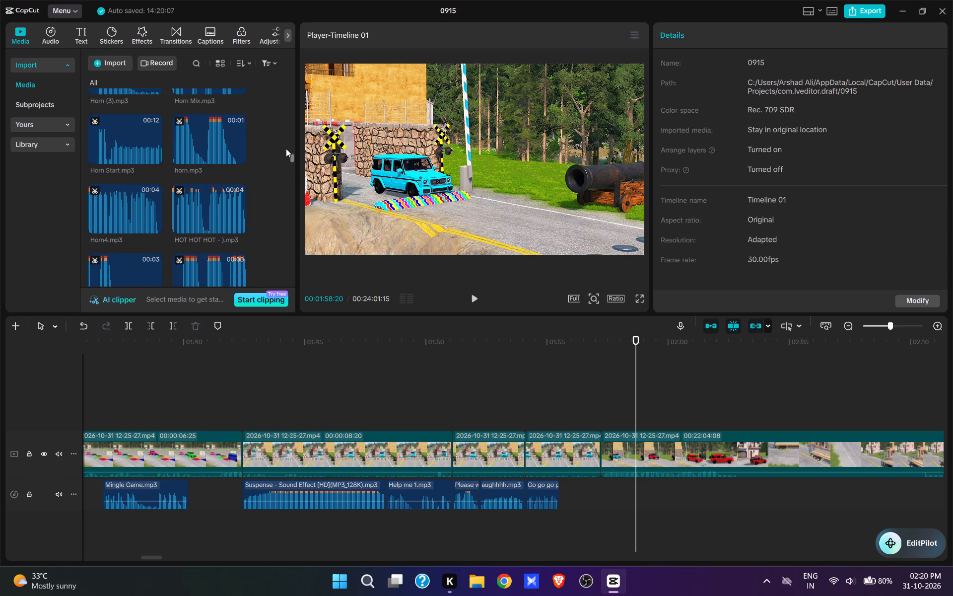
pyautogui.moveTo(293, 155); pyautogui.dragTo(292, 238)
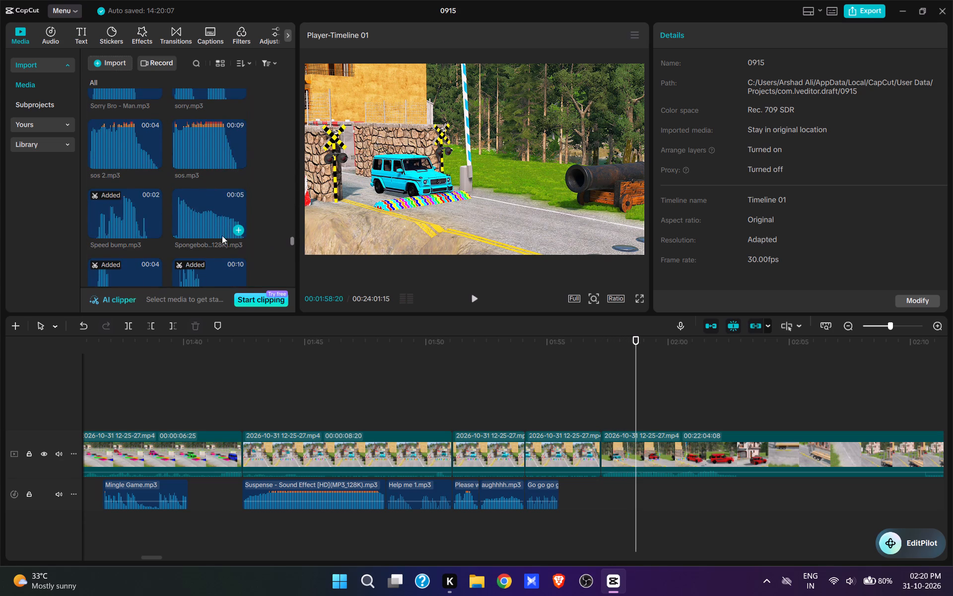
pyautogui.scroll(-7, 196, 224)
pyautogui.scroll(1, 140, 197)
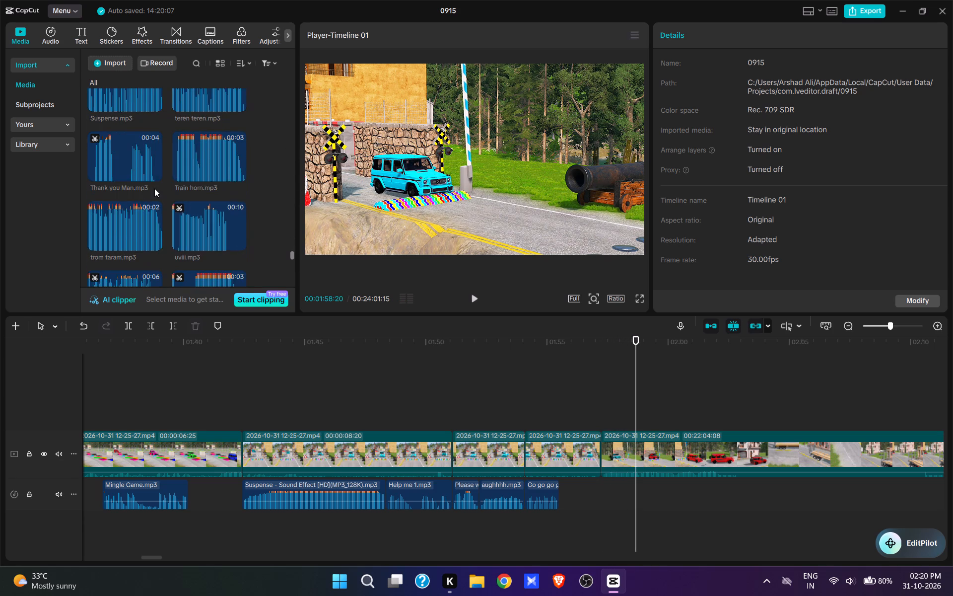
pyautogui.scroll(3, 155, 187)
pyautogui.click(108, 187)
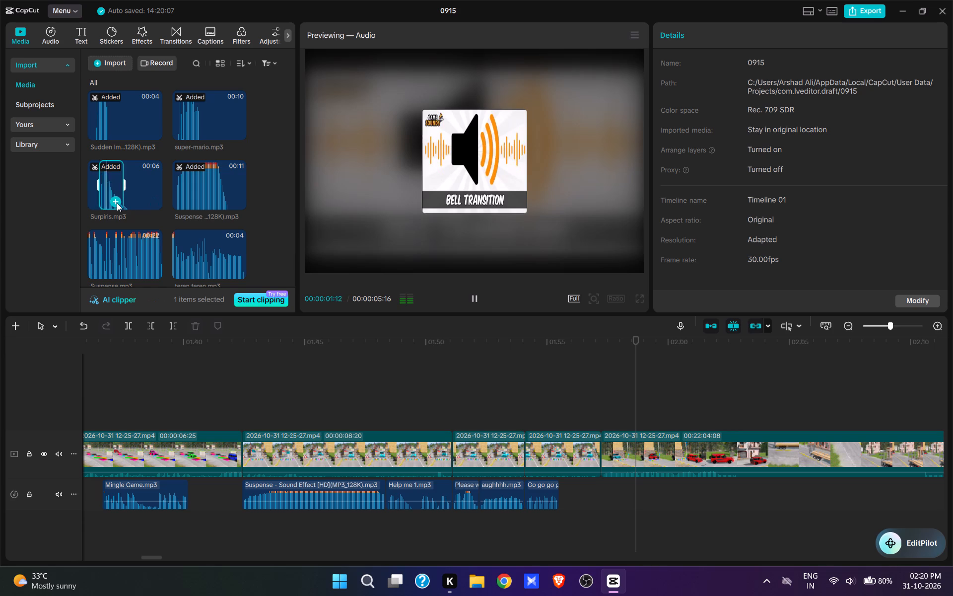
pyautogui.click(117, 203)
pyautogui.click(470, 300)
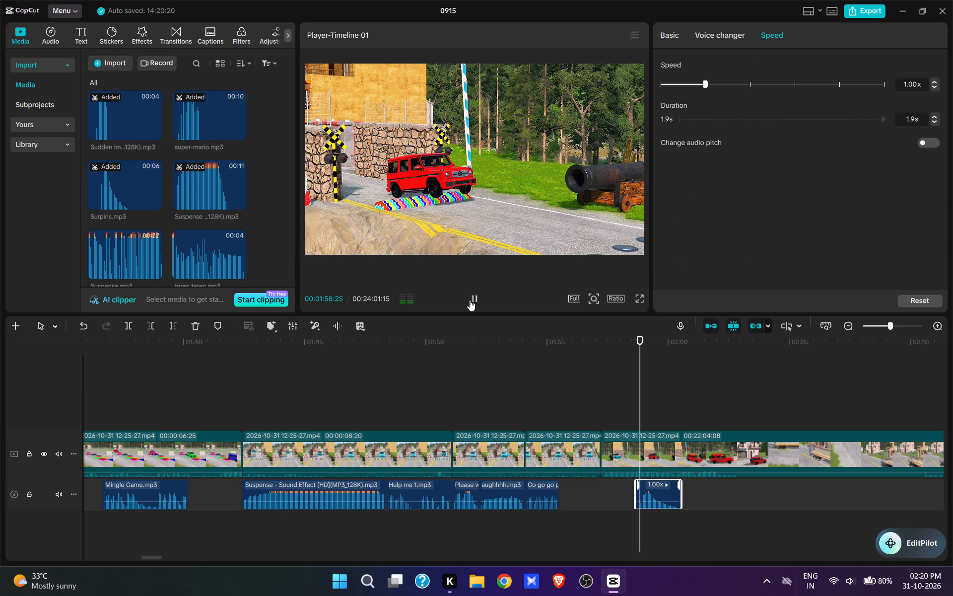
pyautogui.press('space')
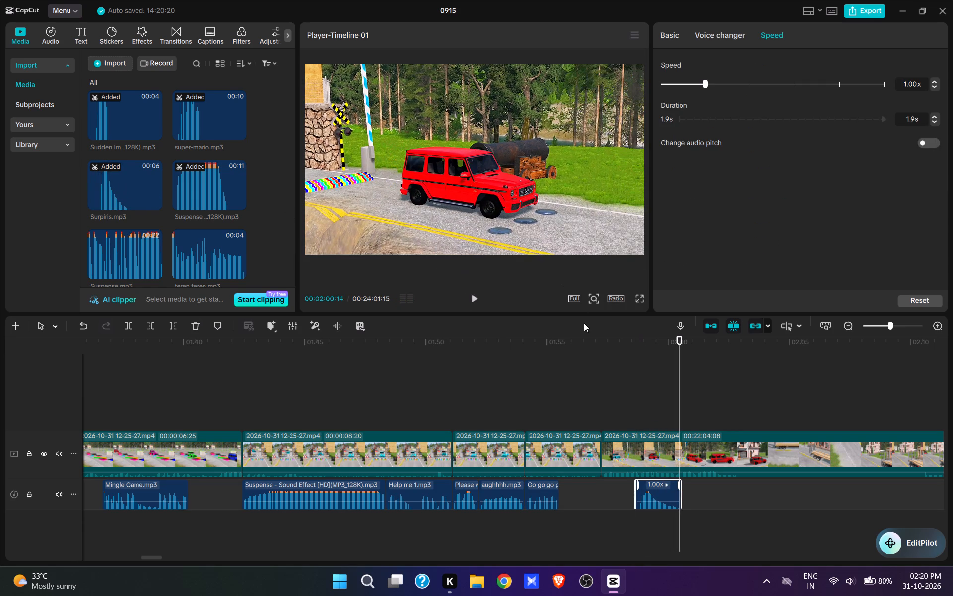
# Split the clip at 00:02:02:13, as the red car passes the pink house, and cut about 8 seconds up to the flatbed trailer shot.
pyautogui.press('space')
pyautogui.press('space')
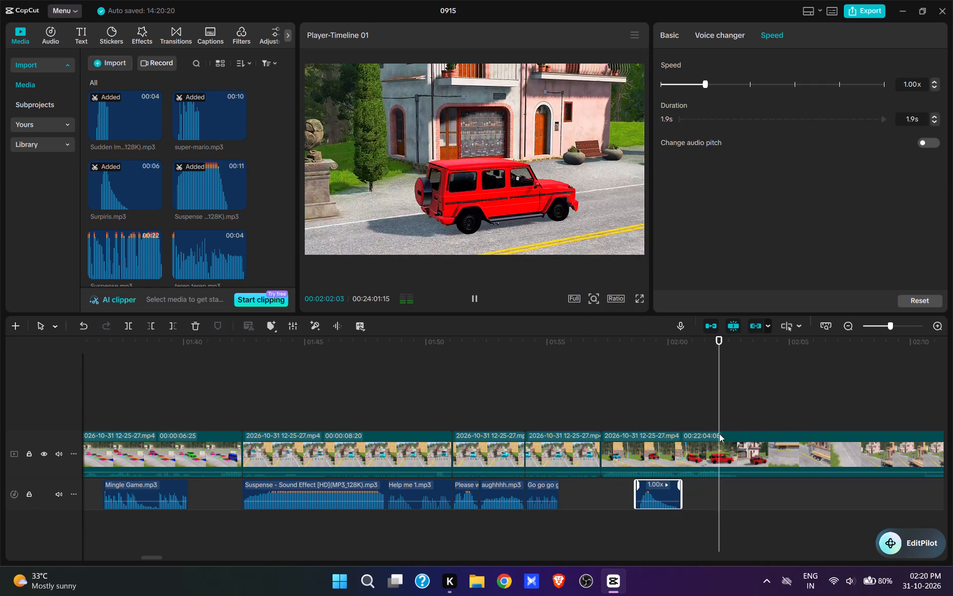
pyautogui.press('space')
pyautogui.press('space')
pyautogui.press('w')
pyautogui.moveTo(733, 447); pyautogui.dragTo(663, 446)
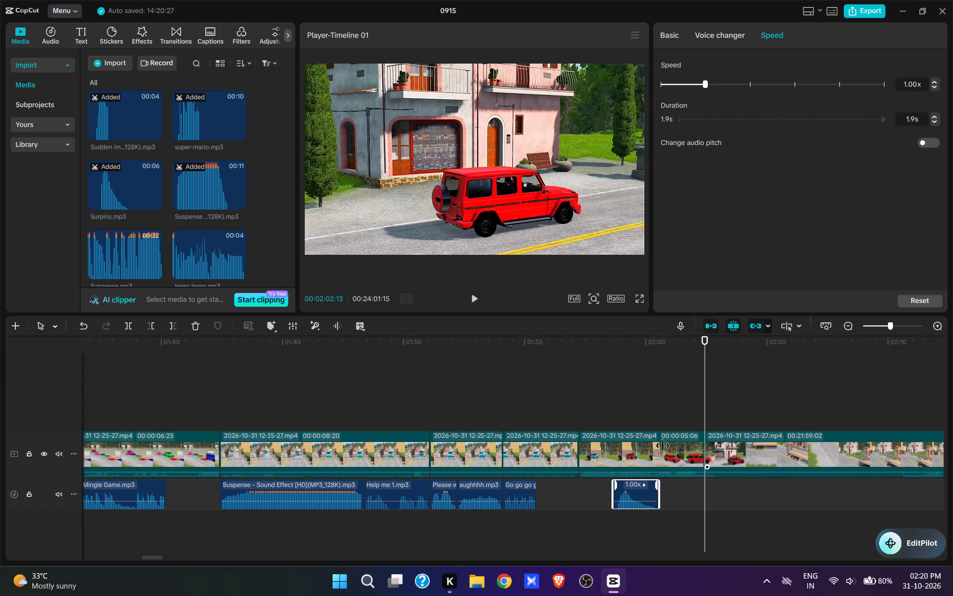
pyautogui.moveTo(663, 446); pyautogui.dragTo(656, 446)
pyautogui.click(633, 415)
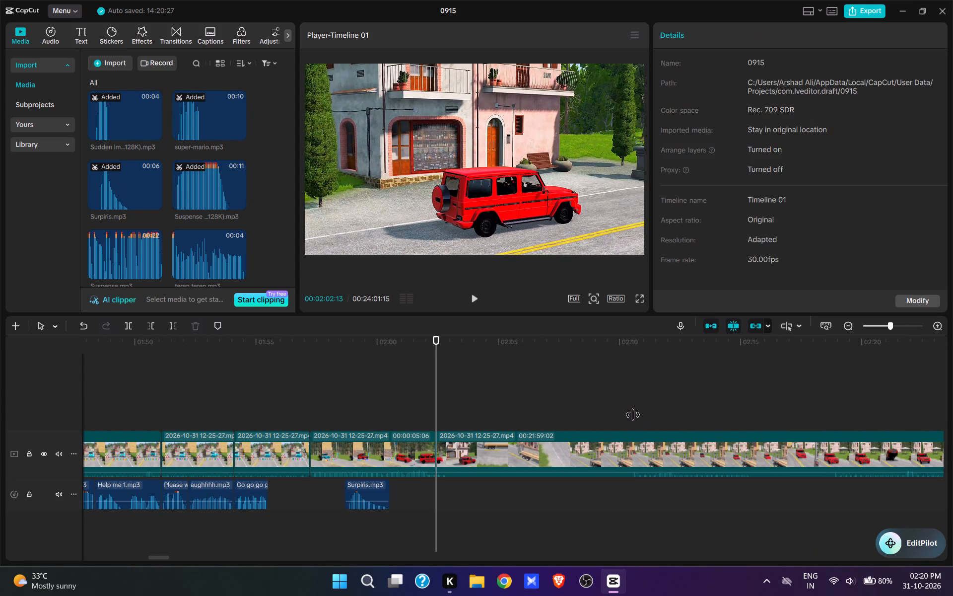
pyautogui.press('q')
# Add zina.mp3 at 00:02:02:13, at the start of the flatbed trailer shot, and play it with the approaching red car.
pyautogui.scroll(-6, 226, 194)
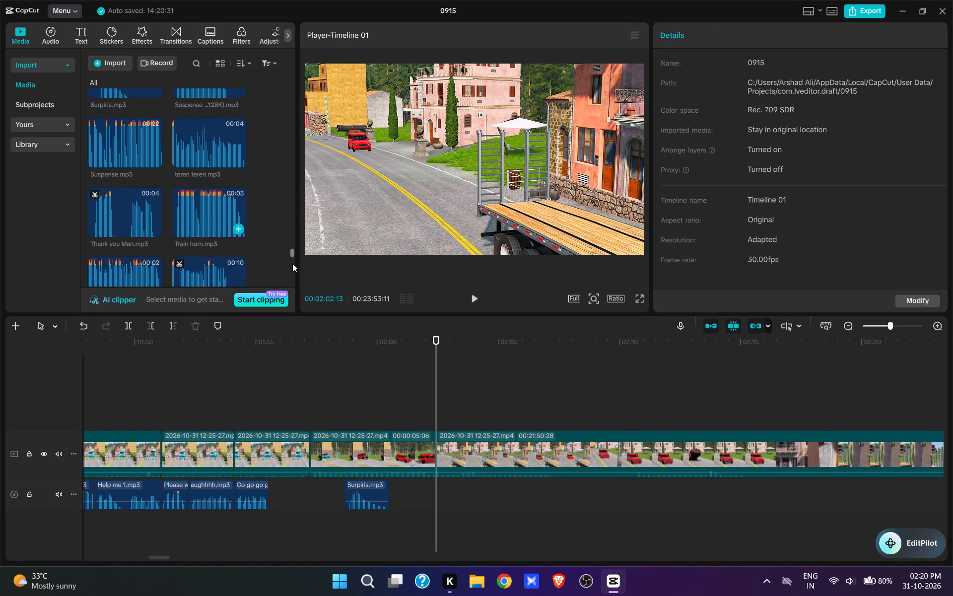
pyautogui.scroll(-15, 204, 212)
pyautogui.scroll(3, 202, 221)
pyautogui.click(153, 139)
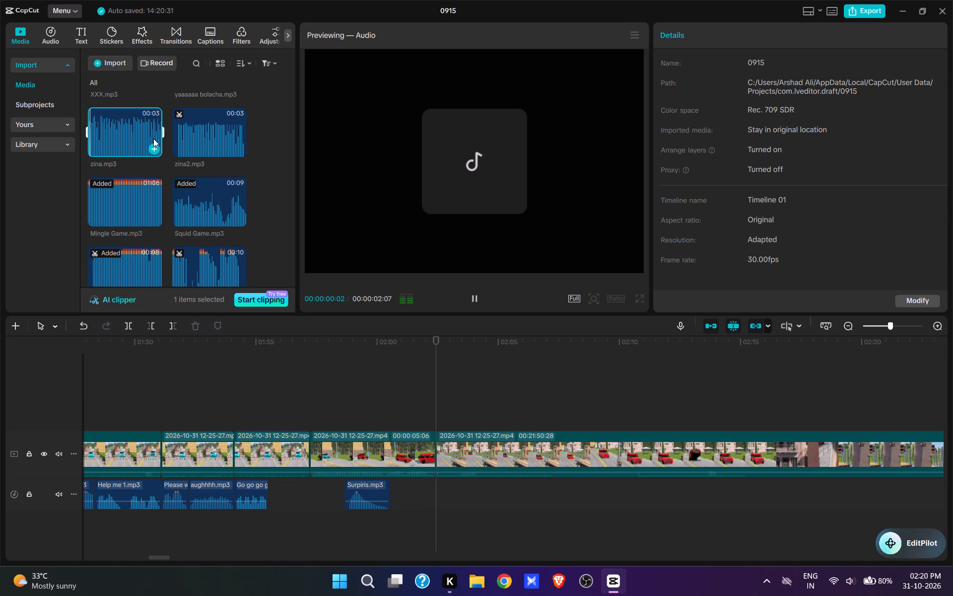
pyautogui.click(153, 149)
pyautogui.press('space')
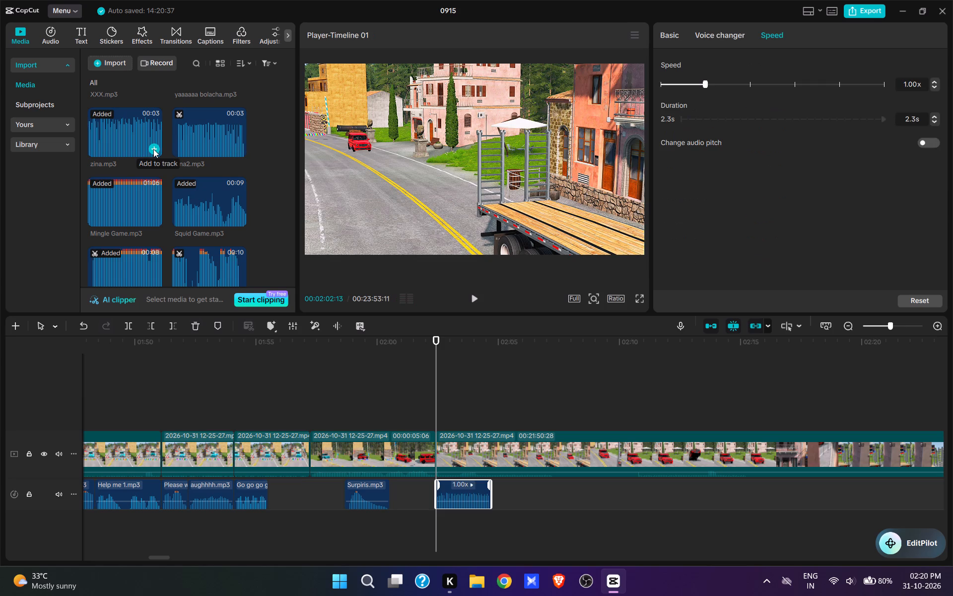
pyautogui.press('space')
pyautogui.click(472, 298)
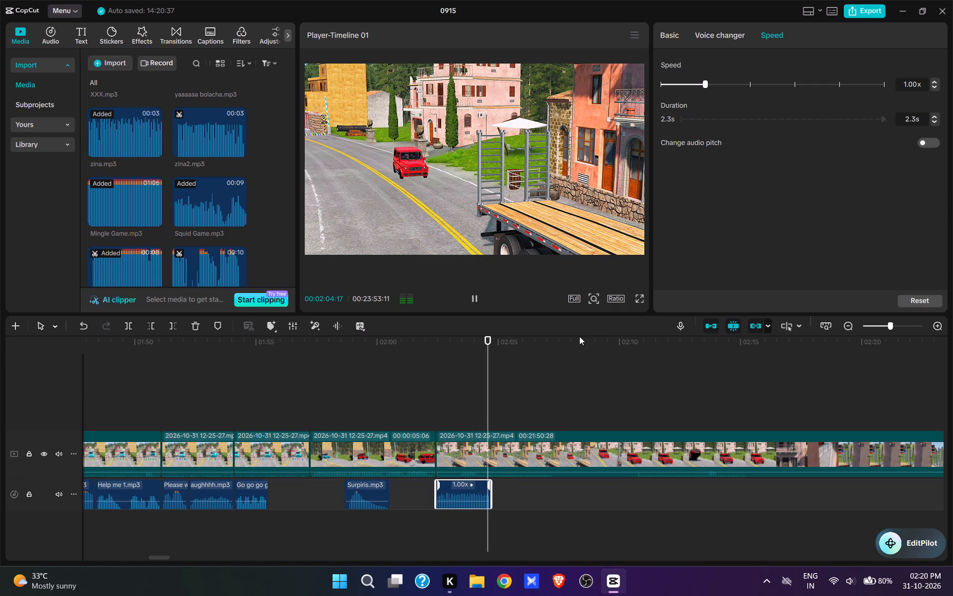
pyautogui.press('space')
pyautogui.press('space')
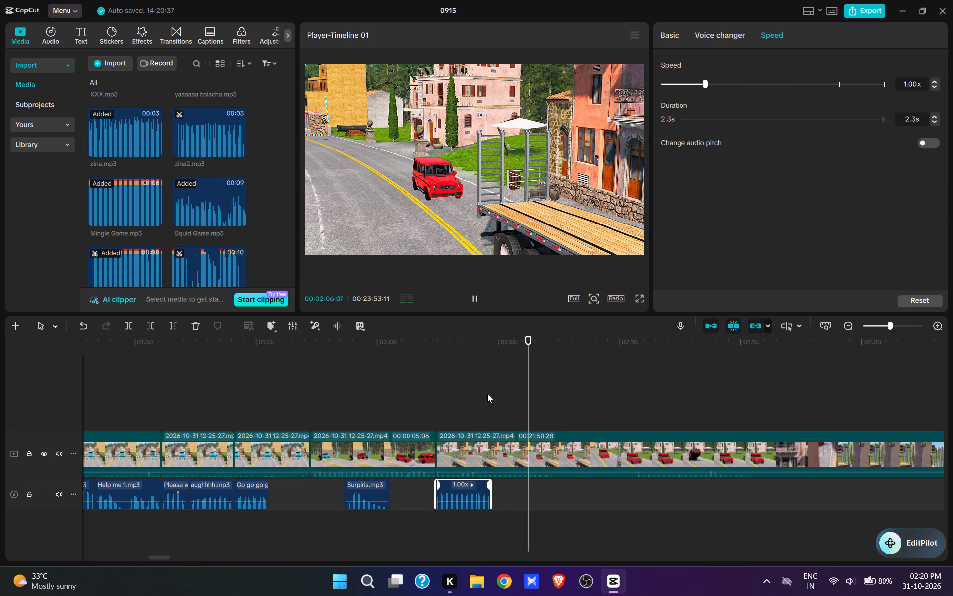
# Add Oh no funny.mp3 at 00:02:04:21, right after the zina.mp3 sound, and play it with the footage.
pyautogui.click(494, 417)
pyautogui.scroll(2, 184, 213)
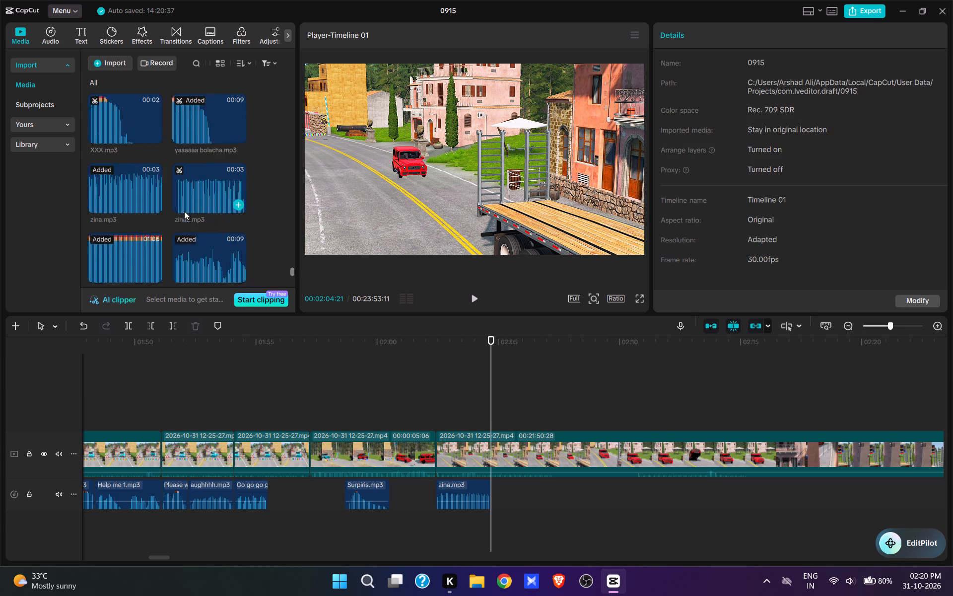
pyautogui.scroll(19, 184, 211)
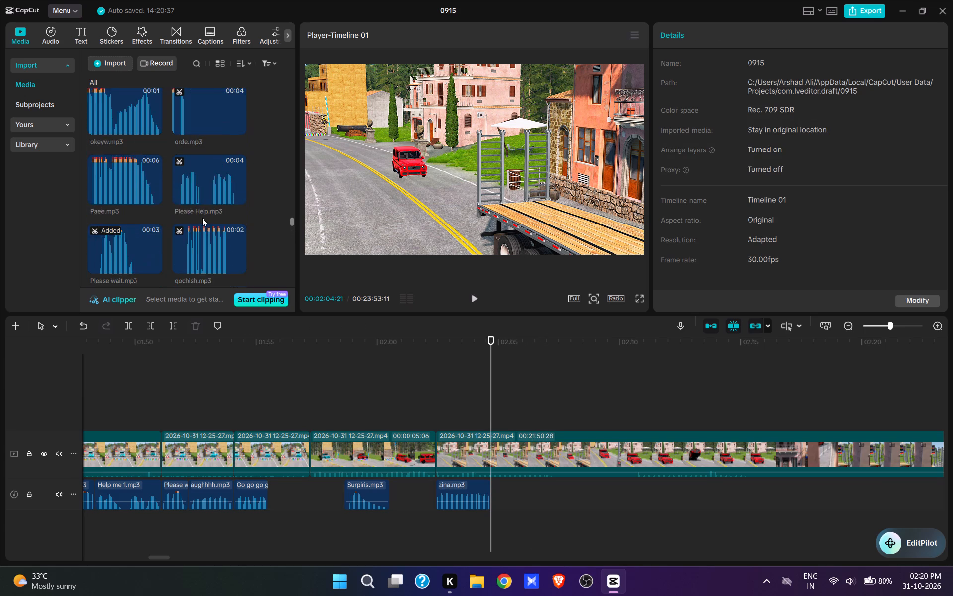
pyautogui.scroll(2, 202, 218)
pyautogui.scroll(-1, 200, 194)
pyautogui.scroll(3, 201, 196)
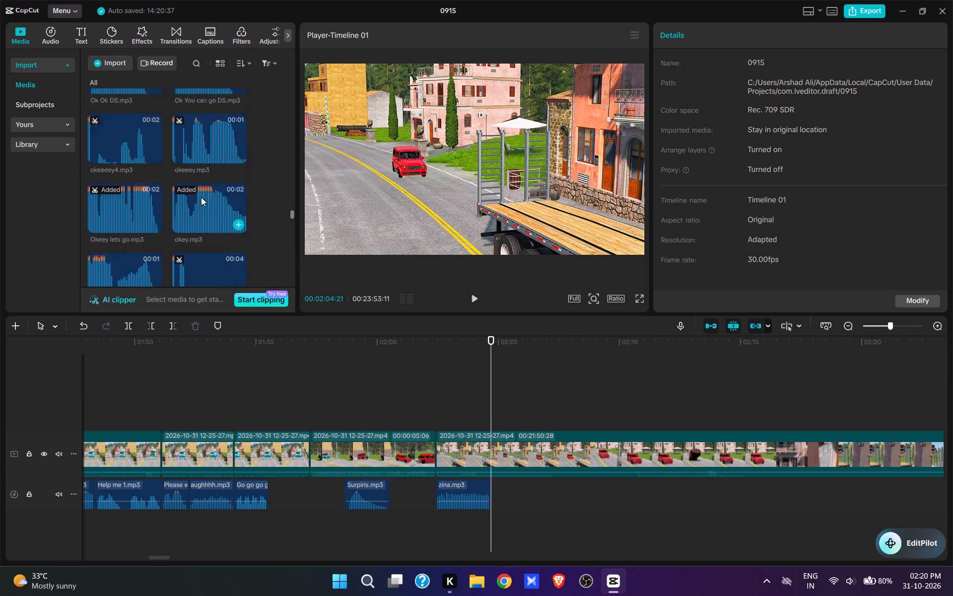
pyautogui.scroll(4, 201, 197)
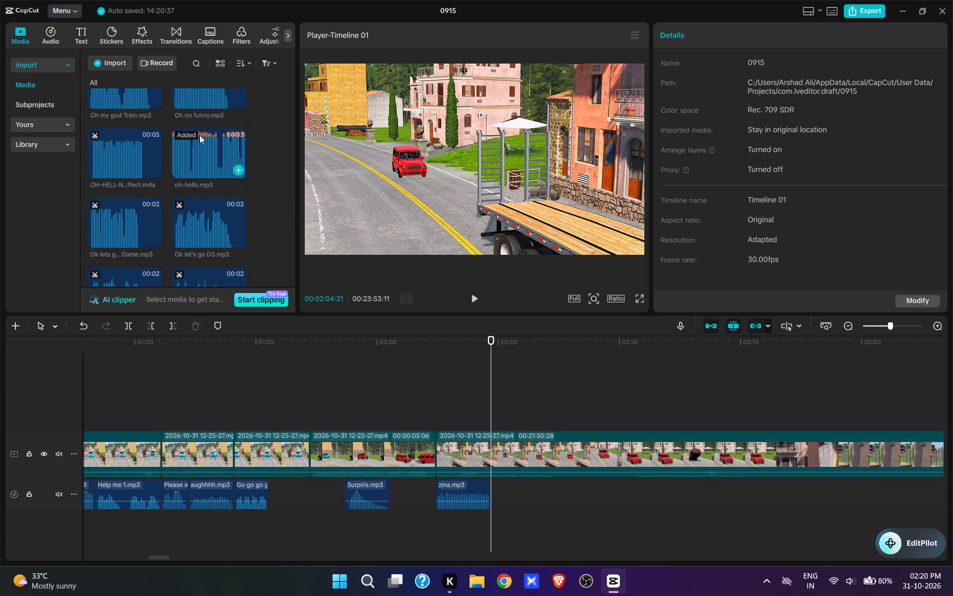
pyautogui.scroll(1, 200, 141)
pyautogui.click(238, 156)
pyautogui.press('space')
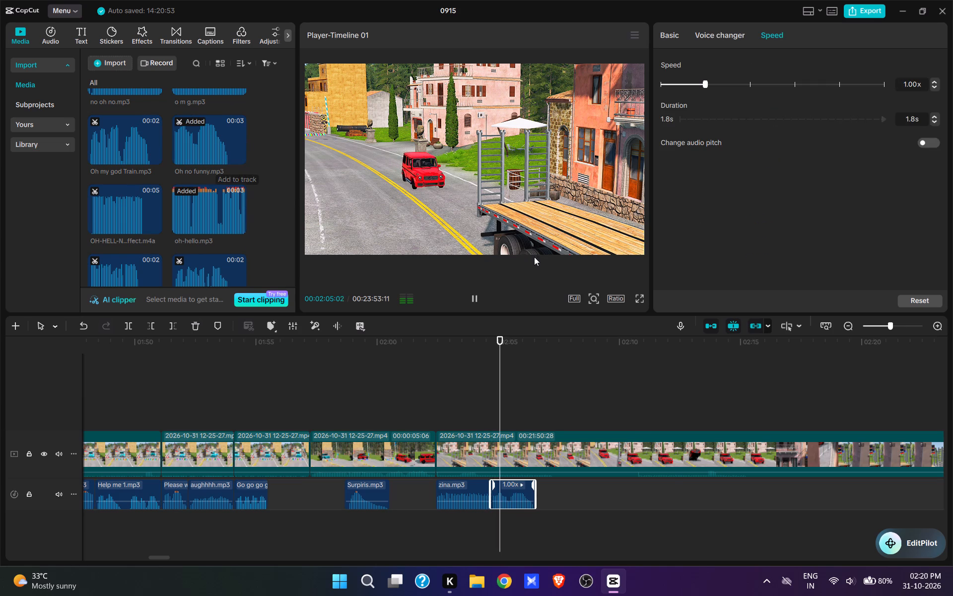
# Split the clip at 00:02:07:07, in the close shot of the red car, and cut almost 4 seconds of footage after the split.
pyautogui.press('space')
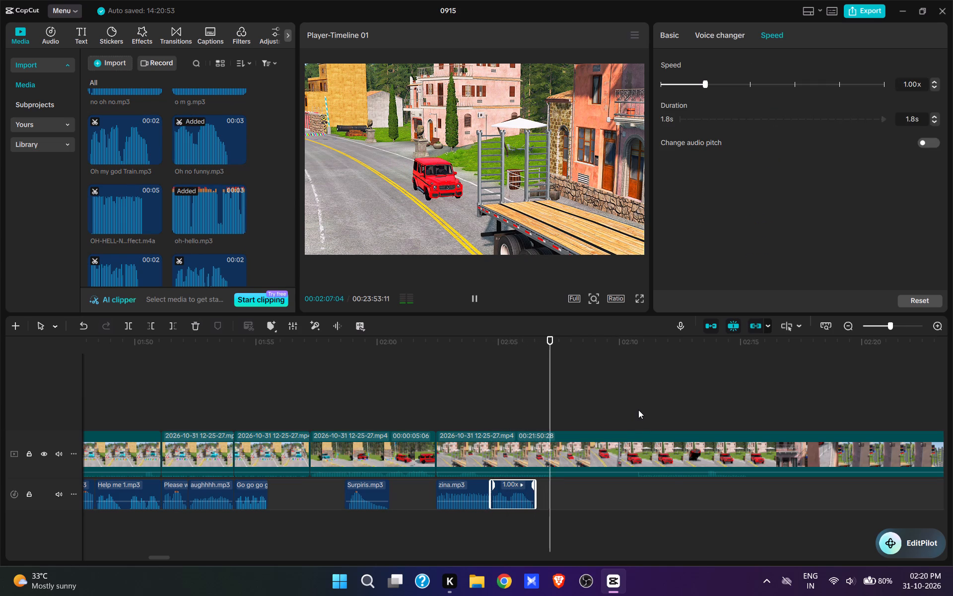
pyautogui.write('w')
pyautogui.click(656, 418)
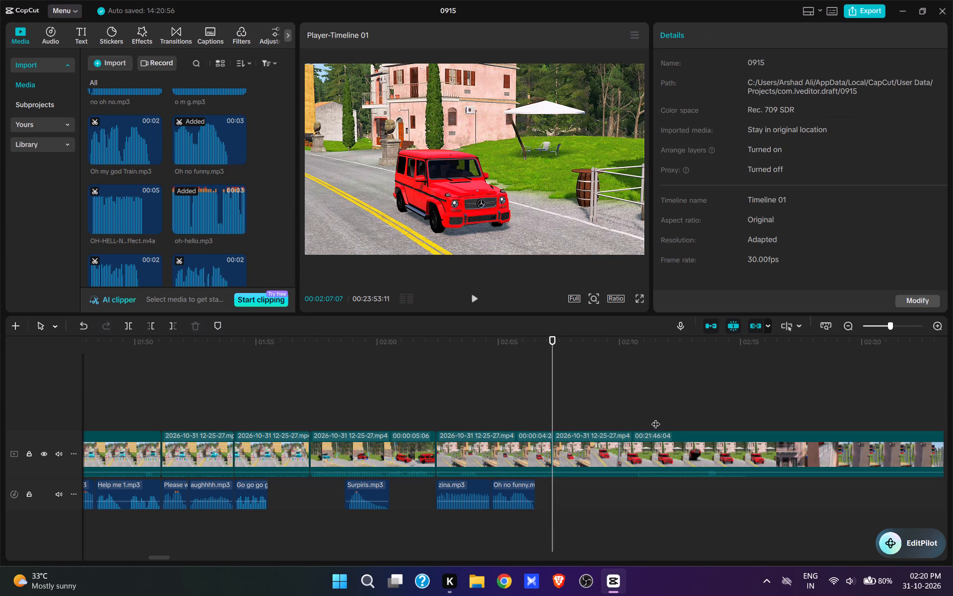
pyautogui.press('space')
pyautogui.click(647, 418)
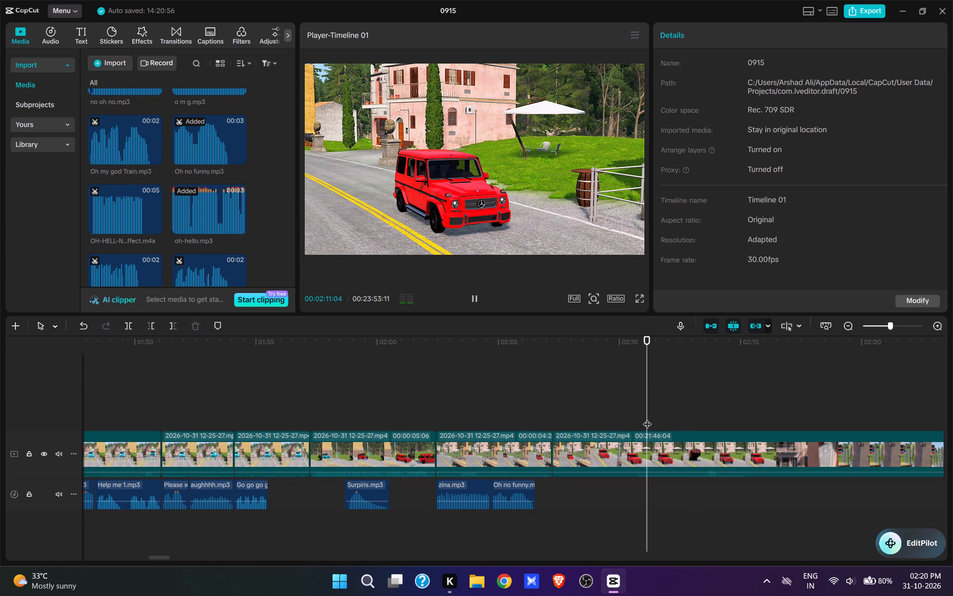
pyautogui.press('space')
pyautogui.click(647, 418)
pyautogui.click(643, 418)
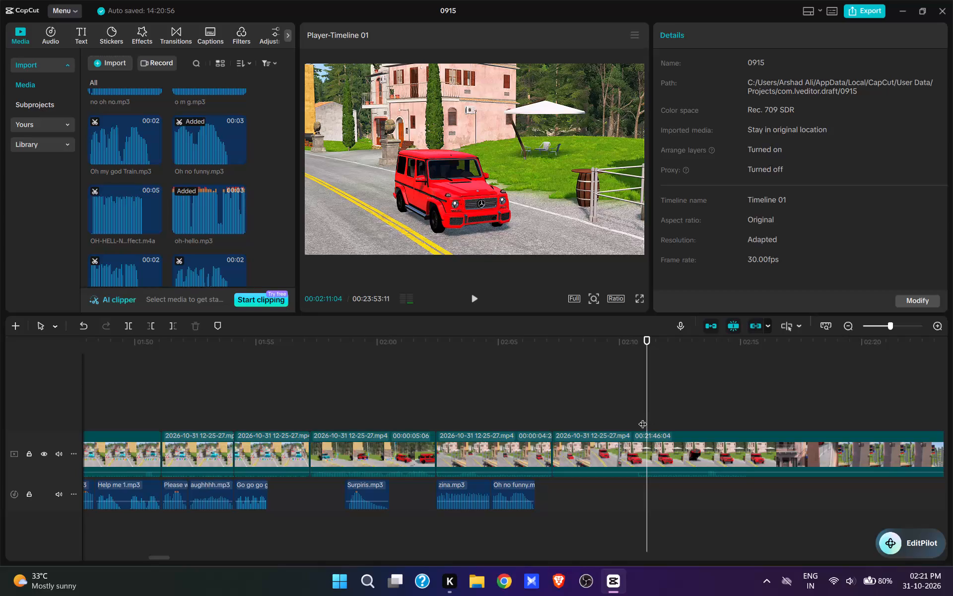
pyautogui.press('q')
# Play the red car tipping up from 00:02:07:07 and trim about 10 more frames off the start of that clip.
pyautogui.press('space')
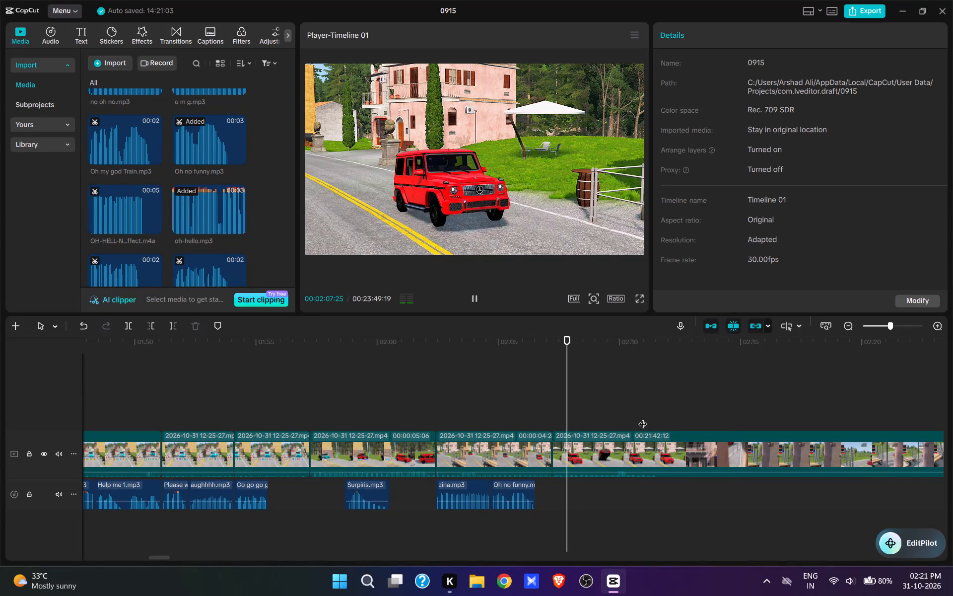
pyautogui.press('space')
pyautogui.press('space')
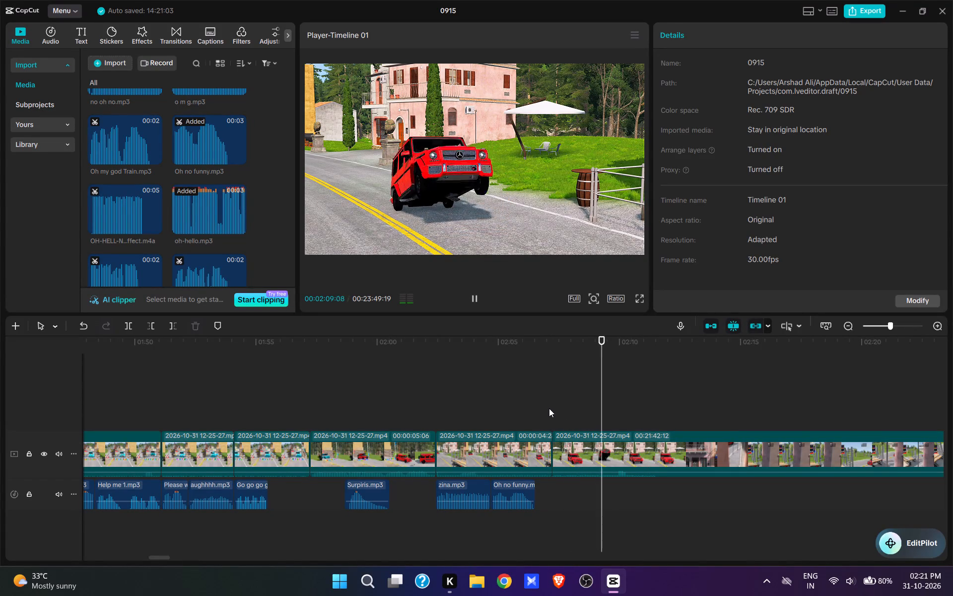
pyautogui.click(549, 408)
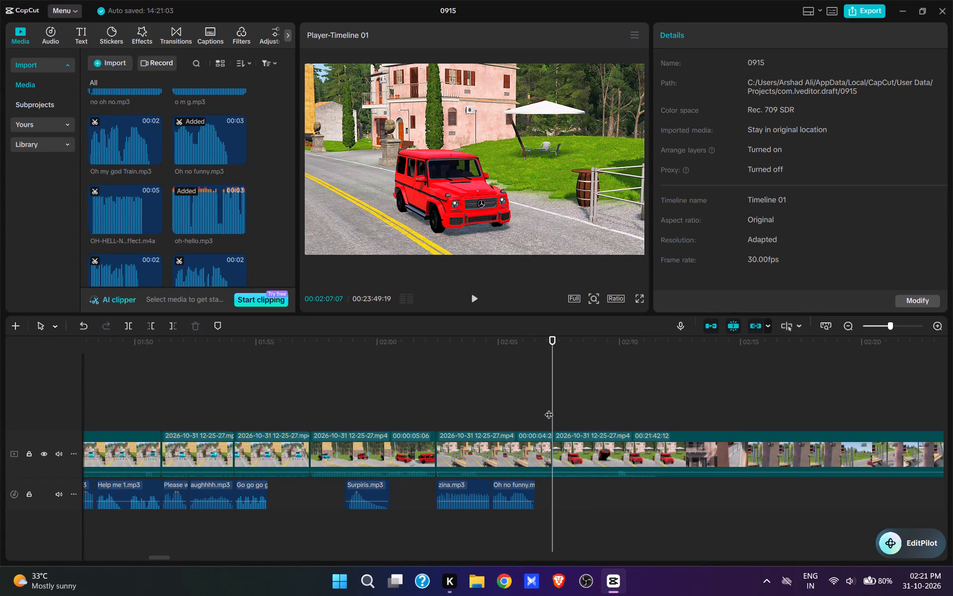
pyautogui.press('space')
pyautogui.press('space')
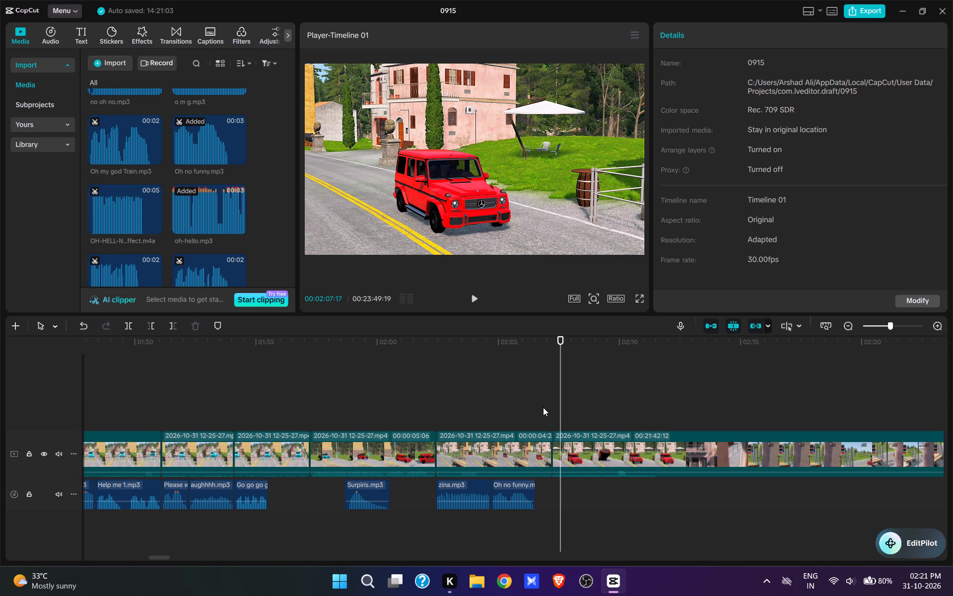
pyautogui.press('space')
pyautogui.press('space')
pyautogui.click(556, 415)
pyautogui.press('space')
pyautogui.press('space')
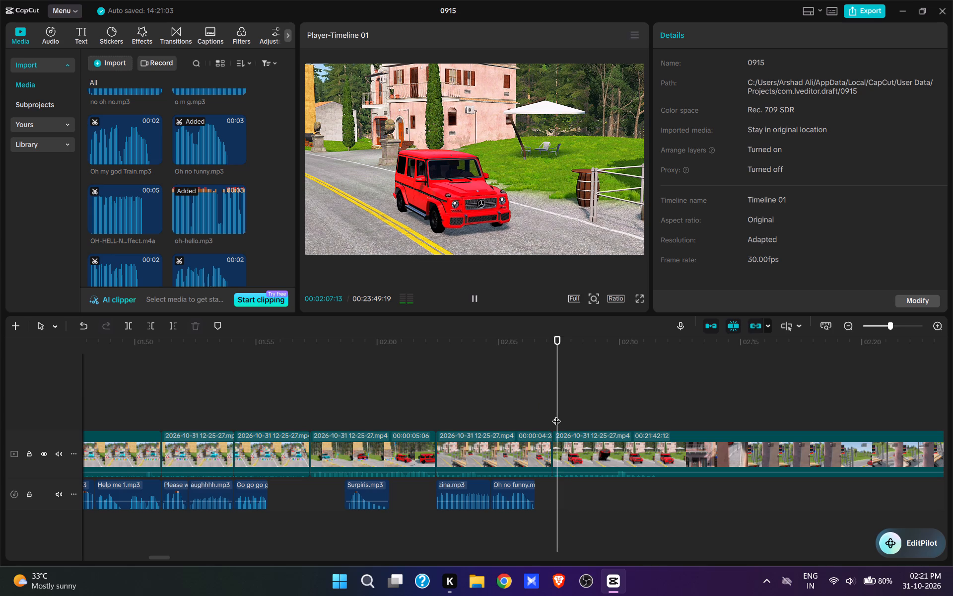
pyautogui.write('q')
pyautogui.press('space')
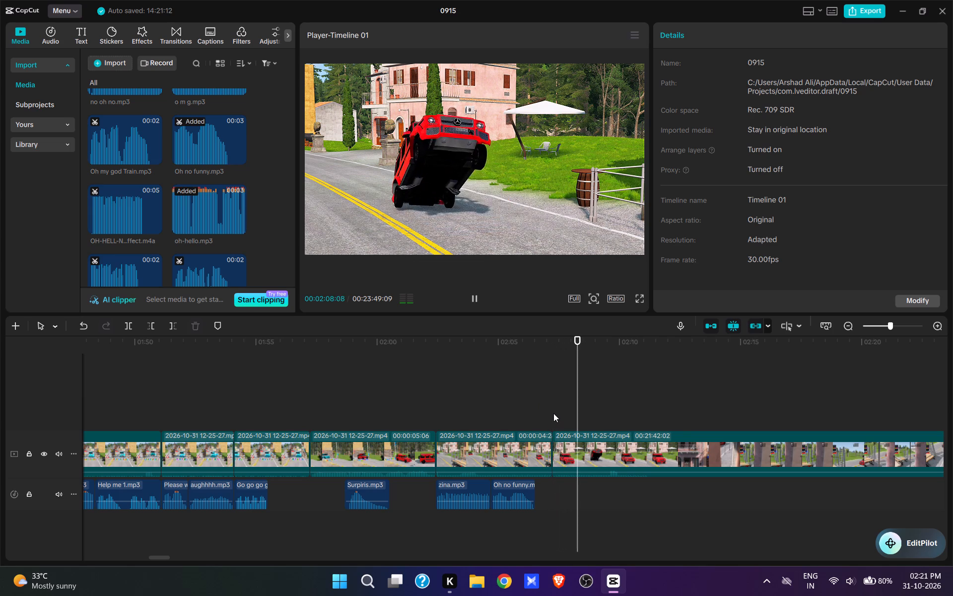
# Add Please Help.mp3 at 00:02:07:07, where the red car begins to tip up, and play it with the footage.
pyautogui.click(553, 413)
pyautogui.scroll(2, 182, 206)
pyautogui.scroll(-1, 182, 206)
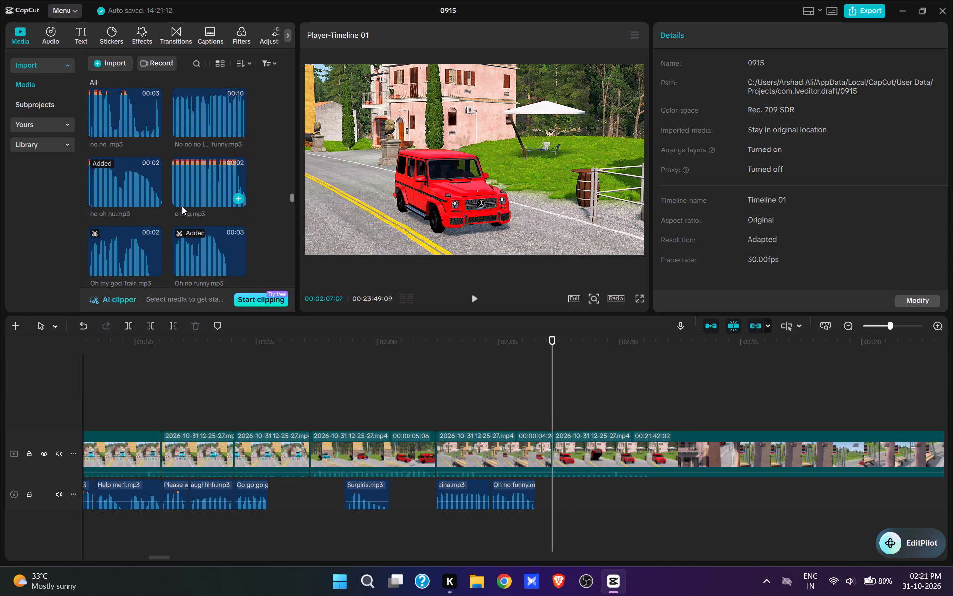
pyautogui.scroll(-10, 182, 206)
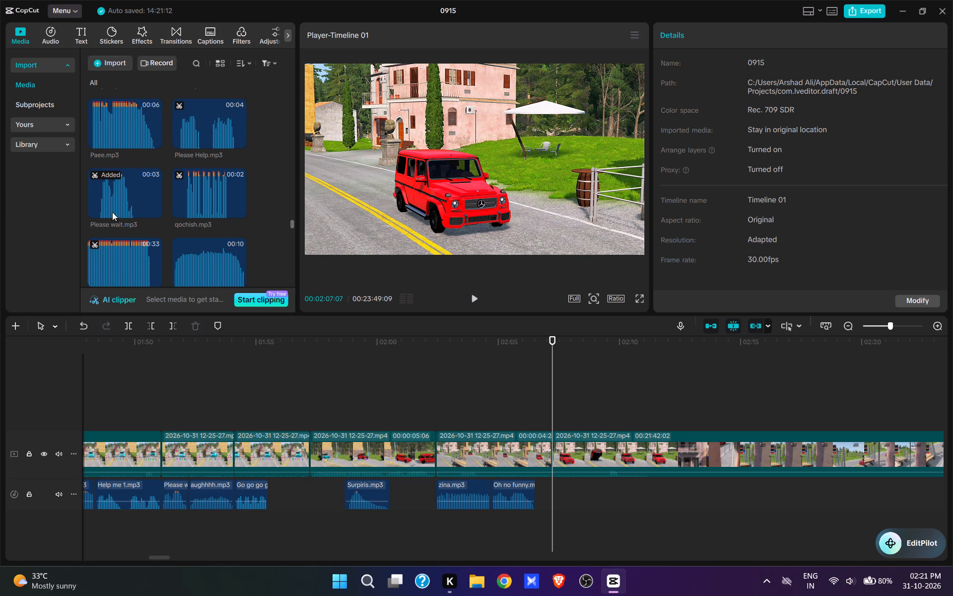
pyautogui.click(236, 140)
pyautogui.press('space')
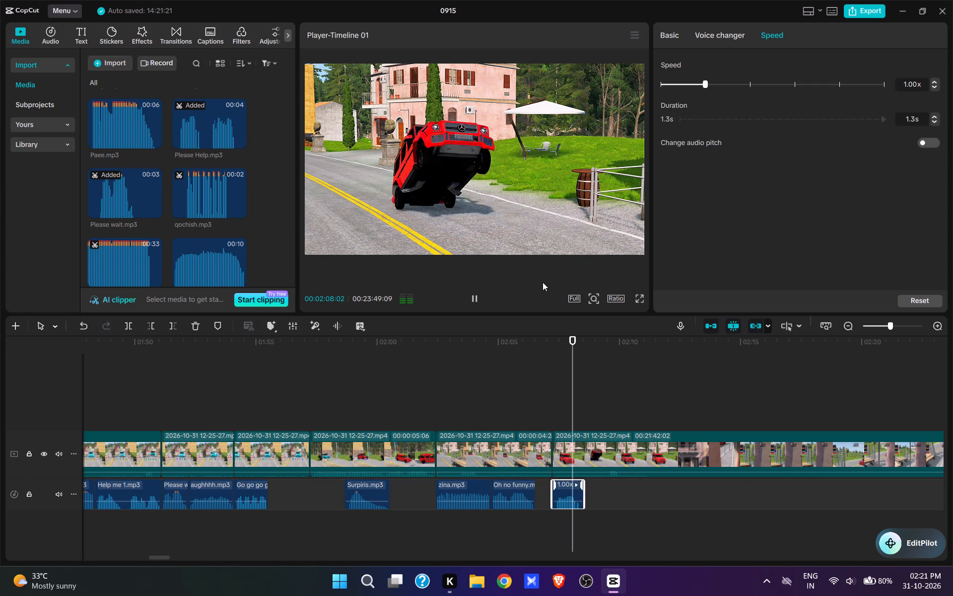
pyautogui.press('space')
pyautogui.press('space')
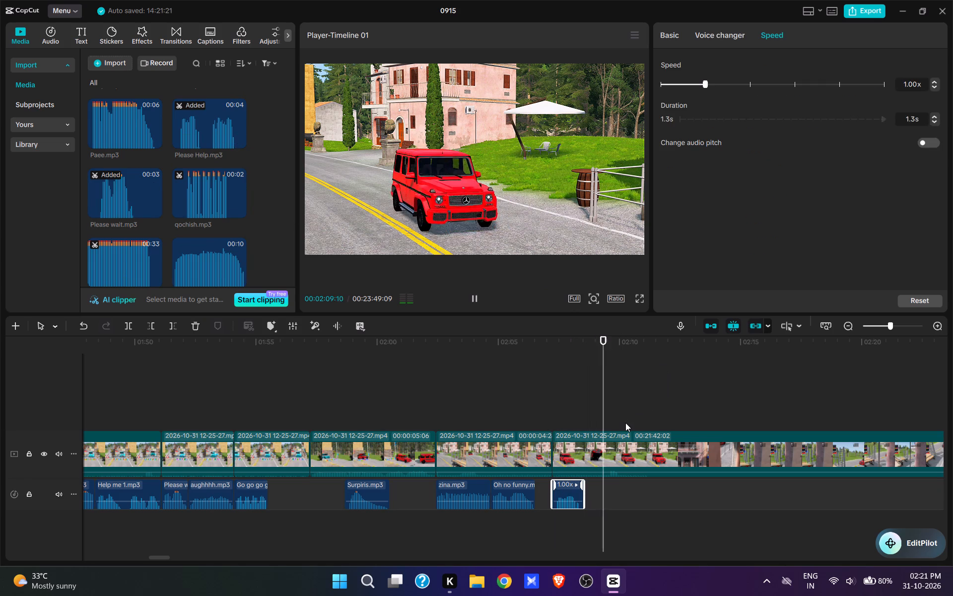
# Split the clip at 00:02:10:25, after the red car lands, and cut about 26 seconds up to the lowering of the trailer ramps.
pyautogui.press('space')
pyautogui.press('space')
pyautogui.press('space')
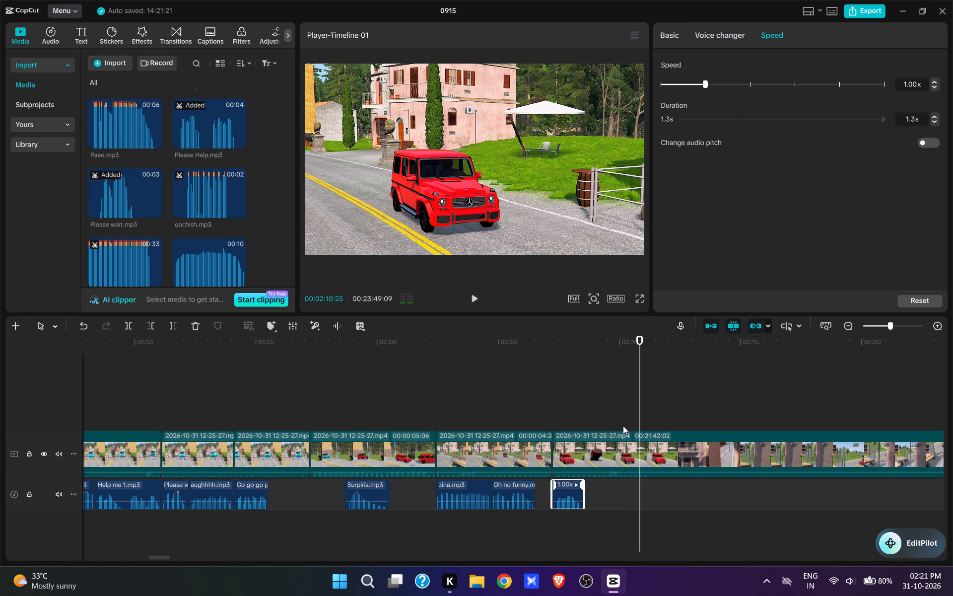
pyautogui.write('w')
pyautogui.moveTo(731, 497); pyautogui.dragTo(667, 507)
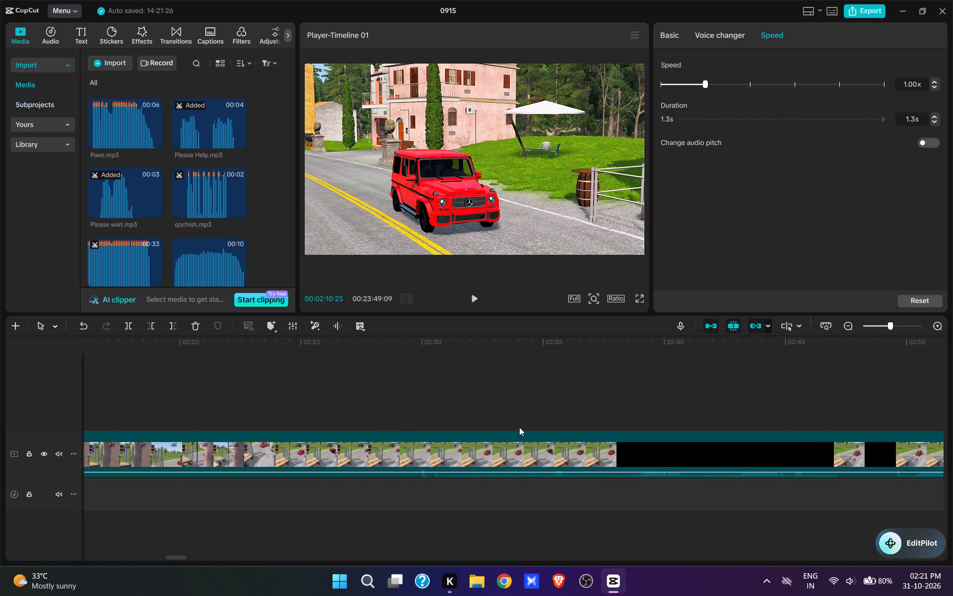
pyautogui.click(469, 414)
pyautogui.press('space')
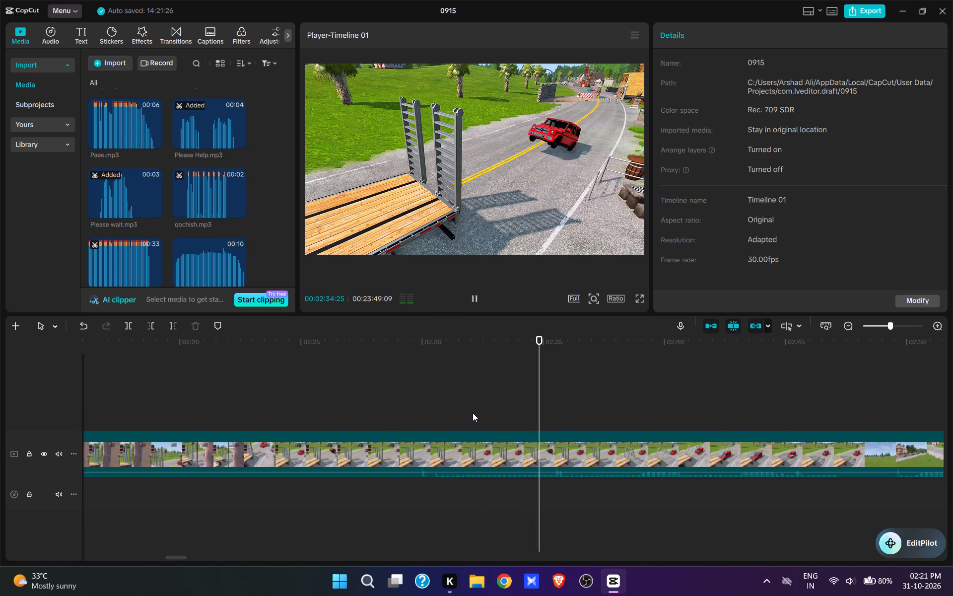
pyautogui.click(620, 413)
pyautogui.click(601, 412)
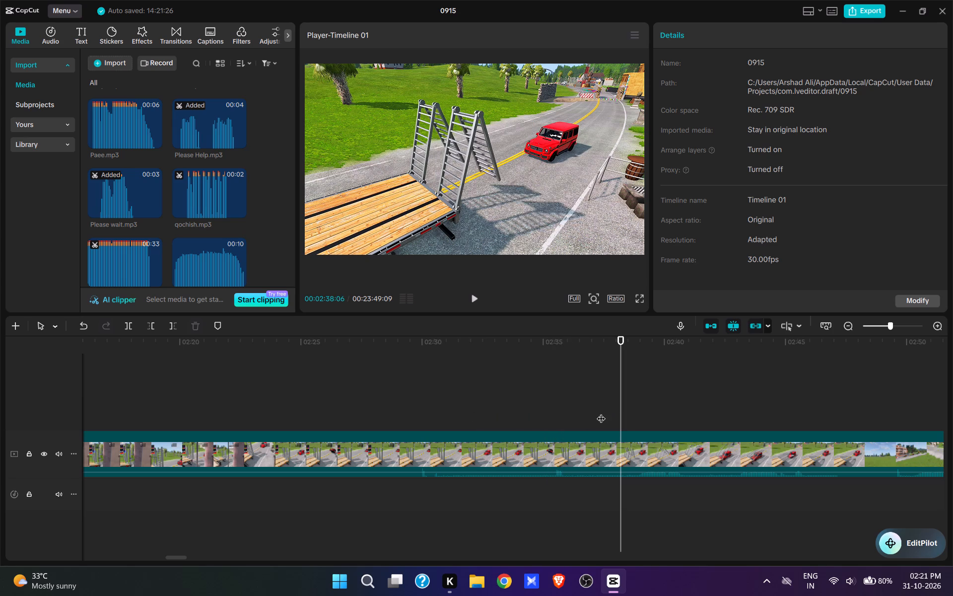
pyautogui.click(582, 414)
pyautogui.press('q')
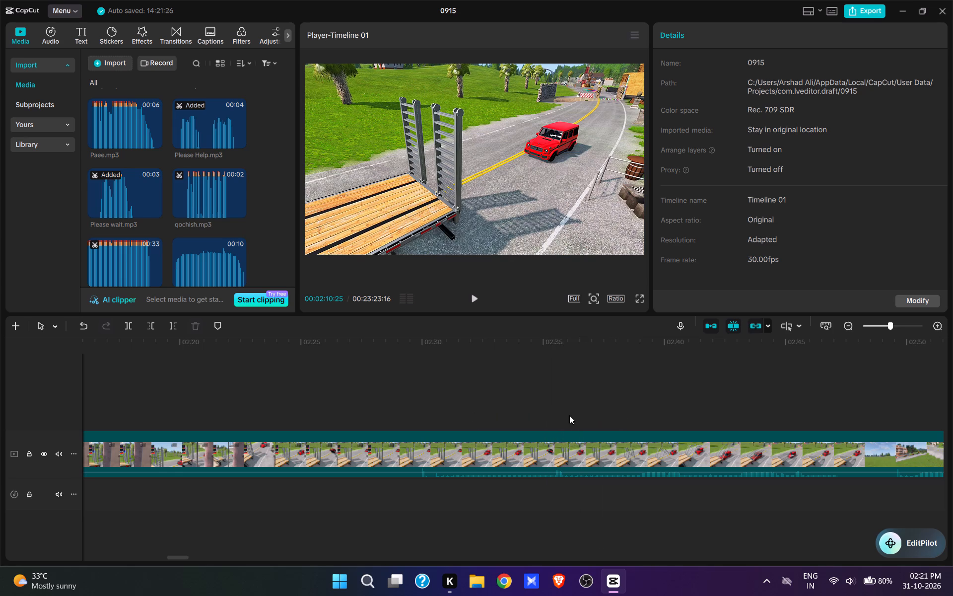
pyautogui.press('space')
pyautogui.press('space')
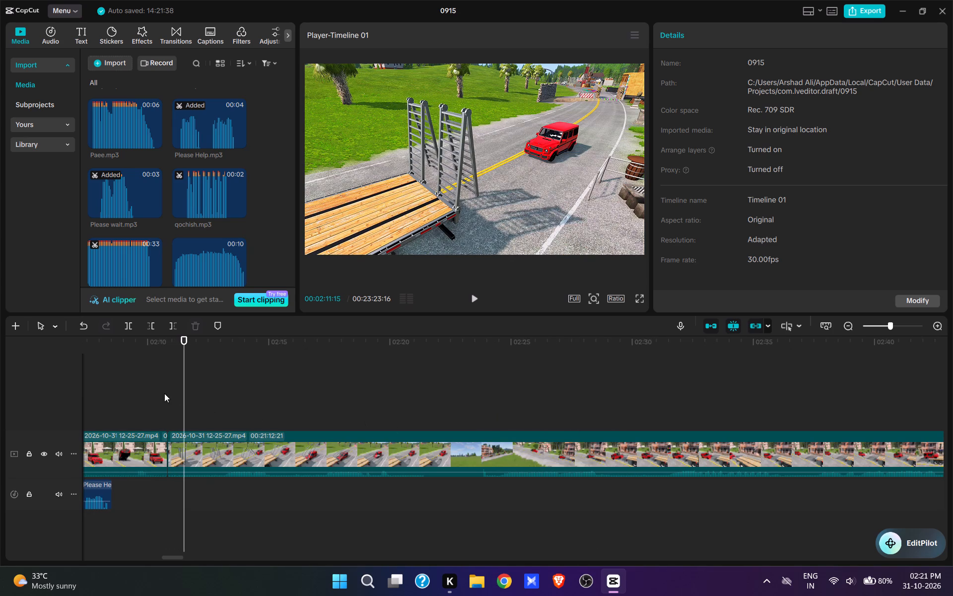
# Add Crane long.mp3 at 00:02:10:25, where the flatbed trailer's ramps start lowering.
pyautogui.click(164, 393)
pyautogui.scroll(7, 192, 223)
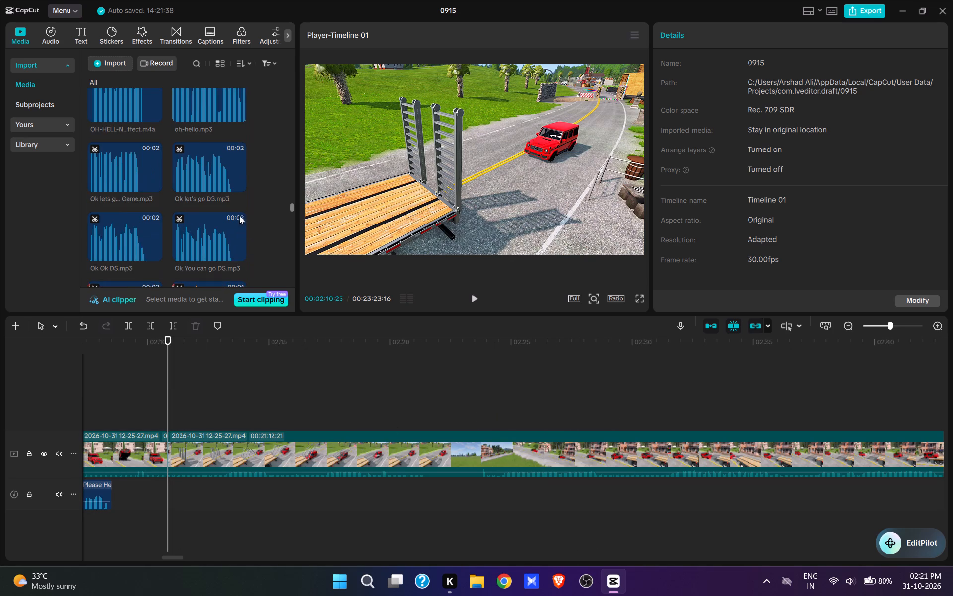
pyautogui.moveTo(290, 204); pyautogui.dragTo(288, 21)
pyautogui.scroll(7, 247, 172)
pyautogui.scroll(-5, 235, 172)
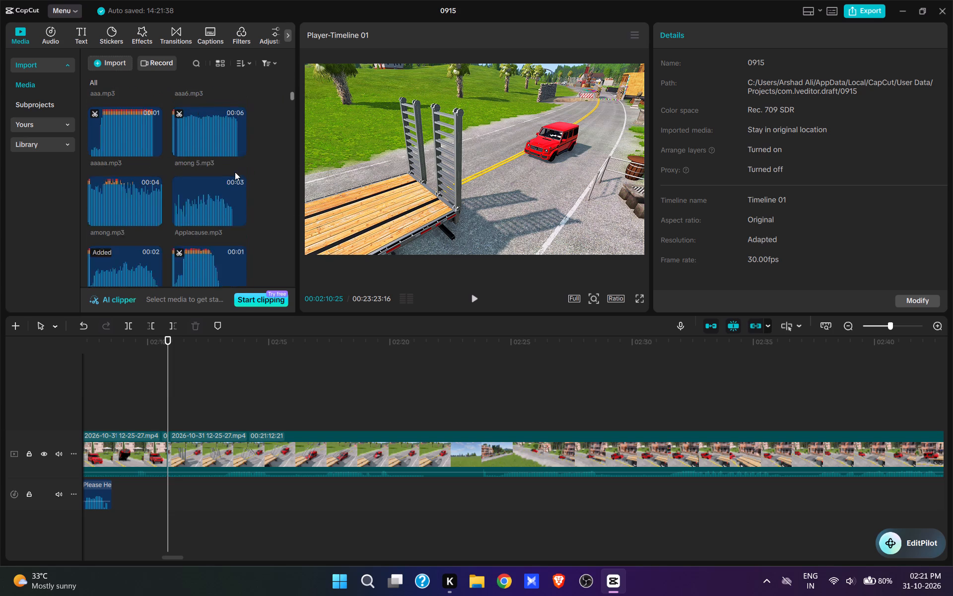
pyautogui.scroll(-1, 235, 172)
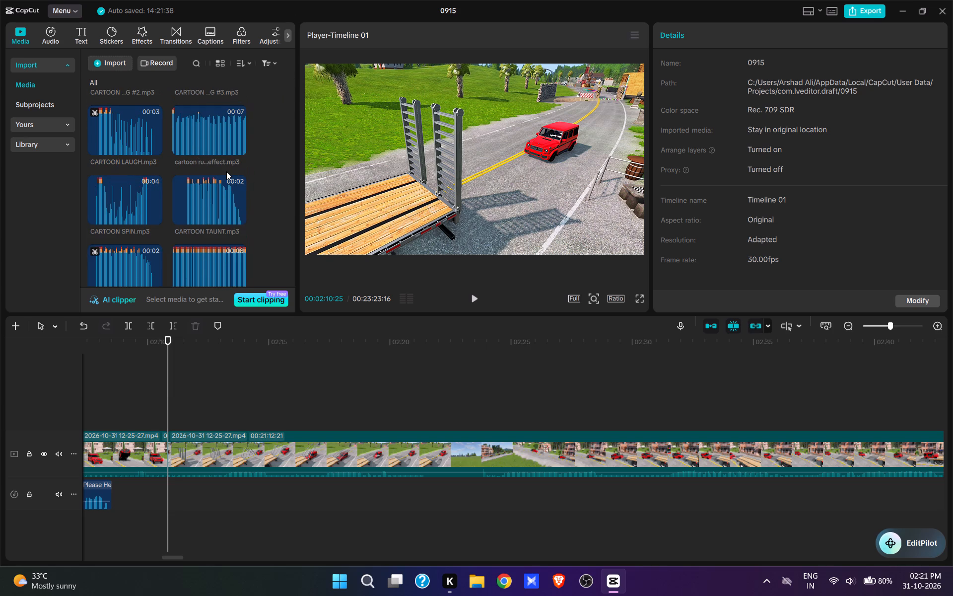
pyautogui.scroll(-2, 204, 175)
pyautogui.scroll(-3, 154, 180)
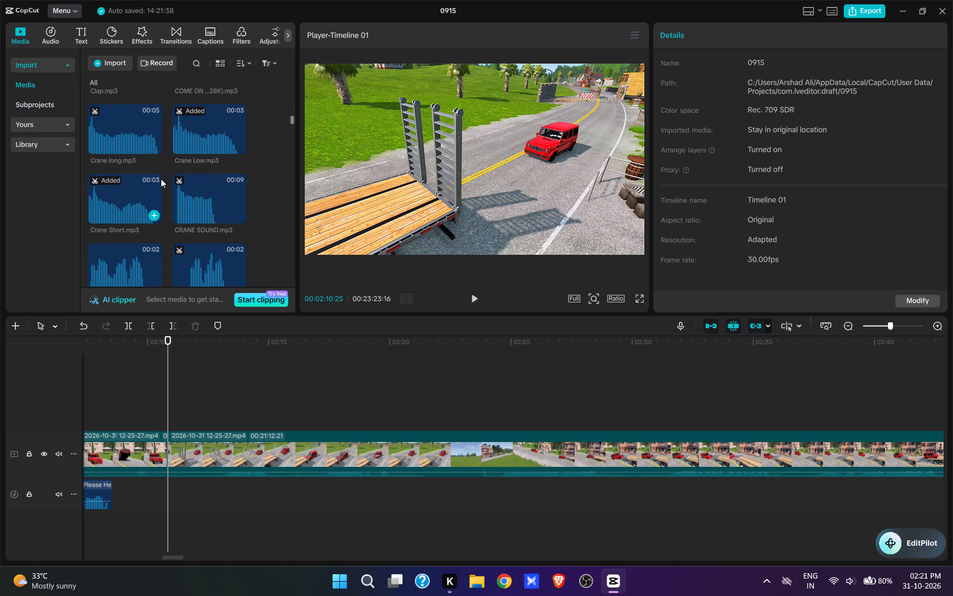
pyautogui.click(153, 145)
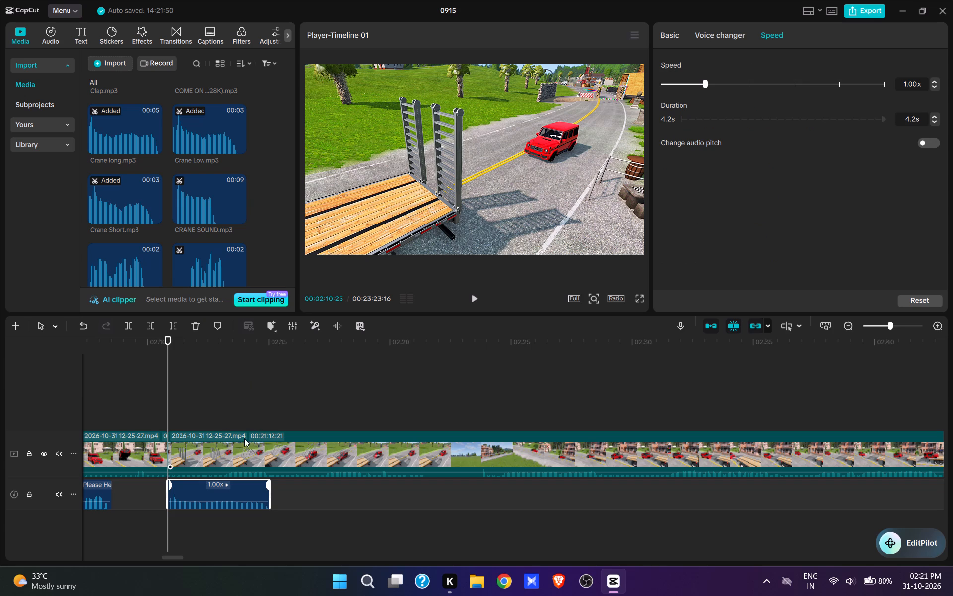
# Split the ramp-lowering clip at 00:02:20:08, once the trailer ramps are fully down.
pyautogui.click(279, 406)
pyautogui.press('space')
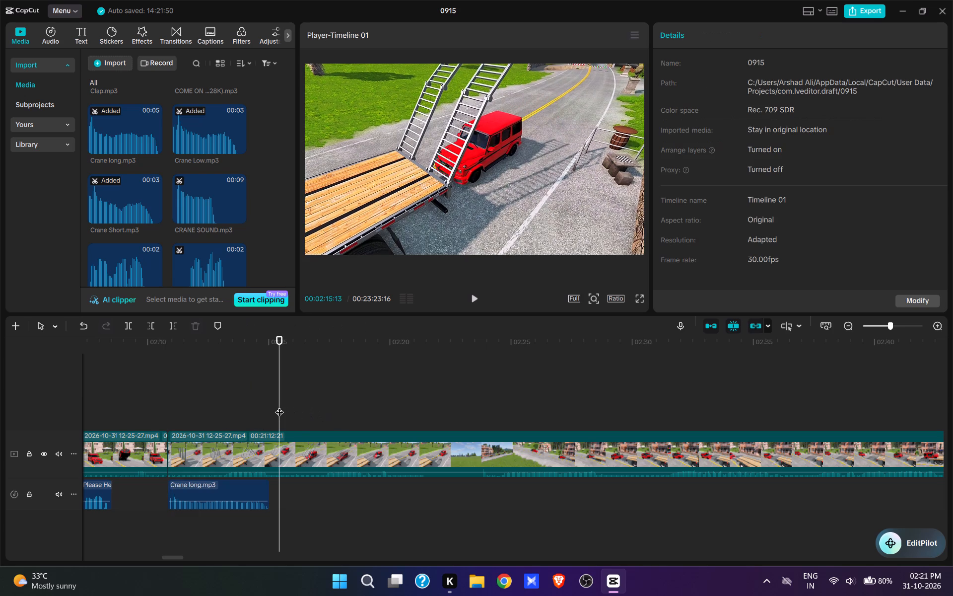
pyautogui.click(335, 402)
pyautogui.press('space')
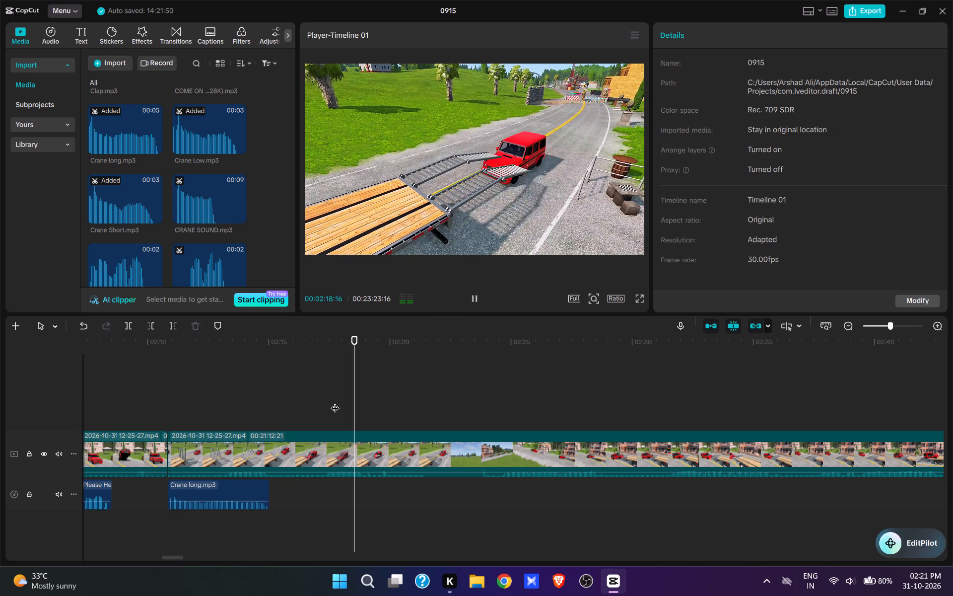
pyautogui.press('space')
pyautogui.write('w')
# Set the ramp-lowering clip's duration to 4.2 s to match the Crane long.mp3 sound, and play it back.
pyautogui.click(330, 447)
pyautogui.click(745, 34)
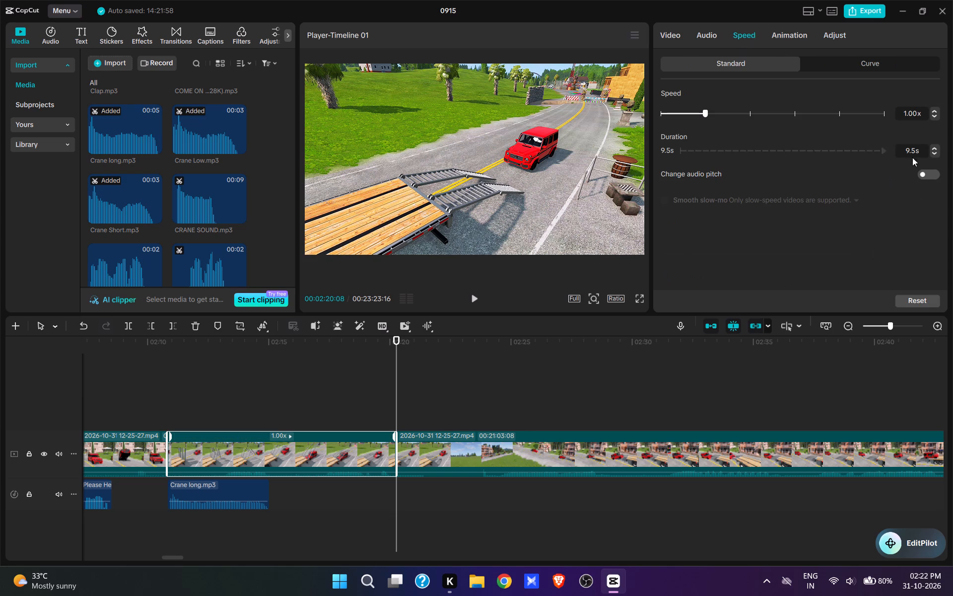
pyautogui.moveTo(921, 151); pyautogui.dragTo(828, 152)
pyautogui.write('4.2')
pyautogui.press('Return')
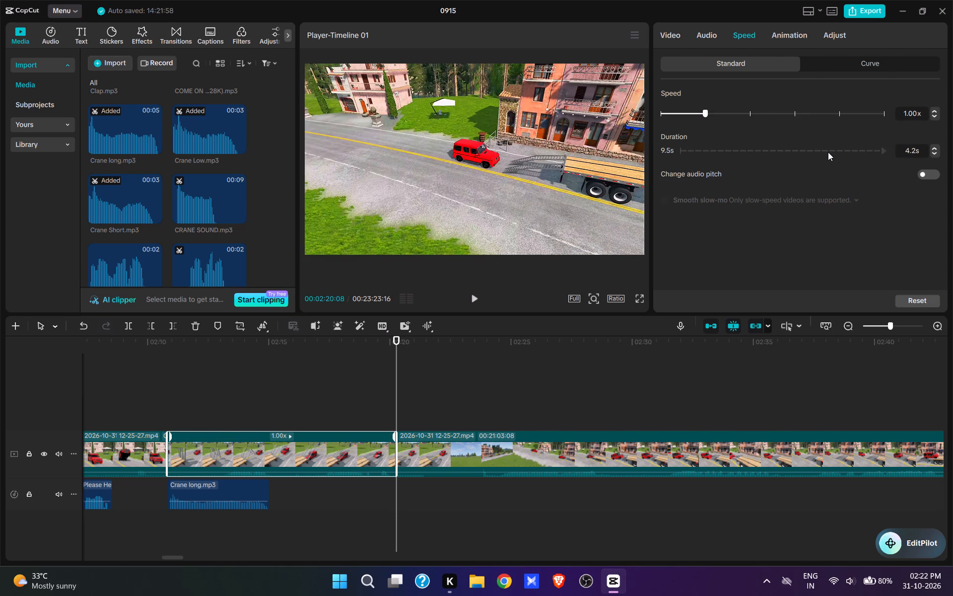
pyautogui.click(173, 398)
pyautogui.press('space')
pyautogui.click(142, 398)
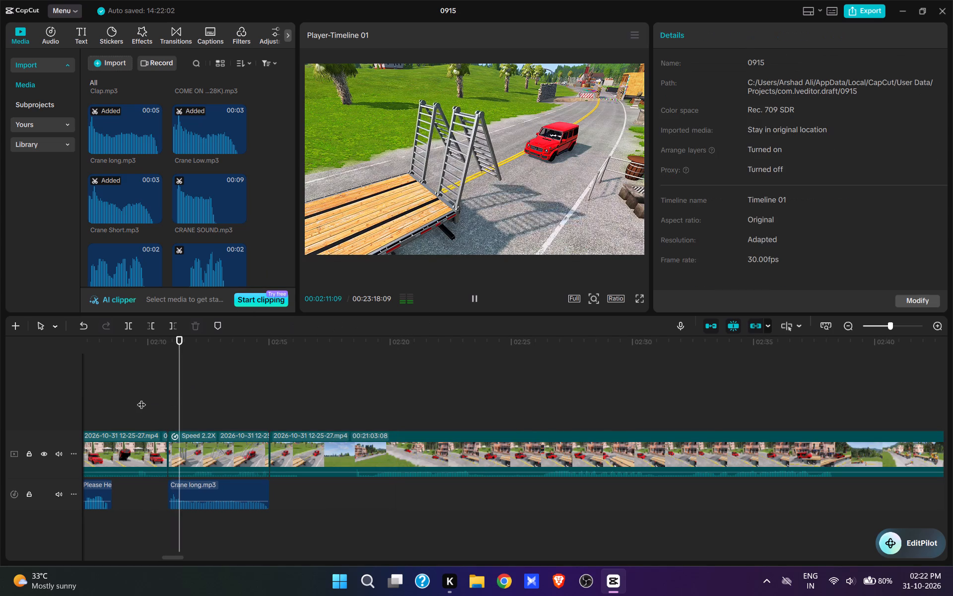
# Add Laugh5.mp3 at 00:02:13:01, while the trailer ramps are lowering, and play it back.
pyautogui.press('space')
pyautogui.click(235, 510)
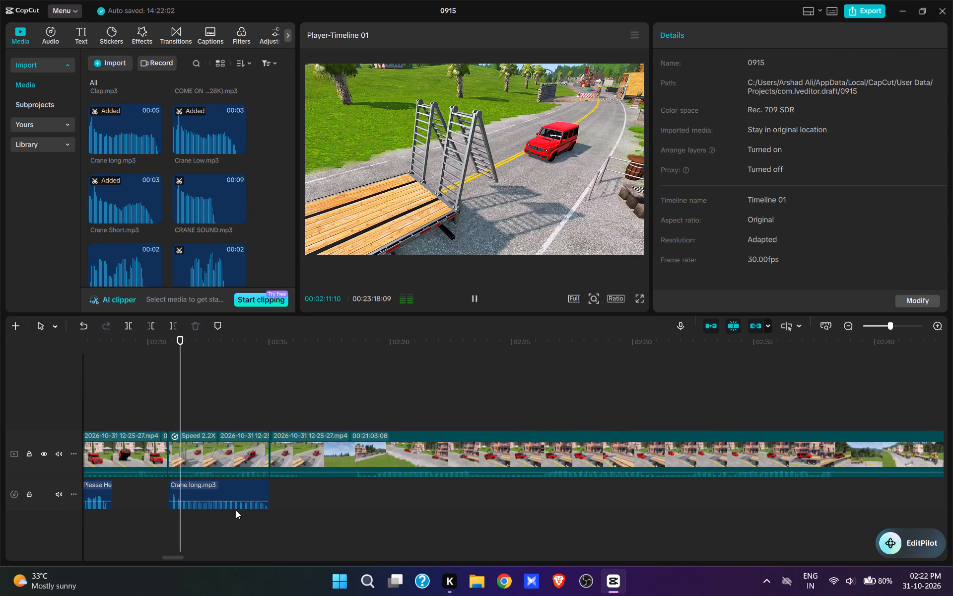
pyautogui.press('space')
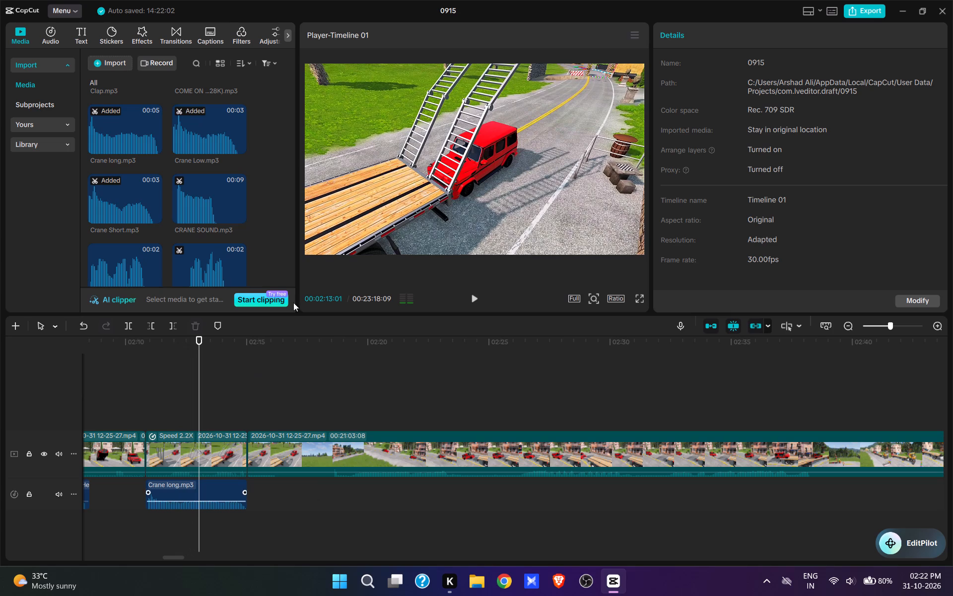
pyautogui.scroll(5, 158, 236)
pyautogui.scroll(-11, 158, 236)
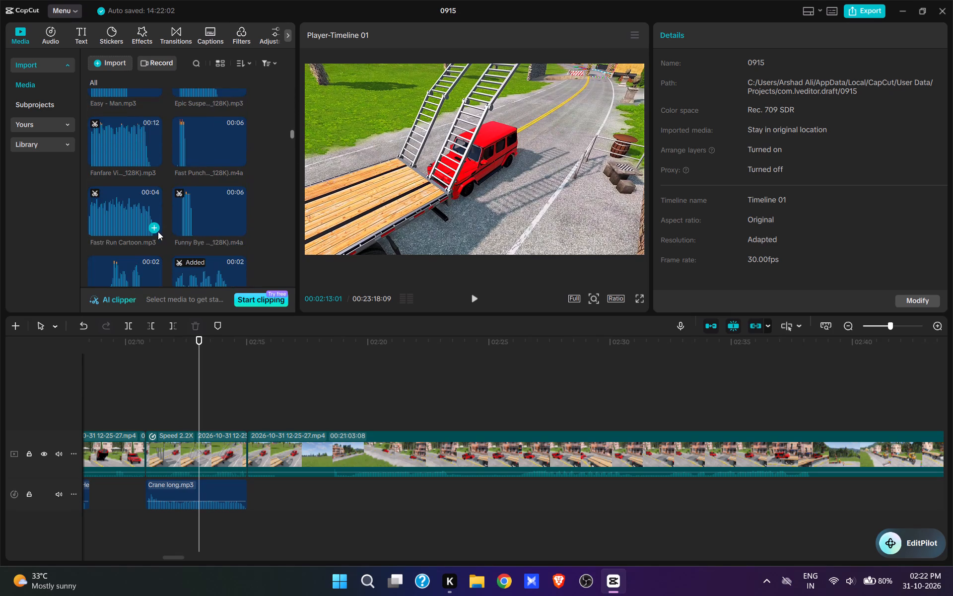
pyautogui.scroll(-14, 158, 231)
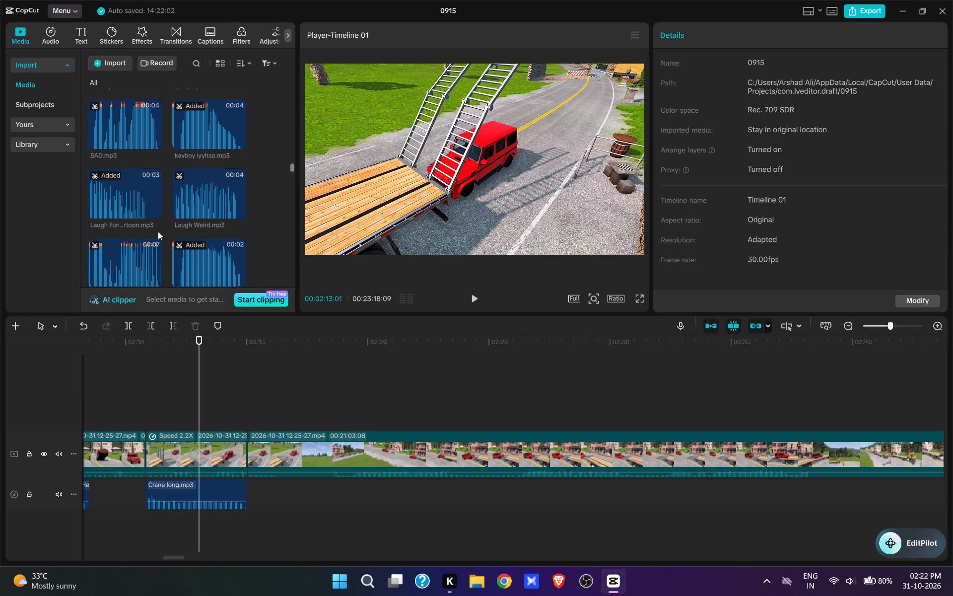
pyautogui.scroll(-2, 158, 231)
pyautogui.click(122, 237)
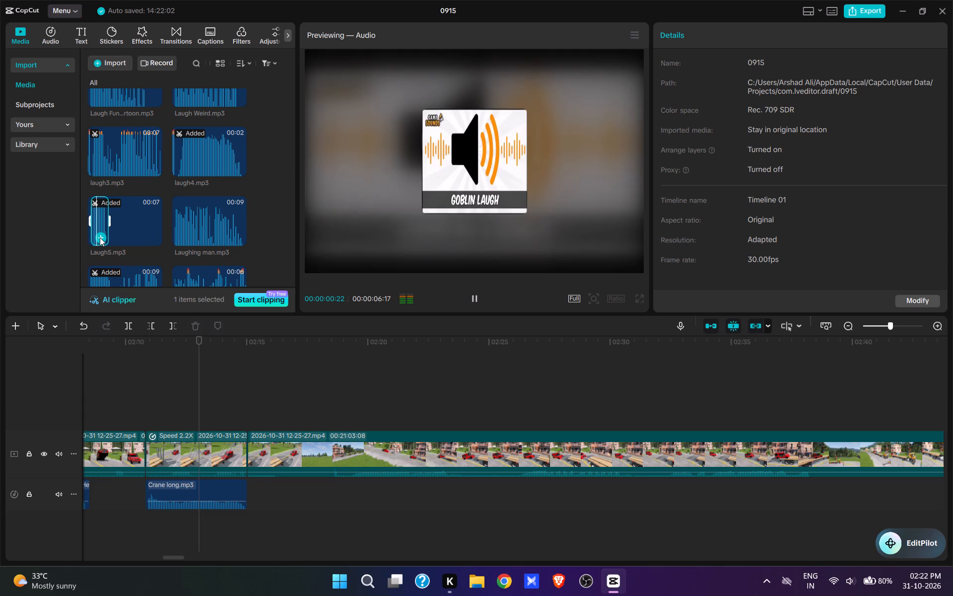
pyautogui.click(100, 237)
pyautogui.click(473, 295)
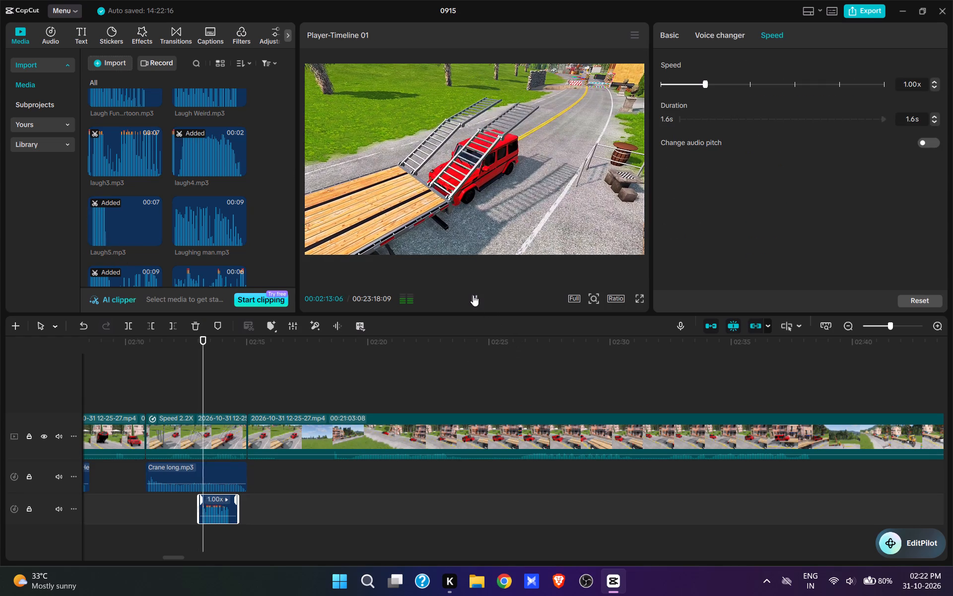
pyautogui.press('space')
pyautogui.press('space')
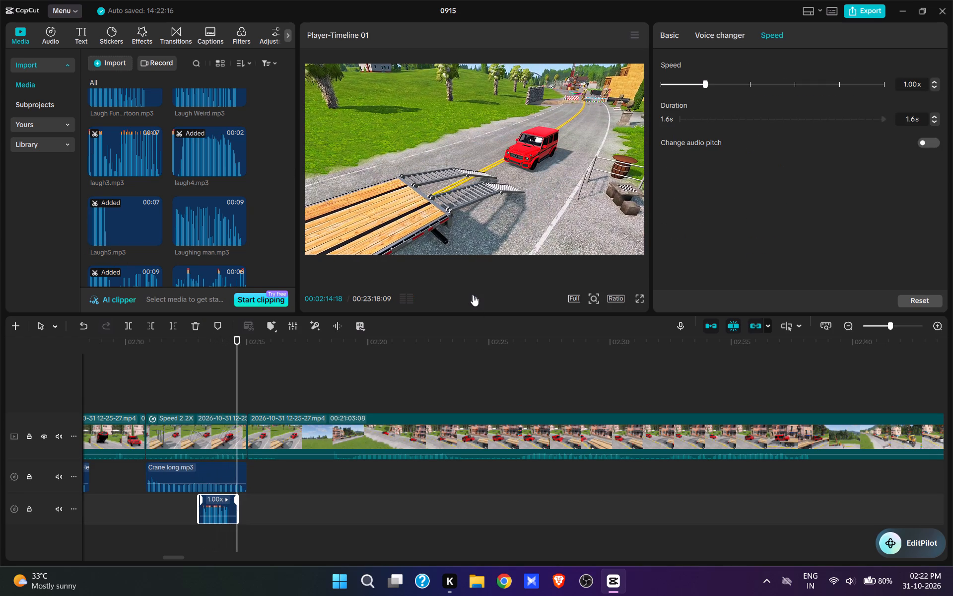
# Cut about 17.5 seconds from the start of the clip after the ramp lowering, up to the red car driving towards the ramps.
pyautogui.click(334, 400)
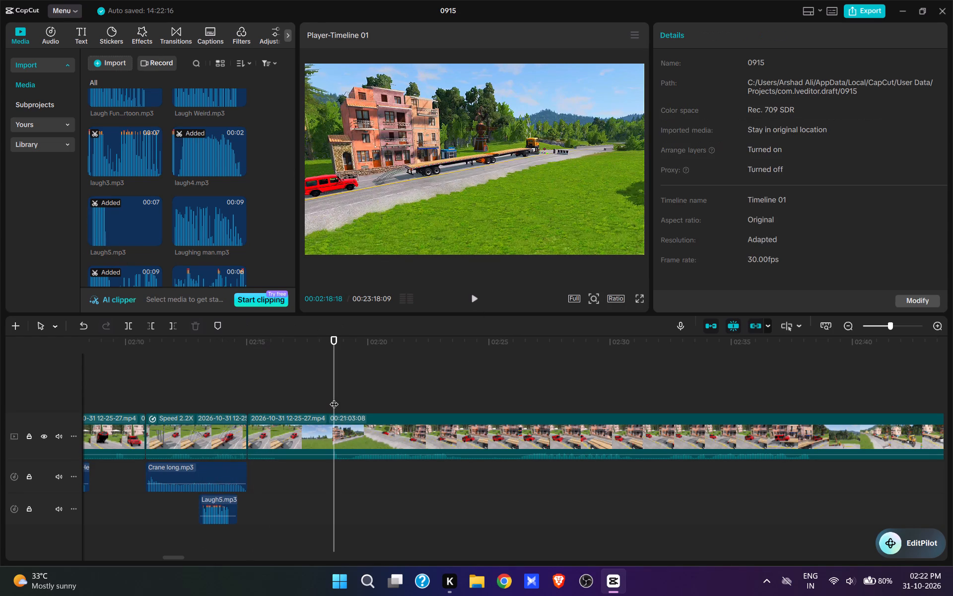
pyautogui.press('space')
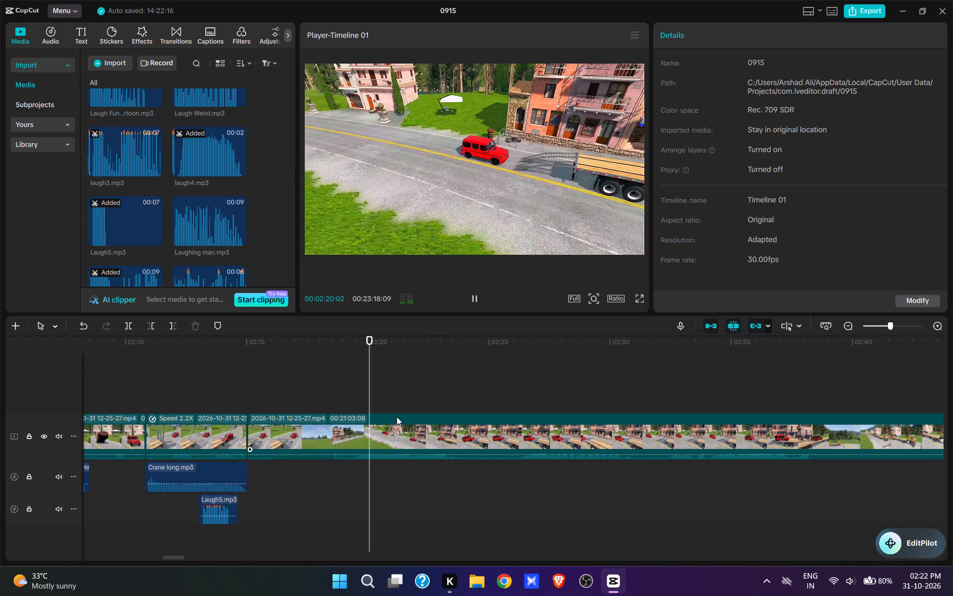
pyautogui.press('space')
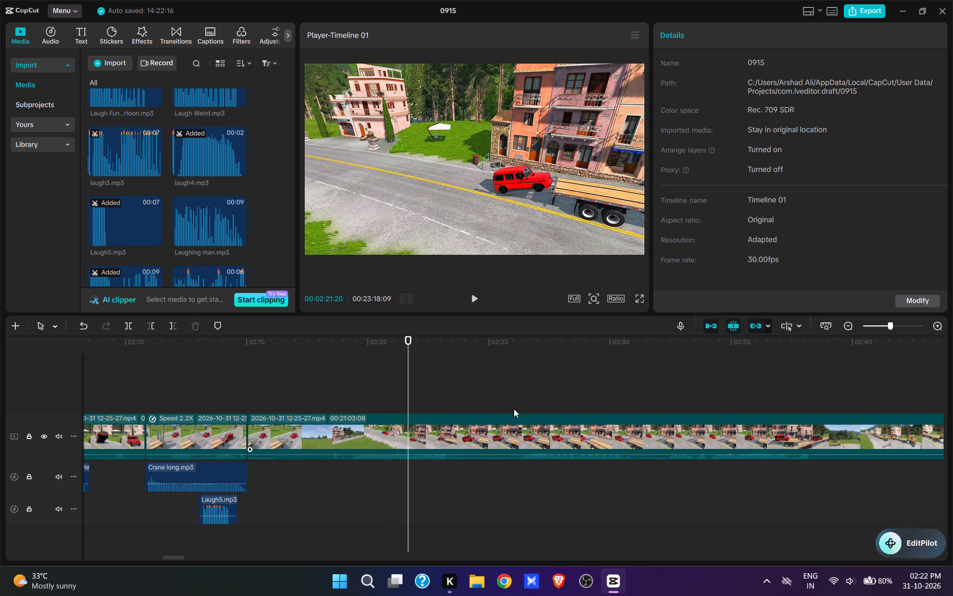
pyautogui.click(514, 404)
pyautogui.press('space')
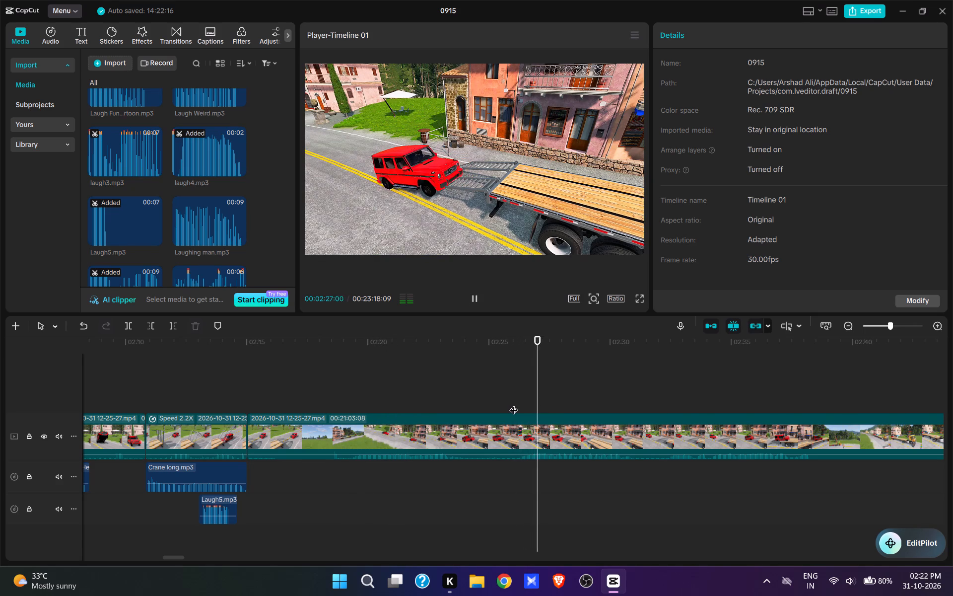
pyautogui.click(668, 399)
pyautogui.press('space')
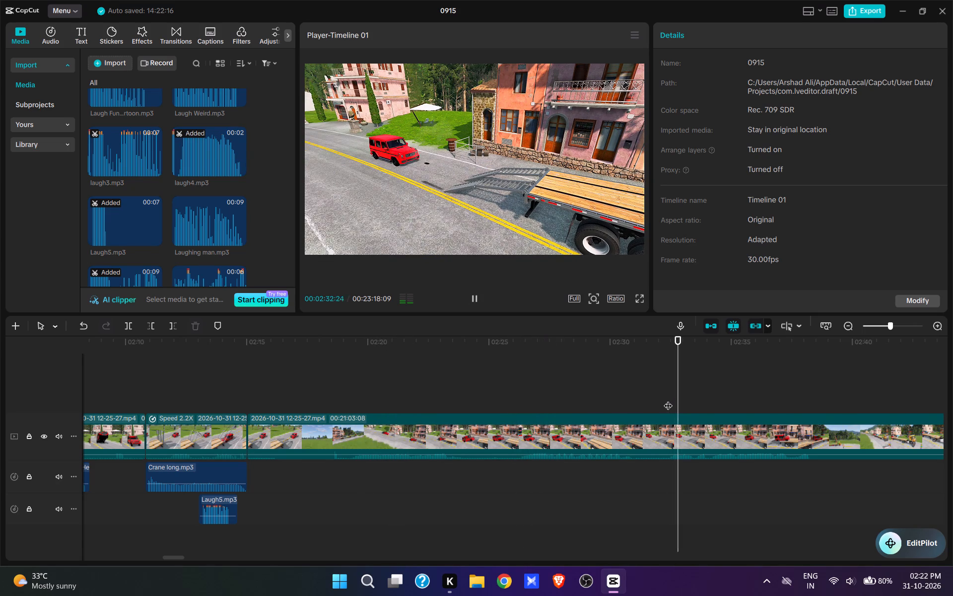
pyautogui.press('space')
pyautogui.click(668, 399)
pyautogui.write('q')
pyautogui.press('space')
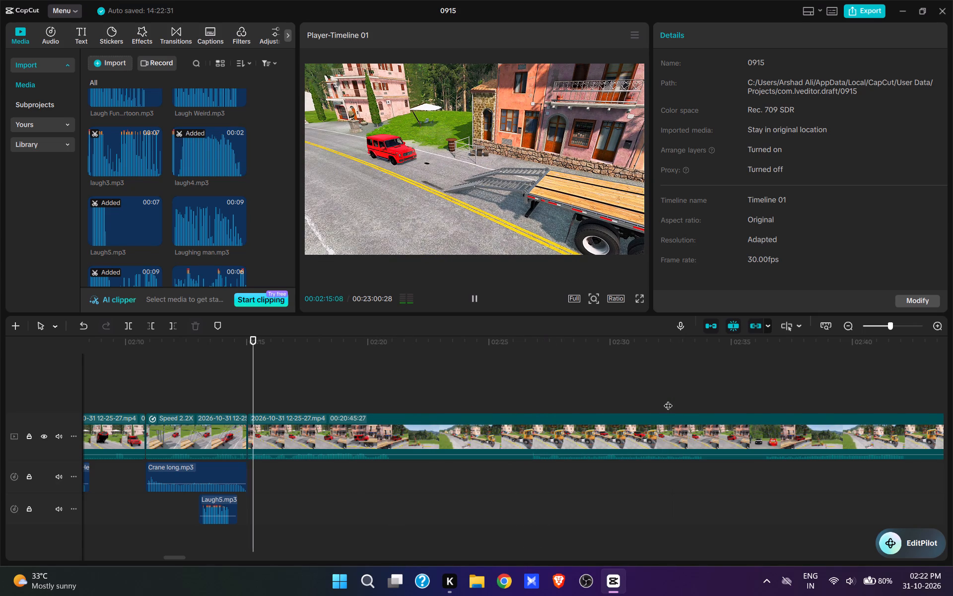
pyautogui.press('space')
pyautogui.click(253, 395)
pyautogui.write('q')
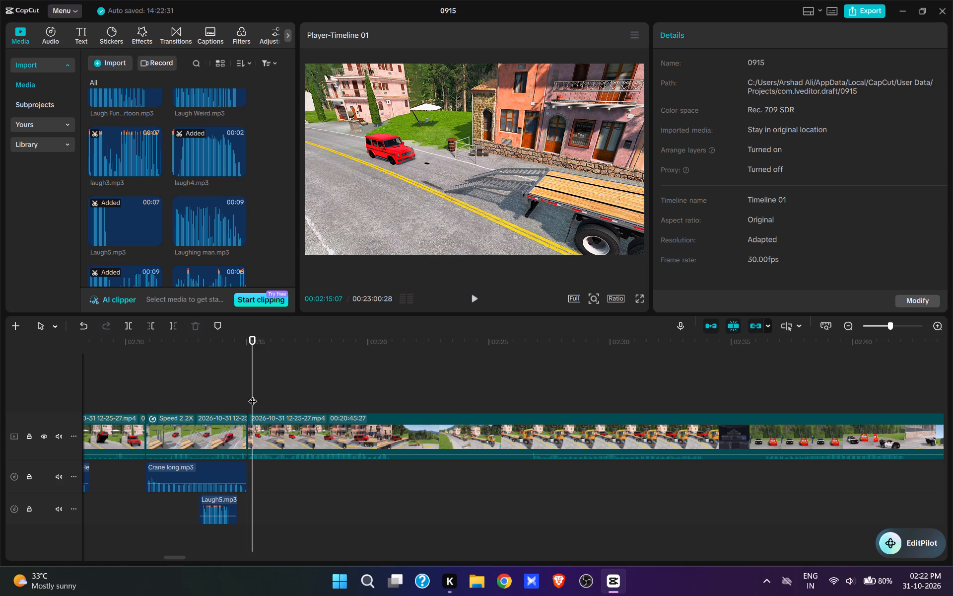
# Add yaaaaaa bolacha.mp3 at 00:02:18:01, where the red car drives up the ramps onto the trailer.
pyautogui.press('space')
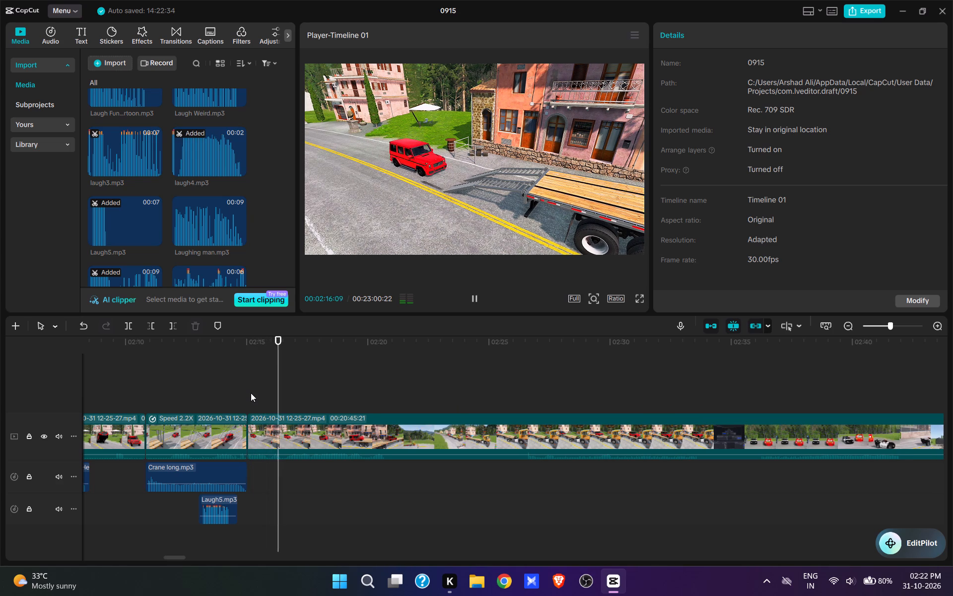
pyautogui.press('space')
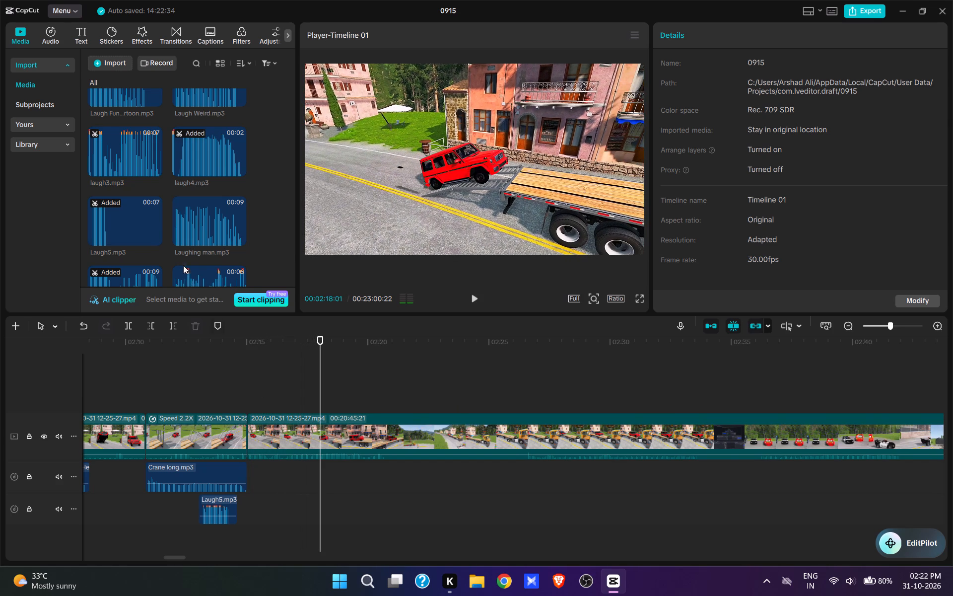
pyautogui.scroll(-7, 198, 232)
pyautogui.moveTo(295, 187); pyautogui.dragTo(304, 309)
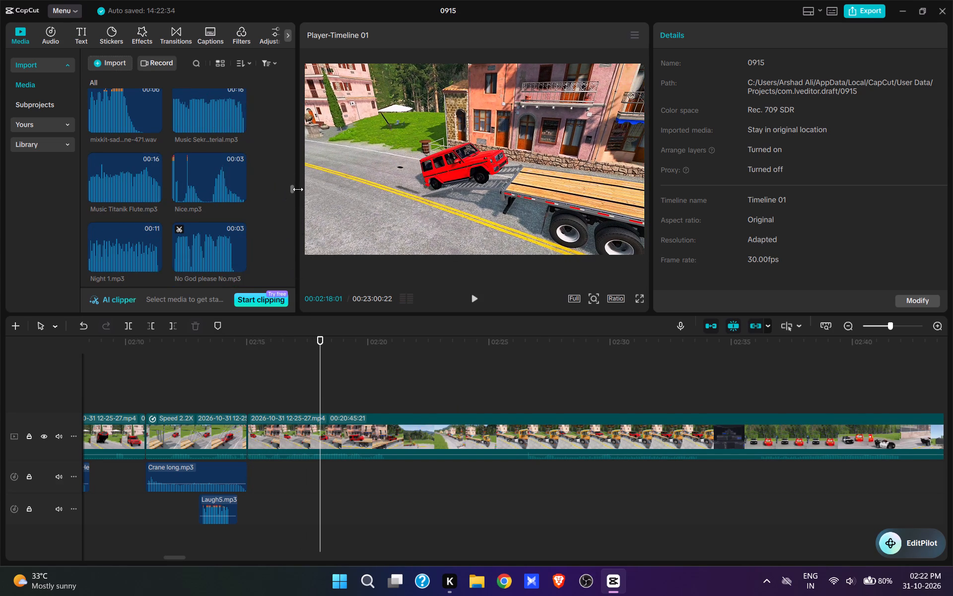
pyautogui.moveTo(292, 190); pyautogui.dragTo(314, 403)
pyautogui.scroll(4, 208, 194)
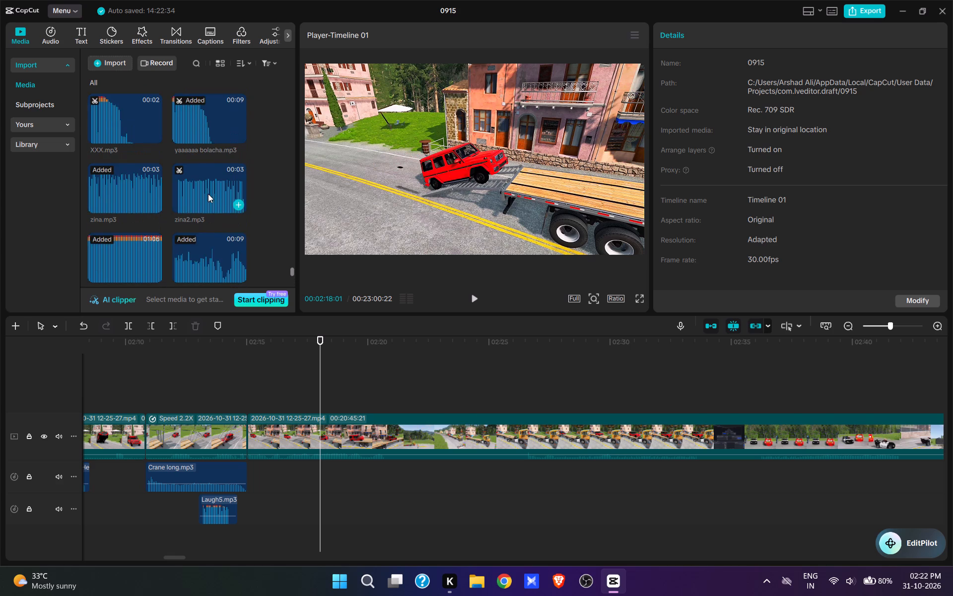
pyautogui.scroll(1, 209, 192)
pyautogui.click(242, 191)
pyautogui.press('space')
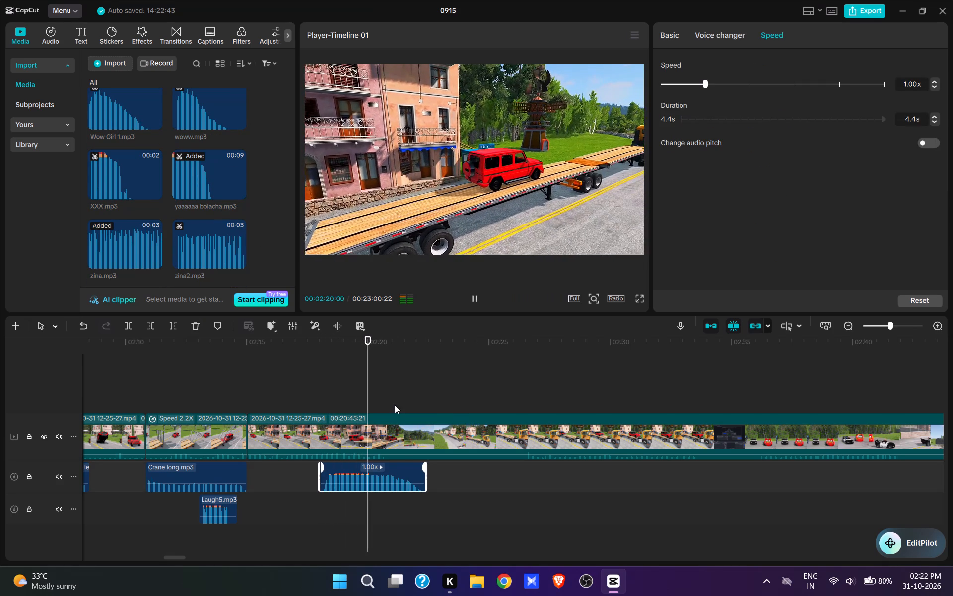
# Split the clip at 00:02:20:16, with the red car on the trailer, and cut about 6 seconds up to the front view of the truck.
pyautogui.press('space')
pyautogui.press('space')
pyautogui.press('space')
pyautogui.click(392, 447)
pyautogui.press('w')
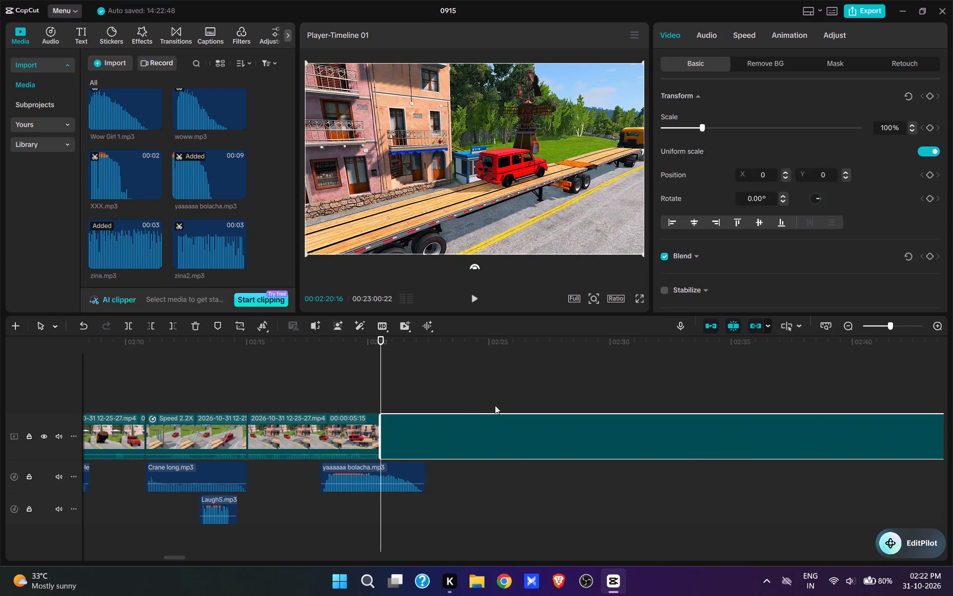
pyautogui.click(541, 388)
pyautogui.click(527, 391)
pyautogui.write('q')
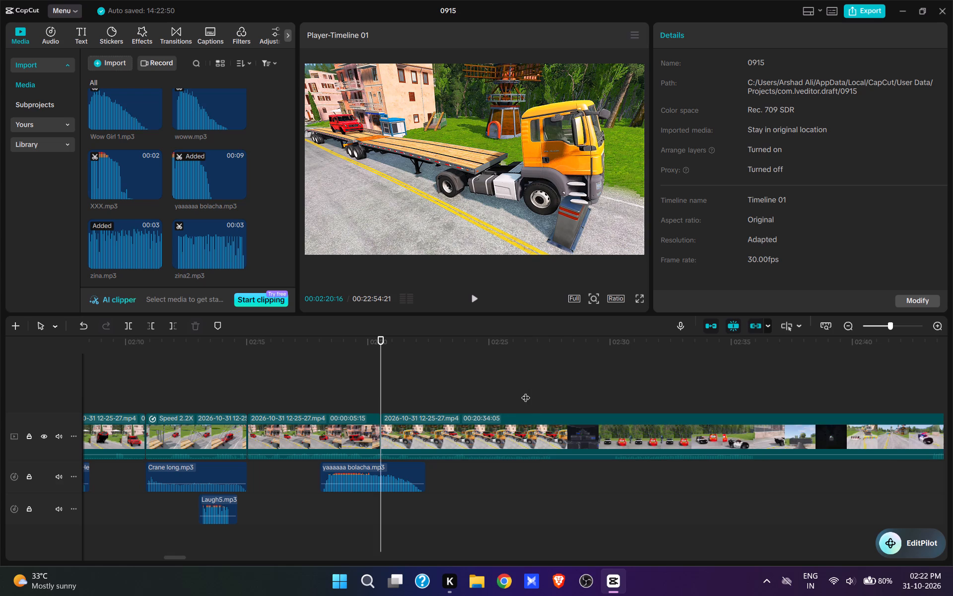
# Split the clip at 00:02:25:24, once the red car is behind the truck cab, and cut about 4.6 seconds into the police-car scene.
pyautogui.press('space')
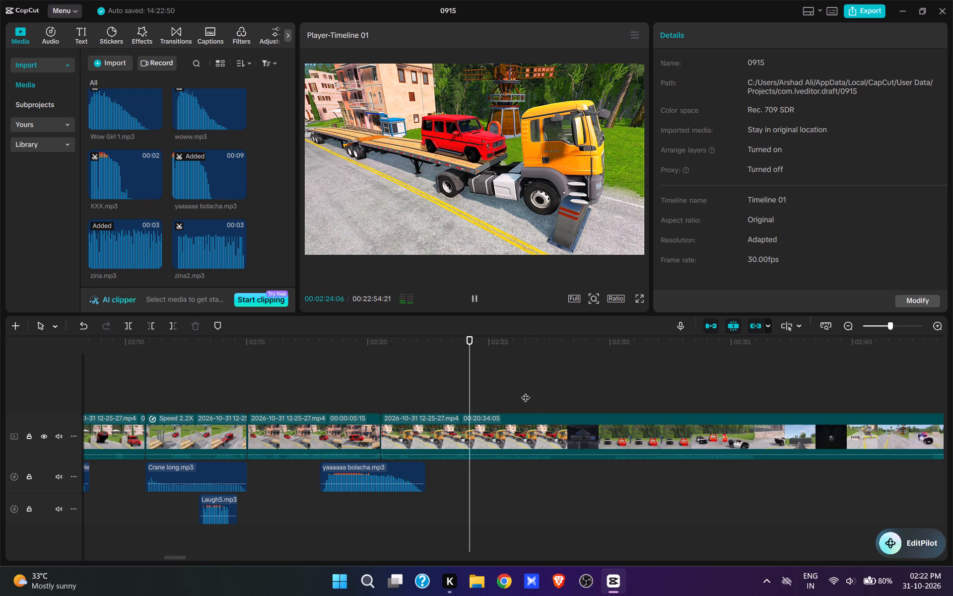
pyautogui.press('space')
pyautogui.write('w')
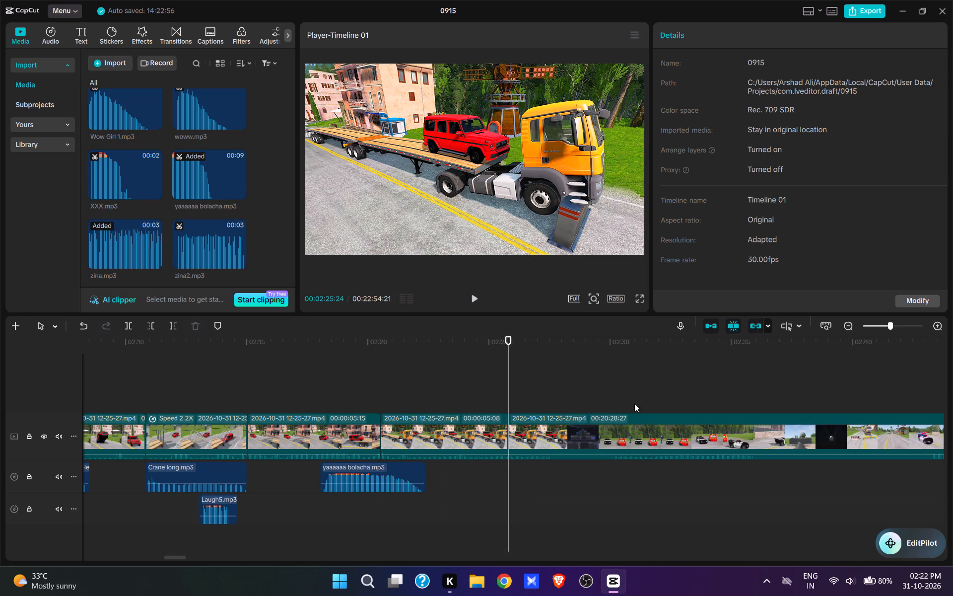
pyautogui.click(596, 392)
pyautogui.moveTo(613, 392); pyautogui.dragTo(522, 535)
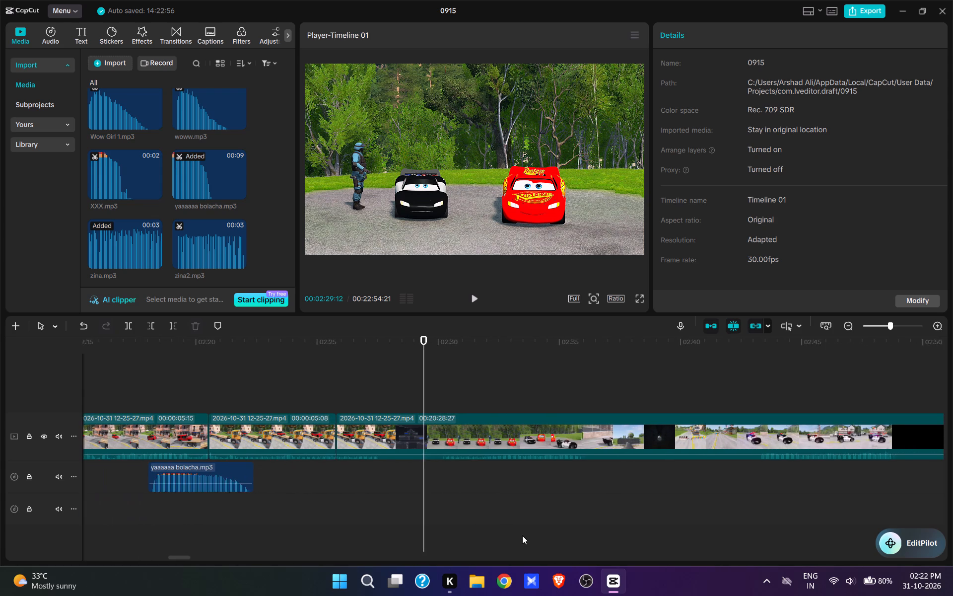
pyautogui.moveTo(522, 535); pyautogui.dragTo(522, 535)
pyautogui.press('space')
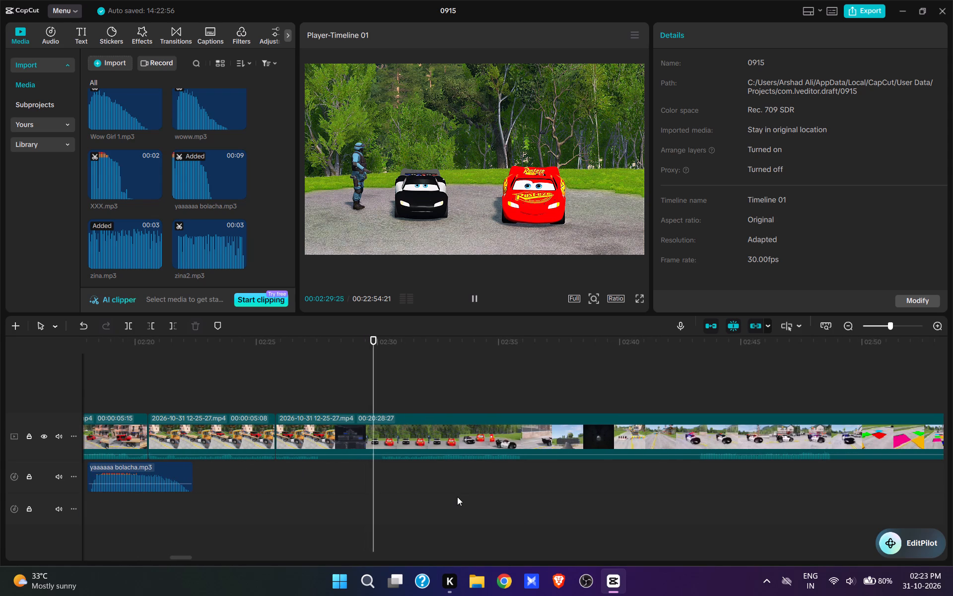
pyautogui.press('space')
pyautogui.write('q')
pyautogui.press('space')
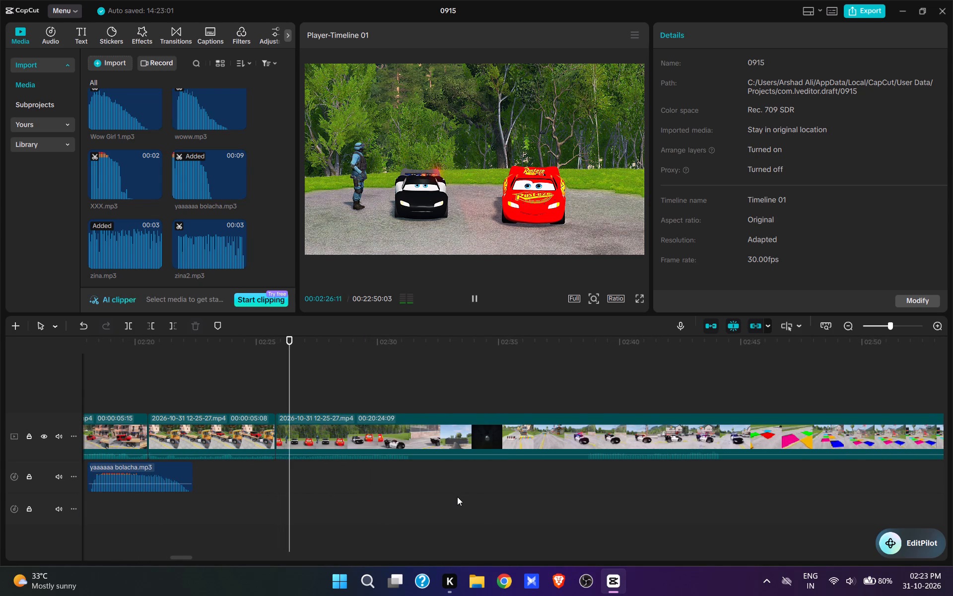
pyautogui.press('space')
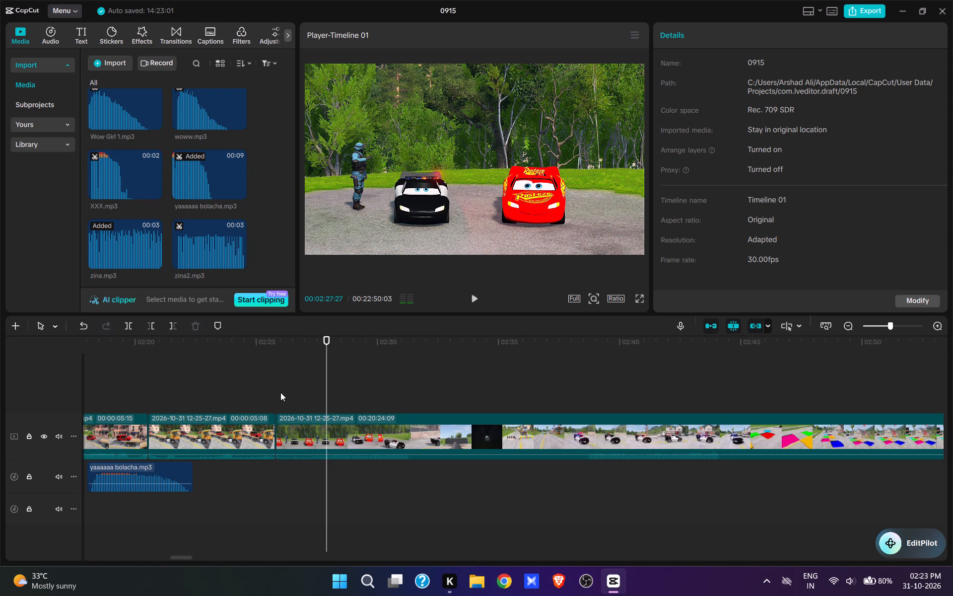
# Add kavboy iyyhaa.mp3 at 00:02:25:24, where the scene with the police car and the red race car starts.
pyautogui.click(278, 388)
pyautogui.scroll(5, 191, 200)
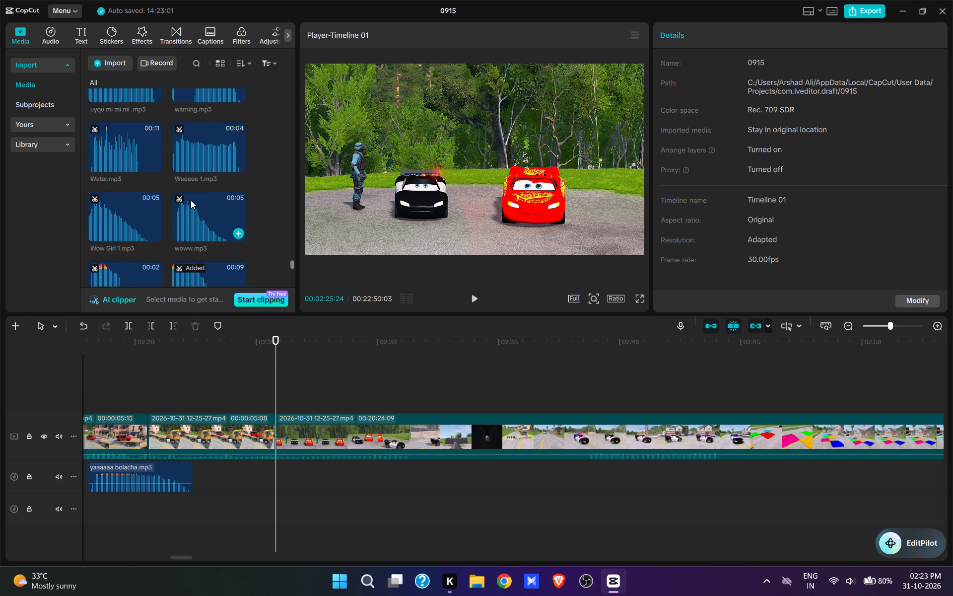
pyautogui.scroll(13, 191, 200)
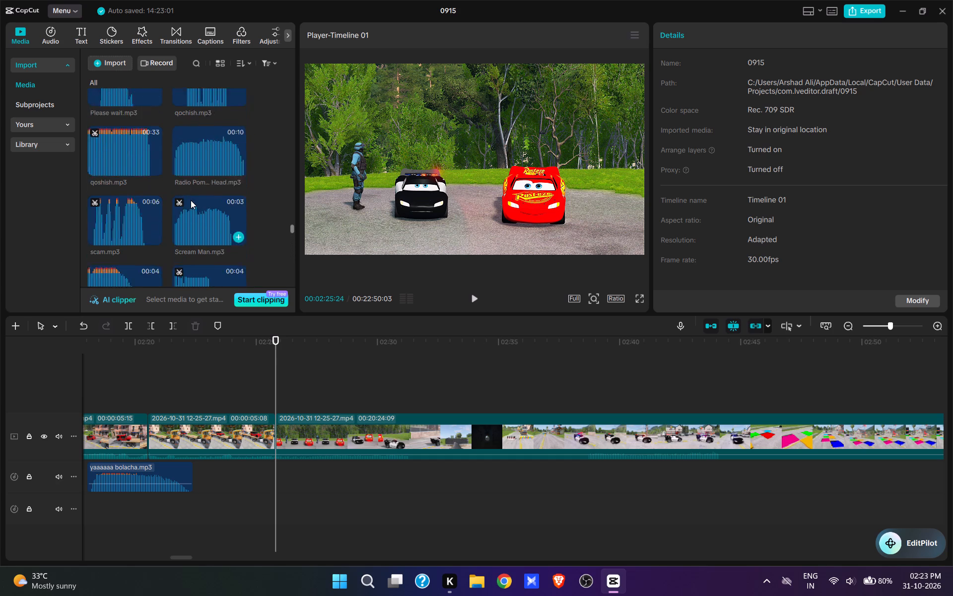
pyautogui.press('space')
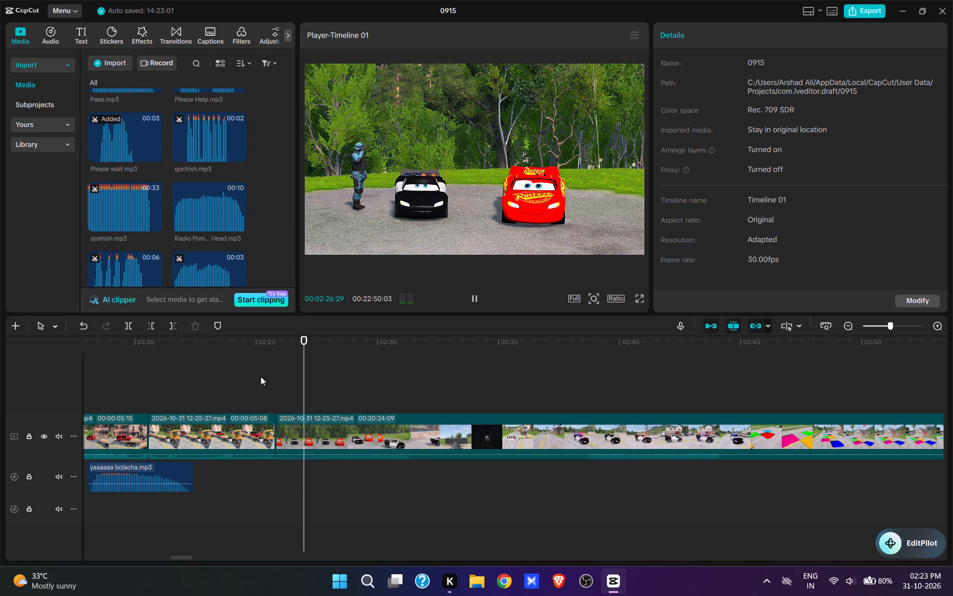
pyautogui.click(278, 387)
pyautogui.scroll(7, 226, 217)
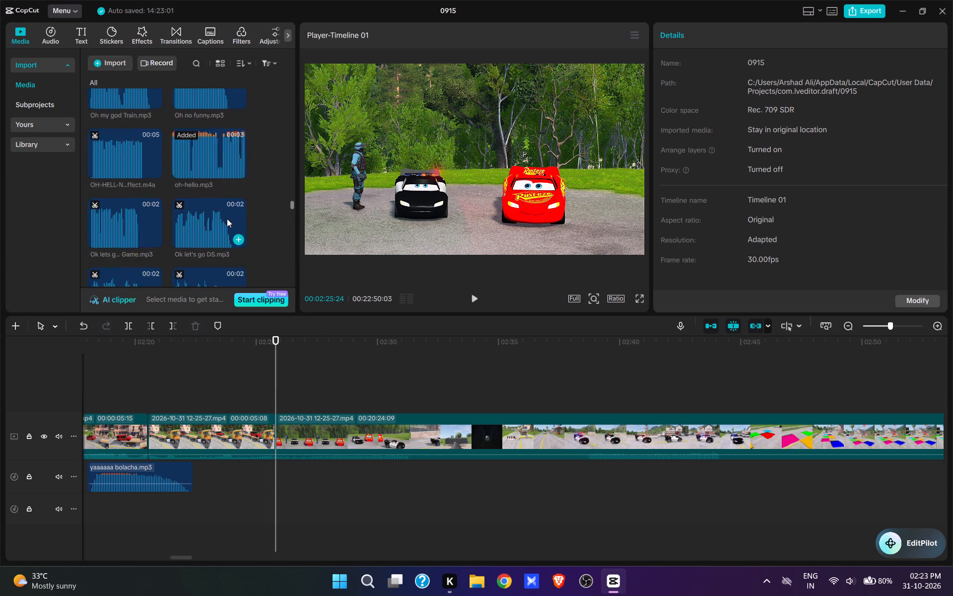
pyautogui.scroll(13, 227, 219)
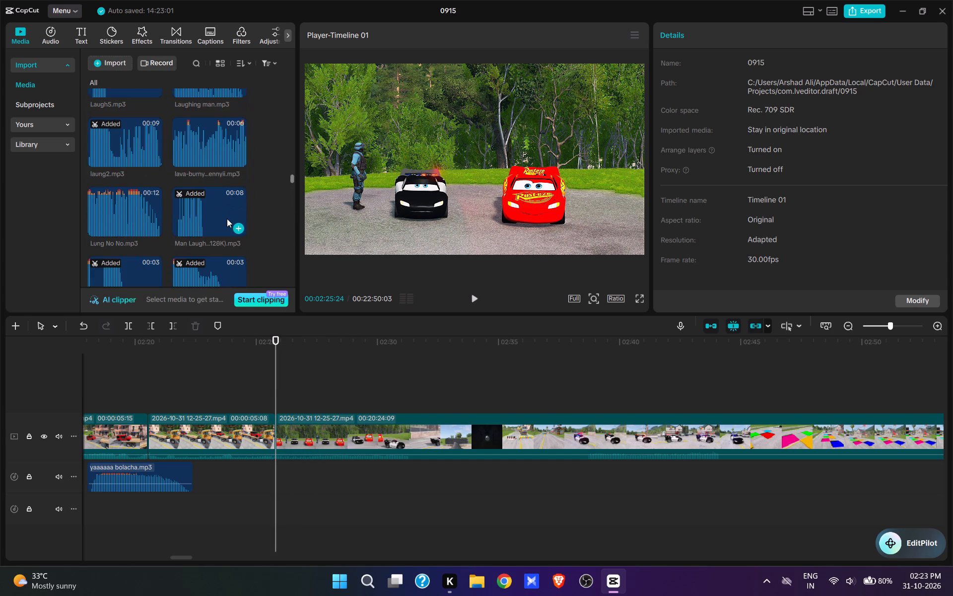
pyautogui.scroll(5, 227, 219)
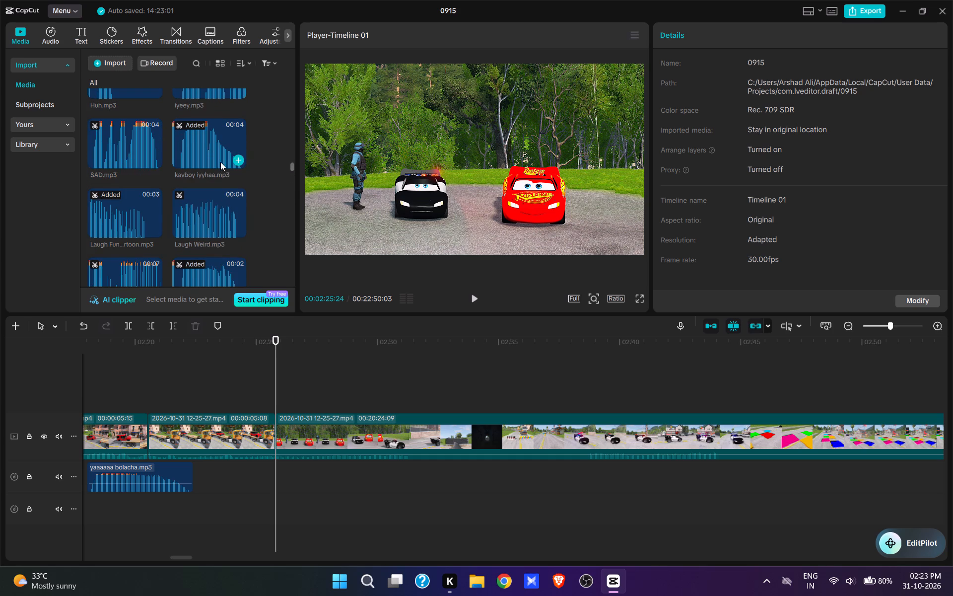
pyautogui.scroll(1, 216, 180)
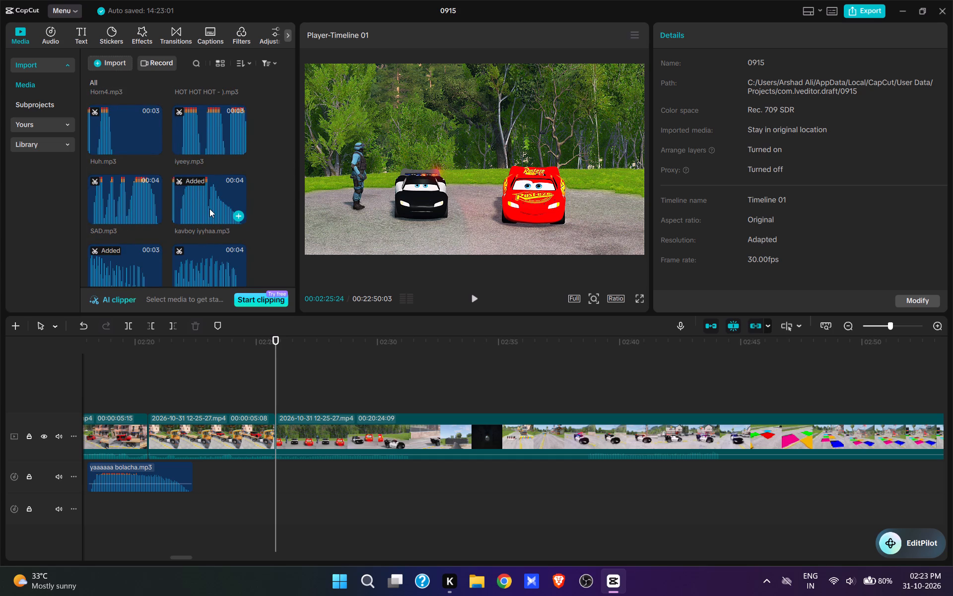
pyautogui.click(209, 209)
pyautogui.click(235, 216)
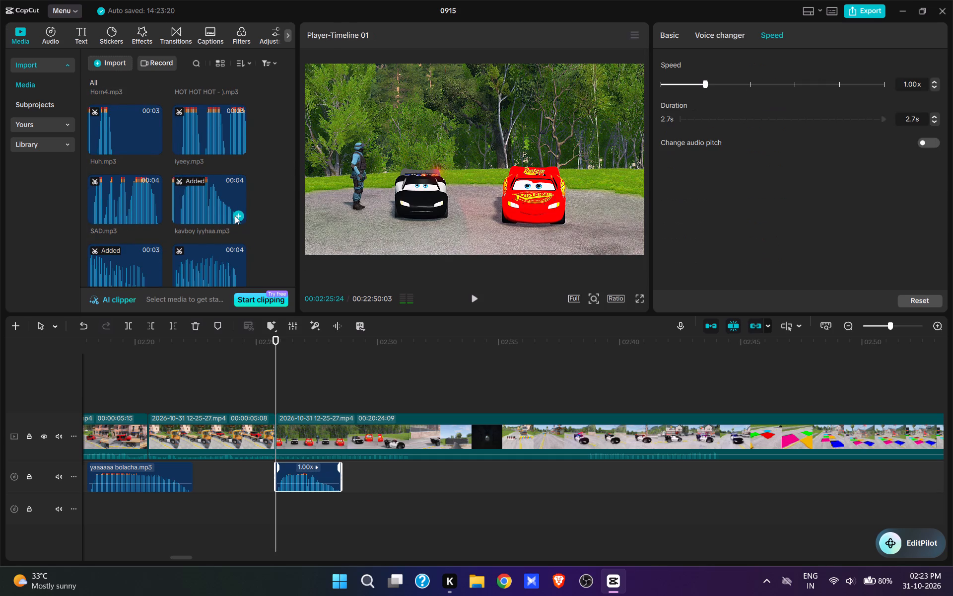
# Play back the scene from 00:02:25:24 to check kavboy iyyhaa.mp3 against the police car and red race car action.
pyautogui.press('space')
pyautogui.click(472, 300)
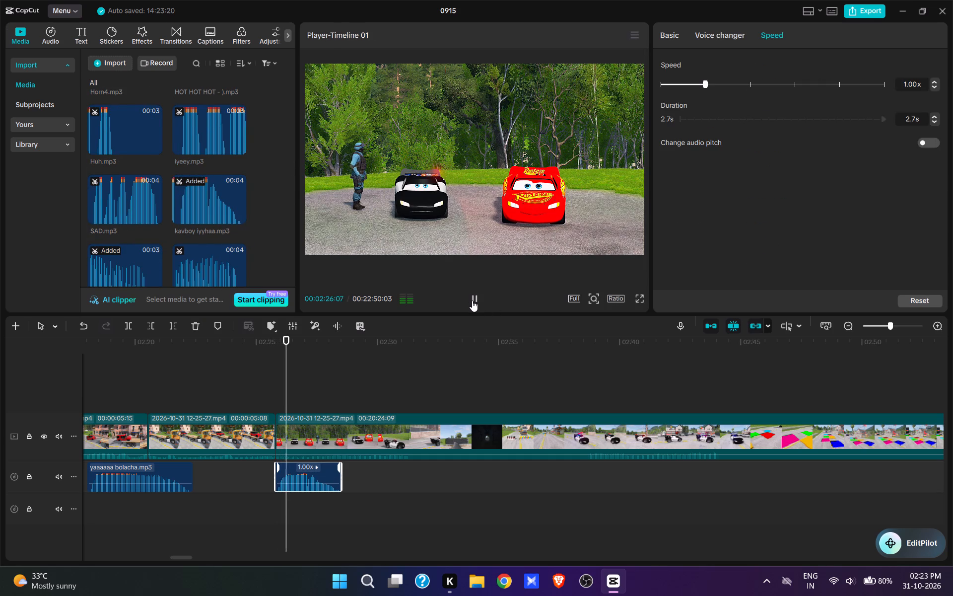
pyautogui.click(472, 300)
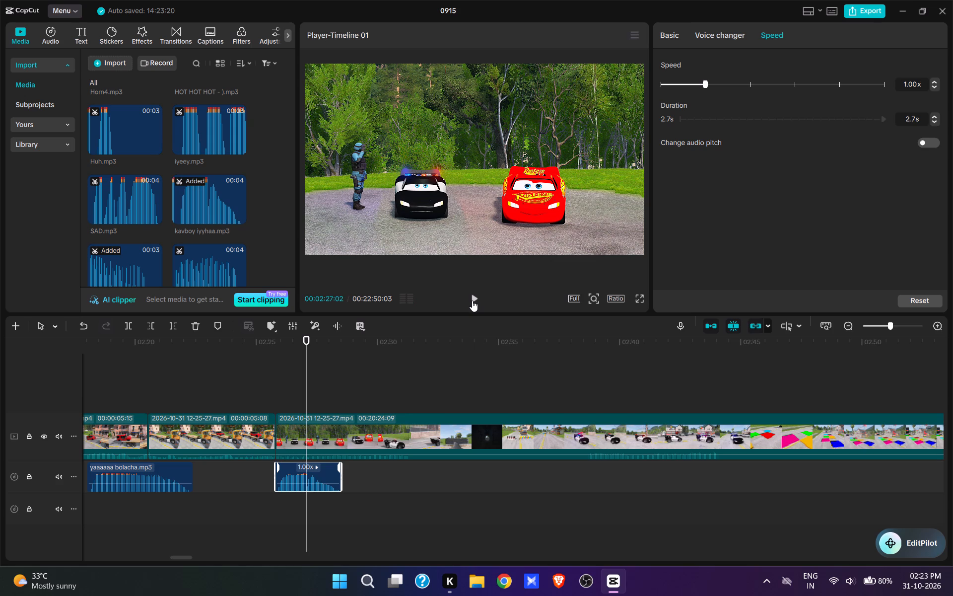
pyautogui.click(259, 380)
pyautogui.press('space')
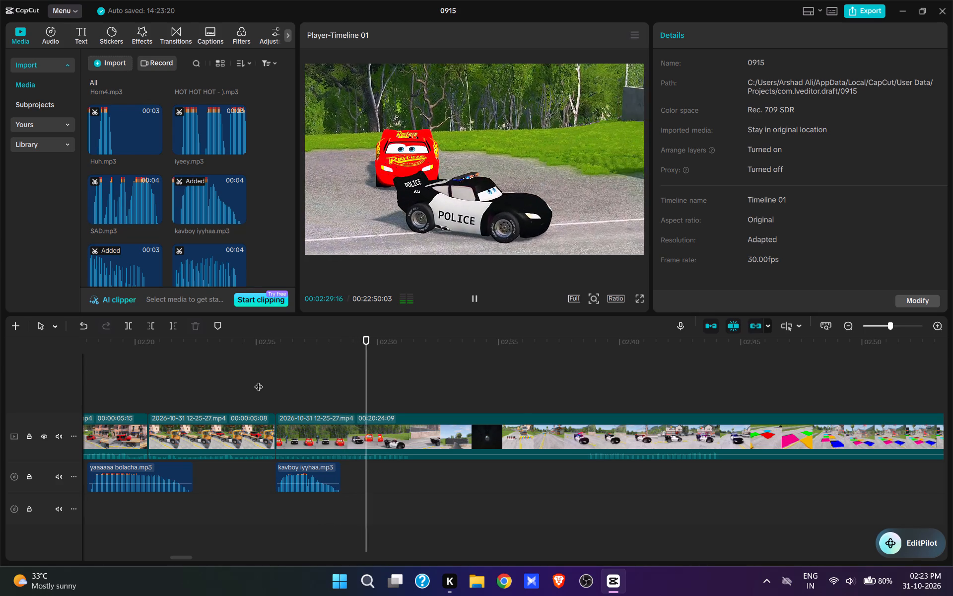
pyautogui.press('space')
pyautogui.click(274, 398)
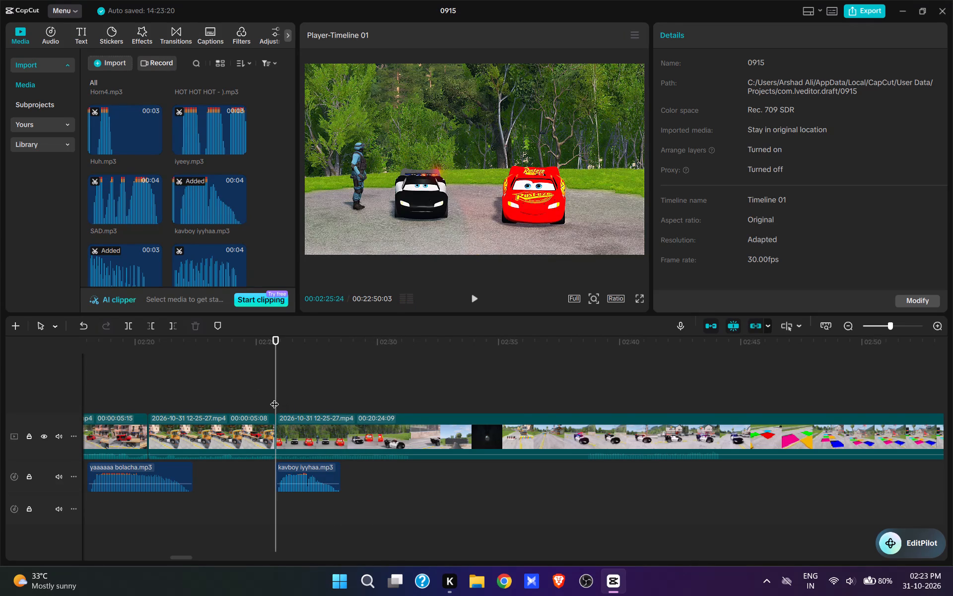
pyautogui.press('space')
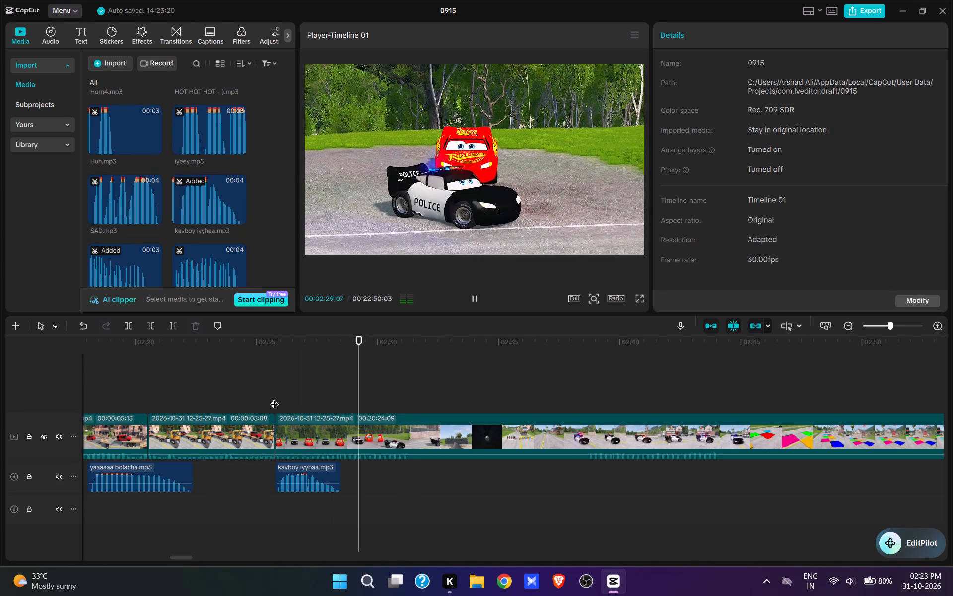
pyautogui.press('space')
pyautogui.click(277, 411)
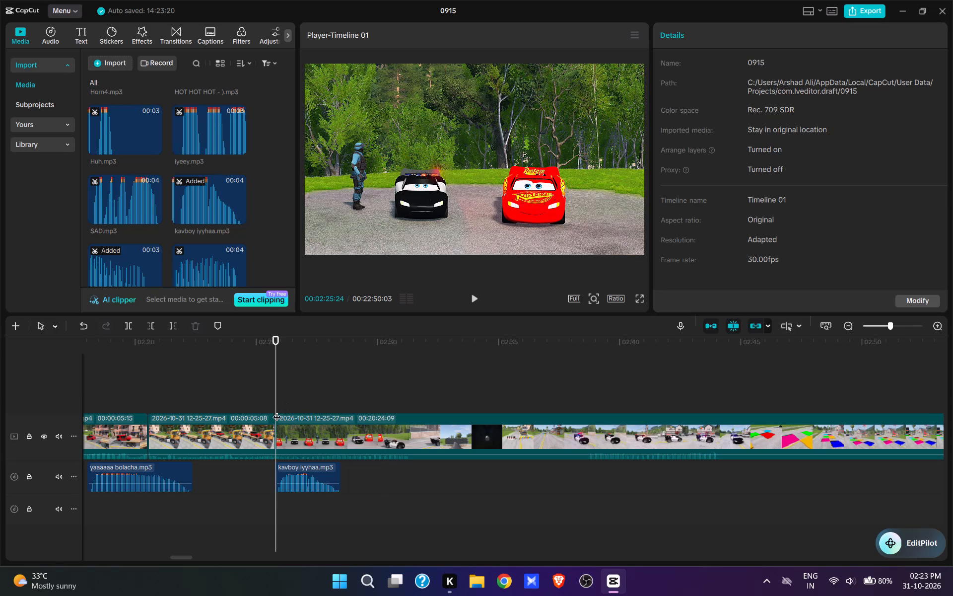
# Split the clip at 00:02:30:29, as the police car drives off, and cut about 7.7 seconds up to its close view on the road.
pyautogui.press('space')
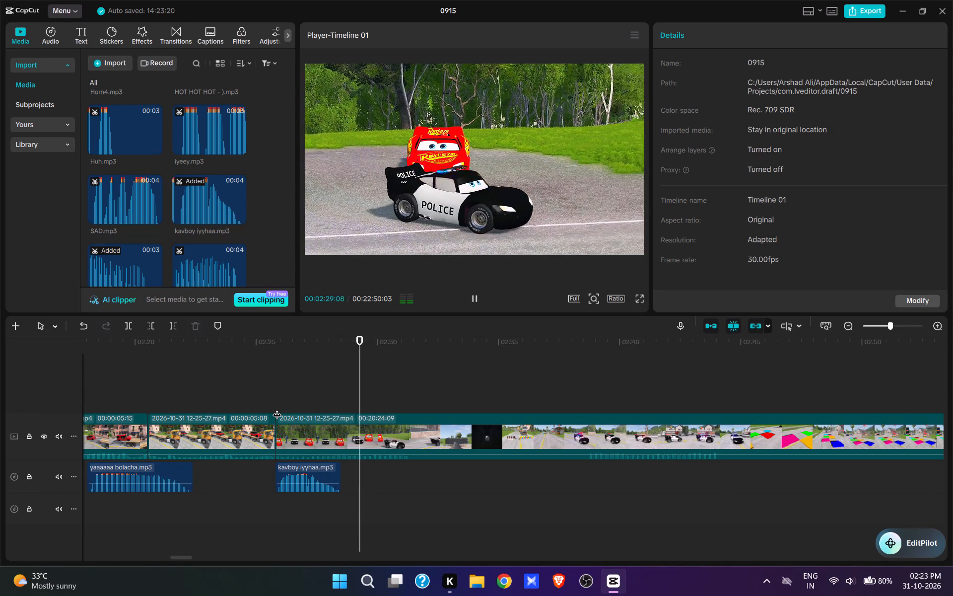
pyautogui.press('space')
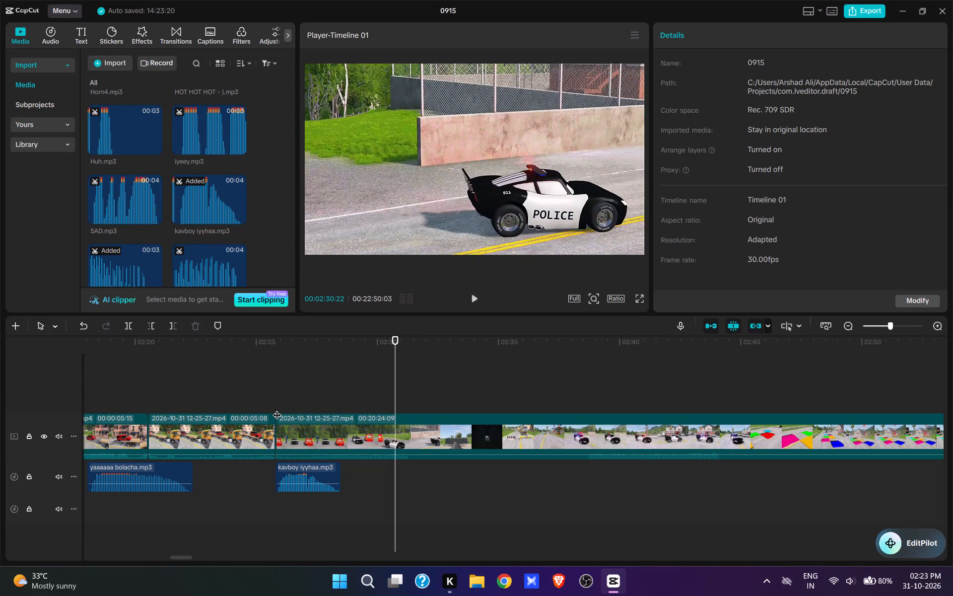
pyautogui.press('space')
pyautogui.press('space')
pyautogui.press('w')
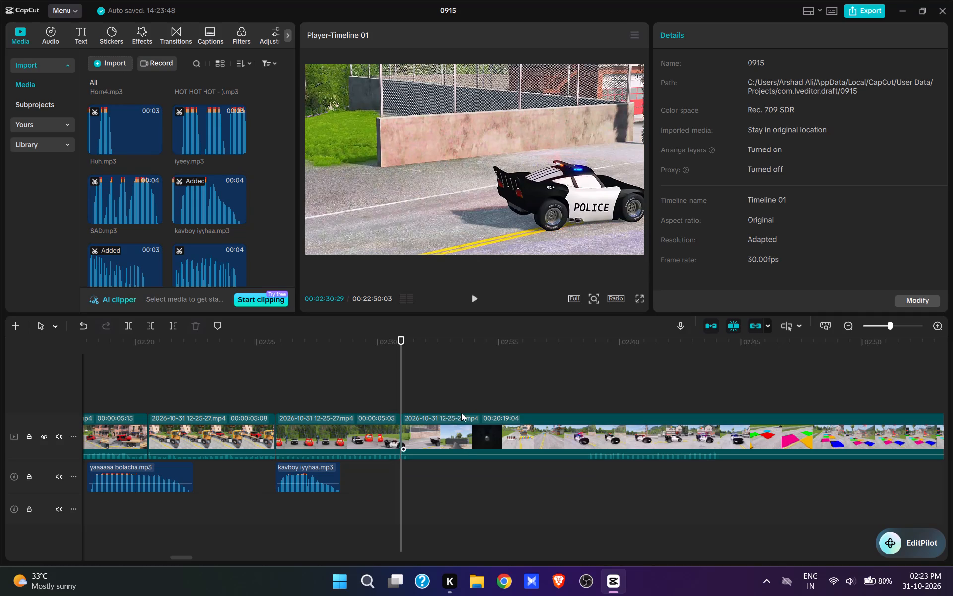
pyautogui.moveTo(461, 439); pyautogui.dragTo(445, 472)
pyautogui.click(503, 386)
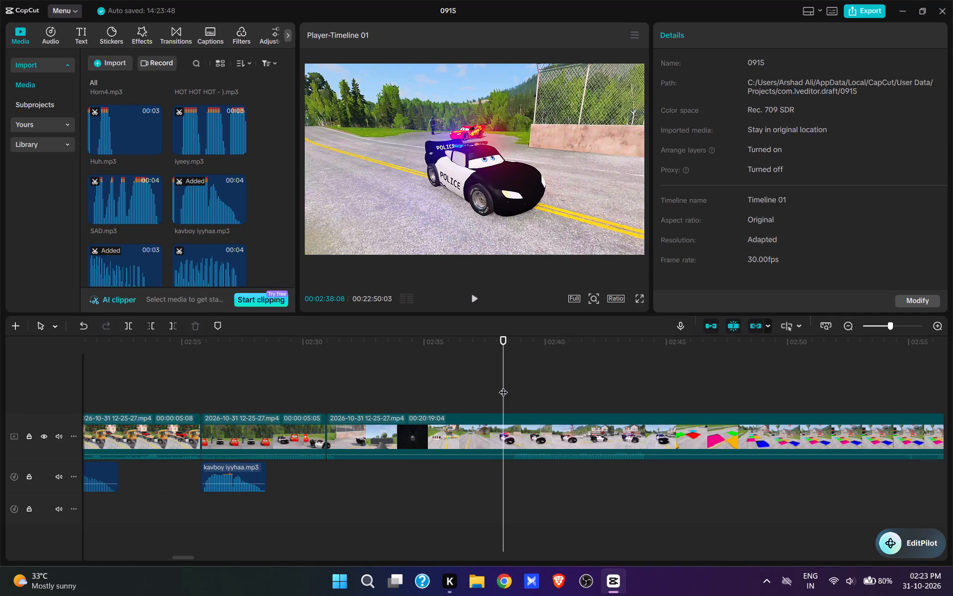
pyautogui.press('space')
pyautogui.press('space')
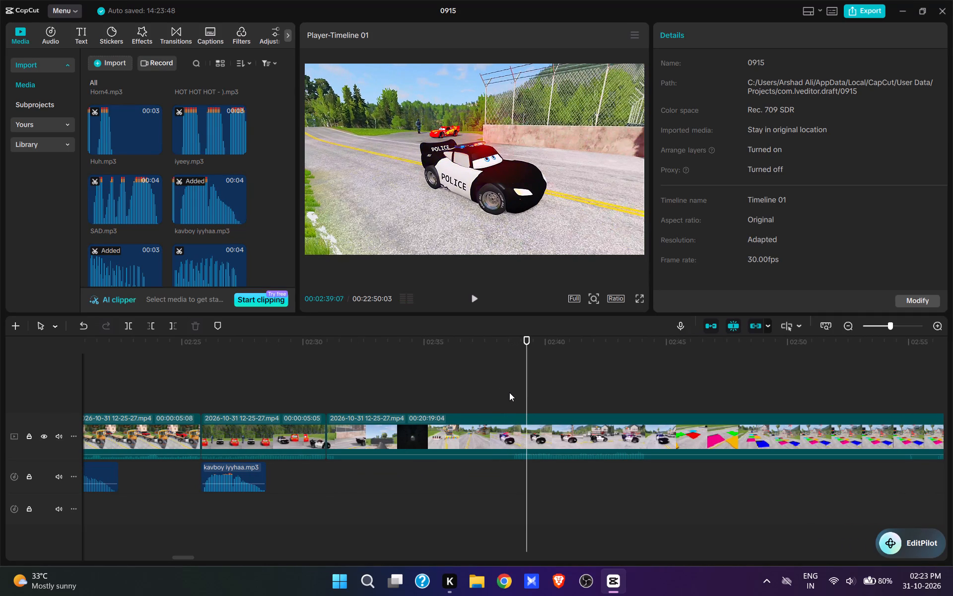
pyautogui.click(509, 391)
pyautogui.click(509, 391)
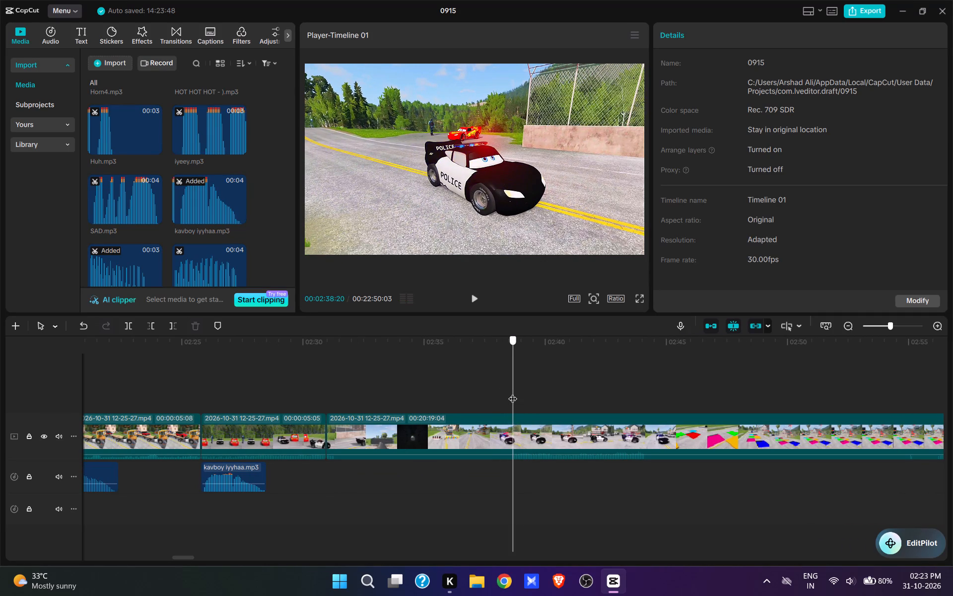
pyautogui.press('q')
# Play back the footage on both sides of the 00:02:30:29 cut to check how the police car scenes join.
pyautogui.press('space')
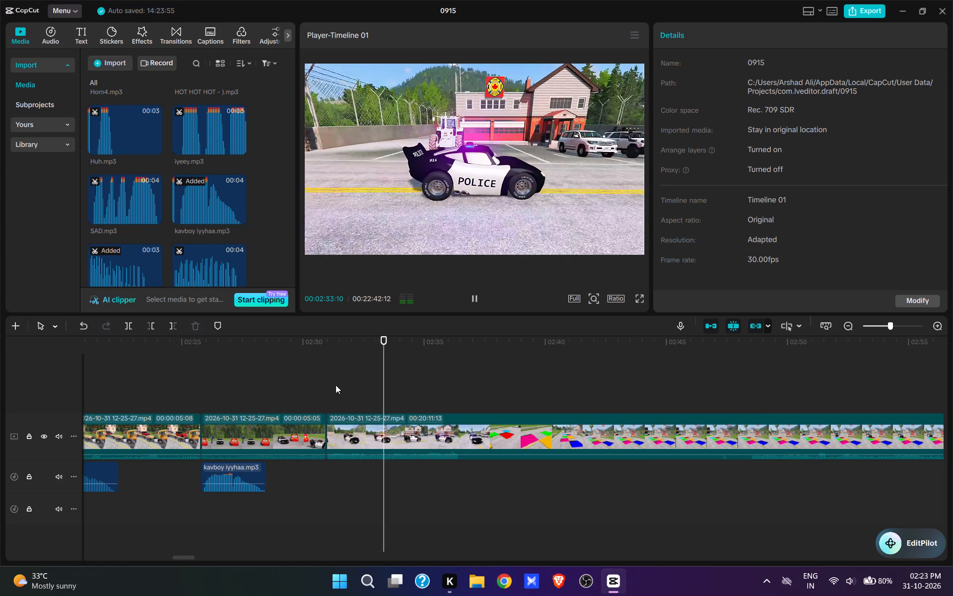
pyautogui.press('space')
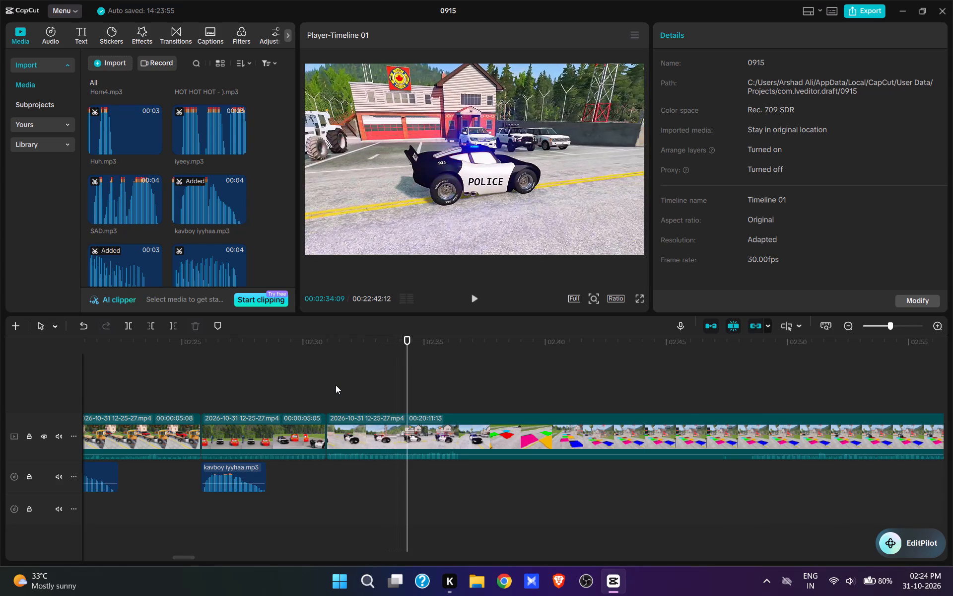
pyautogui.press('space')
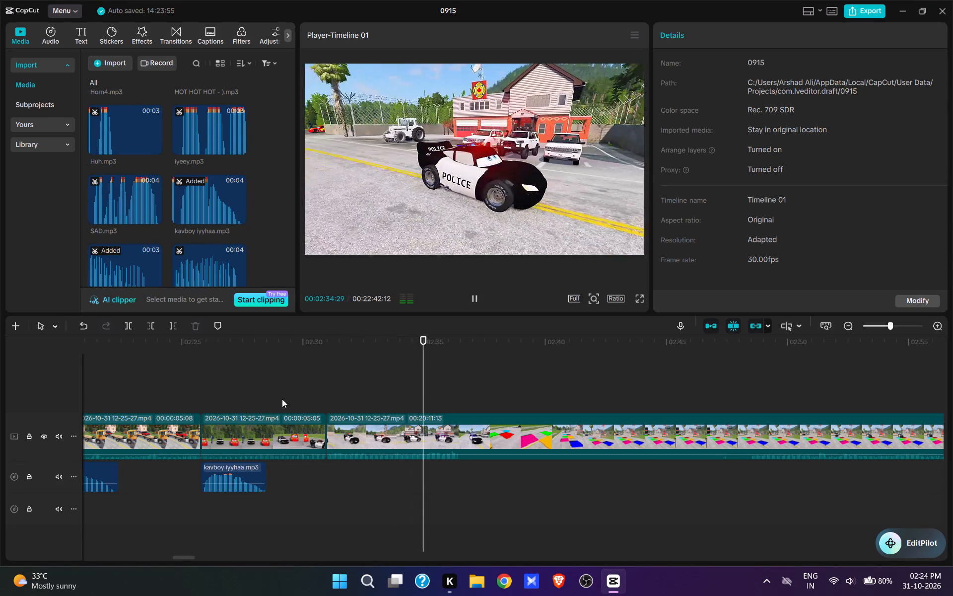
pyautogui.click(325, 387)
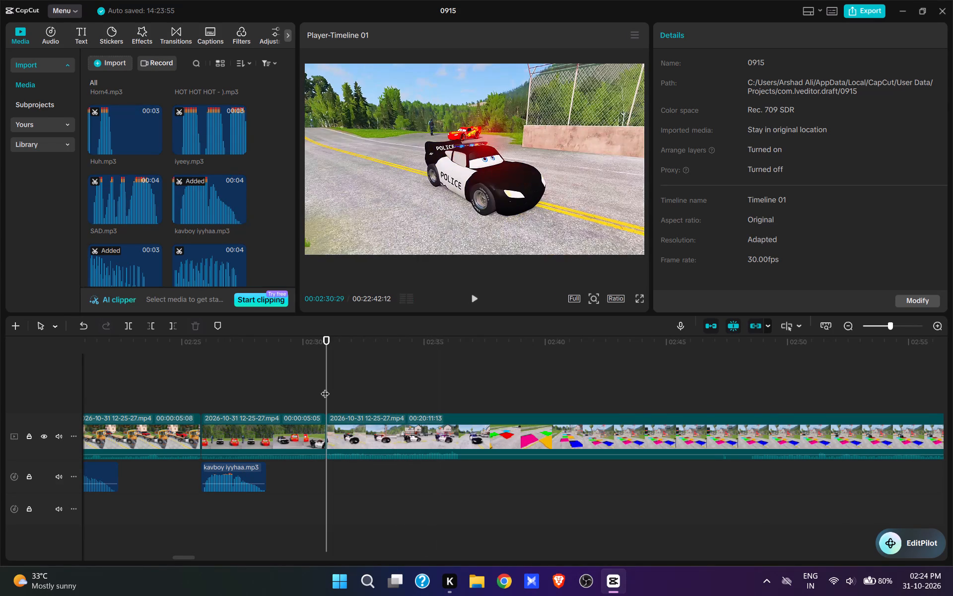
pyautogui.press('space')
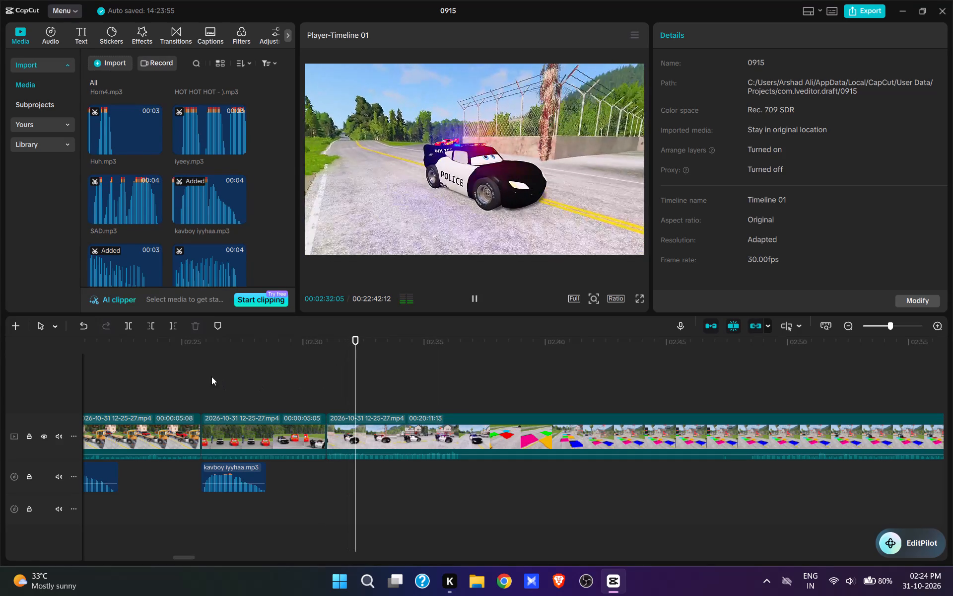
pyautogui.click(211, 376)
pyautogui.press('space')
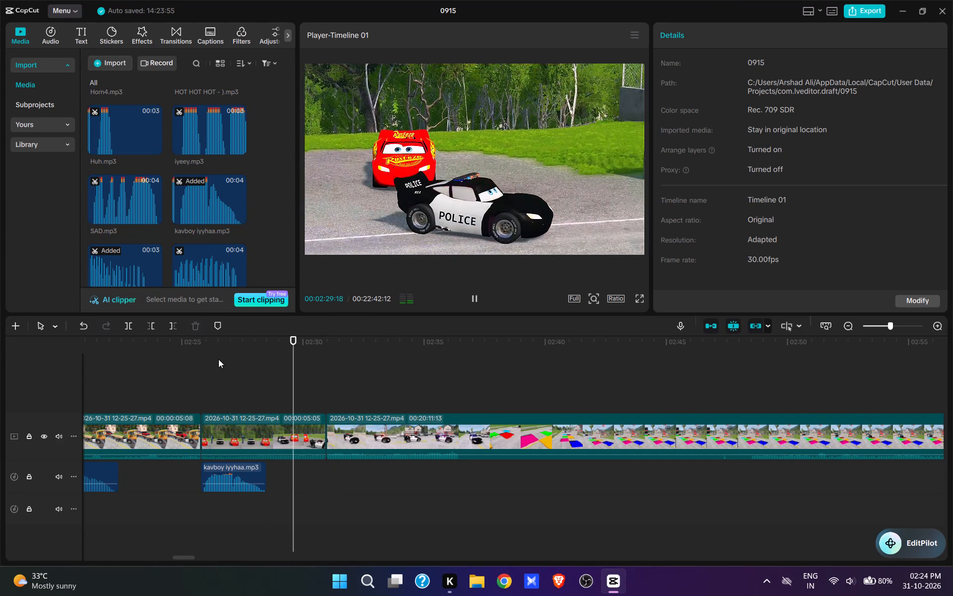
pyautogui.press('space')
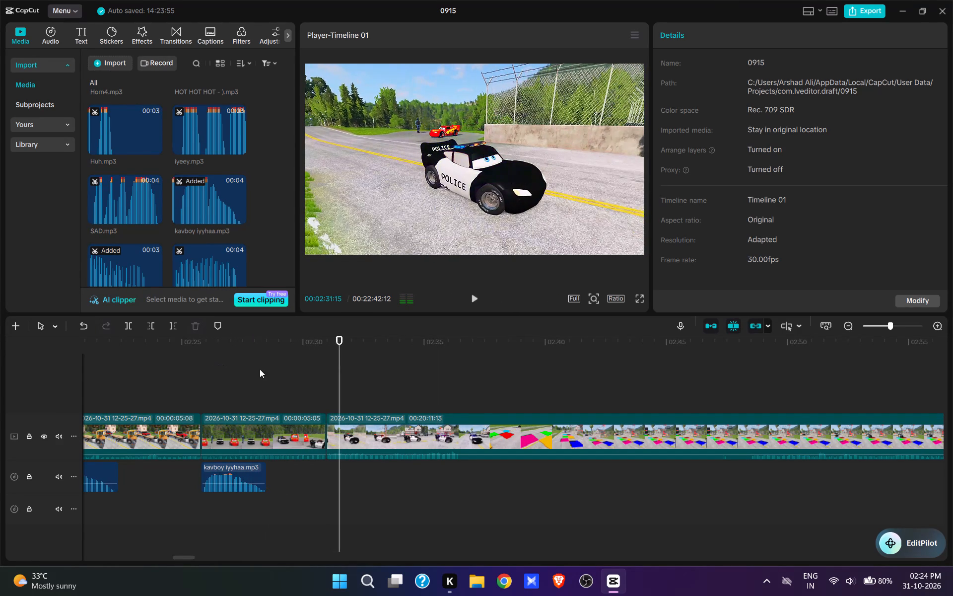
# Add mixkit-RUN.wav at 00:02:30:29, where the police car starts driving along the road, and preview it.
pyautogui.click(327, 387)
pyautogui.scroll(1, 221, 229)
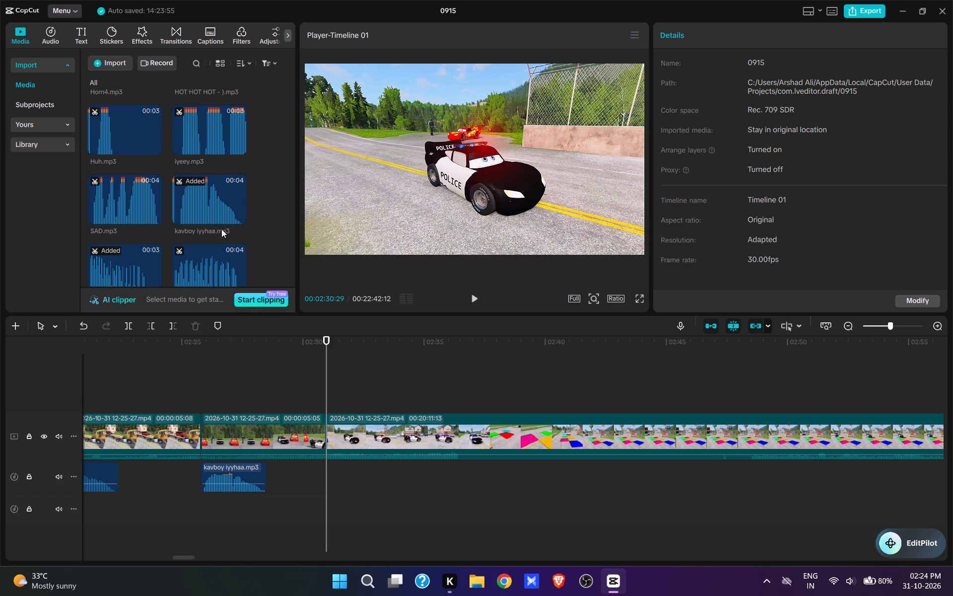
pyautogui.scroll(7, 221, 229)
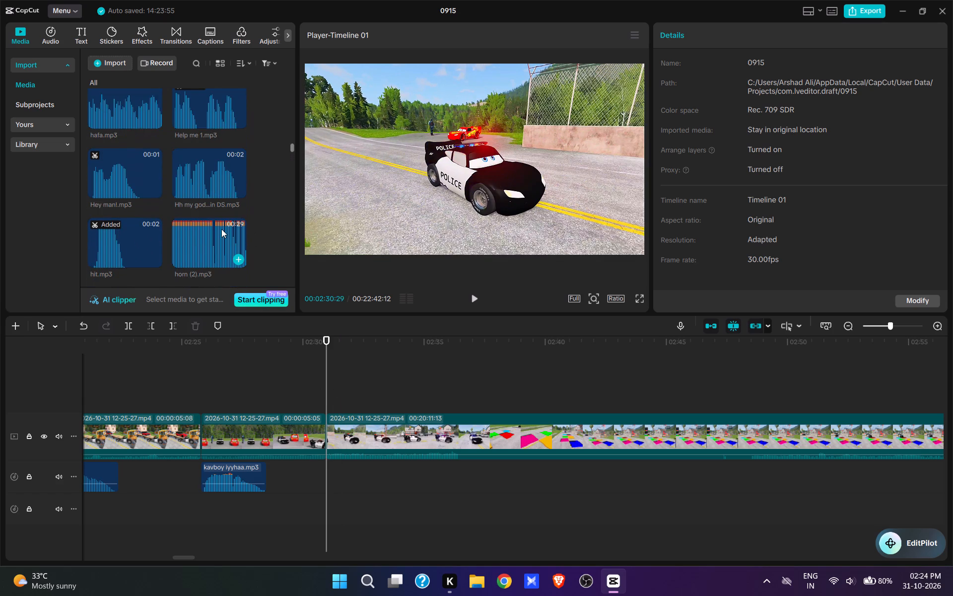
pyautogui.scroll(2, 221, 229)
pyautogui.scroll(-6, 221, 229)
pyautogui.scroll(-1, 227, 187)
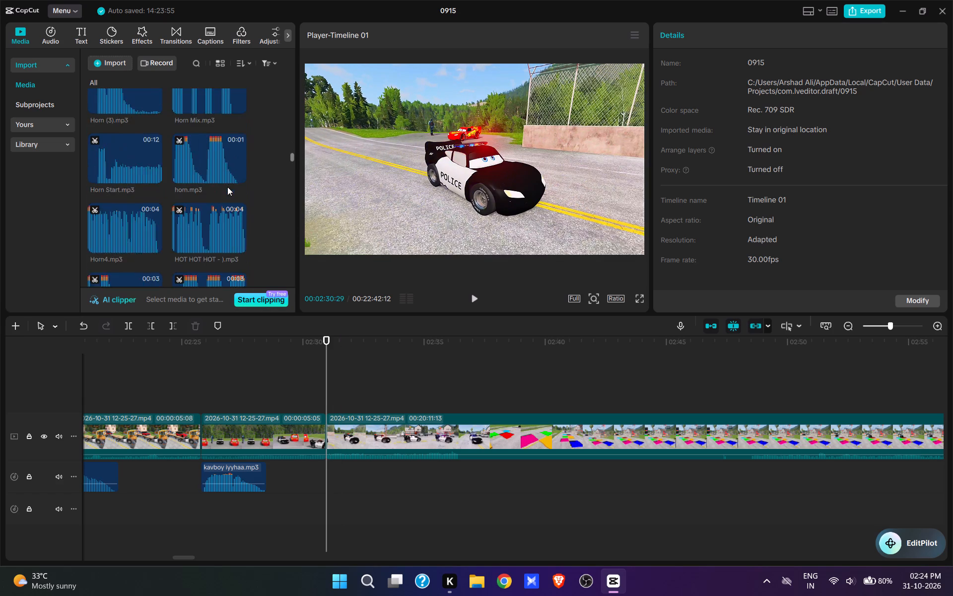
pyautogui.scroll(-8, 227, 187)
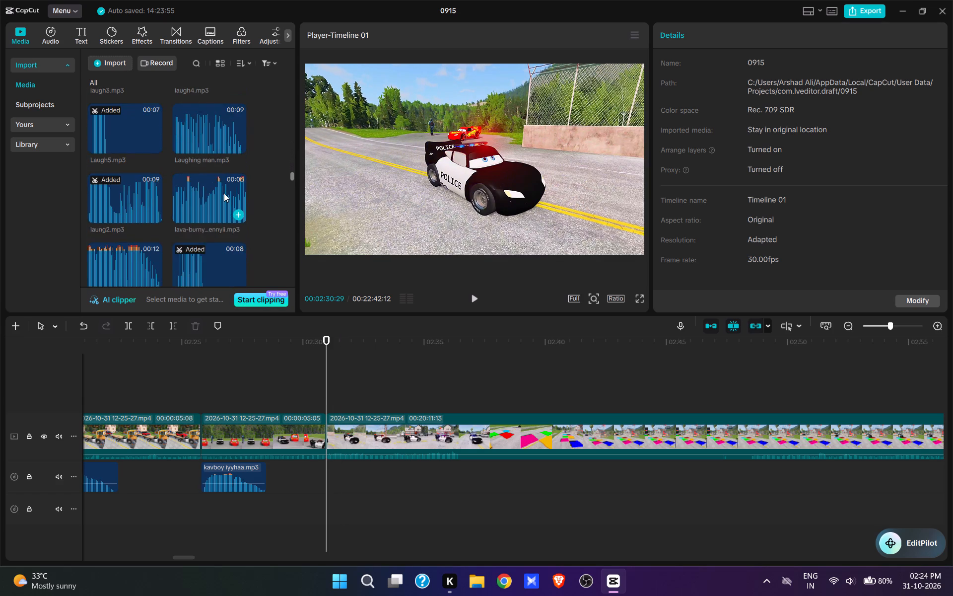
pyautogui.scroll(-3, 224, 193)
pyautogui.click(213, 176)
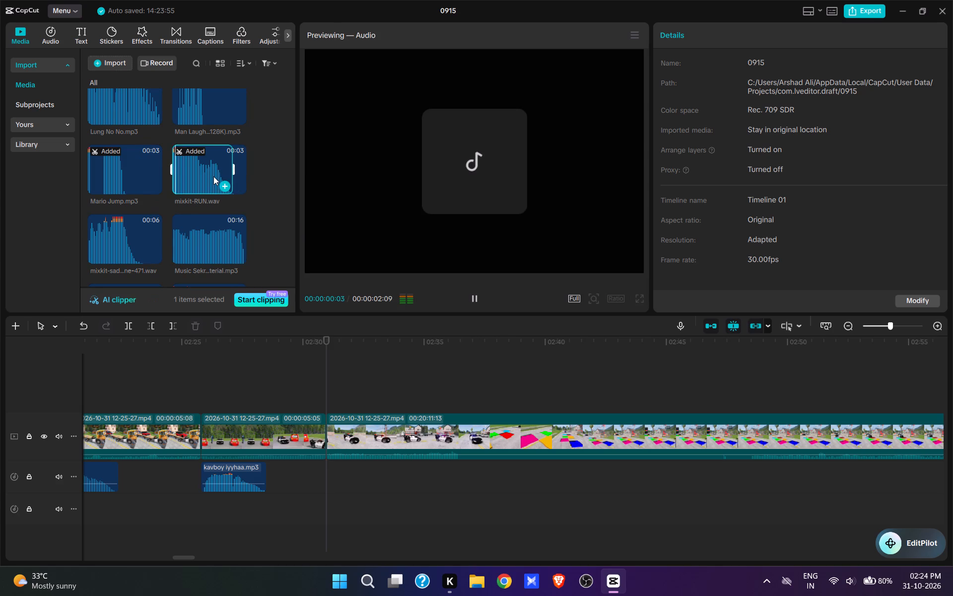
pyautogui.click(224, 186)
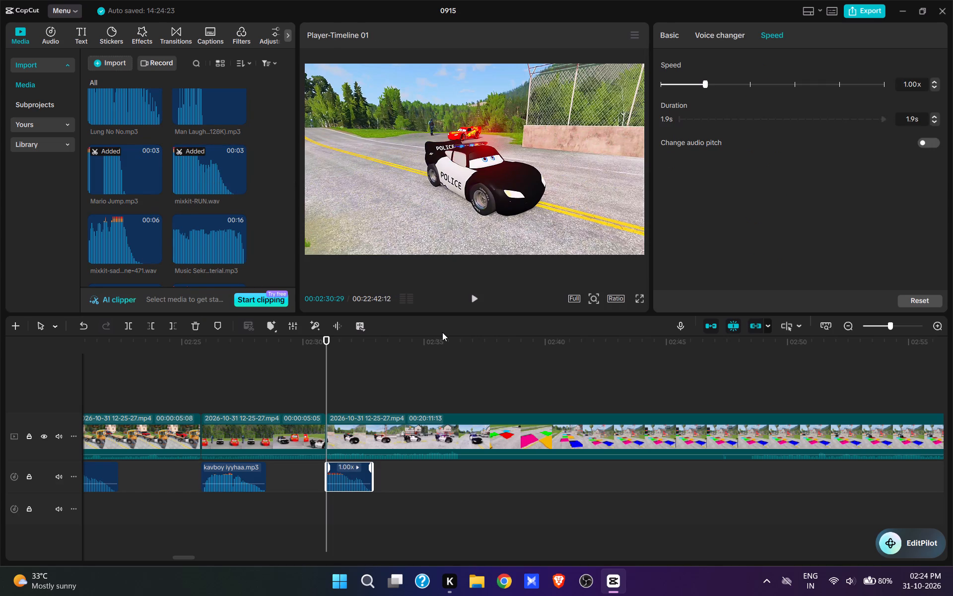
pyautogui.press('space')
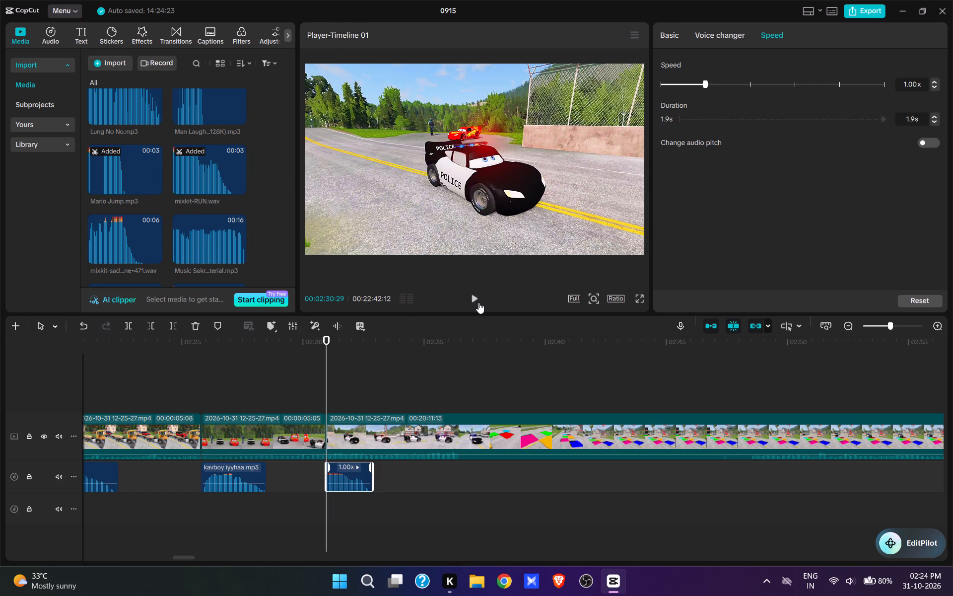
pyautogui.click(478, 302)
pyautogui.press('space')
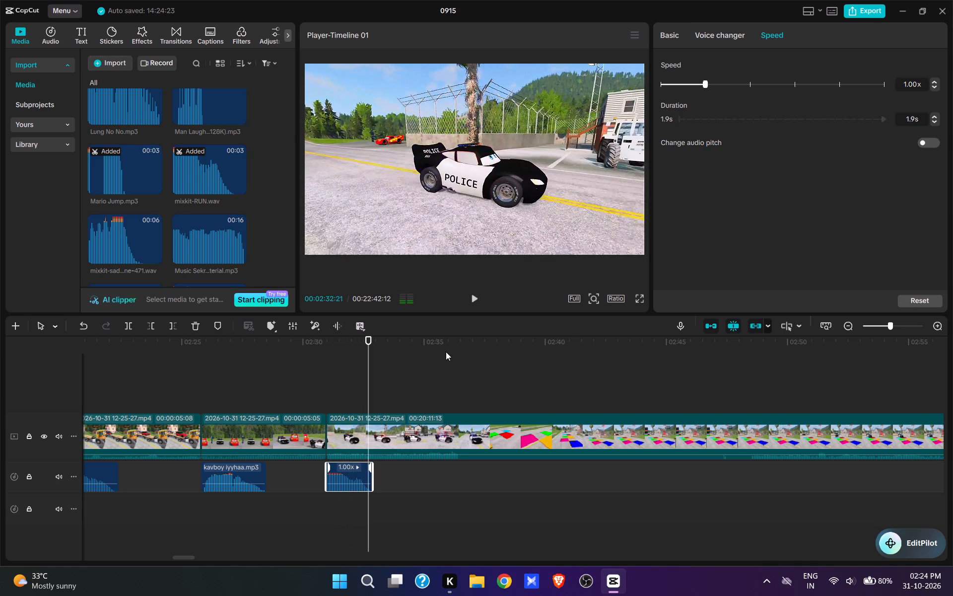
pyautogui.click(322, 393)
# Split the clip at 00:02:36:00 and cut about 12.5 seconds up to the police car approaching the coloured plates, then play back the join.
pyautogui.press('space')
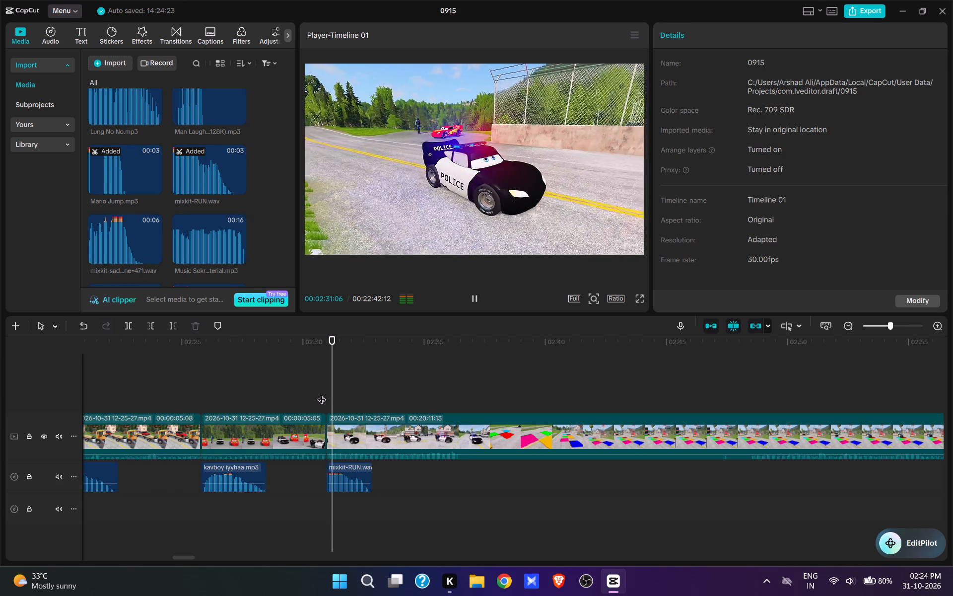
pyautogui.press('space')
pyautogui.press('space')
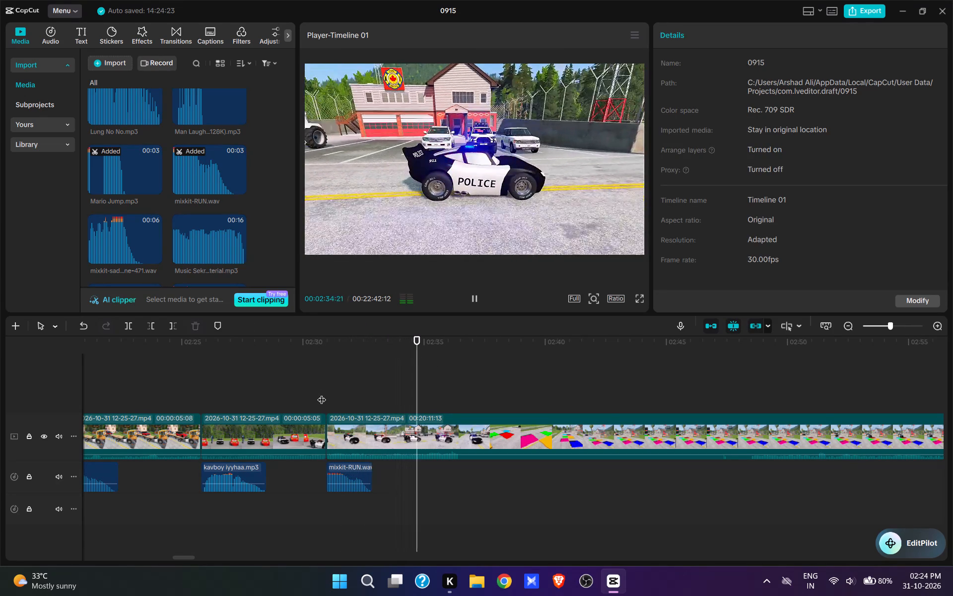
pyautogui.press('space')
pyautogui.press('space')
pyautogui.press('space')
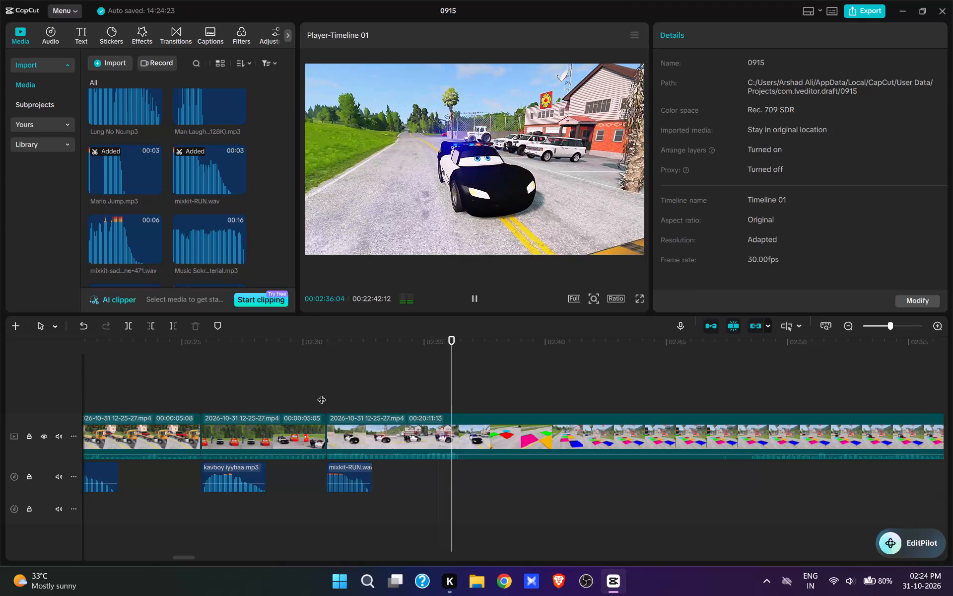
pyautogui.click(448, 400)
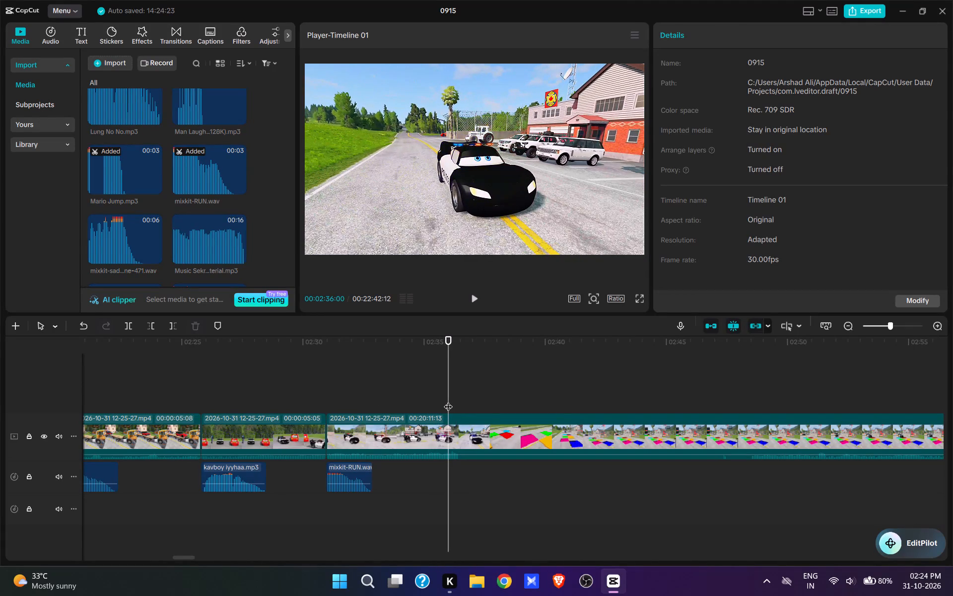
pyautogui.press('w')
pyautogui.moveTo(473, 411); pyautogui.dragTo(476, 471)
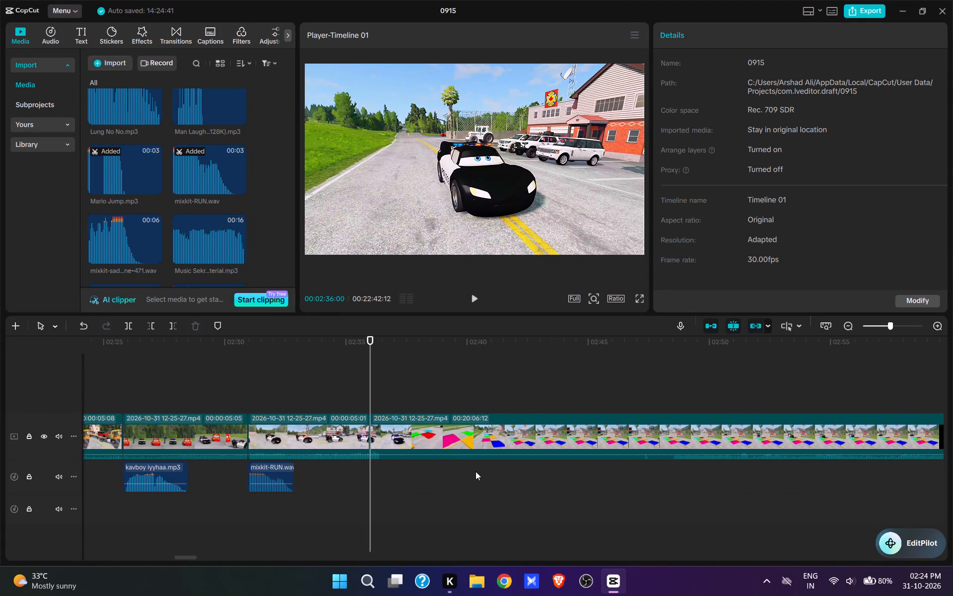
pyautogui.moveTo(476, 471); pyautogui.dragTo(475, 473)
pyautogui.click(467, 393)
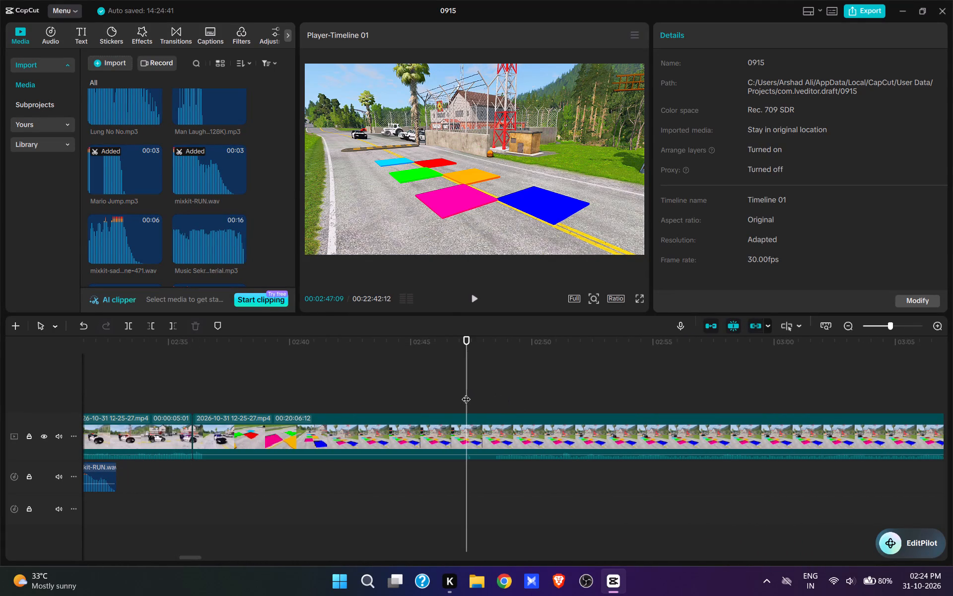
pyautogui.press('space')
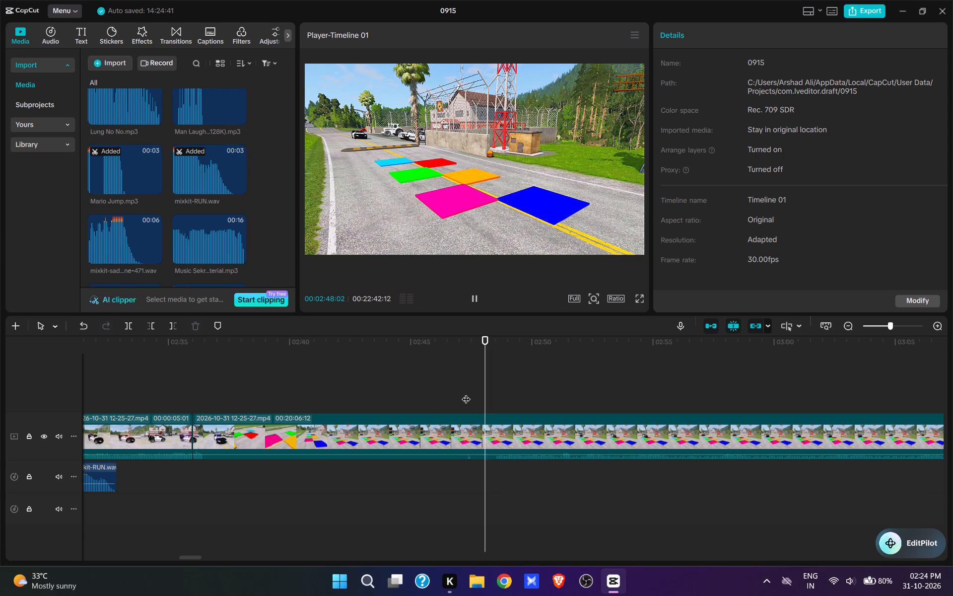
pyautogui.press('space')
pyautogui.click(496, 398)
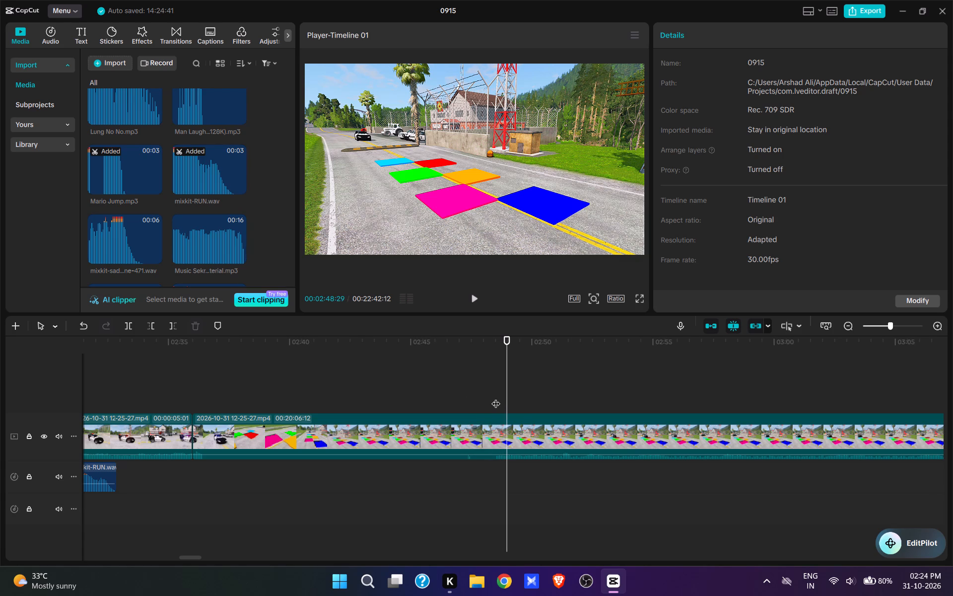
pyautogui.press('q')
pyautogui.press('space')
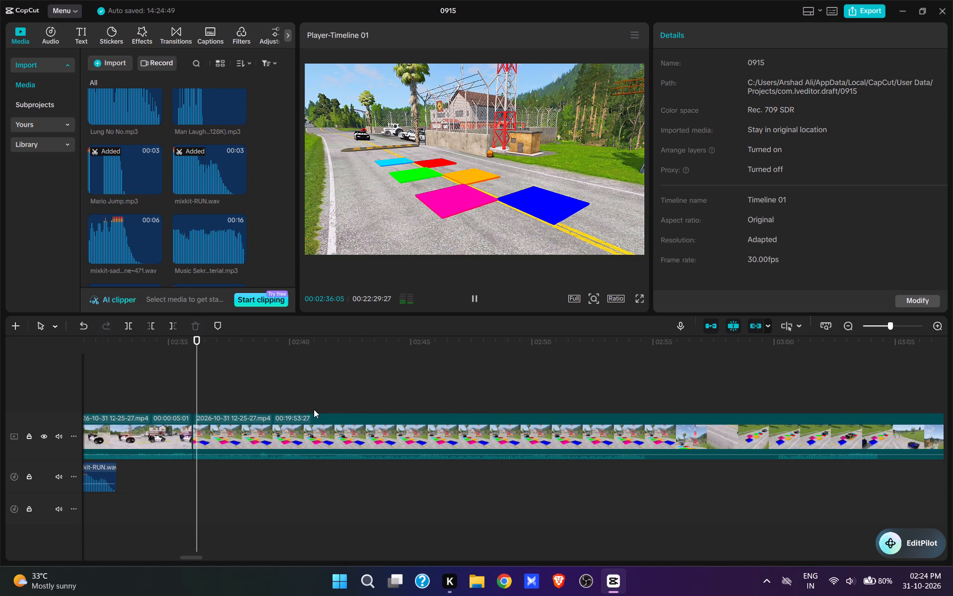
pyautogui.press('space')
pyautogui.press('space')
pyautogui.press('space')
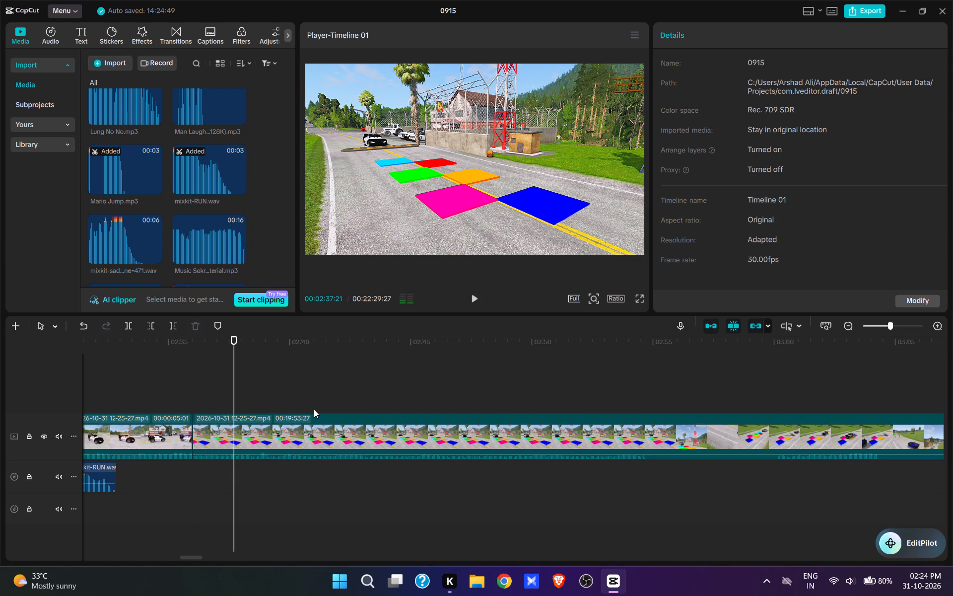
# Add Speed bump.mp3 at 00:02:36:00, where the coloured plates scene starts, and preview it.
pyautogui.click(190, 398)
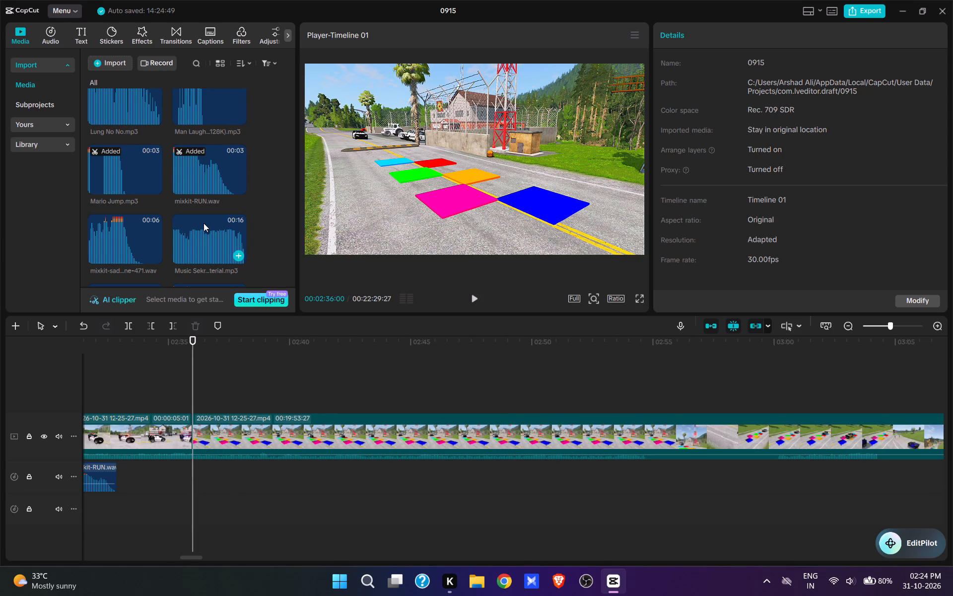
pyautogui.scroll(6, 204, 223)
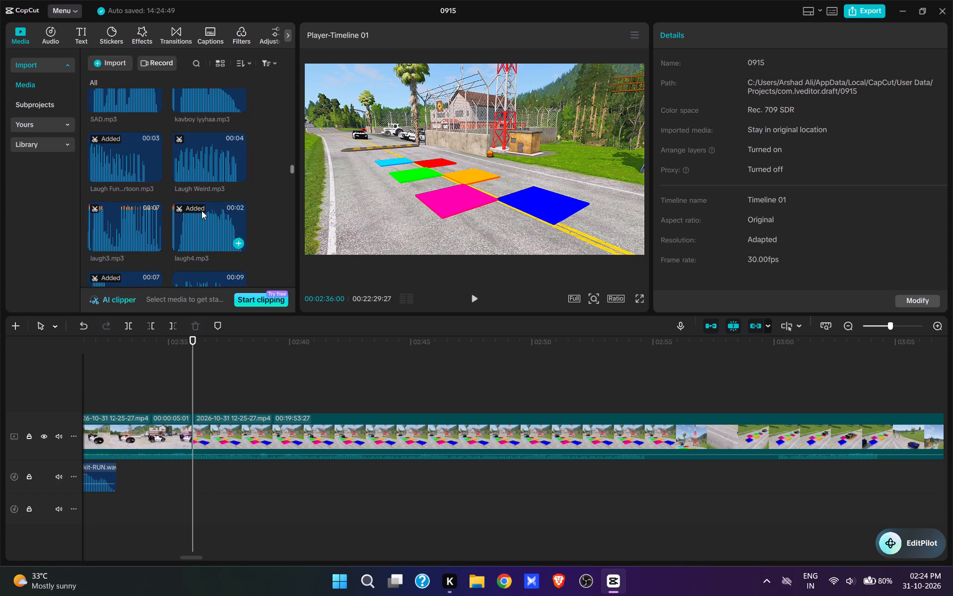
pyautogui.scroll(2, 202, 211)
pyautogui.scroll(-3, 178, 211)
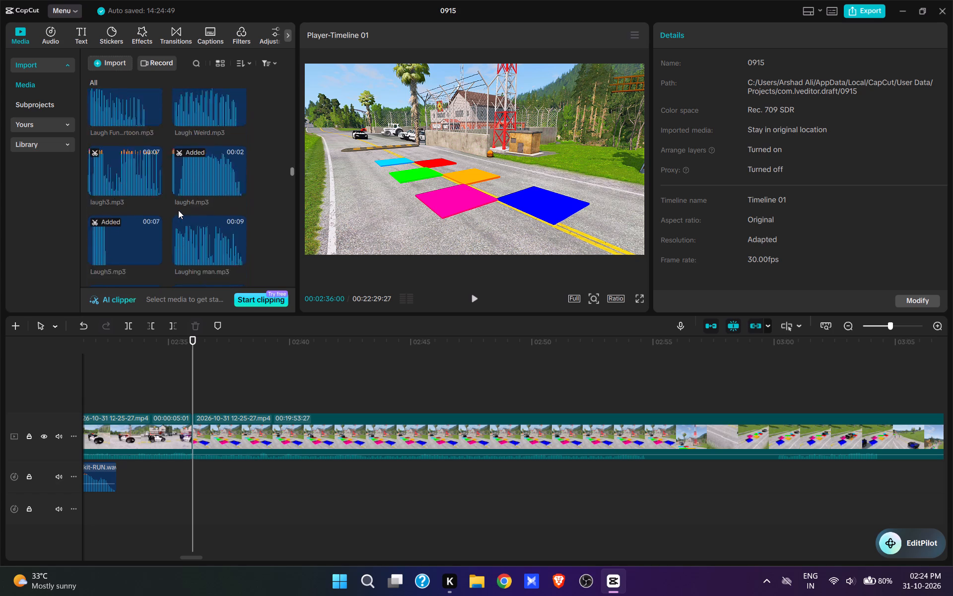
pyautogui.scroll(-18, 178, 210)
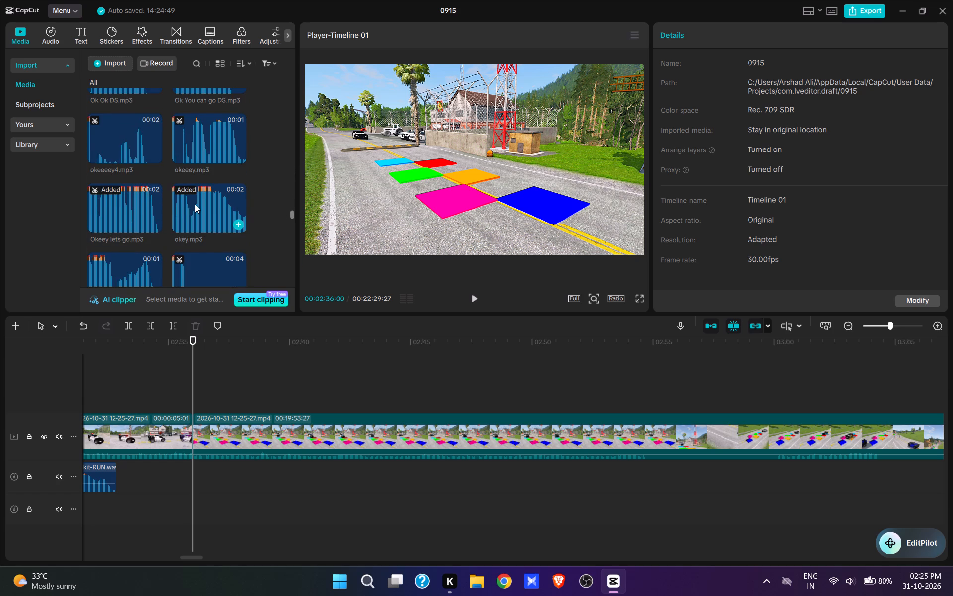
pyautogui.scroll(-20, 195, 204)
pyautogui.scroll(-17, 195, 204)
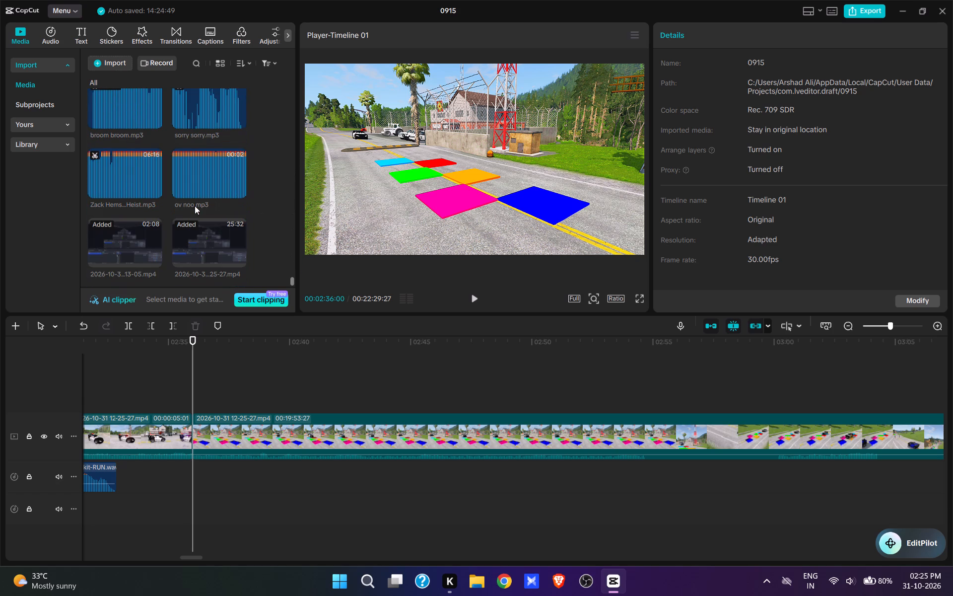
pyautogui.scroll(9, 191, 212)
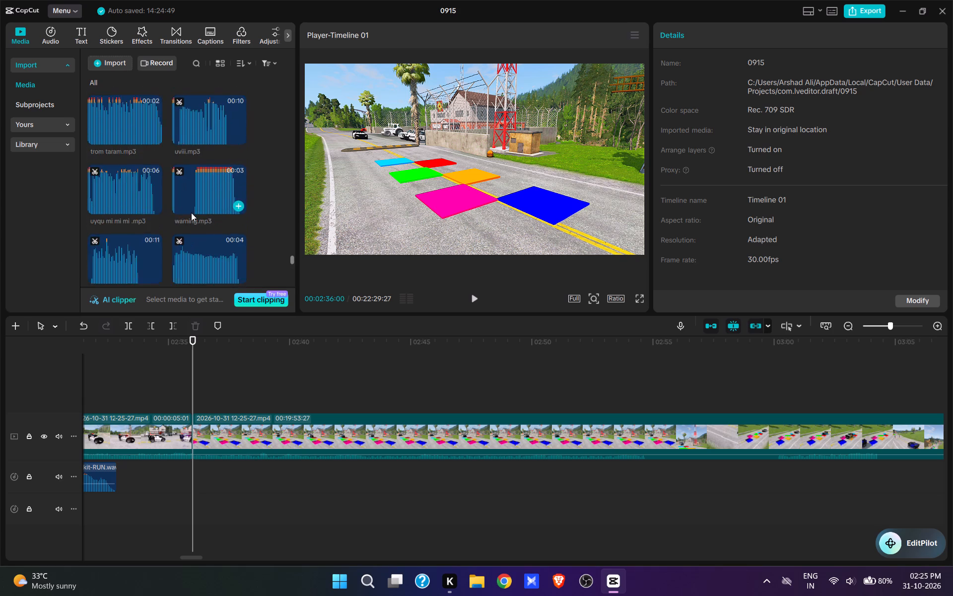
pyautogui.scroll(4, 191, 213)
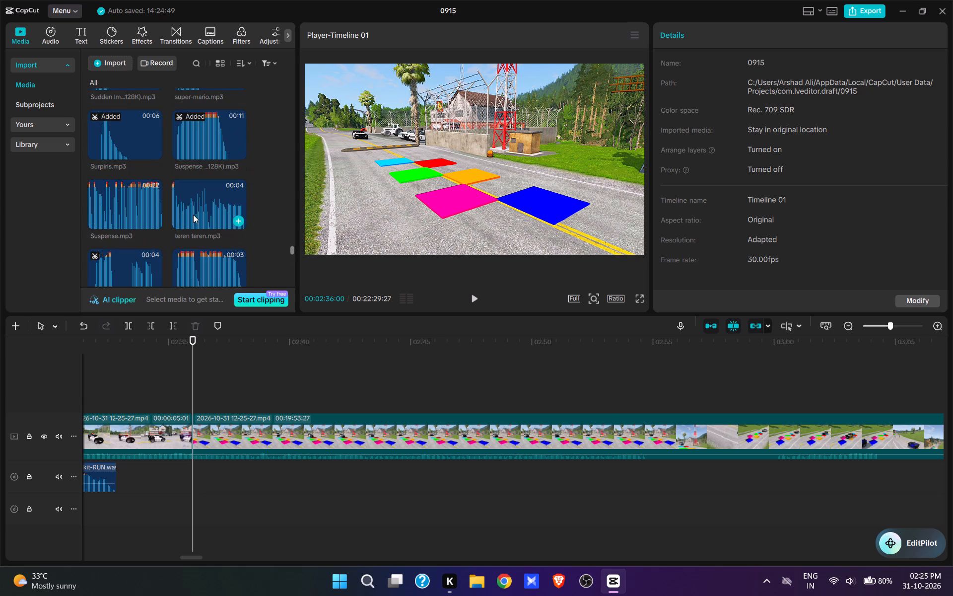
pyautogui.scroll(2, 193, 215)
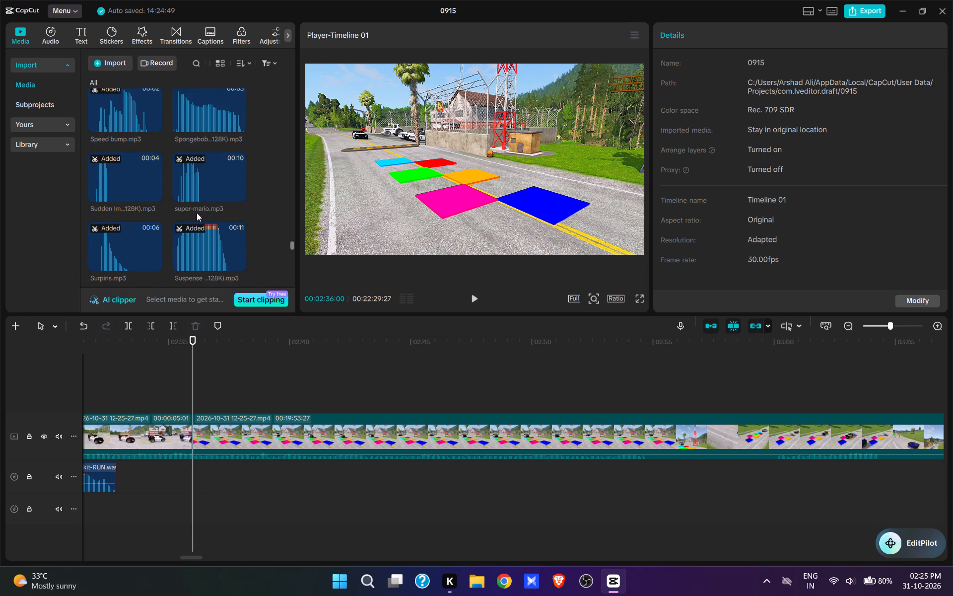
pyautogui.scroll(2, 197, 213)
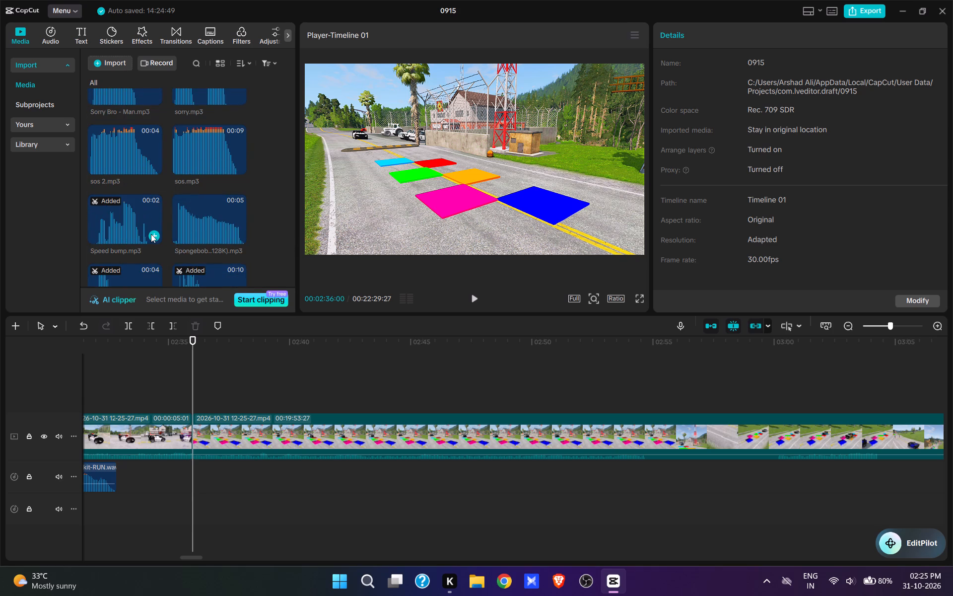
pyautogui.click(151, 234)
pyautogui.press('space')
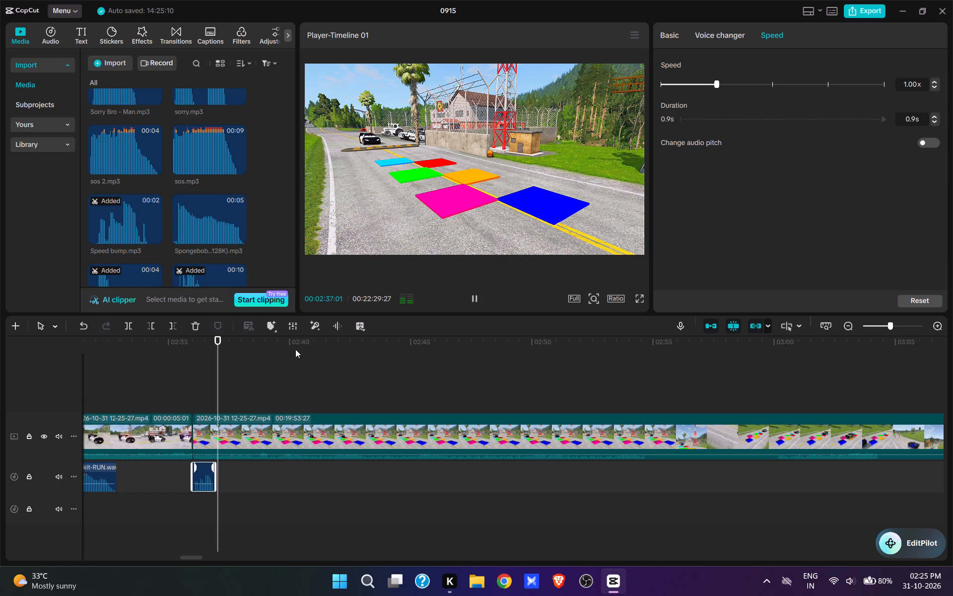
pyautogui.press('space')
pyautogui.press('space')
pyautogui.press('space')
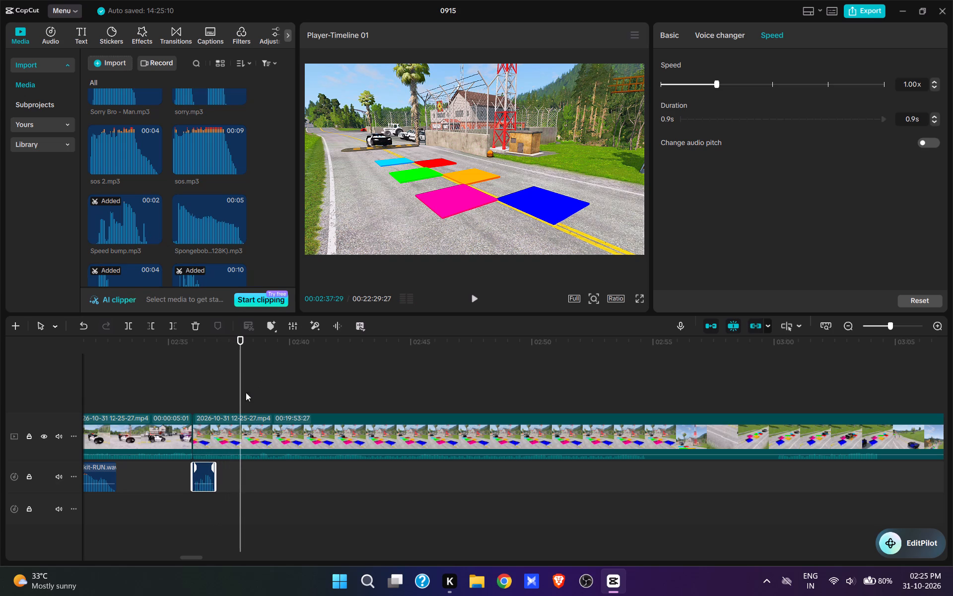
# Add Mario Jump.mp3 at 00:02:37:25, where the police car goes over the bump before the coloured plates.
pyautogui.click(237, 399)
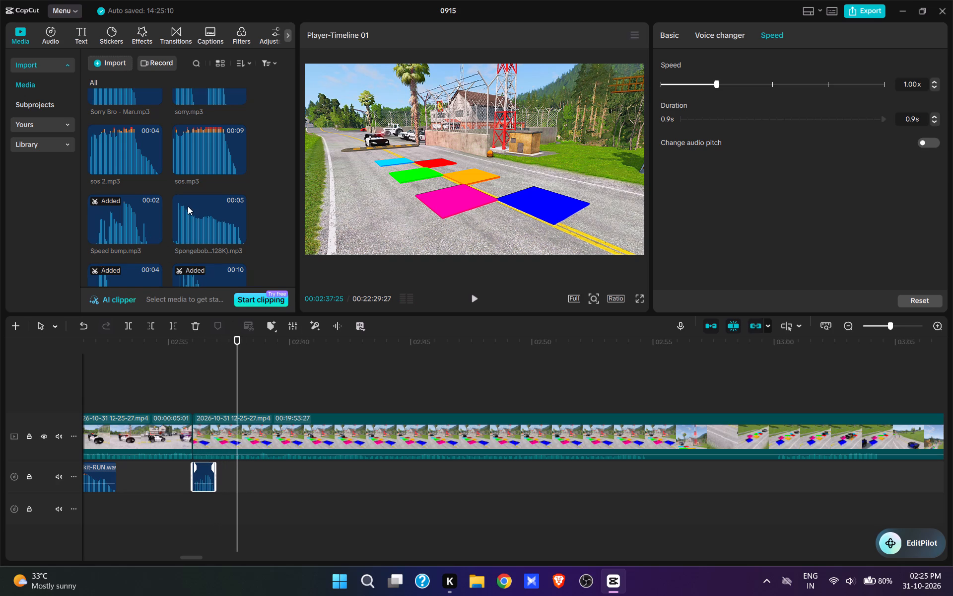
pyautogui.scroll(7, 187, 211)
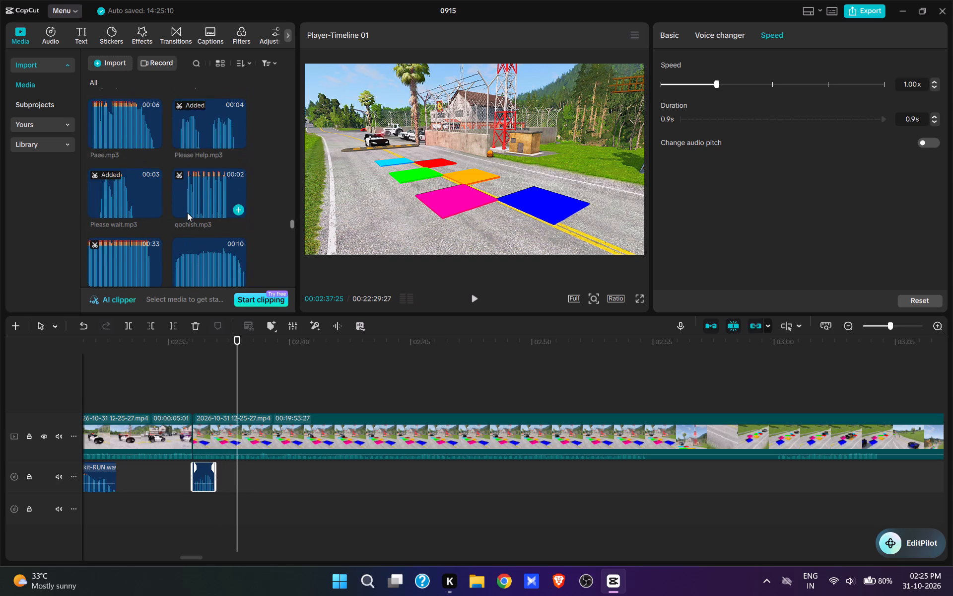
pyautogui.scroll(4, 187, 213)
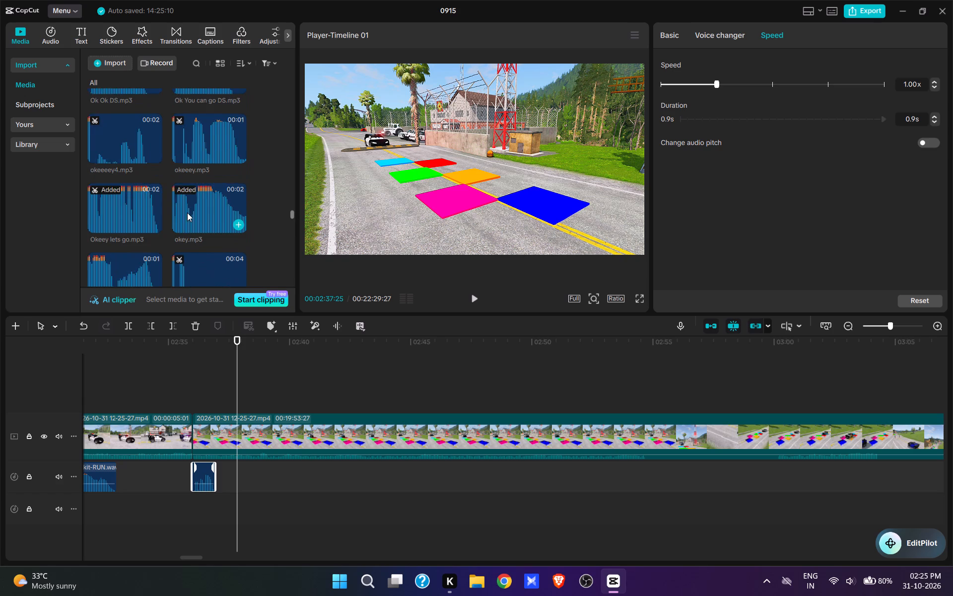
pyautogui.scroll(5, 187, 213)
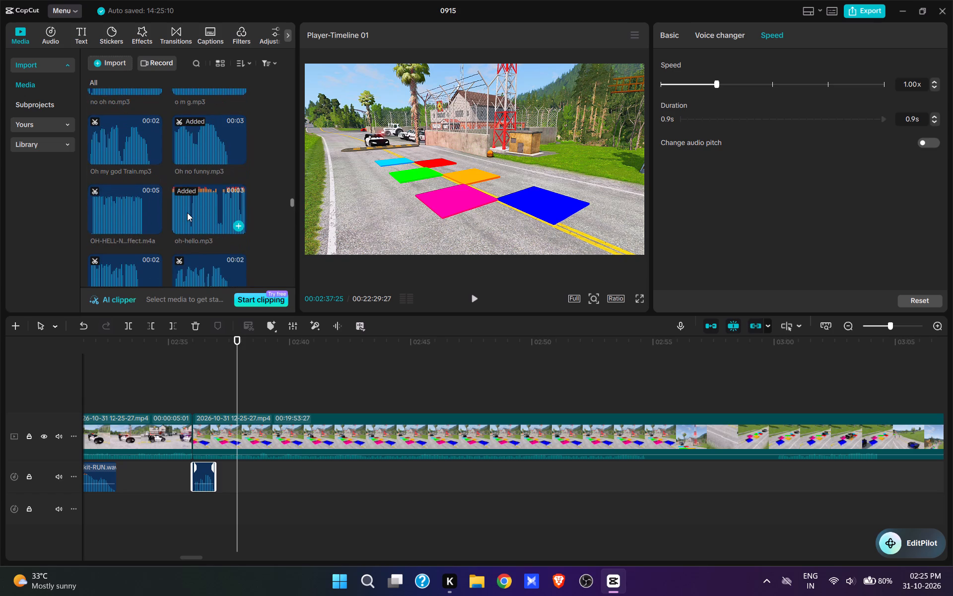
pyautogui.scroll(5, 187, 213)
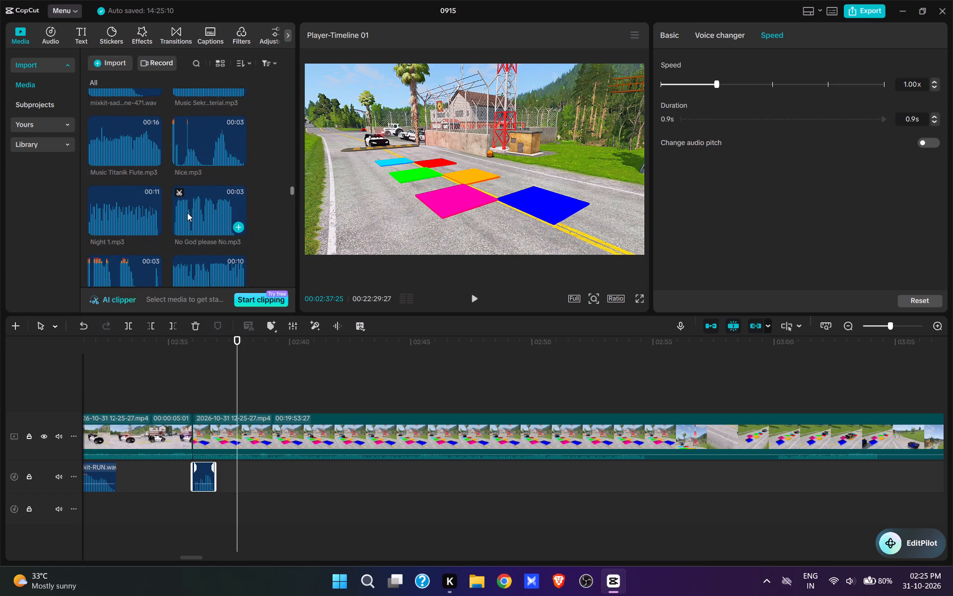
pyautogui.scroll(1, 187, 213)
pyautogui.scroll(2, 137, 221)
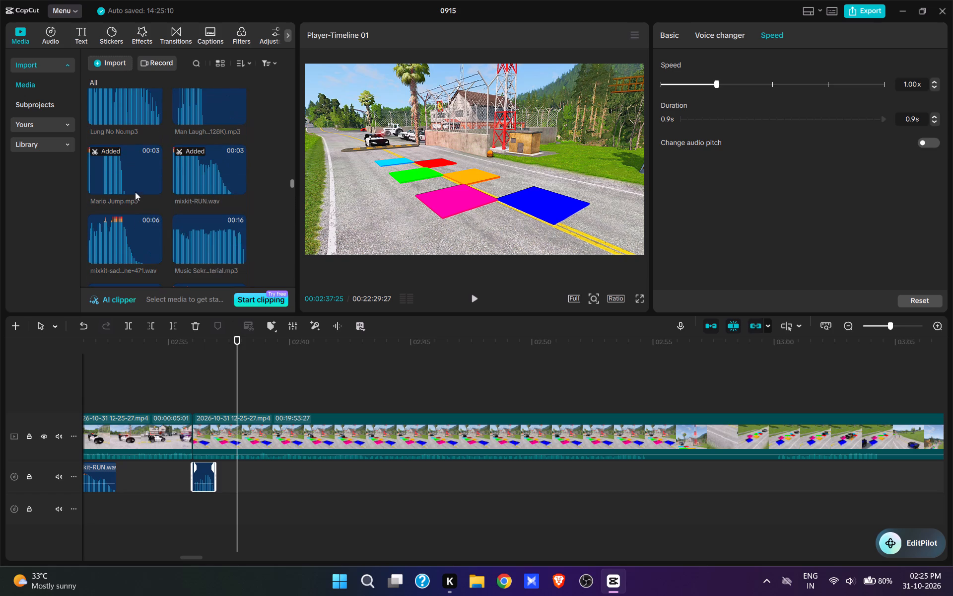
pyautogui.click(153, 186)
# Play back the coloured plates scene repeatedly to check Speed bump.mp3 and Mario Jump.mp3 against the police car's movement.
pyautogui.press('space')
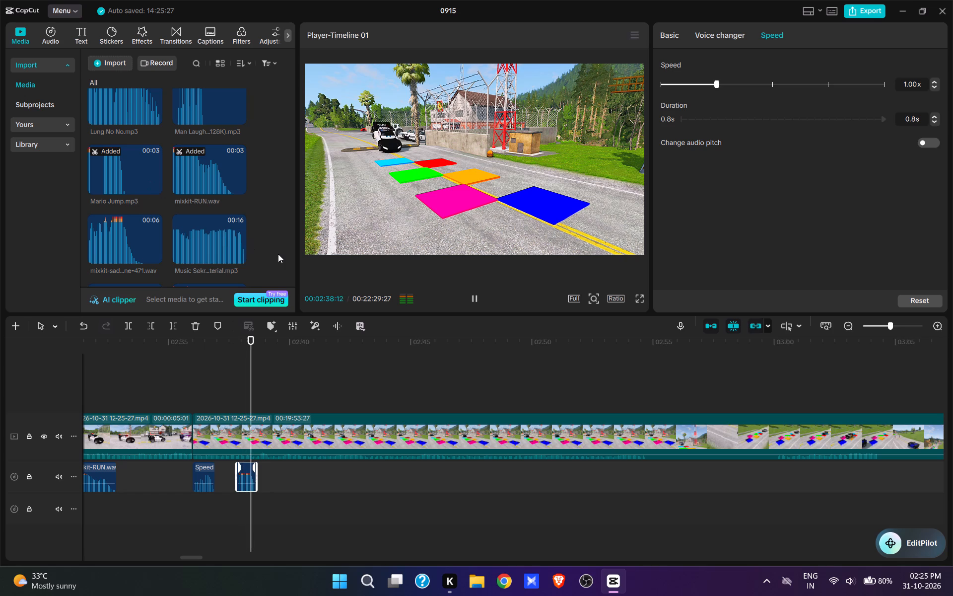
pyautogui.press('space')
pyautogui.press('space')
pyautogui.press('space')
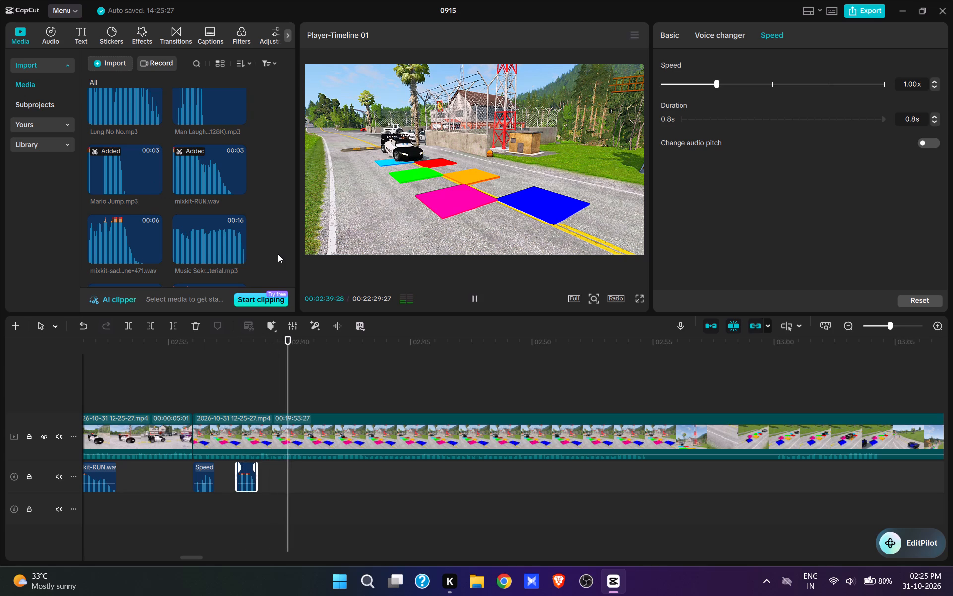
pyautogui.press('space')
pyautogui.press('space')
pyautogui.press('space')
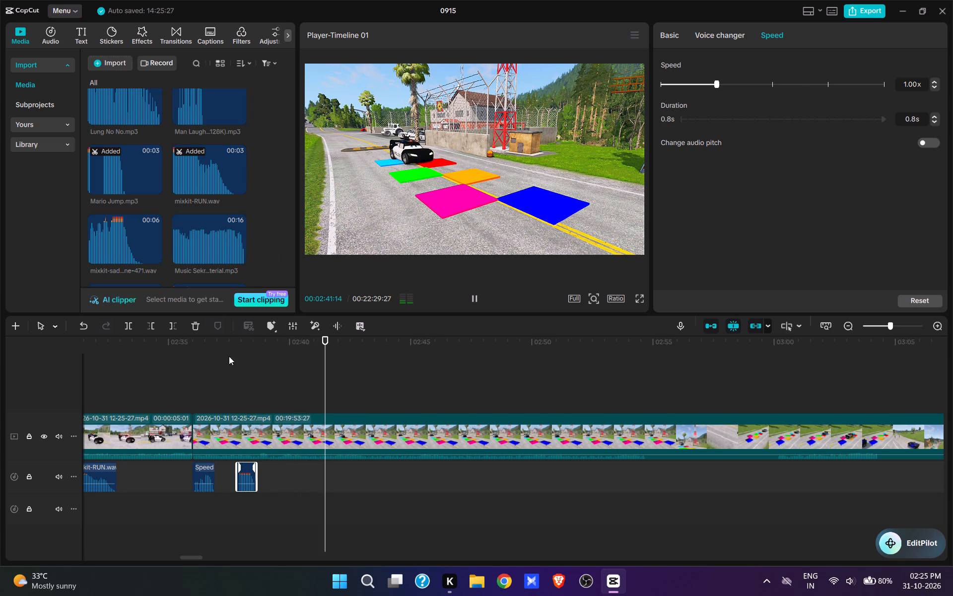
pyautogui.click(228, 370)
pyautogui.press('space')
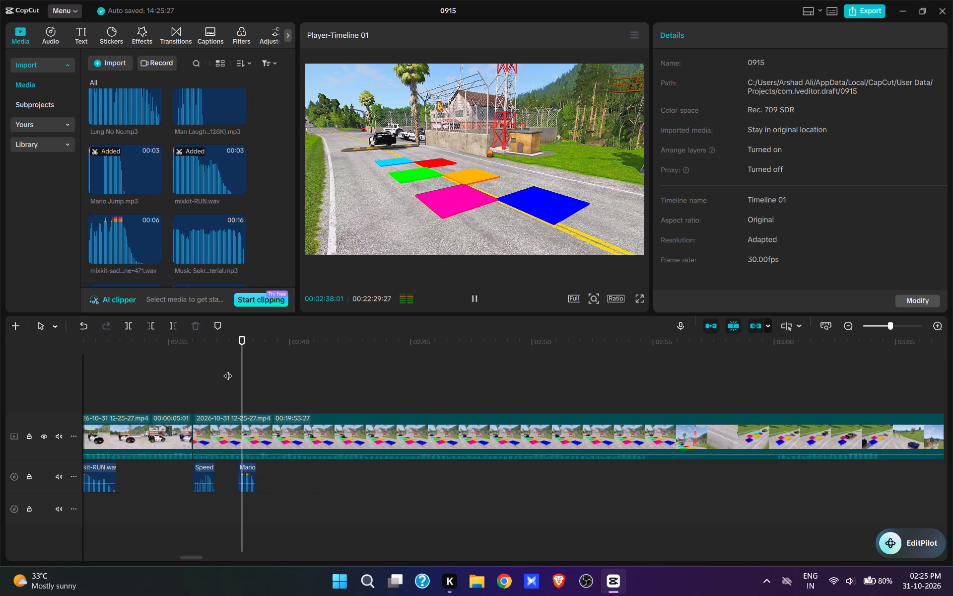
pyautogui.press('space')
pyautogui.click(238, 381)
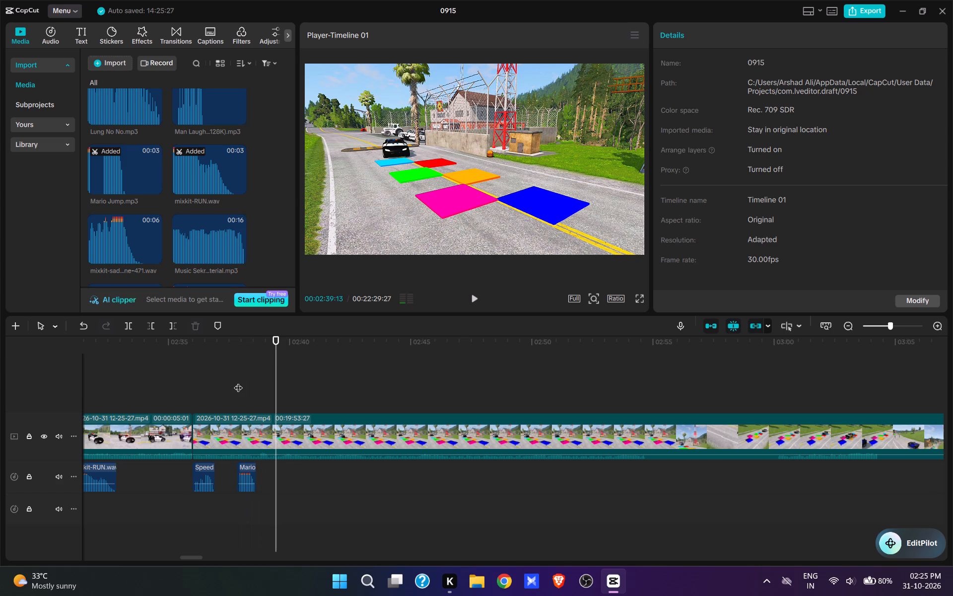
pyautogui.press('space')
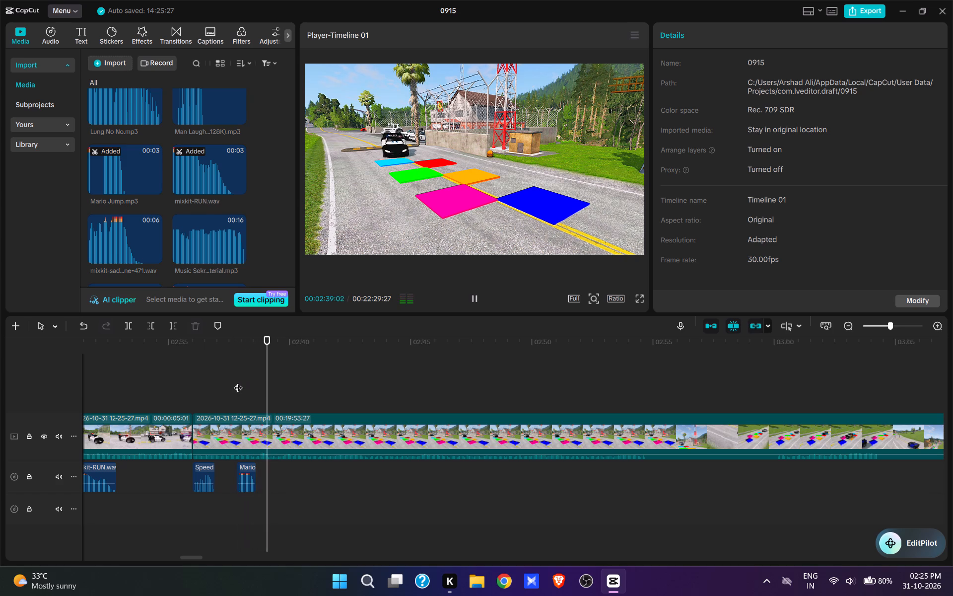
pyautogui.press('space')
pyautogui.press('space')
pyautogui.click(228, 394)
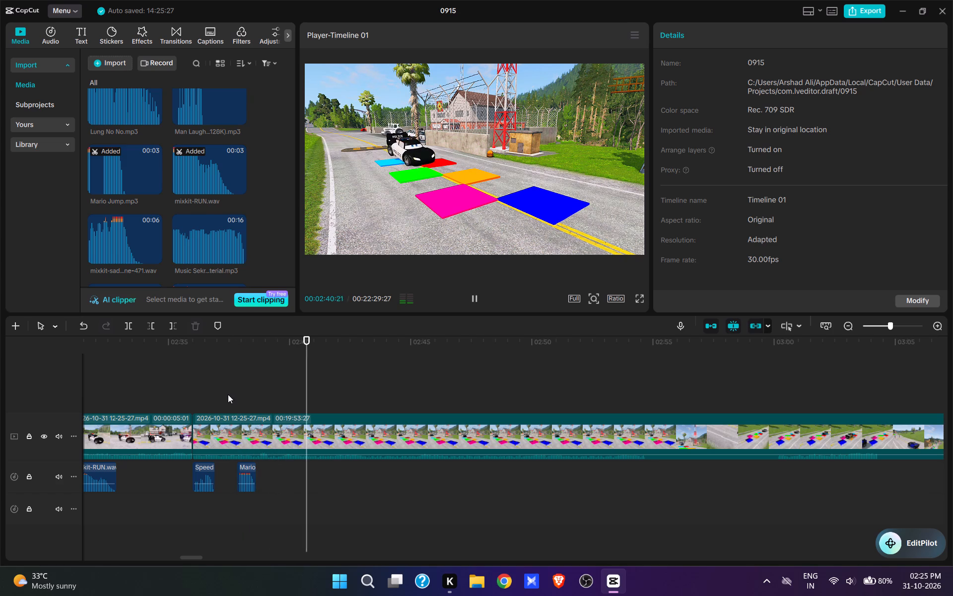
pyautogui.press('space')
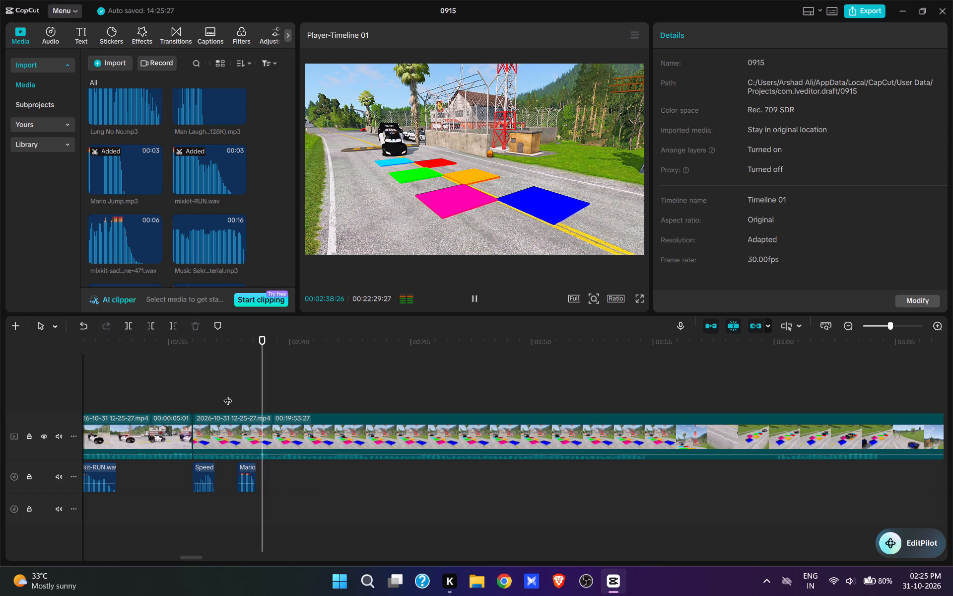
pyautogui.click(179, 393)
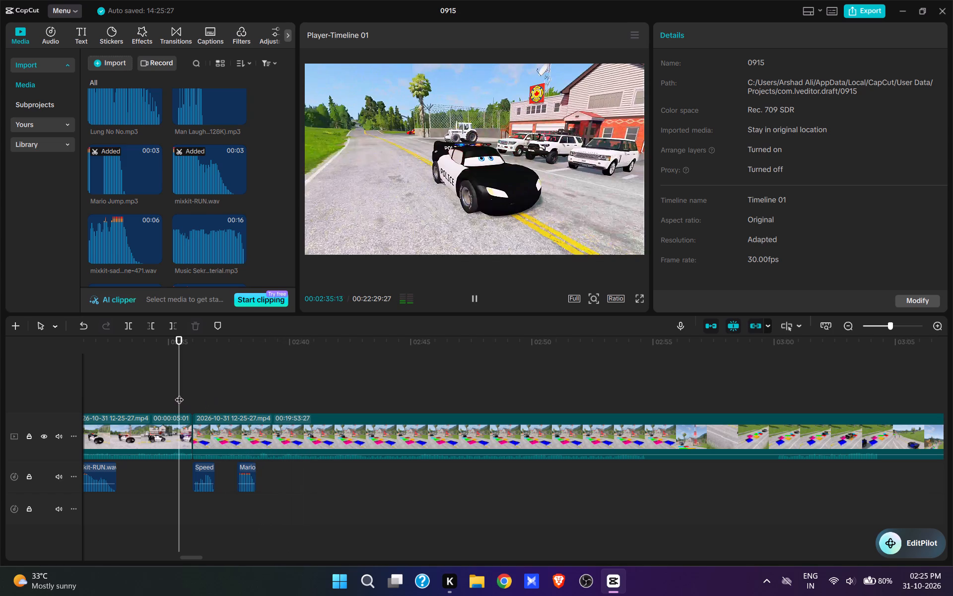
# Split the clip at 00:02:39:16, just before the police car drives onto the coloured plates.
pyautogui.press('space')
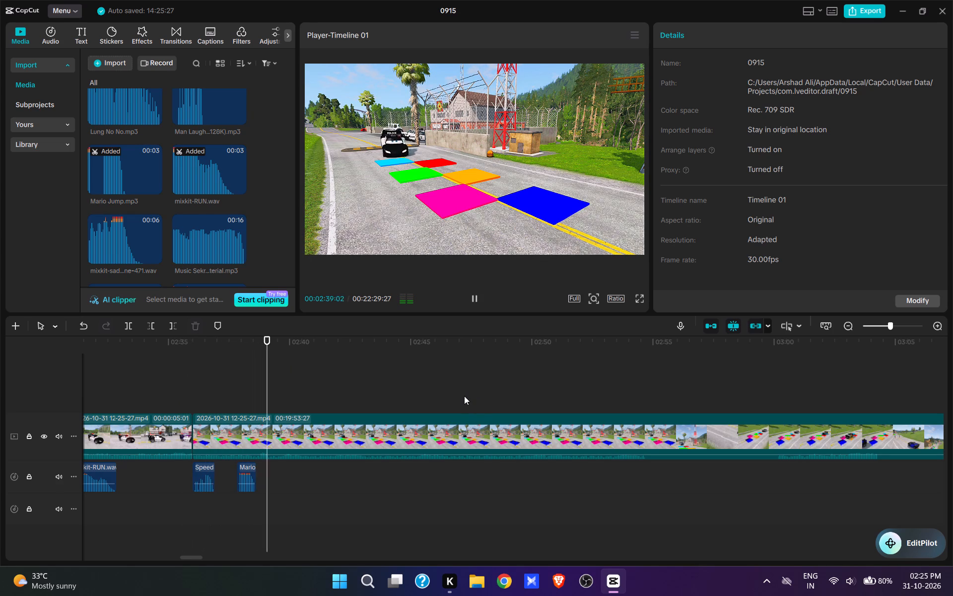
pyautogui.press('space')
pyautogui.click(598, 380)
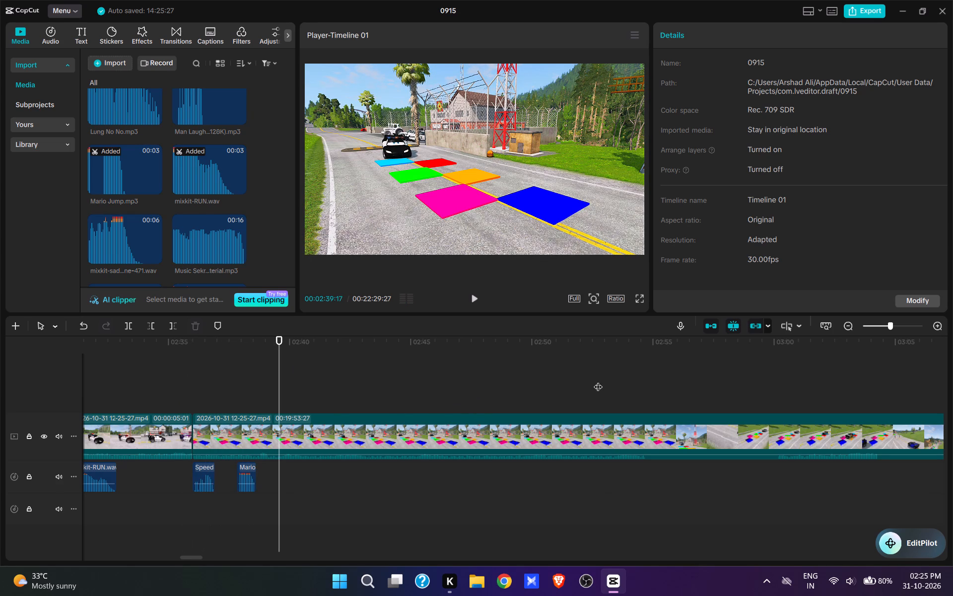
pyautogui.press('space')
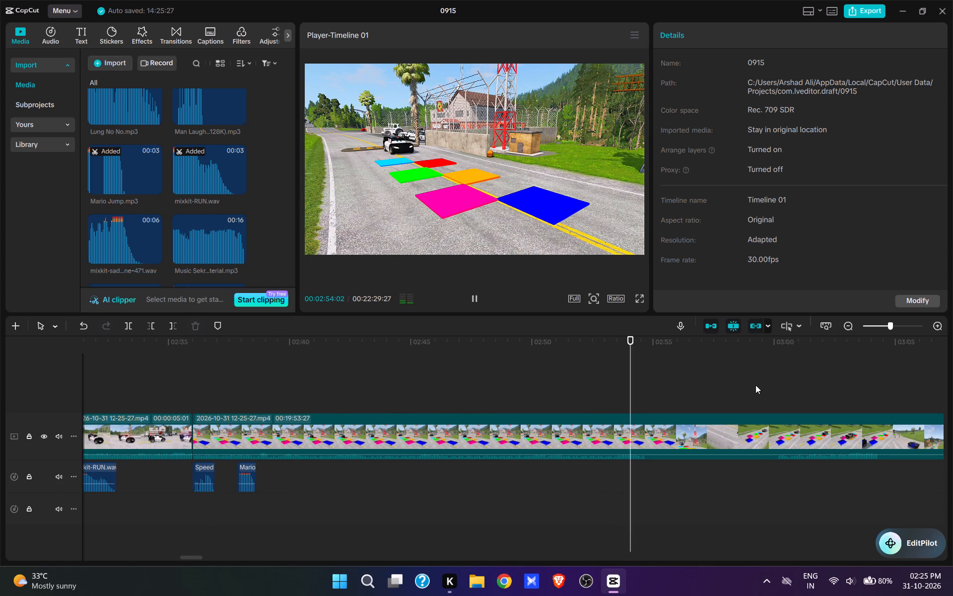
pyautogui.click(755, 385)
pyautogui.press('space')
pyautogui.press('space')
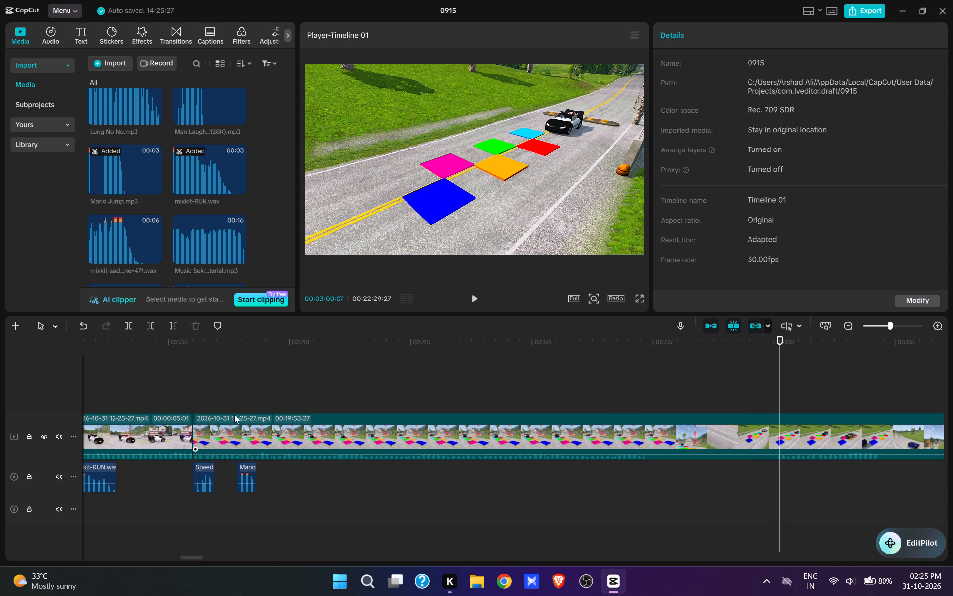
pyautogui.click(191, 403)
pyautogui.press('space')
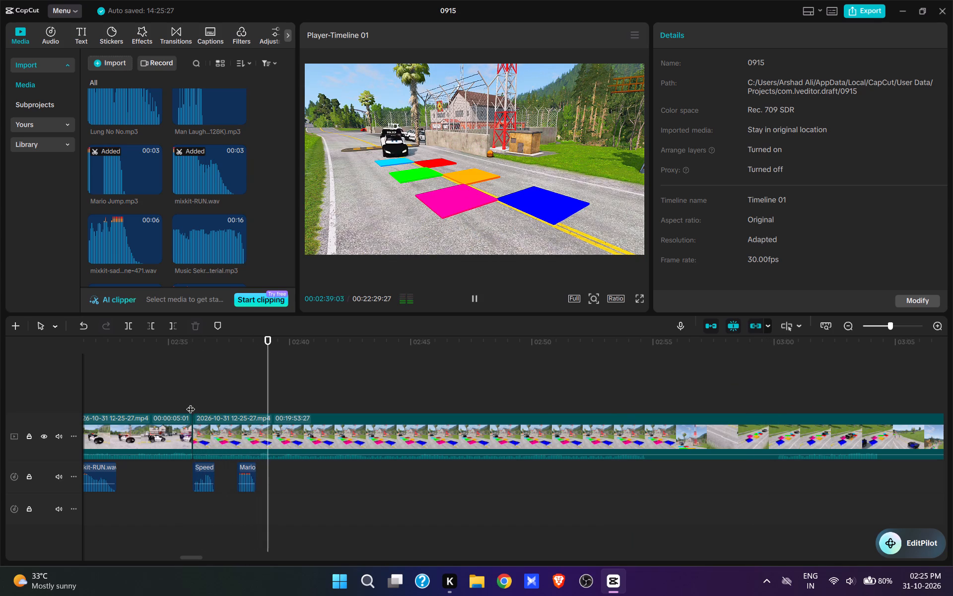
pyautogui.press('space')
pyautogui.press('w')
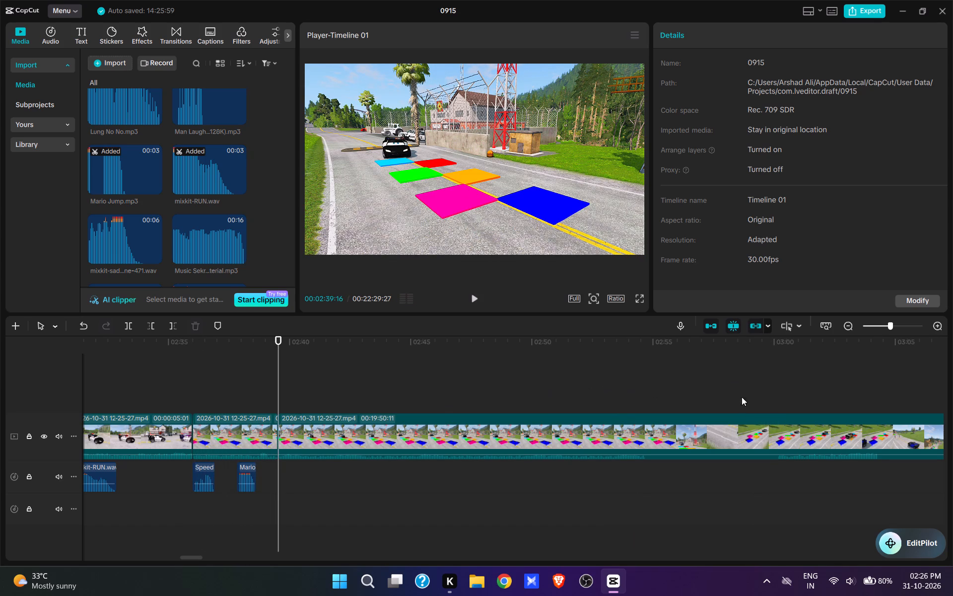
# Cut about 20.5 seconds after the split, up to 00:03:00:00 in the side view of the plates, and play the join.
pyautogui.click(762, 399)
pyautogui.press('space')
pyautogui.press('space')
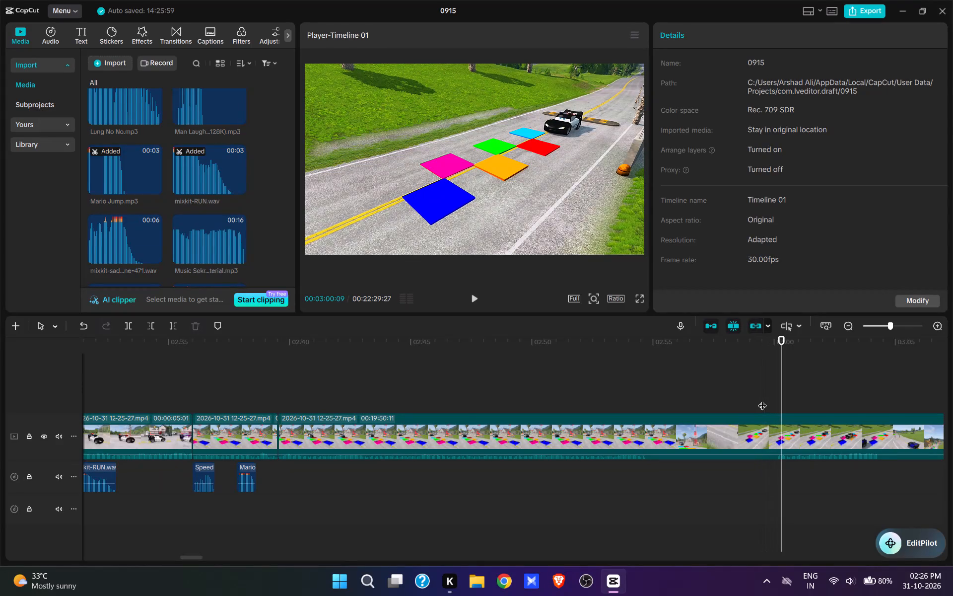
pyautogui.moveTo(771, 403); pyautogui.dragTo(658, 421)
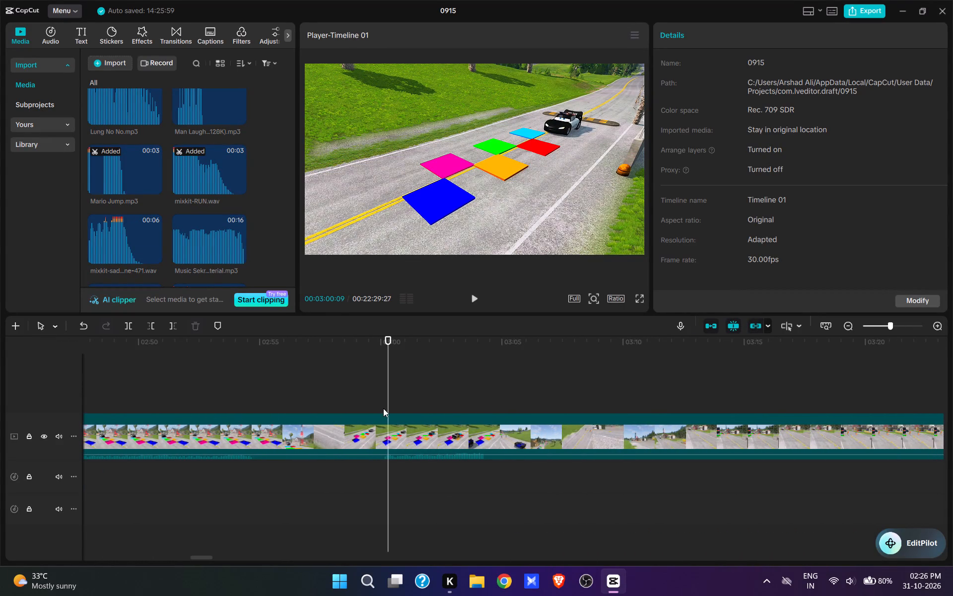
pyautogui.click(365, 385)
pyautogui.press('space')
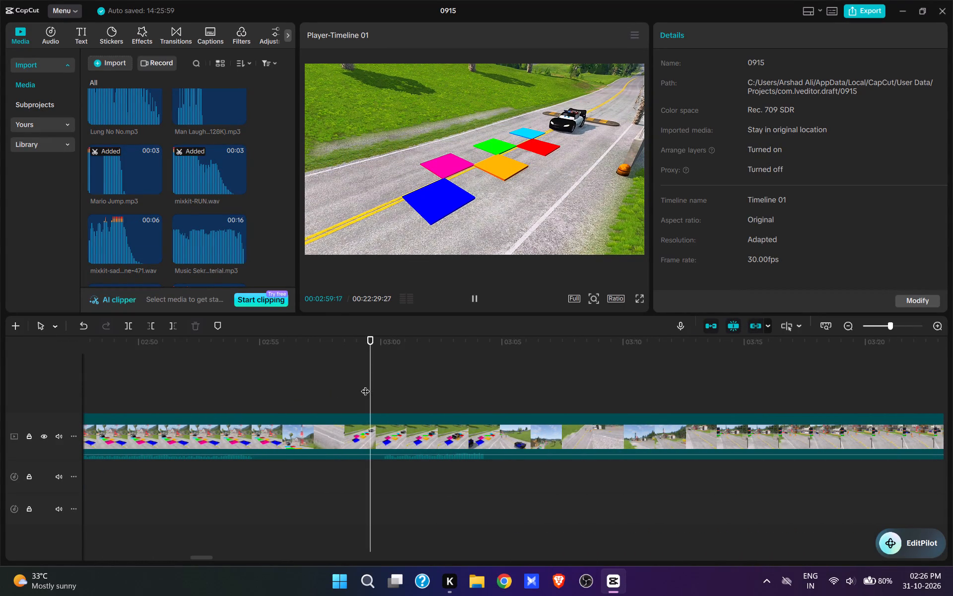
pyautogui.press('space')
pyautogui.click(381, 400)
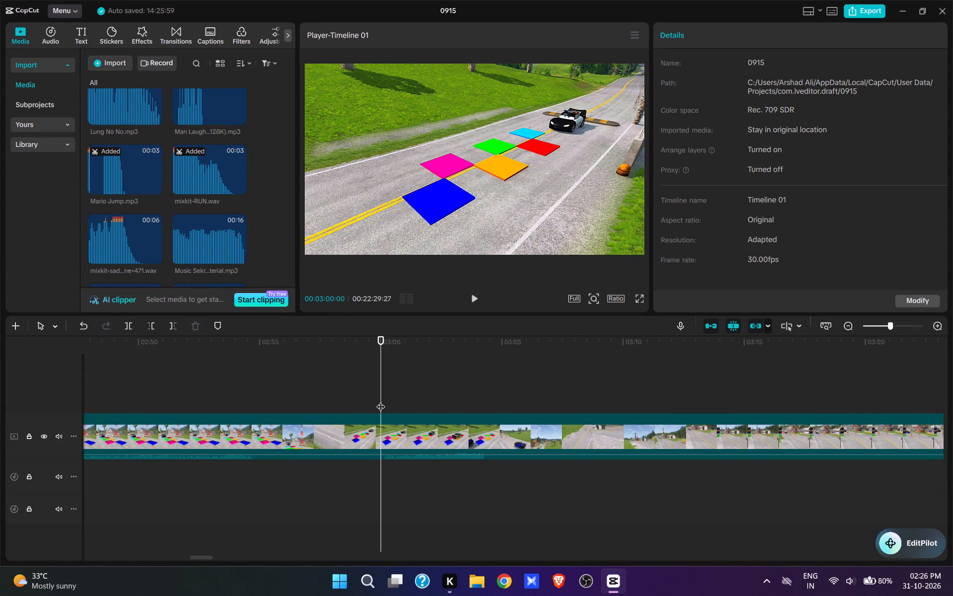
pyautogui.press('q')
pyautogui.moveTo(376, 402); pyautogui.dragTo(295, 474)
pyautogui.press('space')
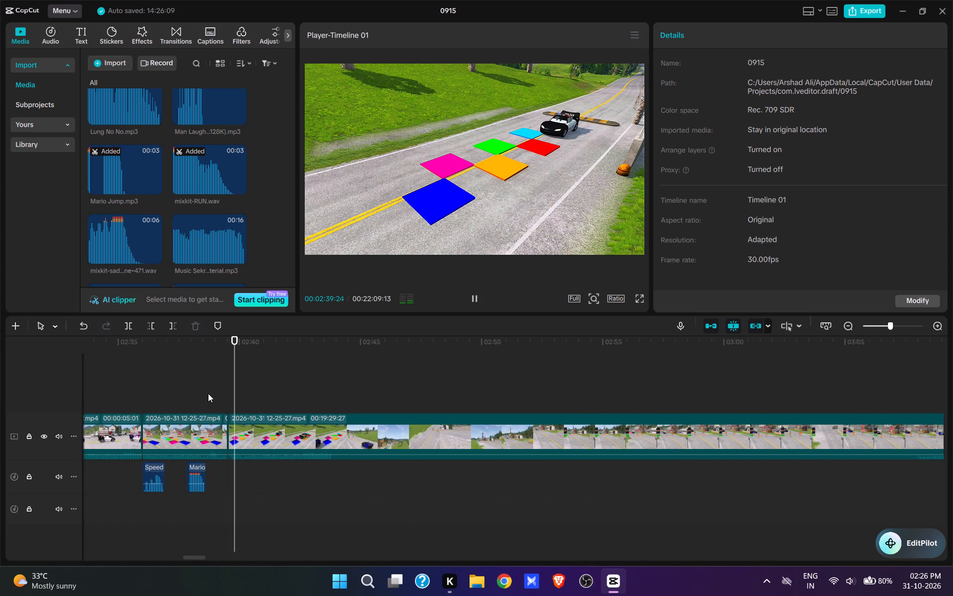
pyautogui.press('space')
# Paste Mingle Game.mp3 into the plates scene and start it at about 00:02:40:08, where the police car reaches the light-blue plate.
pyautogui.click(222, 395)
pyautogui.moveTo(222, 395); pyautogui.dragTo(227, 397)
pyautogui.hotkey('ctrl', 'v')
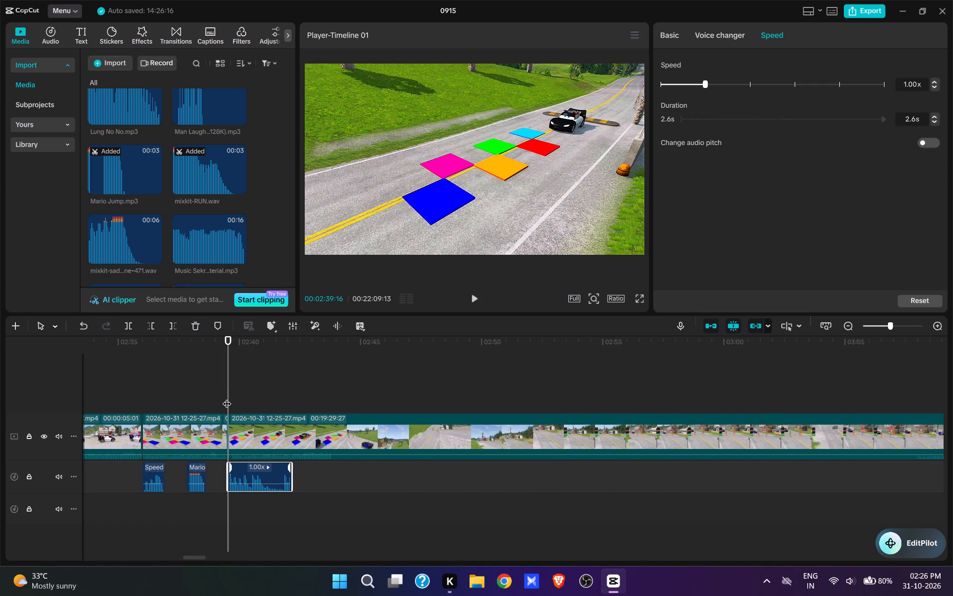
pyautogui.press('space')
pyautogui.press('space')
pyautogui.press('space')
pyautogui.press('space')
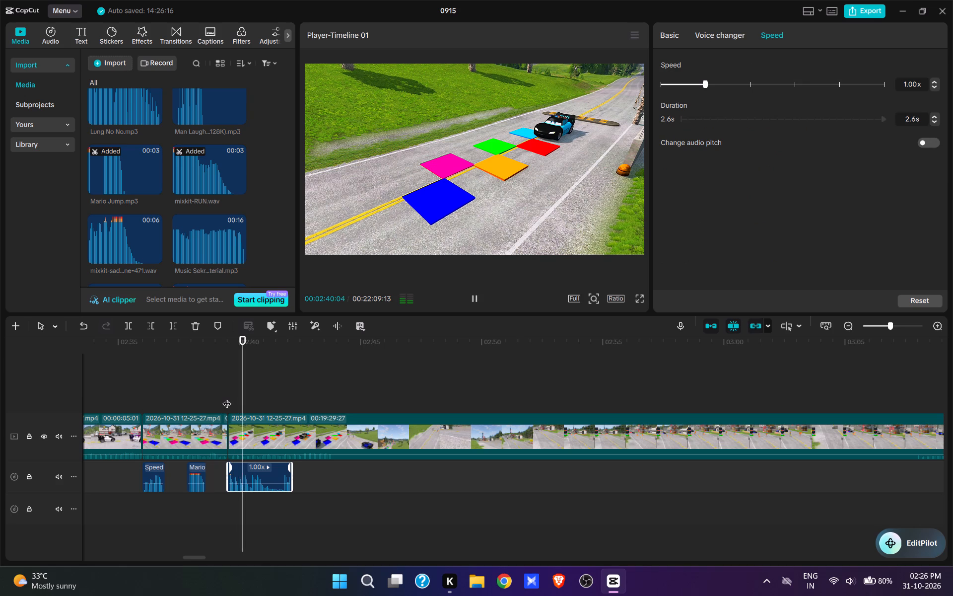
pyautogui.moveTo(274, 466); pyautogui.dragTo(282, 467)
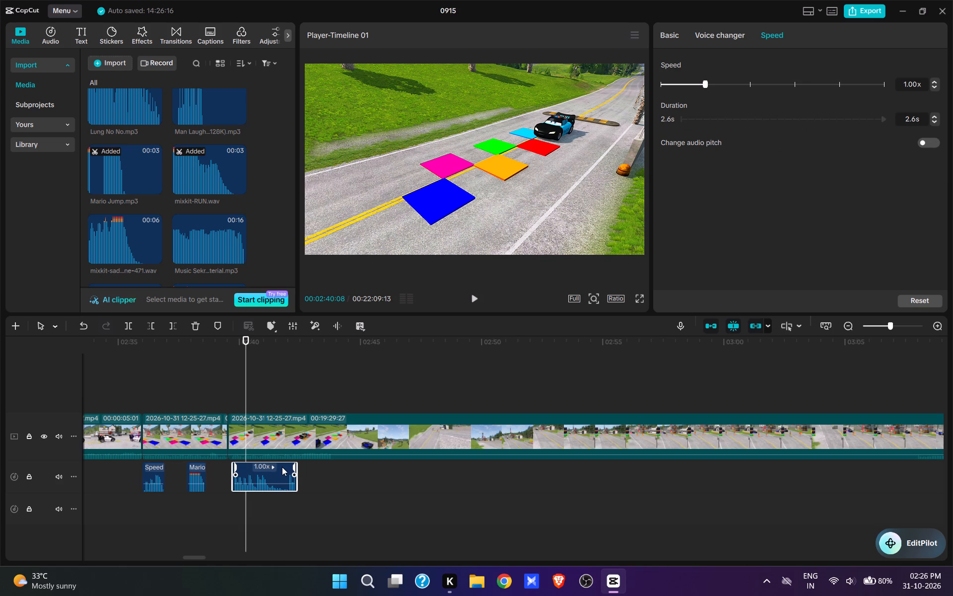
pyautogui.moveTo(282, 467); pyautogui.dragTo(294, 468)
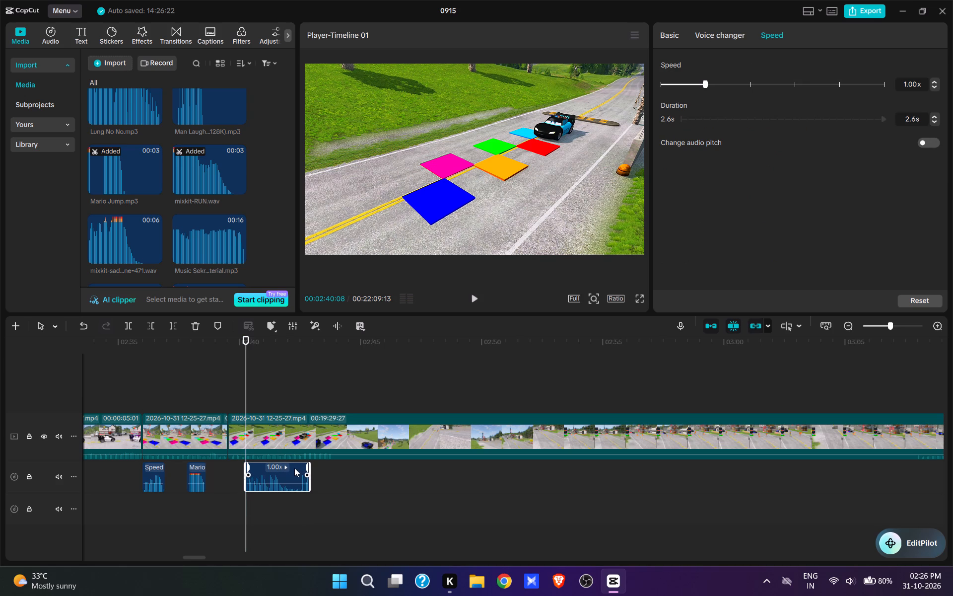
# Play back the plates scene repeatedly to check Mingle Game.mp3 against the police car's colour changes.
pyautogui.click(176, 385)
pyautogui.press('space')
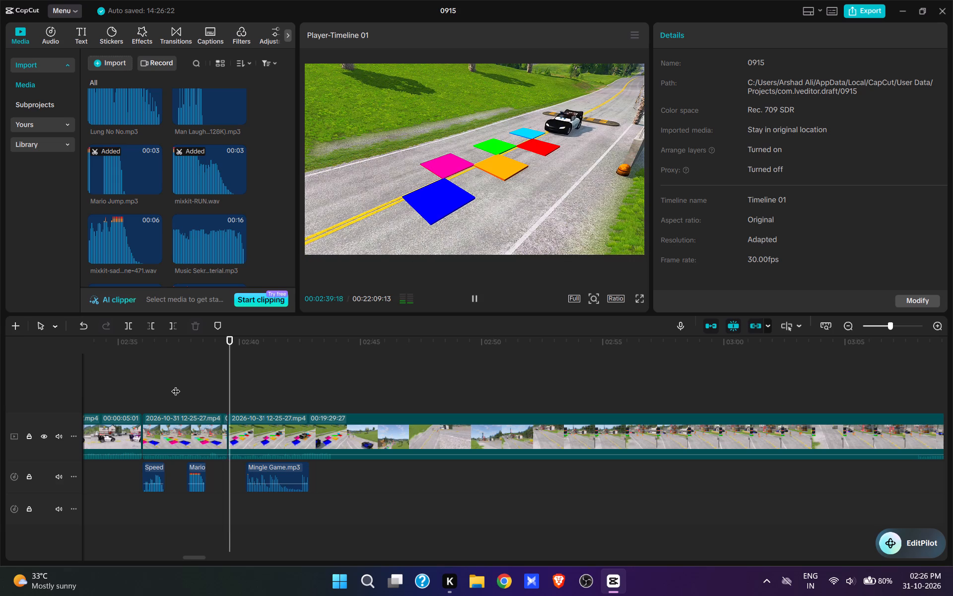
pyautogui.click(230, 389)
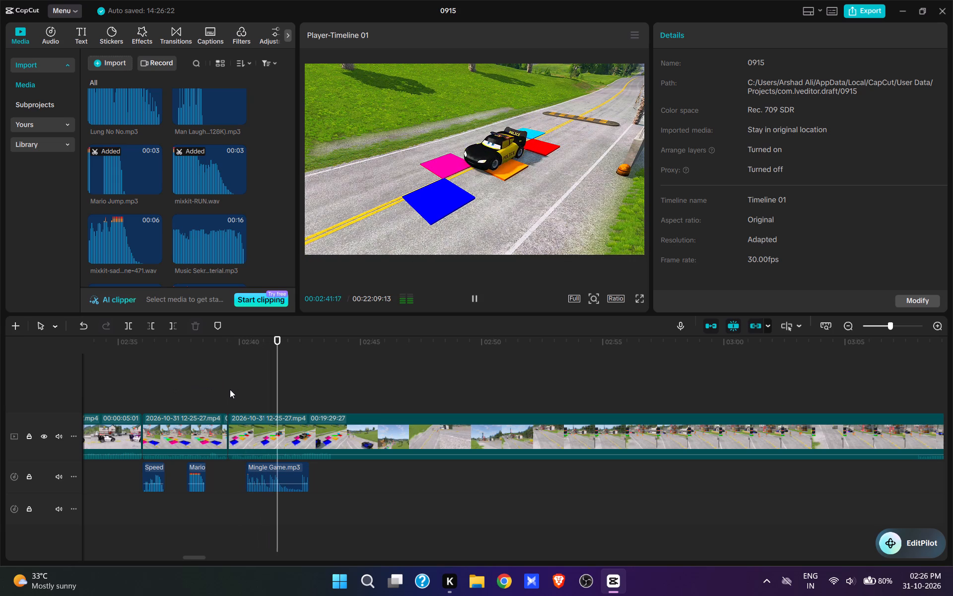
pyautogui.press('space')
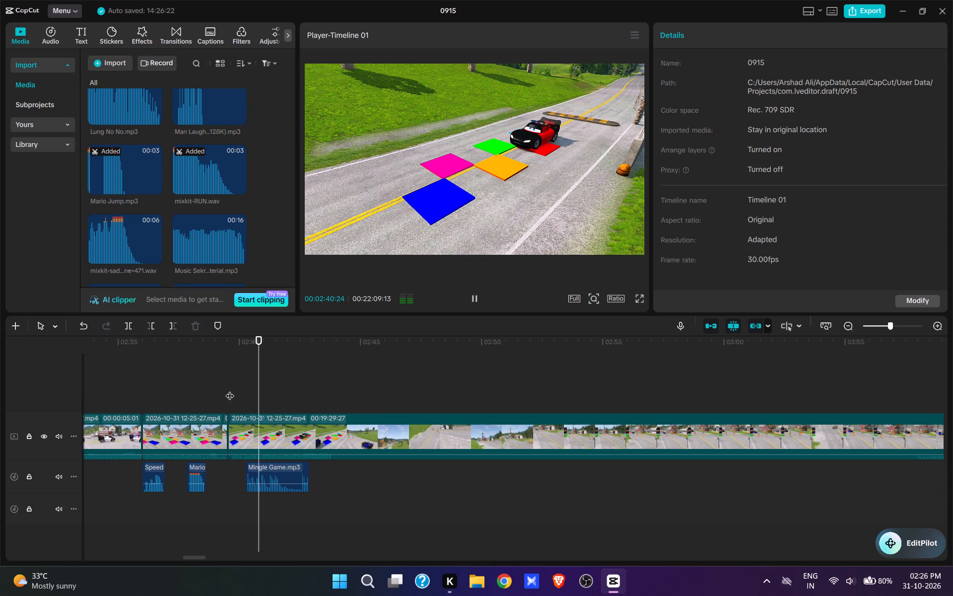
pyautogui.press('space')
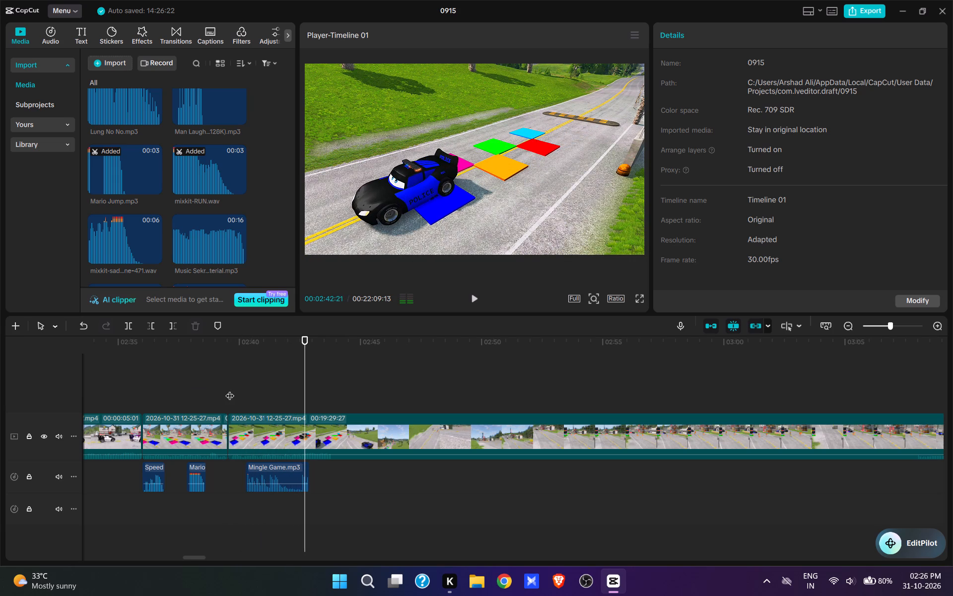
pyautogui.click(230, 389)
pyautogui.press('space')
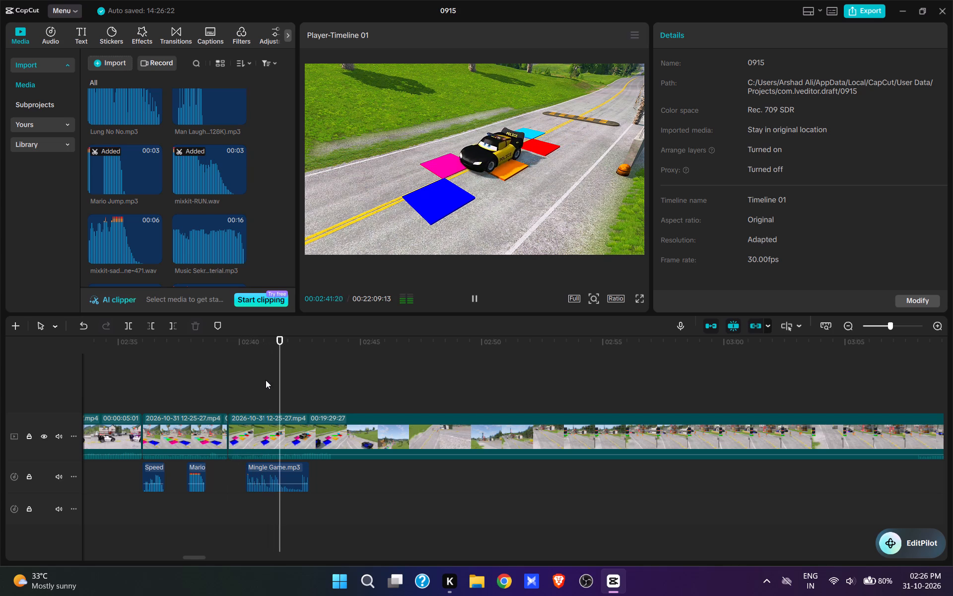
# Split the clip at 00:02:43:15, just after the police car drives out of view past the blue plate.
pyautogui.press('space')
pyautogui.press('space')
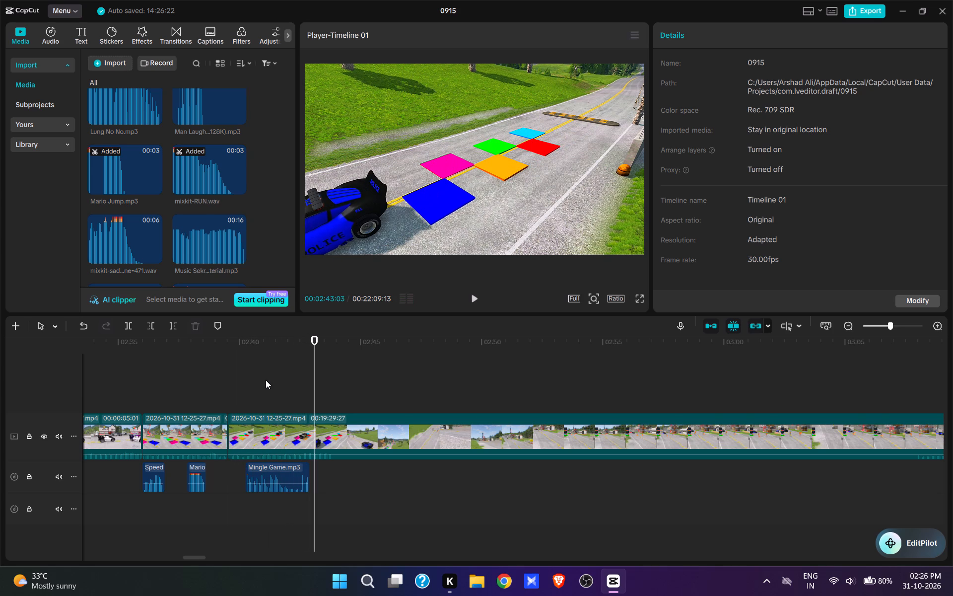
pyautogui.press('space')
pyautogui.press('w')
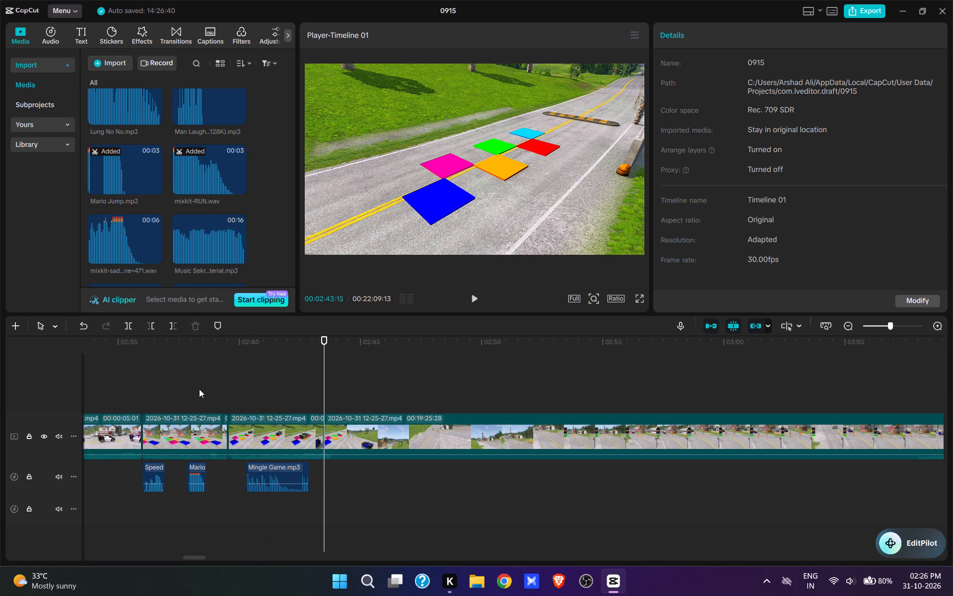
# Cut about 24.5 seconds after the 00:02:43:15 split, up to the blue police car approaching the two orange dummies.
pyautogui.click(192, 388)
pyautogui.press('space')
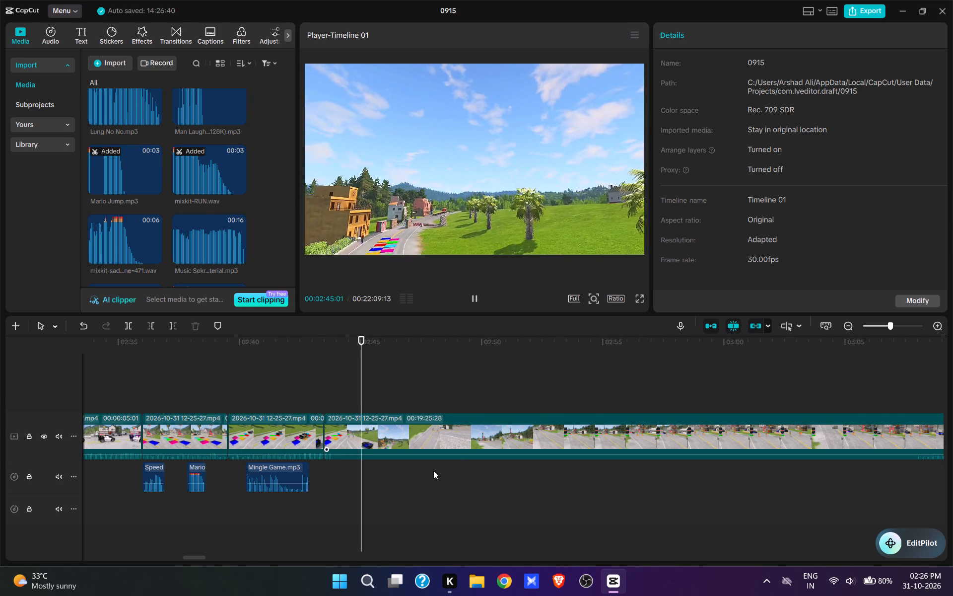
pyautogui.click(458, 482)
pyautogui.press('space')
pyautogui.moveTo(461, 486); pyautogui.dragTo(468, 489)
pyautogui.click(579, 382)
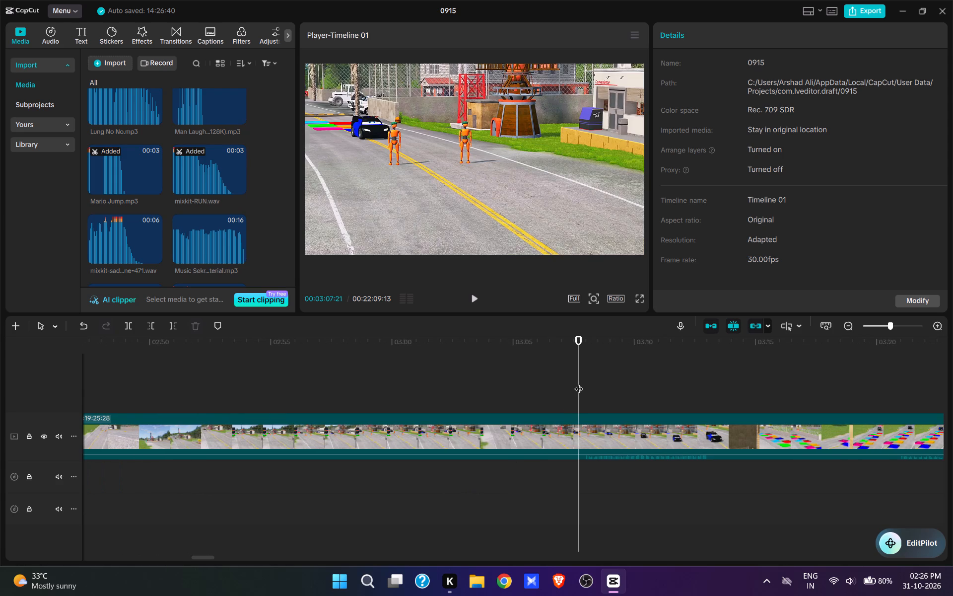
pyautogui.press('space')
pyautogui.press('space')
pyautogui.write('q')
# Play back the join from the coloured plates into the shot of the police car hitting the orange dummies.
pyautogui.moveTo(377, 452); pyautogui.dragTo(353, 473)
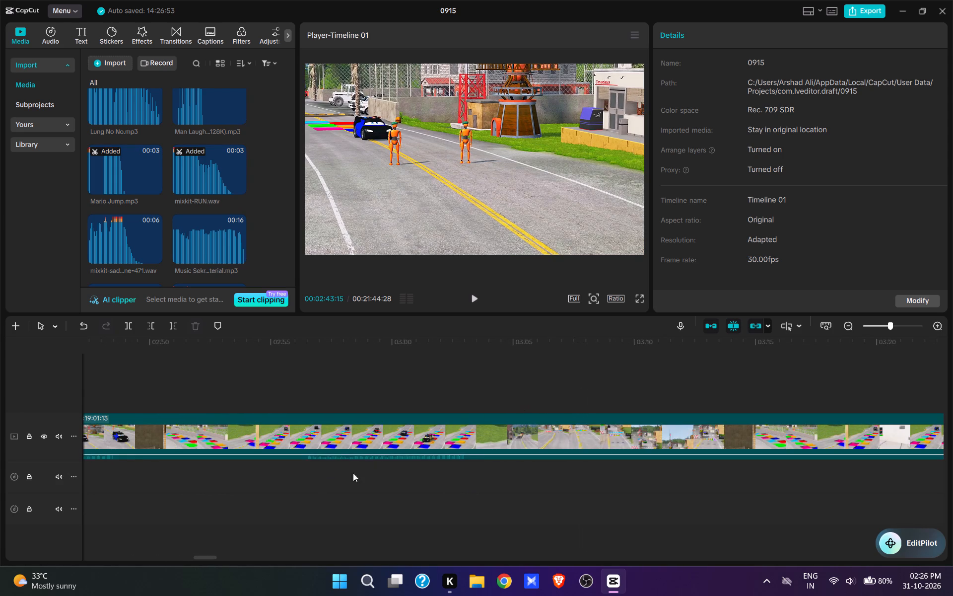
pyautogui.moveTo(353, 473); pyautogui.dragTo(312, 490)
pyautogui.click(190, 392)
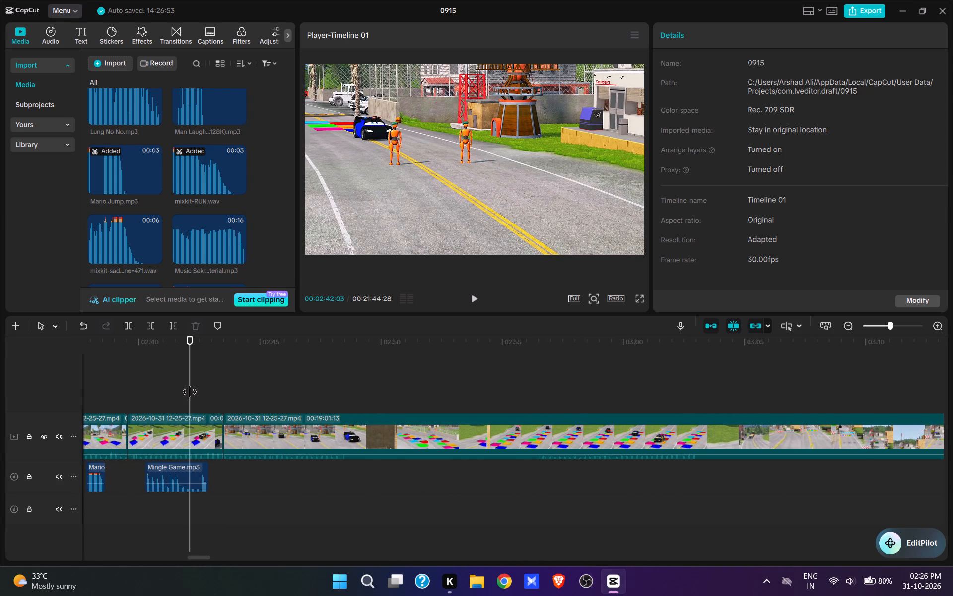
pyautogui.press('space')
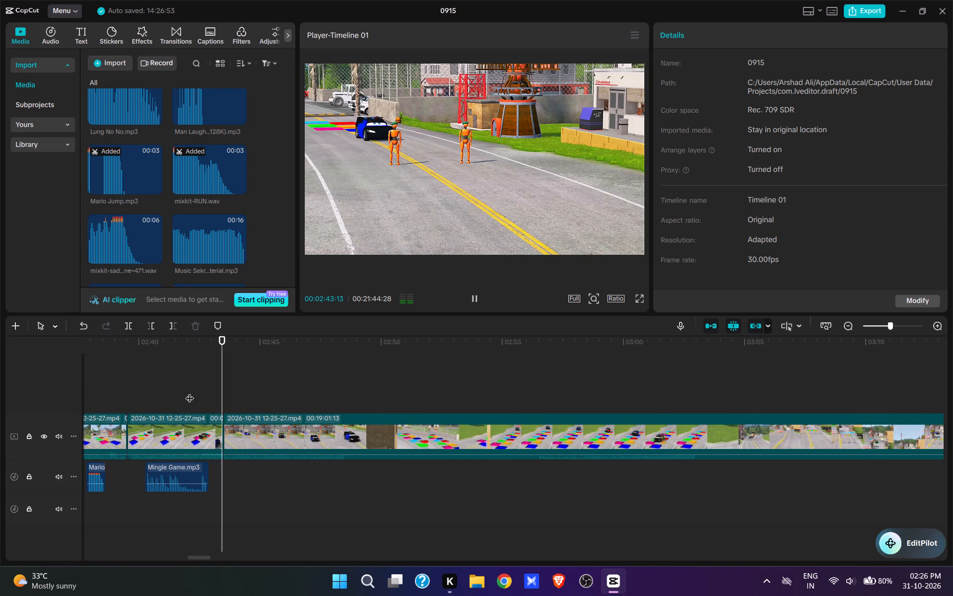
pyautogui.press('space')
pyautogui.click(190, 392)
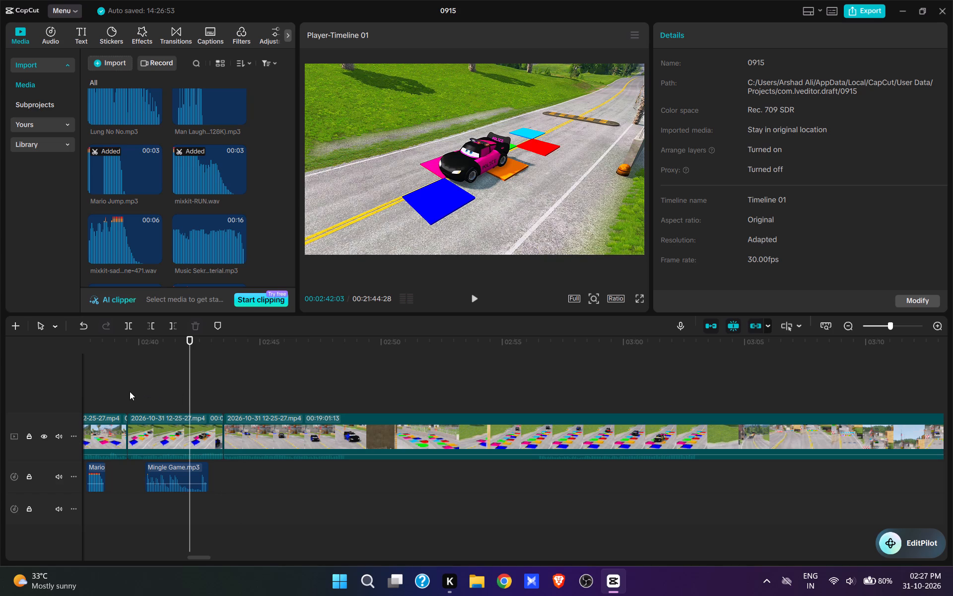
pyautogui.click(127, 392)
pyautogui.press('space')
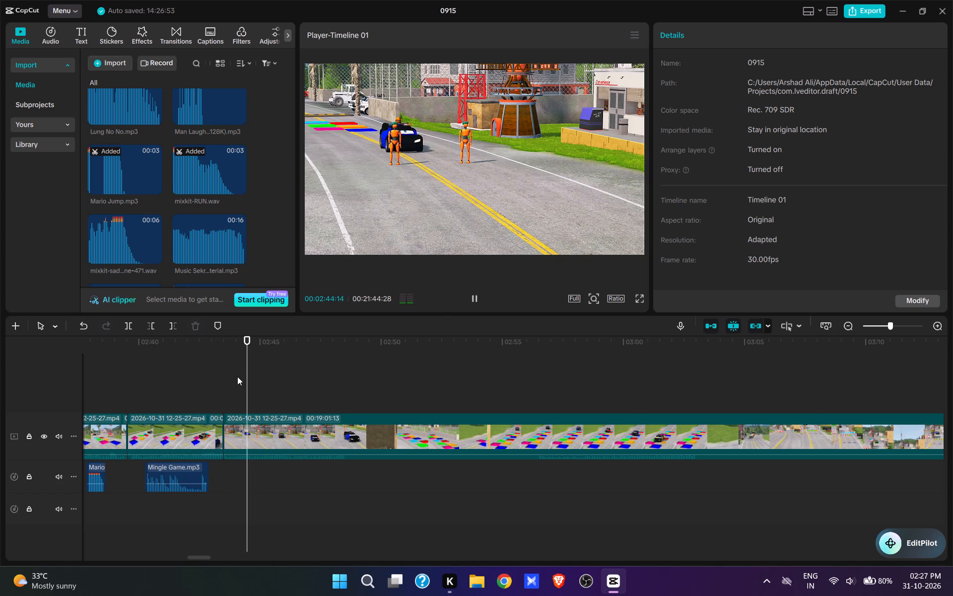
pyautogui.press('space')
pyautogui.press('space')
pyautogui.press('space')
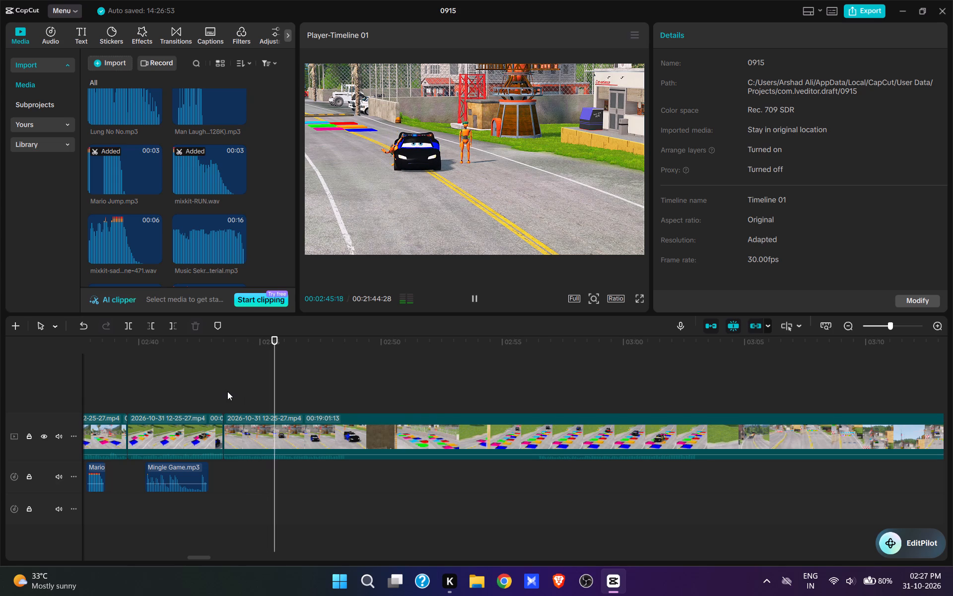
# Preview several laugh sounds in the media library, including the man laugh and cartoon laugh, for the orange dummies shot.
pyautogui.click(227, 391)
pyautogui.scroll(2, 198, 225)
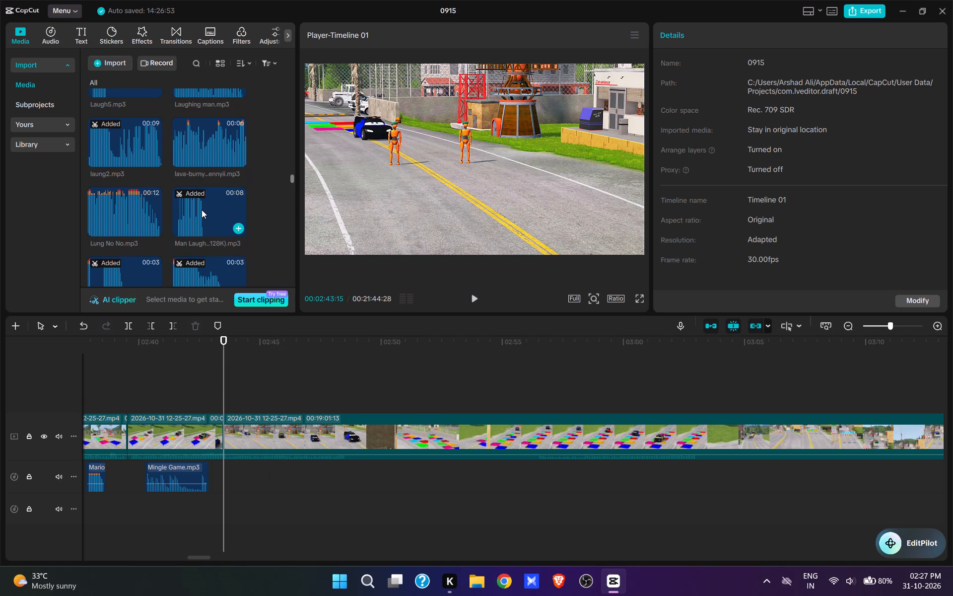
pyautogui.click(202, 210)
pyautogui.scroll(1, 202, 210)
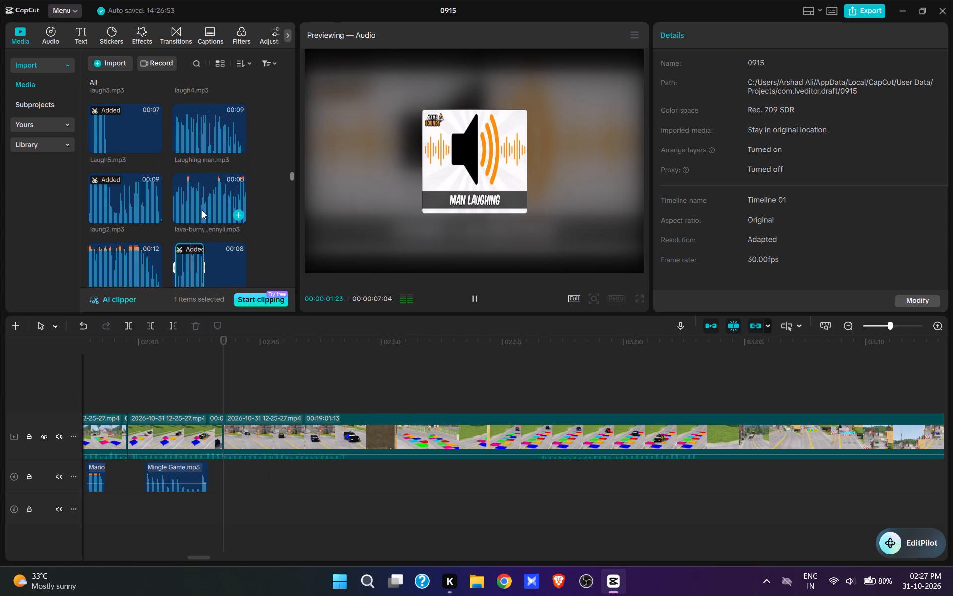
pyautogui.scroll(1, 163, 193)
pyautogui.click(131, 143)
pyautogui.scroll(-3, 142, 176)
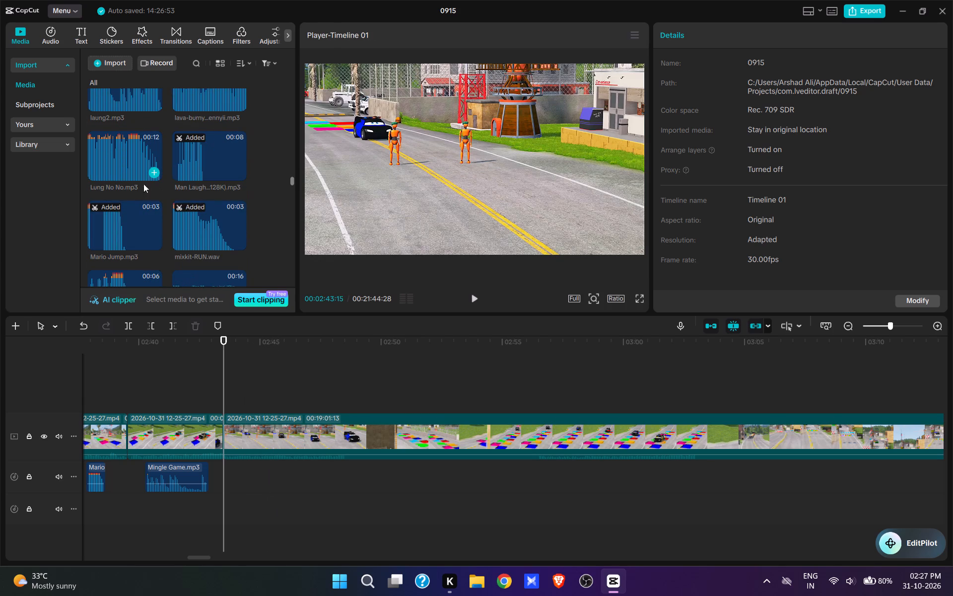
pyautogui.click(131, 213)
pyautogui.scroll(5, 173, 223)
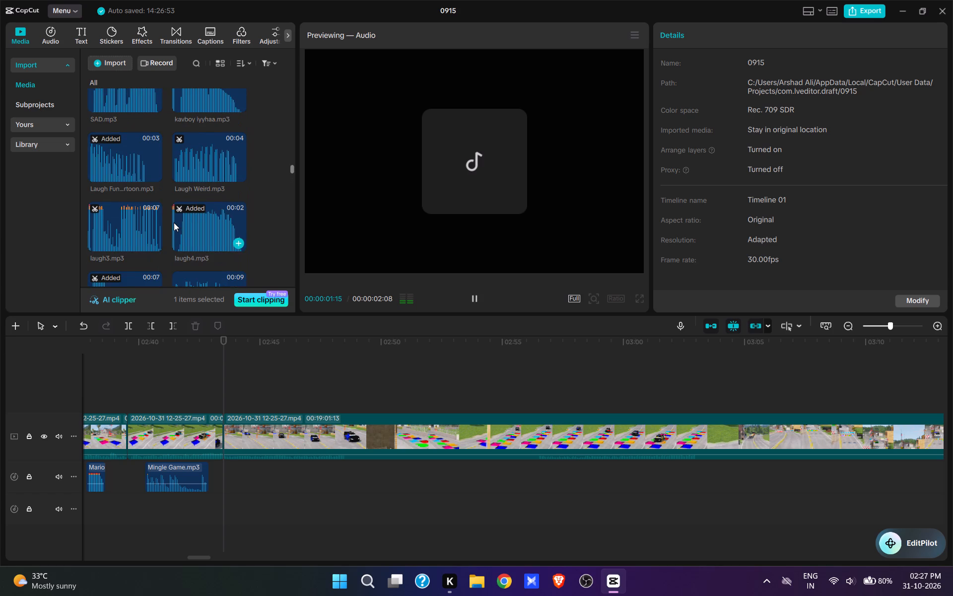
pyautogui.click(129, 151)
pyautogui.scroll(1, 171, 207)
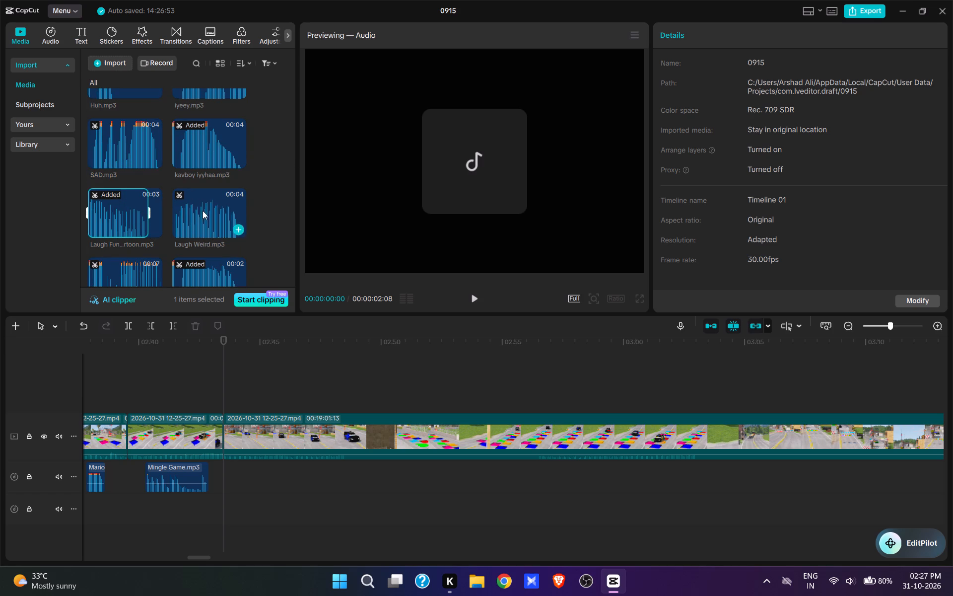
# Replay the join from the coloured plates into the dummies shot to find where a sound effect should start.
pyautogui.click(212, 378)
pyautogui.press('space')
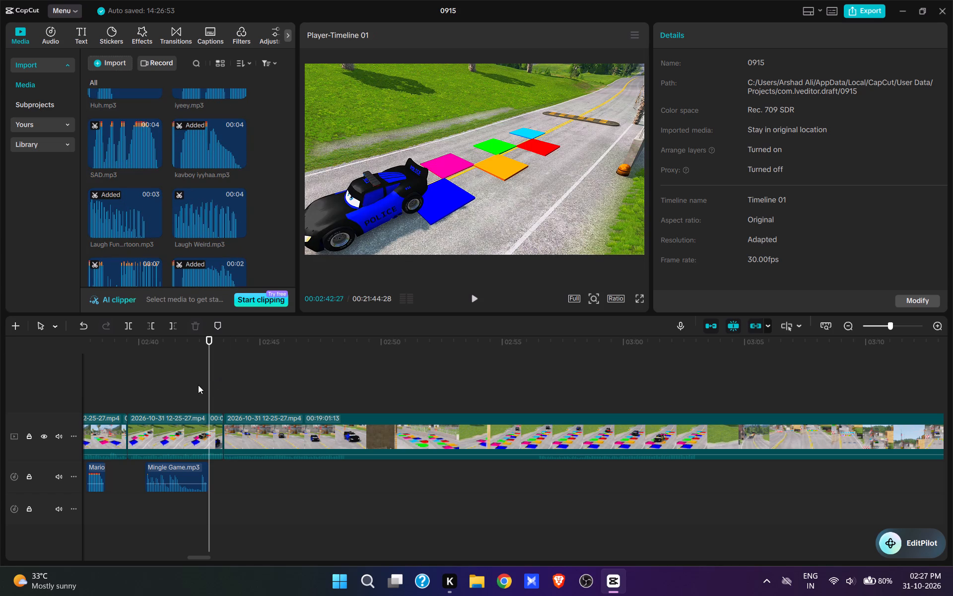
pyautogui.press('space')
pyautogui.click(470, 297)
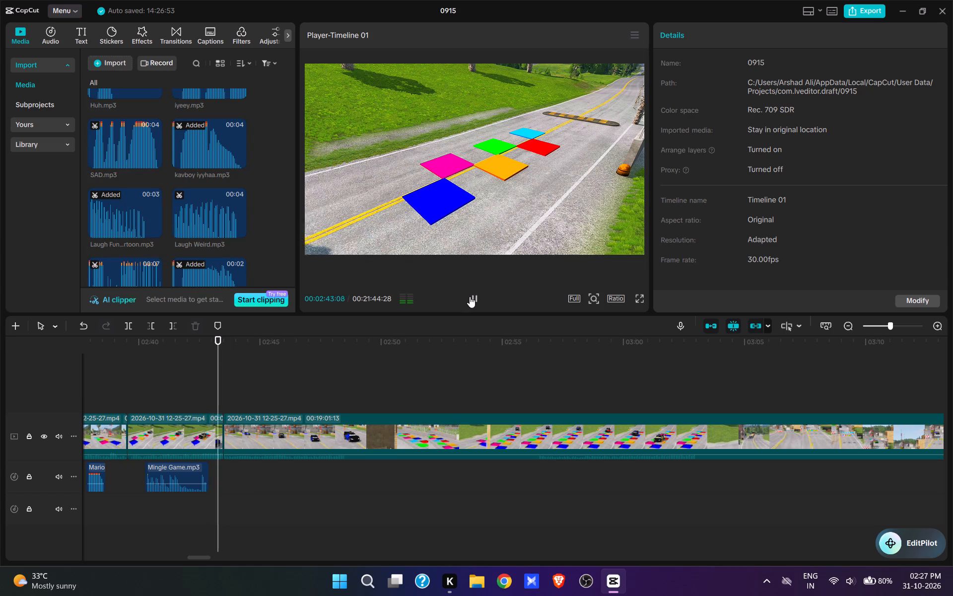
pyautogui.press('space')
pyautogui.press('space')
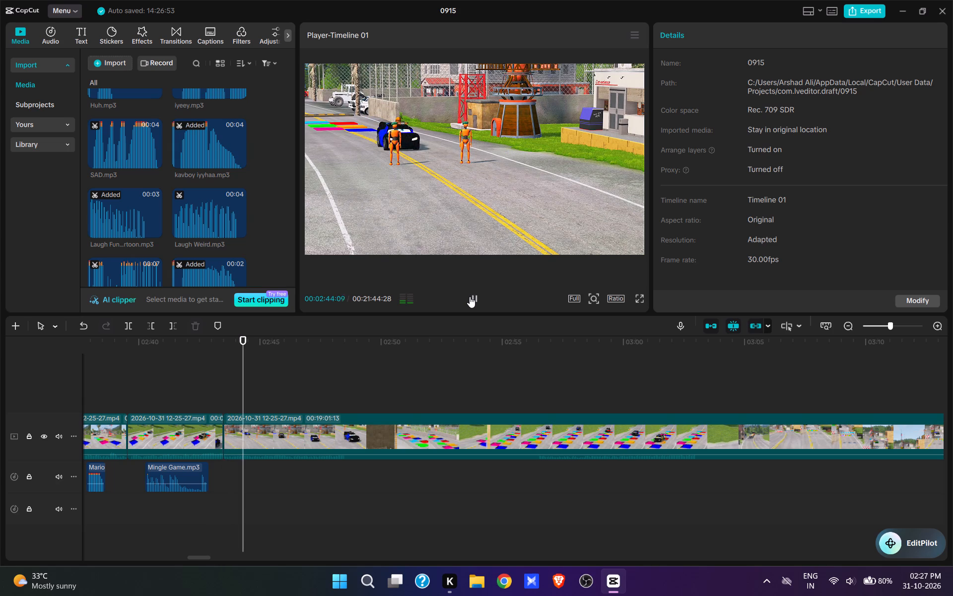
pyautogui.press('space')
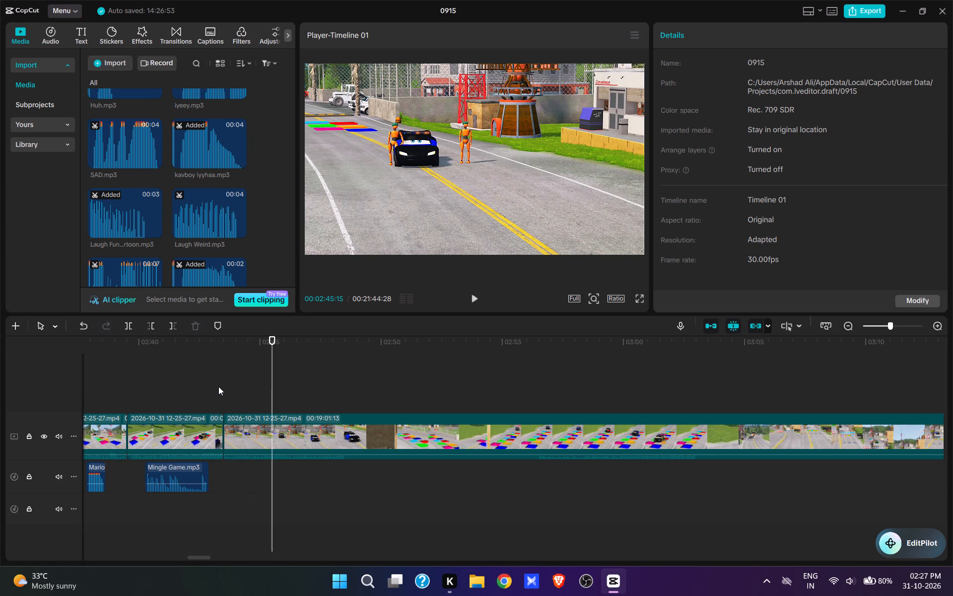
pyautogui.click(218, 386)
pyautogui.click(218, 386)
pyautogui.press('space')
pyautogui.press('space')
pyautogui.press('space')
pyautogui.press('space')
pyautogui.press('space')
pyautogui.press('space')
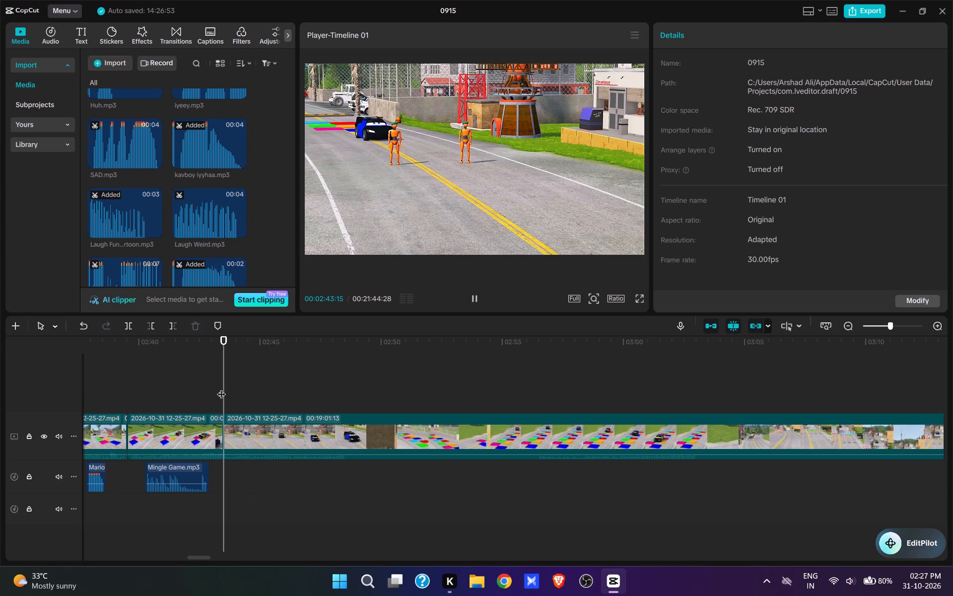
# Add Huh.mp3 to the audio track at 00:02:43:15, where the orange dummies shot begins.
pyautogui.click(221, 388)
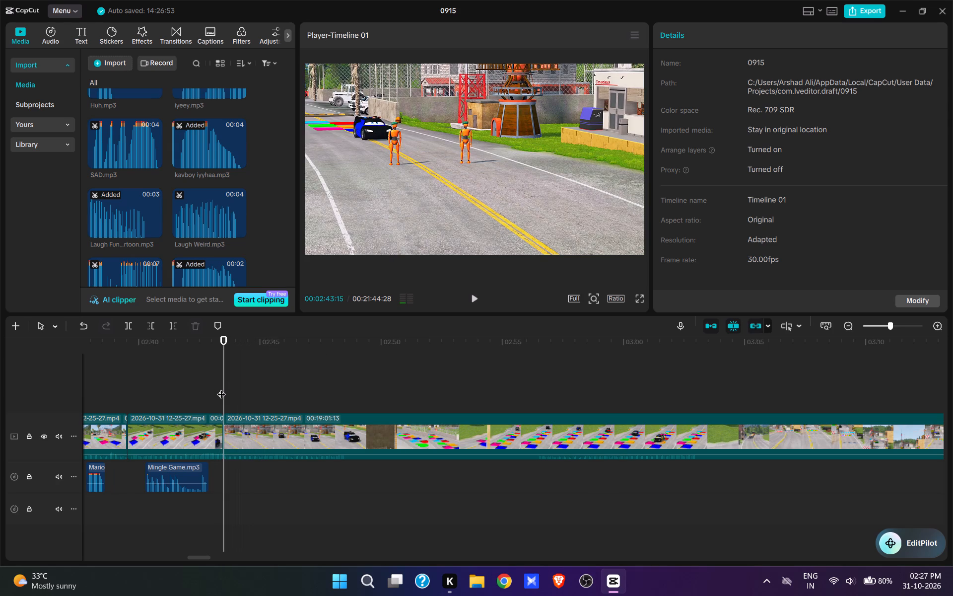
pyautogui.scroll(2, 155, 210)
pyautogui.click(134, 193)
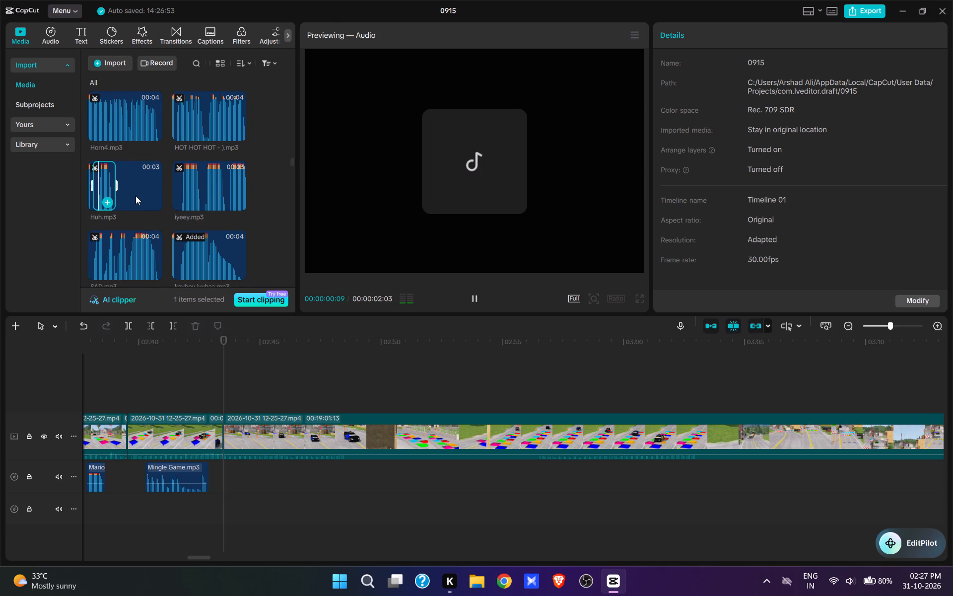
pyautogui.click(110, 201)
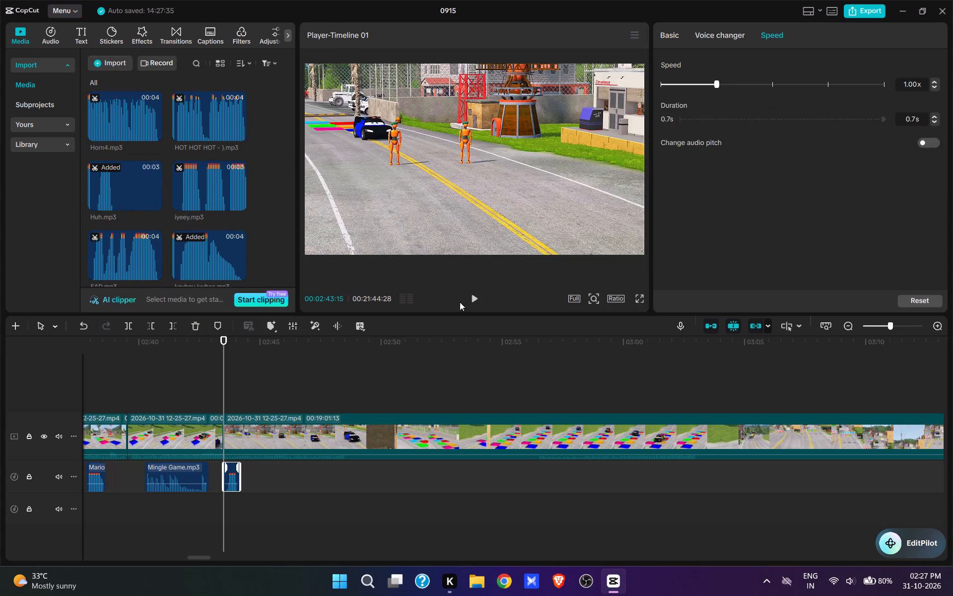
# Play back the start of the dummies shot repeatedly to check Huh.mp3 against the police car's approach.
pyautogui.click(479, 298)
pyautogui.press('space')
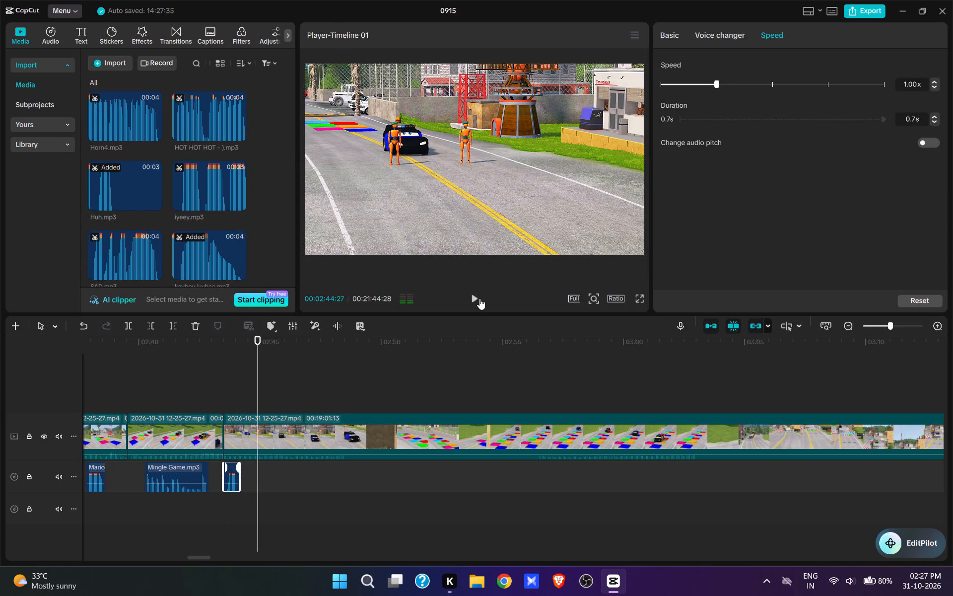
pyautogui.press('space')
pyautogui.press('space')
pyautogui.press('space')
pyautogui.press('space')
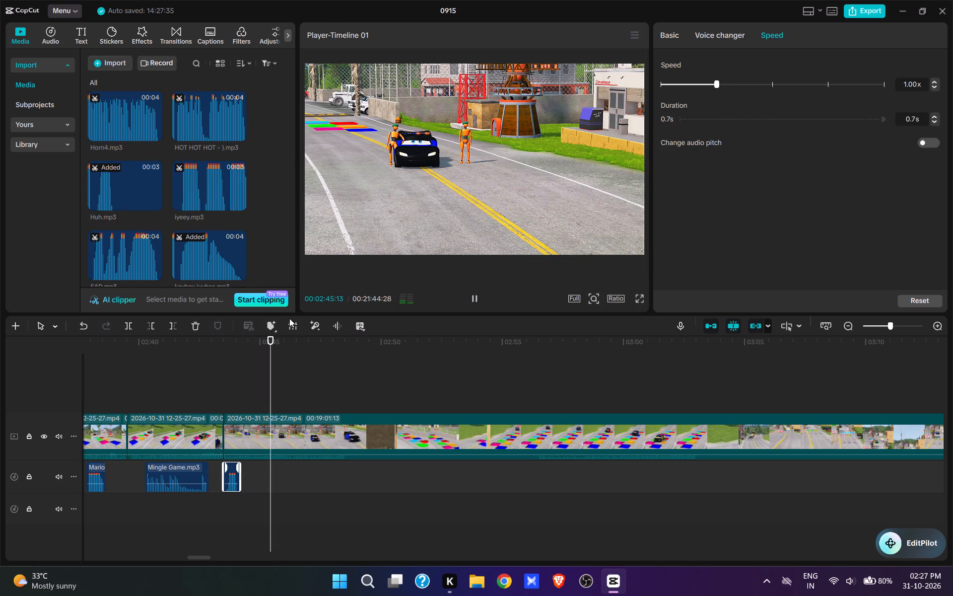
pyautogui.click(224, 394)
pyautogui.press('space')
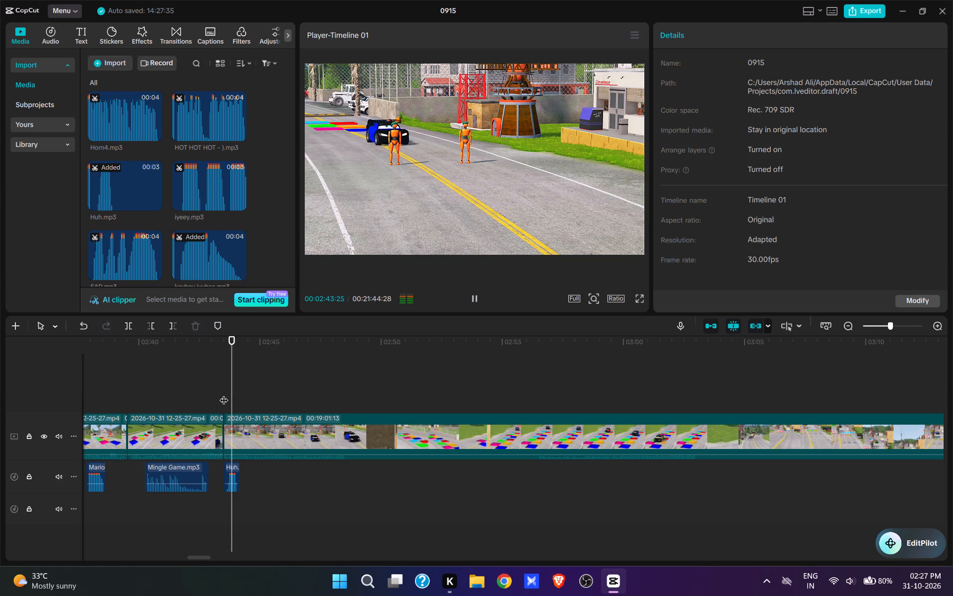
pyautogui.press('space')
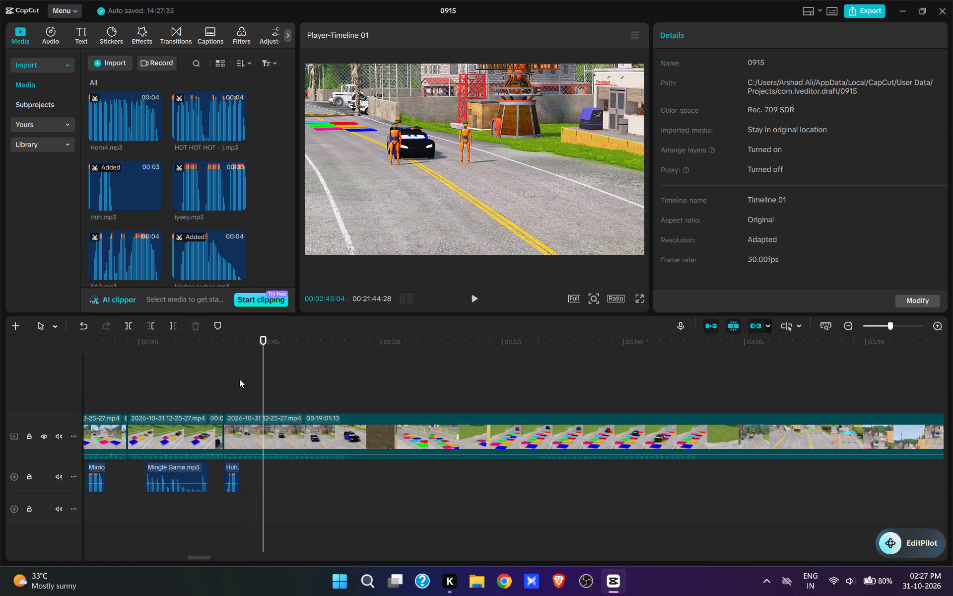
pyautogui.press('space')
pyautogui.press('space')
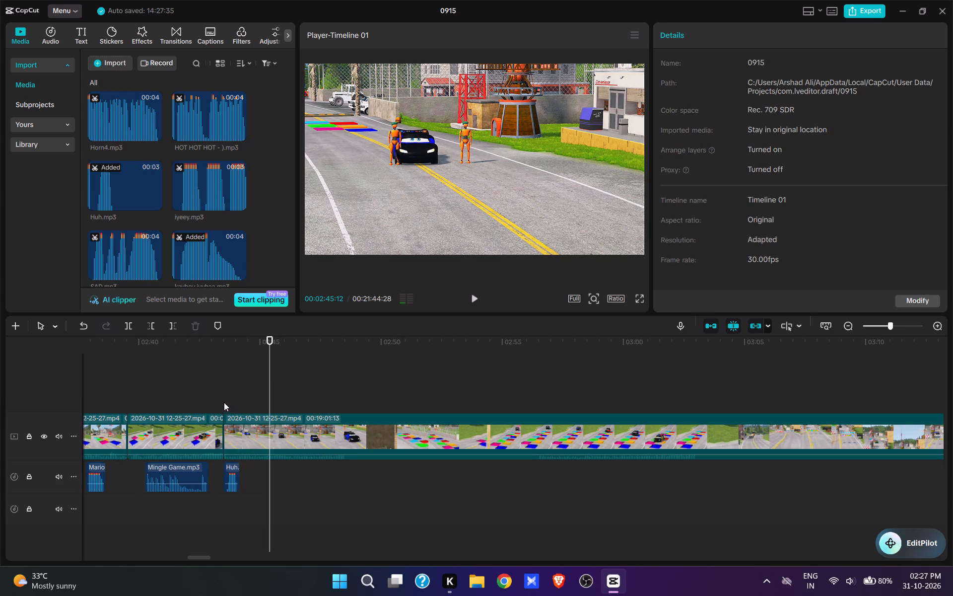
# Add kavboy iyyhaa.mp3 to the audio track at 00:02:45:09, as the police car reaches the first dummy.
pyautogui.click(224, 402)
pyautogui.press('space')
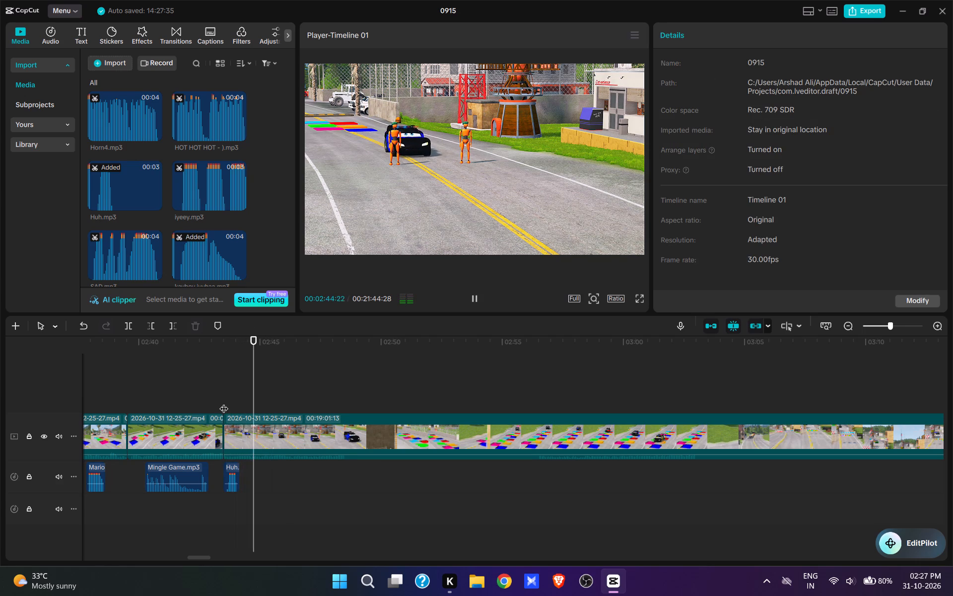
pyautogui.press('space')
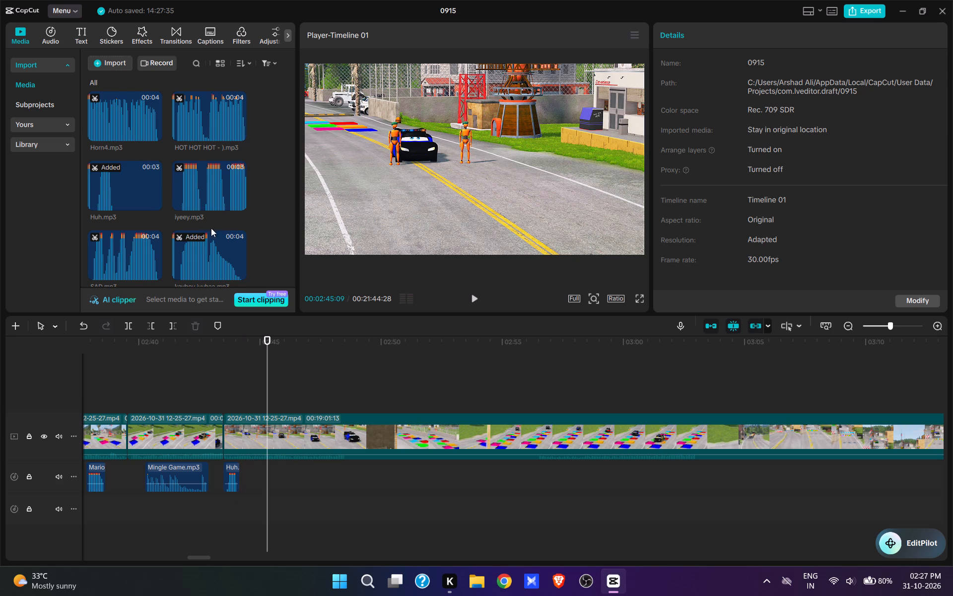
pyautogui.scroll(10, 195, 237)
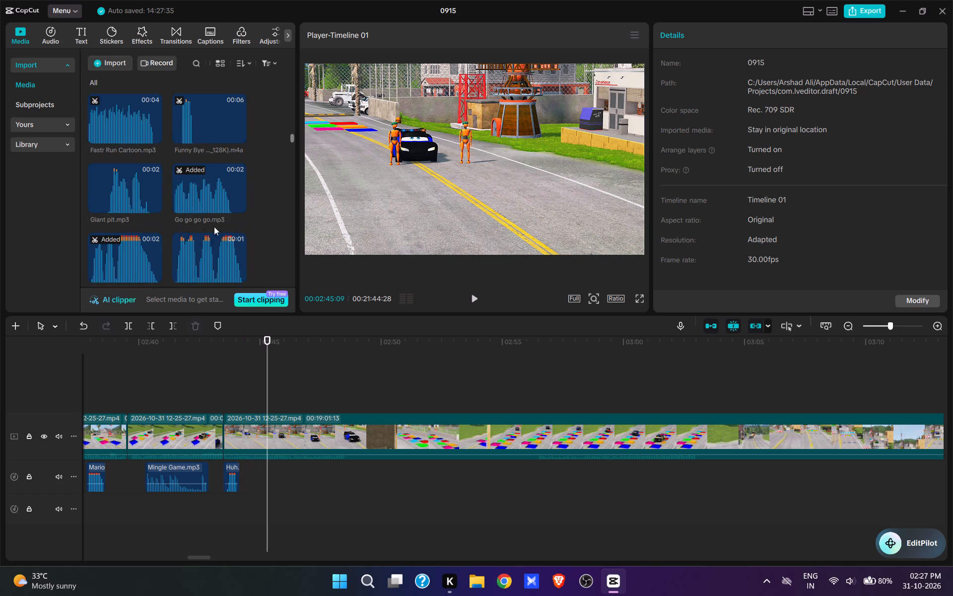
pyautogui.scroll(2, 208, 225)
pyautogui.scroll(-4, 204, 220)
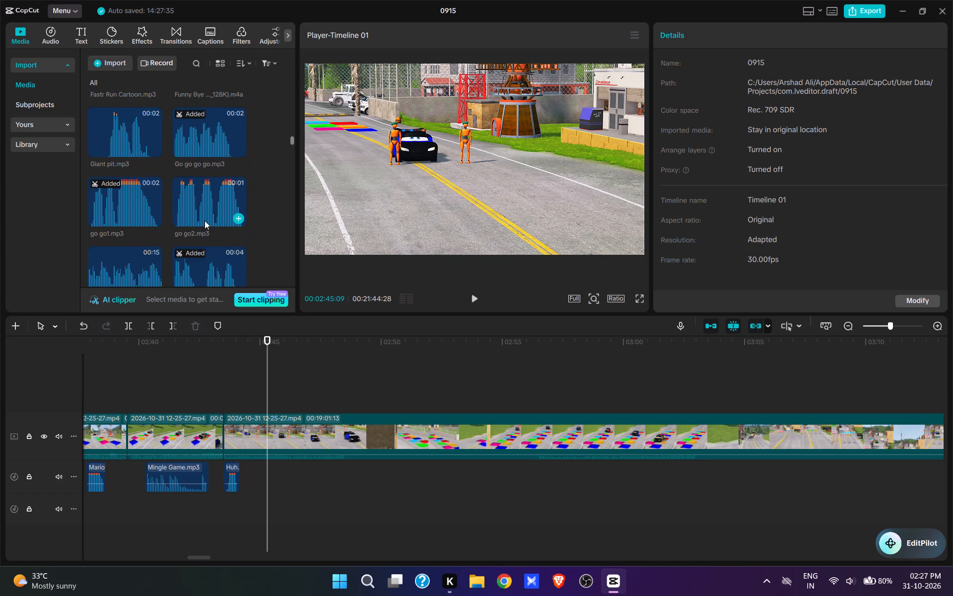
pyautogui.scroll(-5, 204, 221)
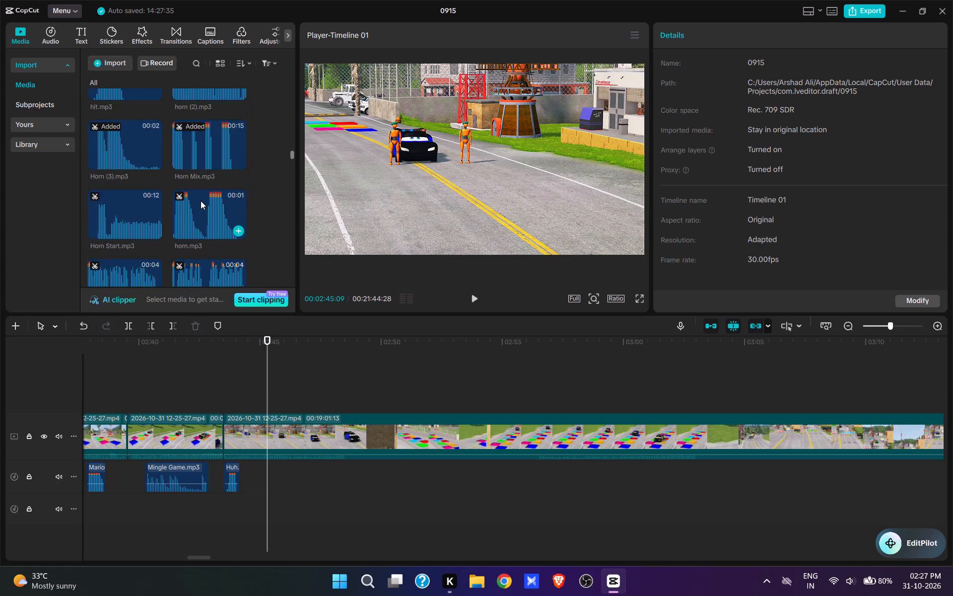
pyautogui.scroll(-4, 201, 201)
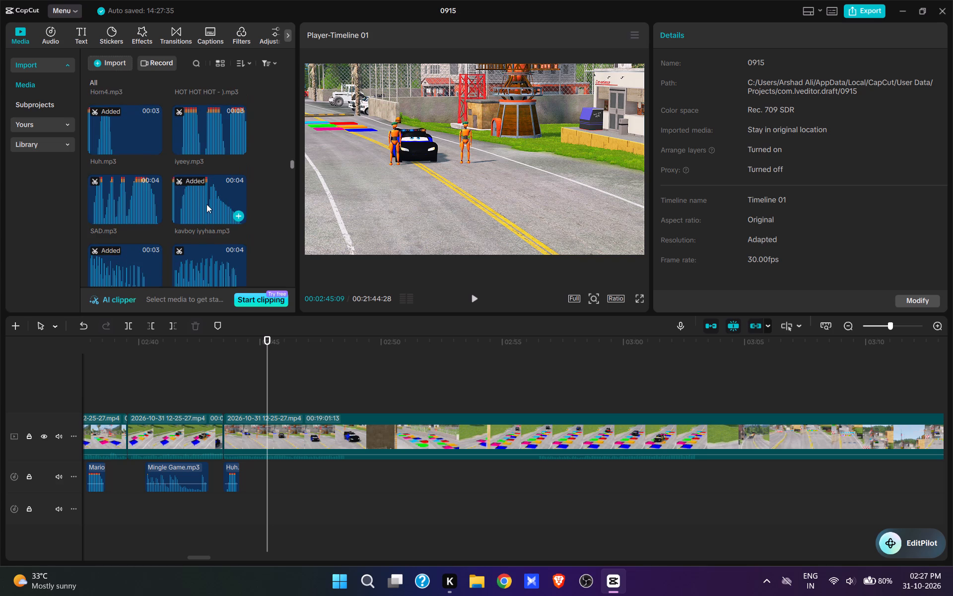
pyautogui.click(206, 204)
pyautogui.click(235, 215)
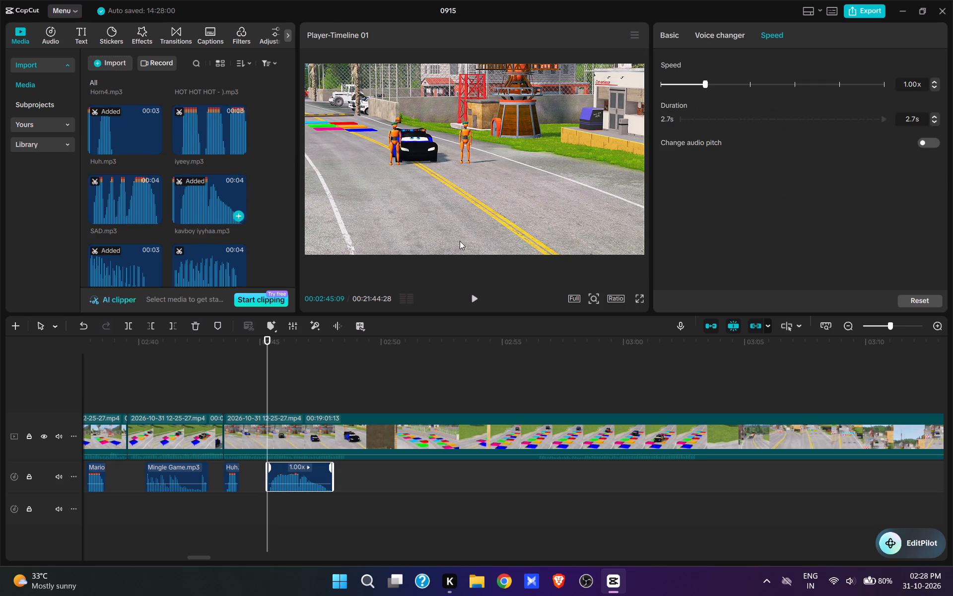
# Split the clip at 00:02:48:08, in the close view of the police car just after kavboy iyyhaa.mp3 ends.
pyautogui.click(471, 297)
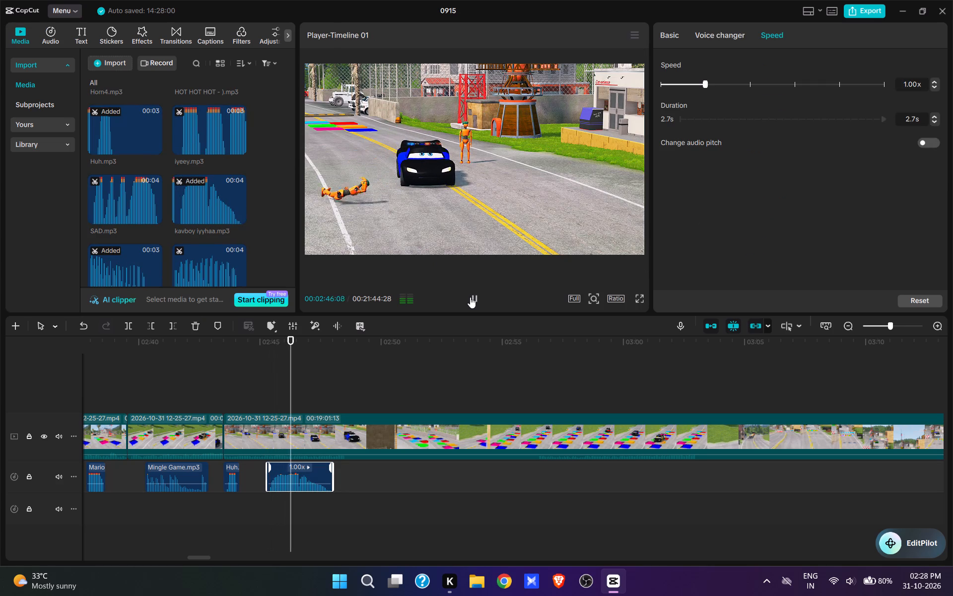
pyautogui.press('space')
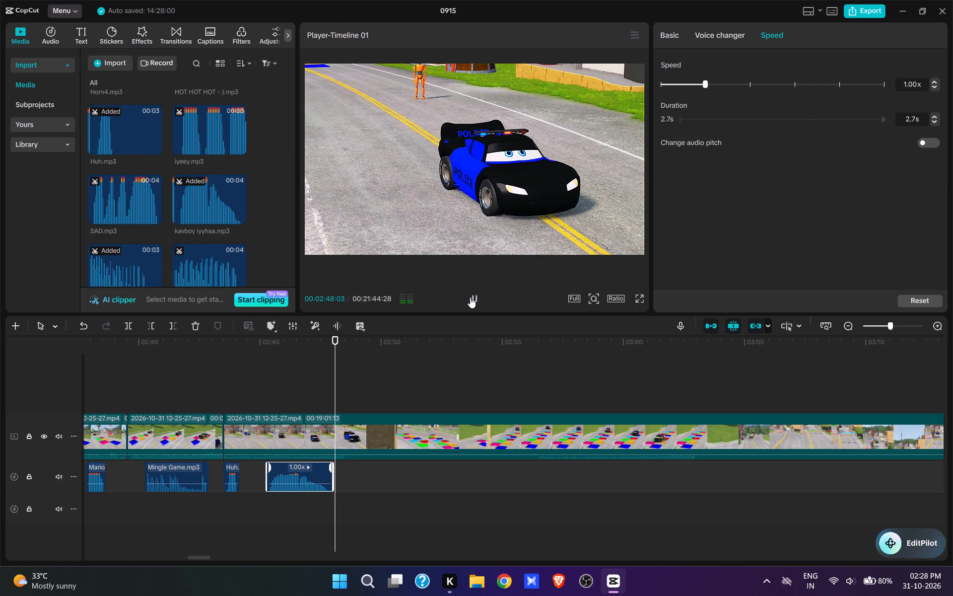
pyautogui.press('space')
pyautogui.press('space')
pyautogui.click(334, 386)
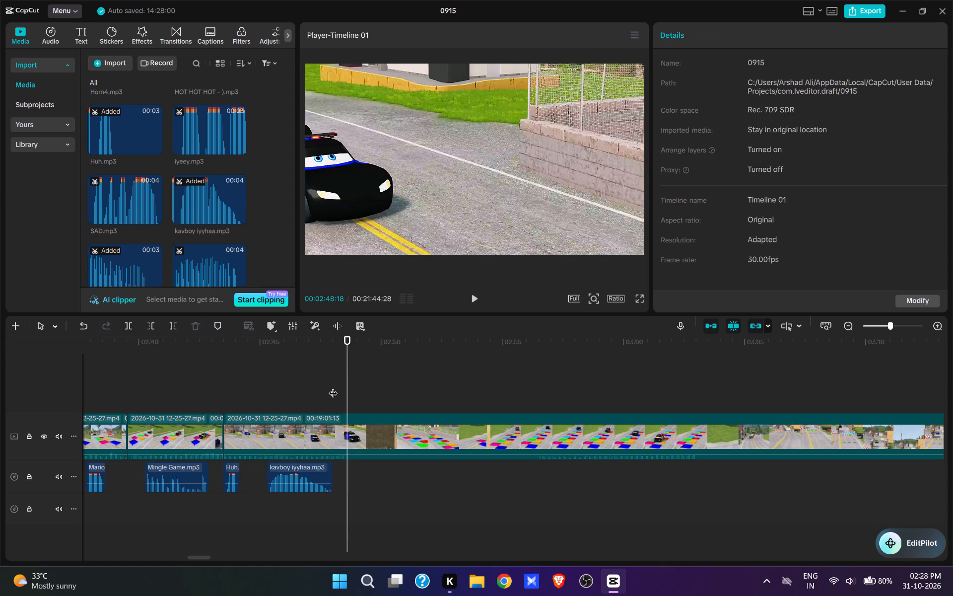
pyautogui.press('space')
pyautogui.press('space')
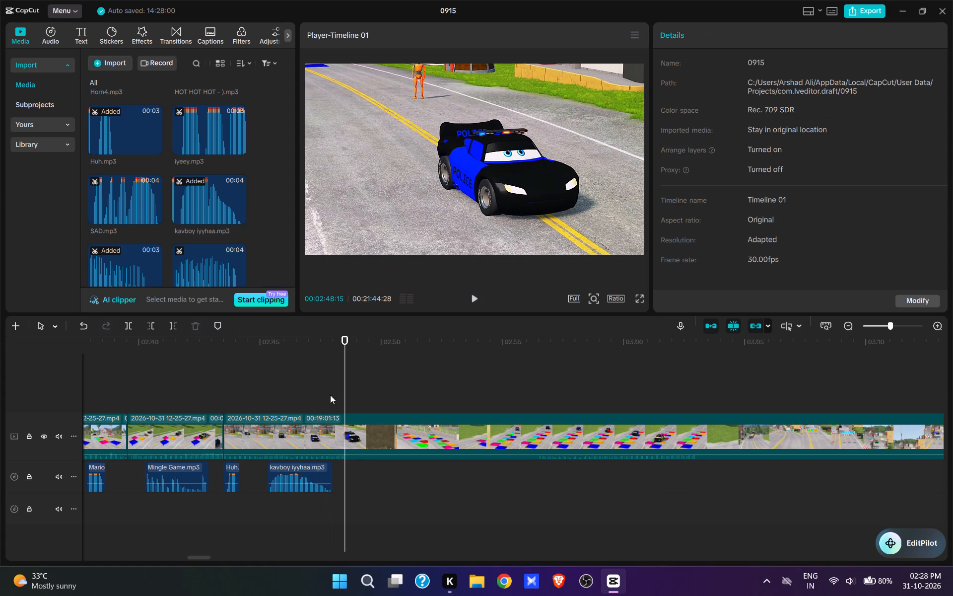
pyautogui.click(334, 394)
pyautogui.press('space')
pyautogui.press('space')
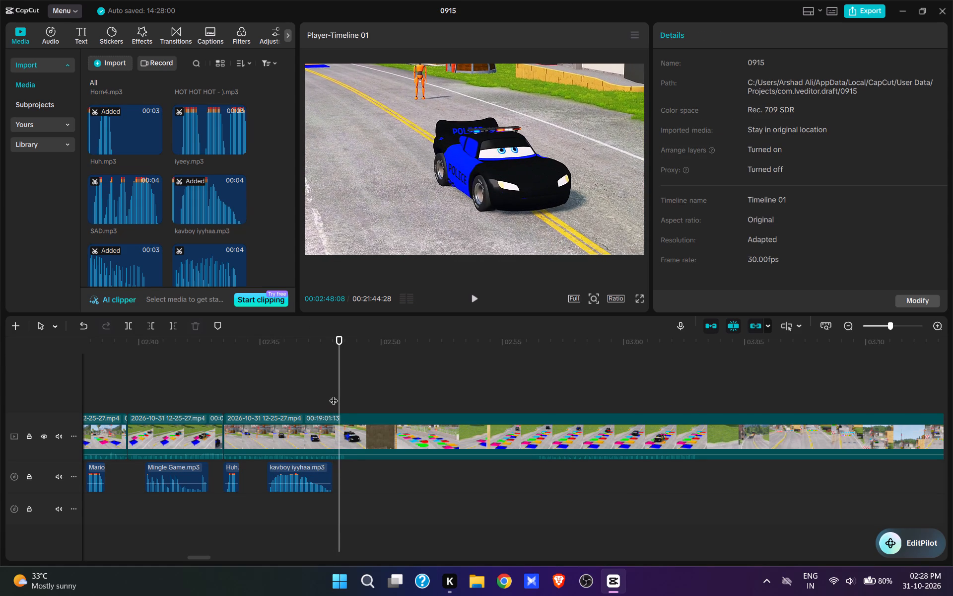
pyautogui.press('w')
# Play back the dummies shot and the transition from the blue plate to check the timing of both added sounds.
pyautogui.click(227, 387)
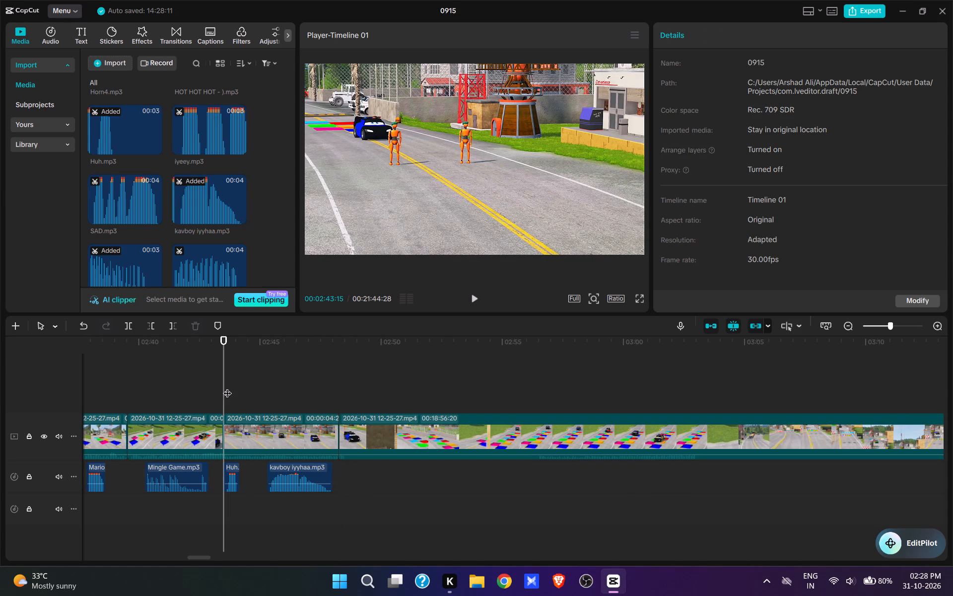
pyautogui.press('space')
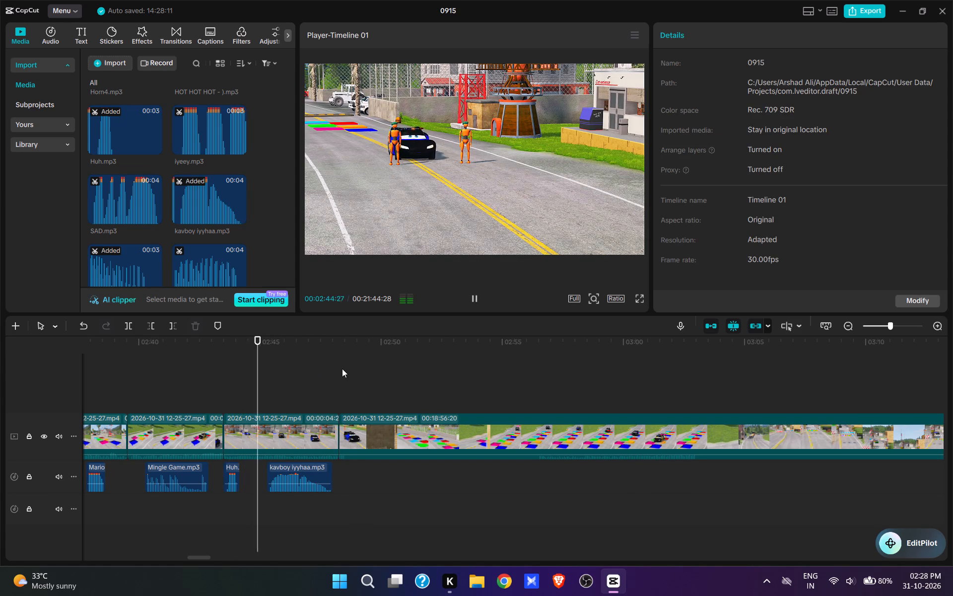
pyautogui.press('space')
pyautogui.press('space')
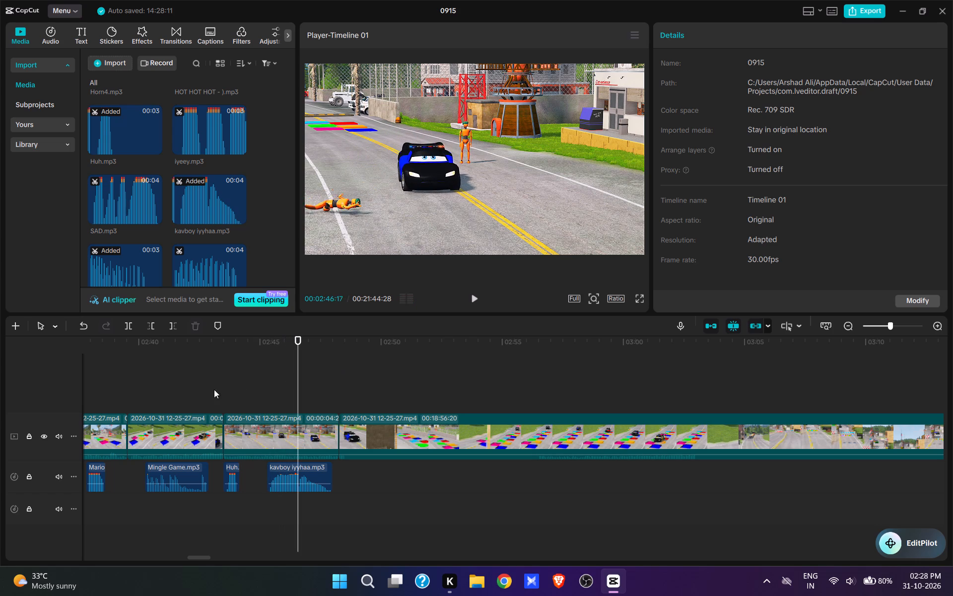
pyautogui.click(208, 396)
pyautogui.press('space')
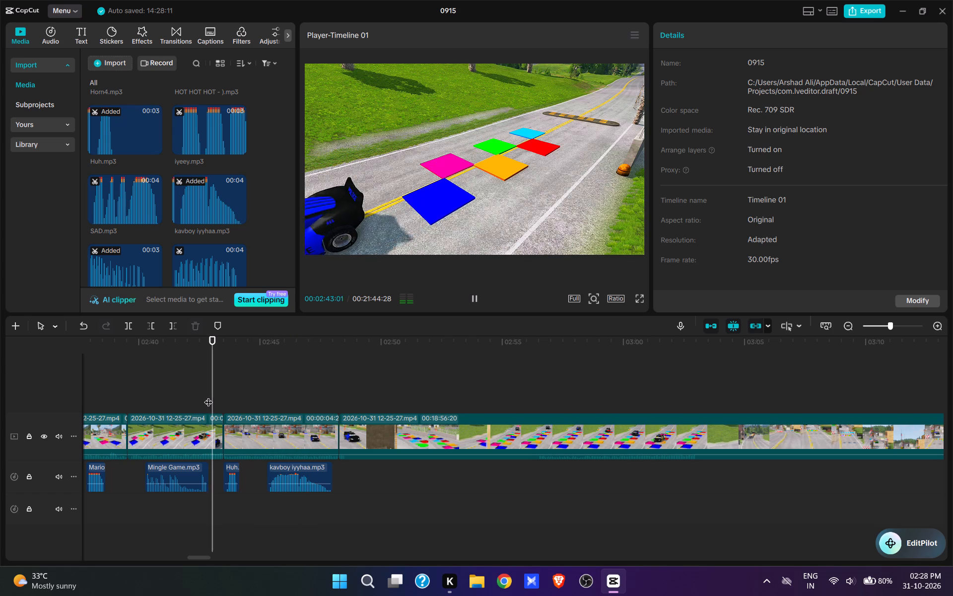
pyautogui.press('space')
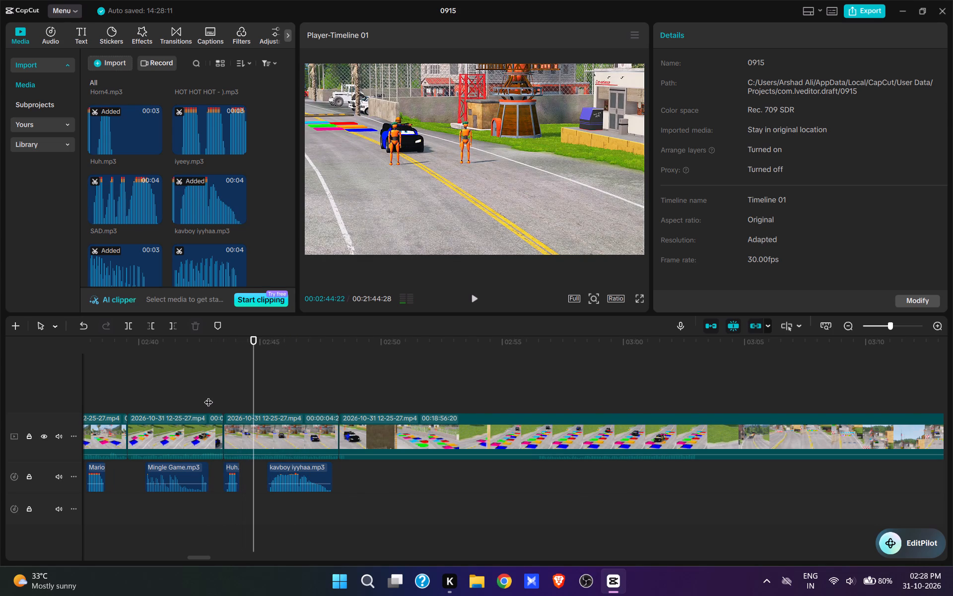
# Play back the dummies shot twice to check kavboy iyyhaa.mp3 against the police car hitting the first dummy.
pyautogui.press('space')
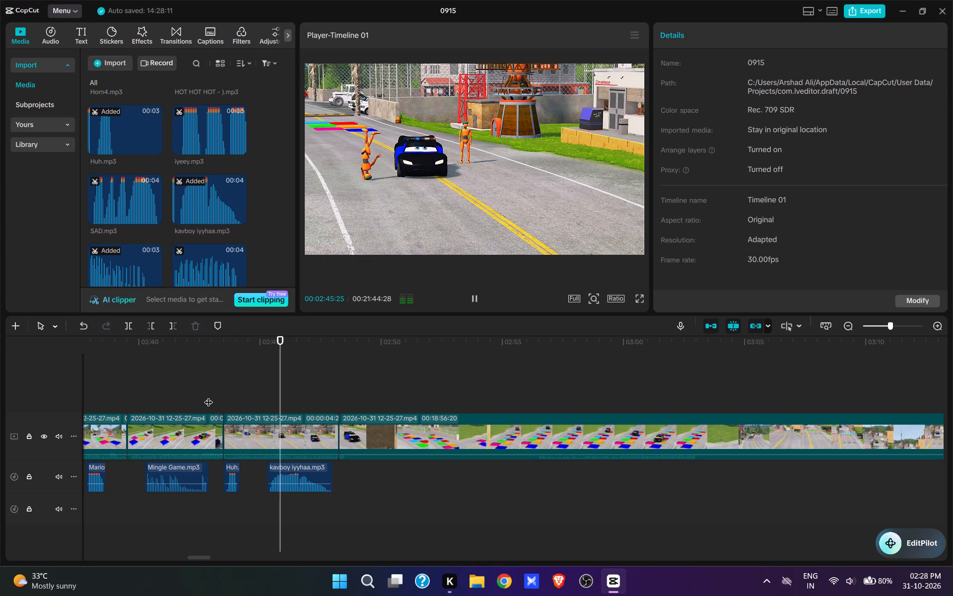
pyautogui.press('space')
pyautogui.press('space')
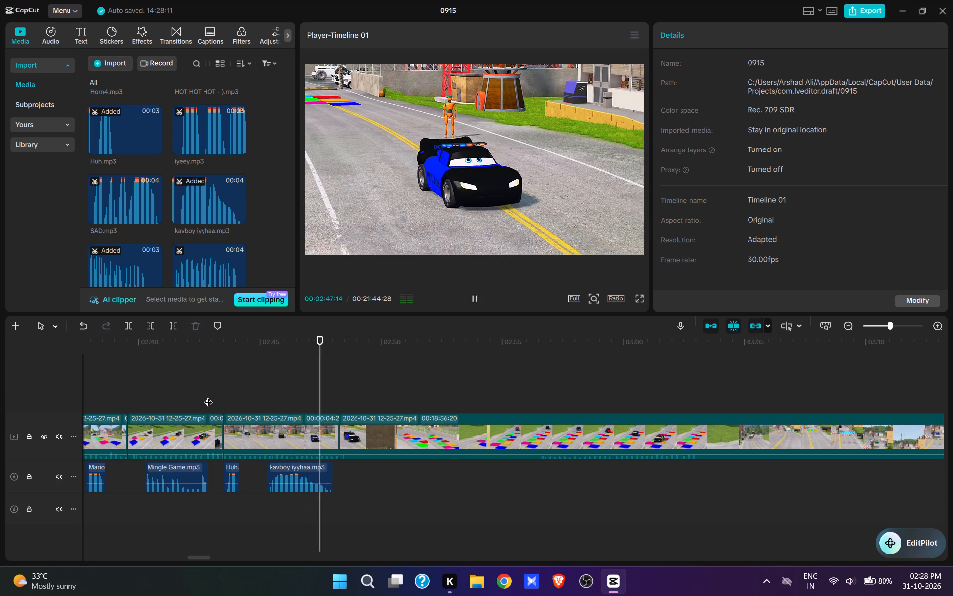
pyautogui.press('space')
pyautogui.click(181, 382)
pyautogui.press('space')
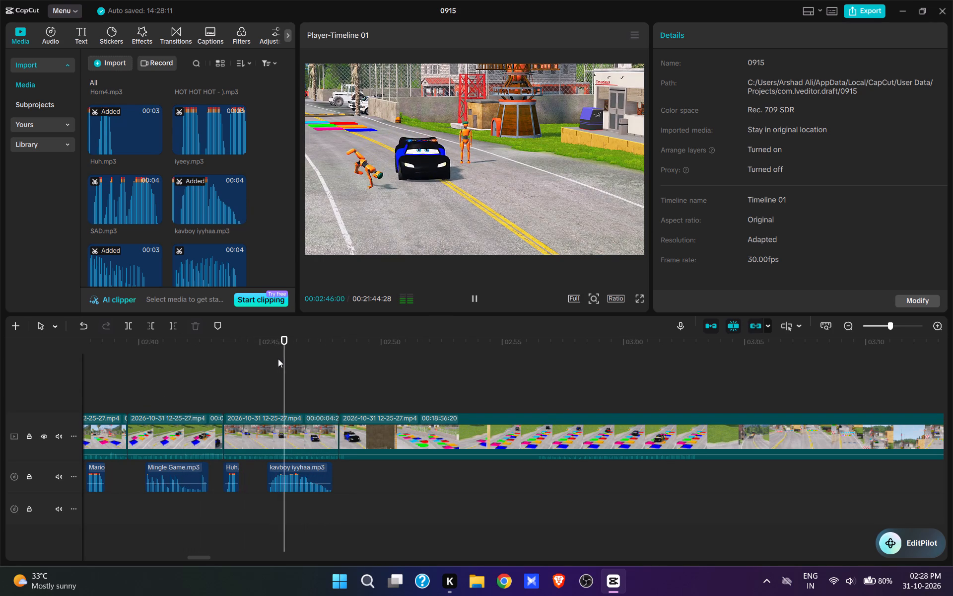
pyautogui.press('space')
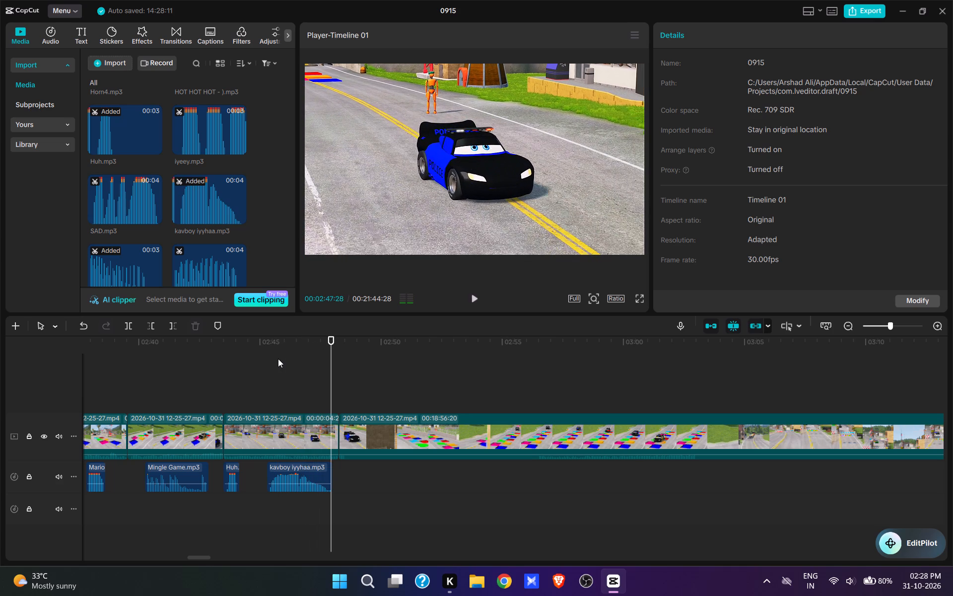
pyautogui.press('space')
pyautogui.press('space')
# Trim about 8 seconds off the start of the clip after 00:02:48:08, so it opens on the coloured plates shot.
pyautogui.click(523, 381)
pyautogui.press('space')
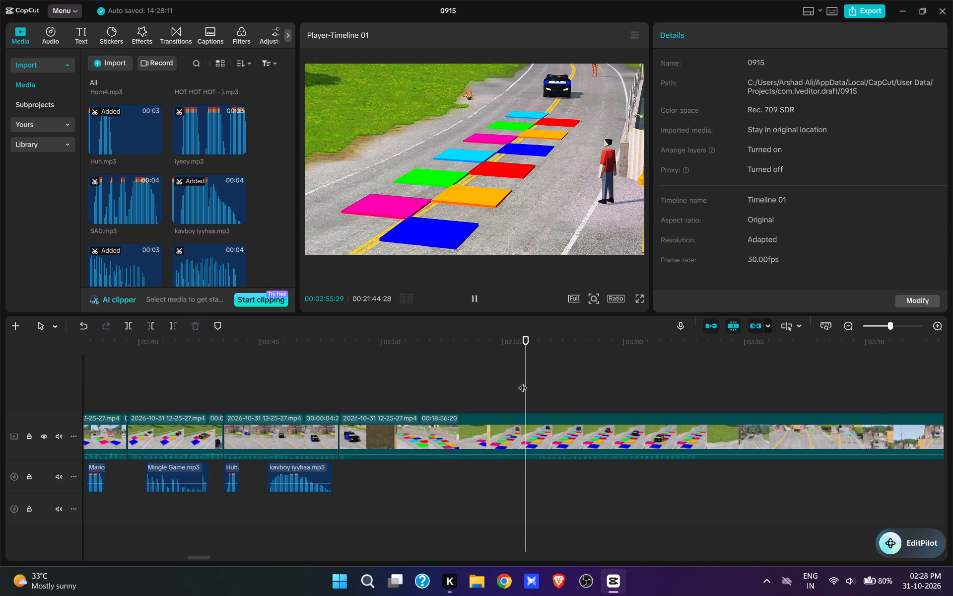
pyautogui.press('space')
pyautogui.write('q')
# Trim a further 21 frames off the start of the coloured plates clip, closer to the car reaching the first plate.
pyautogui.press('space')
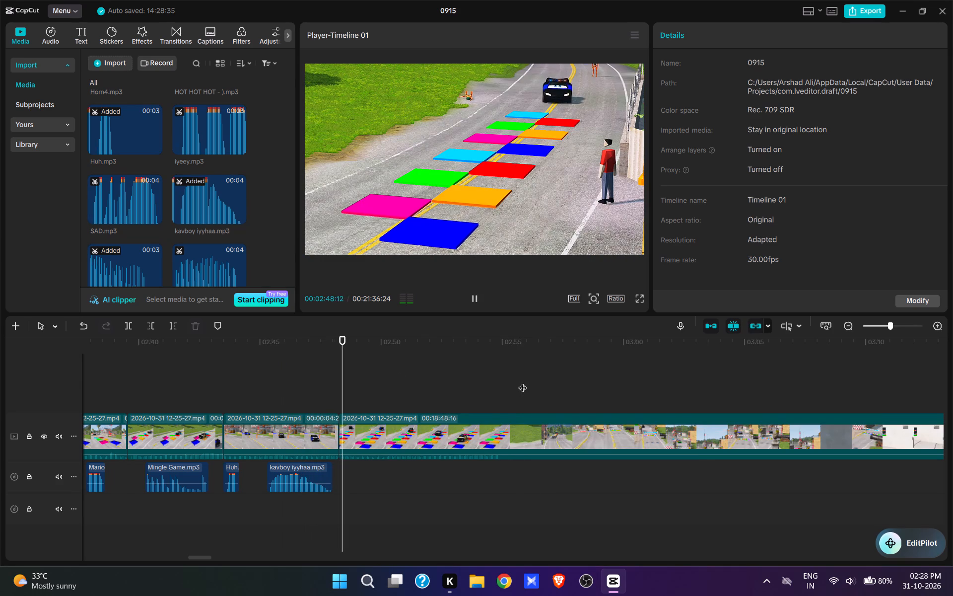
pyautogui.press('space')
pyautogui.click(338, 394)
pyautogui.press('space')
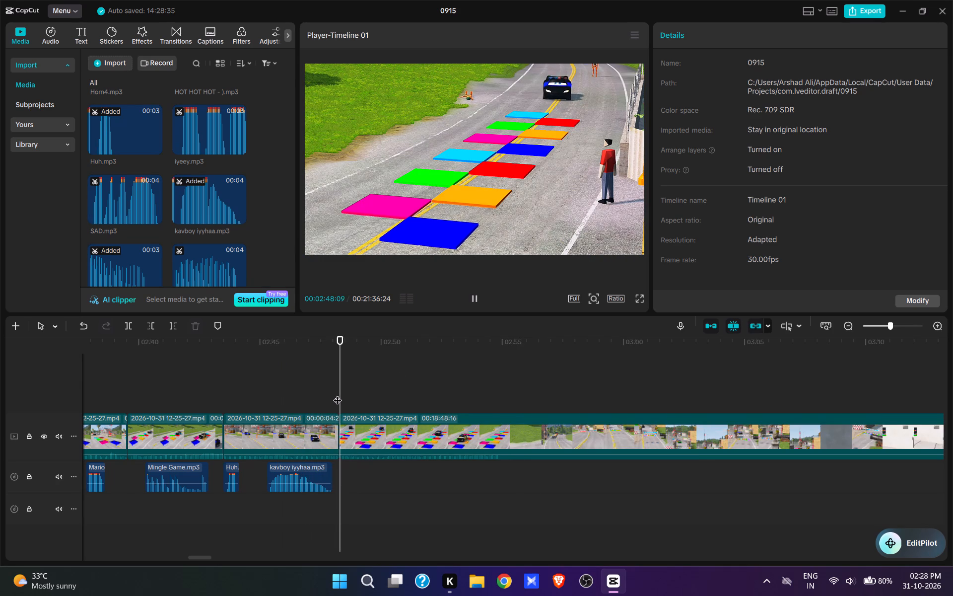
pyautogui.click(338, 394)
pyautogui.press('space')
pyautogui.click(338, 394)
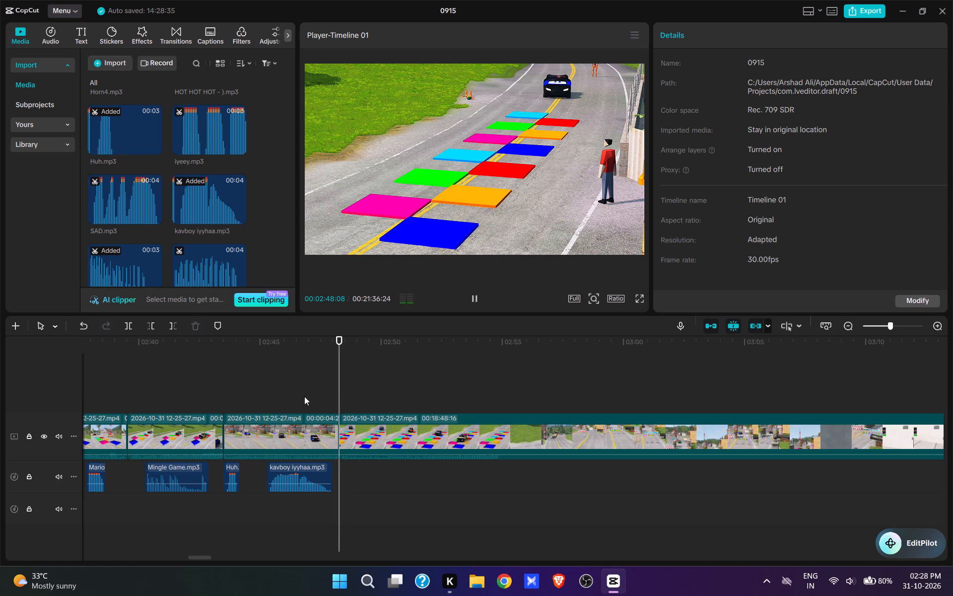
pyautogui.click(304, 396)
pyautogui.press('space')
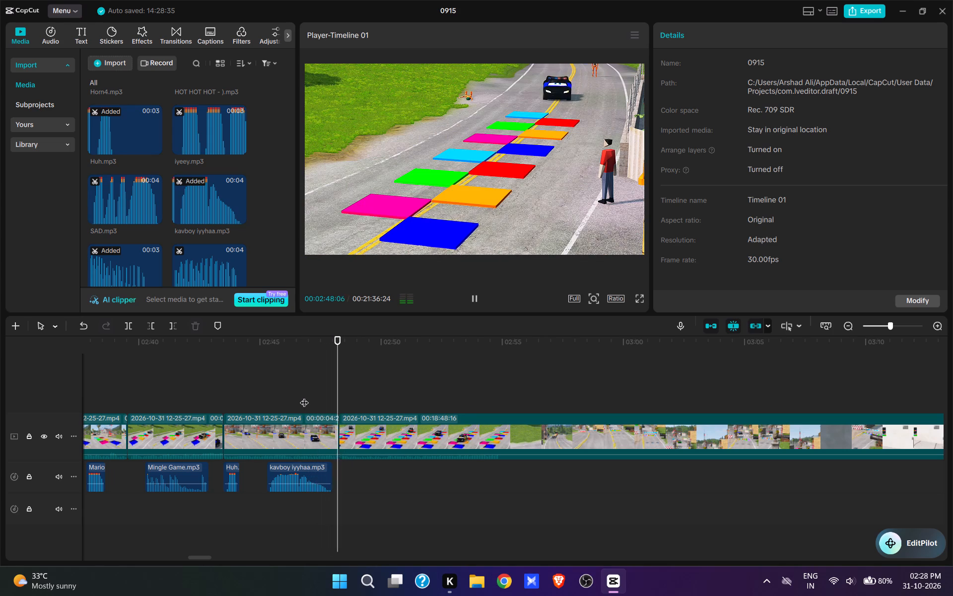
pyautogui.press('space')
pyautogui.write('q')
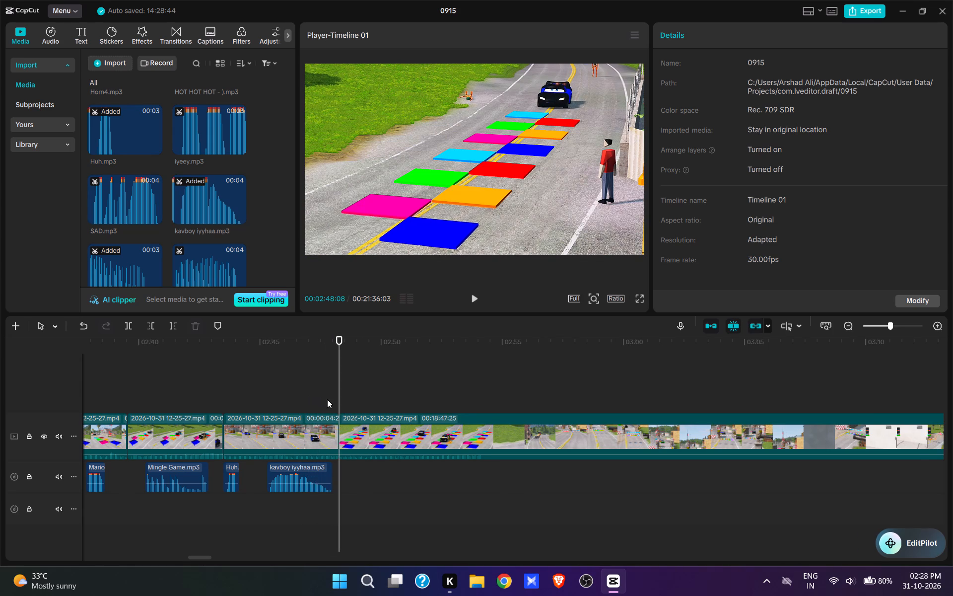
# Paste the copied Mingle Game.mp3 onto the audio track at 00:02:48:27, as the car reaches the first coloured plates.
pyautogui.press('space')
pyautogui.press('space')
pyautogui.hotkey('ctrl', 'v')
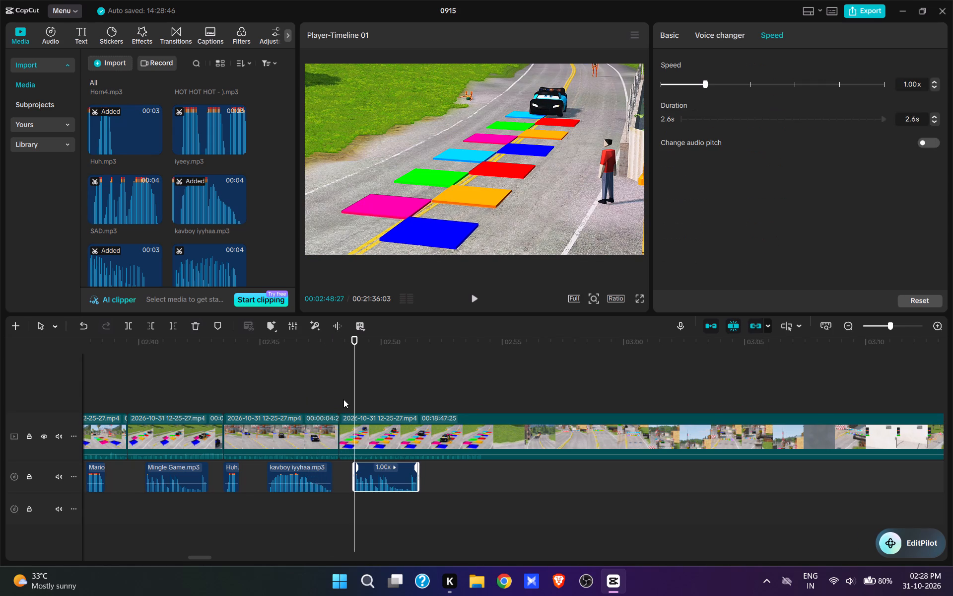
# Move the pasted Mingle Game.mp3 slightly earlier so it starts at 00:02:48:21.
pyautogui.press('space')
pyautogui.press('space')
pyautogui.click(344, 399)
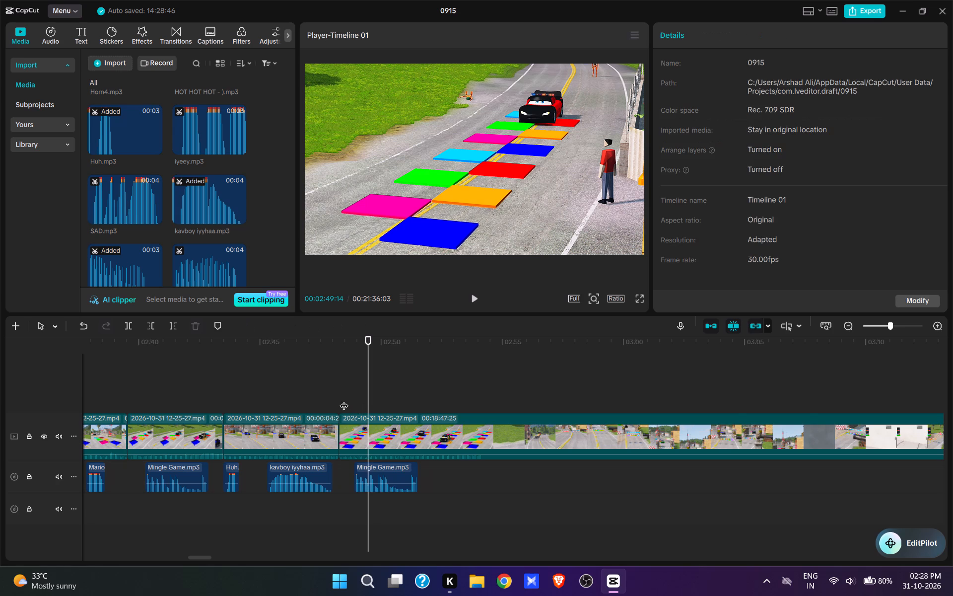
pyautogui.press('space')
pyautogui.press('space')
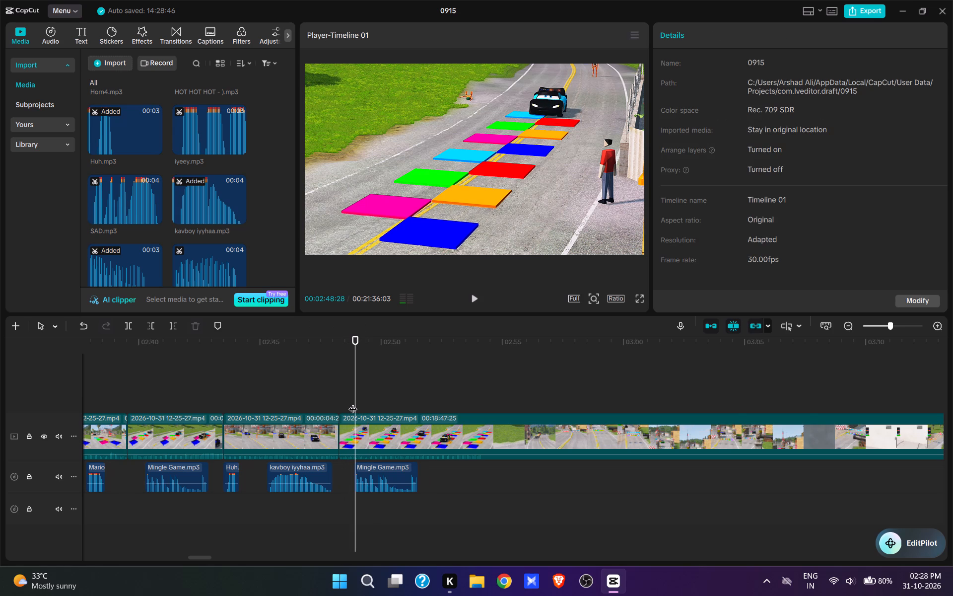
pyautogui.click(353, 403)
pyautogui.click(351, 401)
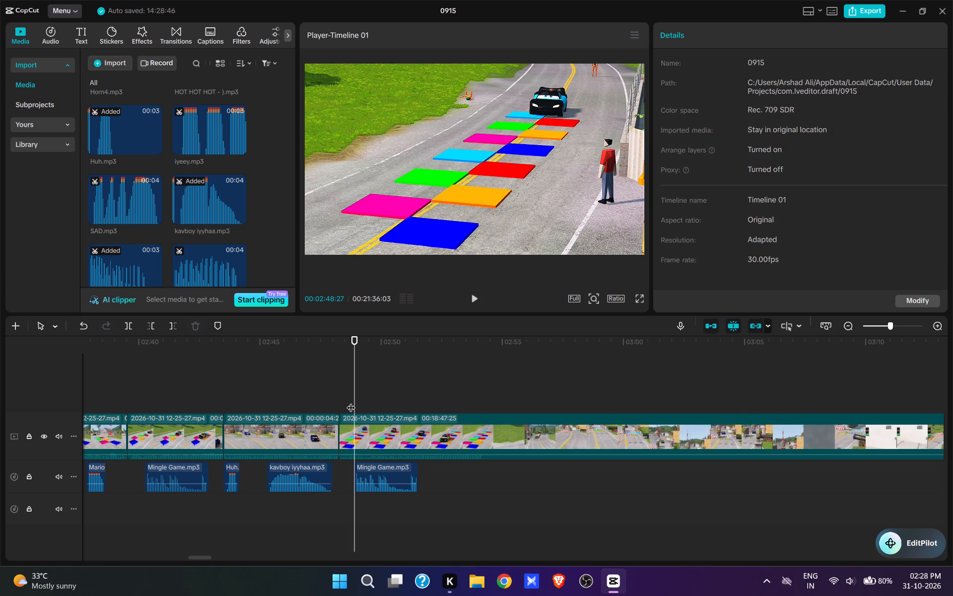
pyautogui.click(349, 401)
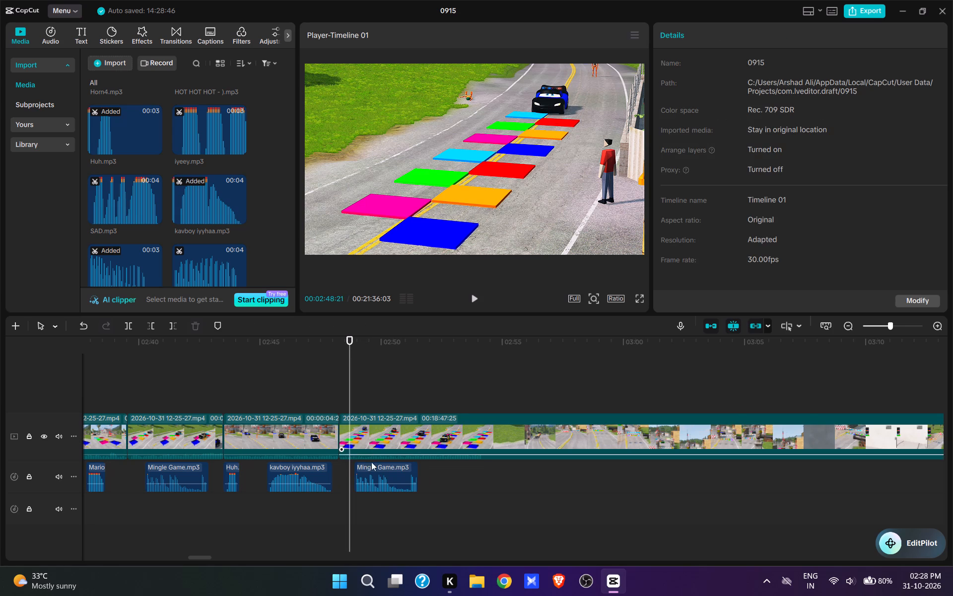
pyautogui.moveTo(371, 466); pyautogui.dragTo(365, 466)
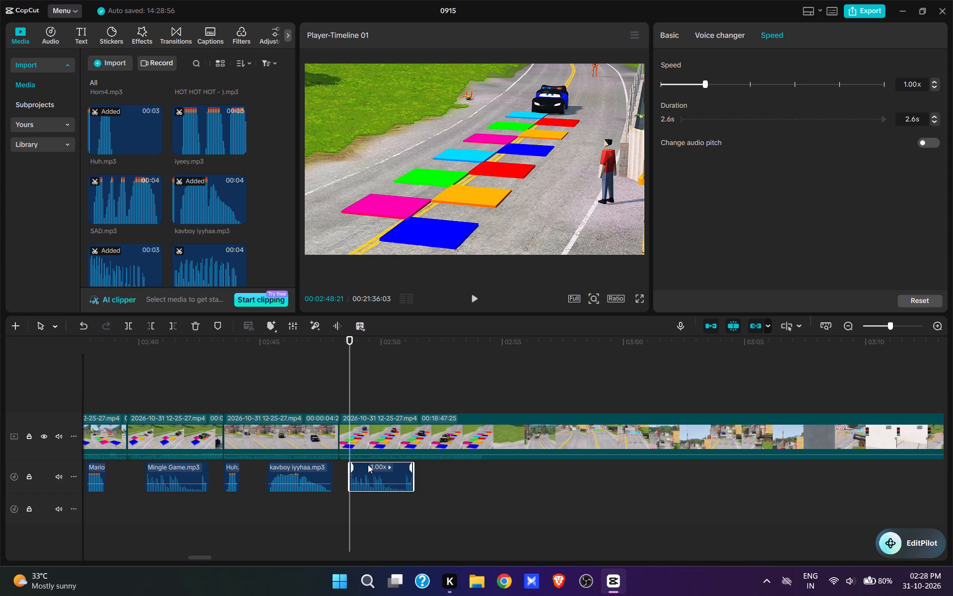
# Extend the end of the second Mingle Game.mp3 to 00:02:53:23, covering the car's run over all the plates.
pyautogui.click(338, 387)
pyautogui.press('space')
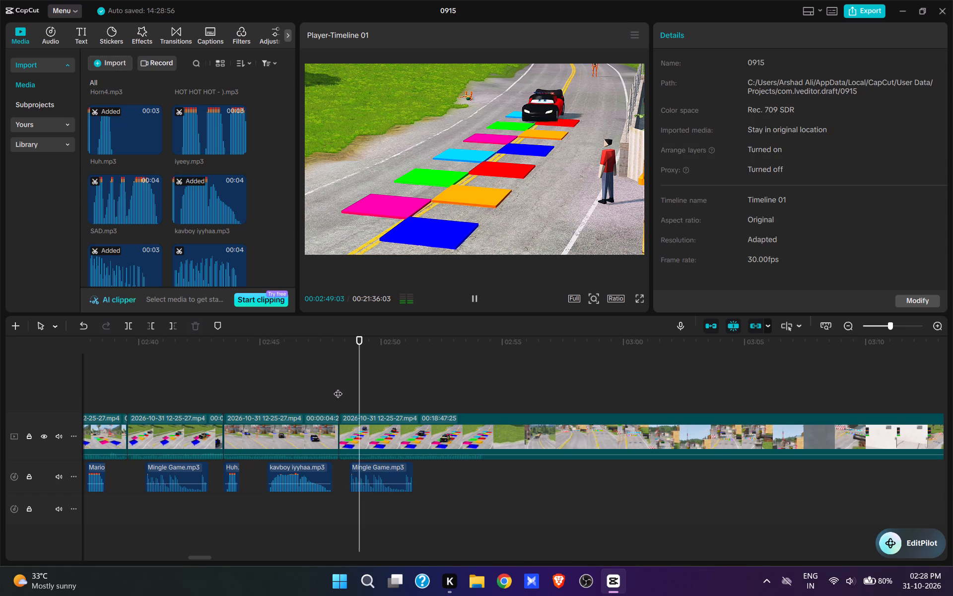
pyautogui.press('space')
pyautogui.press('space')
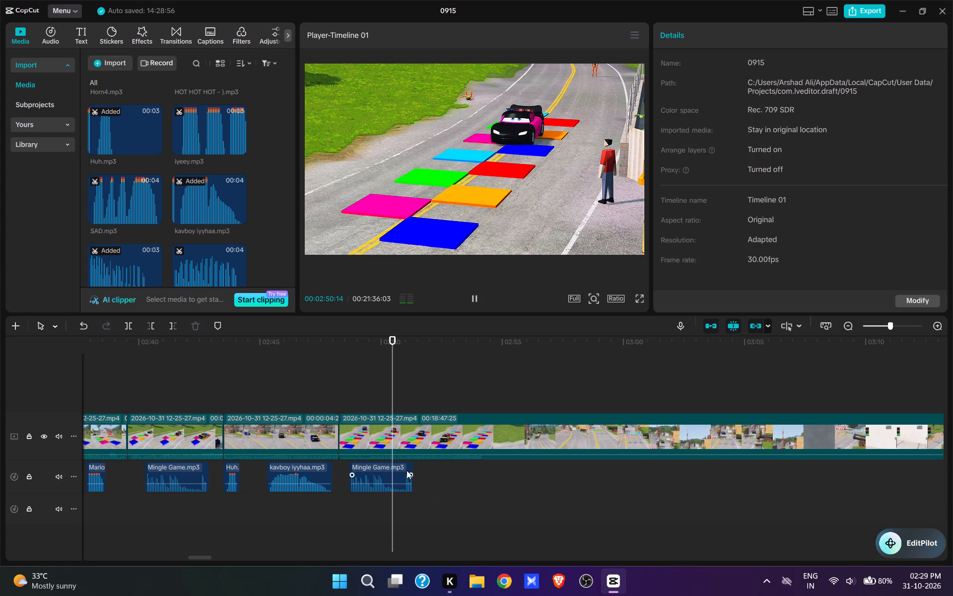
pyautogui.press('space')
pyautogui.click(397, 479)
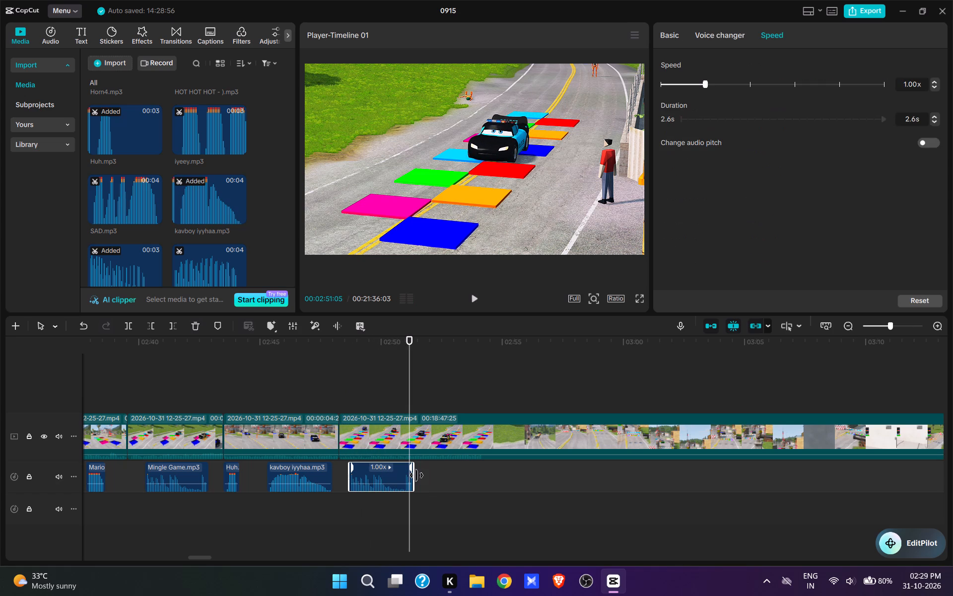
pyautogui.moveTo(416, 475); pyautogui.dragTo(450, 474)
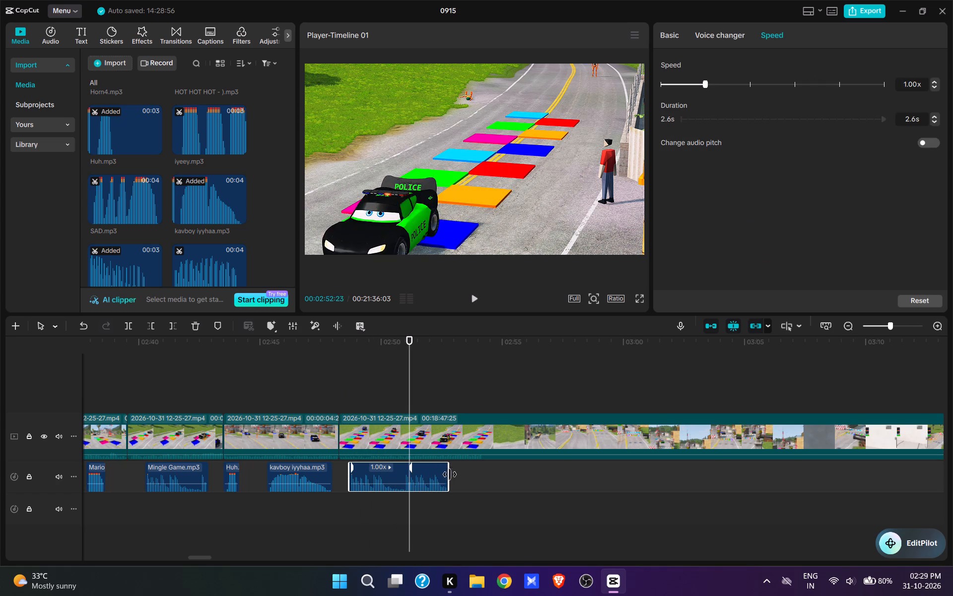
pyautogui.moveTo(450, 474); pyautogui.dragTo(472, 474)
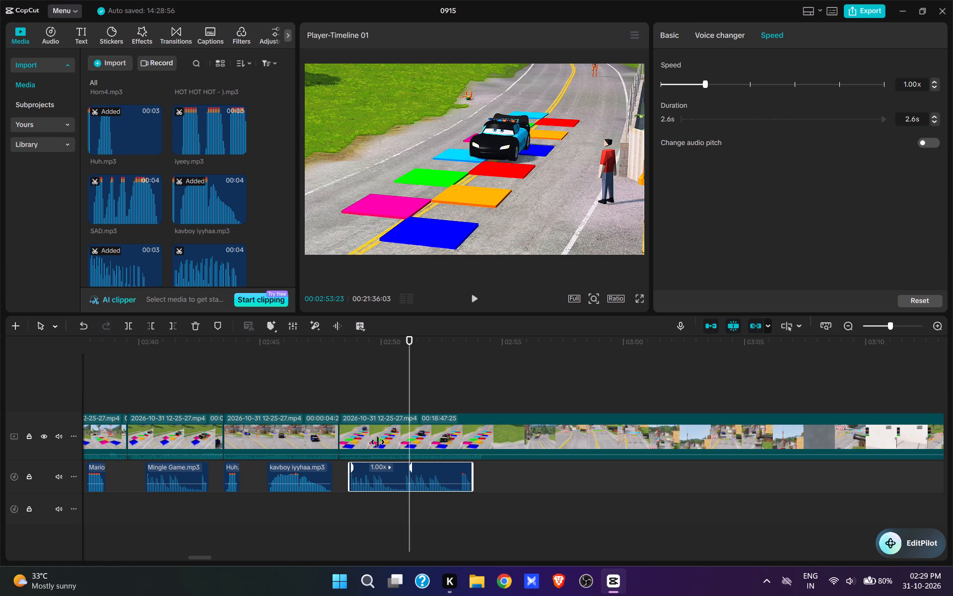
# Trim the end of the second Mingle Game.mp3 to 00:02:53:00, as the green police car leaves the last plate.
pyautogui.click(337, 393)
pyautogui.press('space')
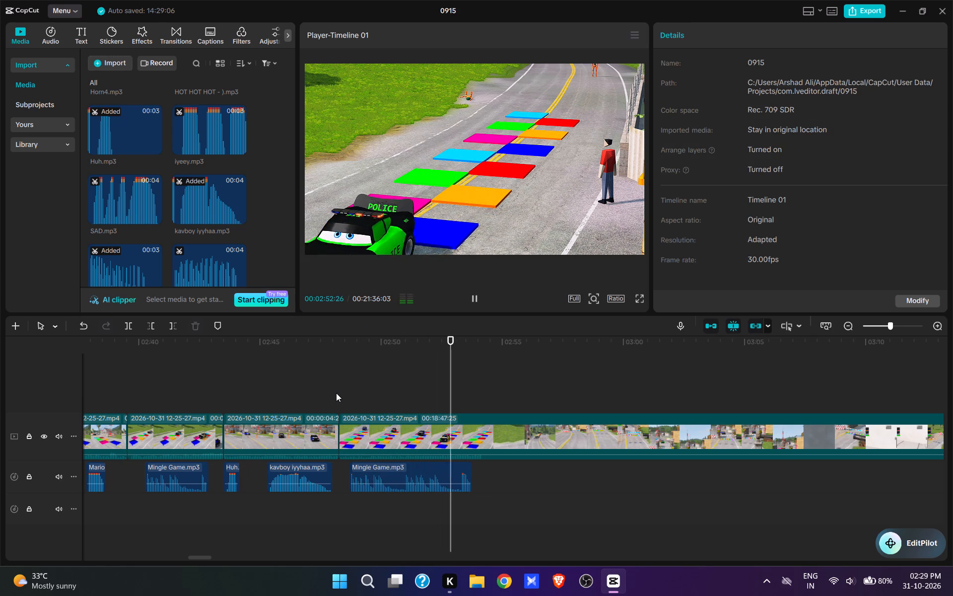
pyautogui.press('space')
pyautogui.press('space')
pyautogui.press('space')
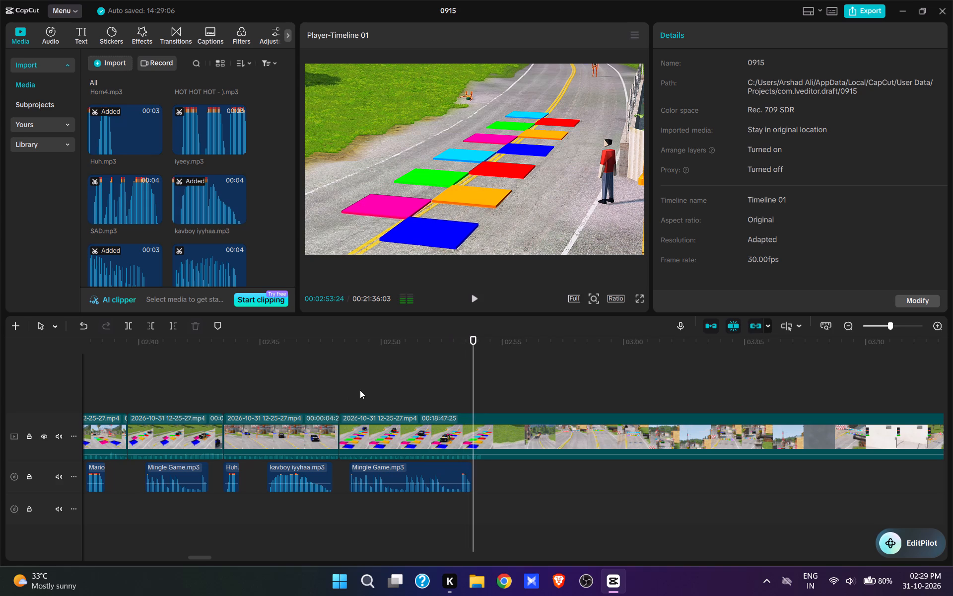
pyautogui.click(448, 390)
pyautogui.press('space')
pyautogui.press('space')
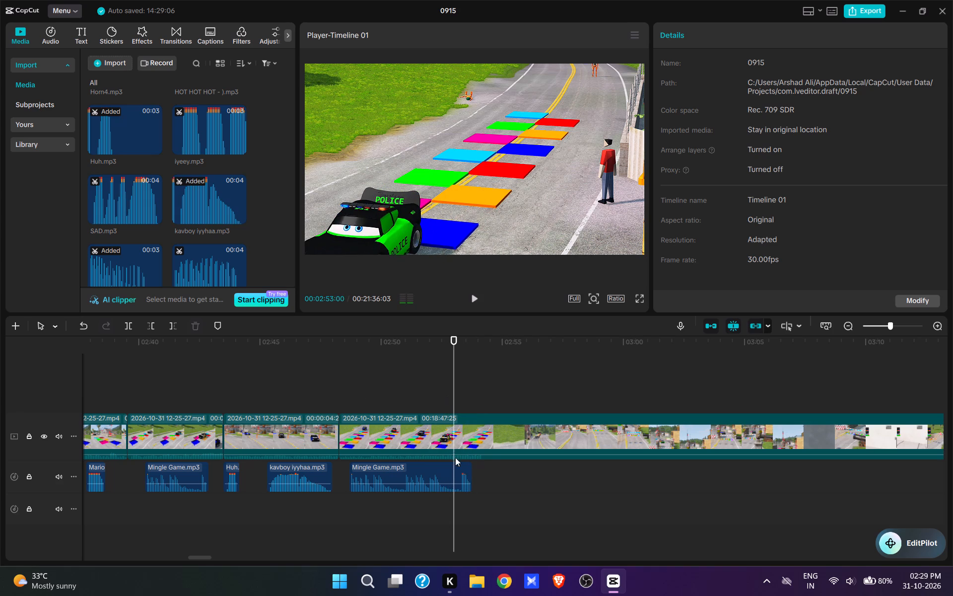
pyautogui.click(462, 472)
pyautogui.press('e')
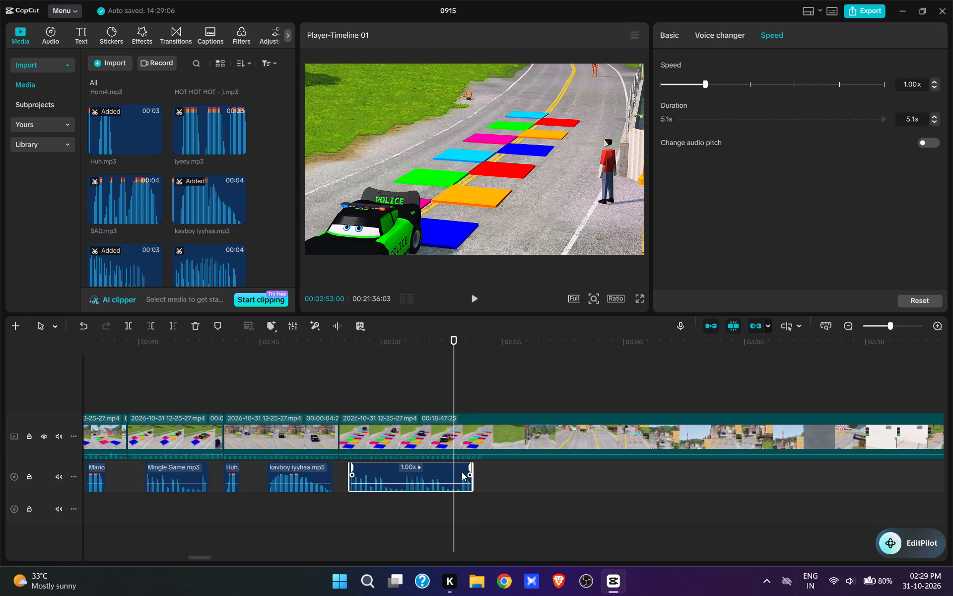
# Split the coloured plates clip at 00:02:53:29, just after the car leaves the frame, and play back the shot.
pyautogui.click(402, 406)
pyautogui.press('space')
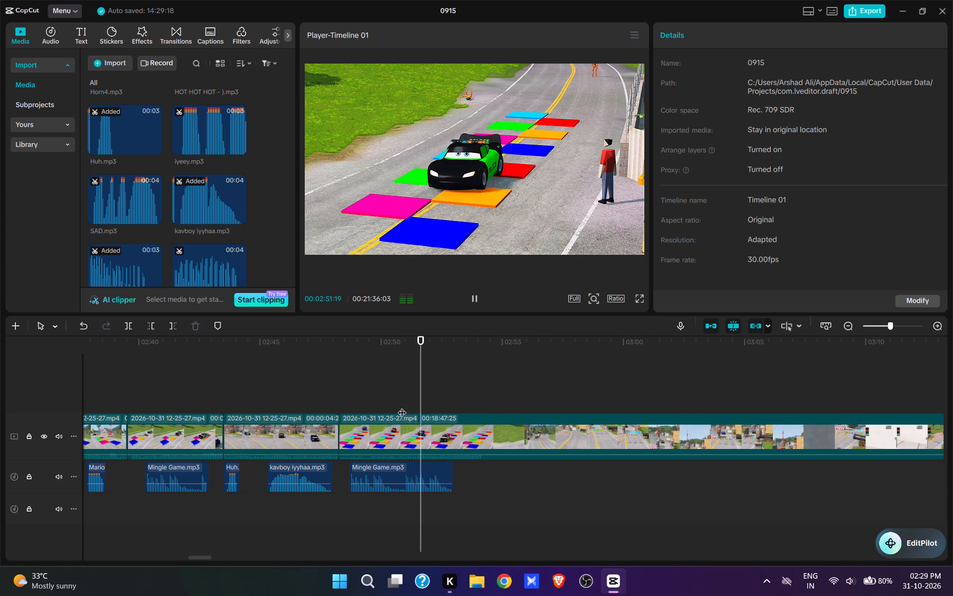
pyautogui.press('space')
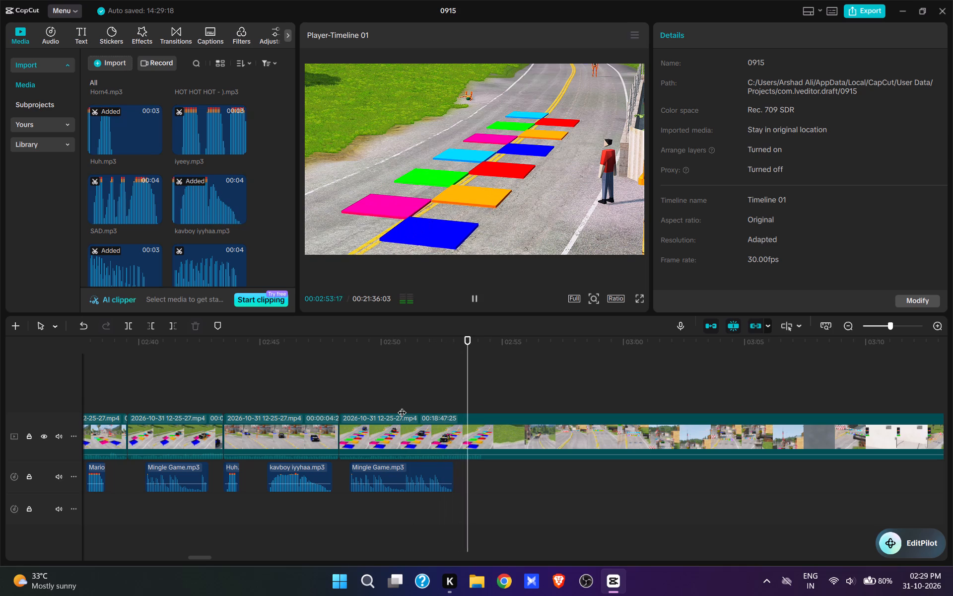
pyautogui.press('space')
pyautogui.press('space')
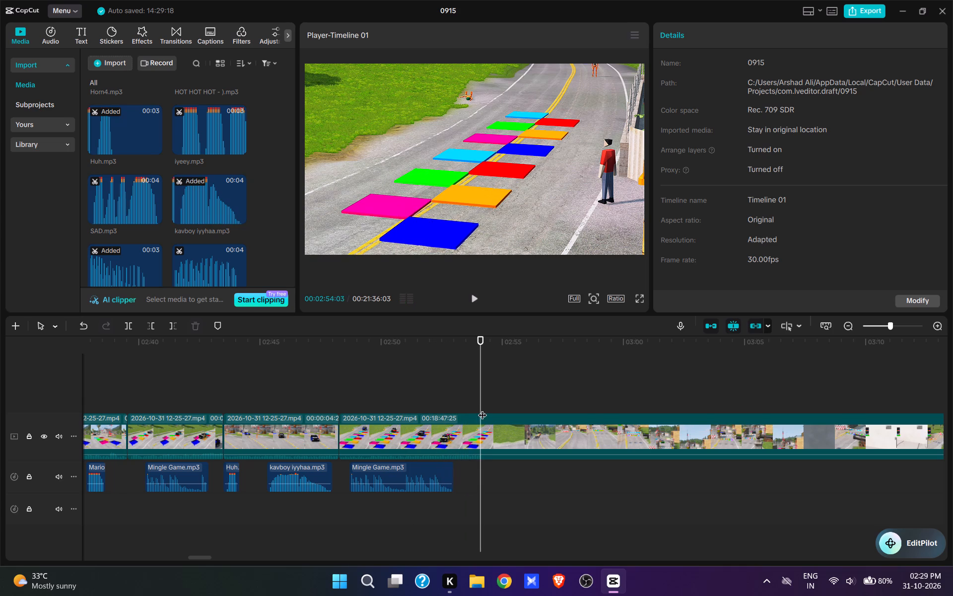
pyautogui.click(477, 403)
pyautogui.press('w')
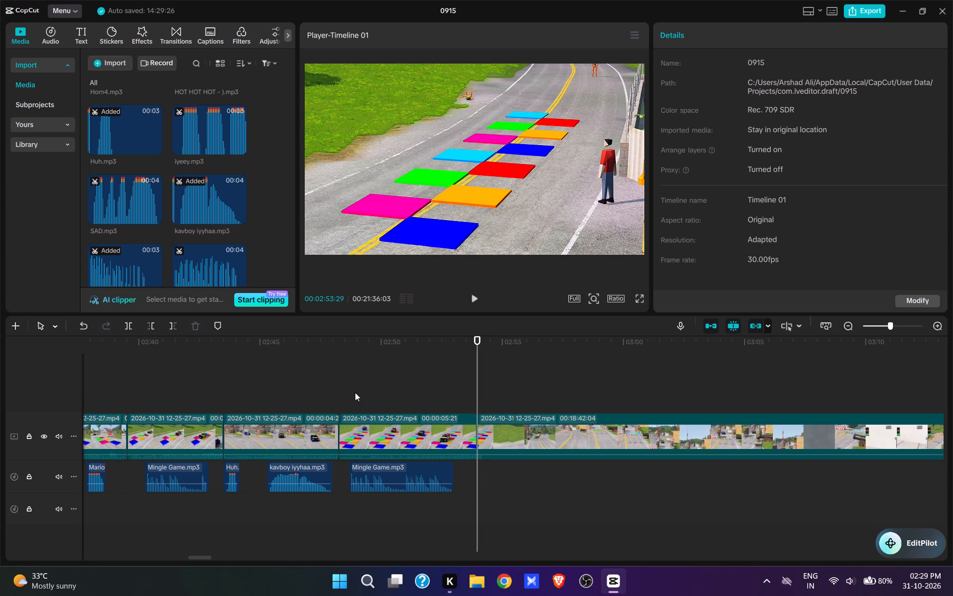
pyautogui.click(340, 390)
pyautogui.press('space')
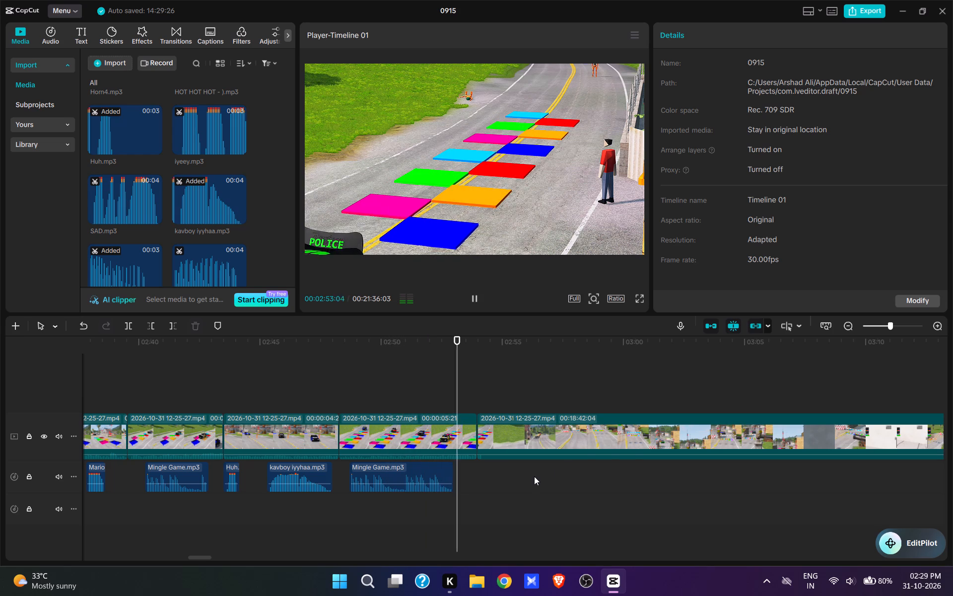
pyautogui.press('space')
# Trim the start of the last clip up to 00:03:19:06, just before the green police car reaches the lava pit and cannon.
pyautogui.moveTo(648, 426); pyautogui.dragTo(516, 459)
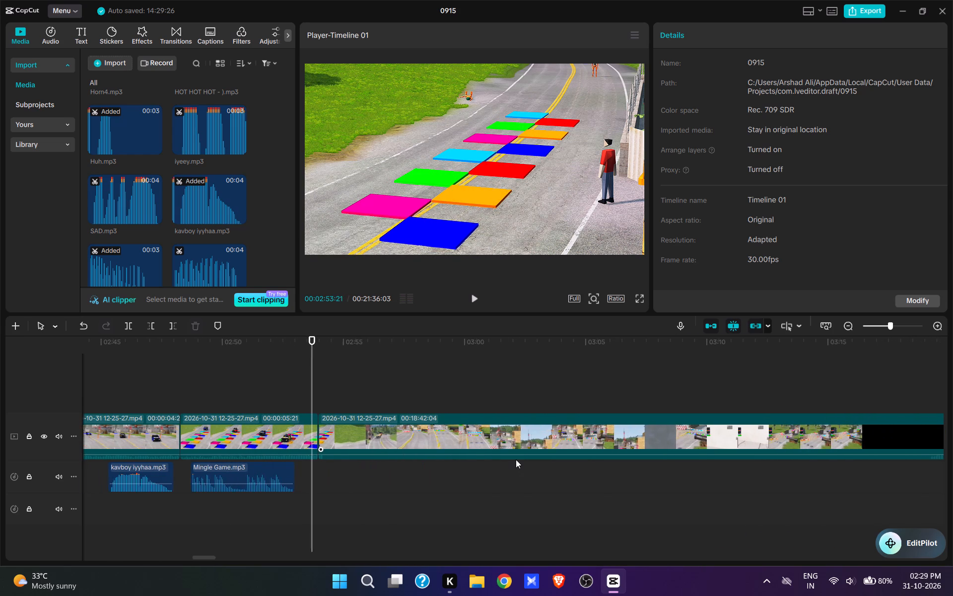
pyautogui.moveTo(516, 459); pyautogui.dragTo(516, 455)
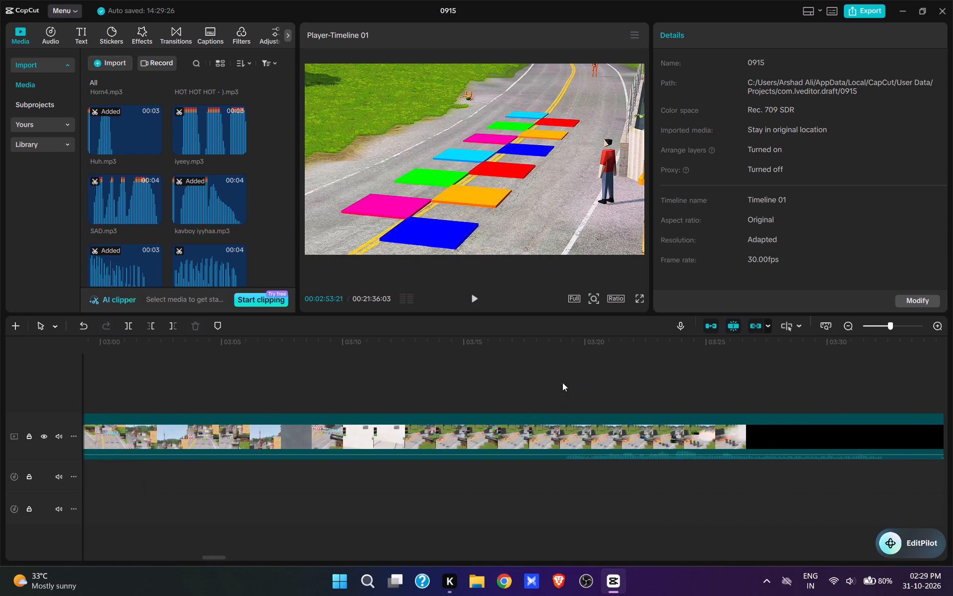
pyautogui.click(561, 382)
pyautogui.press('space')
pyautogui.press('space')
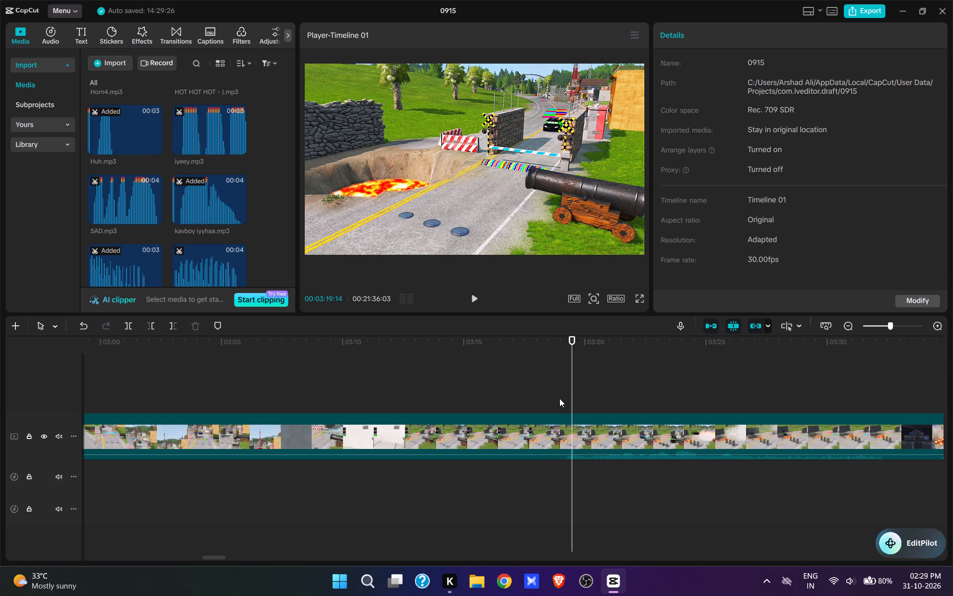
pyautogui.click(559, 398)
pyautogui.press('space')
pyautogui.press('space')
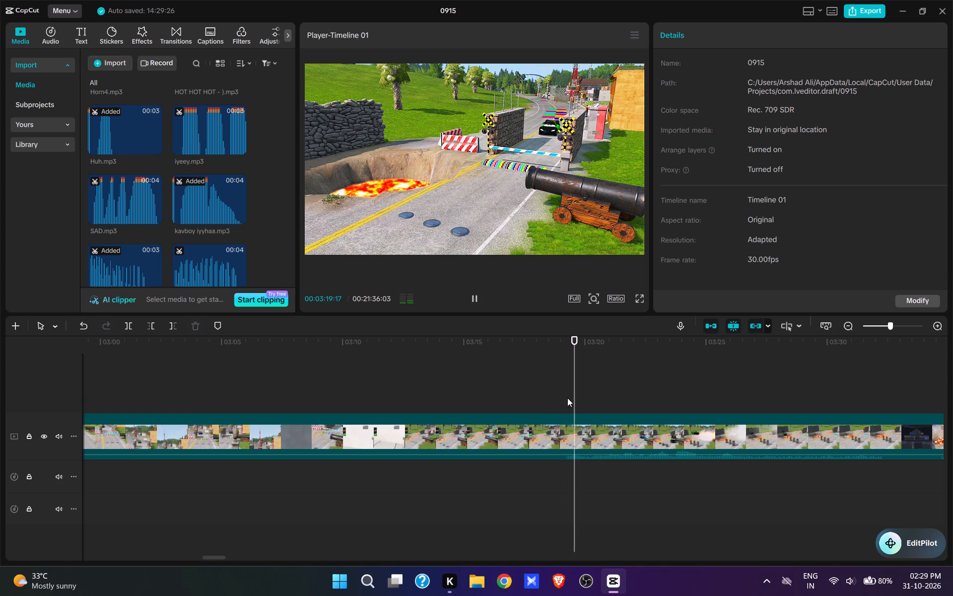
pyautogui.click(569, 401)
pyautogui.click(565, 403)
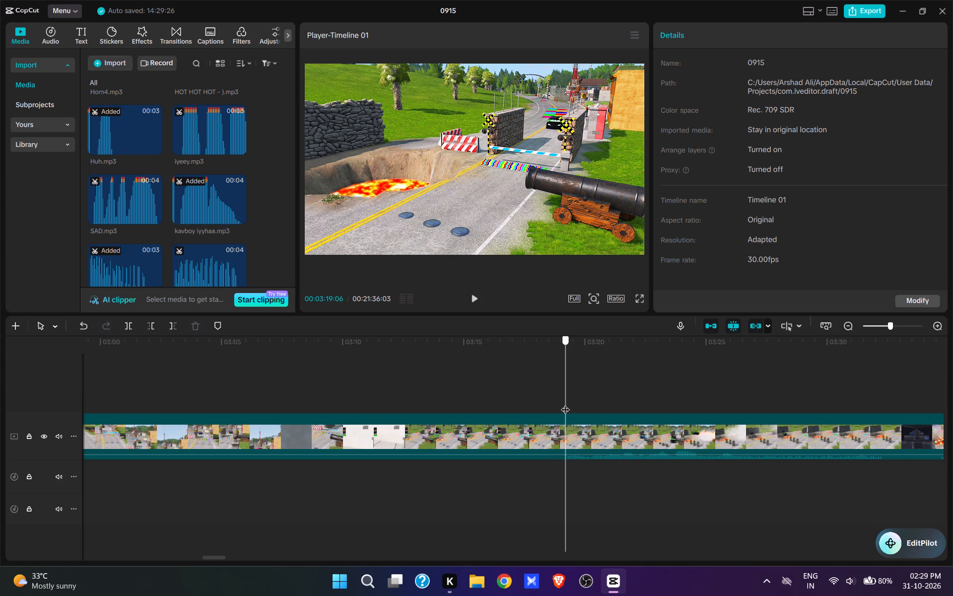
pyautogui.press('q')
# Play back the cannon shot from its new start at 00:02:53:29.
pyautogui.moveTo(414, 482); pyautogui.dragTo(413, 486)
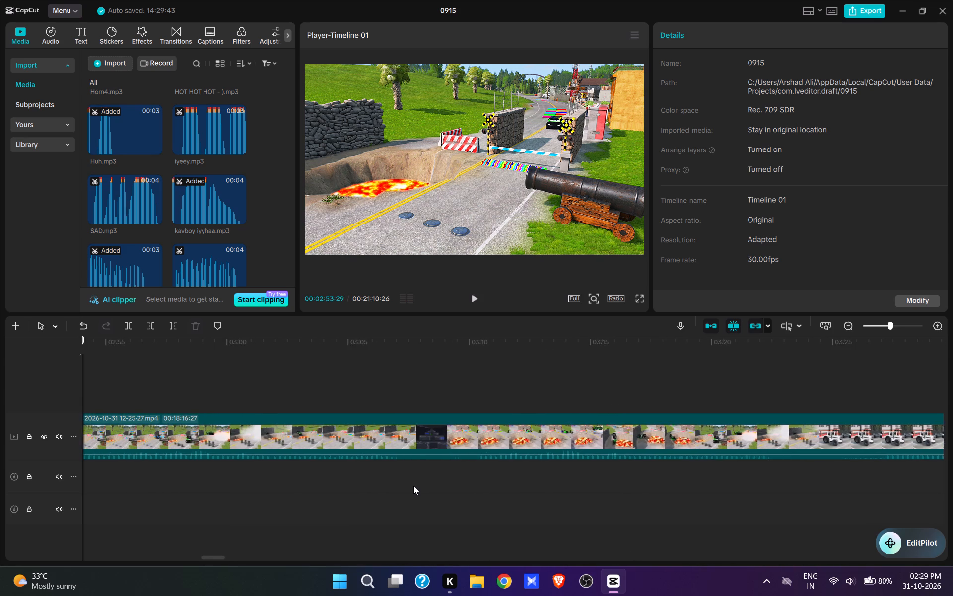
pyautogui.moveTo(413, 486); pyautogui.dragTo(414, 493)
pyautogui.click(181, 401)
pyautogui.press('space')
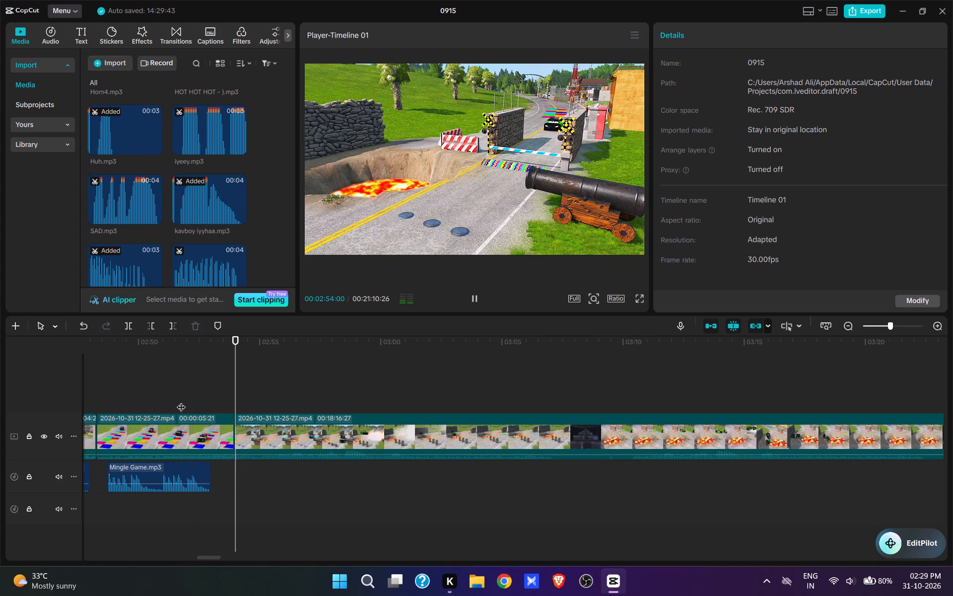
pyautogui.press('space')
pyautogui.press('space')
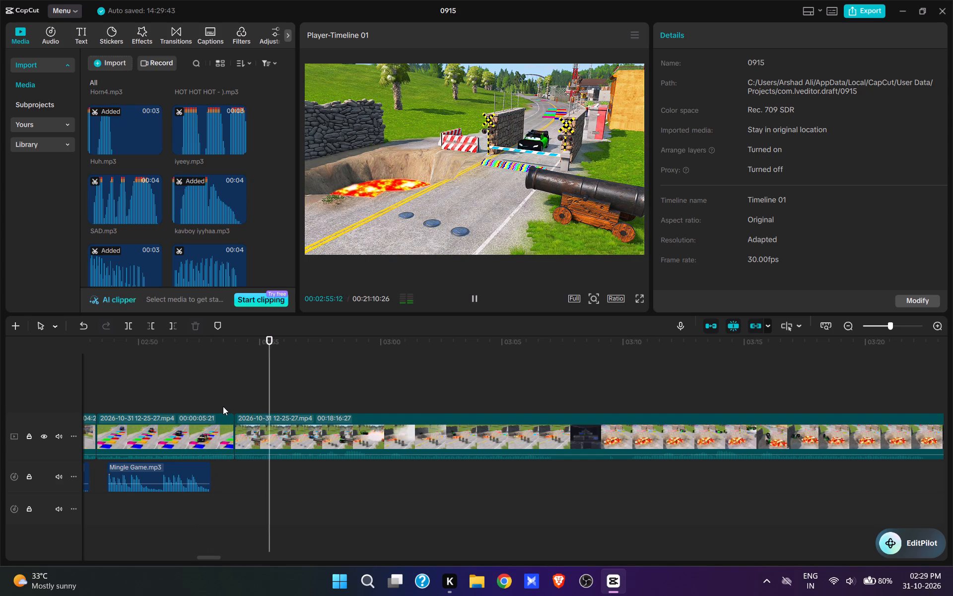
pyautogui.press('space')
# Add kavboy iyyhaa.mp3 to the audio track at 00:02:53:29, at the start of the cannon clip.
pyautogui.click(232, 400)
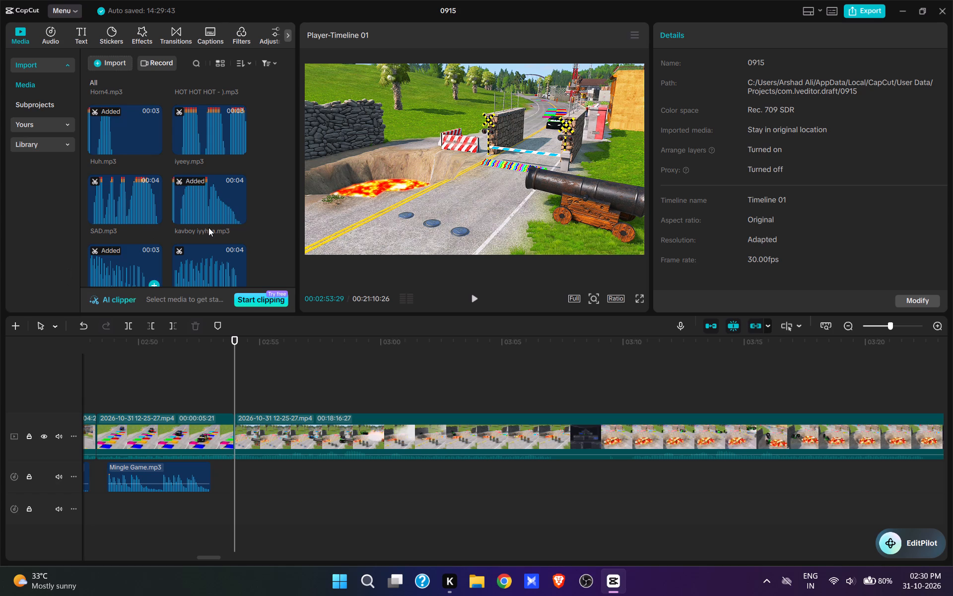
pyautogui.scroll(12, 197, 223)
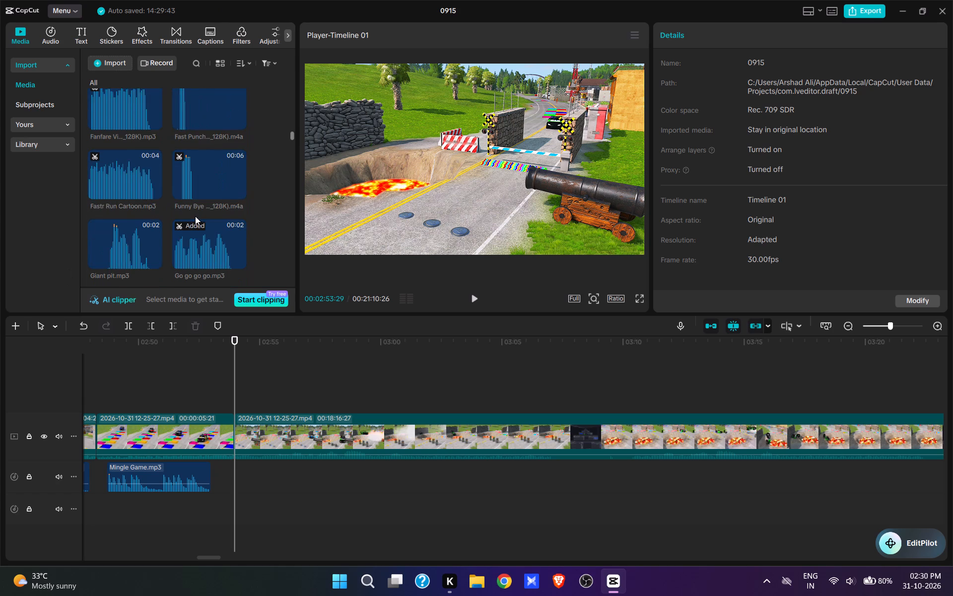
pyautogui.scroll(10, 195, 216)
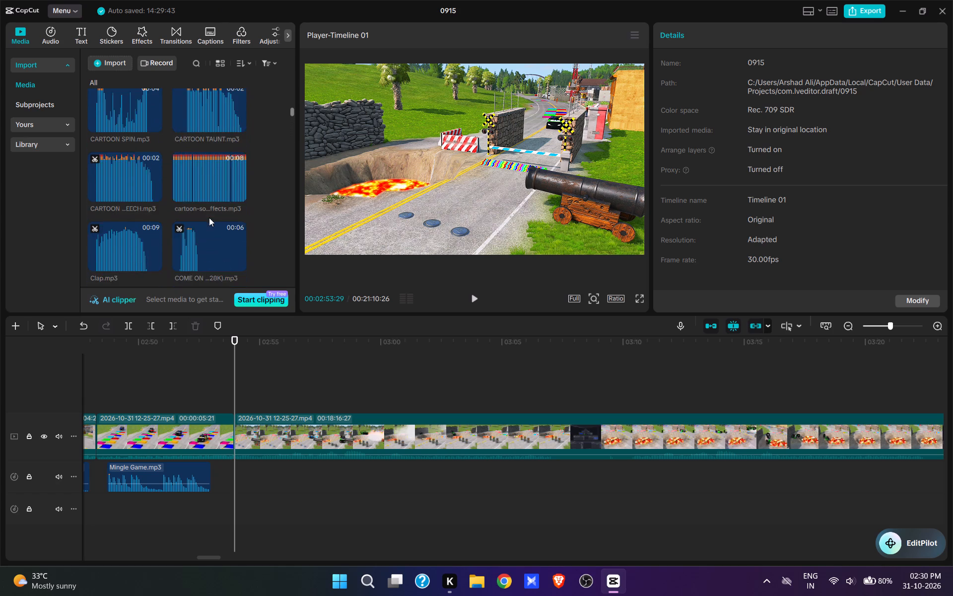
pyautogui.scroll(7, 209, 218)
pyautogui.scroll(-7, 212, 214)
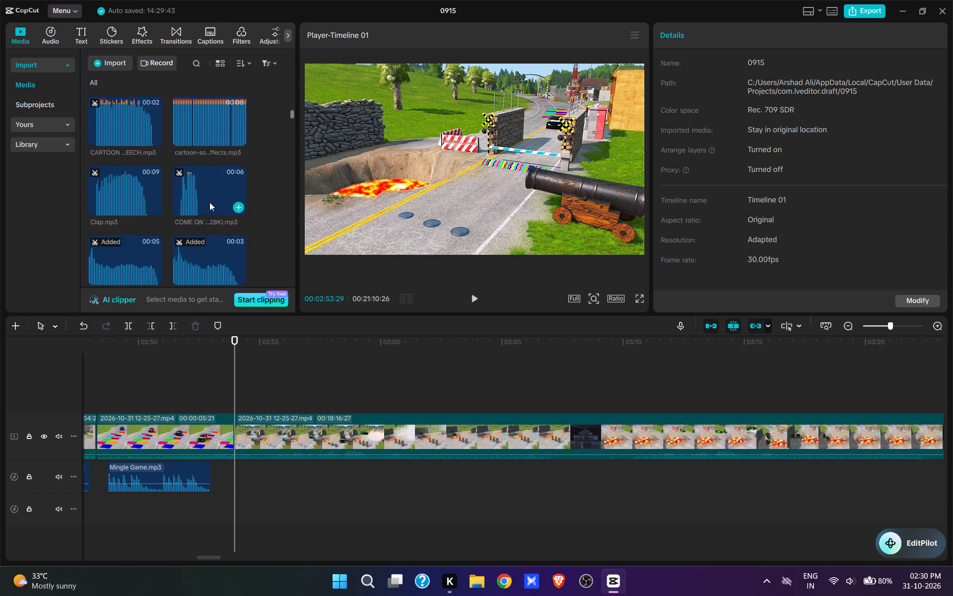
pyautogui.scroll(-13, 209, 202)
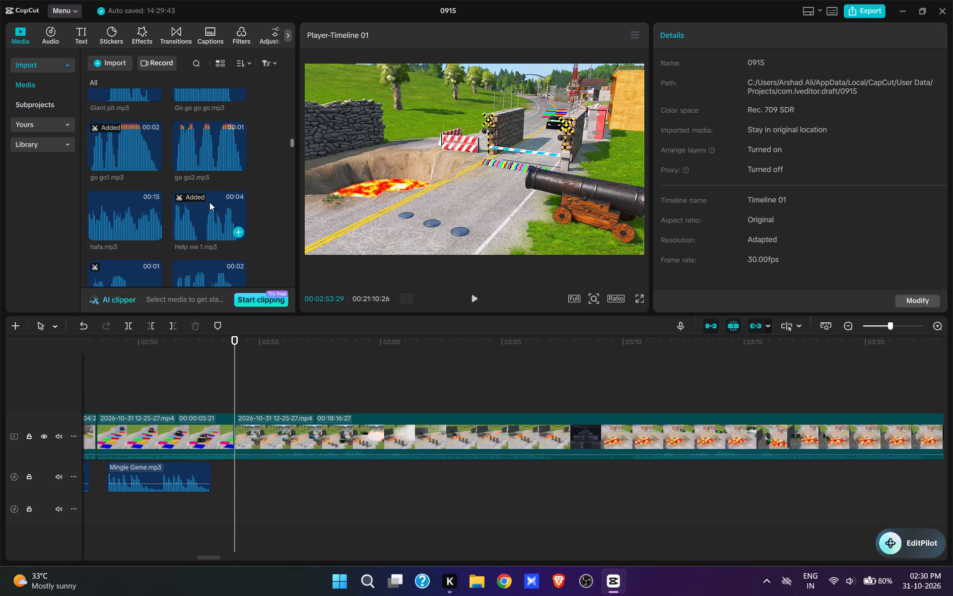
pyautogui.scroll(-9, 209, 202)
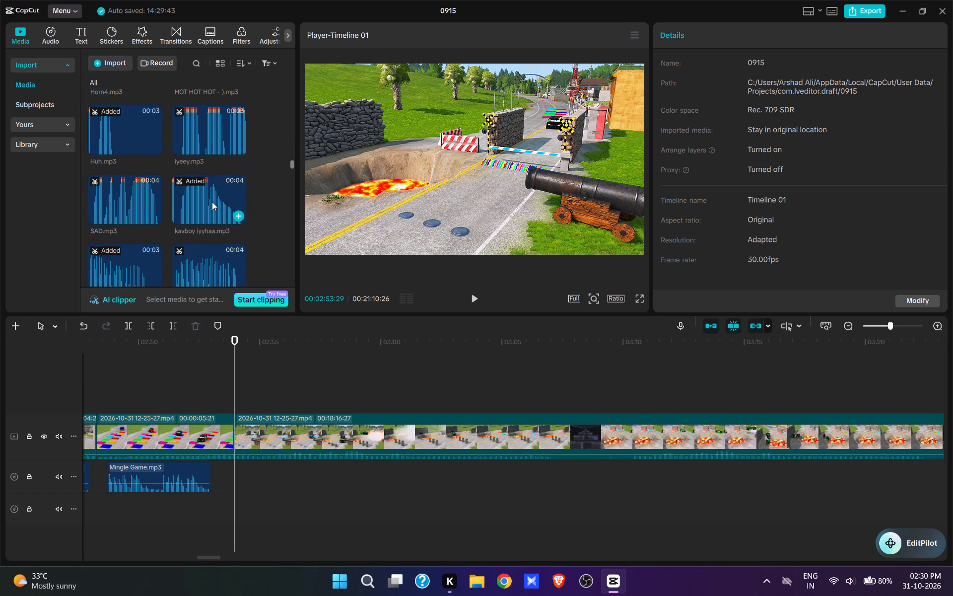
pyautogui.scroll(-1, 212, 202)
pyautogui.click(198, 150)
pyautogui.scroll(1, 214, 198)
pyautogui.click(237, 213)
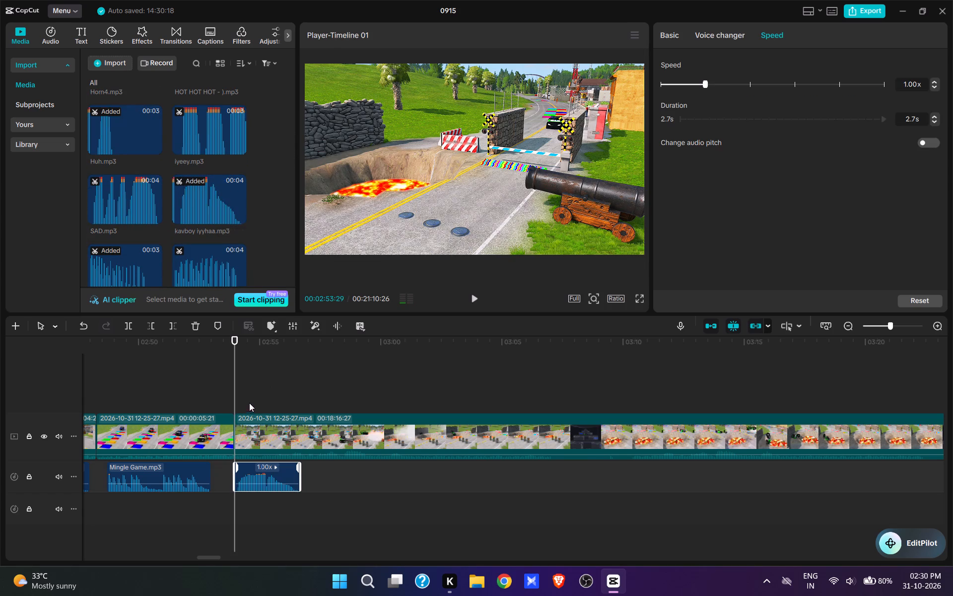
# Delete the earlier kavboy iyyhaa.mp3 that starts at 00:02:45:09, under the blue police car shot.
pyautogui.moveTo(248, 404); pyautogui.dragTo(280, 380)
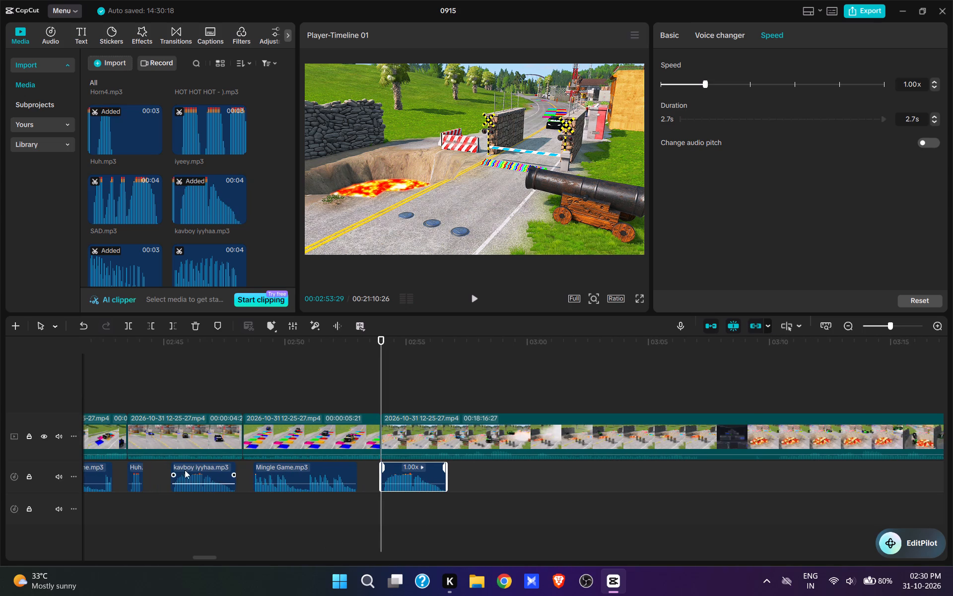
pyautogui.click(174, 399)
pyautogui.click(206, 473)
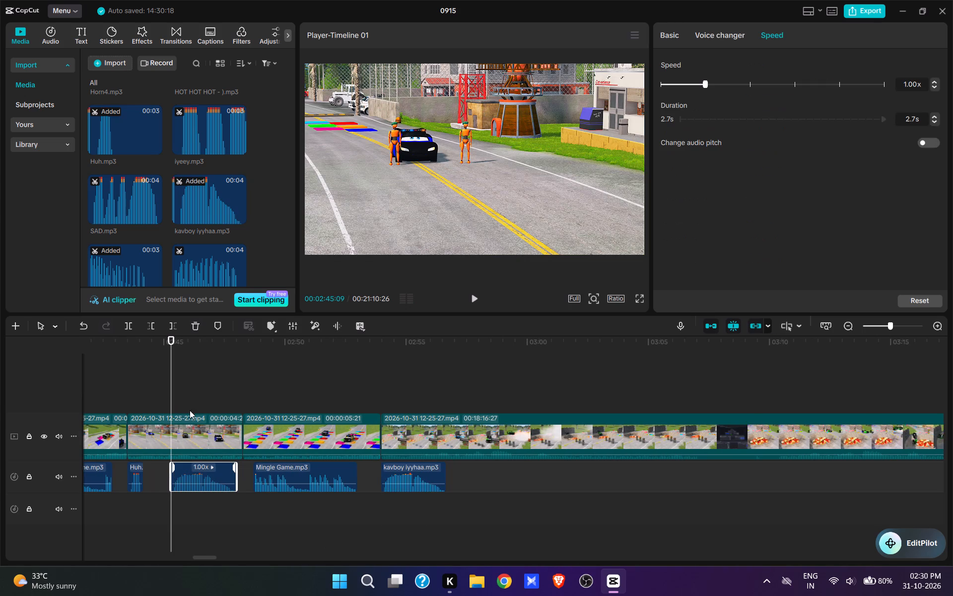
pyautogui.click(173, 391)
pyautogui.press('d')
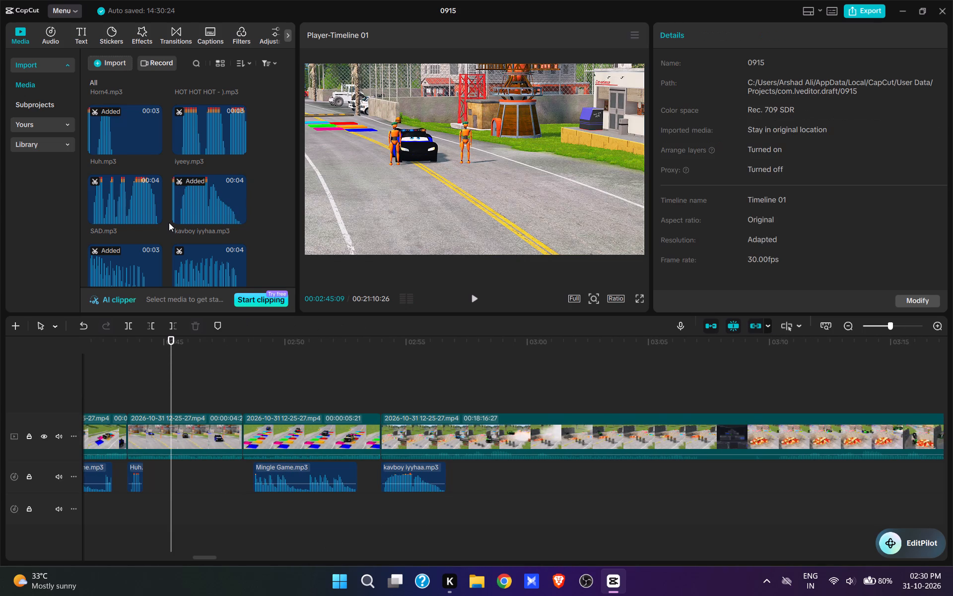
# Add laugh4.mp3 at 00:02:45:09, as the blue police car reaches the orange dummies, and play it back.
pyautogui.scroll(6, 173, 223)
pyautogui.scroll(-3, 173, 223)
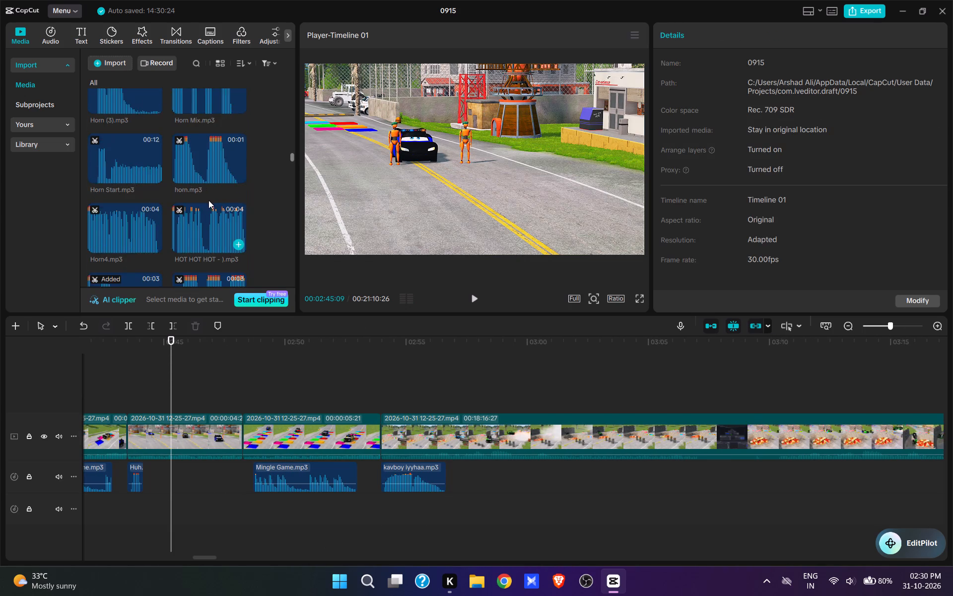
pyautogui.scroll(-3, 209, 200)
pyautogui.scroll(3, 208, 200)
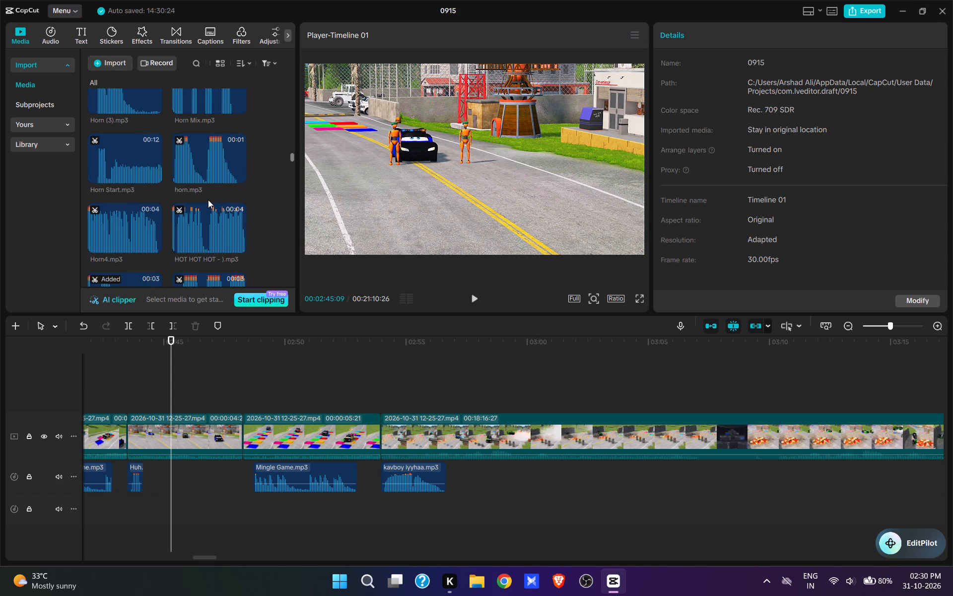
pyautogui.scroll(9, 208, 200)
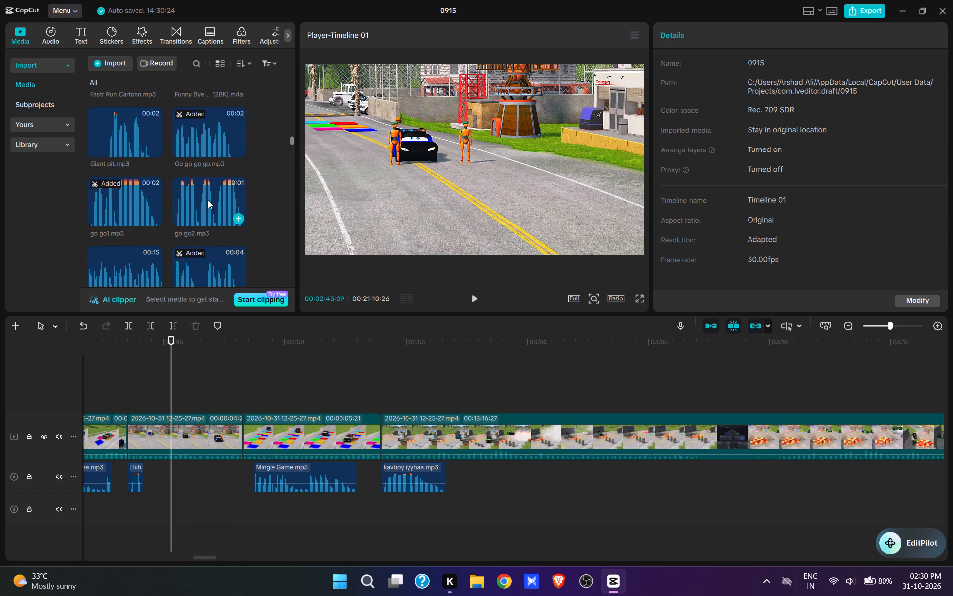
pyautogui.scroll(14, 208, 200)
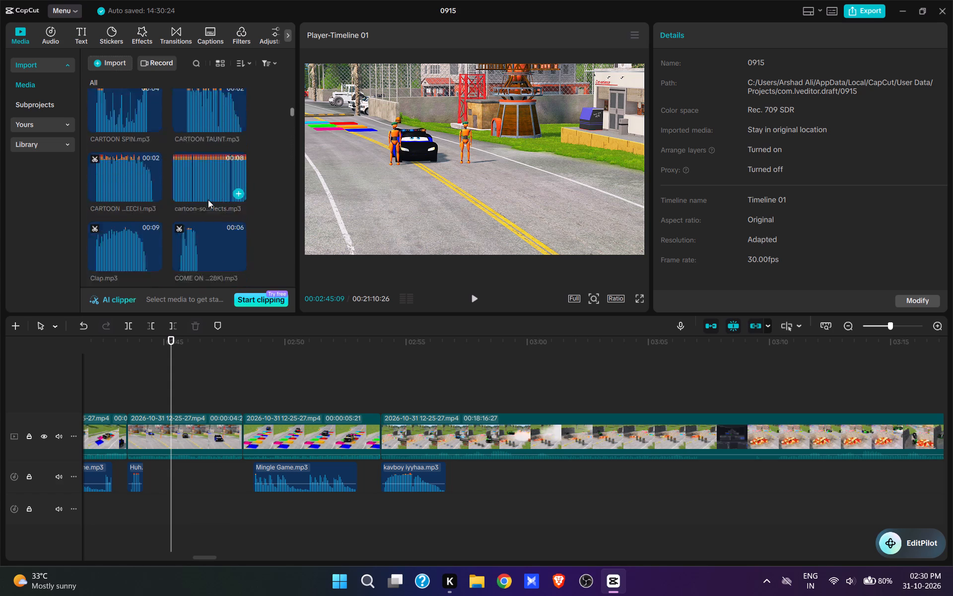
pyautogui.scroll(19, 208, 200)
pyautogui.scroll(-12, 199, 153)
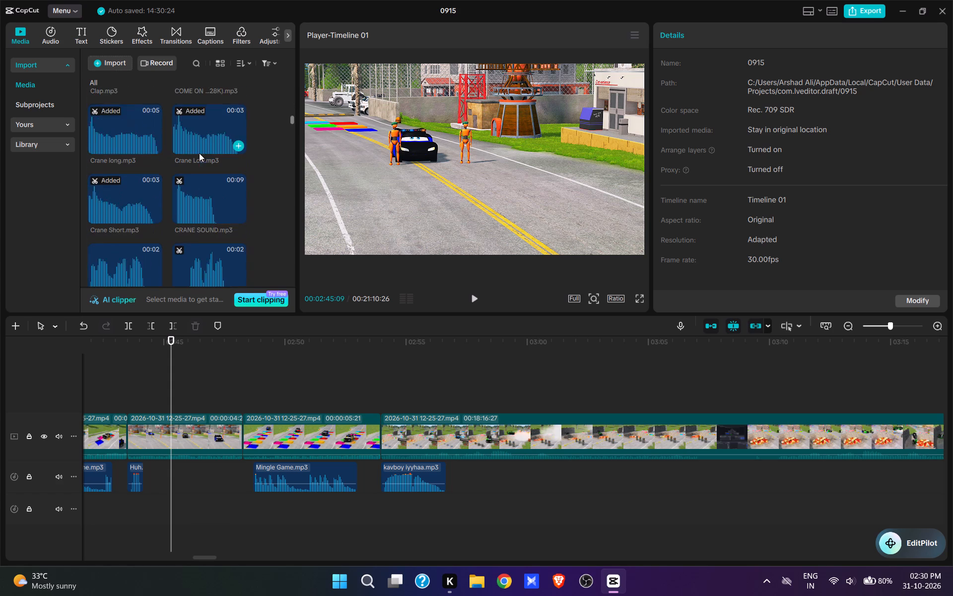
pyautogui.scroll(-11, 199, 153)
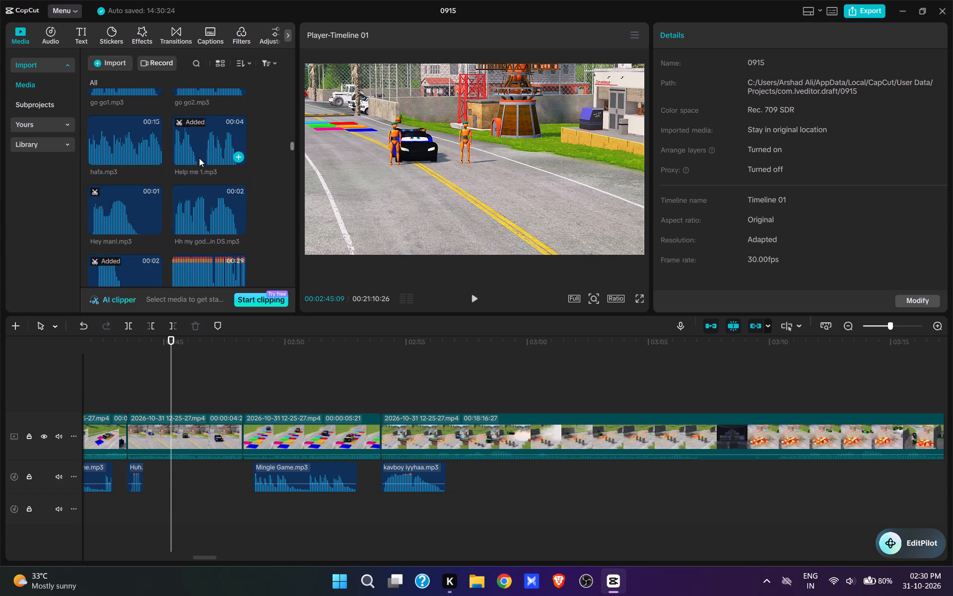
pyautogui.scroll(-7, 199, 158)
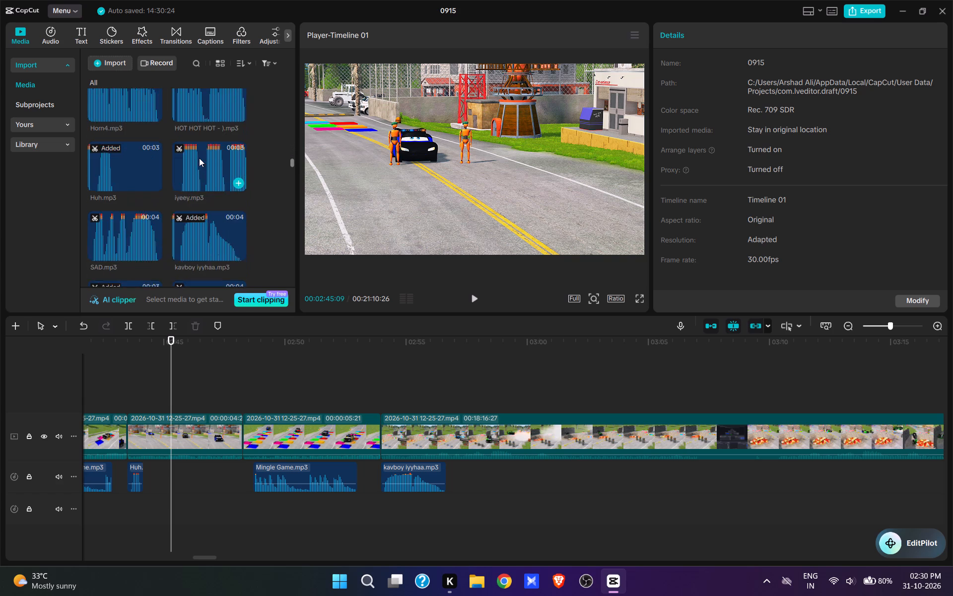
pyautogui.scroll(-2, 227, 200)
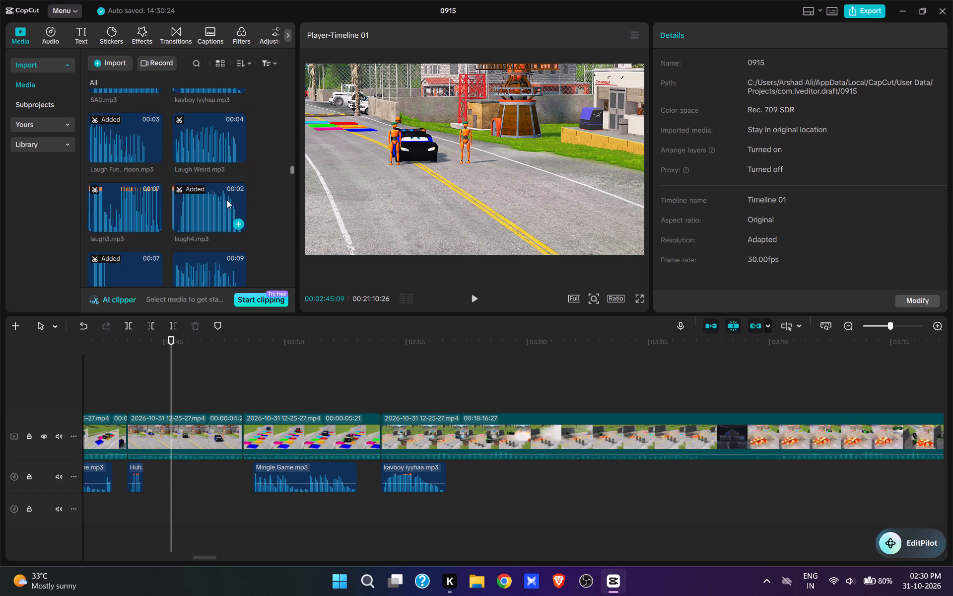
pyautogui.click(237, 222)
pyautogui.press('space')
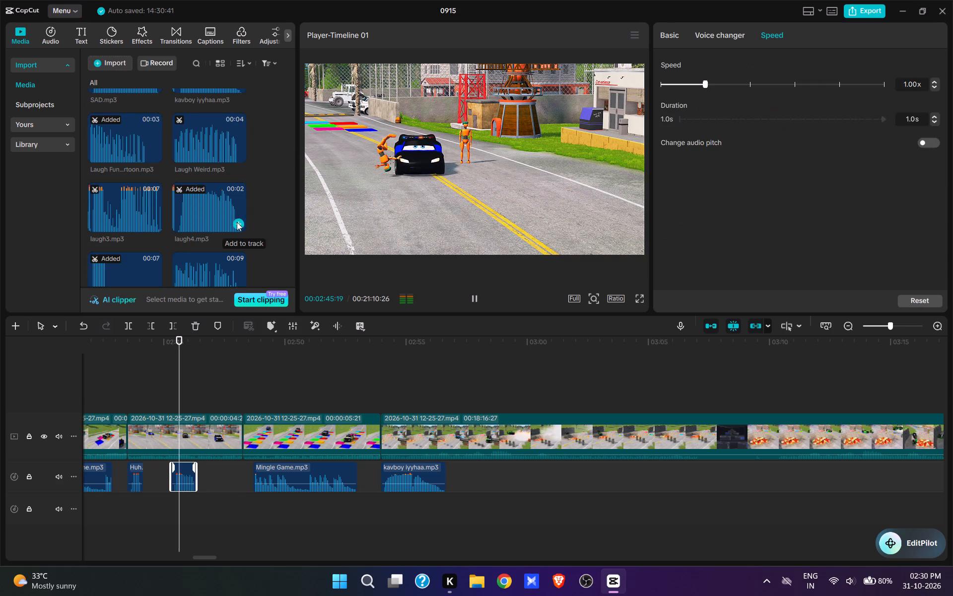
pyautogui.press('space')
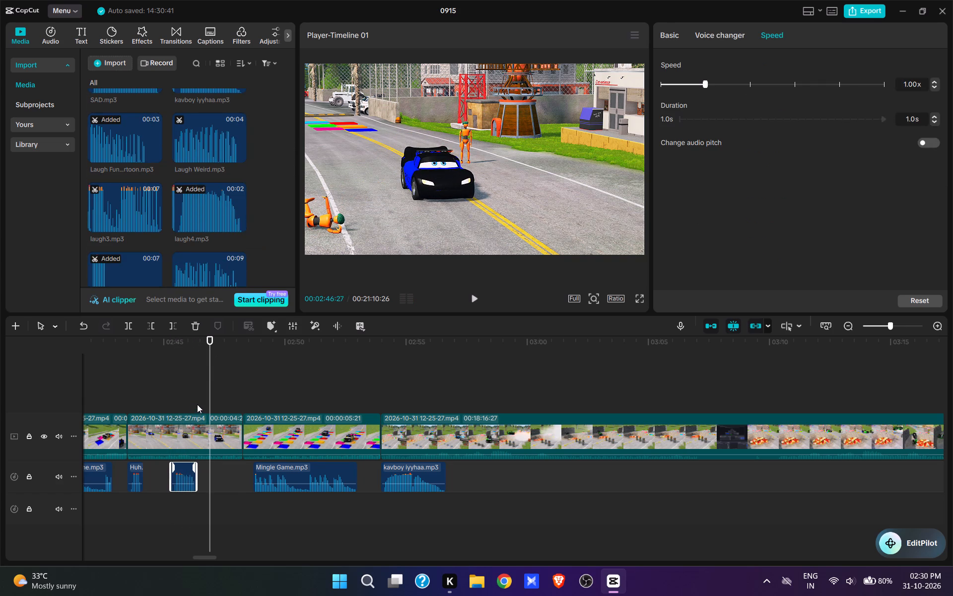
# Add Laugh5.mp3 at 00:02:46:10, directly after laugh4.mp3.
pyautogui.click(197, 404)
pyautogui.scroll(-1, 145, 269)
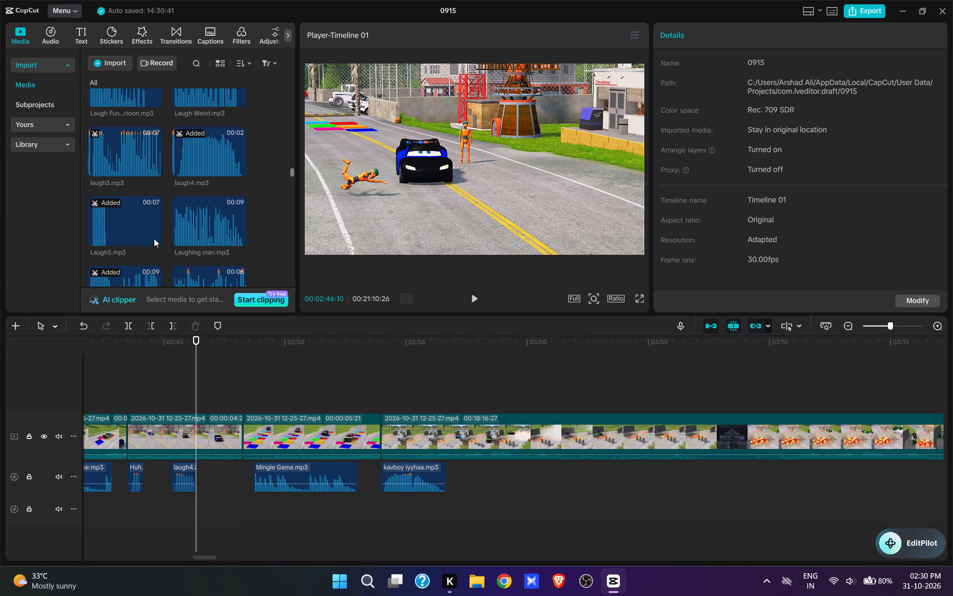
pyautogui.click(153, 237)
# Play back the sequence from the new laugh sounds through the cannon blast to check the audio timing.
pyautogui.press('space')
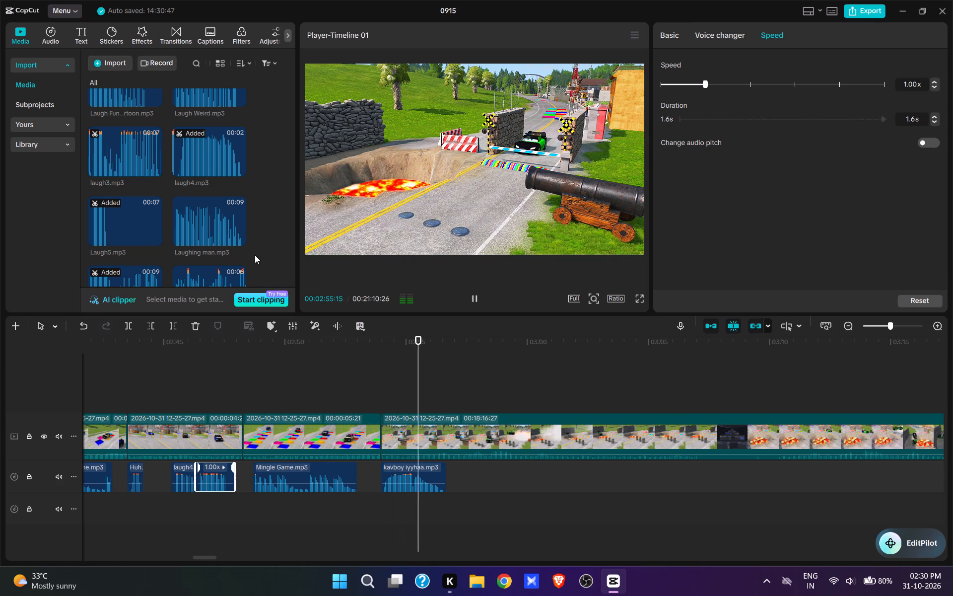
pyautogui.press('space')
pyautogui.press('space')
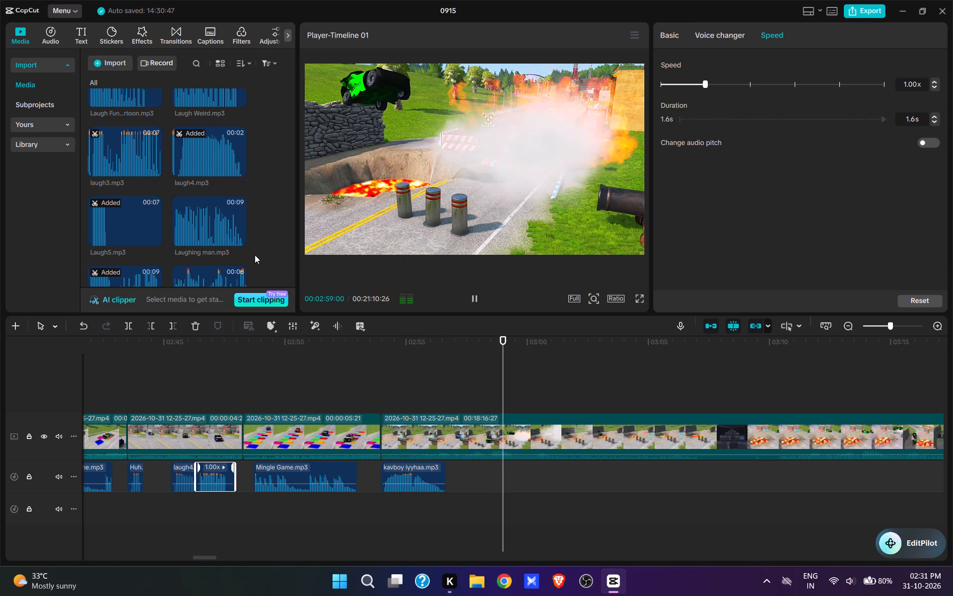
pyautogui.press('space')
pyautogui.click(421, 367)
pyautogui.press('space')
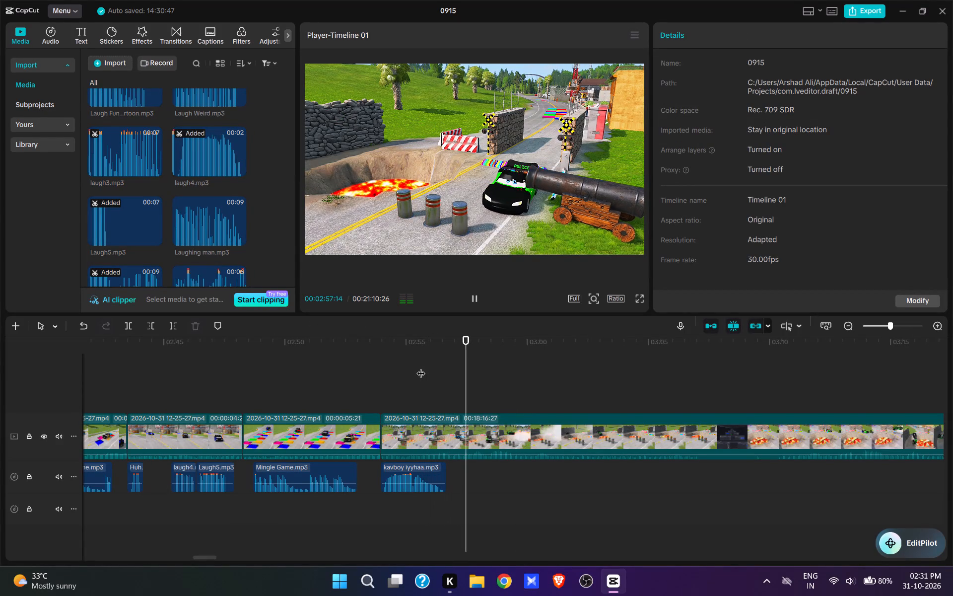
pyautogui.press('space')
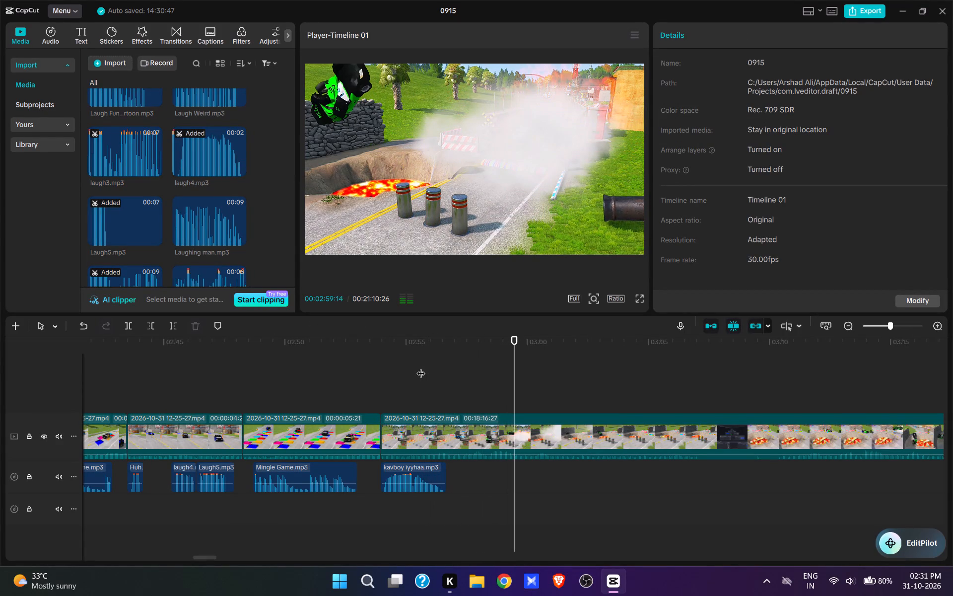
# Add the first 3.6 s of No no no Laugh funny.mp3 at 00:02:58:20, as the cannon blasts the green car, and play it back.
pyautogui.click(489, 393)
pyautogui.press('space')
pyautogui.press('space')
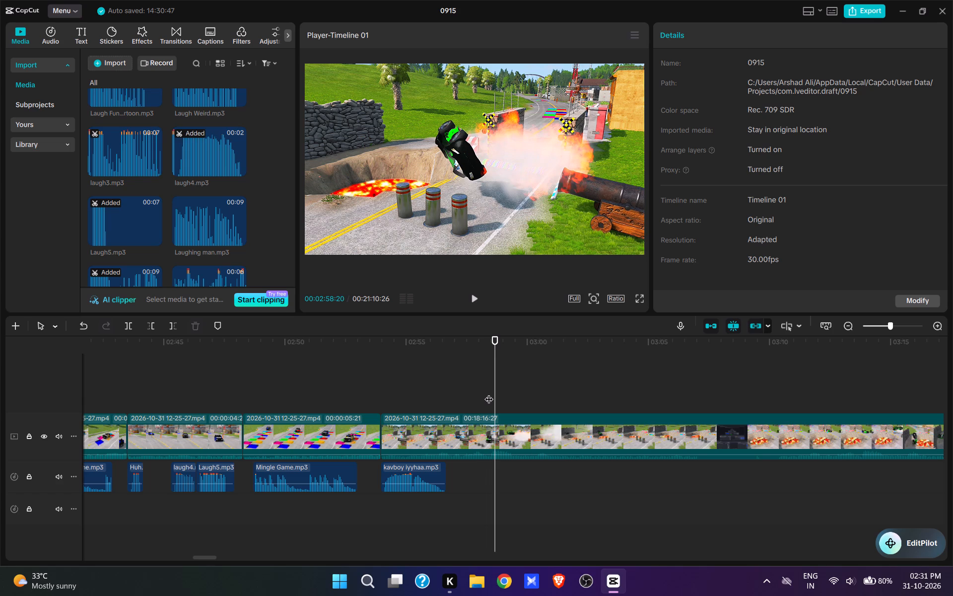
pyautogui.scroll(-7, 187, 194)
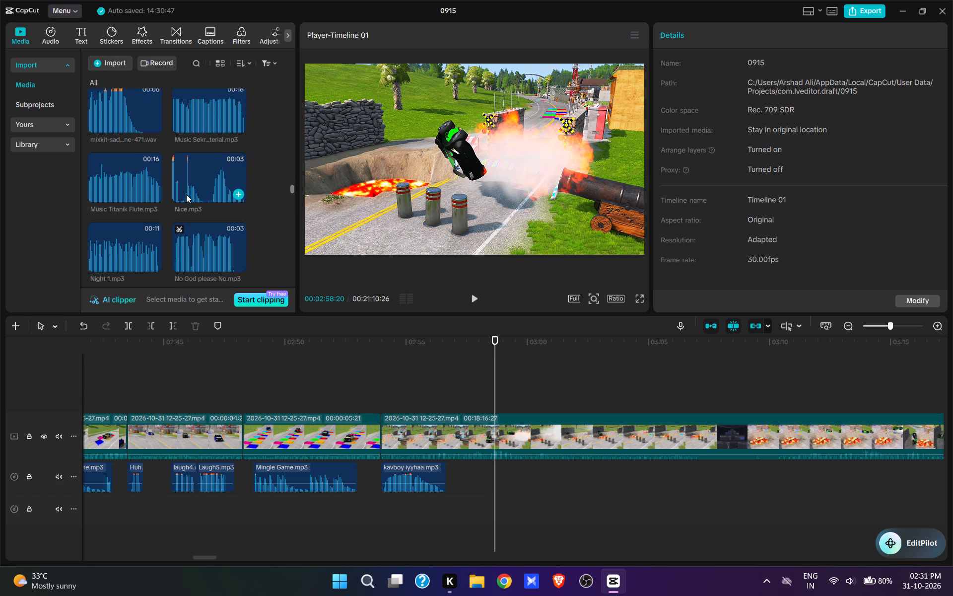
pyautogui.scroll(-2, 183, 195)
pyautogui.click(194, 204)
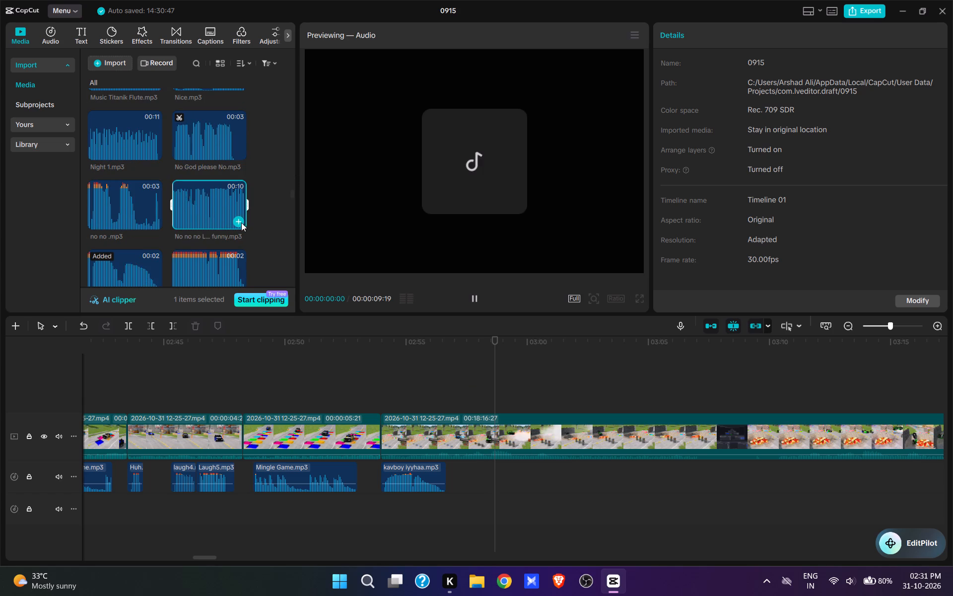
pyautogui.moveTo(246, 207); pyautogui.dragTo(200, 213)
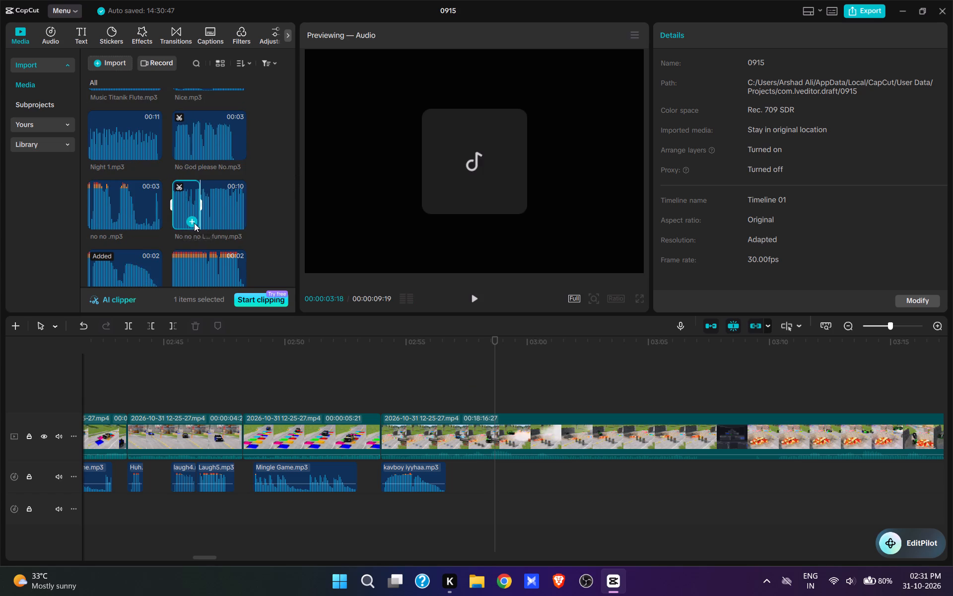
pyautogui.click(193, 222)
pyautogui.press('space')
pyautogui.click(476, 296)
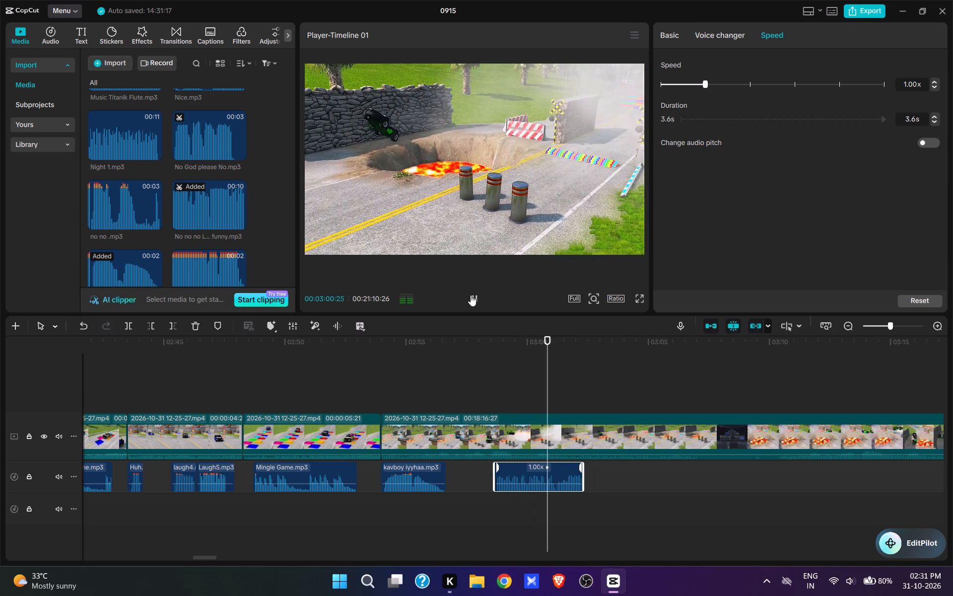
pyautogui.press('space')
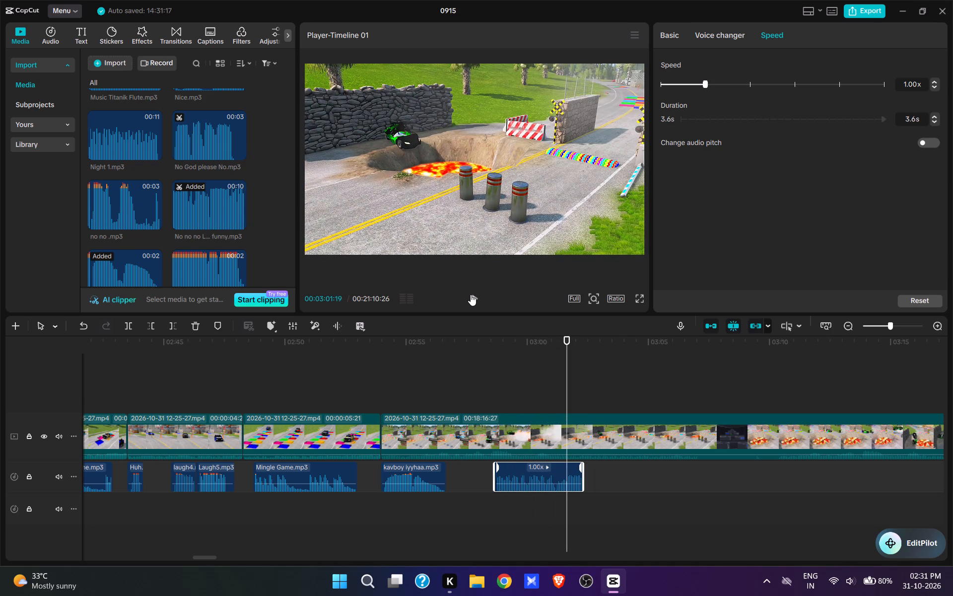
pyautogui.press('space')
pyautogui.press('space')
pyautogui.press('space')
pyautogui.press('space')
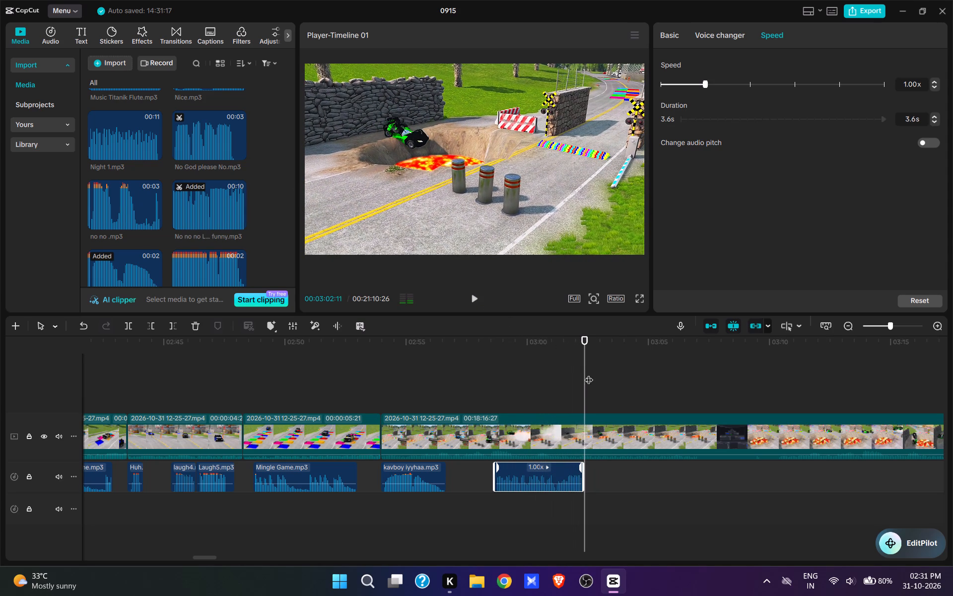
# Add laung2.mp3 at 00:03:02:09, directly after No no no Laugh funny.mp3, and play it back.
pyautogui.click(583, 394)
pyautogui.scroll(-1, 133, 210)
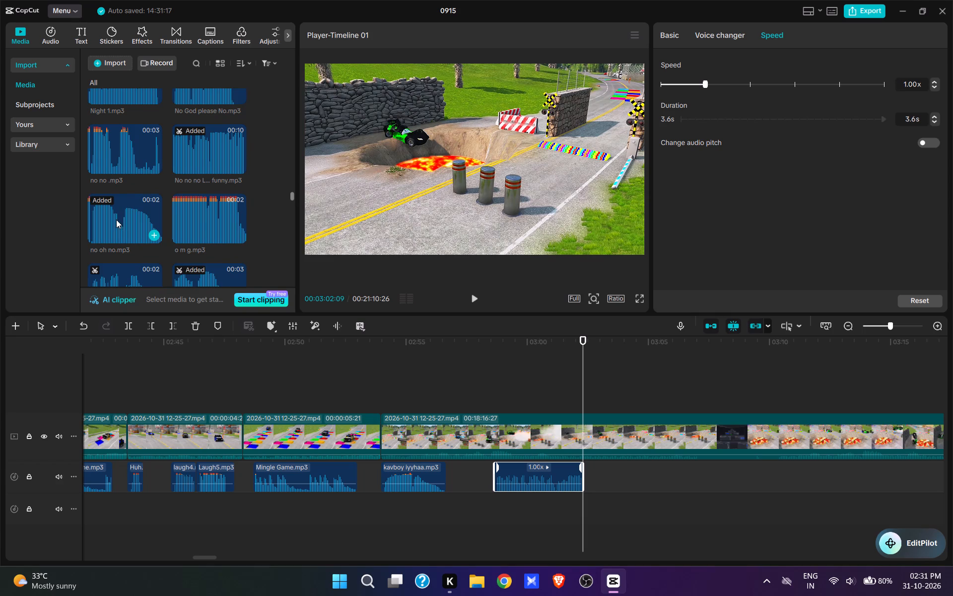
pyautogui.scroll(4, 117, 216)
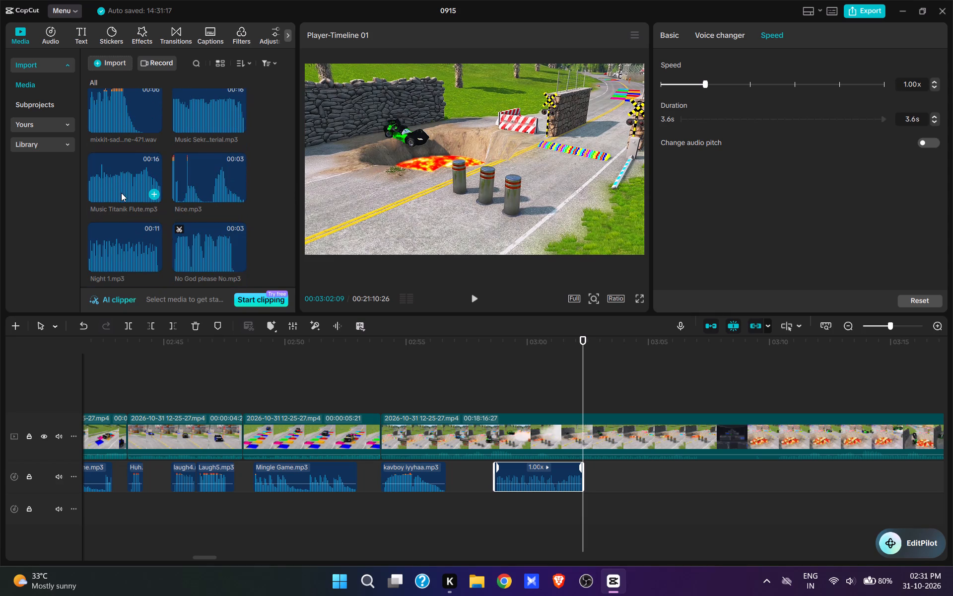
pyautogui.scroll(2, 121, 193)
pyautogui.click(113, 151)
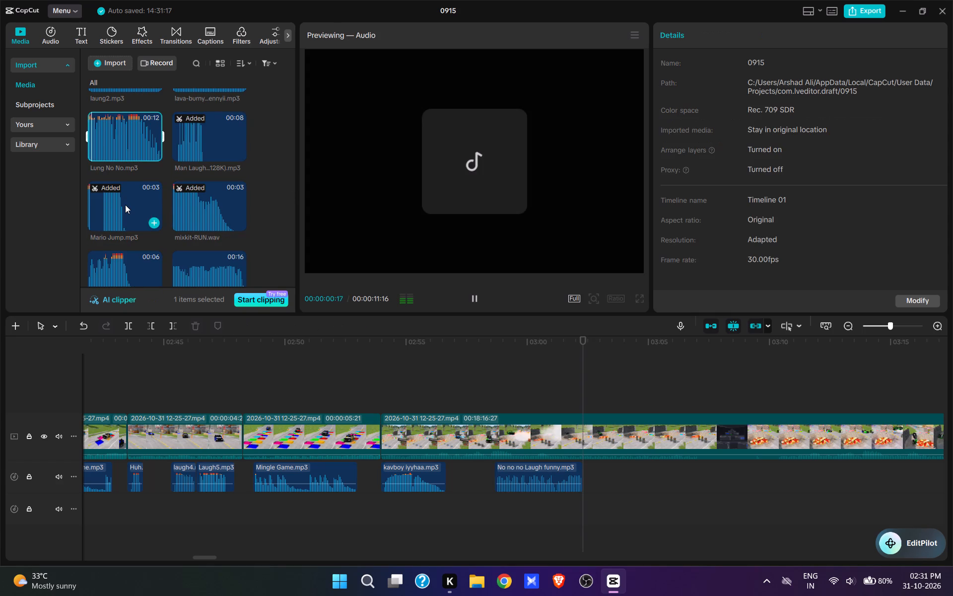
pyautogui.scroll(2, 125, 205)
pyautogui.click(112, 173)
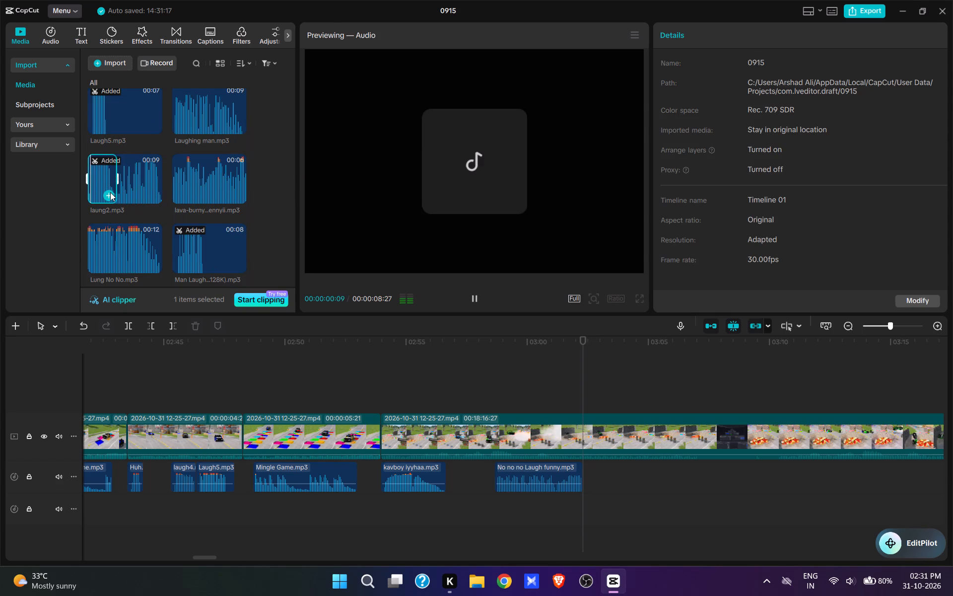
pyautogui.click(110, 192)
pyautogui.click(473, 298)
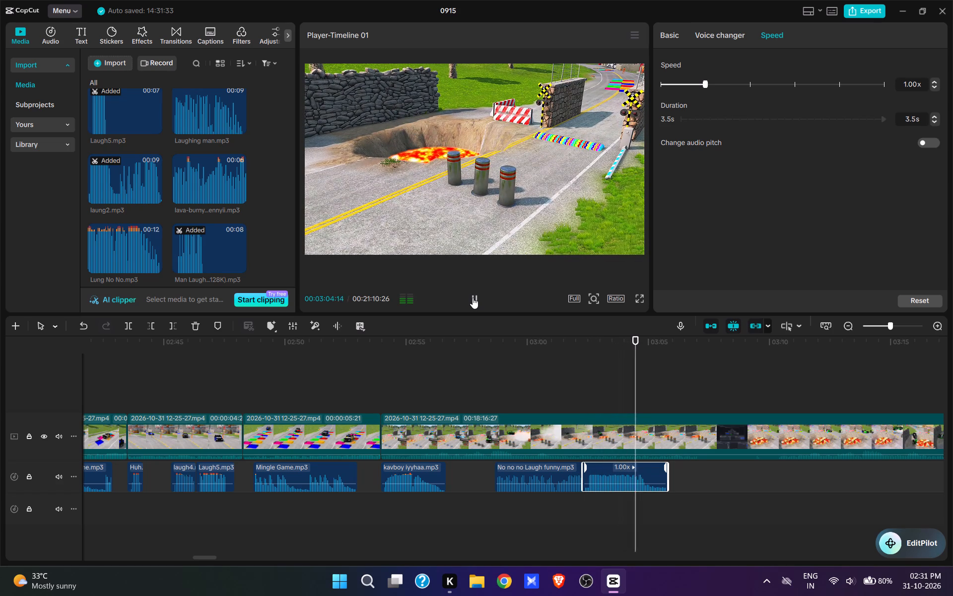
pyautogui.press('space')
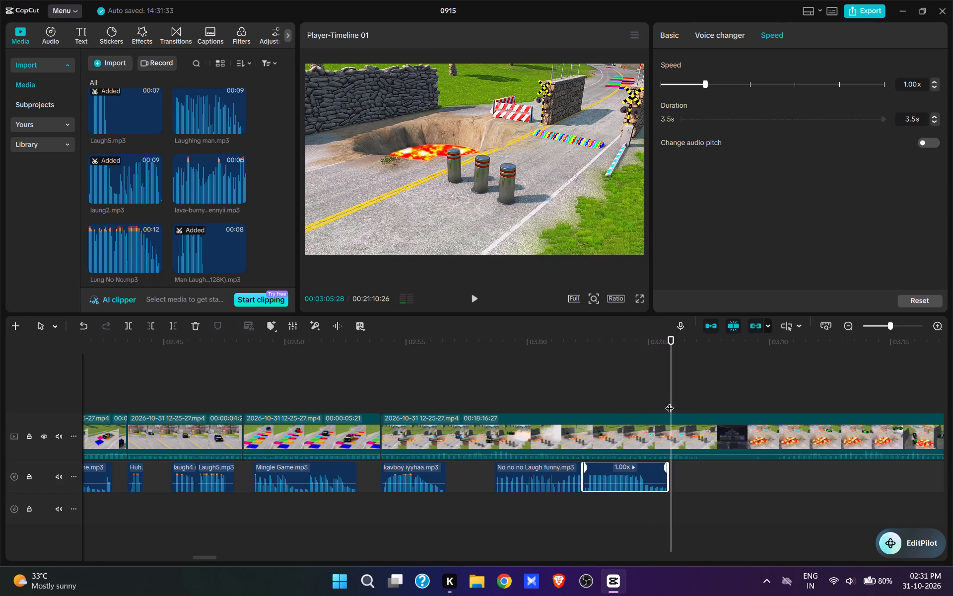
# Split the cannon clip at the end of laung2.mp3 and cut out the footage from there to 00:03:10:08.
pyautogui.click(670, 402)
pyautogui.click(670, 431)
pyautogui.press('w')
pyautogui.click(455, 394)
pyautogui.press('space')
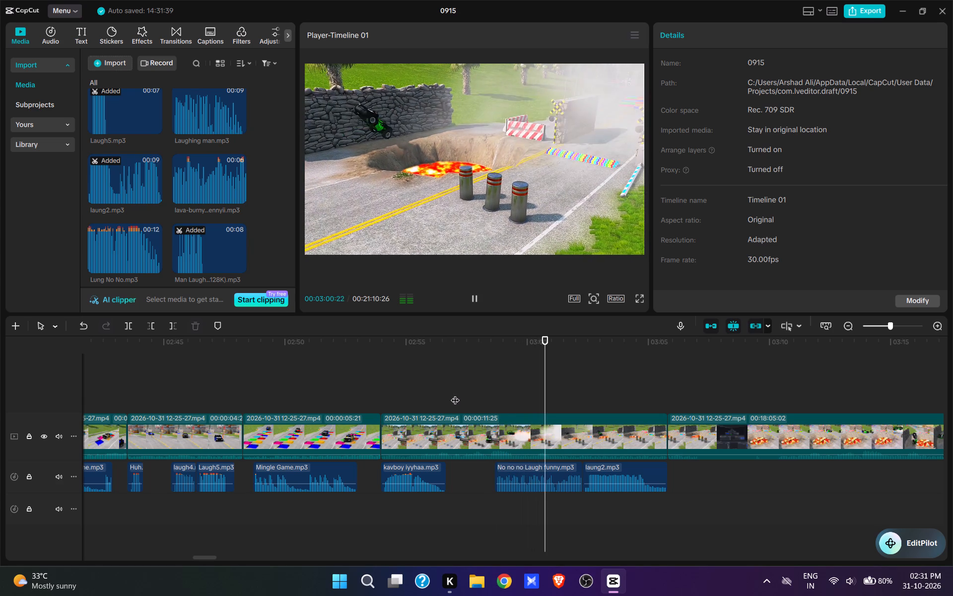
pyautogui.press('space')
pyautogui.click(776, 397)
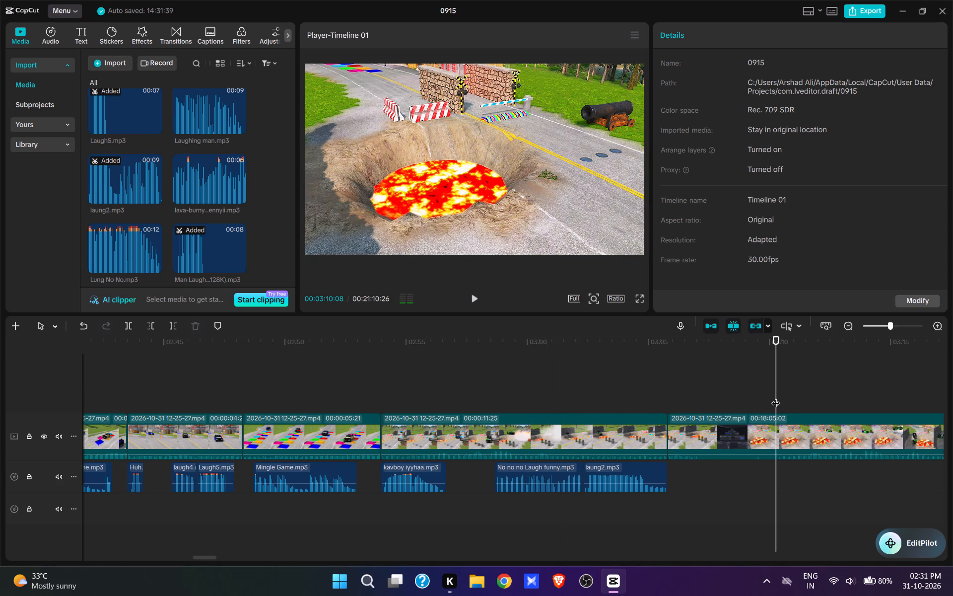
pyautogui.write('q')
# Play back the lava pit clip from its start through the cannon blast to judge where sounds fit.
pyautogui.press('space')
pyautogui.press('space')
pyautogui.moveTo(766, 465); pyautogui.dragTo(691, 485)
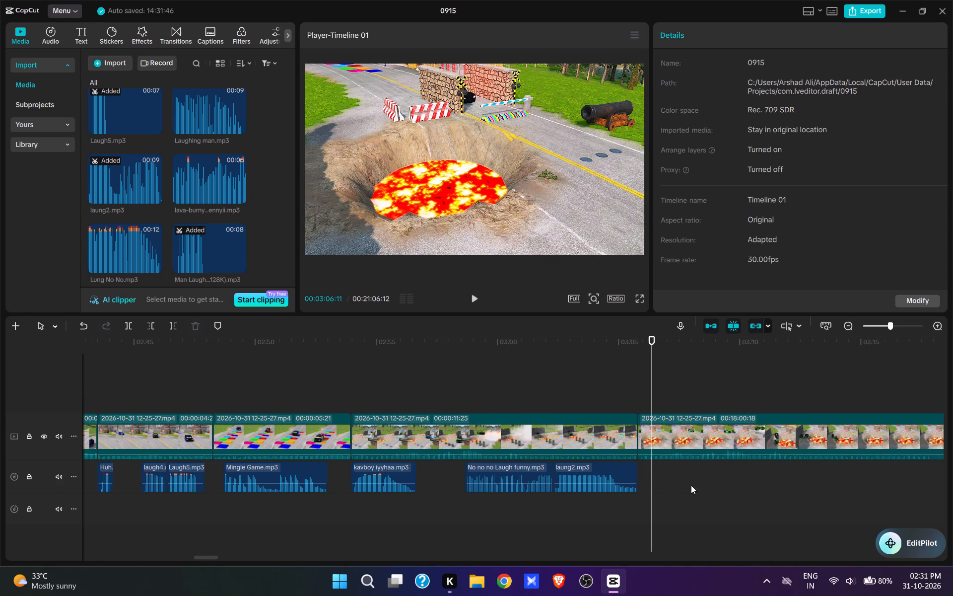
pyautogui.moveTo(691, 485); pyautogui.dragTo(624, 511)
pyautogui.press('space')
pyautogui.press('space')
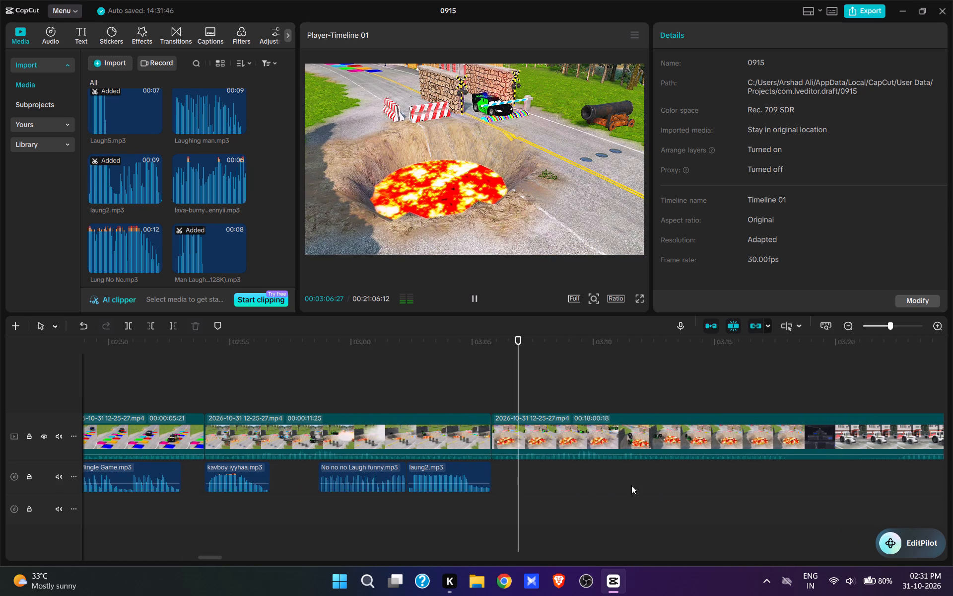
pyautogui.click(487, 394)
pyautogui.moveTo(487, 394); pyautogui.dragTo(491, 396)
pyautogui.press('space')
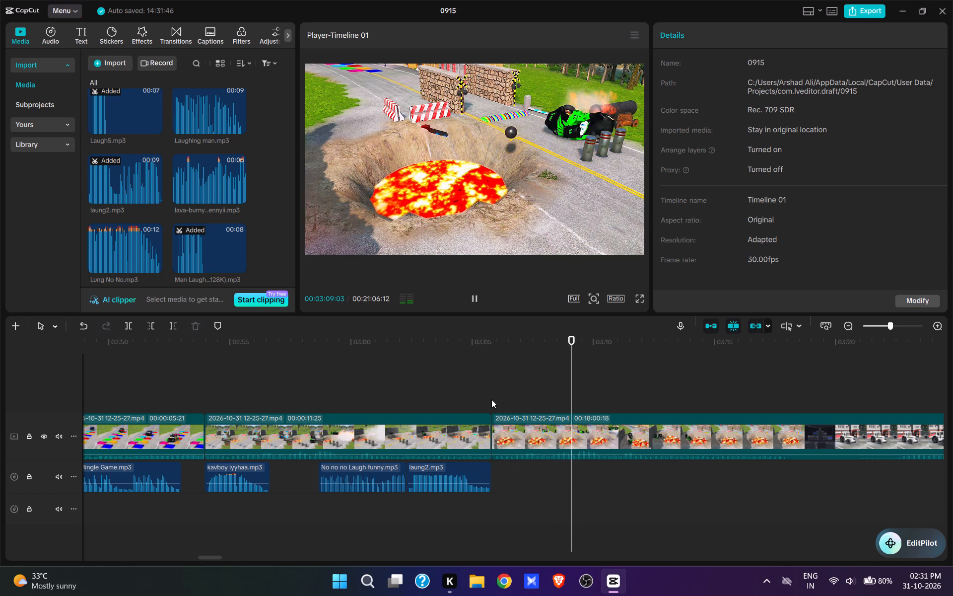
# Add mixkit-RUN.wav at 00:03:05:24, at the start of the lava pit clip, and play it back.
pyautogui.click(497, 387)
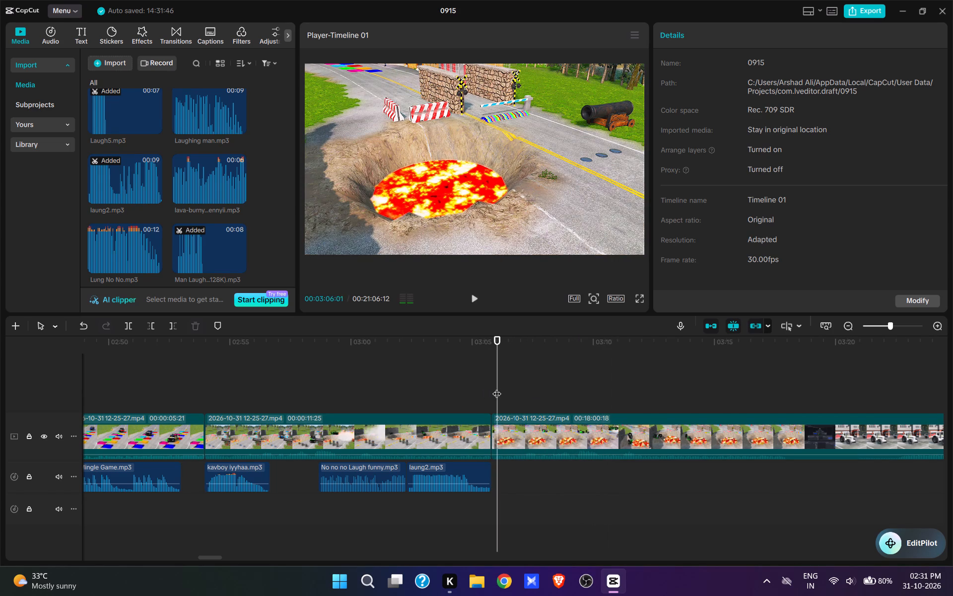
pyautogui.moveTo(497, 387); pyautogui.dragTo(490, 387)
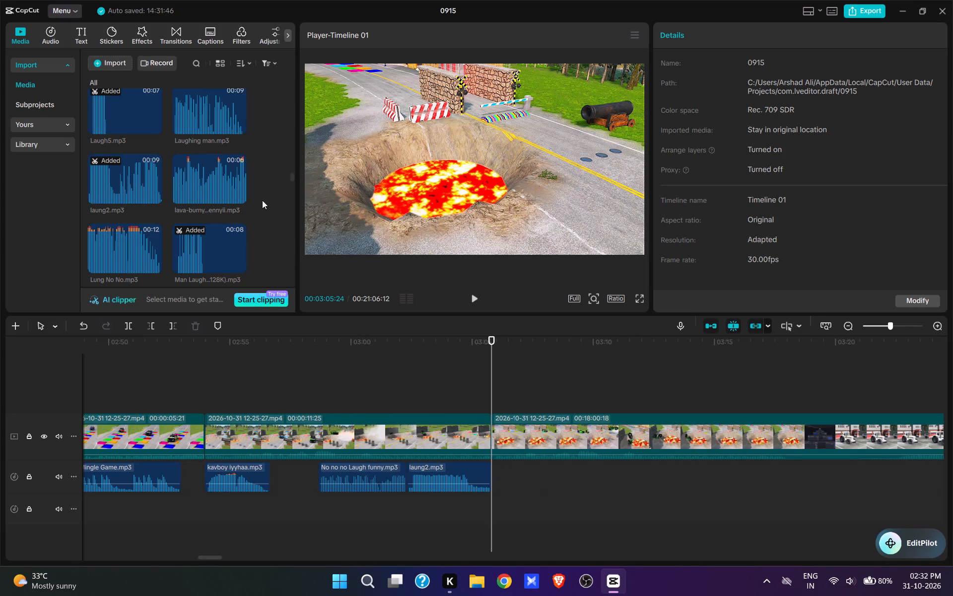
pyautogui.scroll(4, 199, 165)
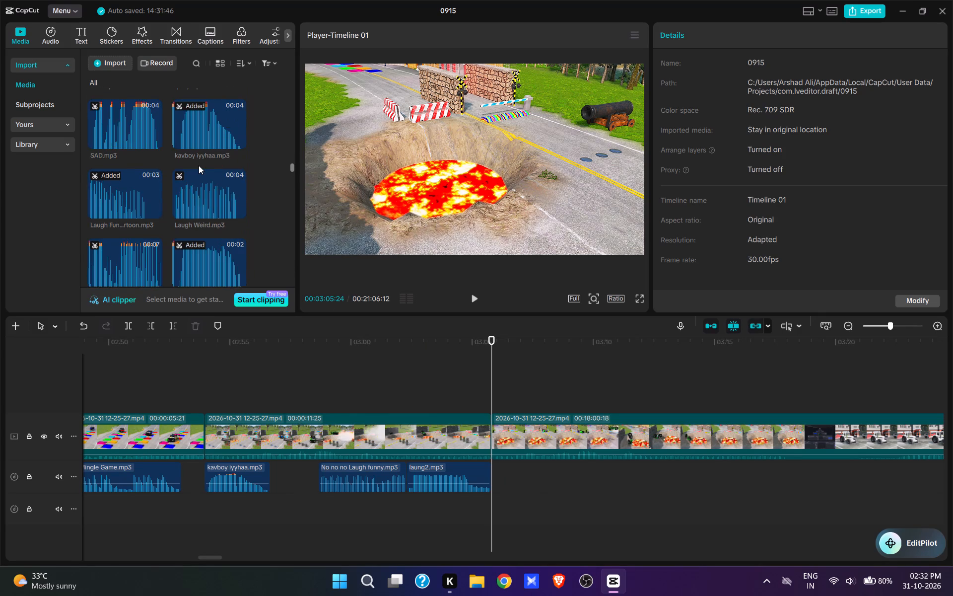
pyautogui.scroll(1, 199, 165)
pyautogui.scroll(-7, 199, 166)
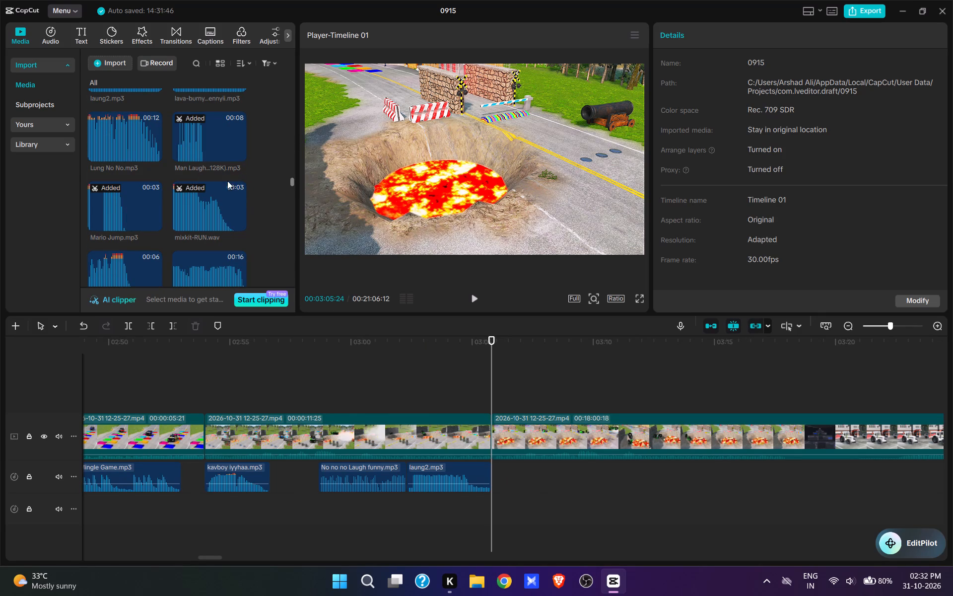
pyautogui.click(237, 220)
pyautogui.press('space')
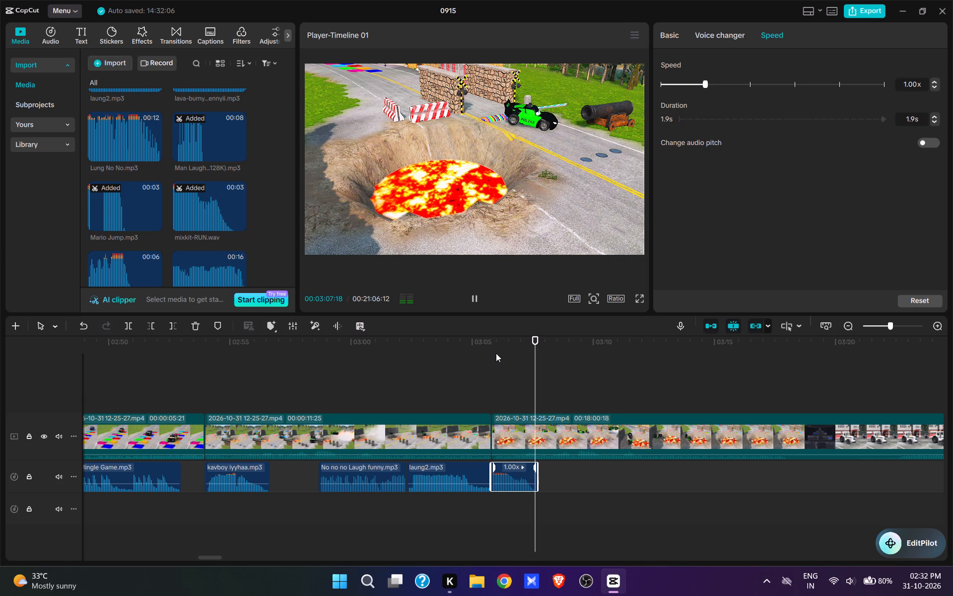
pyautogui.press('space')
# Add mixkit-sad-game-over-trombone-471.wav at 00:03:09:23, as the green car is blasted into the air, and play it back.
pyautogui.press('space')
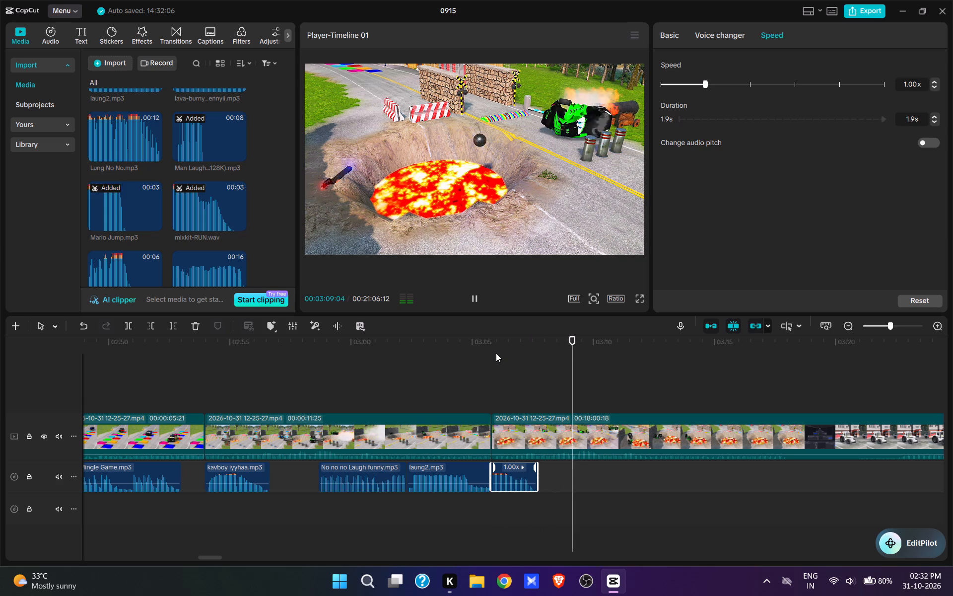
pyautogui.press('space')
pyautogui.scroll(-2, 182, 233)
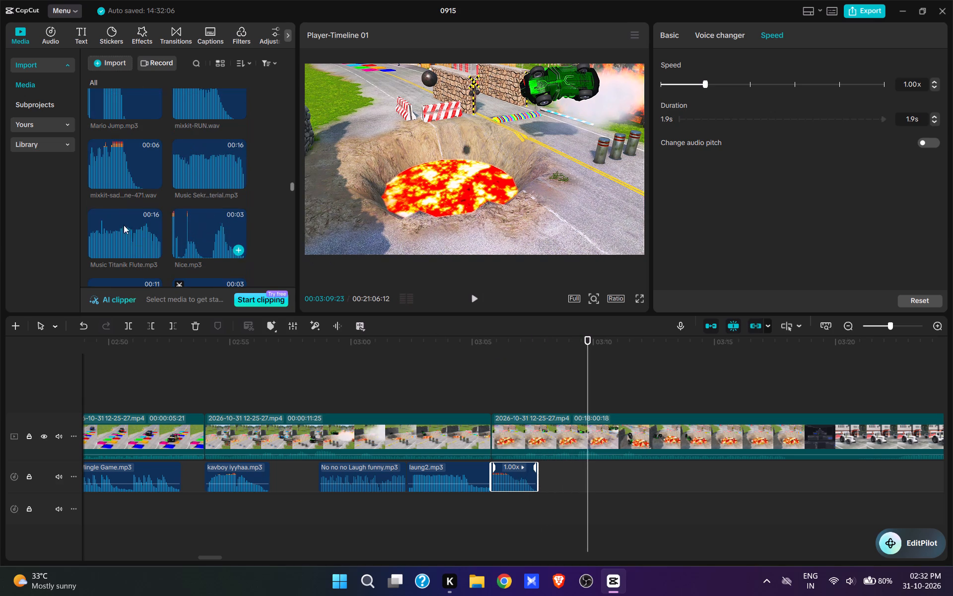
pyautogui.click(113, 172)
pyautogui.click(117, 223)
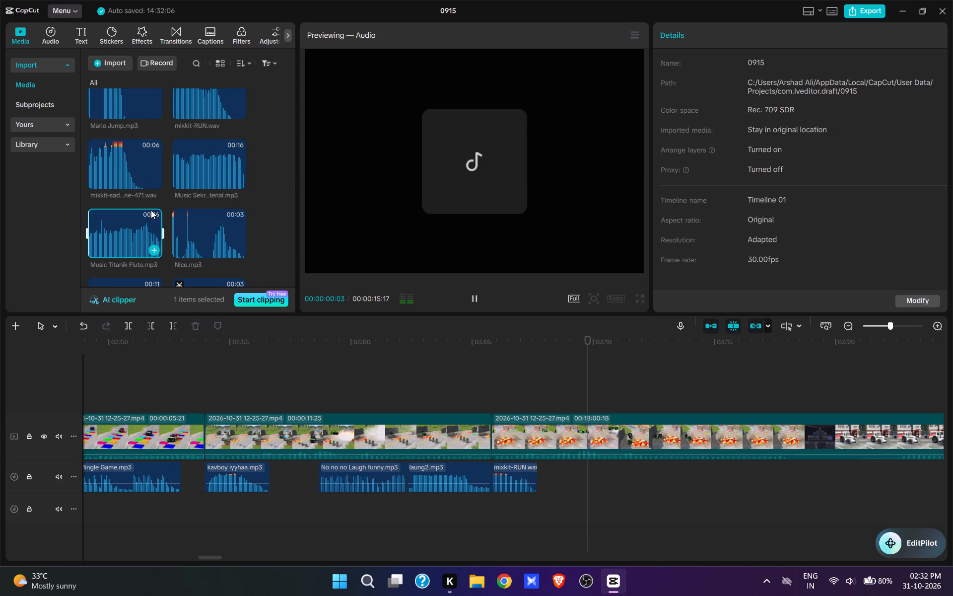
pyautogui.click(133, 175)
pyautogui.click(153, 179)
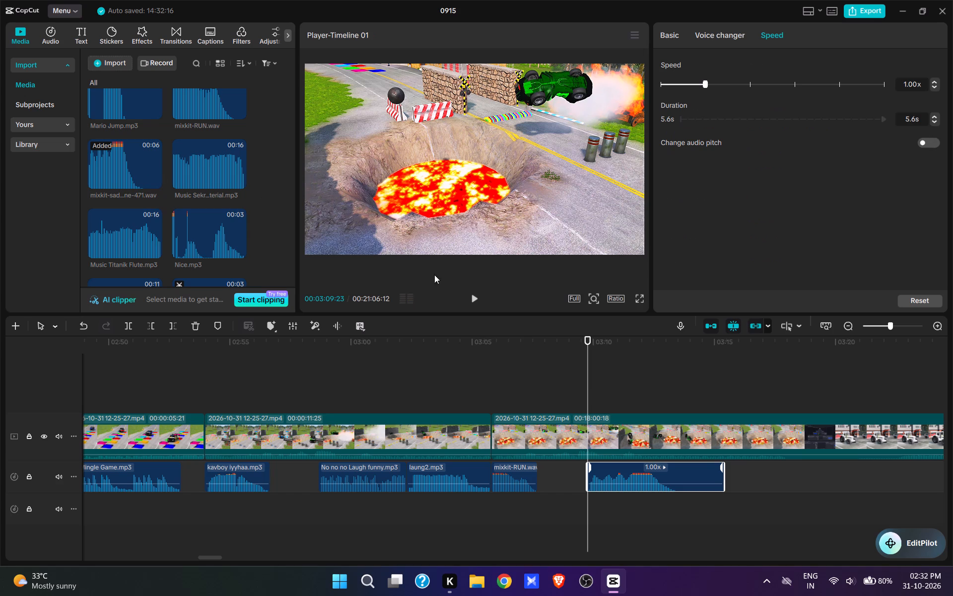
pyautogui.click(475, 299)
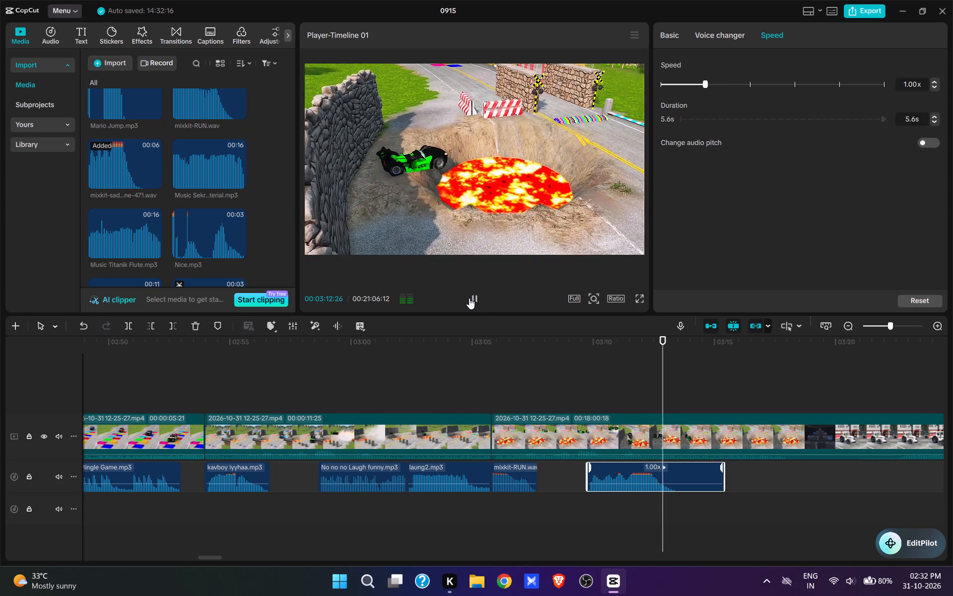
pyautogui.press('space')
# Trim the end of the sad trombone sound at 00:03:13:01, leaving it 3.3 s long.
pyautogui.click(660, 398)
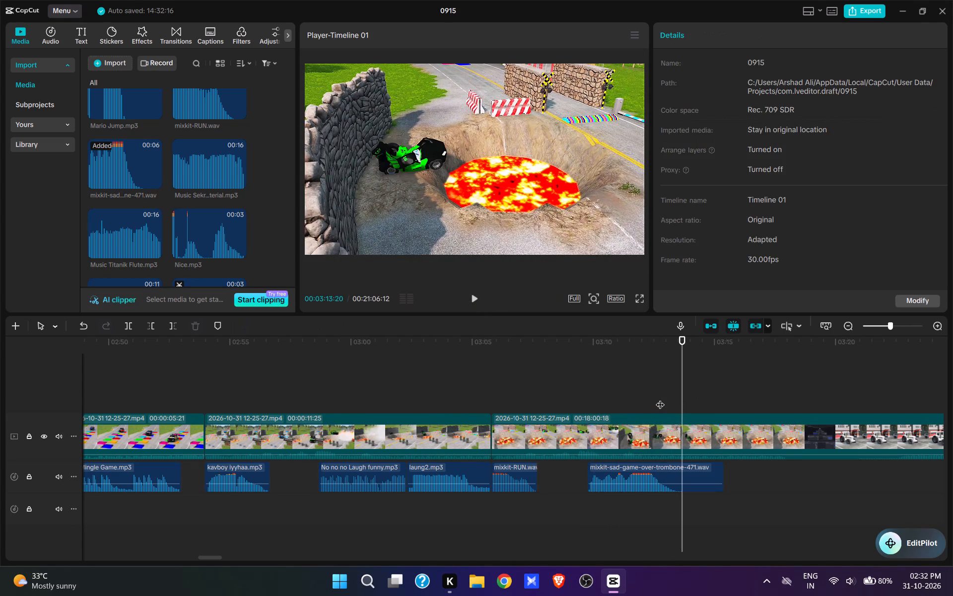
pyautogui.press('space')
pyautogui.press('space')
pyautogui.click(675, 478)
pyautogui.press('e')
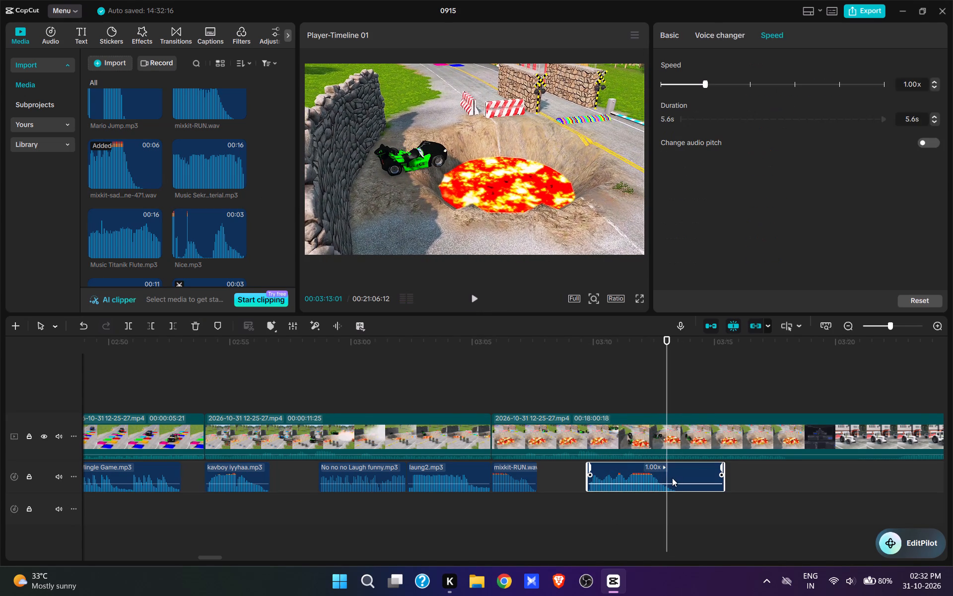
# Add the Man Laughing sound at 00:03:13:01, directly after the sad trombone sound, and play it back.
pyautogui.scroll(-3, 199, 189)
pyautogui.scroll(-1, 226, 222)
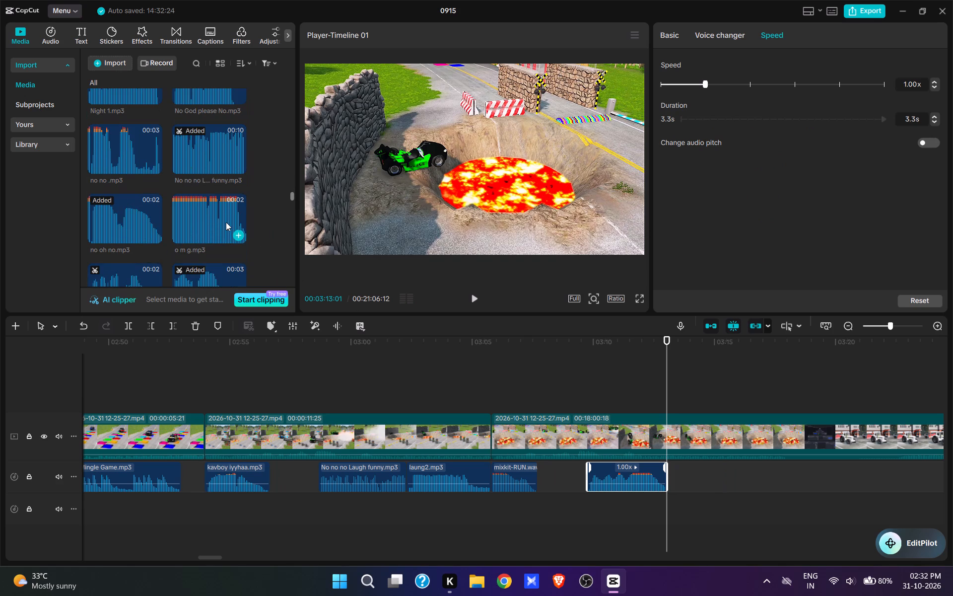
pyautogui.scroll(-1, 192, 213)
pyautogui.scroll(2, 192, 213)
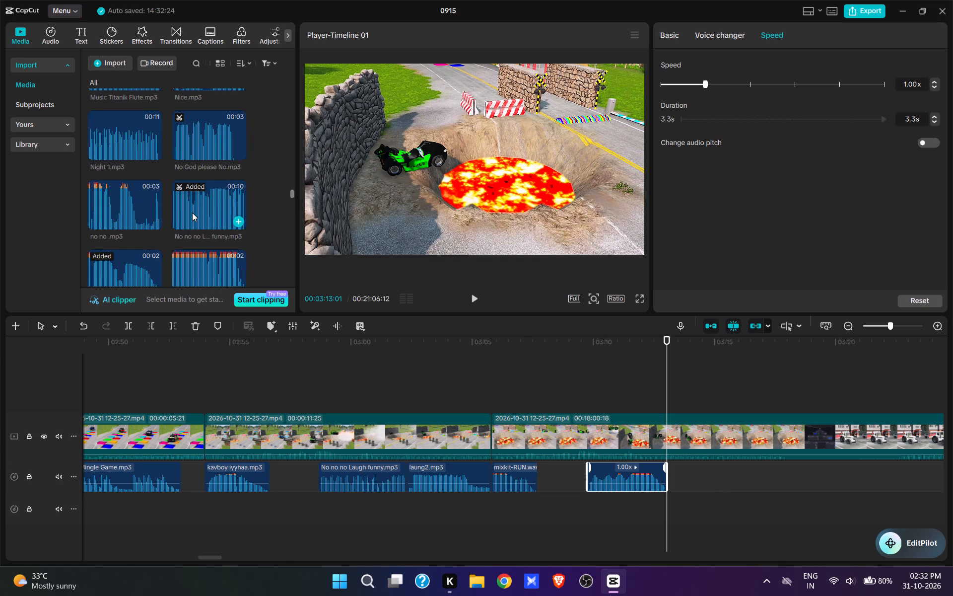
pyautogui.scroll(4, 192, 213)
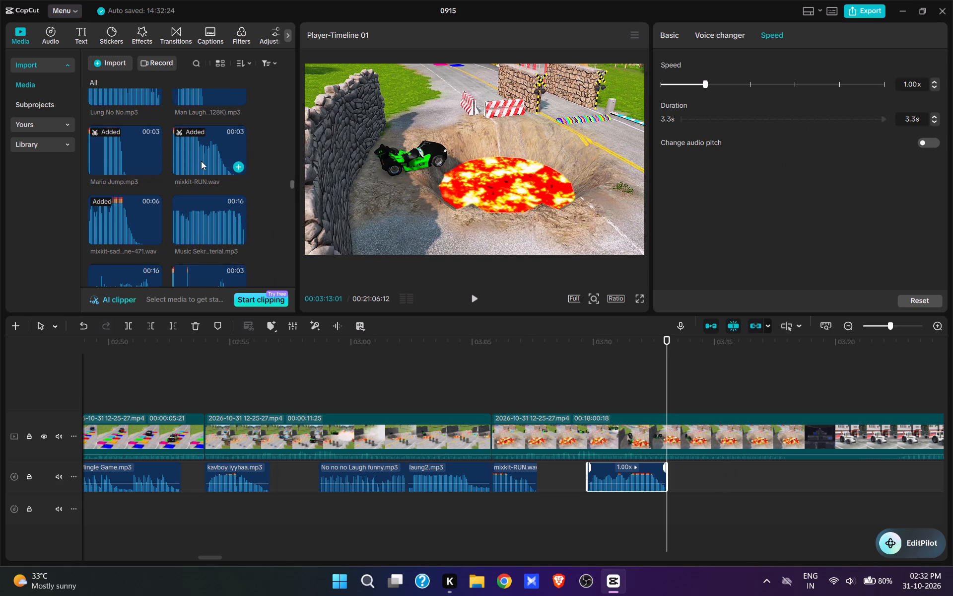
pyautogui.click(199, 103)
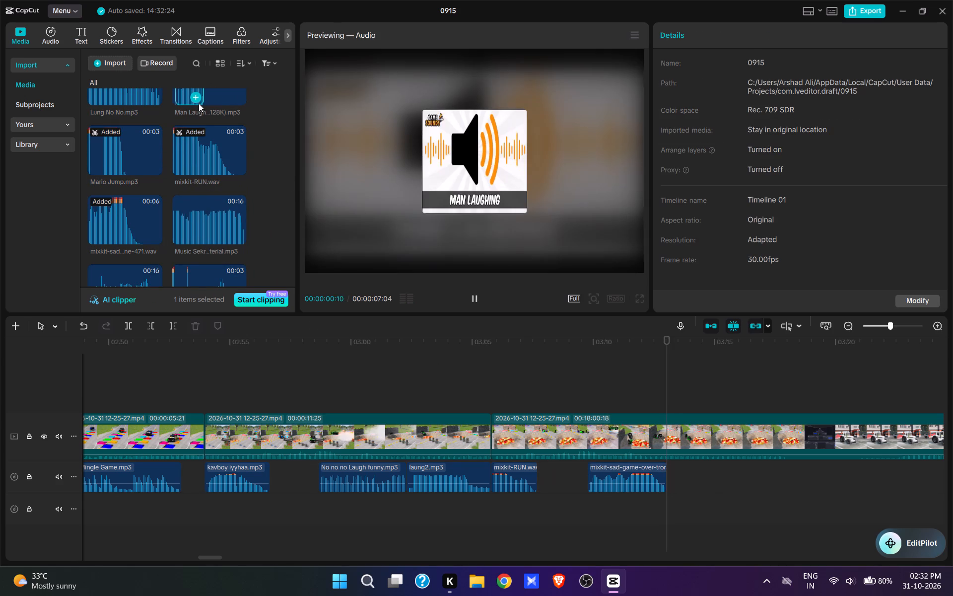
pyautogui.click(198, 98)
pyautogui.click(476, 292)
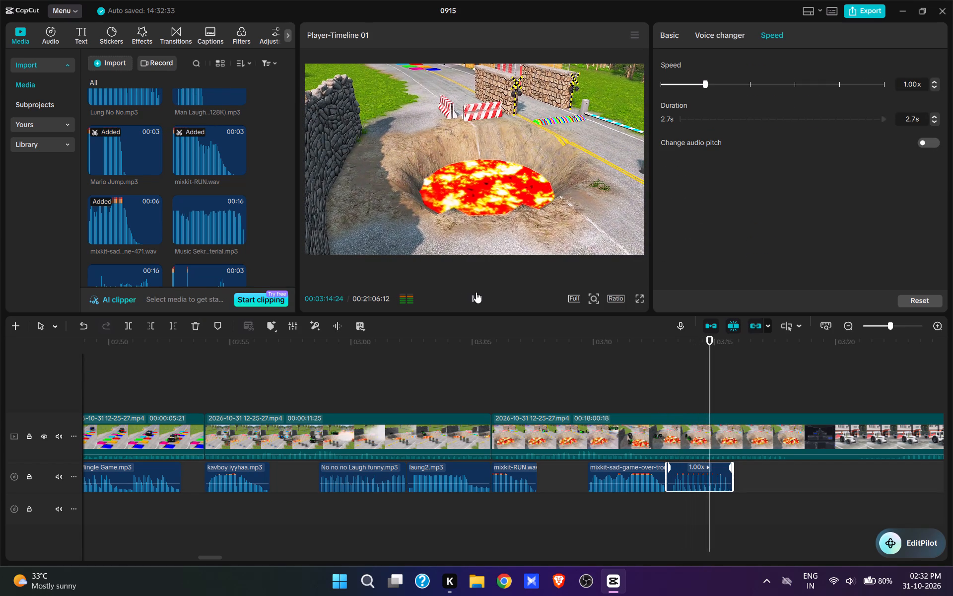
# Split the video at 00:03:15:29 and cut the footage up to about 00:03:21:22, so the clip starts on the parked white tractor.
pyautogui.press('space')
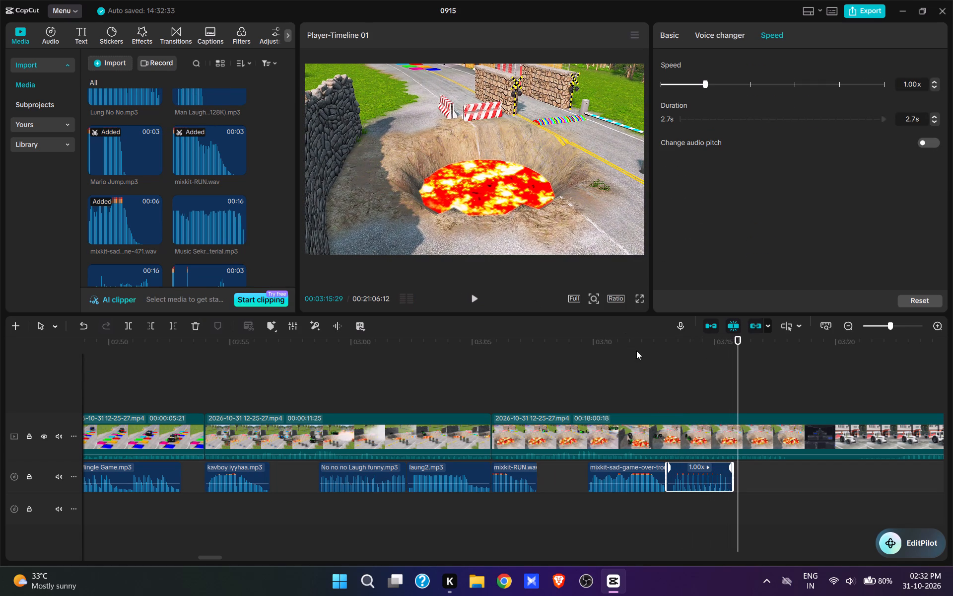
pyautogui.press('w')
pyautogui.click(800, 392)
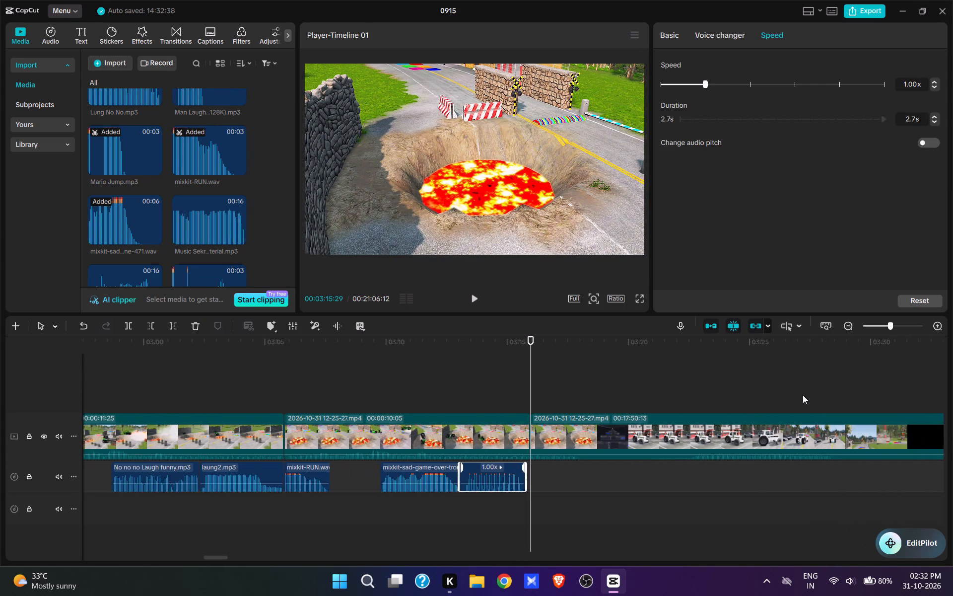
pyautogui.click(595, 404)
pyautogui.press('space')
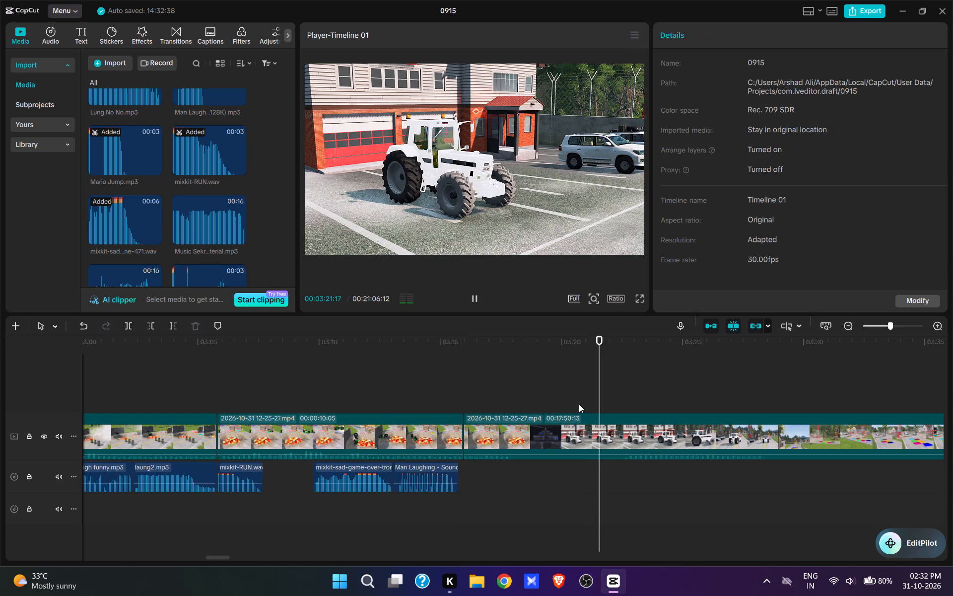
pyautogui.press('space')
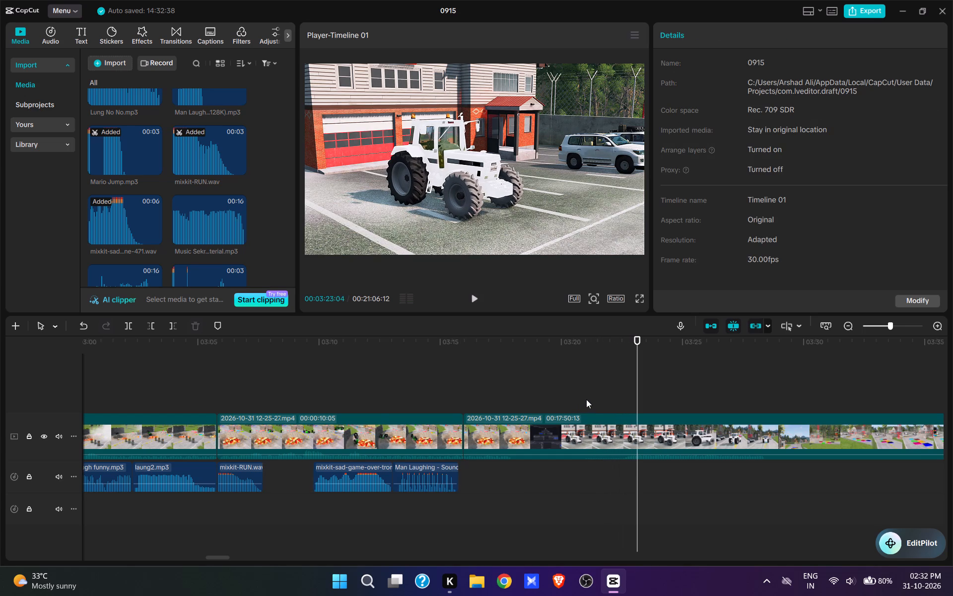
pyautogui.click(590, 397)
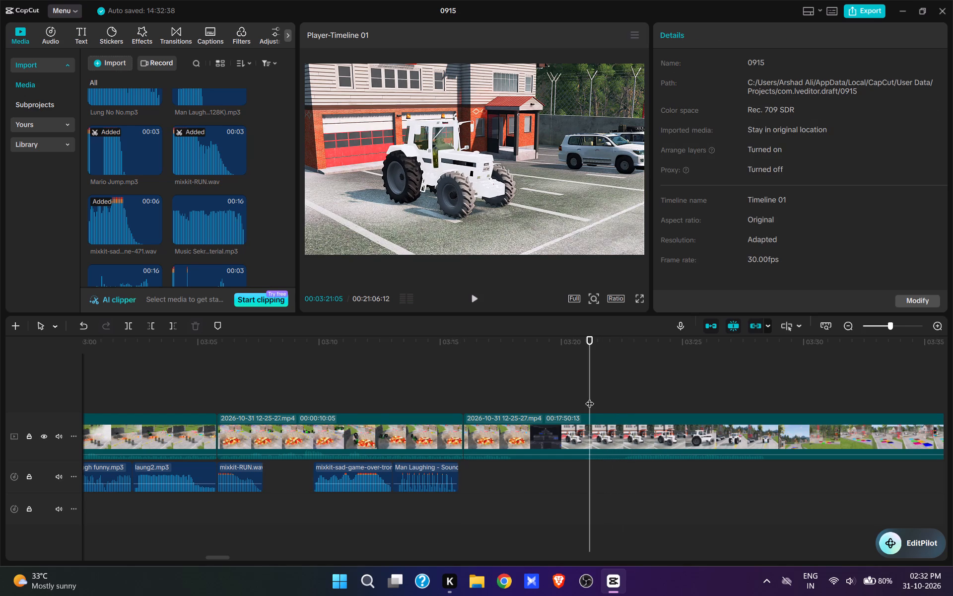
pyautogui.press('space')
pyautogui.press('space')
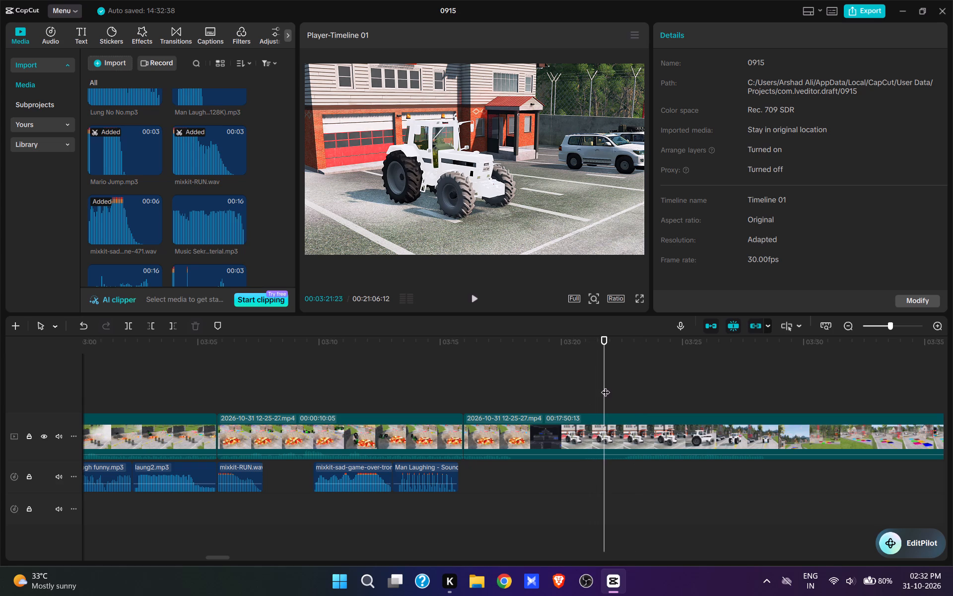
pyautogui.press('space')
pyautogui.press('space')
pyautogui.click(604, 385)
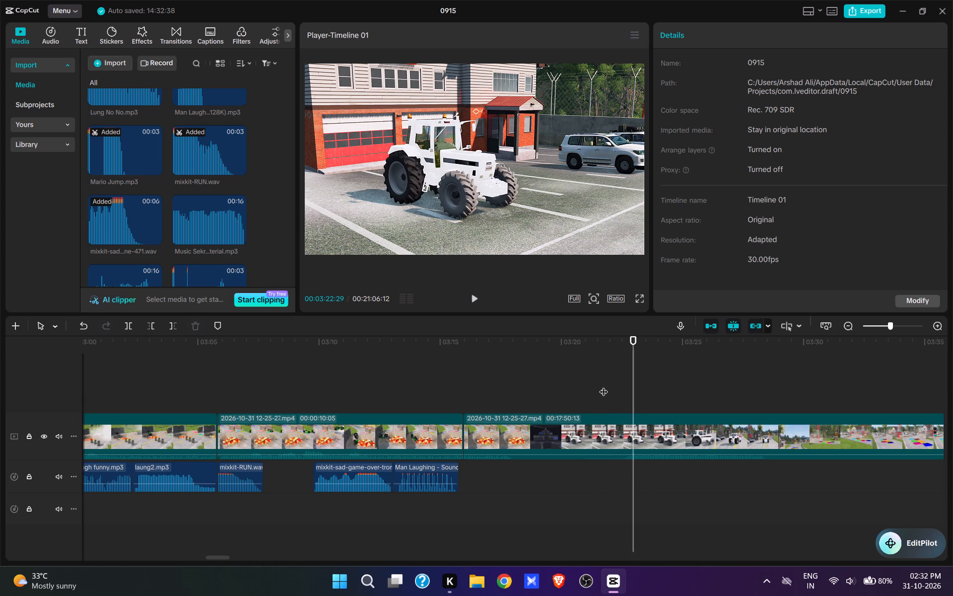
pyautogui.write('q')
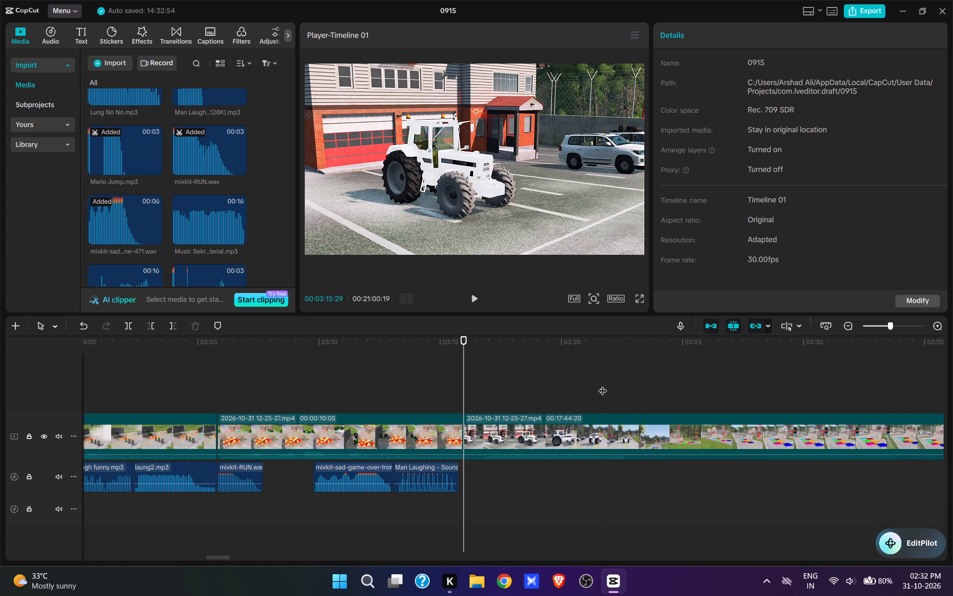
pyautogui.press('space')
pyautogui.press('space')
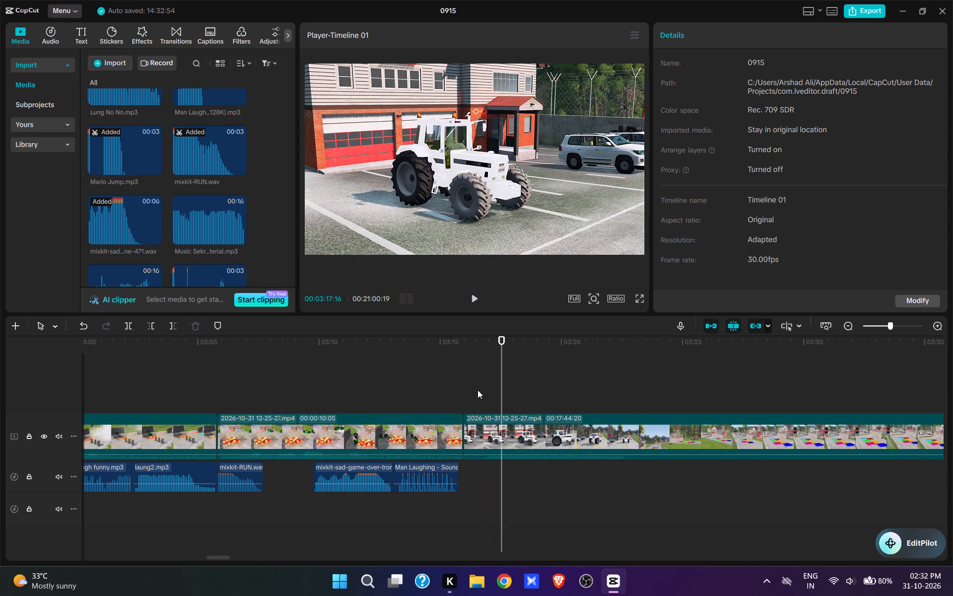
# Add the "Ok lets g... Game.mp3" sound at 00:03:15:29, at the start of the white tractor clip, and play it back.
pyautogui.click(463, 389)
pyautogui.scroll(10, 165, 216)
pyautogui.scroll(-15, 165, 216)
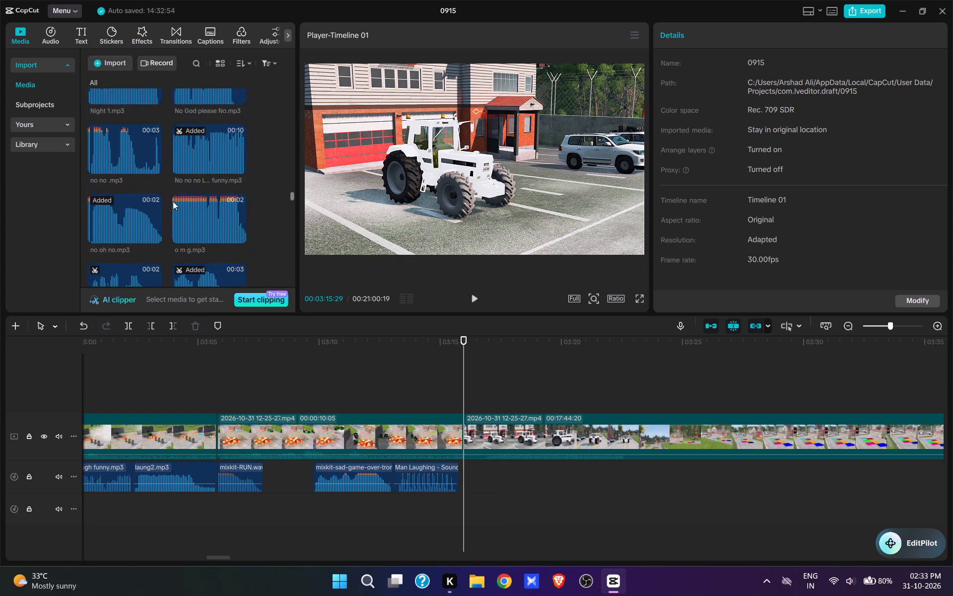
pyautogui.scroll(-2, 173, 201)
pyautogui.scroll(6, 173, 202)
pyautogui.scroll(-4, 178, 209)
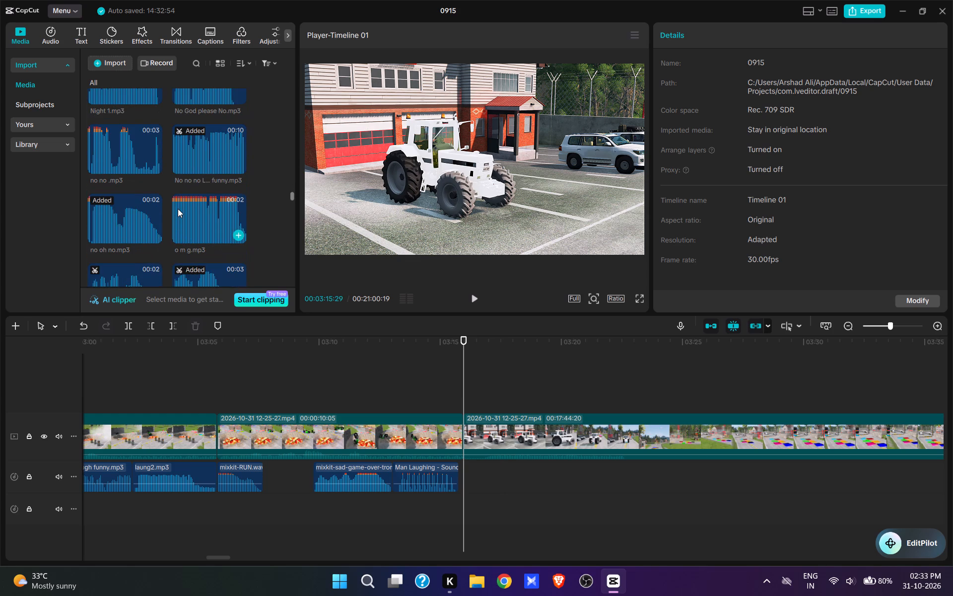
pyautogui.scroll(10, 178, 209)
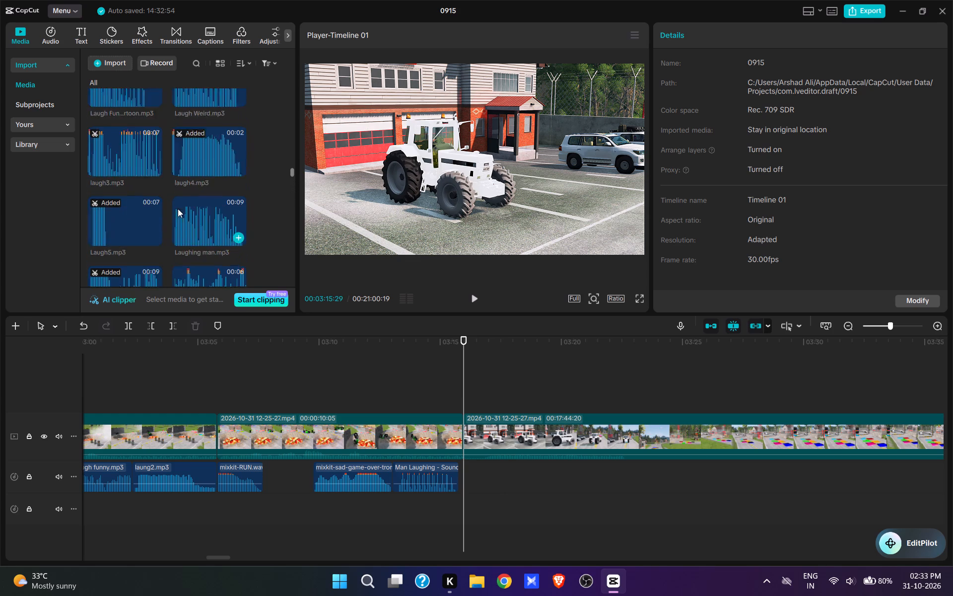
pyautogui.scroll(9, 178, 209)
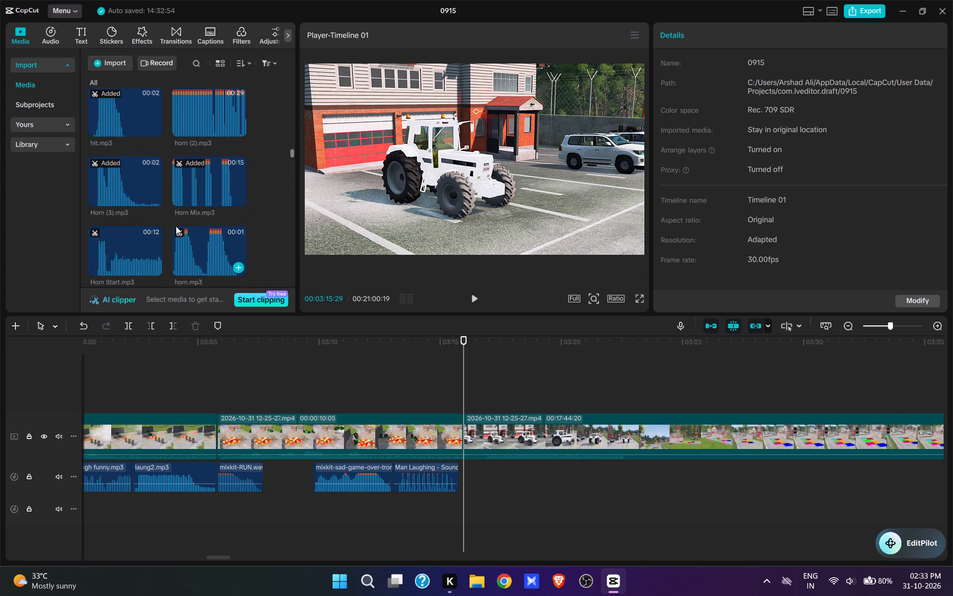
pyautogui.scroll(9, 176, 226)
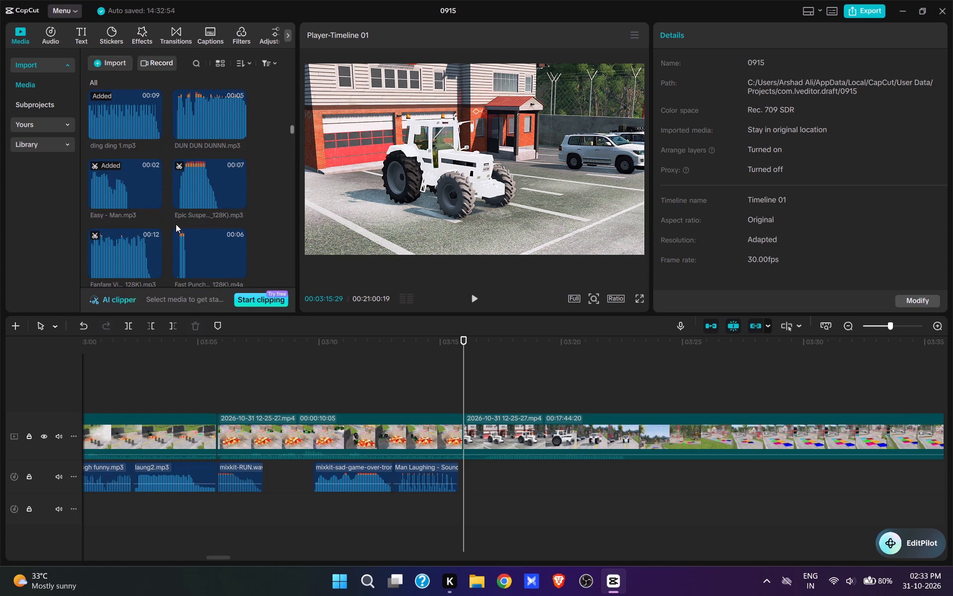
pyautogui.scroll(14, 165, 225)
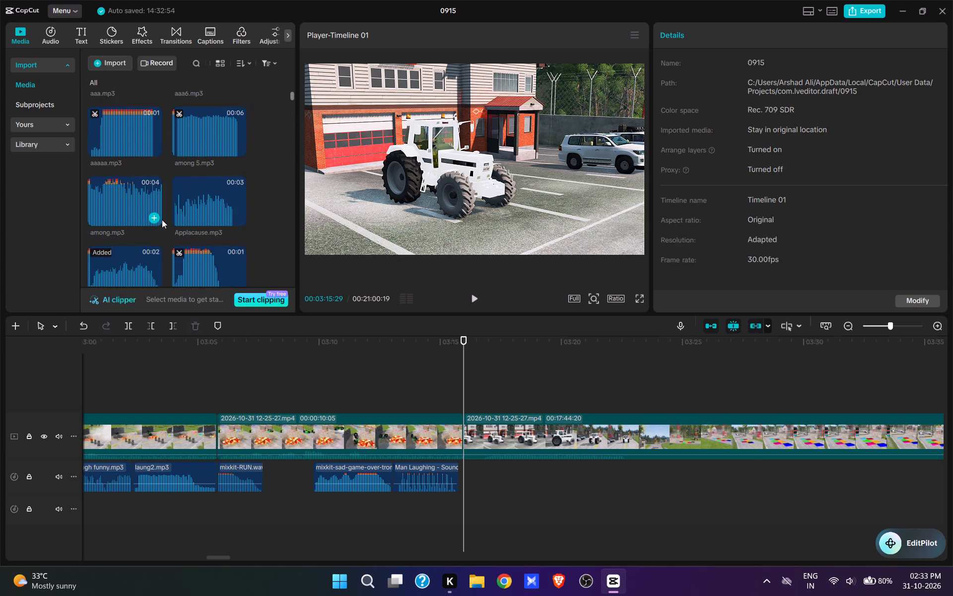
pyautogui.scroll(4, 162, 220)
pyautogui.scroll(-18, 162, 220)
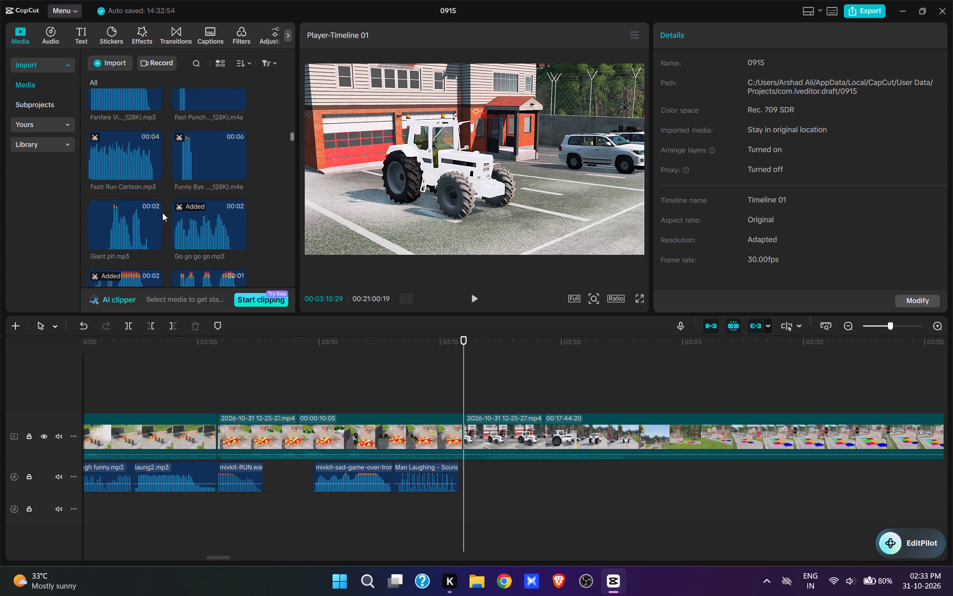
pyautogui.scroll(-14, 162, 213)
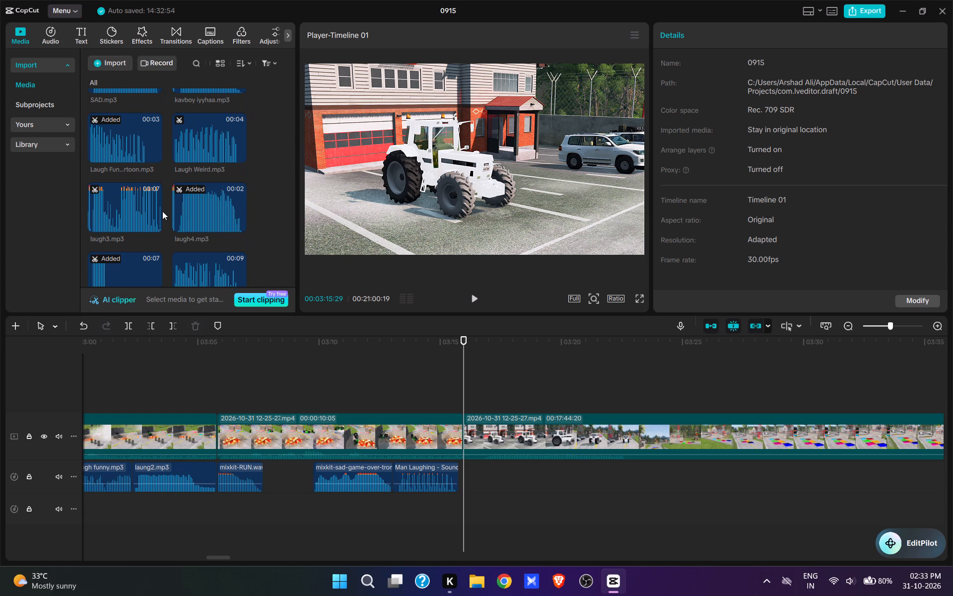
pyautogui.scroll(-8, 156, 183)
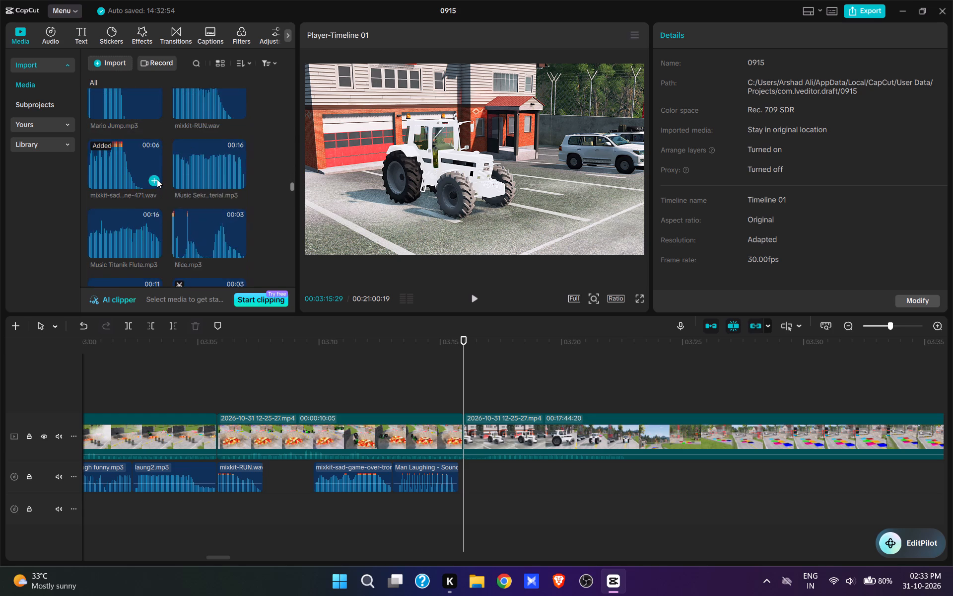
pyautogui.scroll(-7, 157, 179)
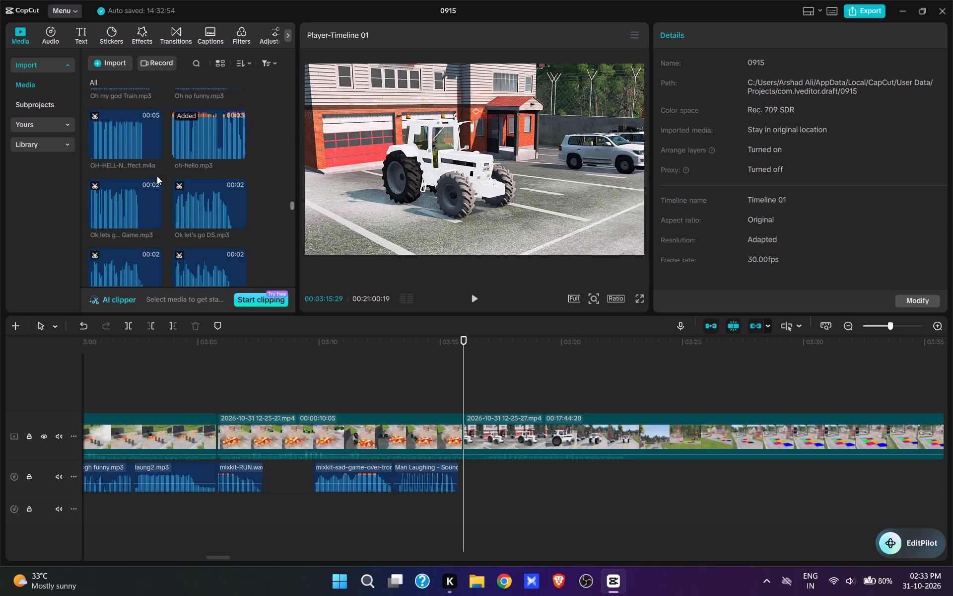
pyautogui.click(117, 229)
pyautogui.click(124, 213)
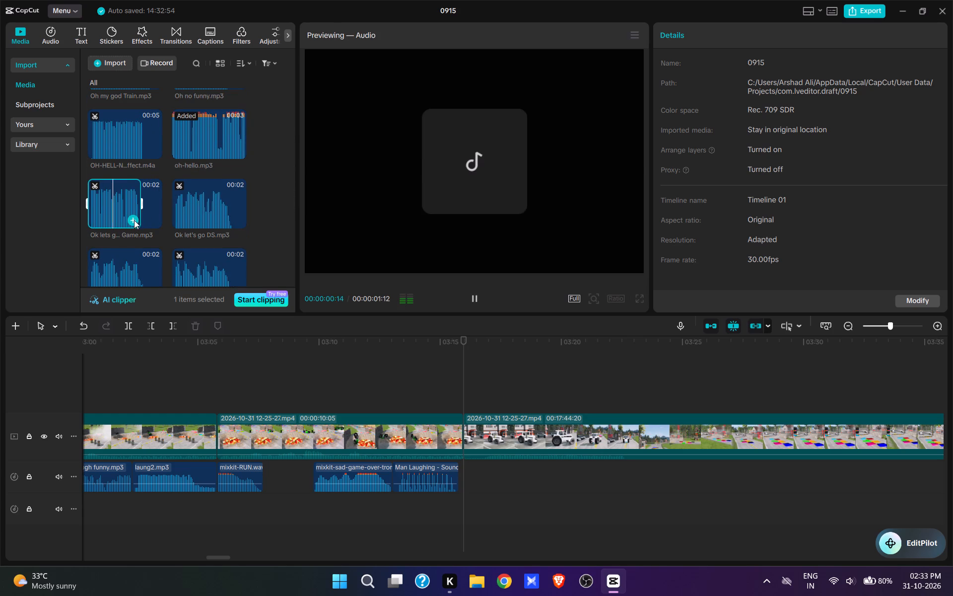
pyautogui.click(133, 220)
pyautogui.press('space')
pyautogui.click(478, 297)
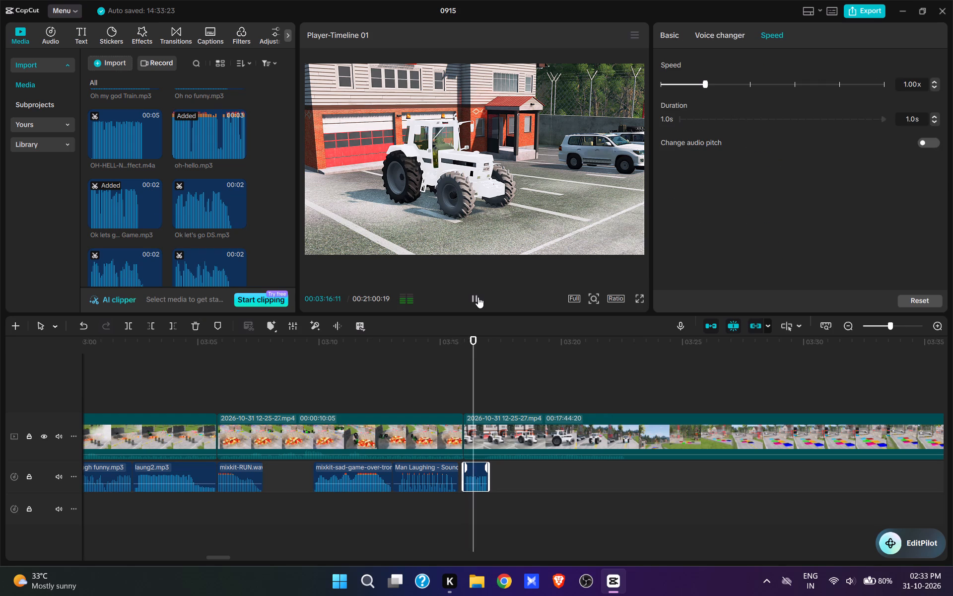
pyautogui.press('space')
# Preview nearby sounds, add okeeey.mp3 at 00:03:17:00, directly after the "Ok lets go" sound, and play it back.
pyautogui.click(495, 398)
pyautogui.click(495, 398)
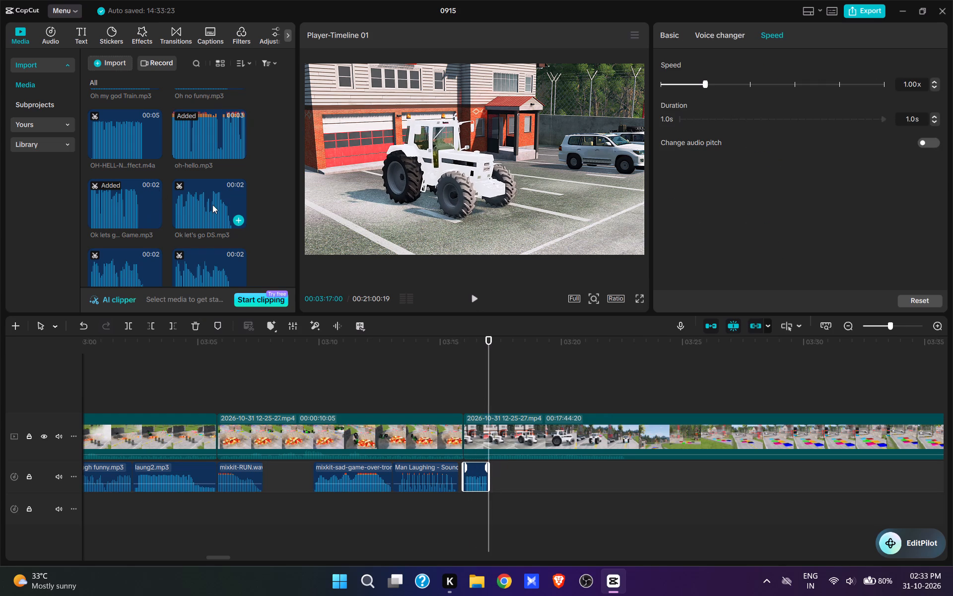
pyautogui.scroll(-9, 212, 205)
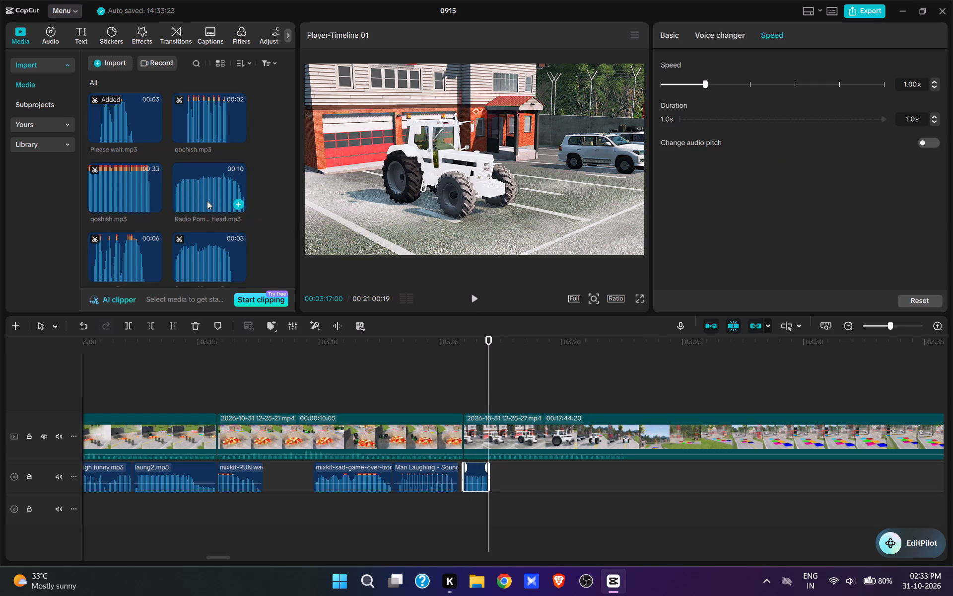
pyautogui.scroll(2, 207, 201)
pyautogui.click(204, 178)
pyautogui.scroll(4, 204, 181)
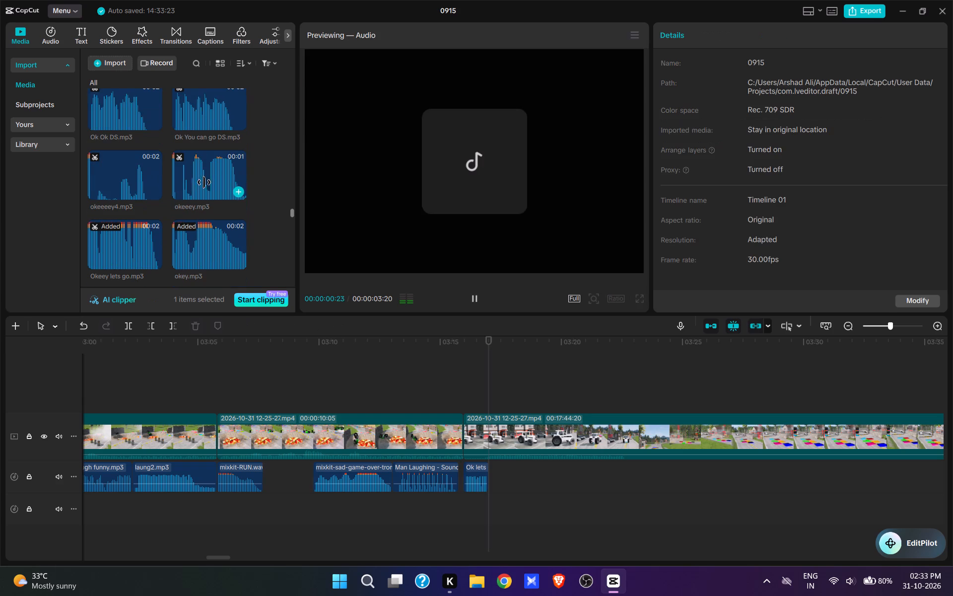
pyautogui.click(204, 183)
pyautogui.click(207, 256)
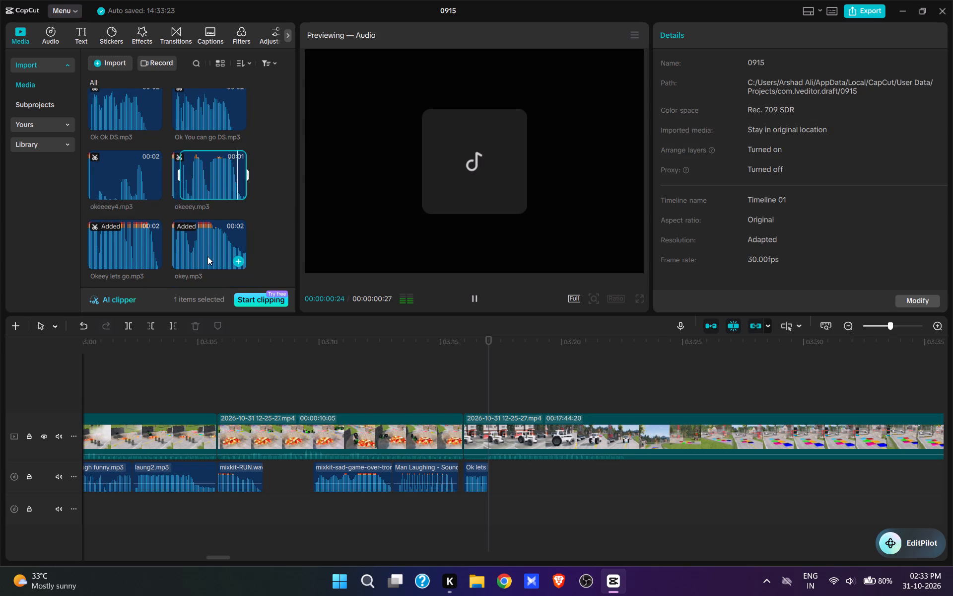
pyautogui.click(236, 188)
pyautogui.press('space')
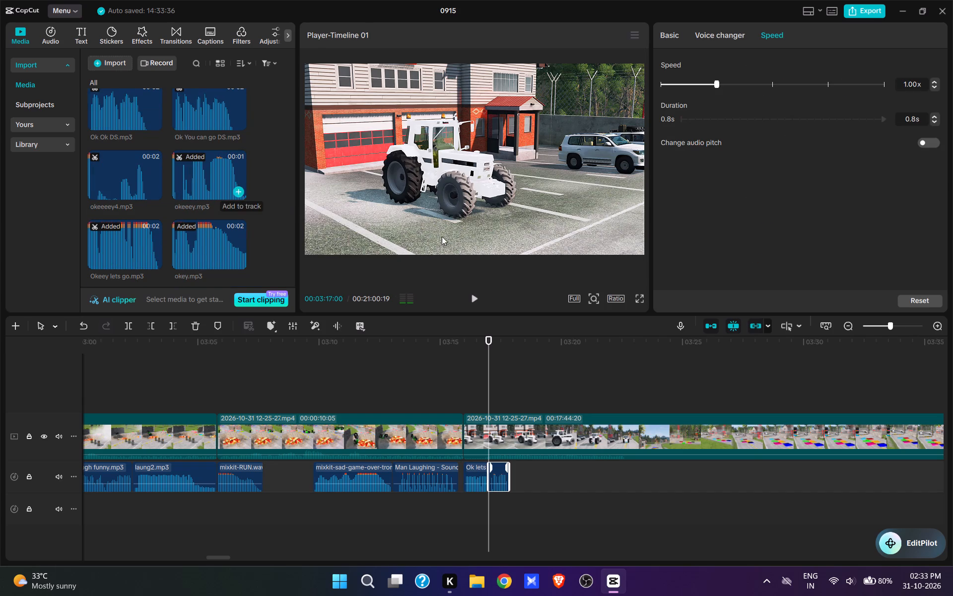
pyautogui.click(471, 298)
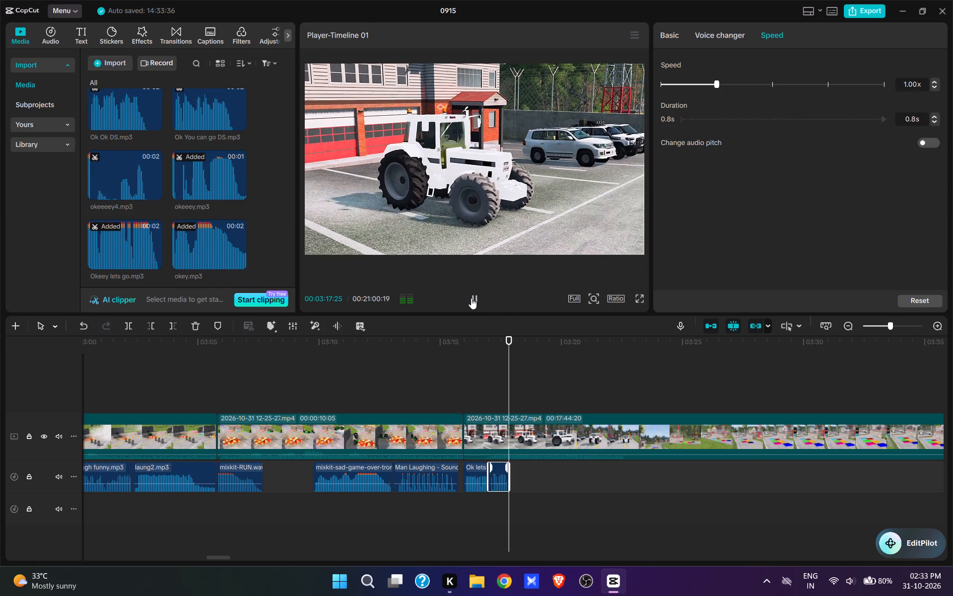
pyautogui.press('space')
# Add zina2.mp3 at 00:03:17:25, directly after the okeeey sound, as the tractor pulls away, and play it back.
pyautogui.moveTo(514, 395); pyautogui.dragTo(509, 394)
pyautogui.scroll(-3, 254, 178)
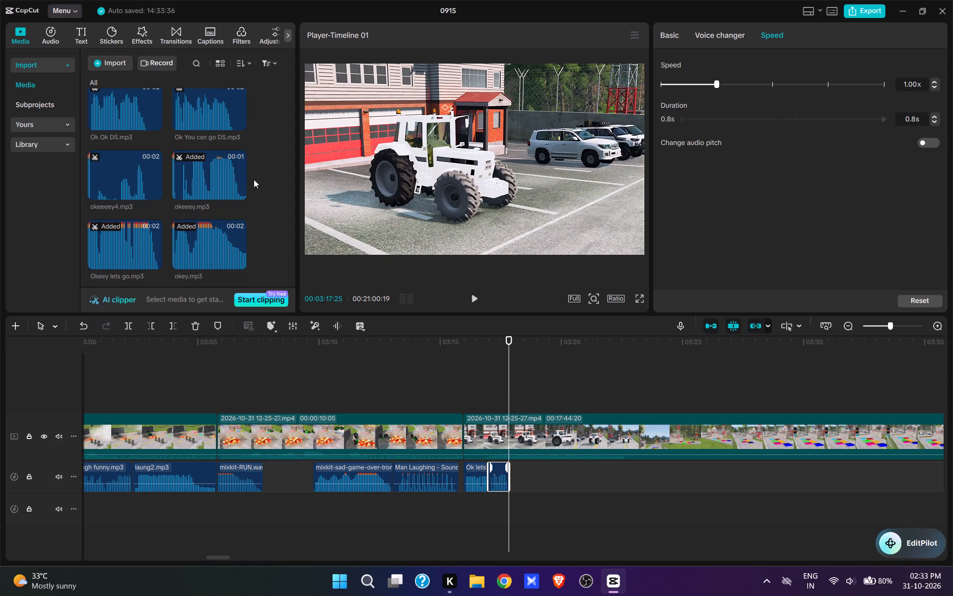
pyautogui.scroll(-2, 254, 179)
pyautogui.moveTo(288, 226); pyautogui.dragTo(295, 278)
pyautogui.scroll(-3, 288, 225)
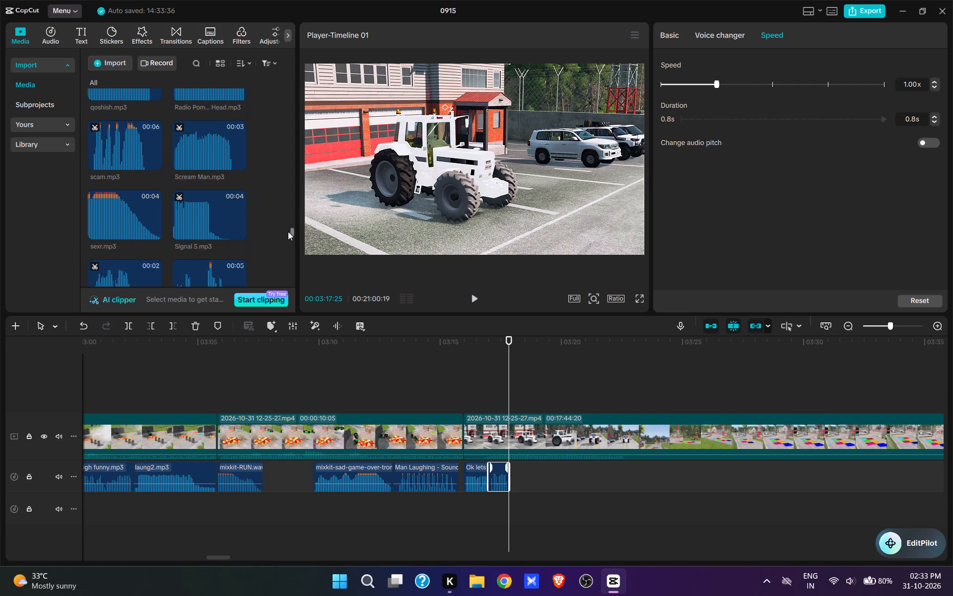
pyautogui.moveTo(291, 231); pyautogui.dragTo(293, 345)
pyautogui.scroll(3, 236, 201)
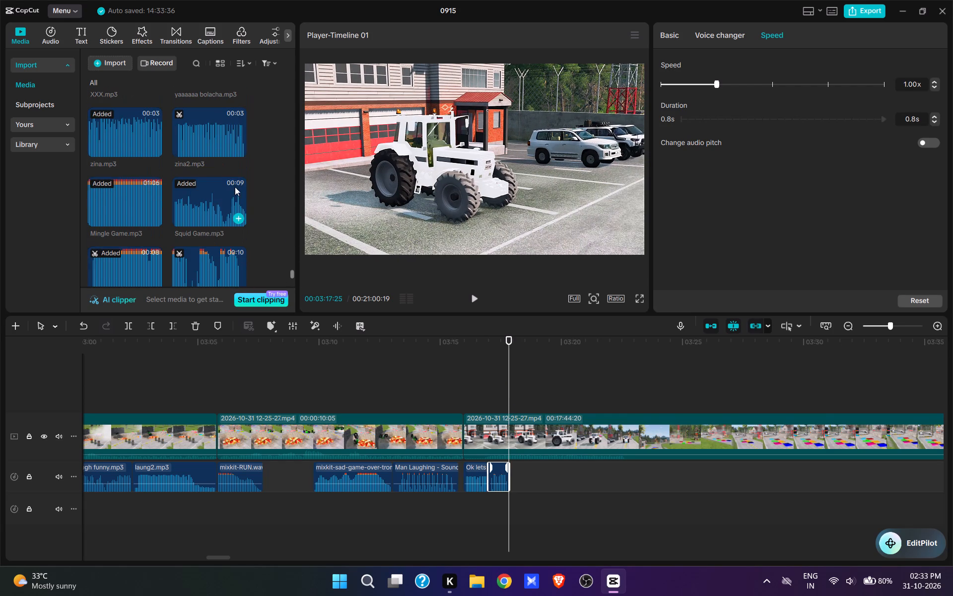
pyautogui.click(235, 147)
pyautogui.press('space')
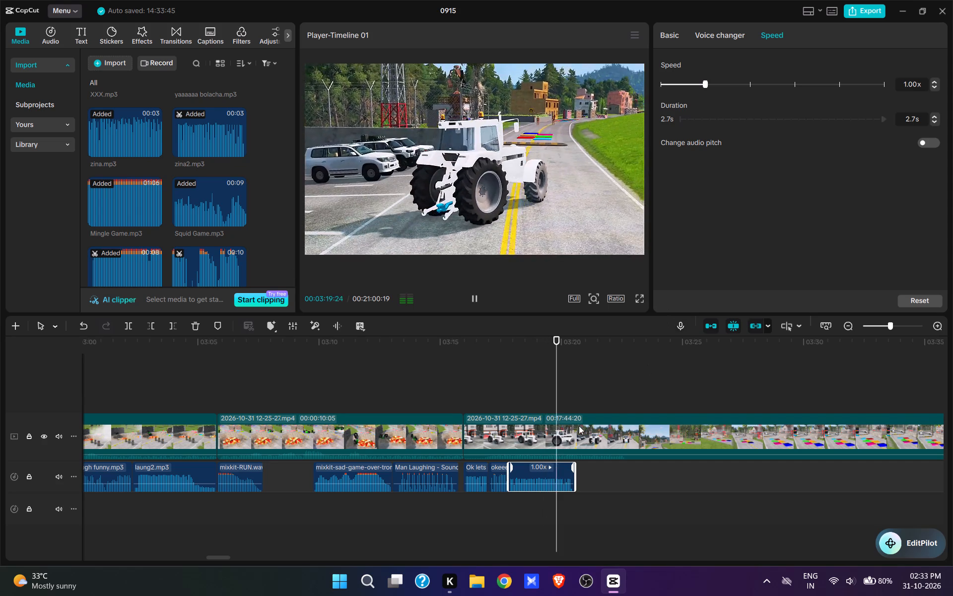
pyautogui.press('space')
# Split the tractor clip at 00:03:22:06, as the tractor drives down the road.
pyautogui.press('space')
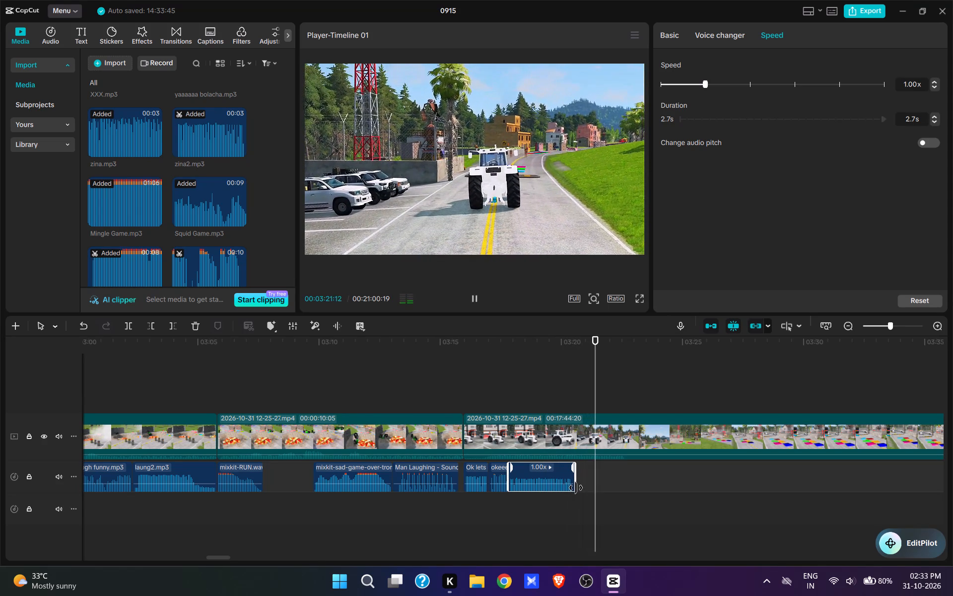
pyautogui.press('space')
pyautogui.press('w')
# Cut the idle footage after the 00:03:22:06 split, up to where the white tractor nears the speed bump, and play the join.
pyautogui.moveTo(699, 477); pyautogui.dragTo(695, 487)
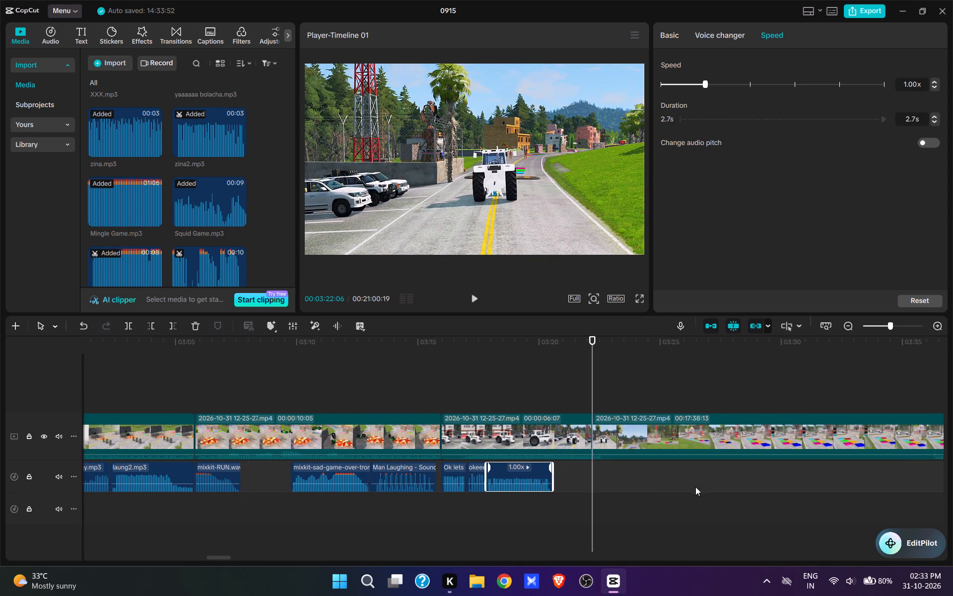
pyautogui.moveTo(695, 487); pyautogui.dragTo(596, 498)
pyautogui.click(566, 398)
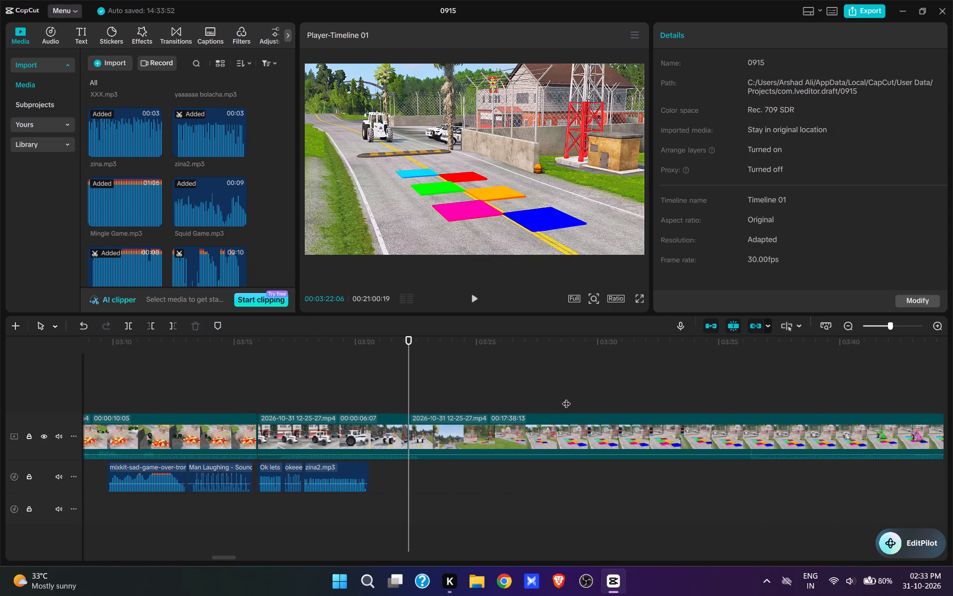
pyautogui.moveTo(704, 463); pyautogui.dragTo(681, 498)
pyautogui.press('space')
pyautogui.click(642, 390)
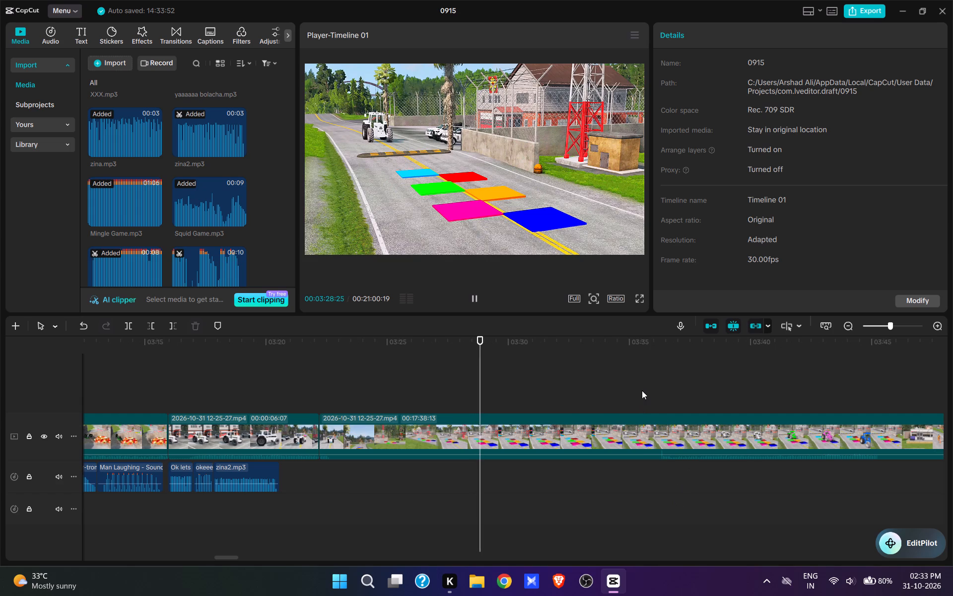
pyautogui.press('space')
pyautogui.press('space')
pyautogui.press('space')
pyautogui.press('space')
pyautogui.write('q')
pyautogui.press('space')
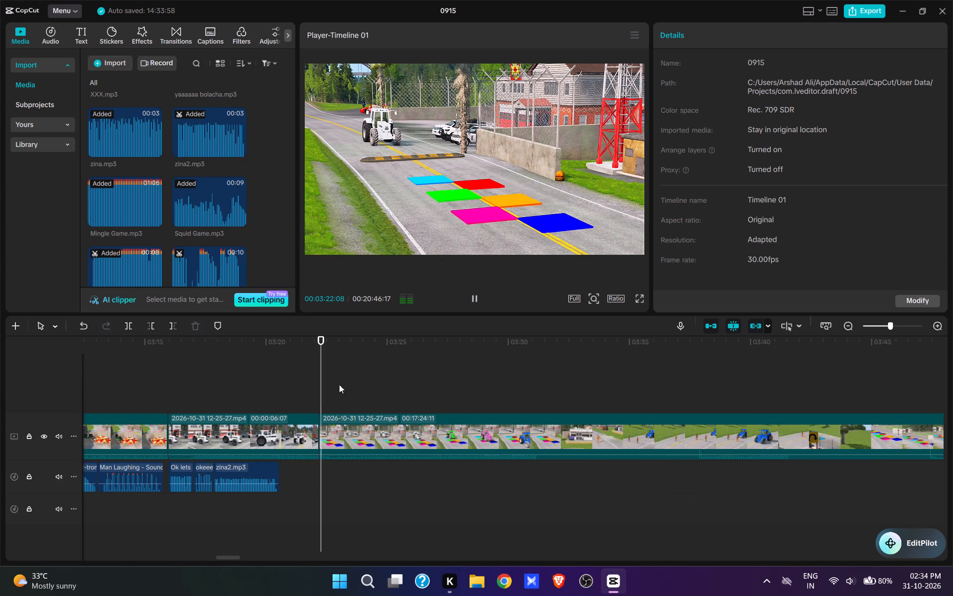
pyautogui.press('space')
# Add Speed bump.mp3 at 00:03:22:06, at the start of the speed bump clip, and play it back.
pyautogui.click(321, 384)
pyautogui.click(321, 384)
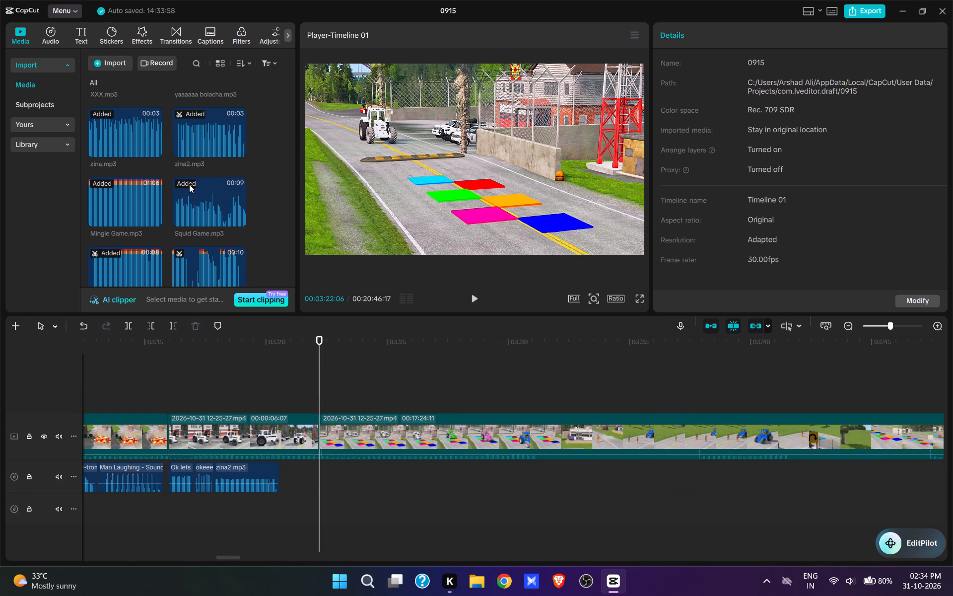
pyautogui.scroll(9, 192, 187)
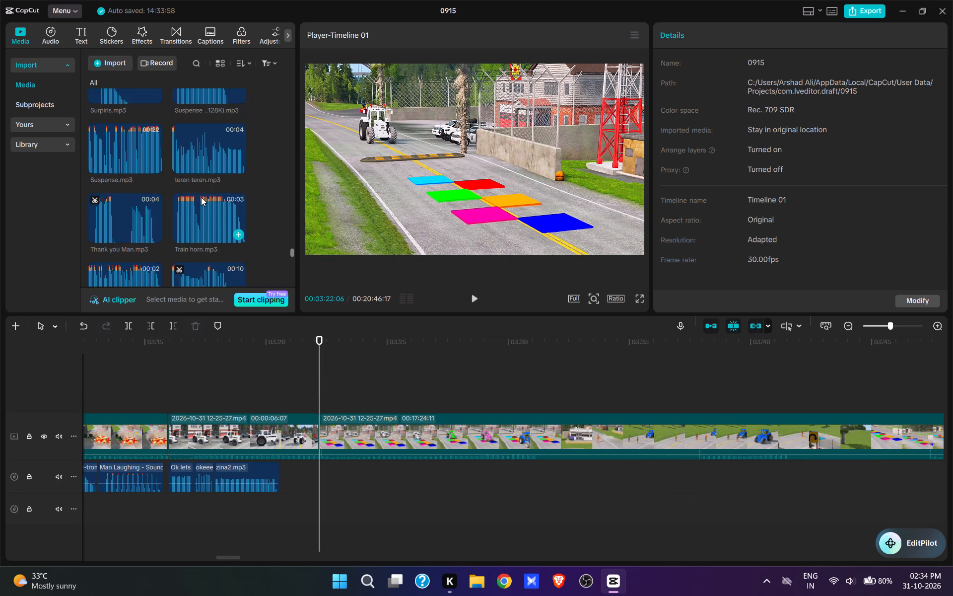
pyautogui.scroll(2, 201, 197)
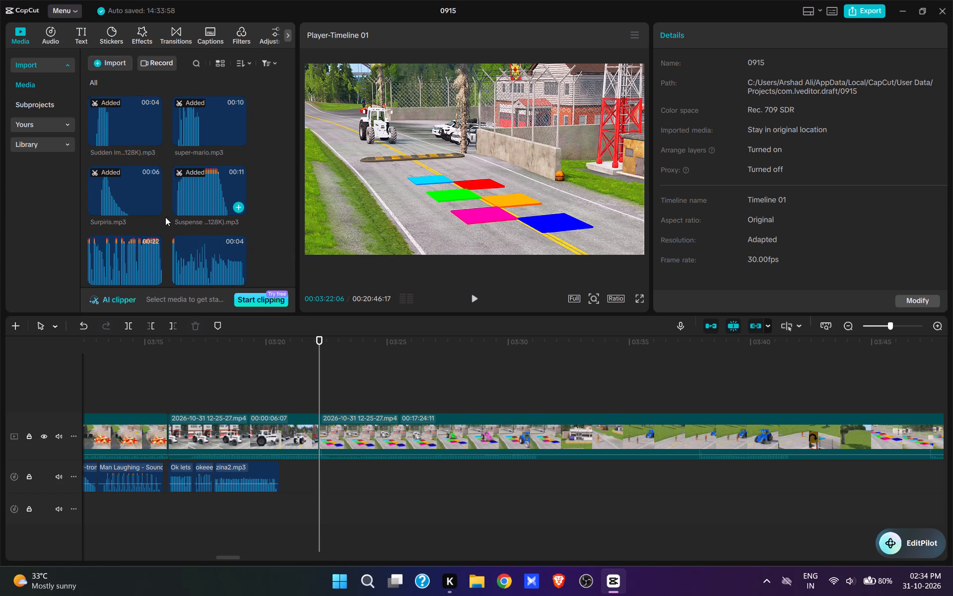
pyautogui.scroll(1, 165, 217)
pyautogui.click(152, 124)
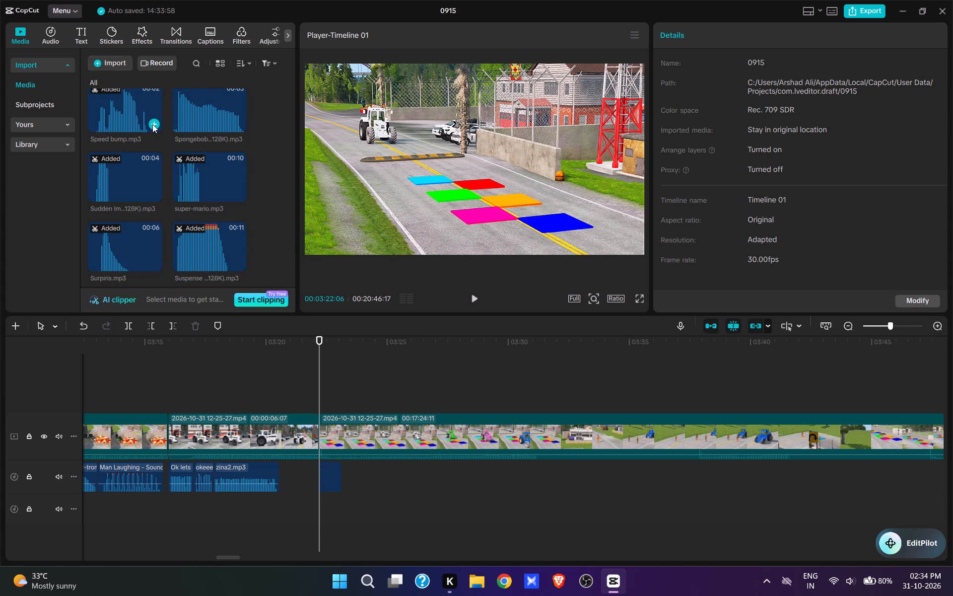
pyautogui.press('space')
pyautogui.press('space')
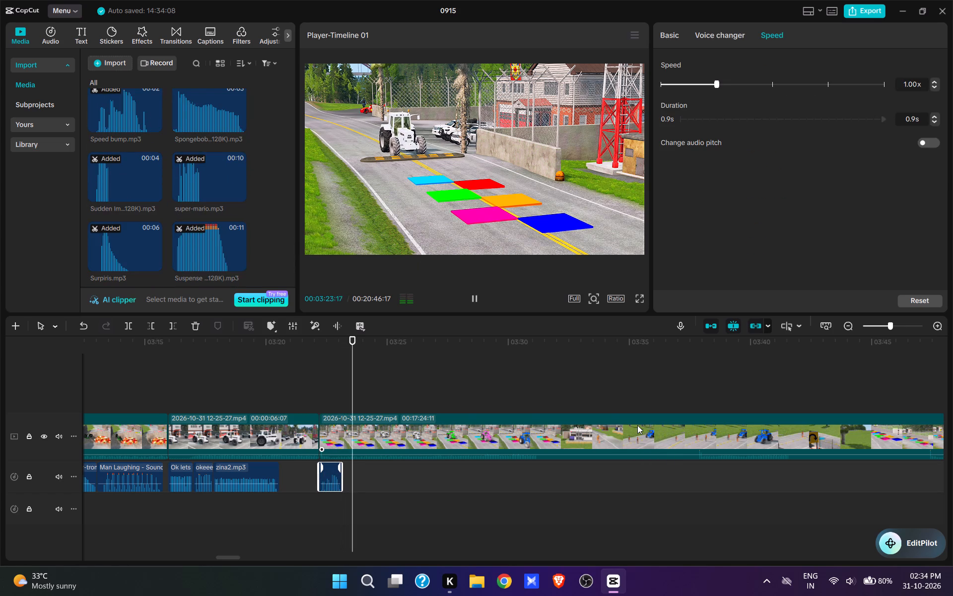
pyautogui.press('space')
pyautogui.press('space')
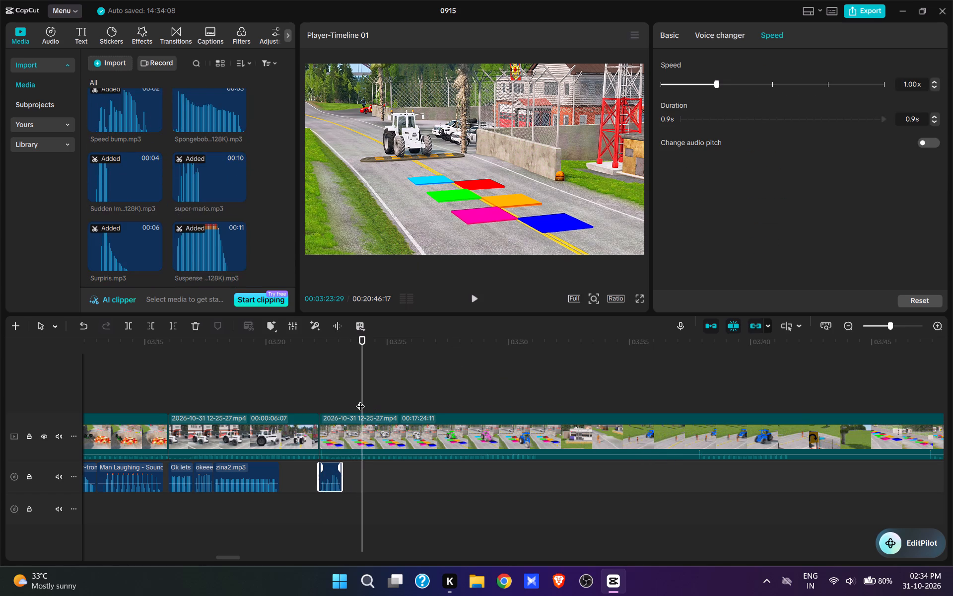
# Add Mario Jump.mp3 at 00:03:23:22, as the white tractor reaches the speed bump, and play it back.
pyautogui.click(359, 398)
pyautogui.click(356, 397)
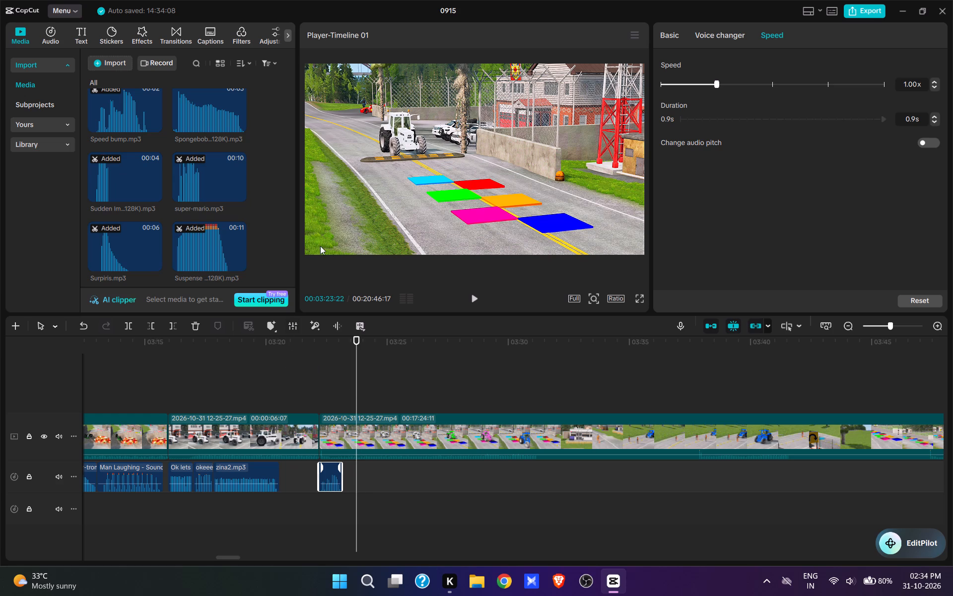
pyautogui.scroll(14, 254, 201)
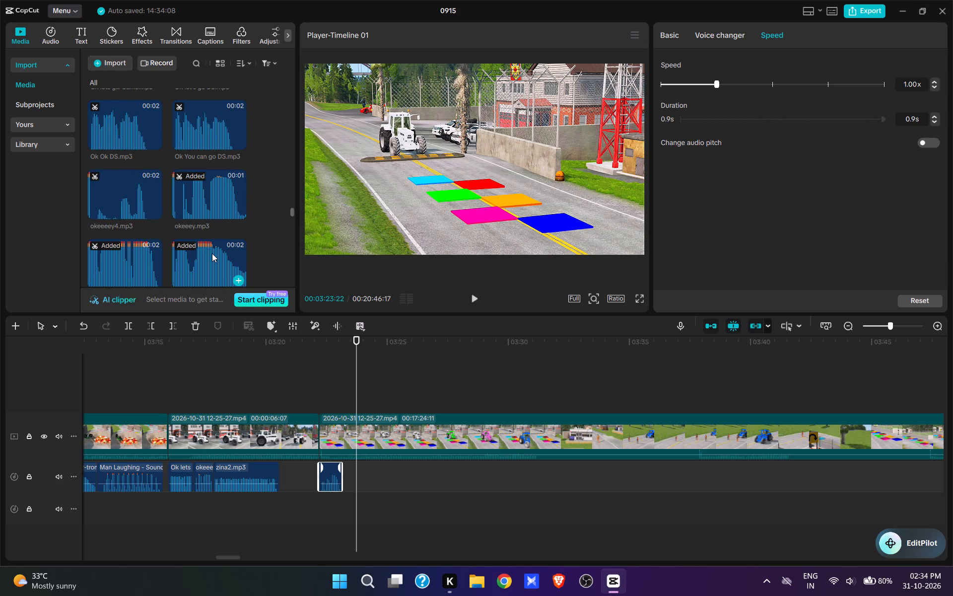
pyautogui.scroll(4, 212, 253)
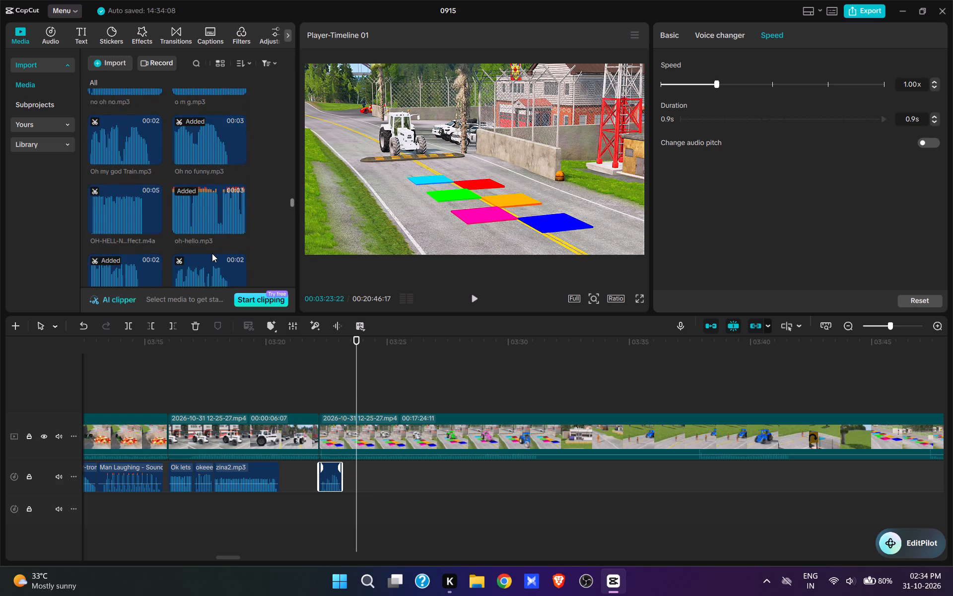
pyautogui.scroll(6, 212, 253)
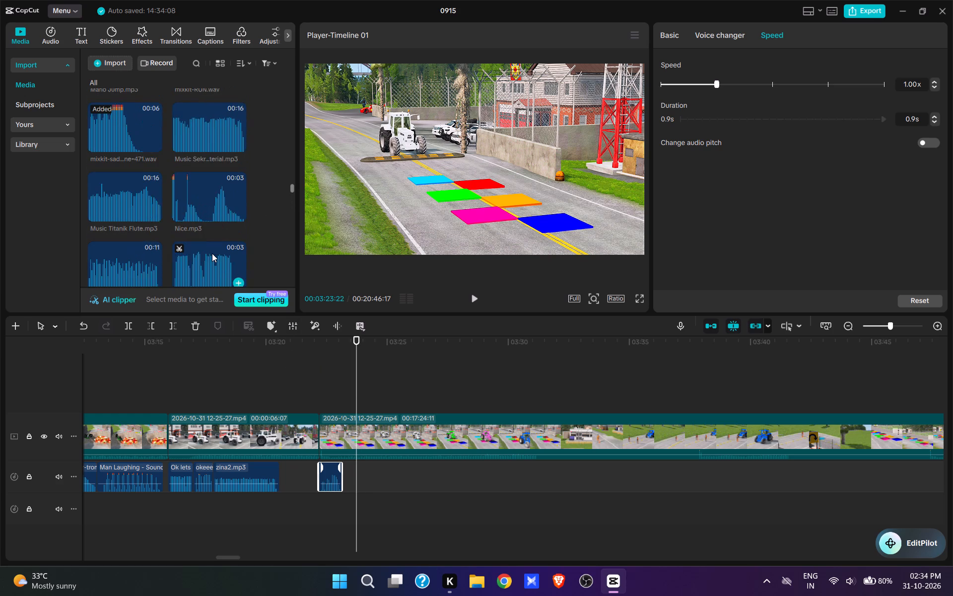
pyautogui.scroll(2, 212, 253)
pyautogui.click(151, 184)
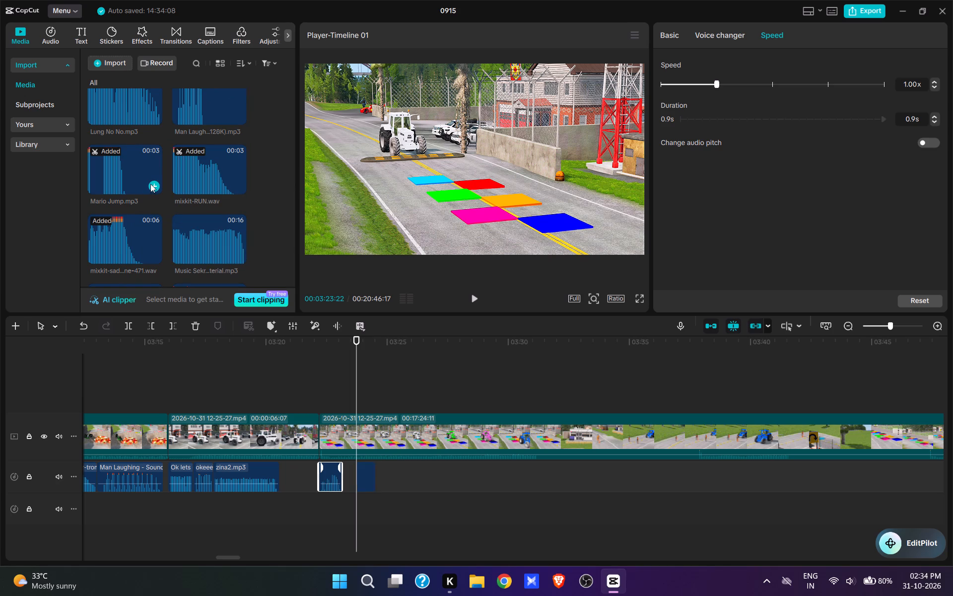
pyautogui.press('space')
pyautogui.press('space')
pyautogui.press('space')
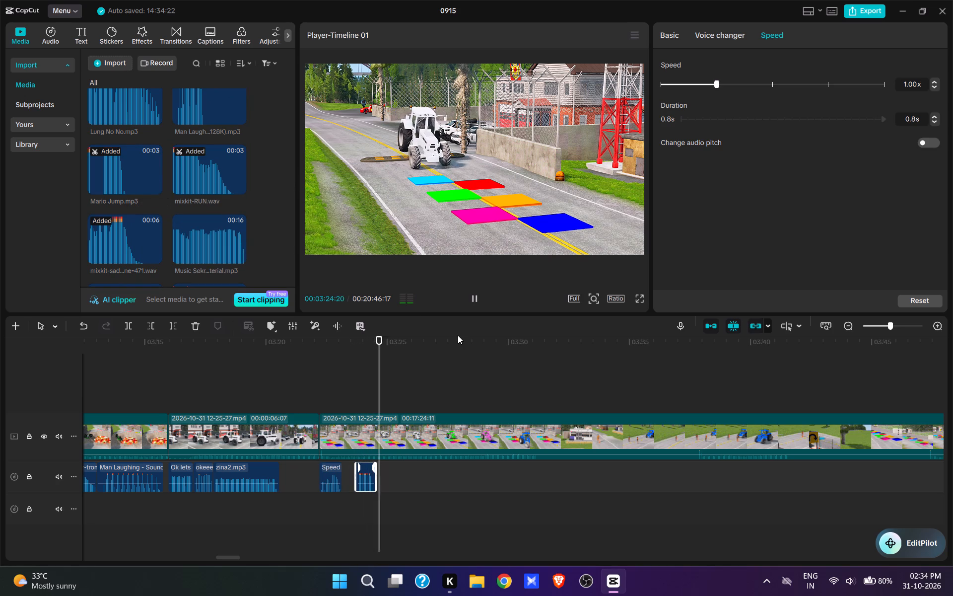
pyautogui.press('space')
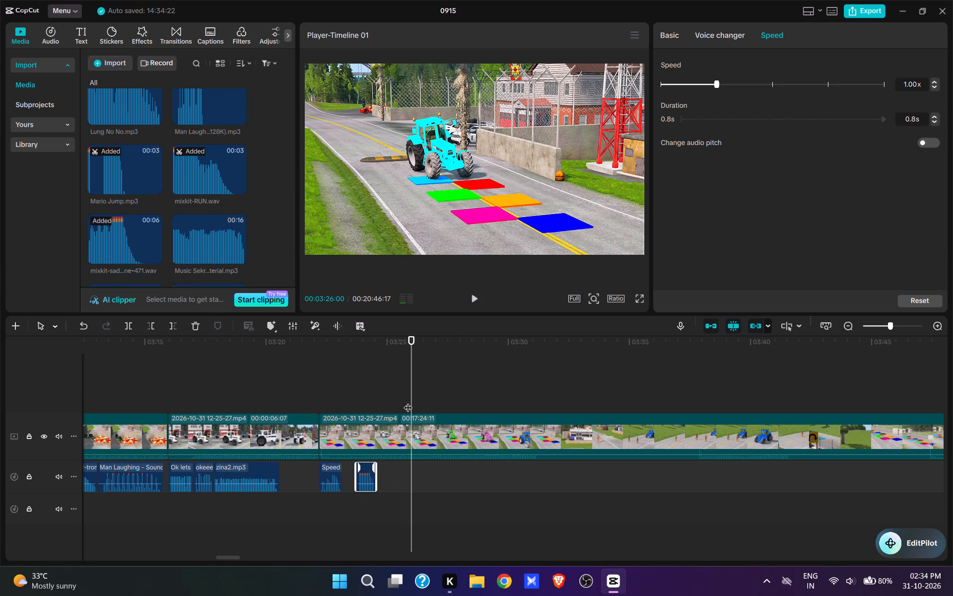
# Paste the copied Mingle Game.mp3 sound at 00:03:25:23, as the tractor reaches the first coloured tile, and play it back.
pyautogui.click(408, 401)
pyautogui.click(406, 400)
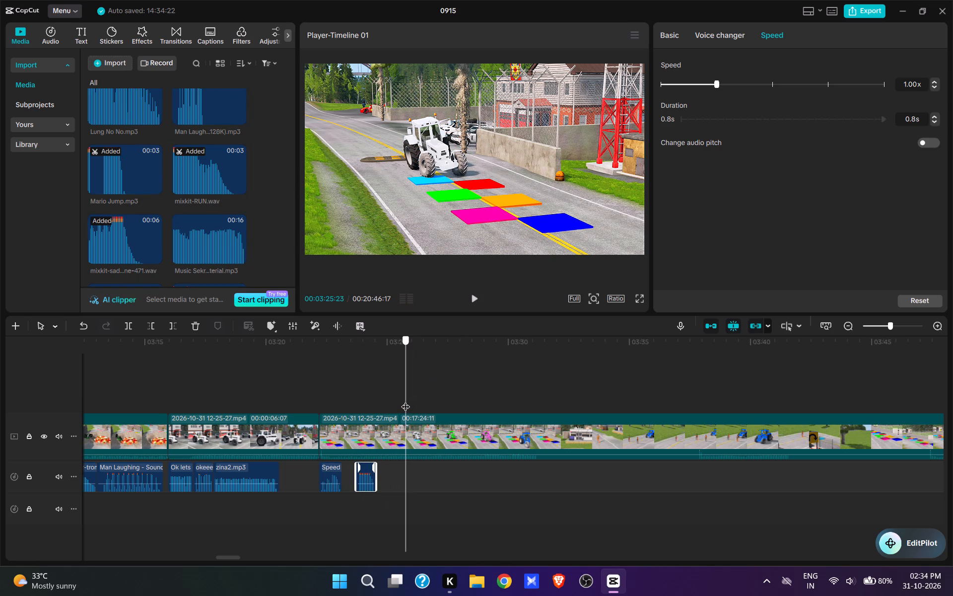
pyautogui.hotkey('ctrl', 'v')
pyautogui.press('space')
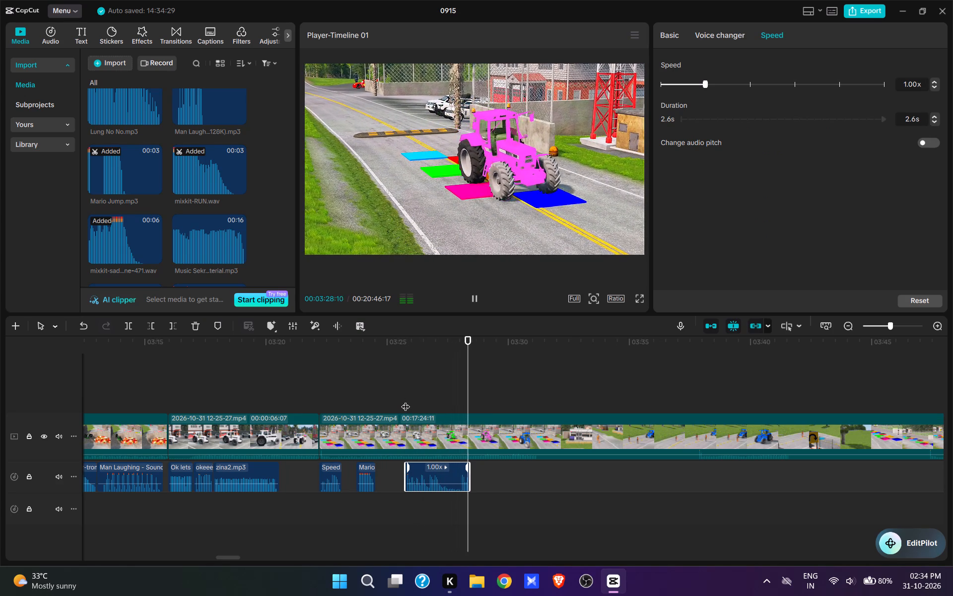
pyautogui.press('space')
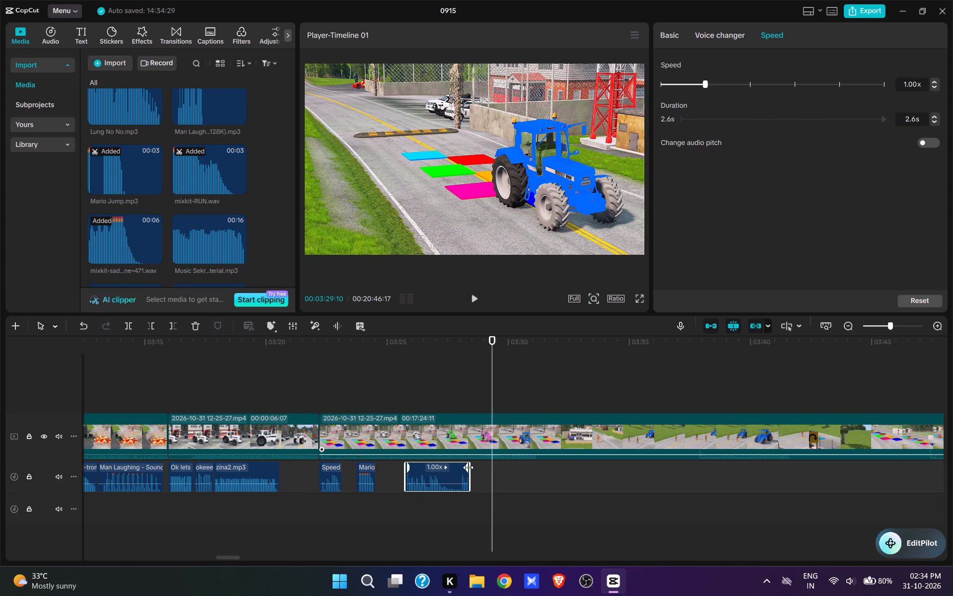
# Extend the end of the pasted Mingle Game sound to 00:03:29:10, where the tractor is fully blue.
pyautogui.moveTo(472, 472); pyautogui.dragTo(482, 474)
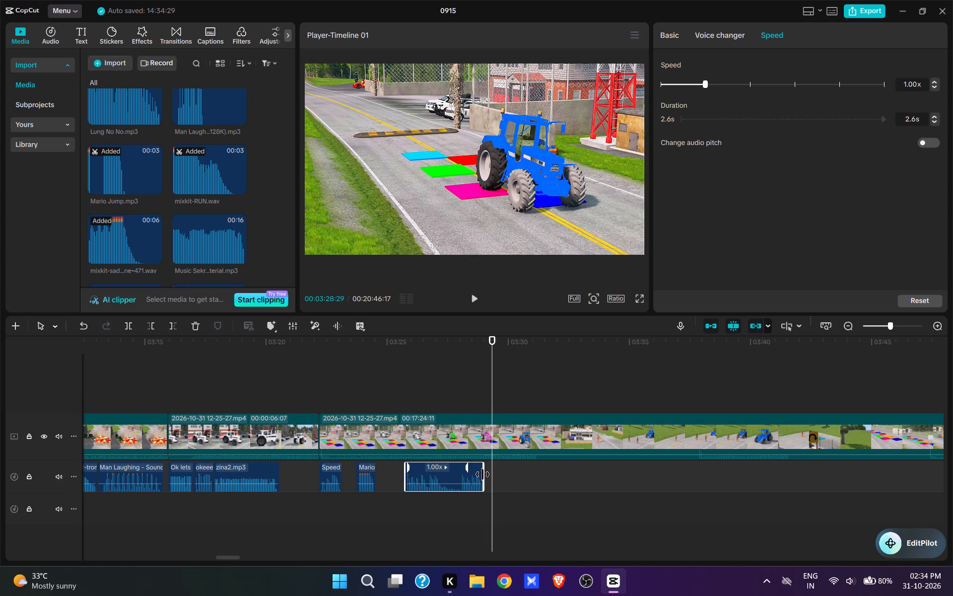
pyautogui.moveTo(482, 474); pyautogui.dragTo(488, 476)
pyautogui.click(456, 402)
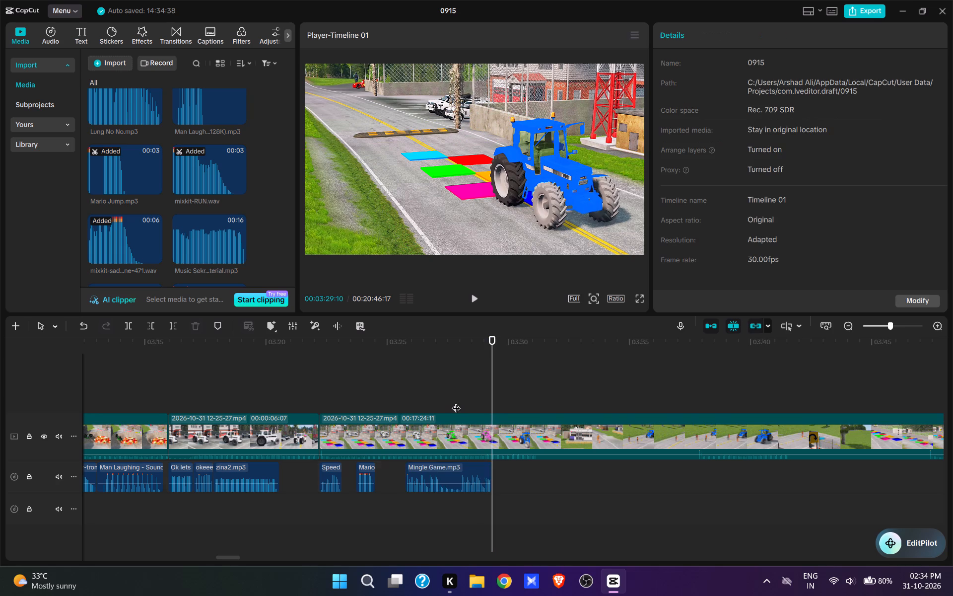
# Split the clip at 00:03:31:00, once the tractor has left the tiles, and cut the footage up to 00:03:38:01, where it approaches two dummies.
pyautogui.press('space')
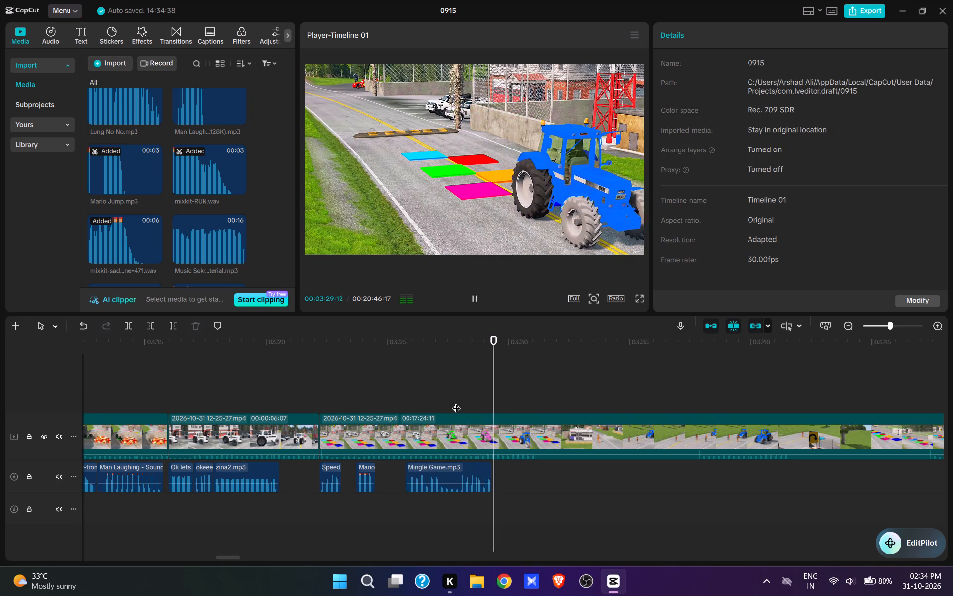
pyautogui.press('space')
pyautogui.write('w')
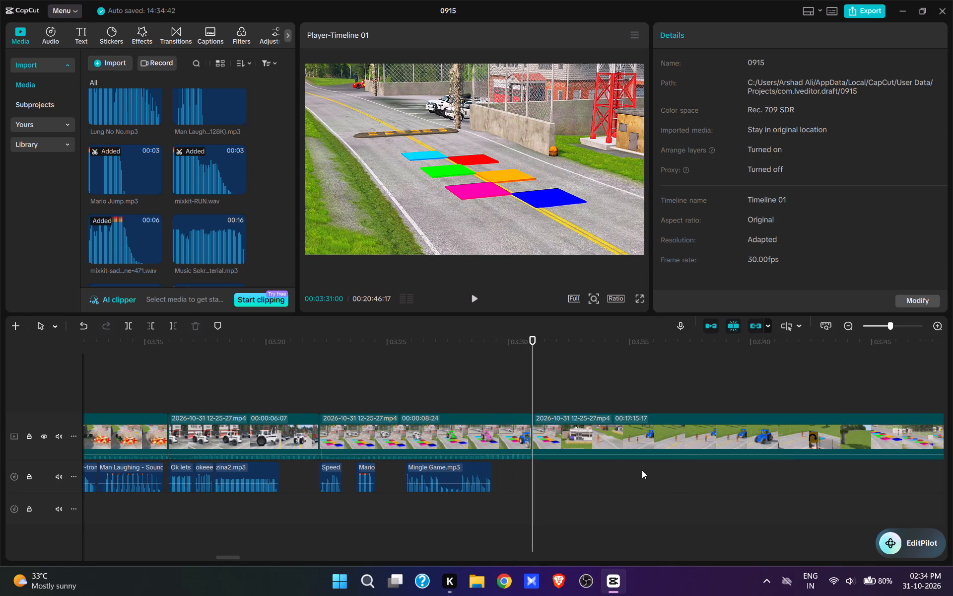
pyautogui.moveTo(647, 471); pyautogui.dragTo(582, 527)
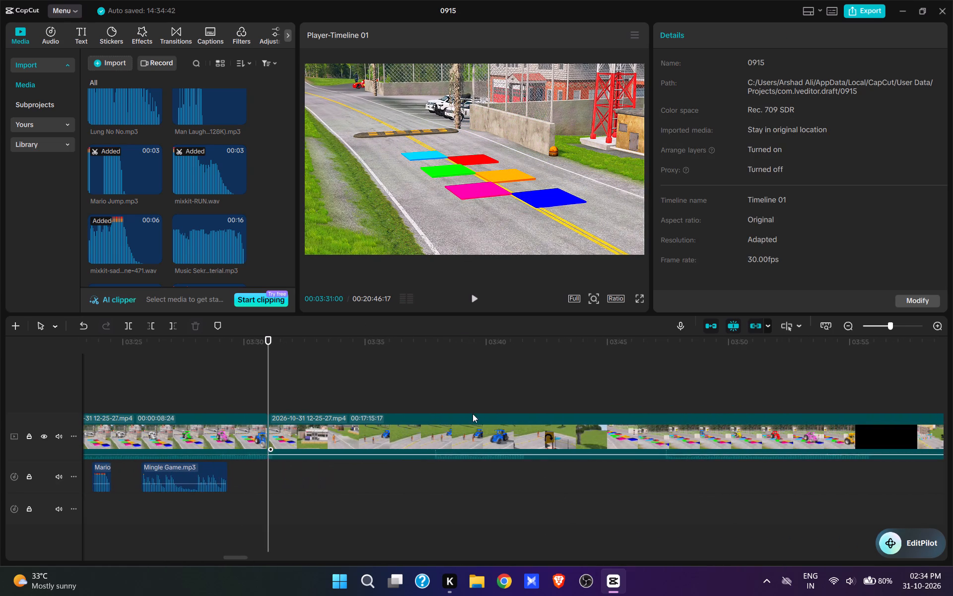
pyautogui.click(425, 387)
pyautogui.press('space')
pyautogui.press('space')
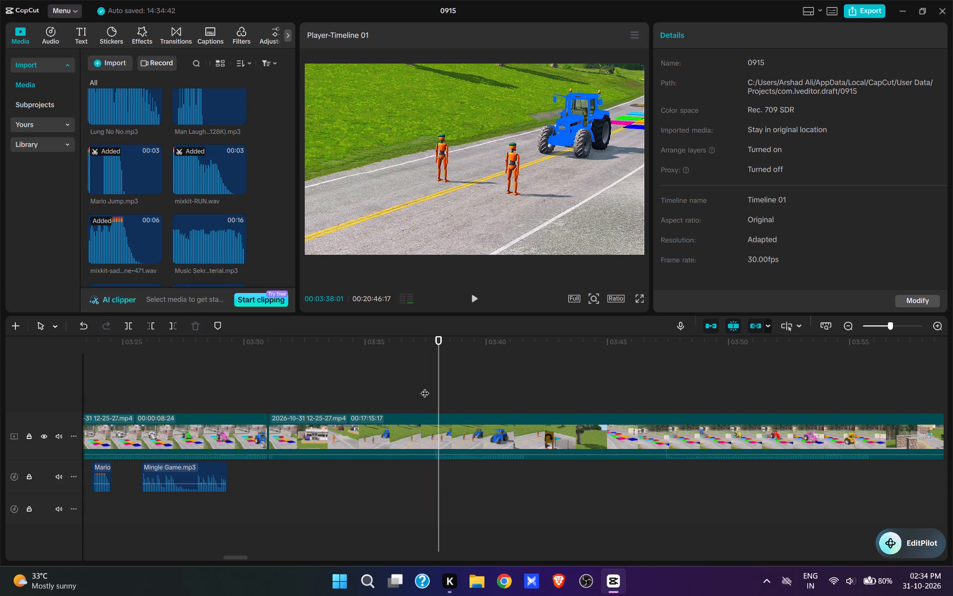
pyautogui.press('q')
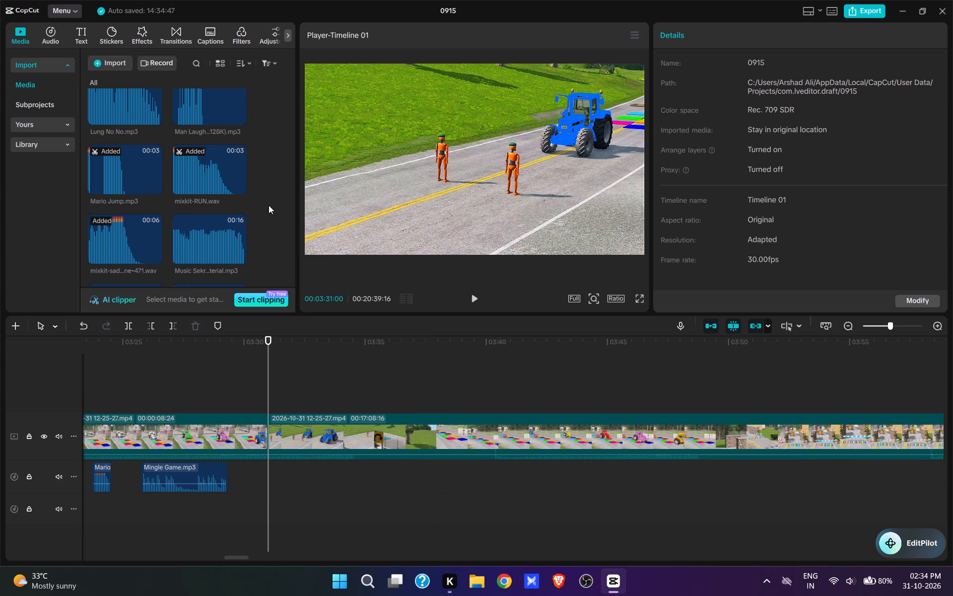
# Add mixkit-RUN.wav at 00:03:31:00, at the start of the two-dummies clip, and play it back.
pyautogui.scroll(1, 196, 173)
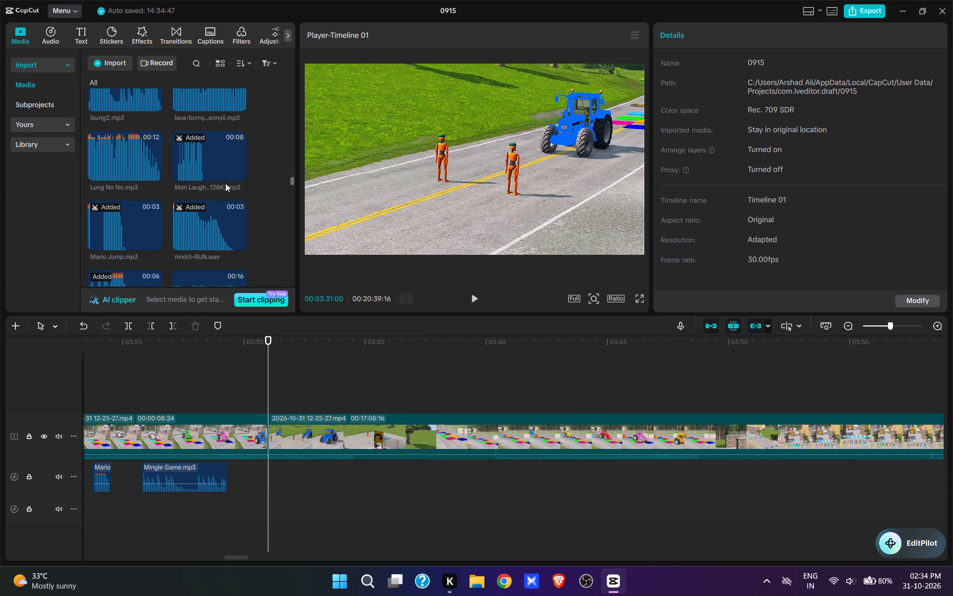
pyautogui.click(235, 244)
pyautogui.press('space')
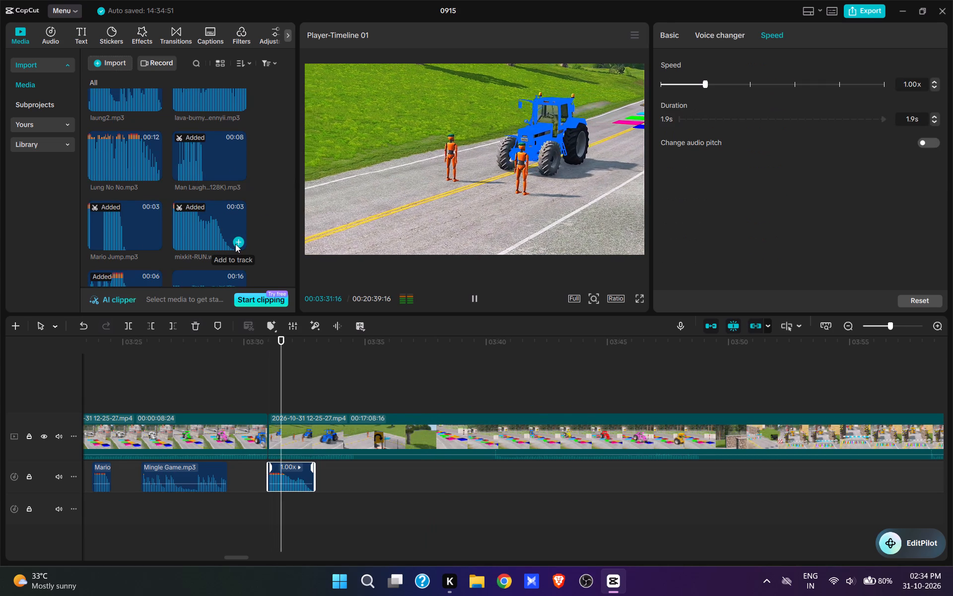
pyautogui.press('space')
pyautogui.press('space')
pyautogui.press('space')
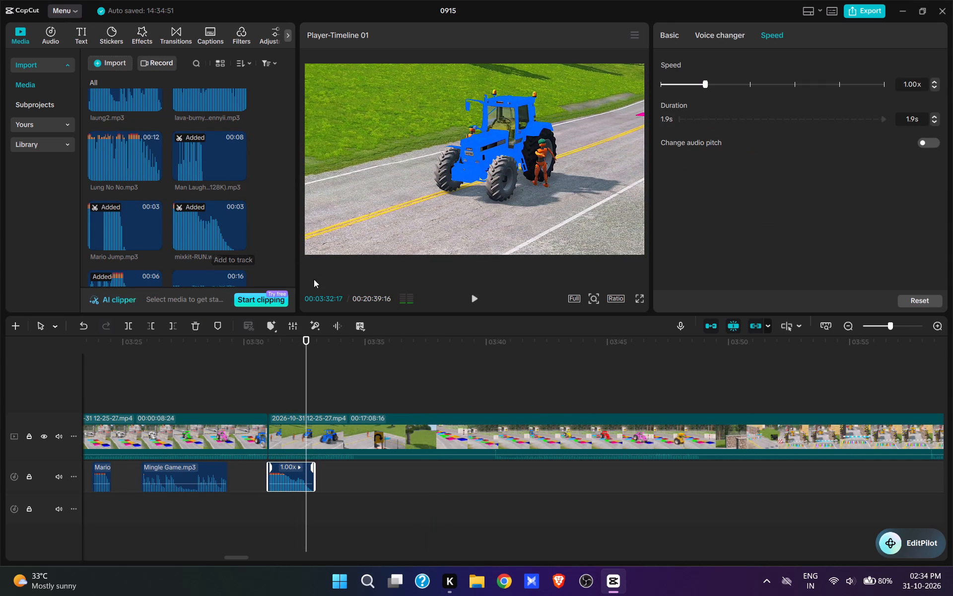
pyautogui.press('space')
pyautogui.press('space')
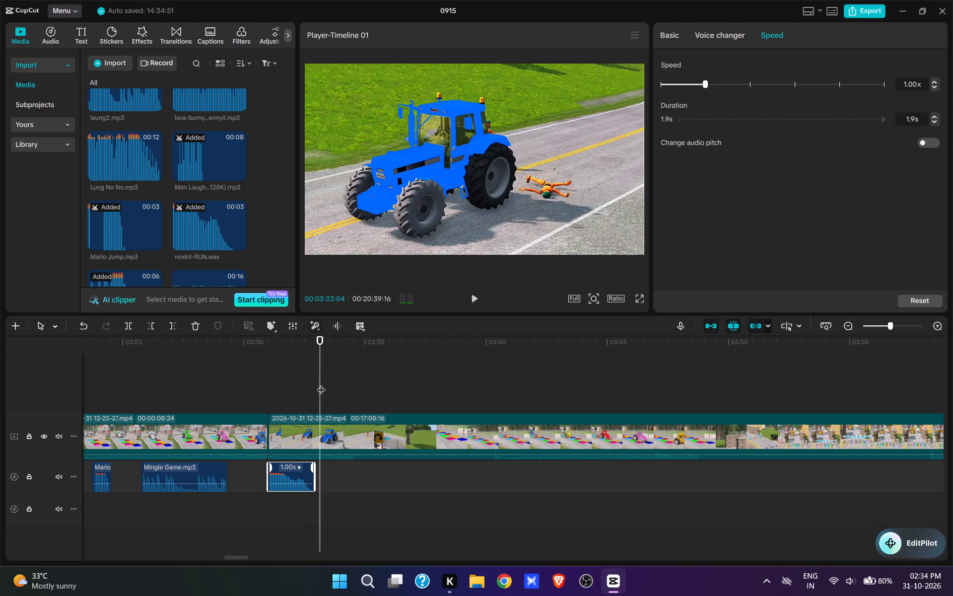
# Add Laugh5.mp3 at 00:03:32:24, just after the blue tractor hits the dummies, and play it back.
pyautogui.click(306, 390)
pyautogui.press('space')
pyautogui.press('space')
pyautogui.click(293, 387)
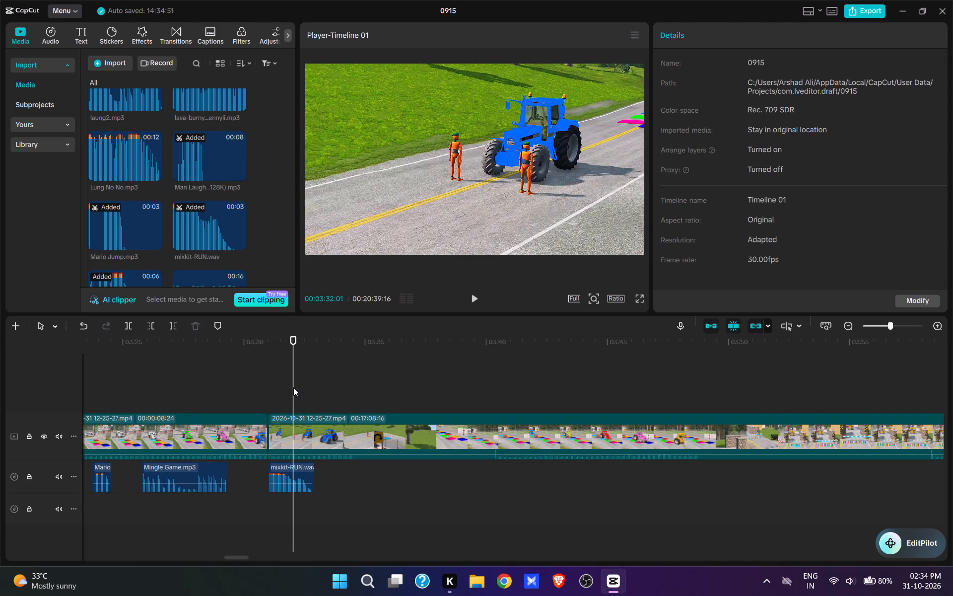
pyautogui.press('space')
pyautogui.press('space')
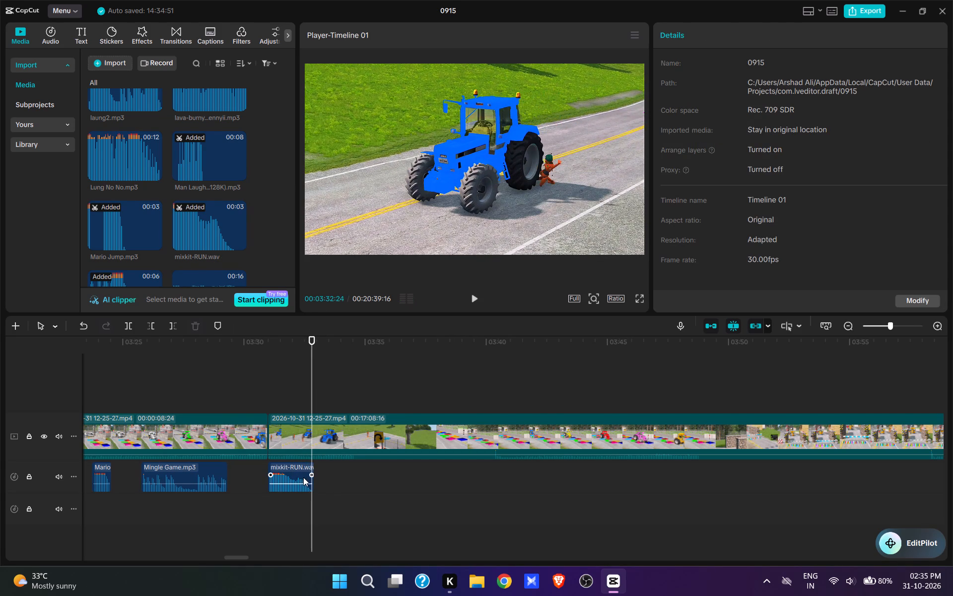
pyautogui.scroll(9, 148, 226)
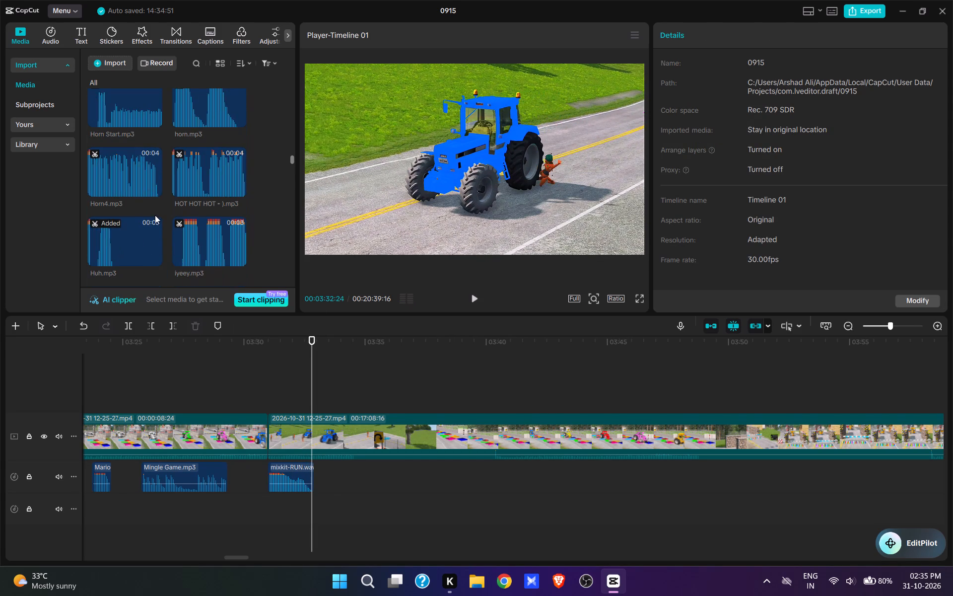
pyautogui.scroll(14, 158, 226)
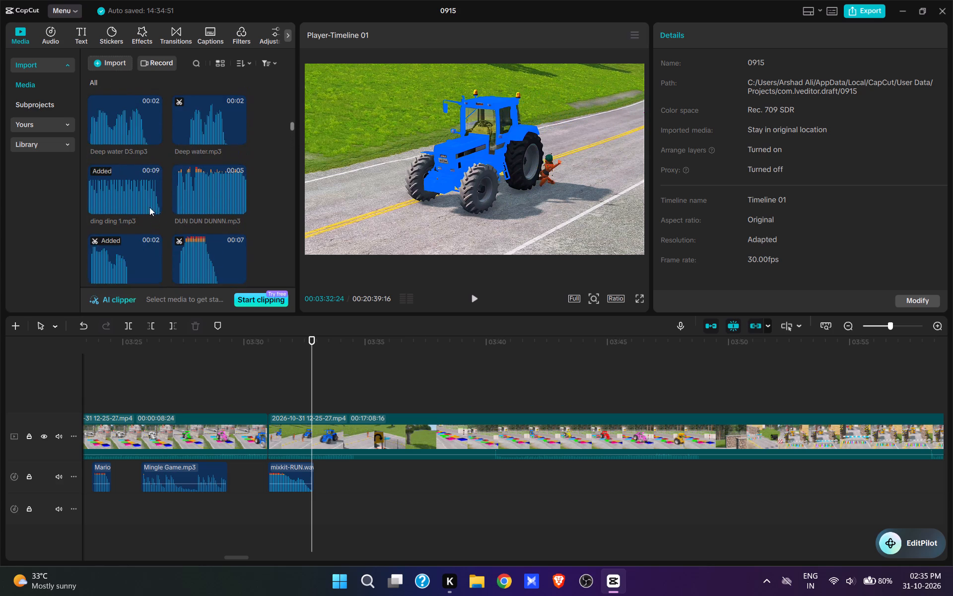
pyautogui.scroll(20, 145, 185)
pyautogui.scroll(6, 145, 185)
pyautogui.scroll(-6, 144, 189)
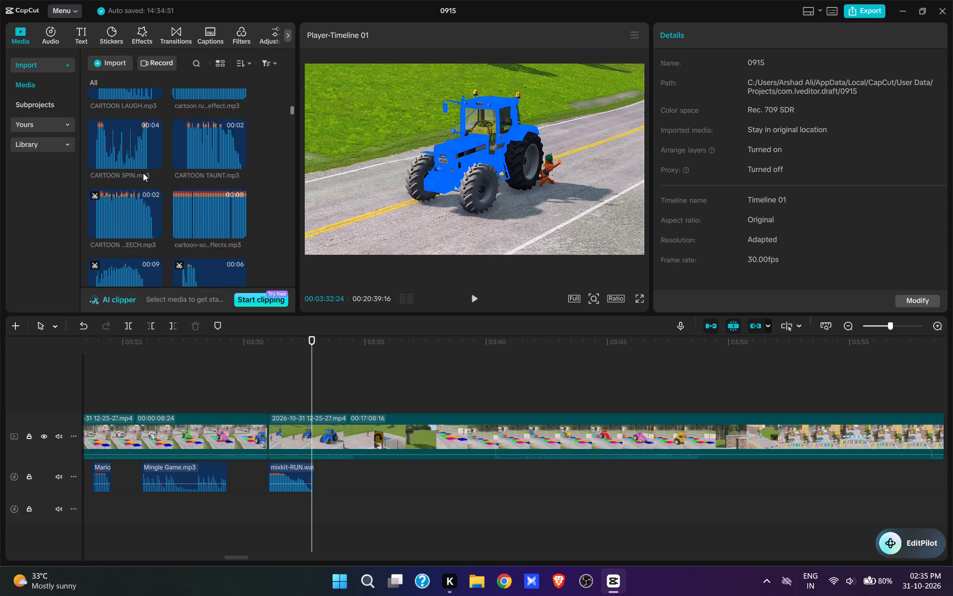
pyautogui.scroll(-16, 143, 173)
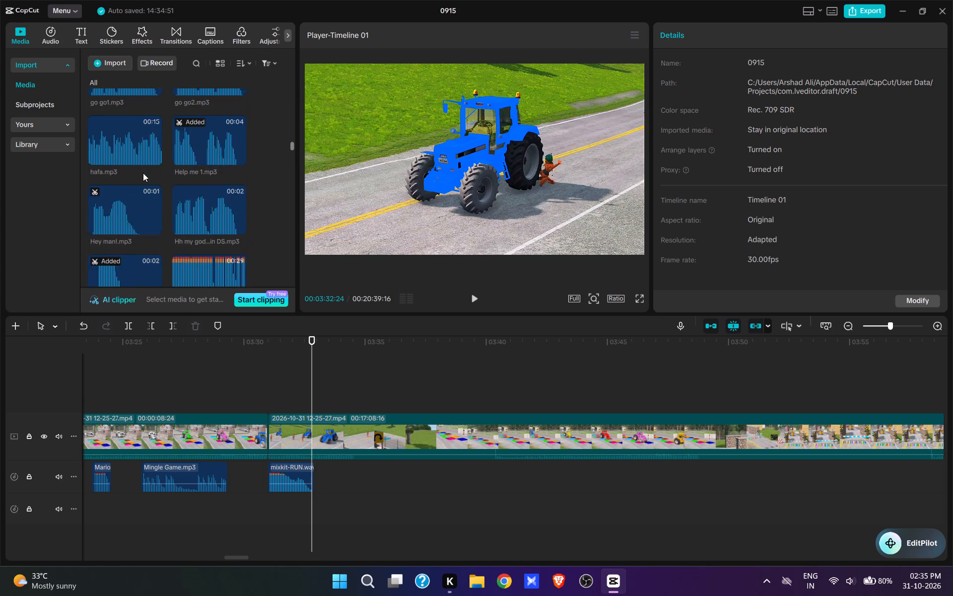
pyautogui.scroll(-8, 143, 173)
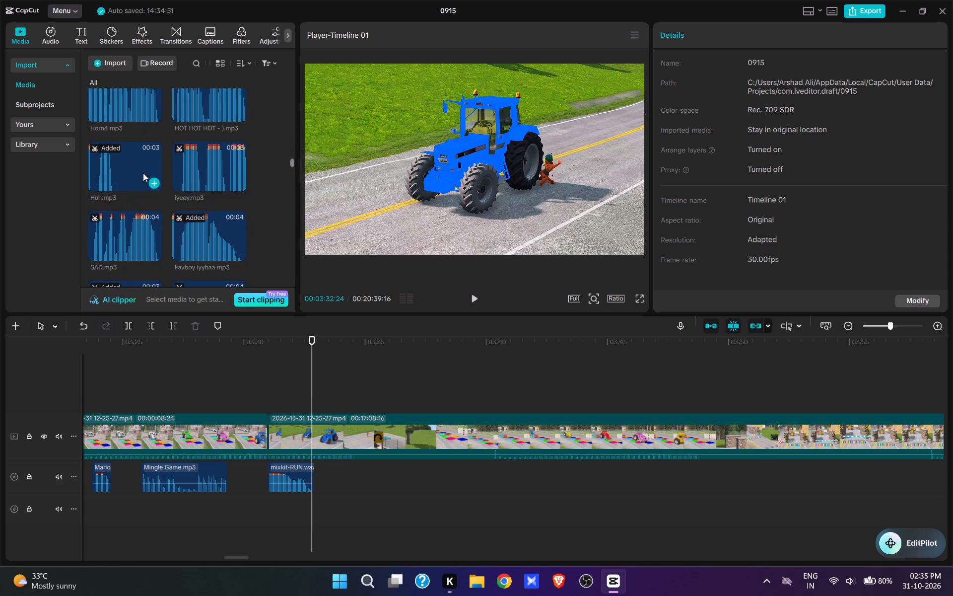
pyautogui.scroll(-3, 143, 173)
pyautogui.click(156, 236)
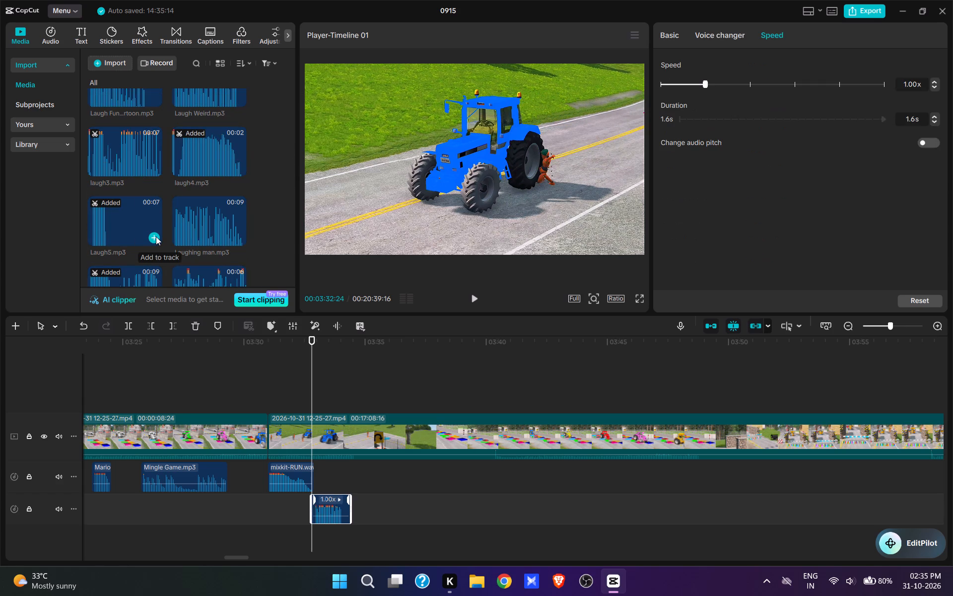
pyautogui.press('space')
pyautogui.press('space')
pyautogui.press('space')
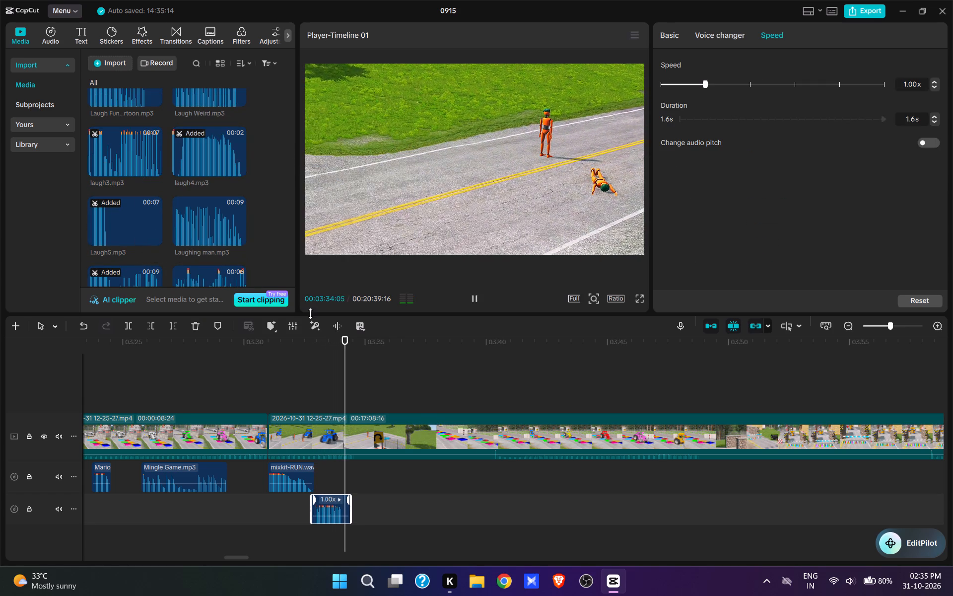
pyautogui.press('space')
pyautogui.press('space')
# Split the clip at 00:03:34:15, after the tractor has passed the dummies, and cut the footage up to about 00:03:40:10, where it approaches the tiles.
pyautogui.click(346, 402)
pyautogui.press('space')
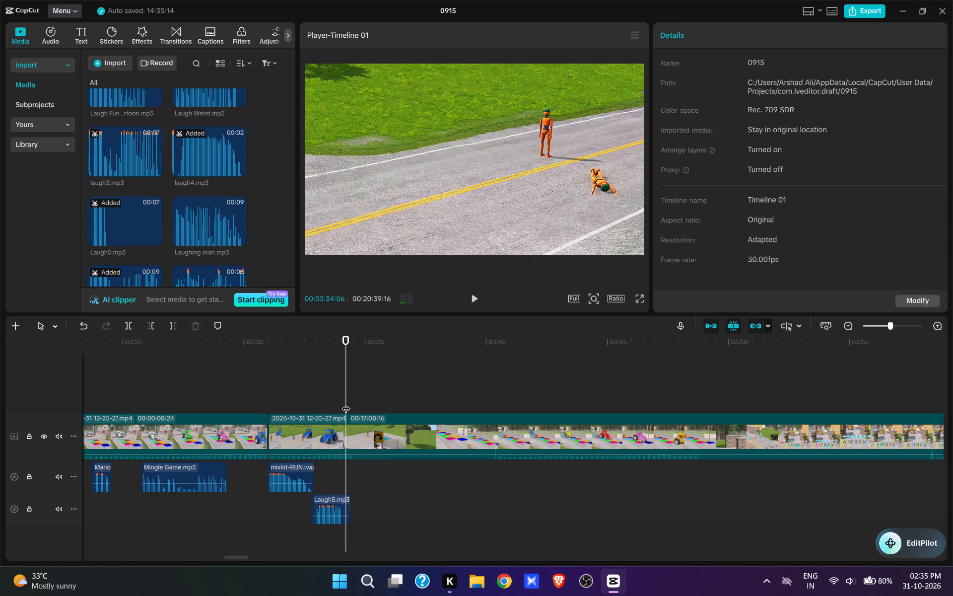
pyautogui.press('space')
pyautogui.click(355, 441)
pyautogui.press('w')
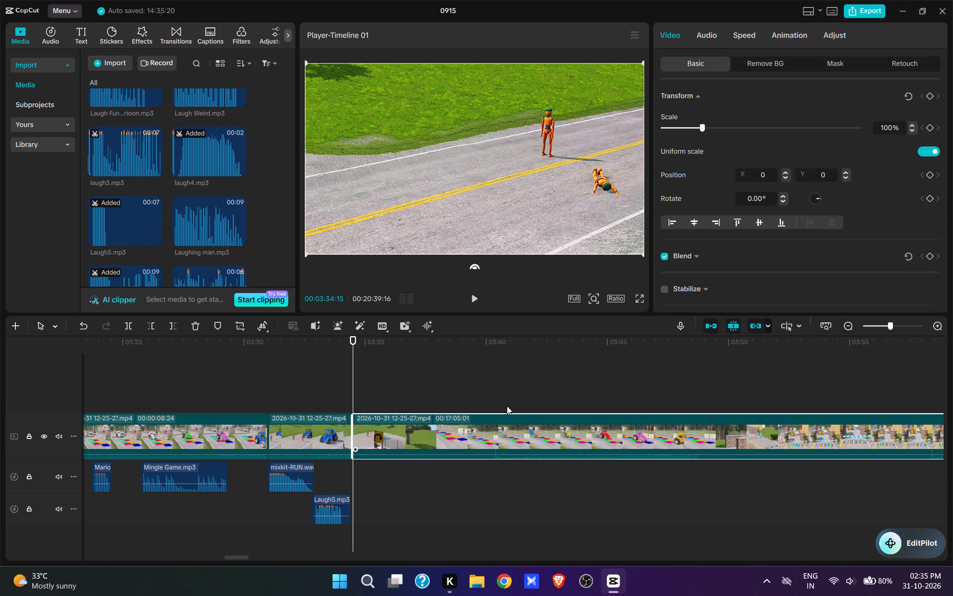
pyautogui.click(491, 397)
pyautogui.press('space')
pyautogui.press('space')
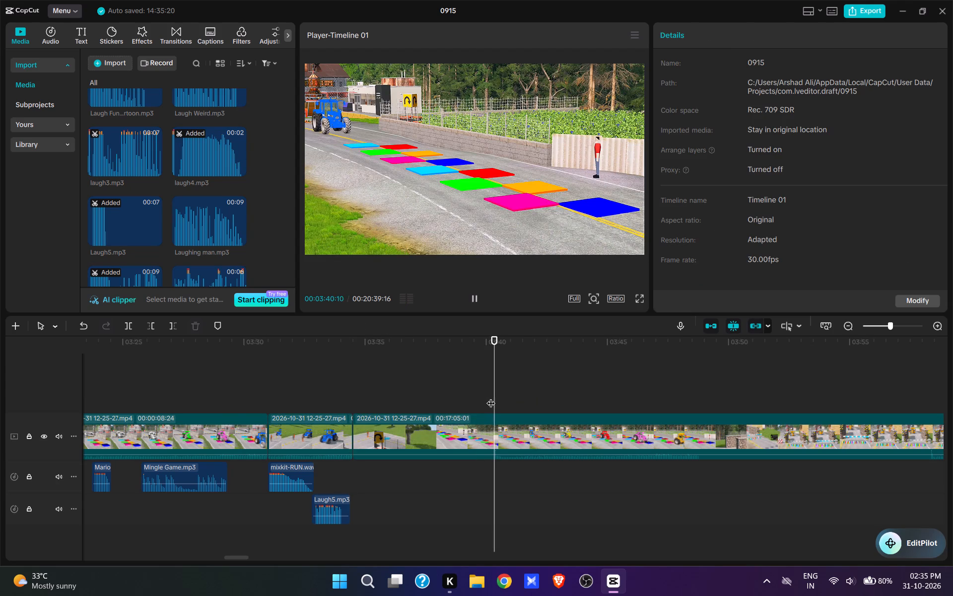
pyautogui.write('q')
# Paste the copied Mingle Game.mp3 sound at 00:03:35:25, as the blue tractor reaches the first coloured tile, and play it back.
pyautogui.press('space')
pyautogui.press('space')
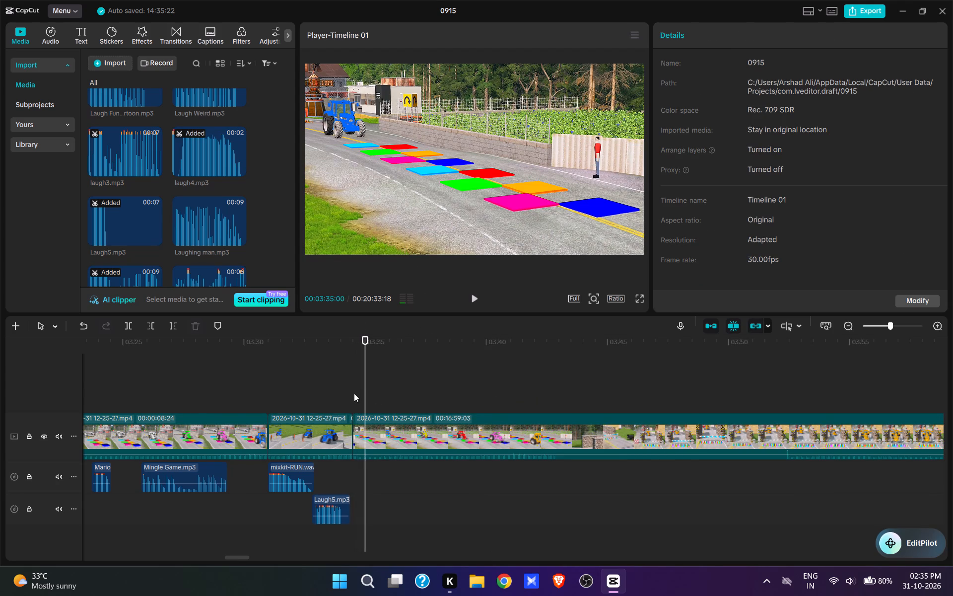
pyautogui.click(354, 393)
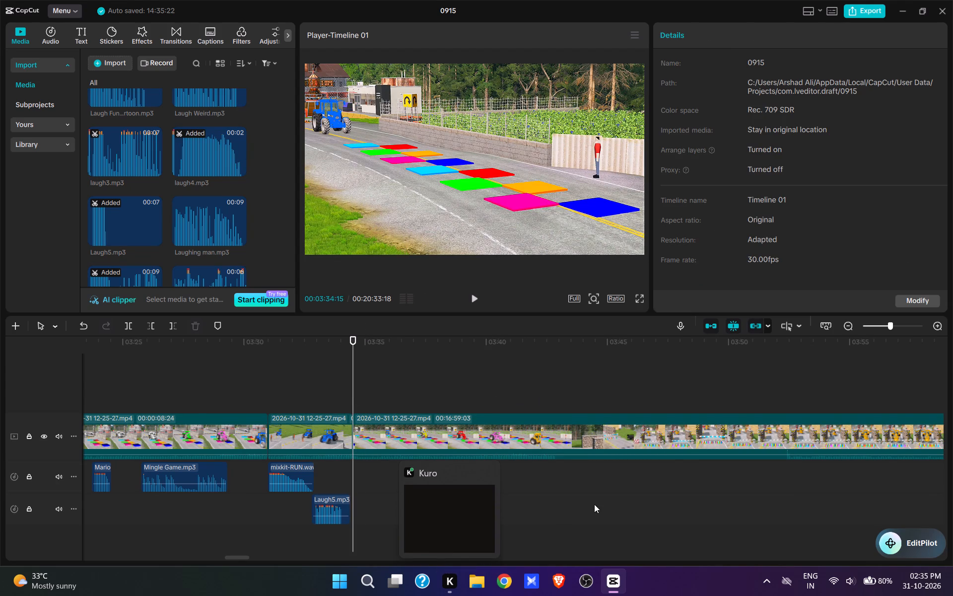
pyautogui.press('space')
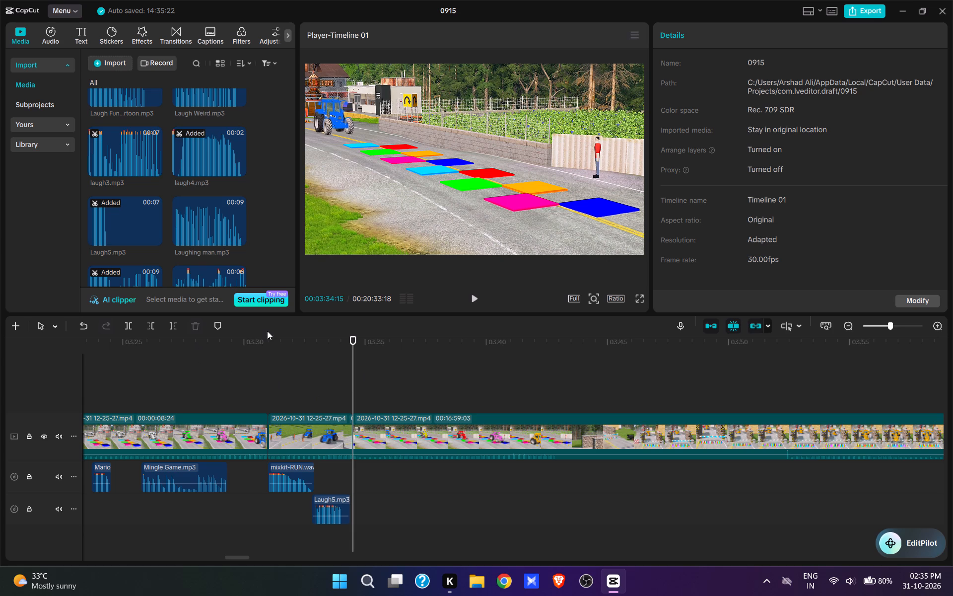
pyautogui.press('space')
pyautogui.press('space')
pyautogui.press('space')
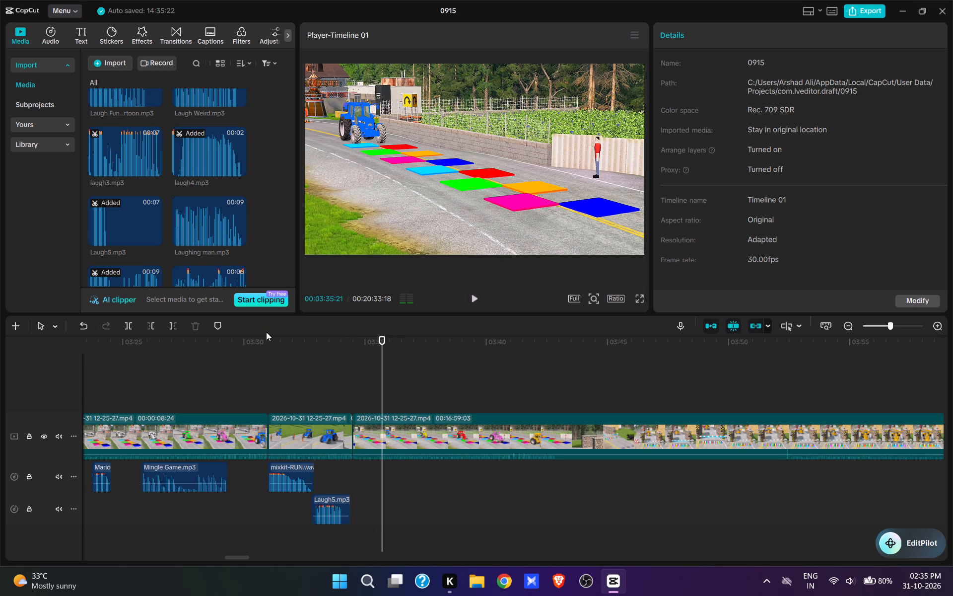
pyautogui.press('space')
pyautogui.press('space')
pyautogui.click(386, 401)
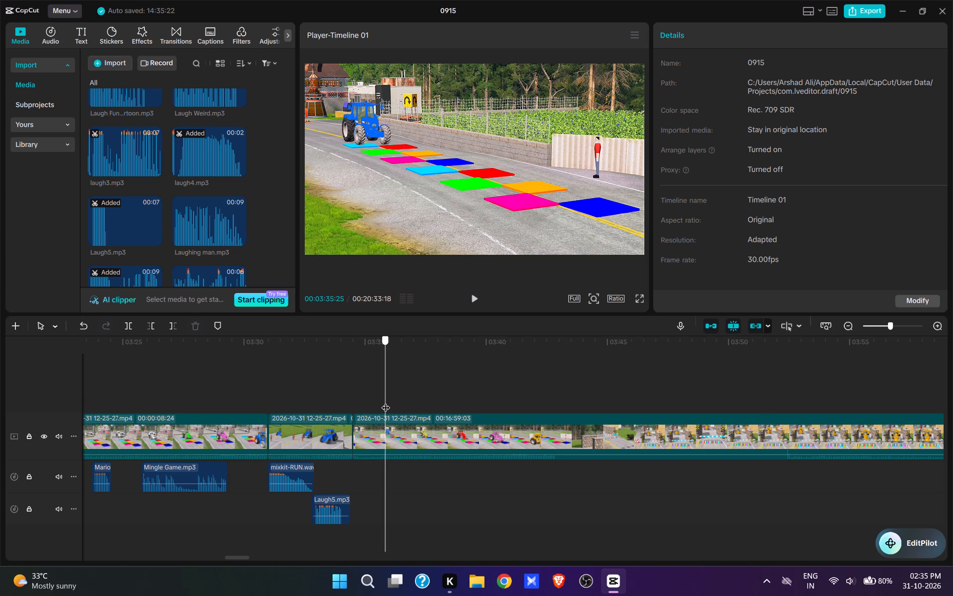
pyautogui.hotkey('ctrl', 'v')
pyautogui.press('space')
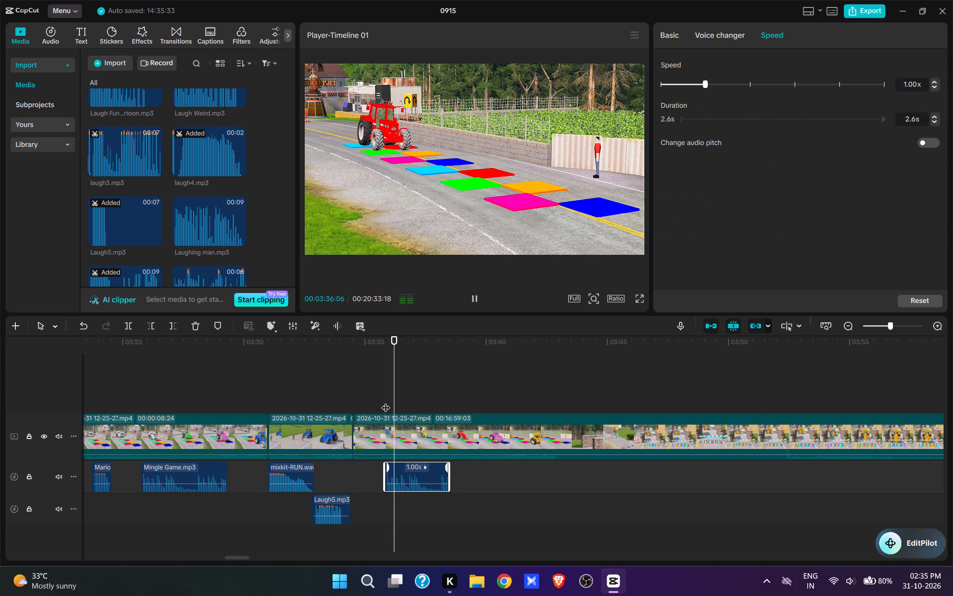
pyautogui.press('space')
pyautogui.press('space')
pyautogui.press('space')
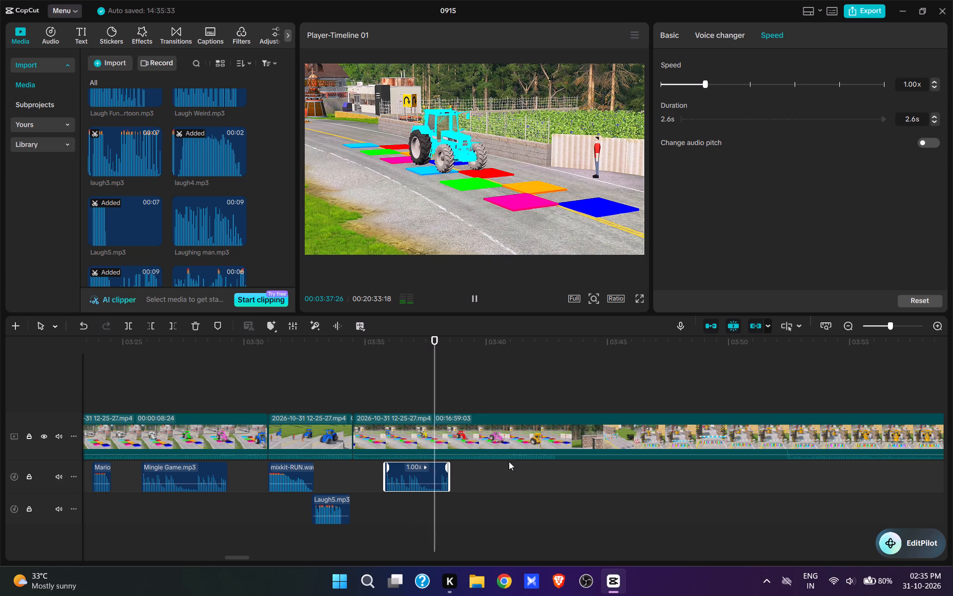
# Extend the end of the pasted Mingle Game sound to a 4.2 s duration and play it back.
pyautogui.moveTo(451, 471); pyautogui.dragTo(469, 470)
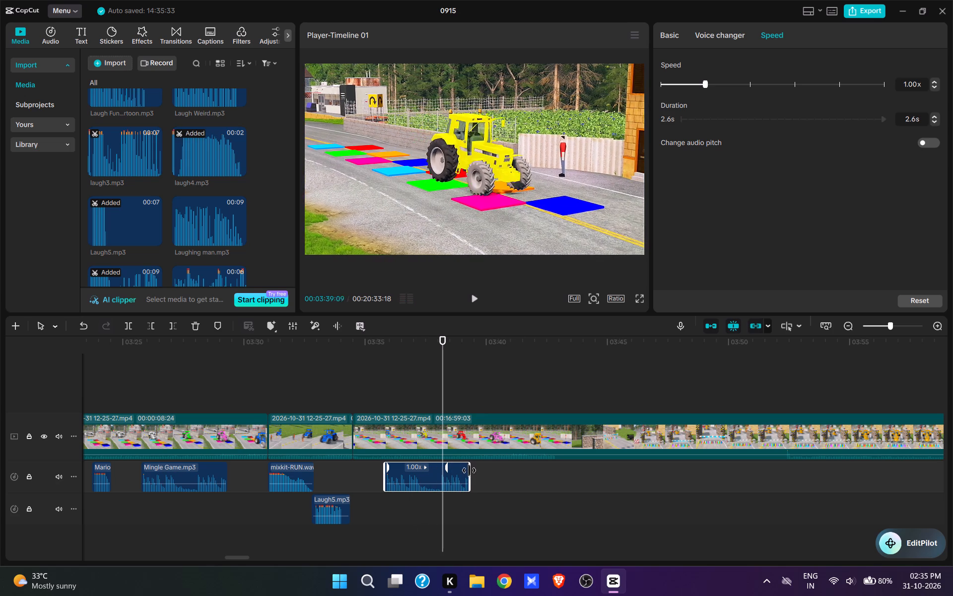
pyautogui.moveTo(469, 470); pyautogui.dragTo(486, 472)
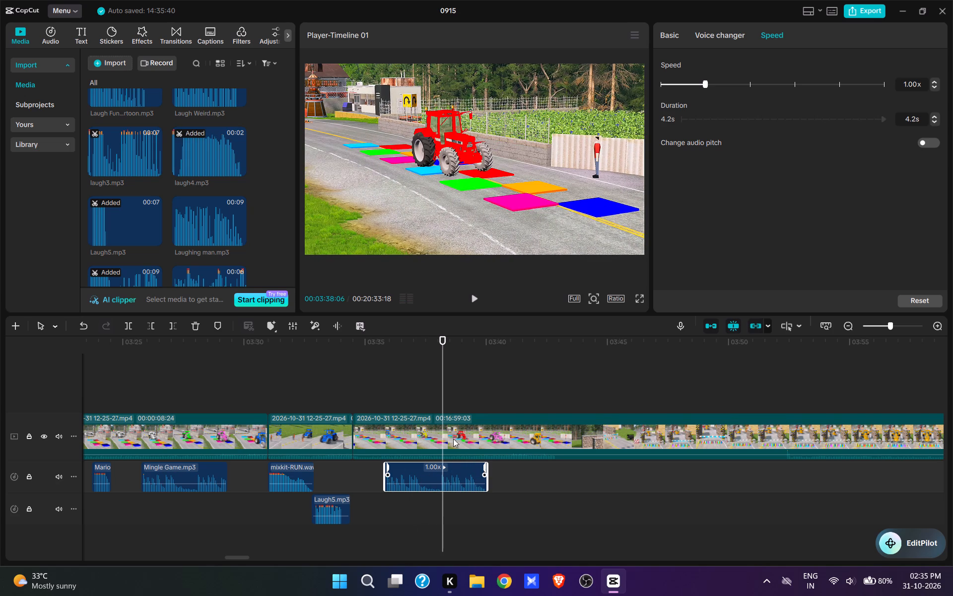
pyautogui.press('space')
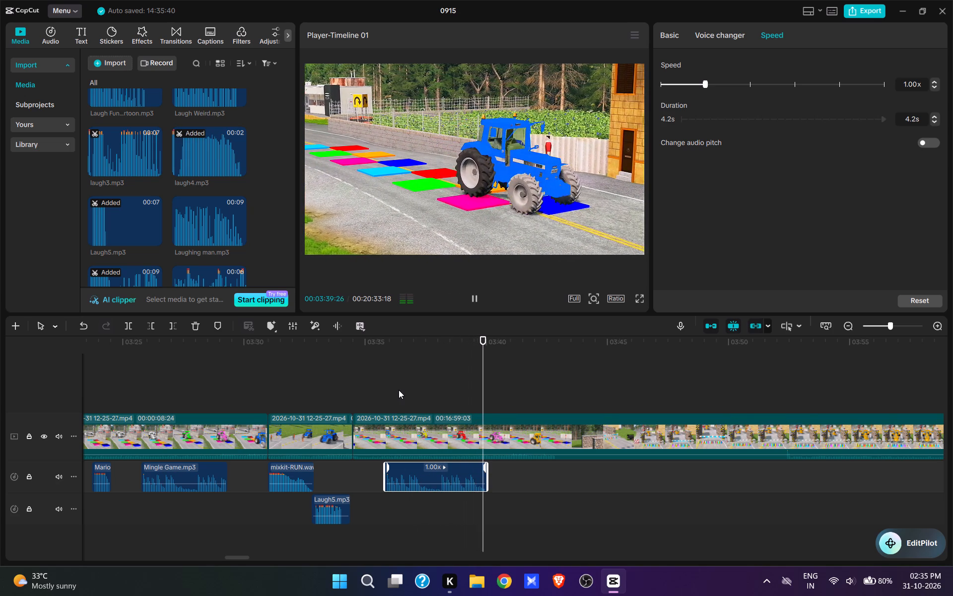
pyautogui.press('space')
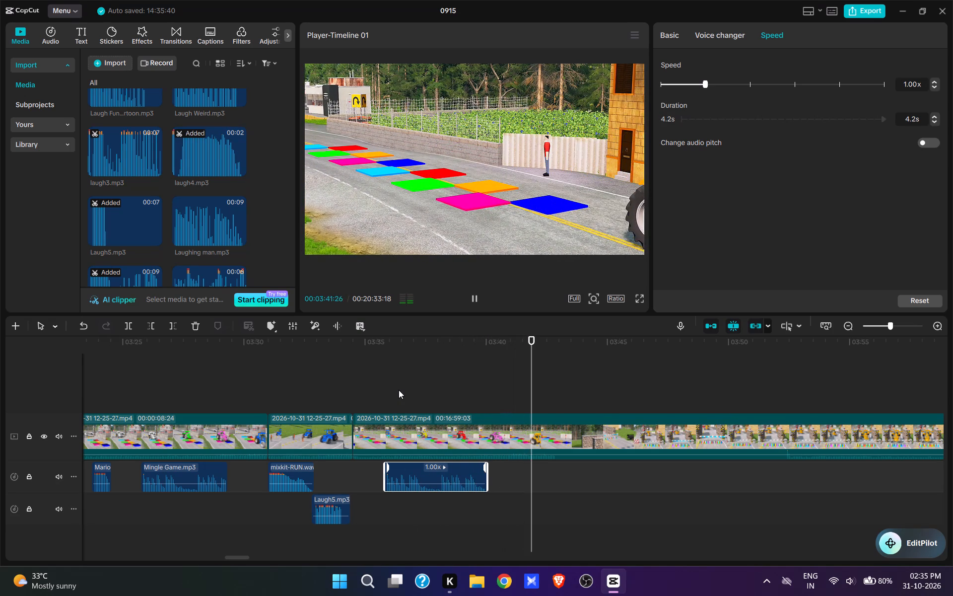
# Split the clip at 00:03:42:05, once the tractor has left the tiles, and cut the footage up to about 00:03:52, before the striped barrier crossing.
pyautogui.press('space')
pyautogui.press('space')
pyautogui.press('w')
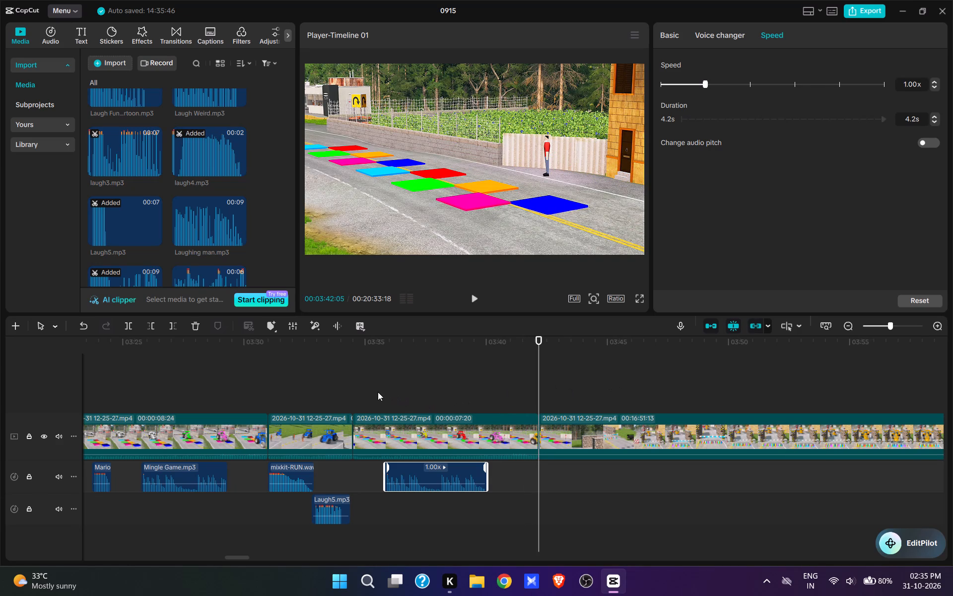
pyautogui.click(378, 392)
pyautogui.press('space')
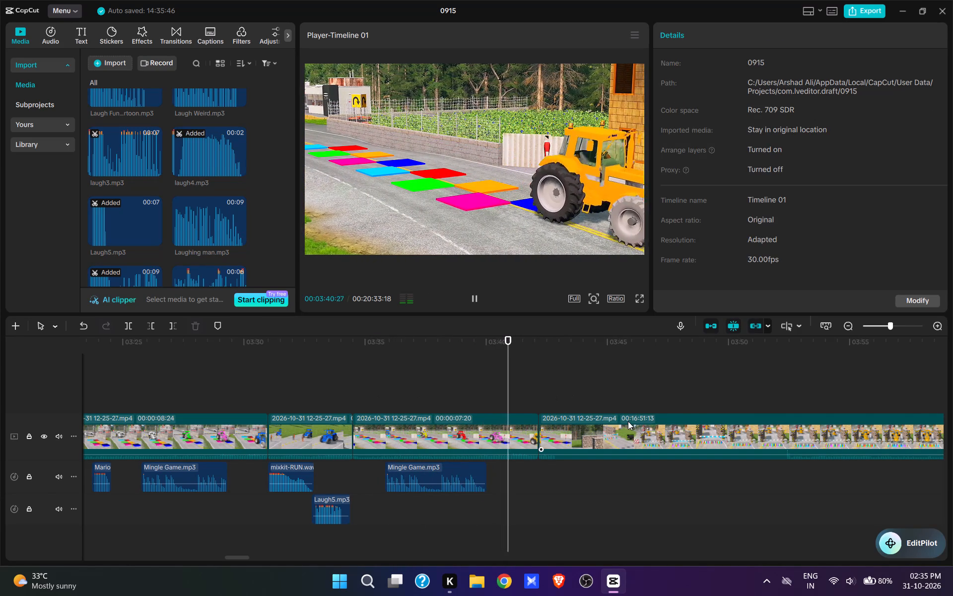
pyautogui.moveTo(700, 457); pyautogui.dragTo(730, 453)
pyautogui.press('space')
pyautogui.click(787, 397)
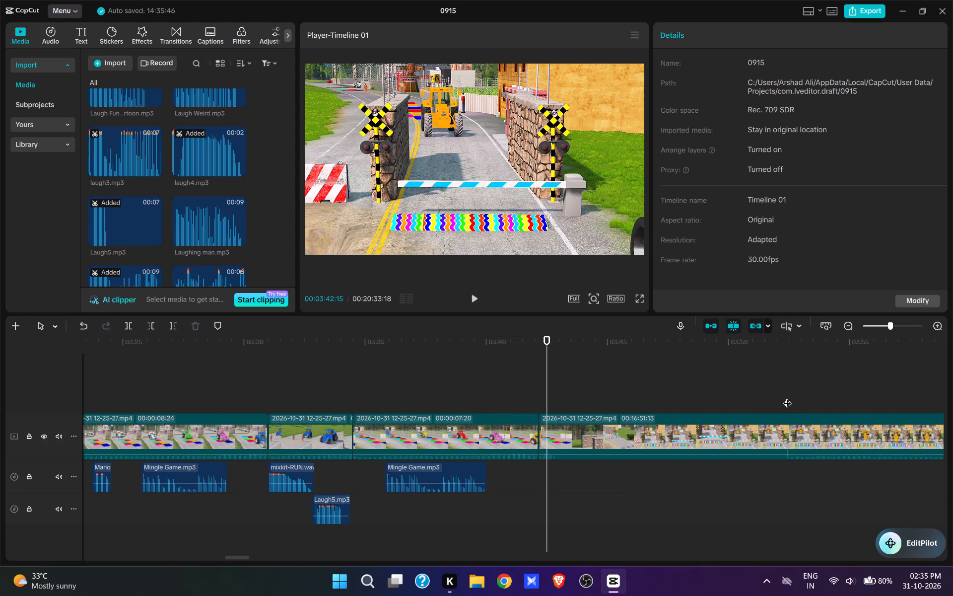
pyautogui.press('q')
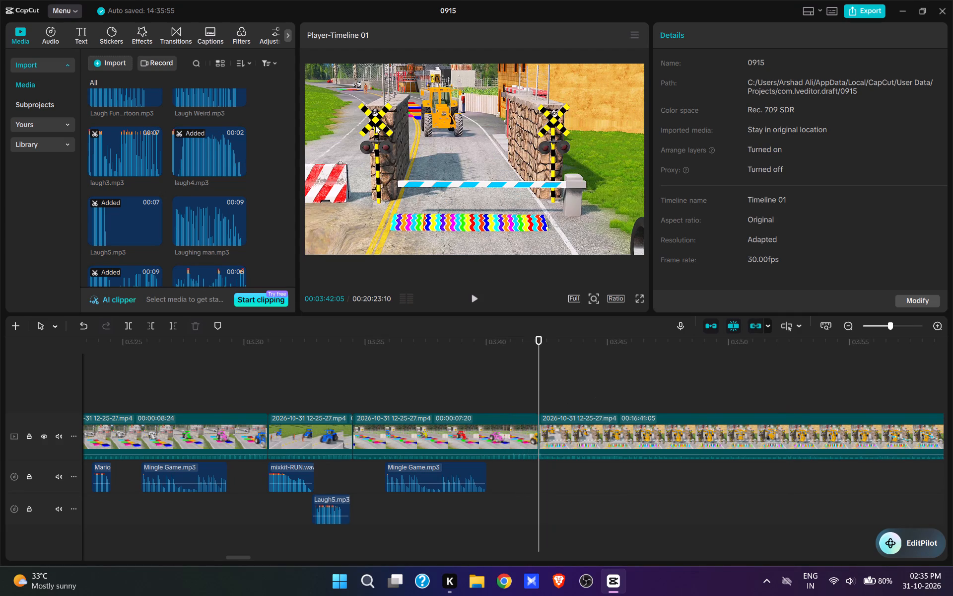
# Add Suspense.mp3 at 00:03:42:05, at the start of the barrier-crossing clip, and play it back.
pyautogui.scroll(-6, 208, 168)
pyautogui.moveTo(291, 184); pyautogui.dragTo(298, 225)
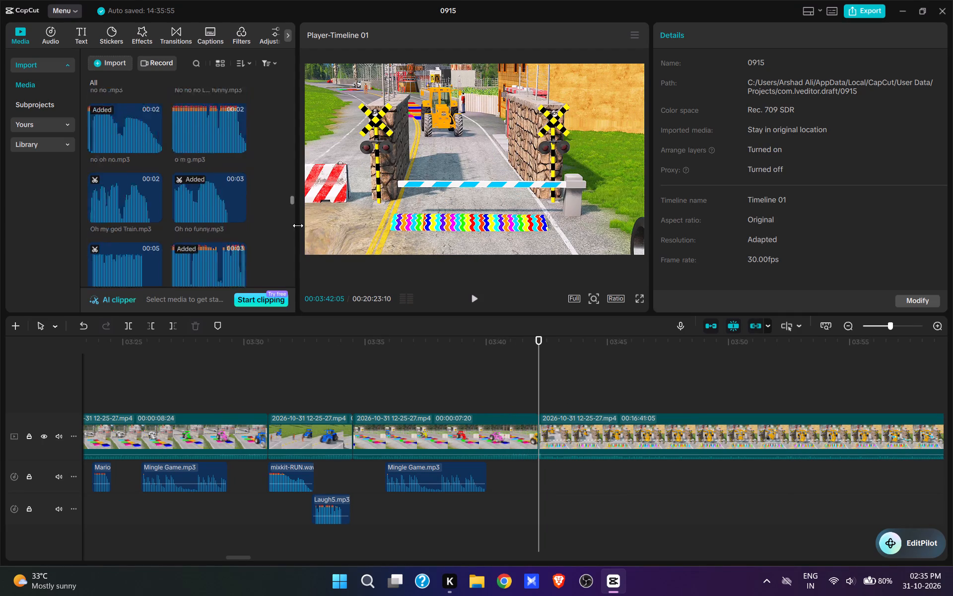
pyautogui.moveTo(298, 225); pyautogui.dragTo(300, 244)
pyautogui.click(211, 226)
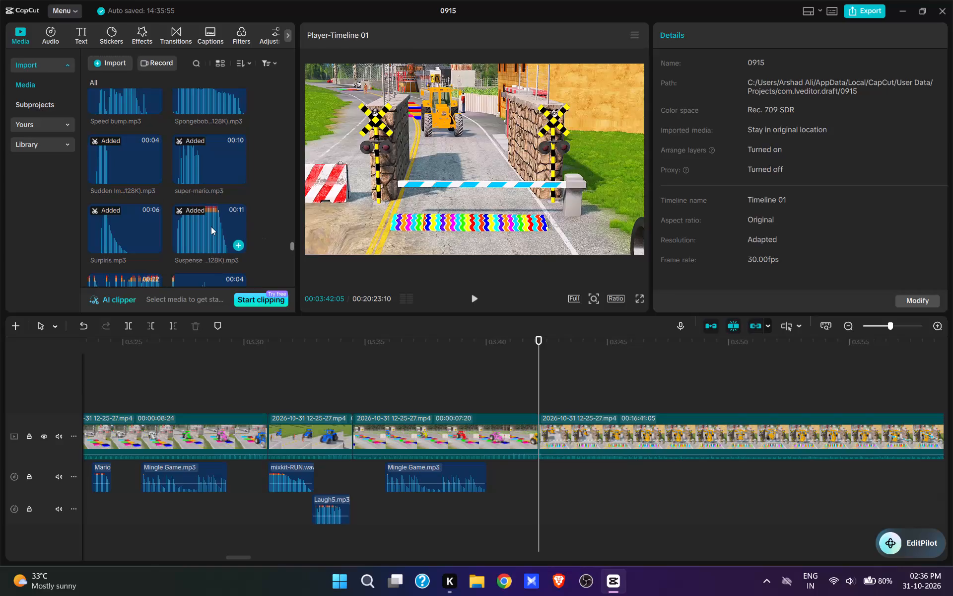
pyautogui.scroll(-1, 211, 224)
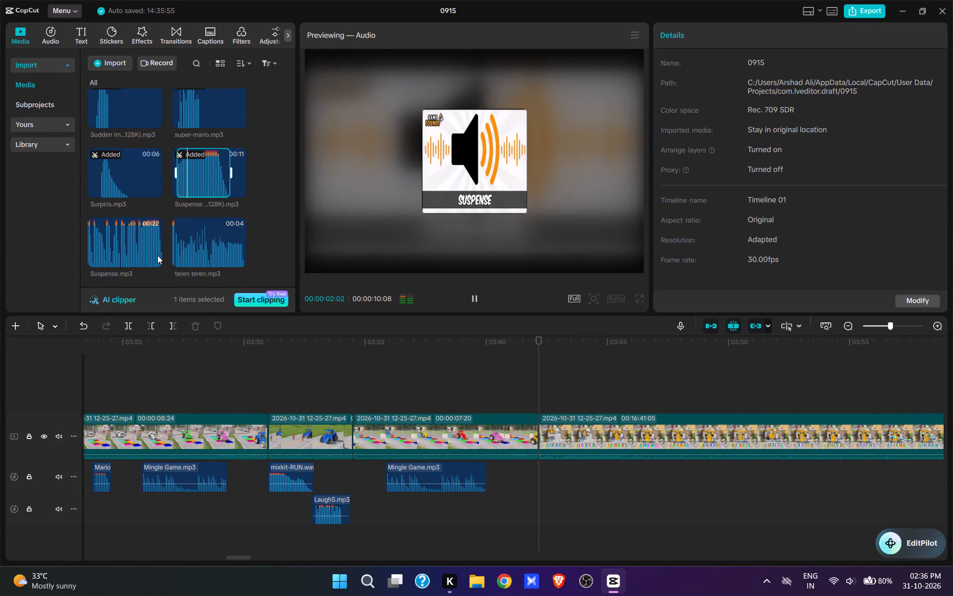
pyautogui.click(154, 257)
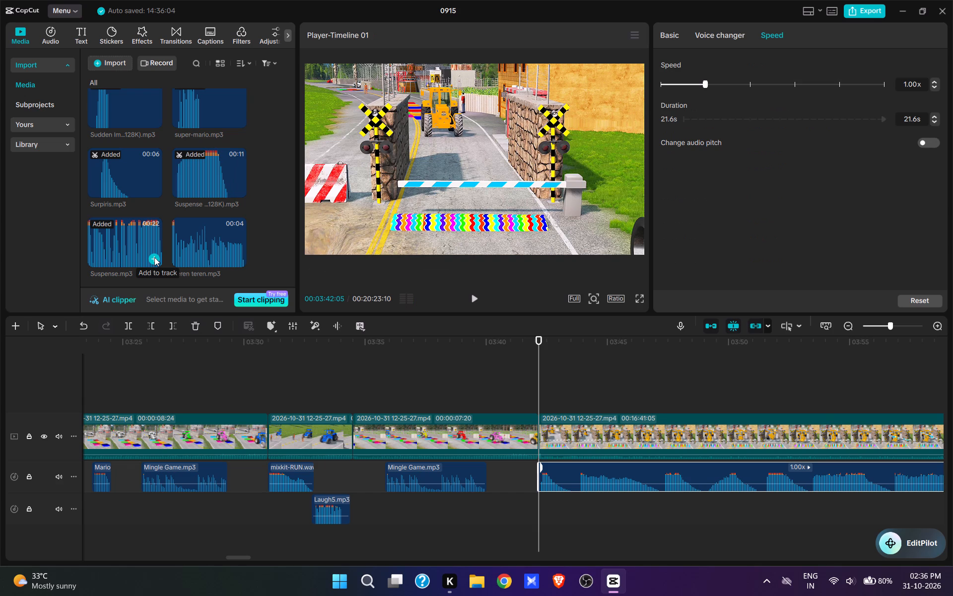
pyautogui.press('space')
pyautogui.click(481, 297)
pyautogui.press('space')
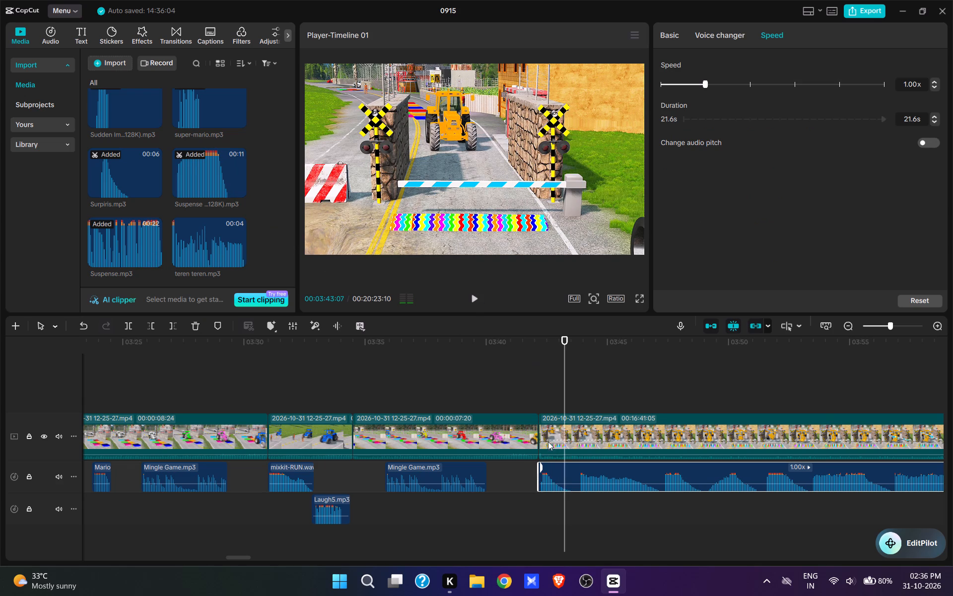
# Split the Suspense.mp3 sound on the timeline at 00:03:43:07.
pyautogui.press('w')
pyautogui.moveTo(569, 519); pyautogui.dragTo(582, 521)
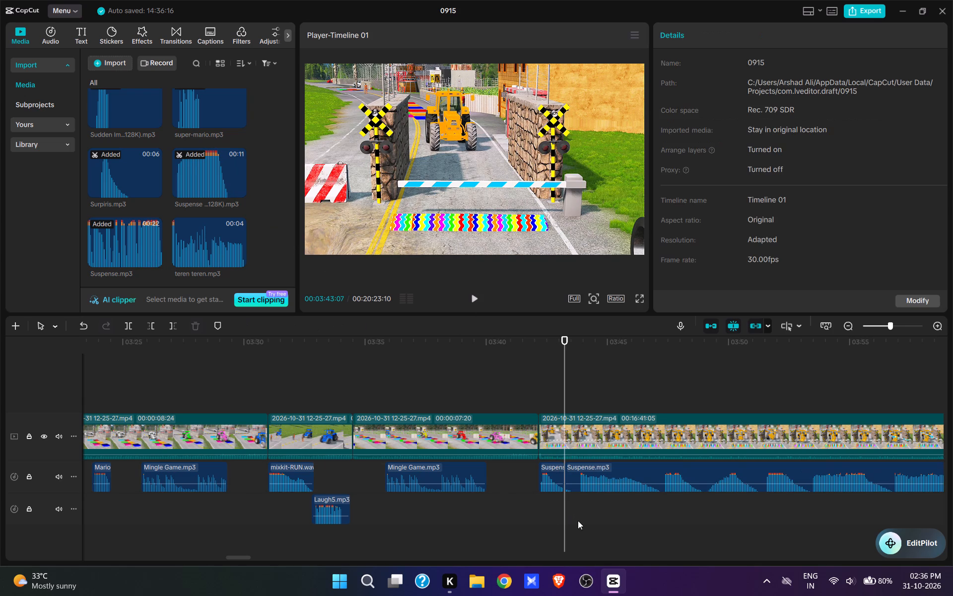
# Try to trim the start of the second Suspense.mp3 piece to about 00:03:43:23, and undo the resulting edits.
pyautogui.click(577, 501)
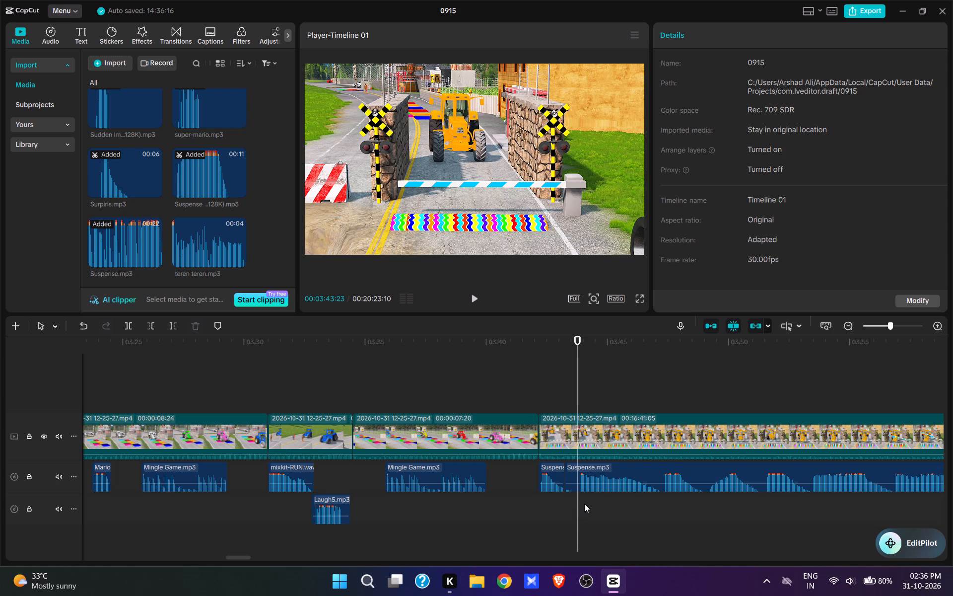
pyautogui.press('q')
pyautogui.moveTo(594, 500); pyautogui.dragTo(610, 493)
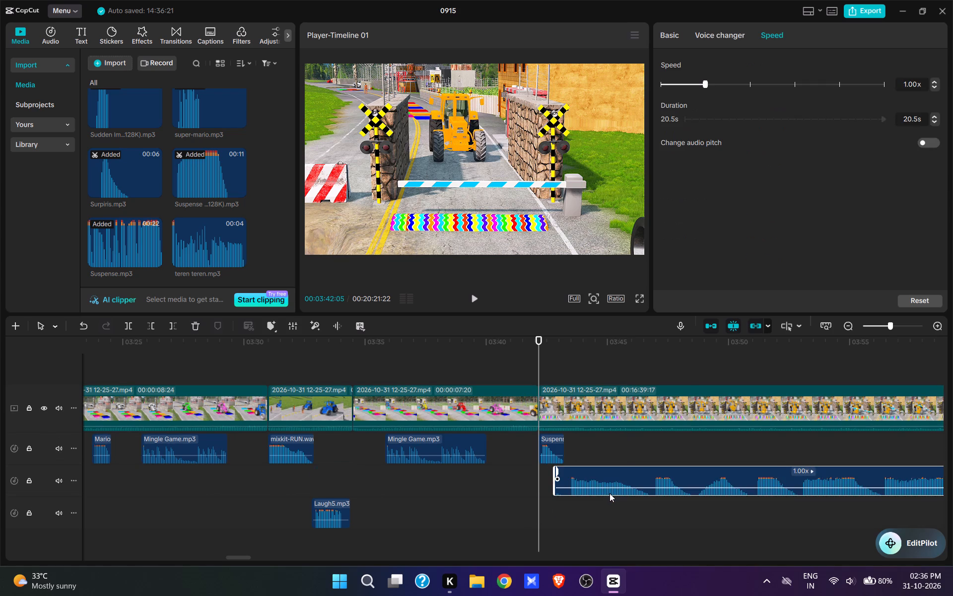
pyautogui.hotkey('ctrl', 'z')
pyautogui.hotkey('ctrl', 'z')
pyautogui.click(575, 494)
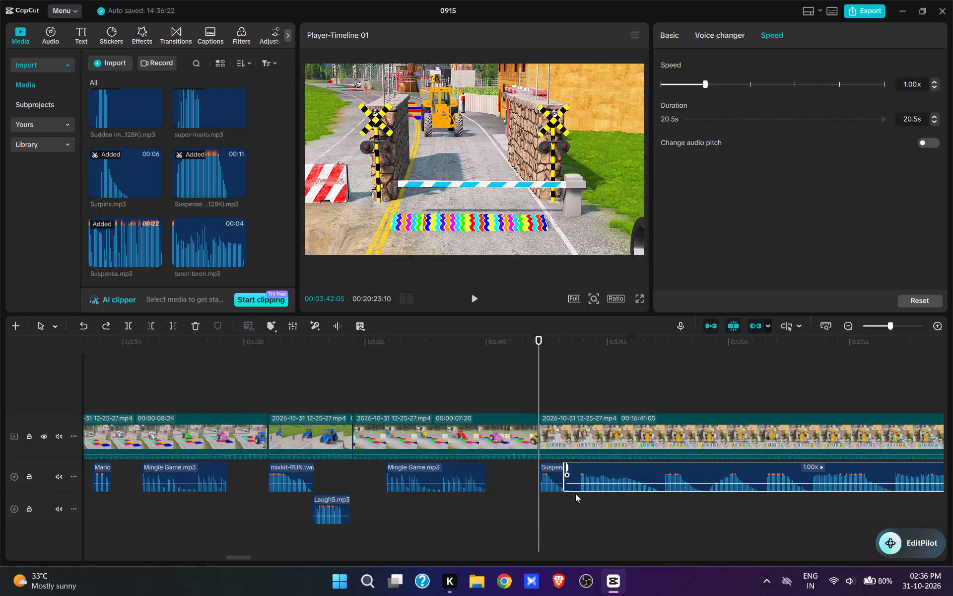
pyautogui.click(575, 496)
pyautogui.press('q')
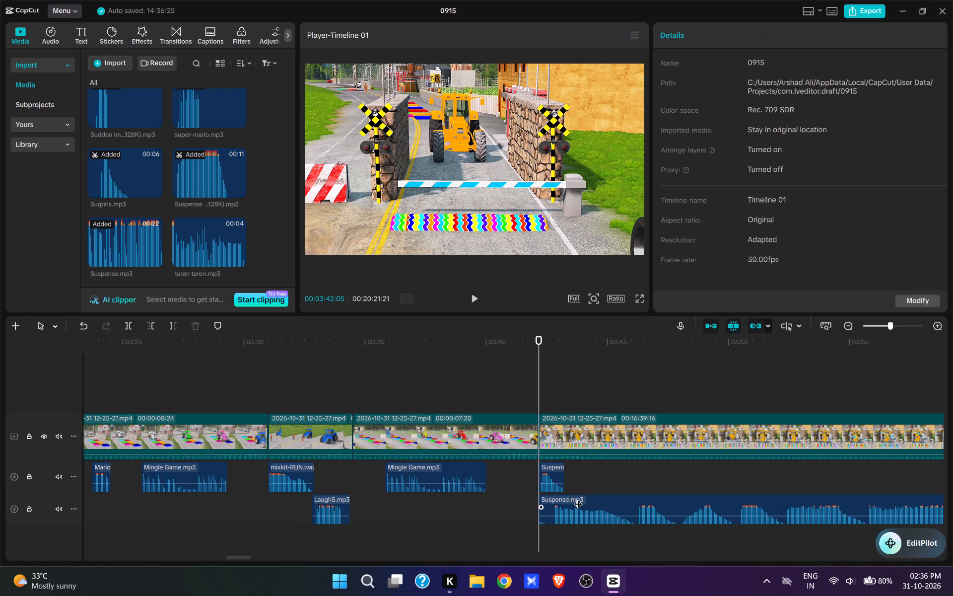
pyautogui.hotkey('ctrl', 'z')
# Trim the start of the second Suspense.mp3 piece to 00:03:43:22 and move it back against the end of the first piece.
pyautogui.click(577, 490)
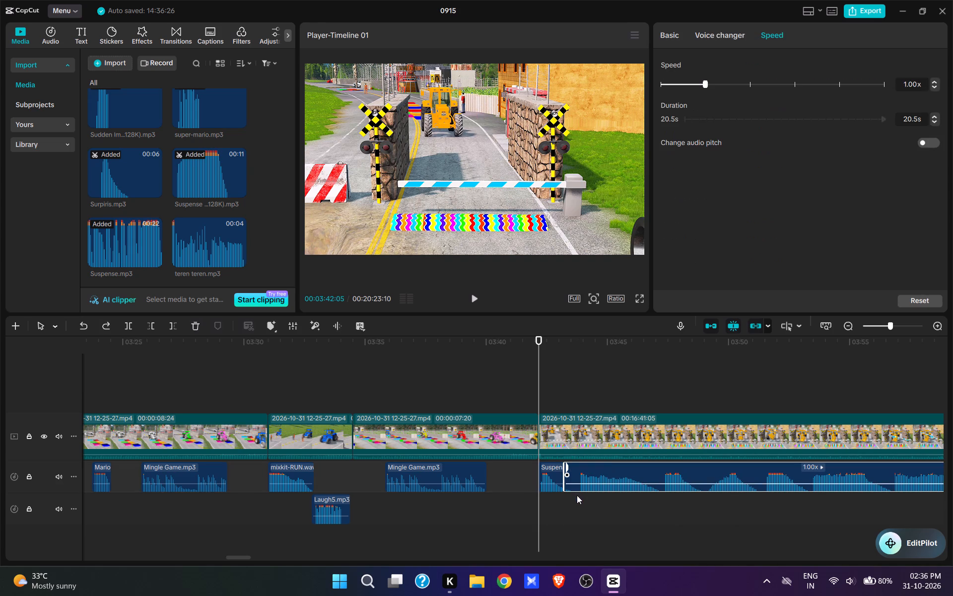
pyautogui.click(577, 496)
pyautogui.click(584, 485)
pyautogui.press('q')
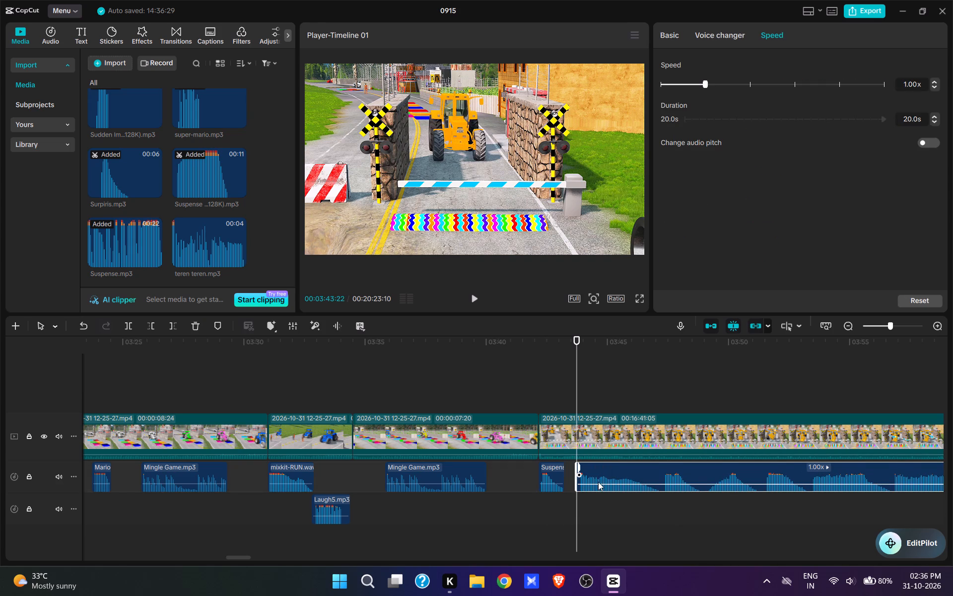
pyautogui.moveTo(599, 467); pyautogui.dragTo(588, 467)
pyautogui.click(535, 382)
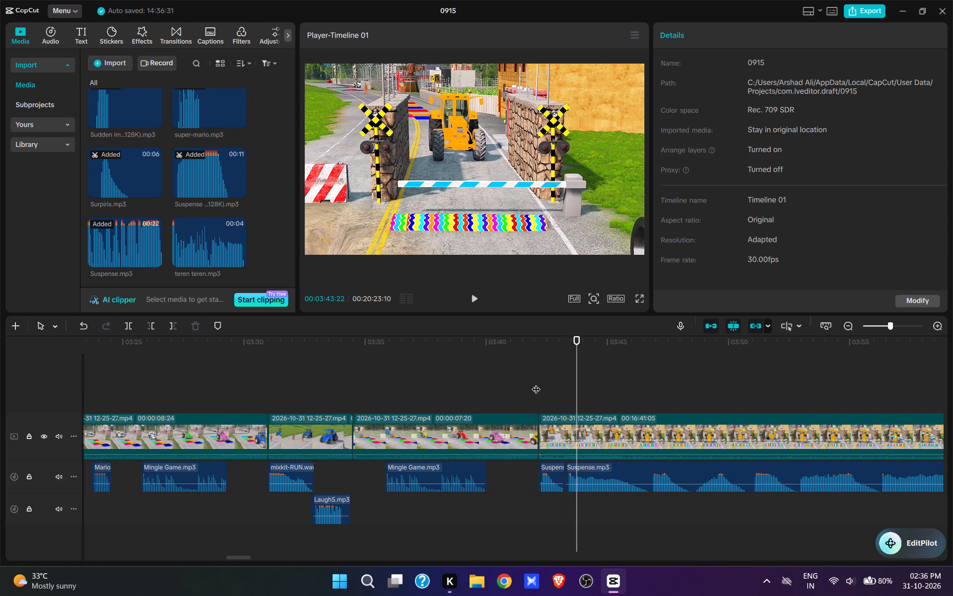
# Play back the joined Suspense.mp3 sounds and trim the end of the second piece at 00:03:48:16.
pyautogui.press('space')
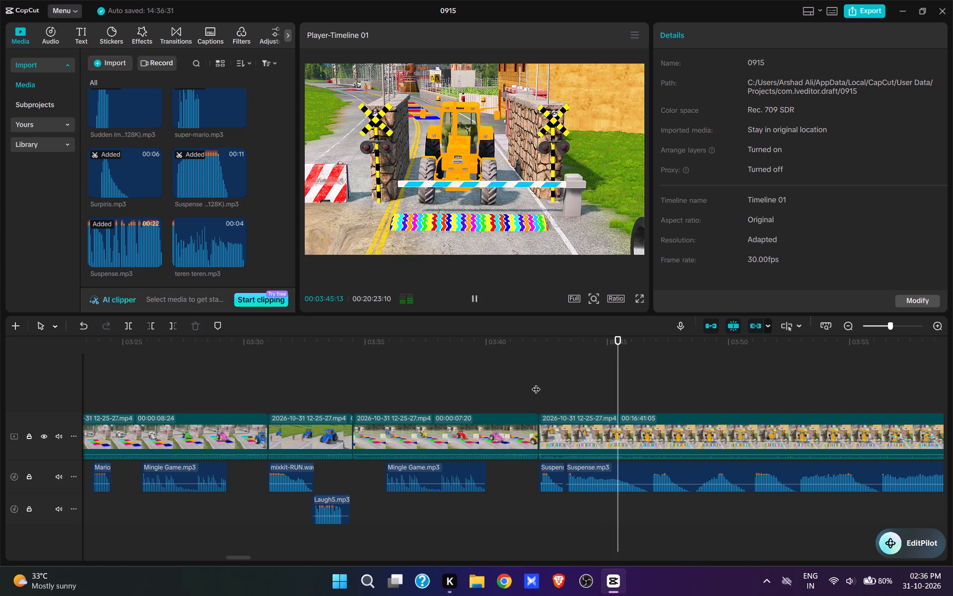
pyautogui.press('space')
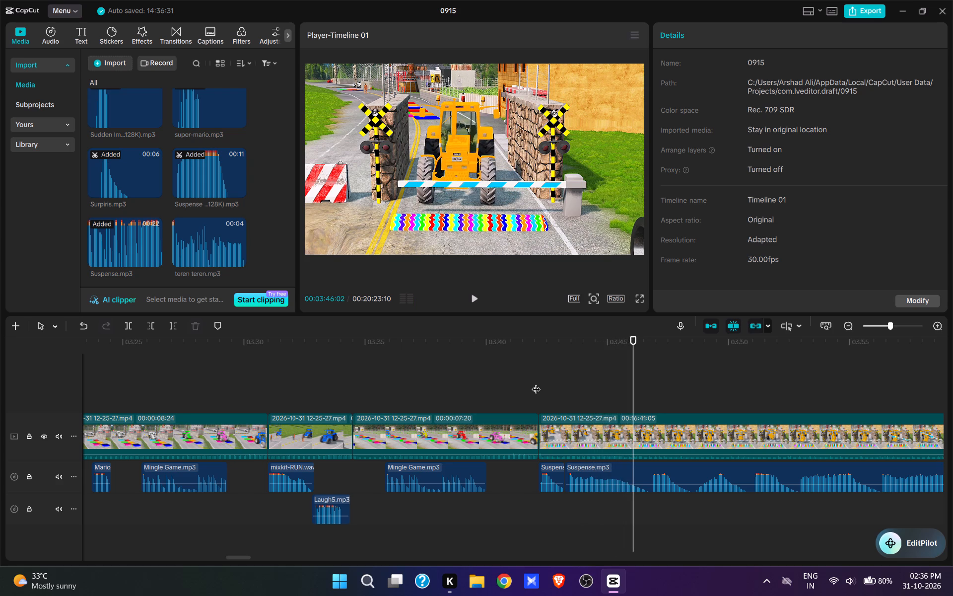
pyautogui.press('space')
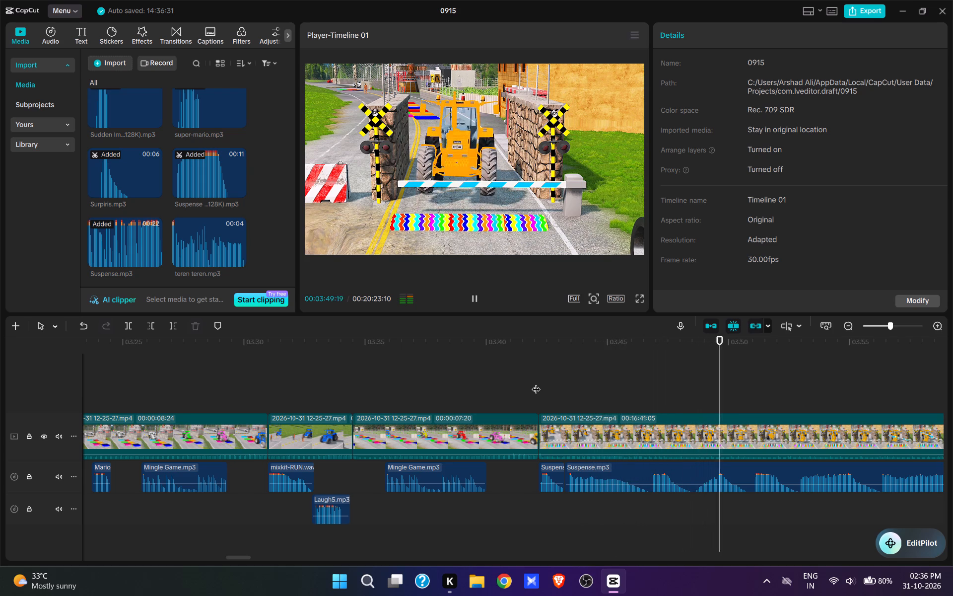
pyautogui.press('space')
pyautogui.click(685, 384)
pyautogui.moveTo(687, 383); pyautogui.dragTo(695, 384)
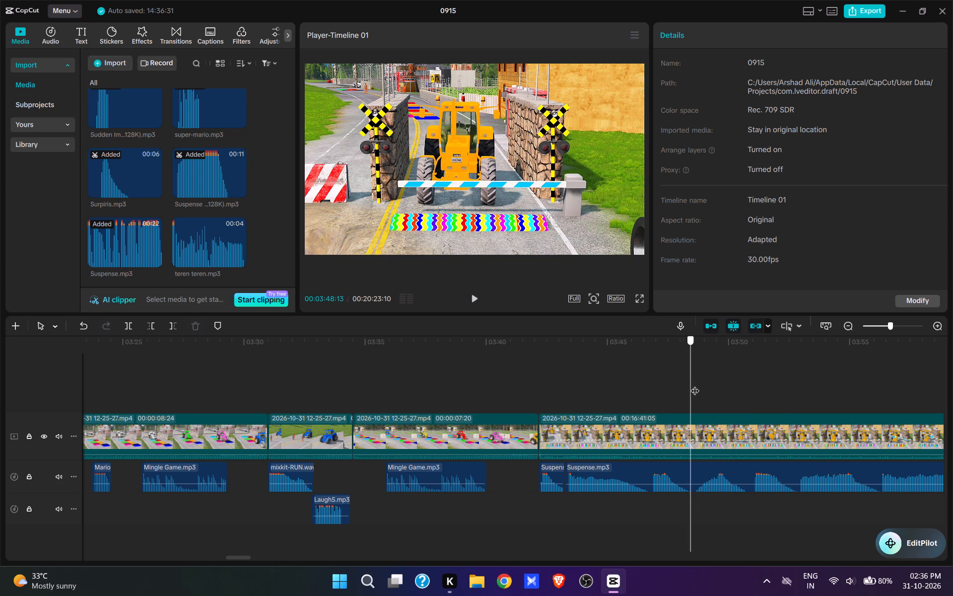
pyautogui.moveTo(695, 384); pyautogui.dragTo(695, 384)
pyautogui.click(696, 507)
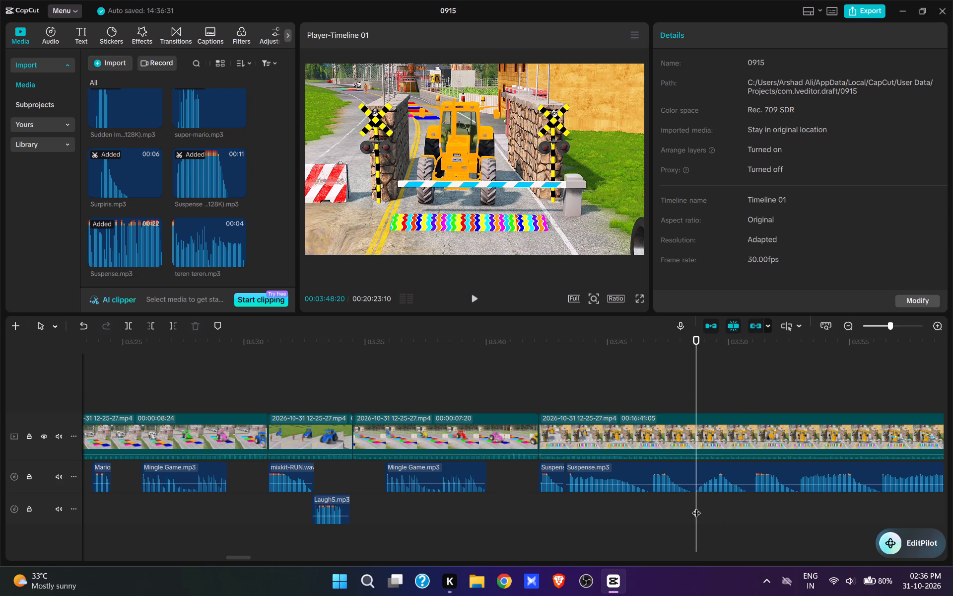
pyautogui.click(696, 507)
pyautogui.click(702, 469)
pyautogui.press('e')
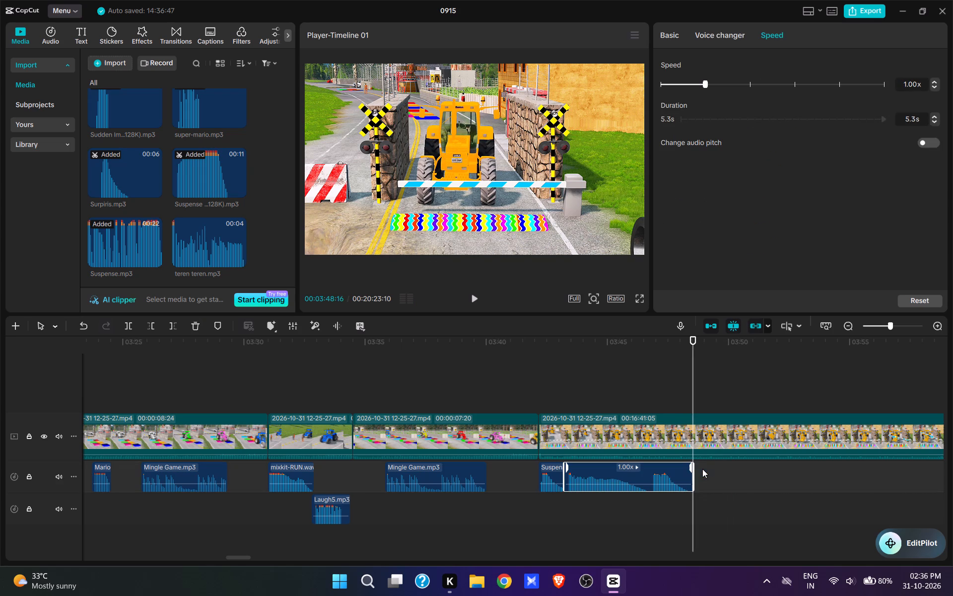
# Add Help me 1.mp3 at 00:03:48:16, directly after the Suspense sound, and play it back.
pyautogui.scroll(5, 194, 192)
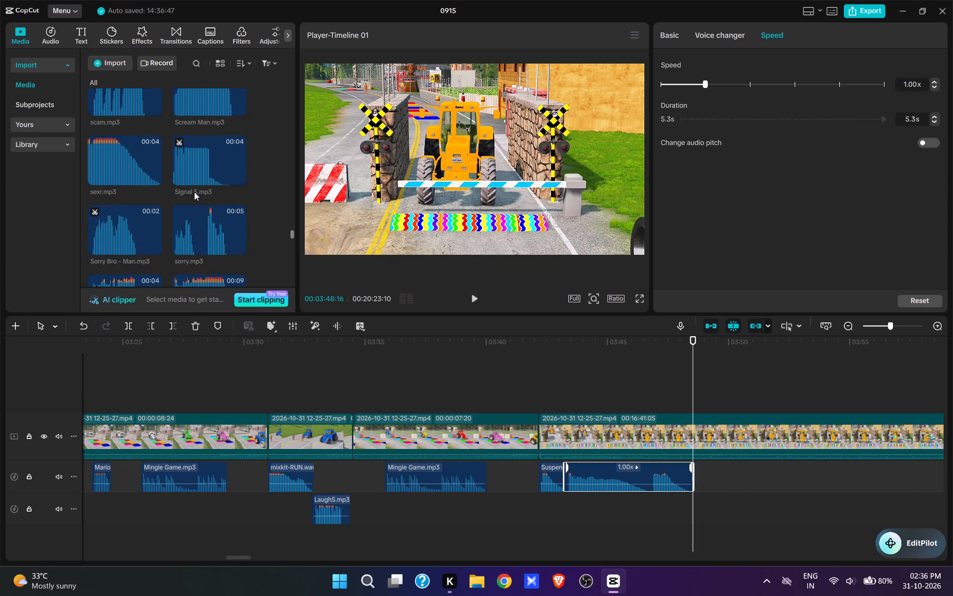
pyautogui.scroll(19, 194, 192)
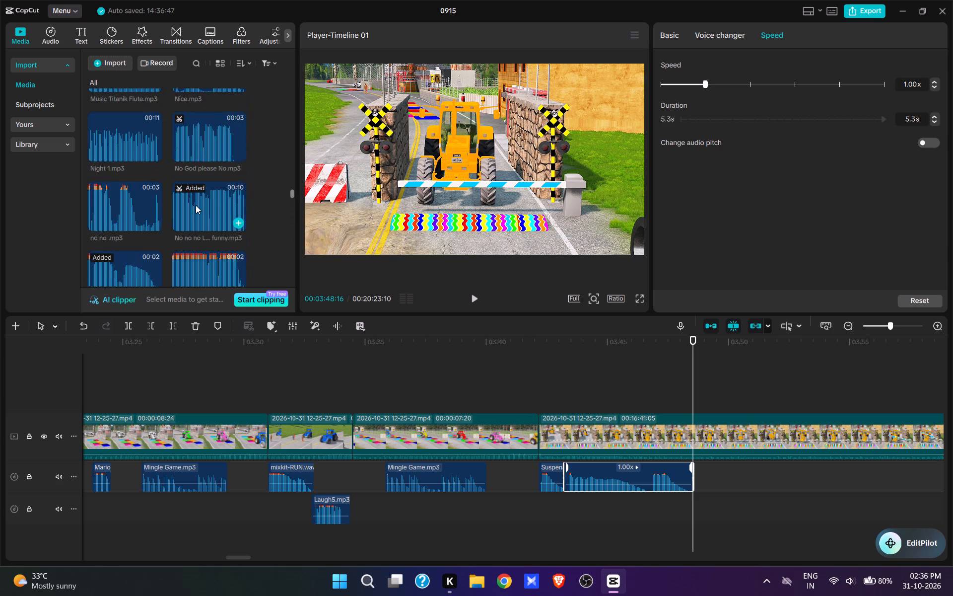
pyautogui.scroll(11, 196, 205)
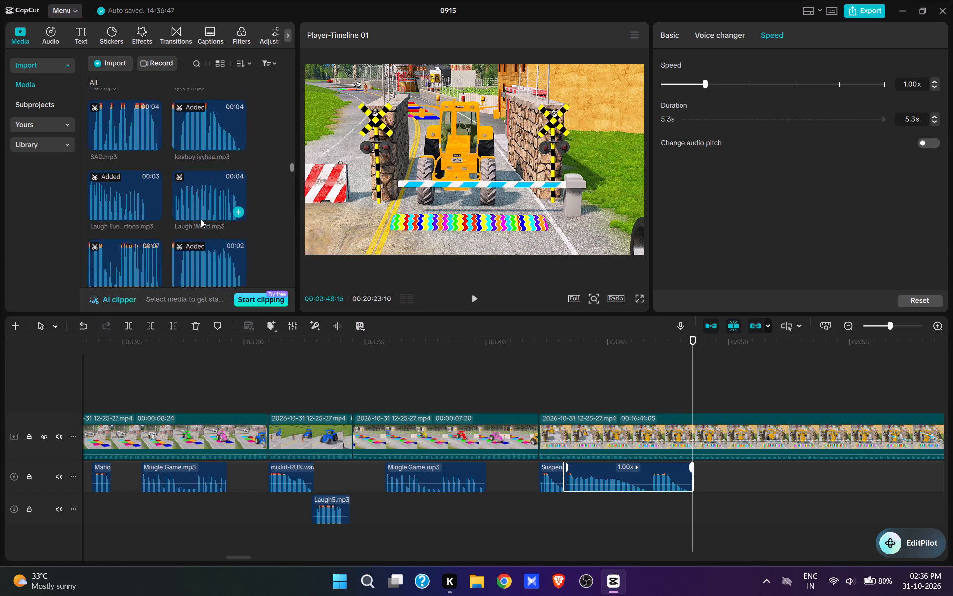
pyautogui.scroll(4, 201, 219)
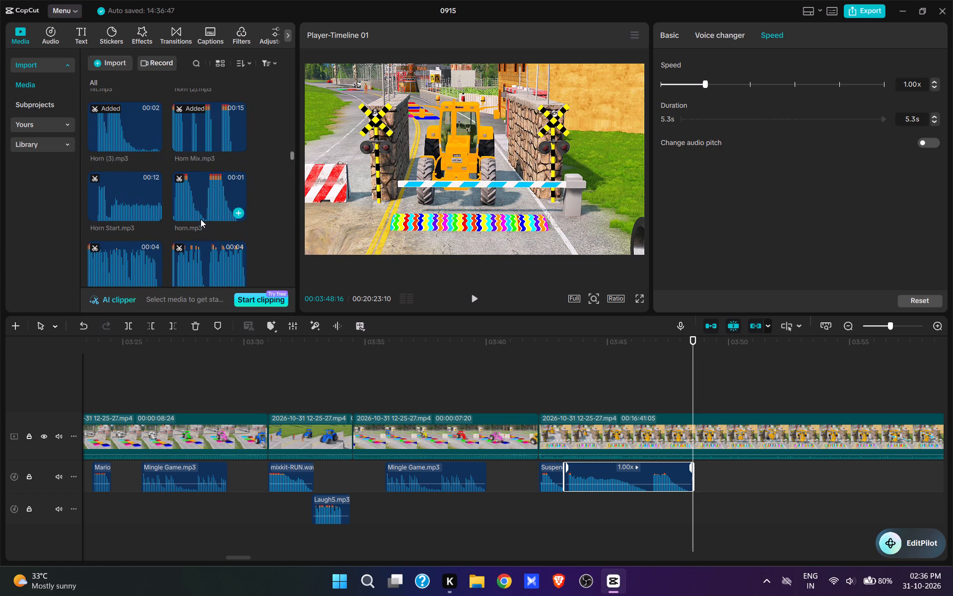
pyautogui.scroll(4, 201, 219)
pyautogui.click(212, 144)
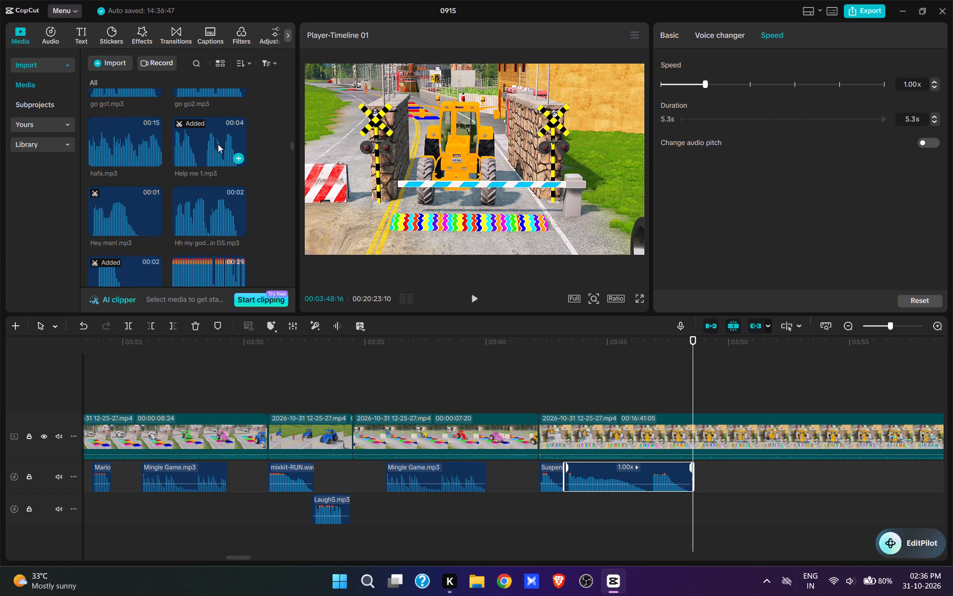
pyautogui.click(227, 158)
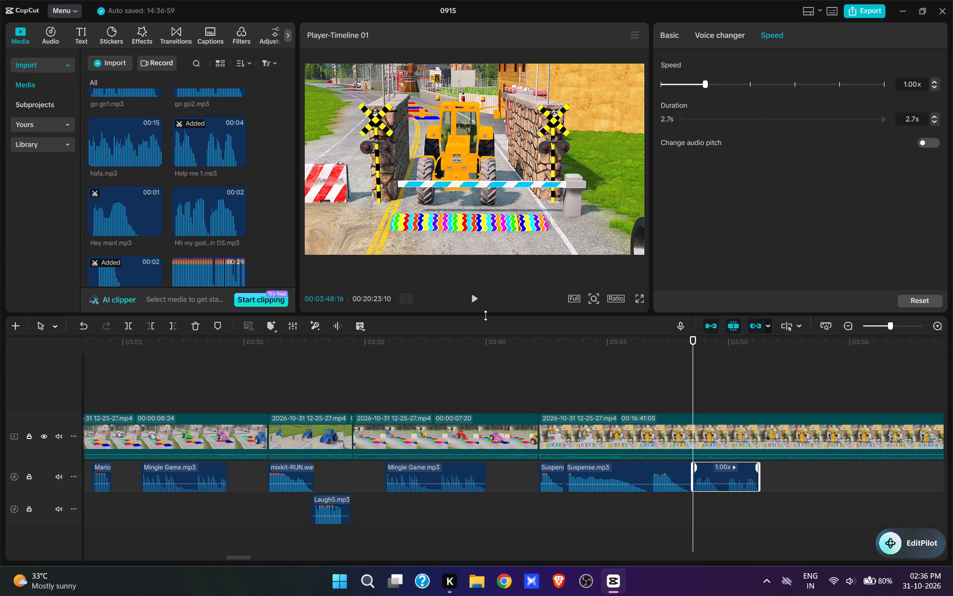
pyautogui.moveTo(435, 318); pyautogui.dragTo(381, 444)
pyautogui.moveTo(347, 513); pyautogui.dragTo(363, 525)
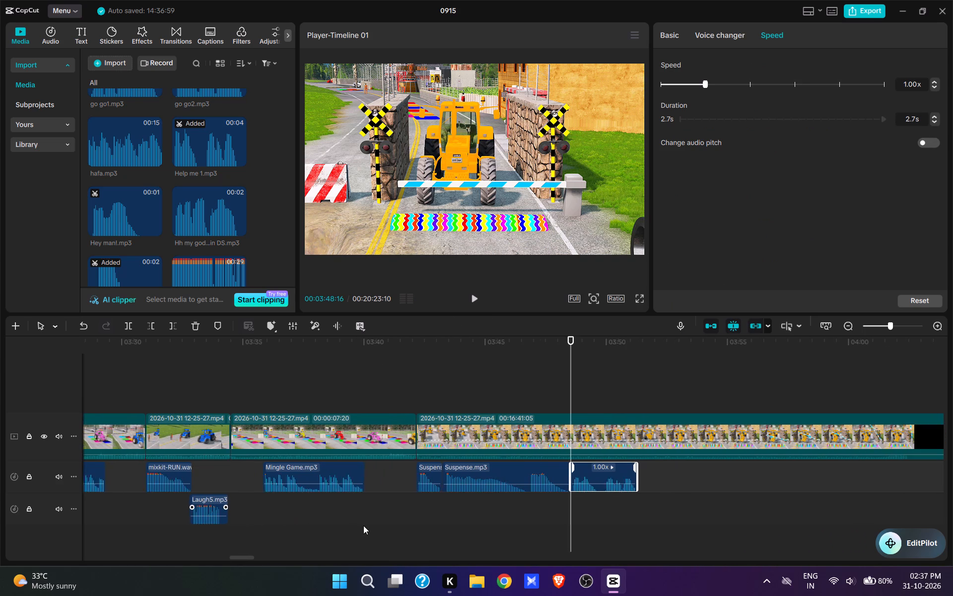
pyautogui.moveTo(363, 525); pyautogui.dragTo(363, 526)
pyautogui.click(471, 299)
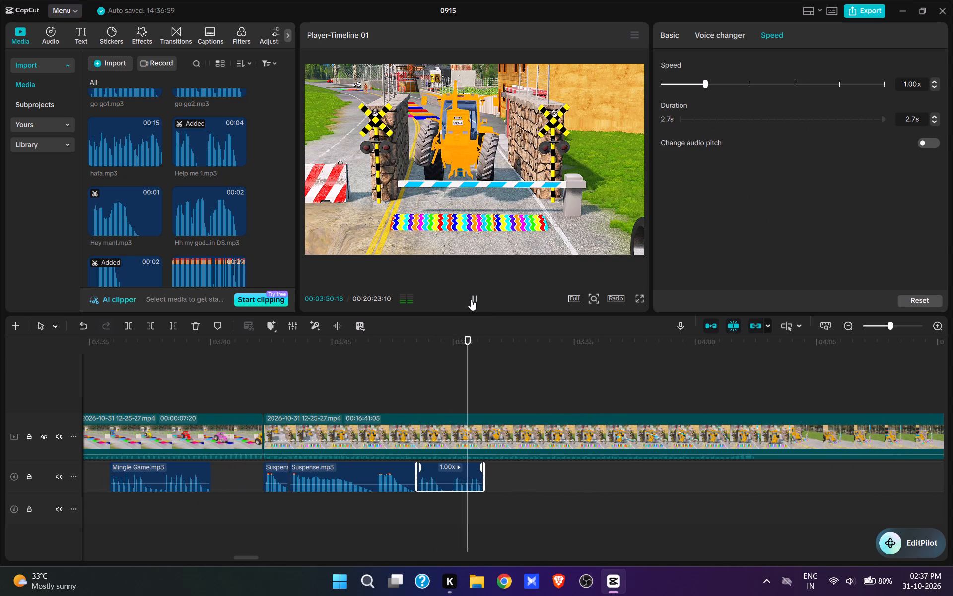
pyautogui.press('space')
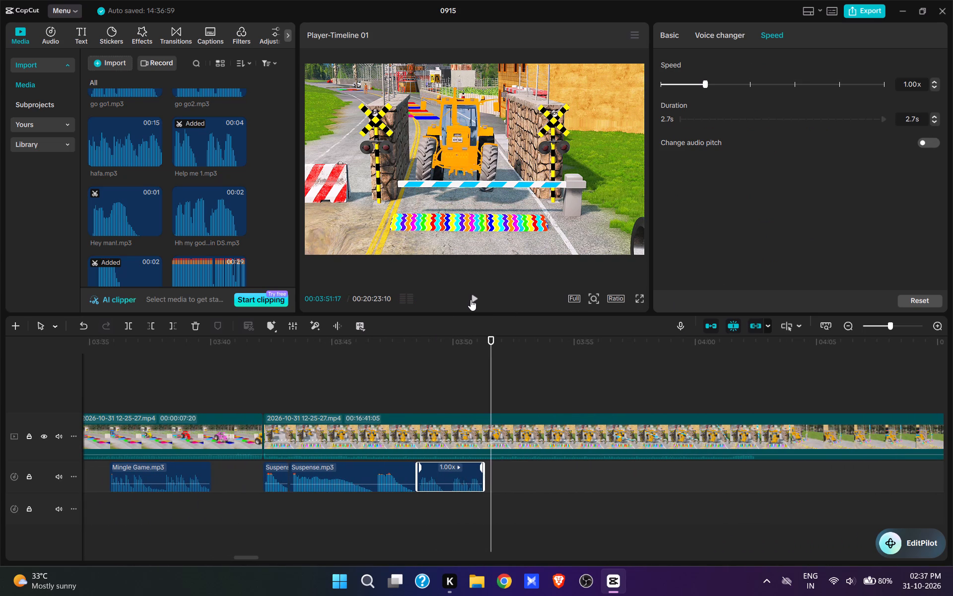
# Replay the Help me 1 section and split the barrier-crossing clip at 00:03:53:12, while the yellow tractor waits at the closed barrier.
pyautogui.click(489, 382)
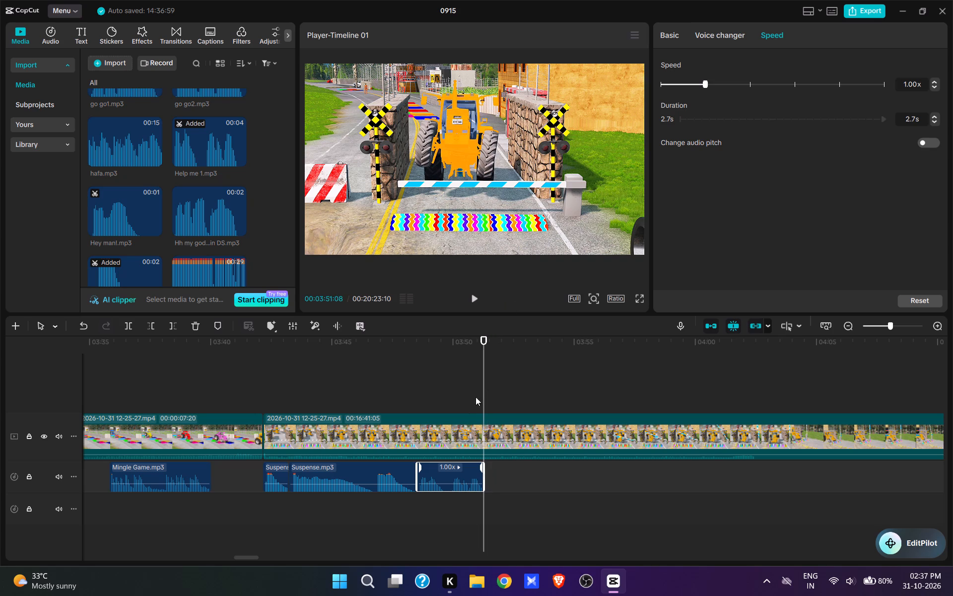
pyautogui.click(414, 405)
pyautogui.press('space')
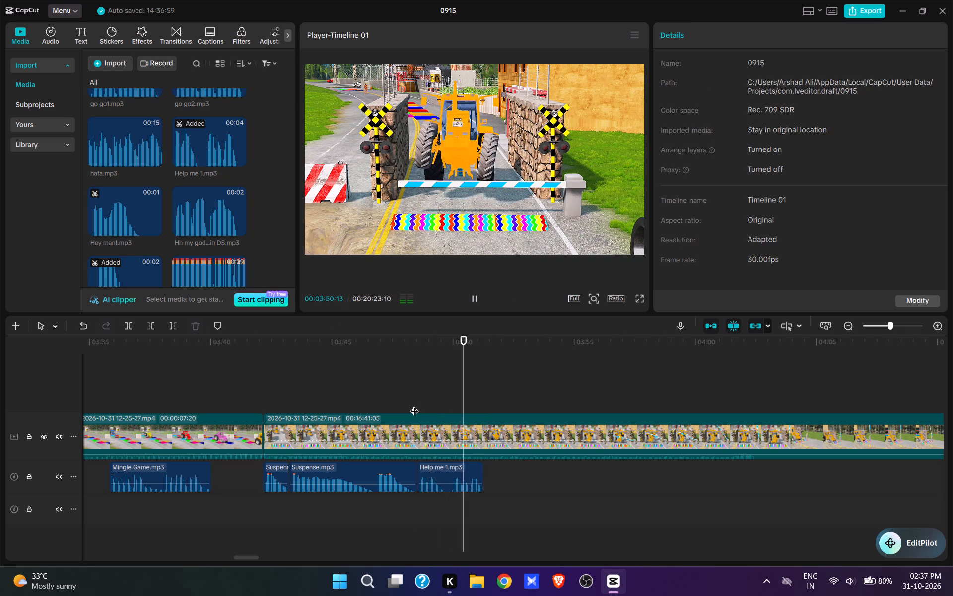
pyautogui.press('space')
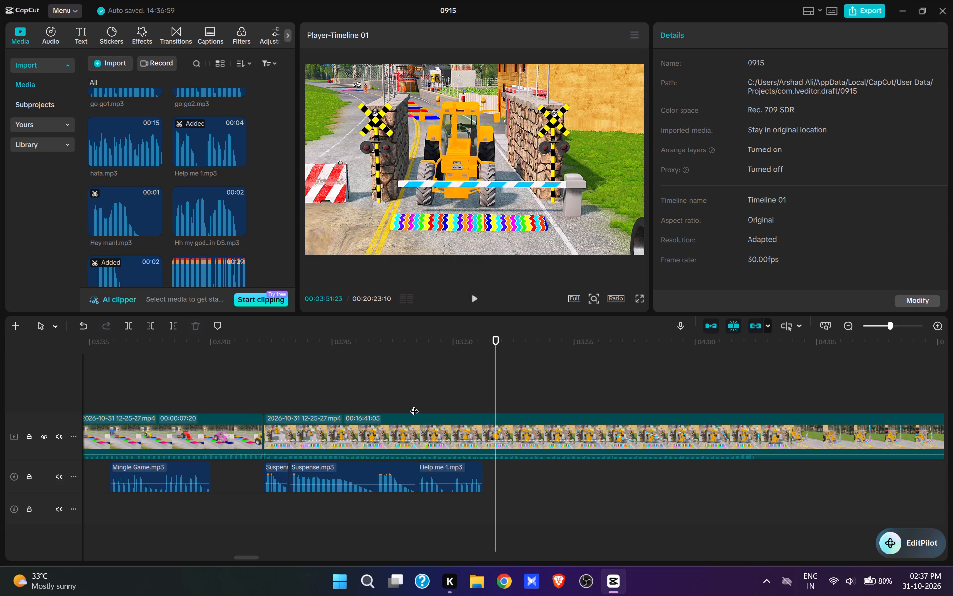
pyautogui.press('space')
pyautogui.click(495, 394)
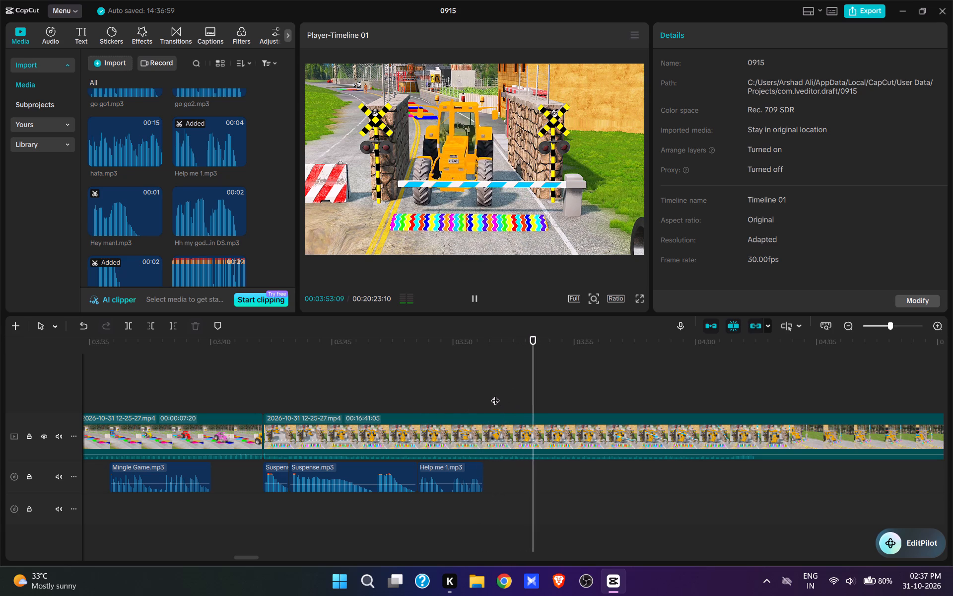
pyautogui.click(477, 395)
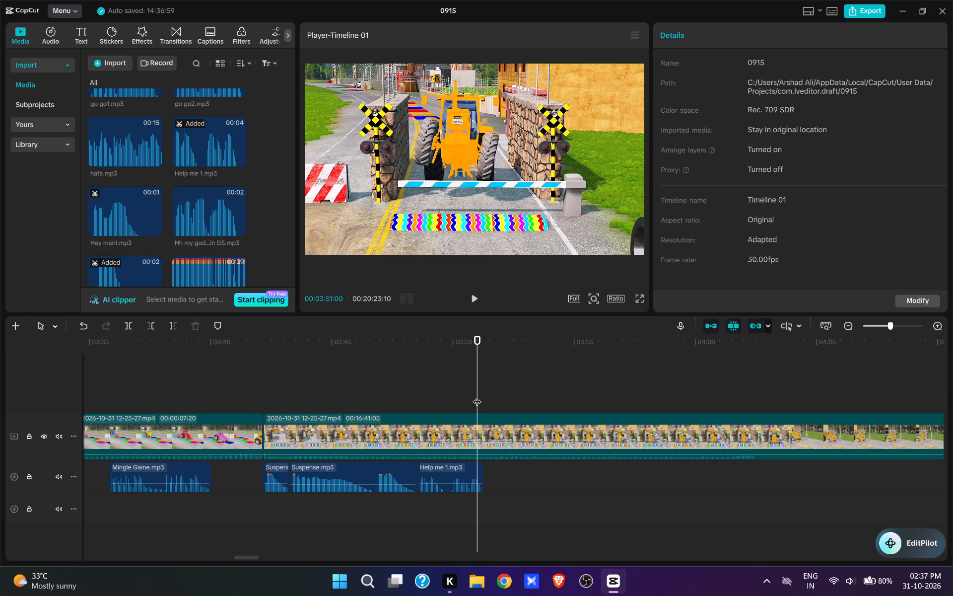
pyautogui.press('space')
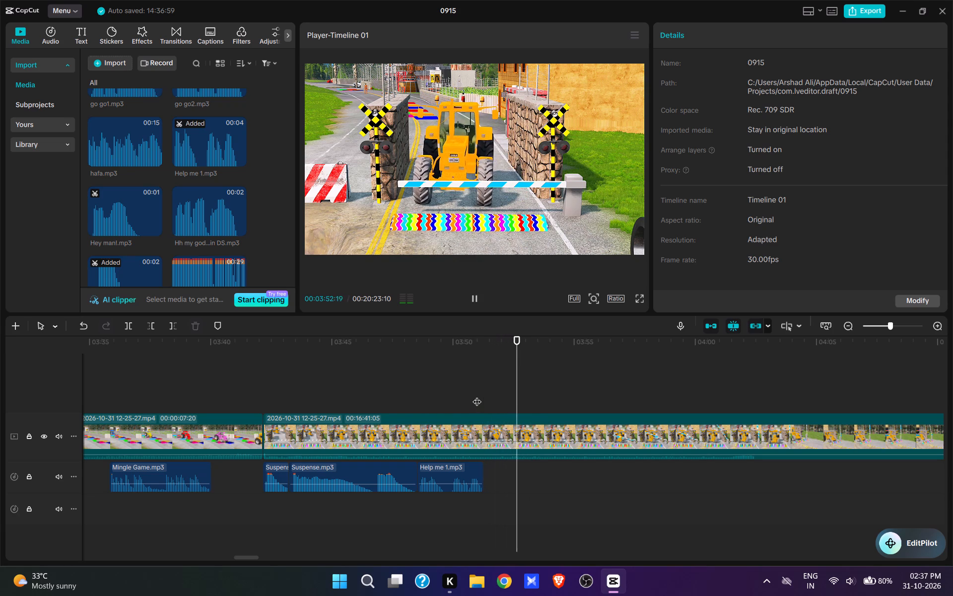
pyautogui.press('space')
pyautogui.press('space')
pyautogui.press('space')
pyautogui.write('w')
pyautogui.press('space')
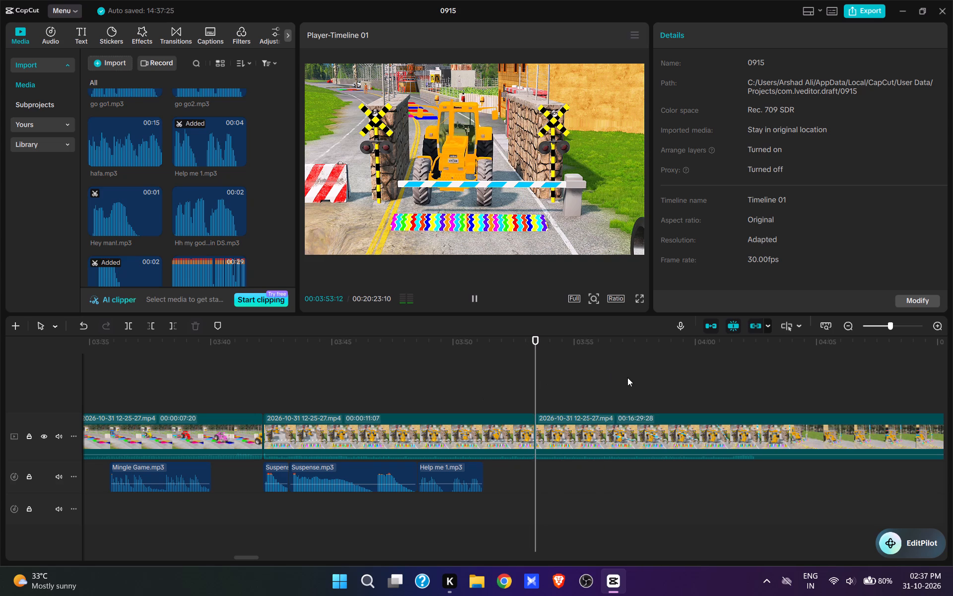
# Cut the waiting footage from the start of the new clip up to 00:03:55:04, just before the striped barrier lifts.
pyautogui.click(426, 391)
pyautogui.press('space')
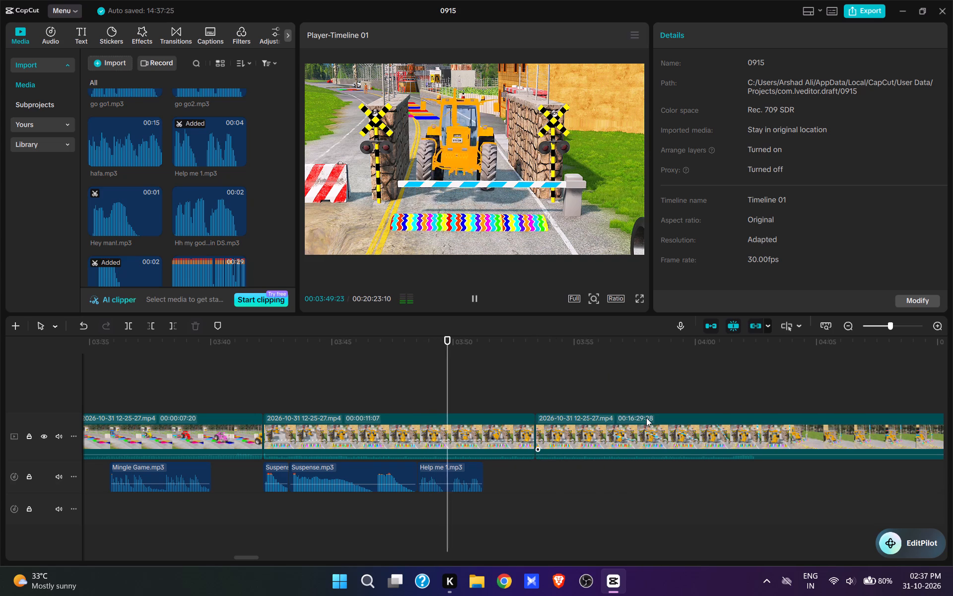
pyautogui.click(635, 387)
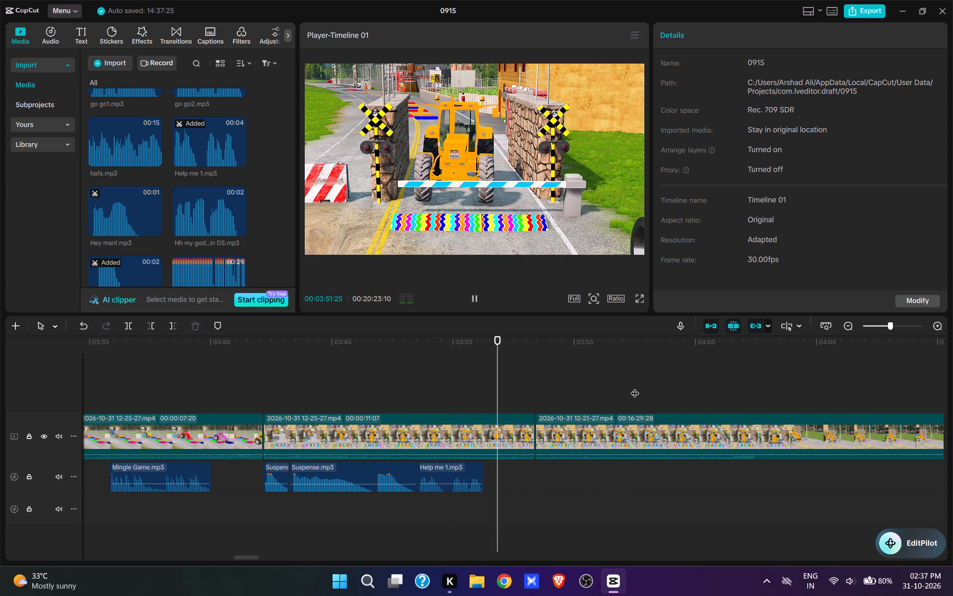
pyautogui.click(624, 387)
pyautogui.press('space')
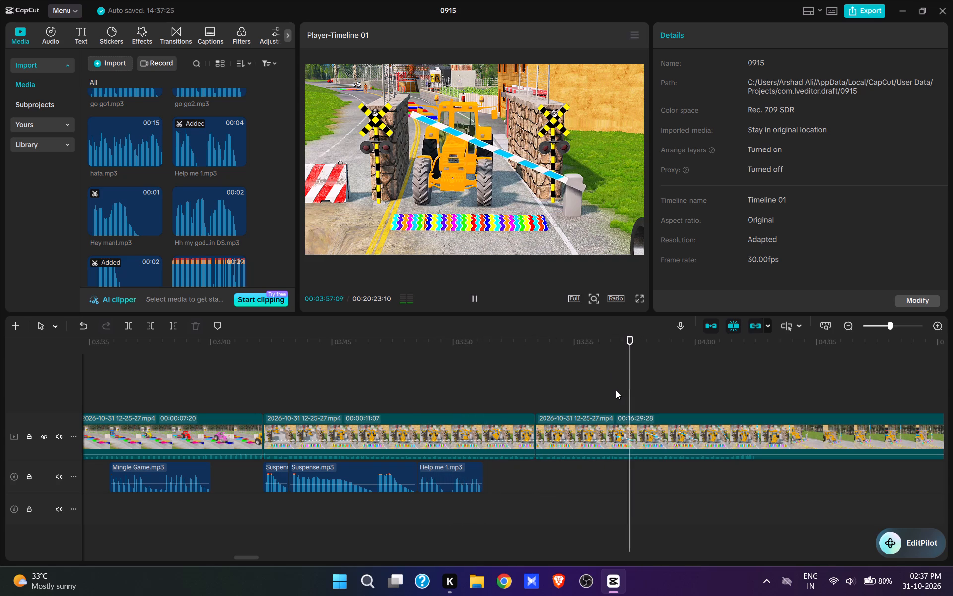
pyautogui.click(607, 393)
pyautogui.click(597, 395)
pyautogui.click(588, 398)
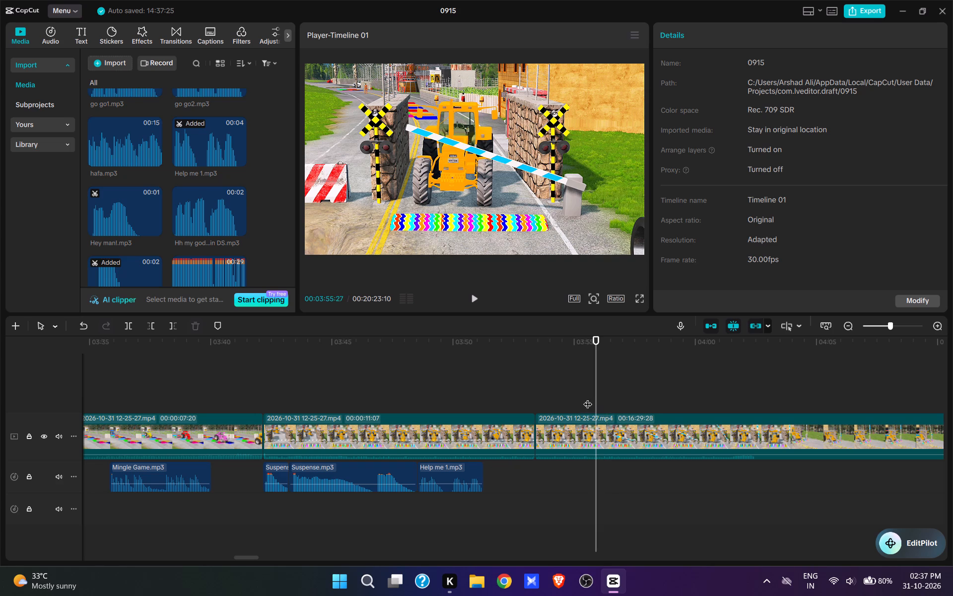
pyautogui.click(577, 399)
pyautogui.write('q')
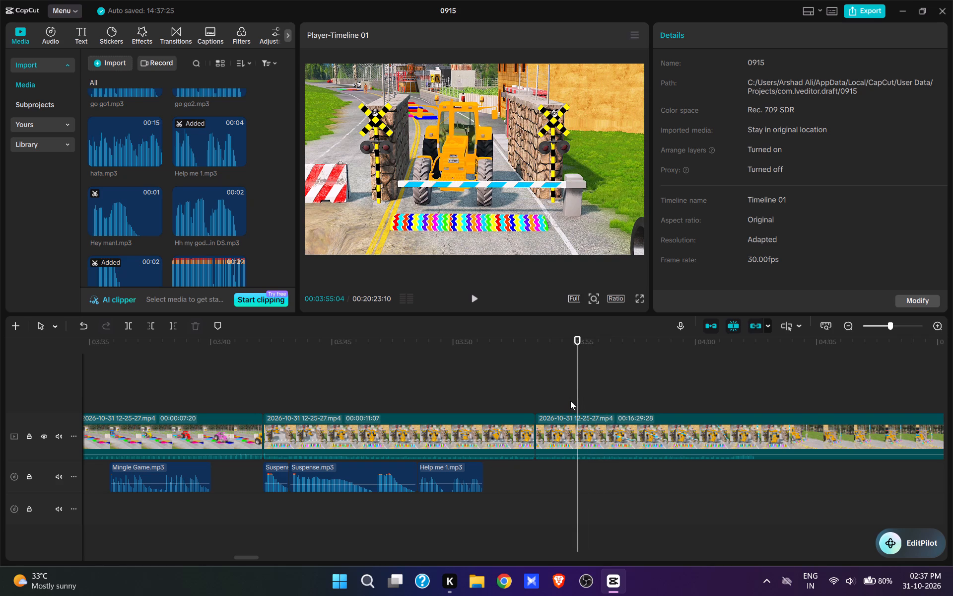
# Replay the start of the barrier lift and split the tractor clip at 00:03:54:24, with the striped barrier partly raised.
pyautogui.press('space')
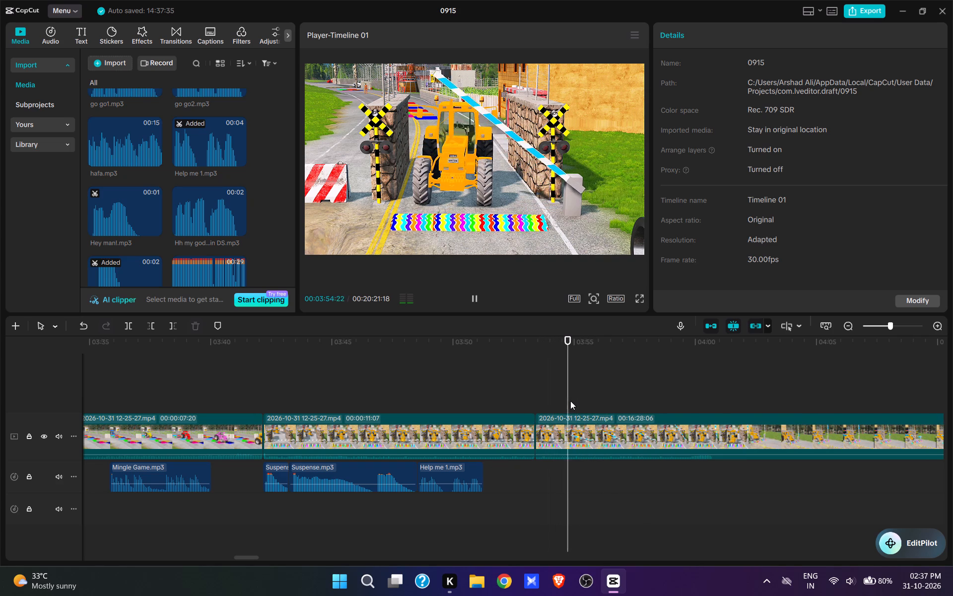
pyautogui.click(535, 400)
pyautogui.press('space')
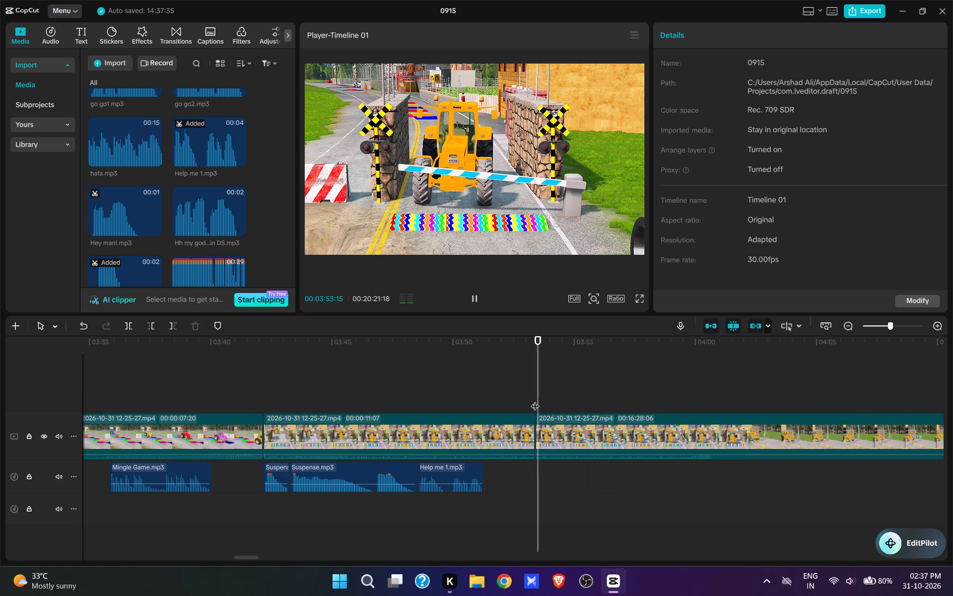
pyautogui.press('space')
pyautogui.write('w')
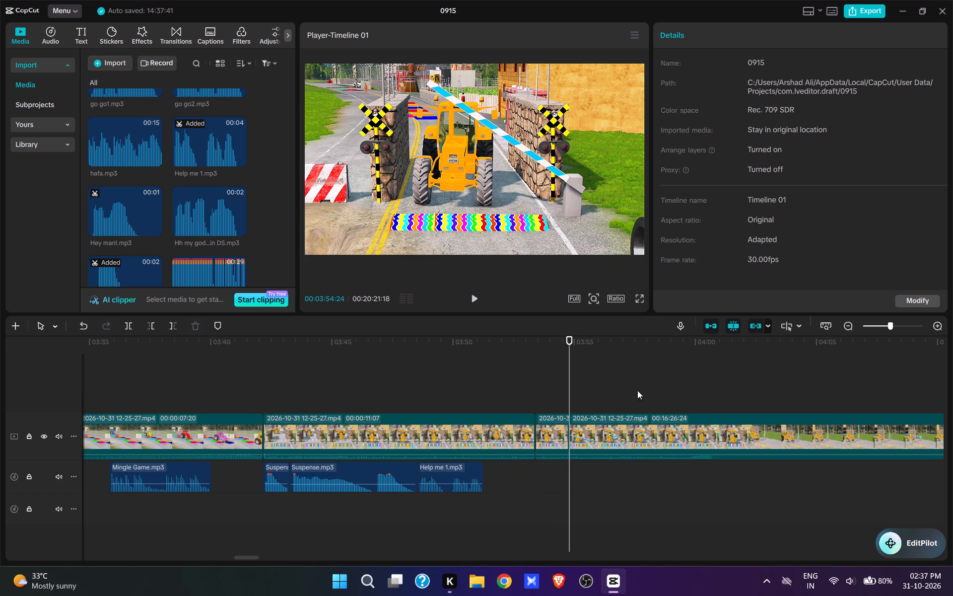
# Cut the footage from the start of the new clip up to about 00:03:57, where the barrier is again partly raised over the tractor.
pyautogui.click(670, 391)
pyautogui.press('space')
pyautogui.click(653, 391)
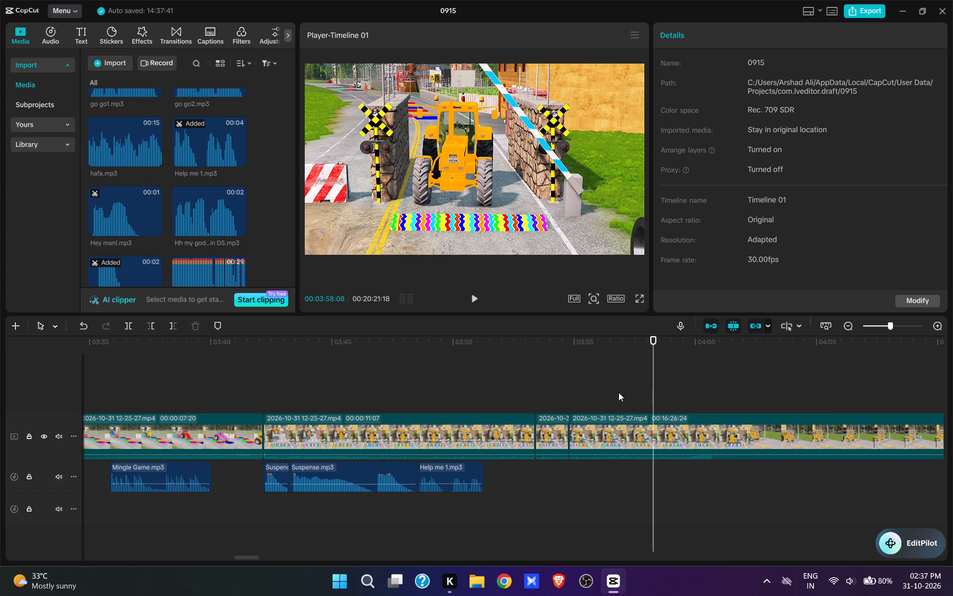
pyautogui.click(569, 390)
pyautogui.click(669, 382)
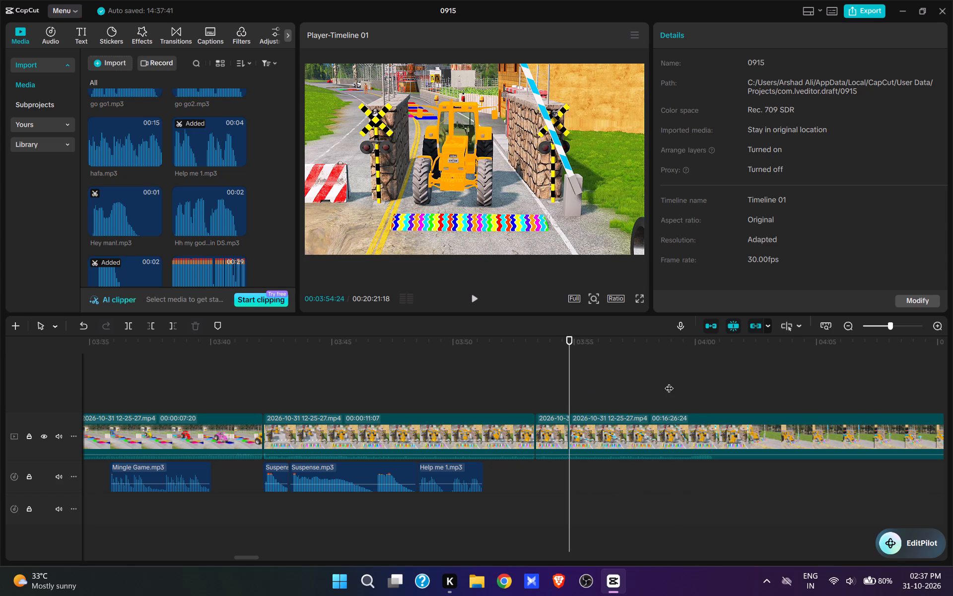
pyautogui.click(658, 386)
pyautogui.click(654, 387)
pyautogui.click(650, 388)
pyautogui.click(645, 390)
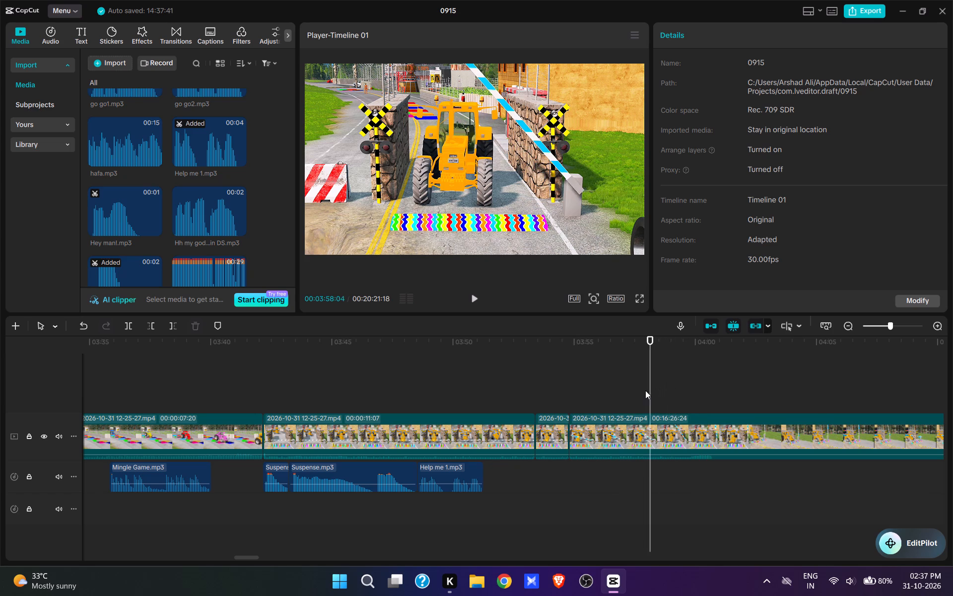
pyautogui.click(641, 390)
pyautogui.click(636, 393)
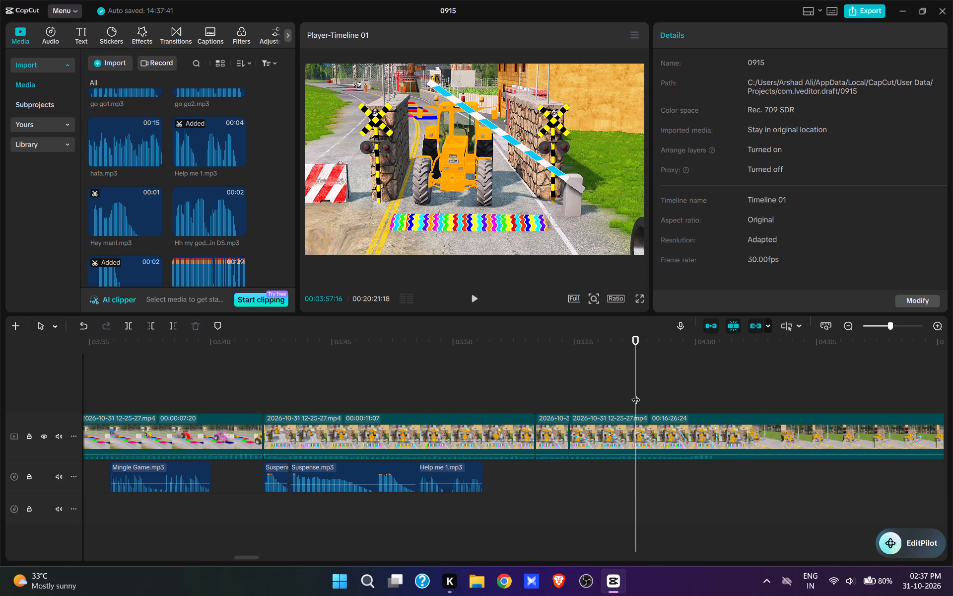
pyautogui.click(633, 394)
pyautogui.click(629, 395)
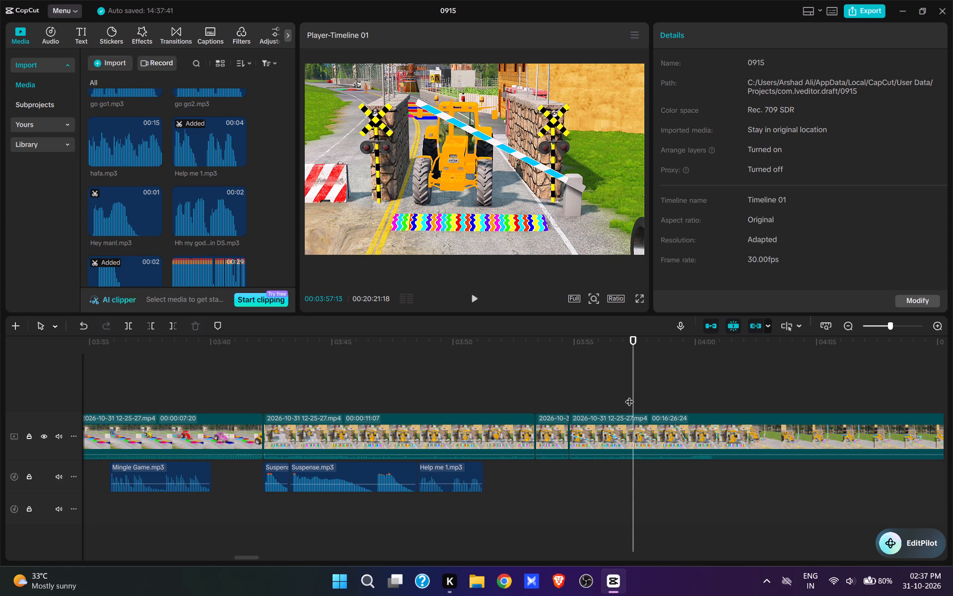
pyautogui.press('q')
# Play across the join and trim the start of the clip after 00:03:54:24 up to about 00:03:55 to match the barrier's position.
pyautogui.click(559, 392)
pyautogui.press('space')
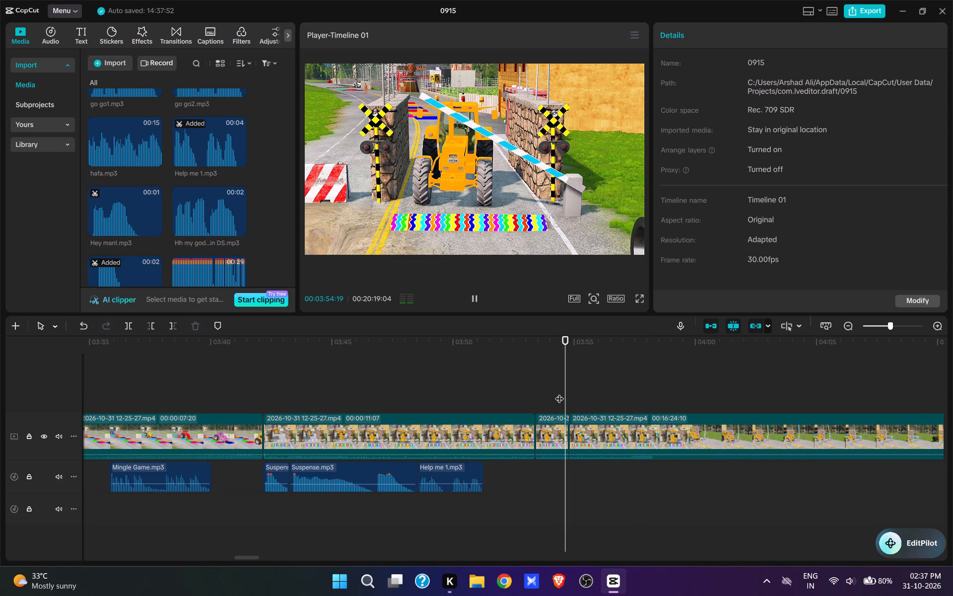
pyautogui.press('space')
pyautogui.click(577, 396)
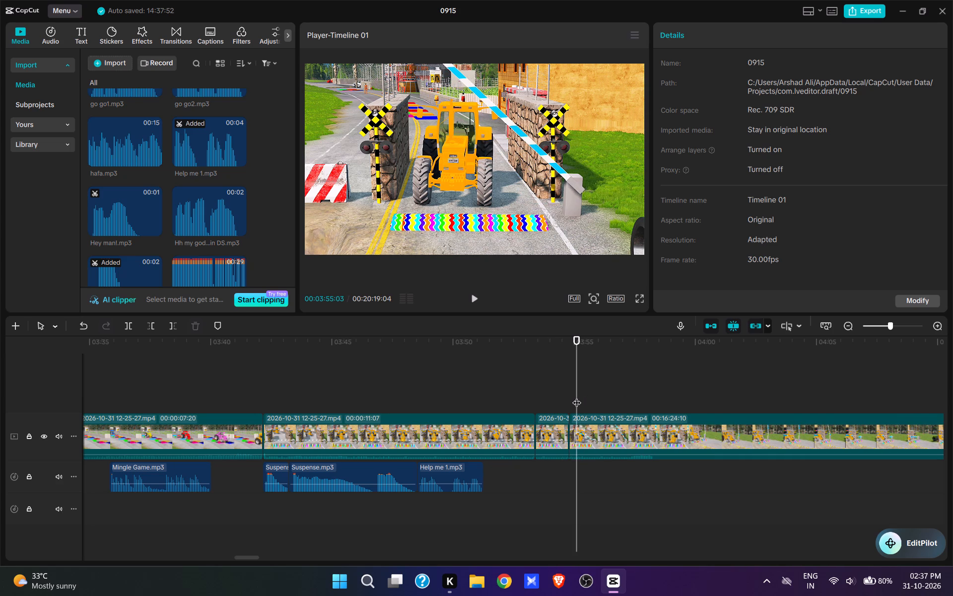
pyautogui.click(575, 396)
pyautogui.press('q')
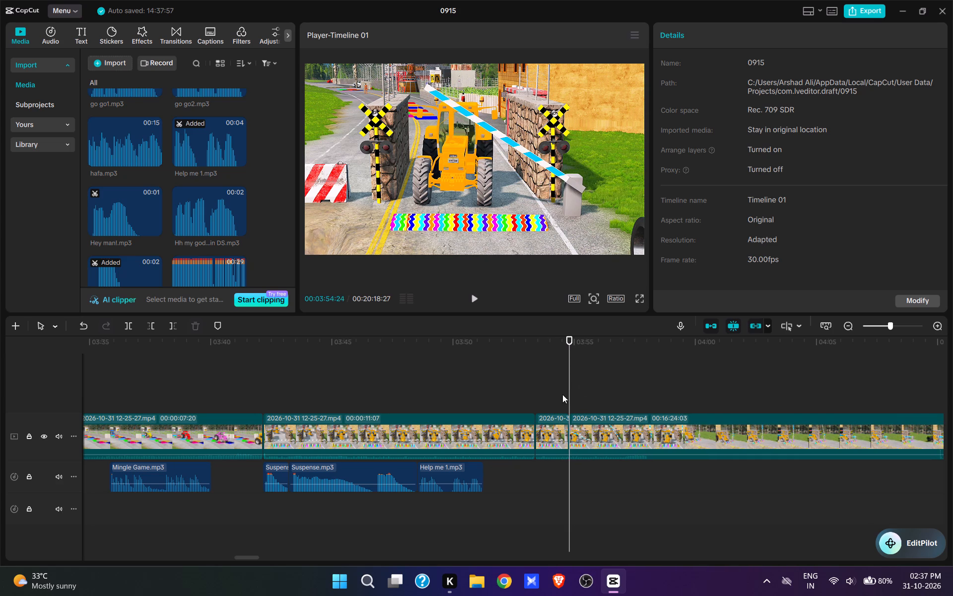
# Play back the trimmed barrier cut at 00:03:54:24 and the stretch following the Help me 1 sound.
pyautogui.click(562, 394)
pyautogui.press('space')
pyautogui.click(557, 396)
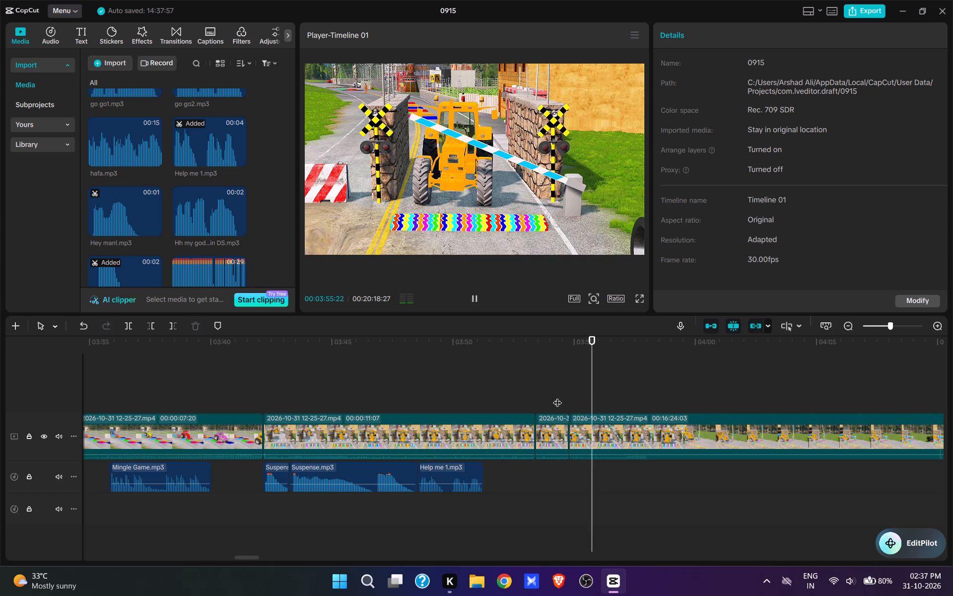
pyautogui.press('space')
pyautogui.click(554, 393)
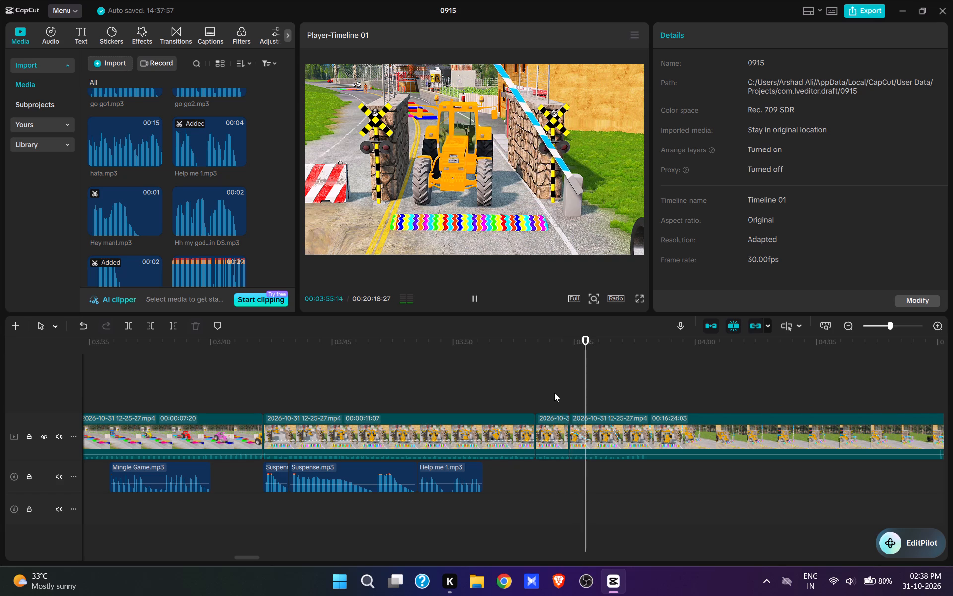
pyautogui.press('space')
pyautogui.press('space')
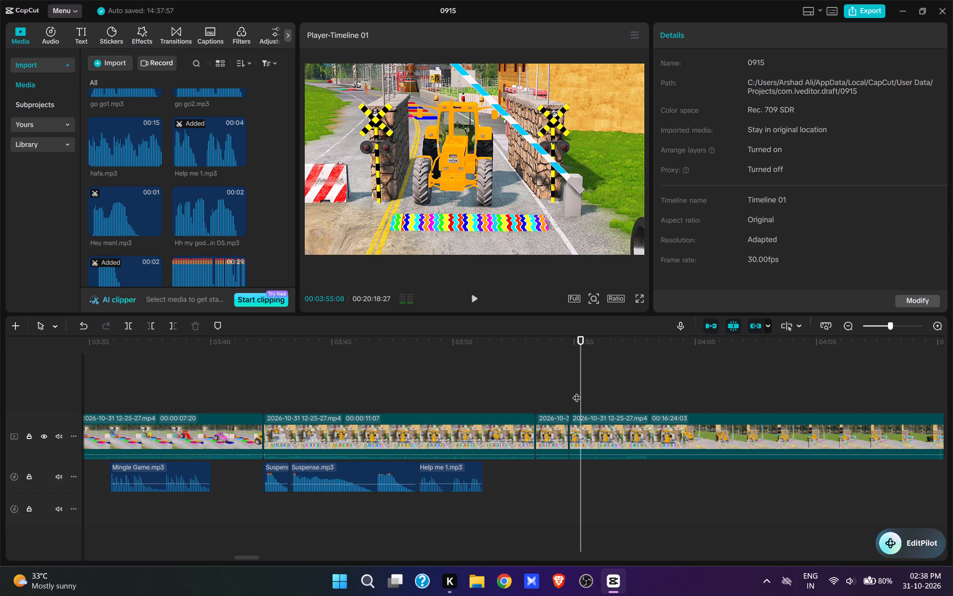
pyautogui.click(482, 380)
pyautogui.press('space')
pyautogui.press('space')
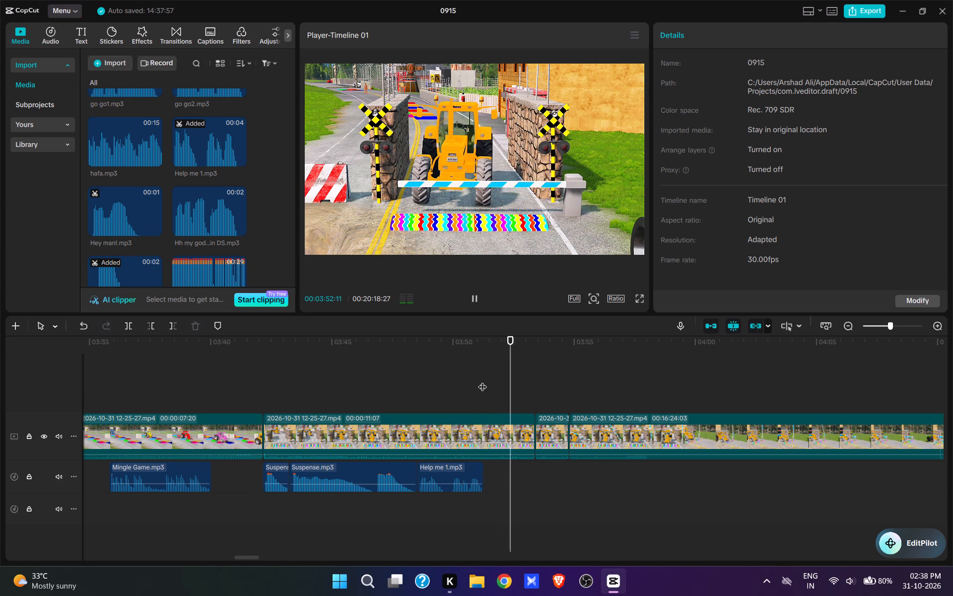
pyautogui.click(486, 382)
pyautogui.click(489, 385)
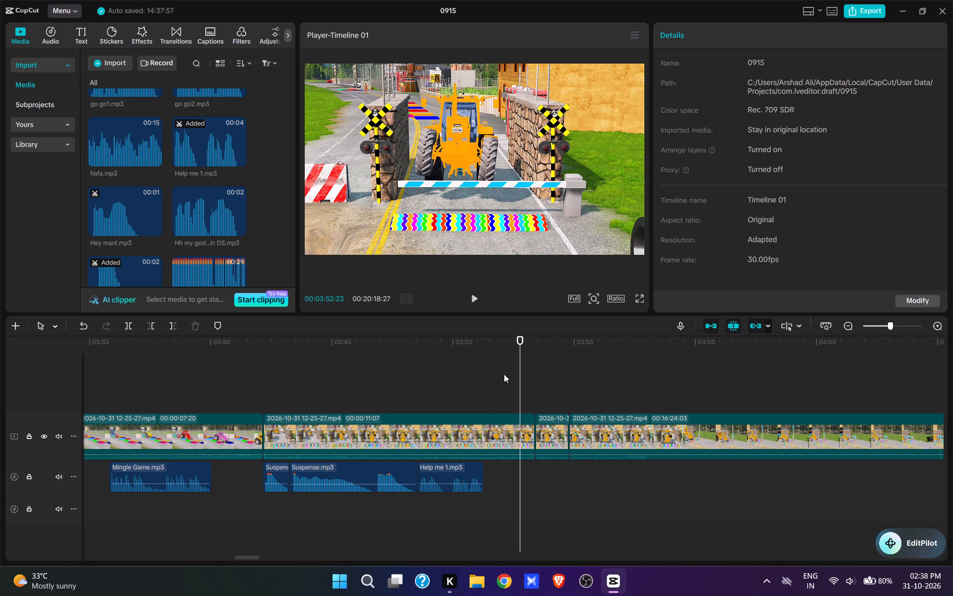
# Add Horn (3).mp3 at 00:03:51:08, directly after the Help me 1 sound, and play it back.
pyautogui.click(486, 394)
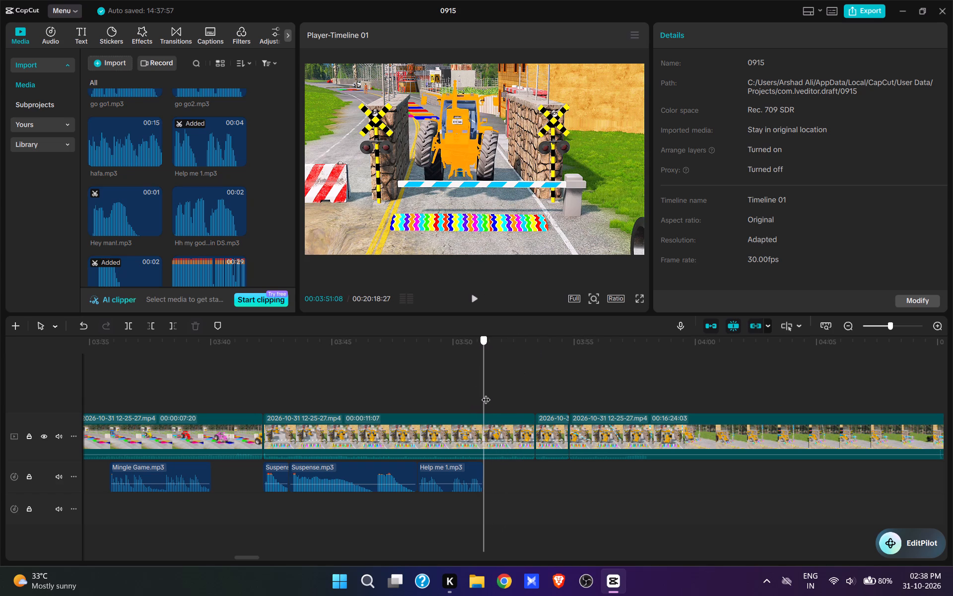
pyautogui.scroll(3, 138, 205)
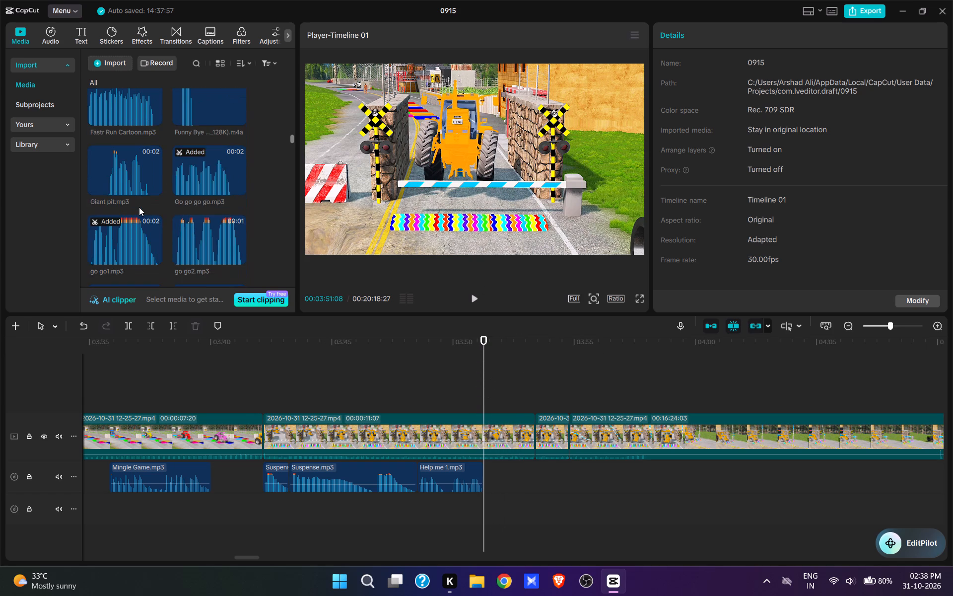
pyautogui.scroll(1, 139, 207)
pyautogui.scroll(-3, 161, 209)
pyautogui.scroll(-1, 202, 190)
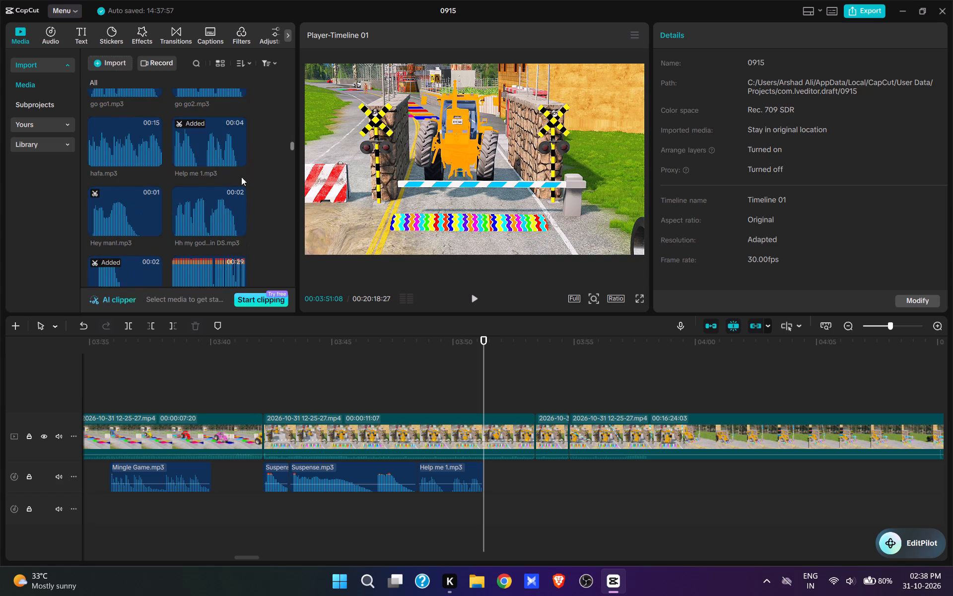
pyautogui.scroll(-2, 179, 194)
pyautogui.click(195, 178)
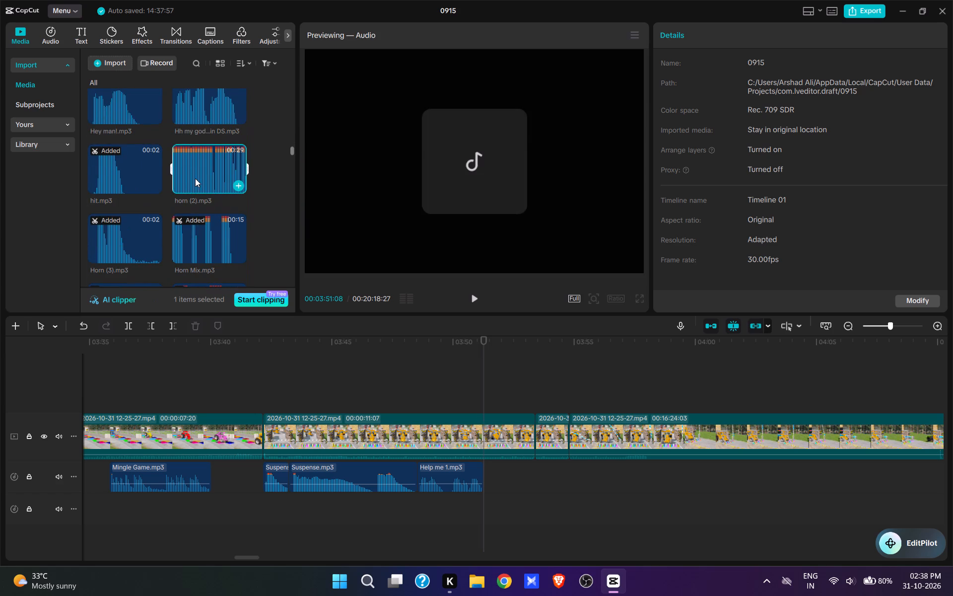
pyautogui.click(136, 235)
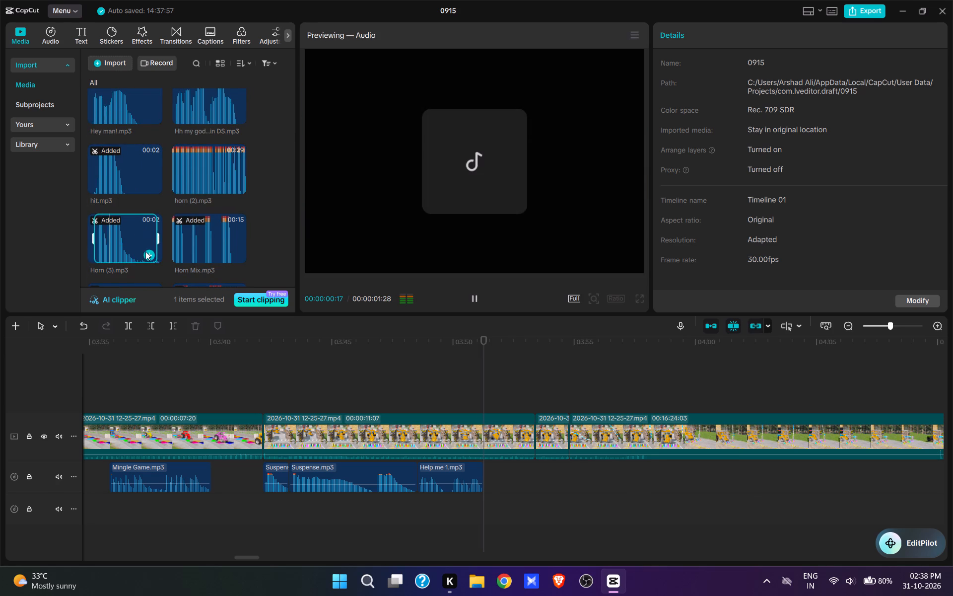
pyautogui.click(149, 256)
pyautogui.click(478, 298)
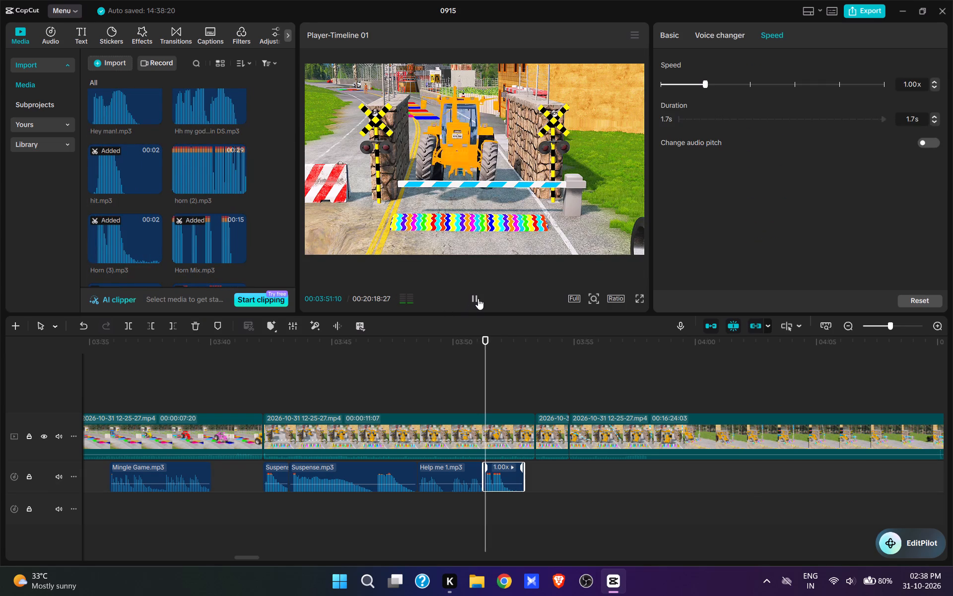
pyautogui.press('space')
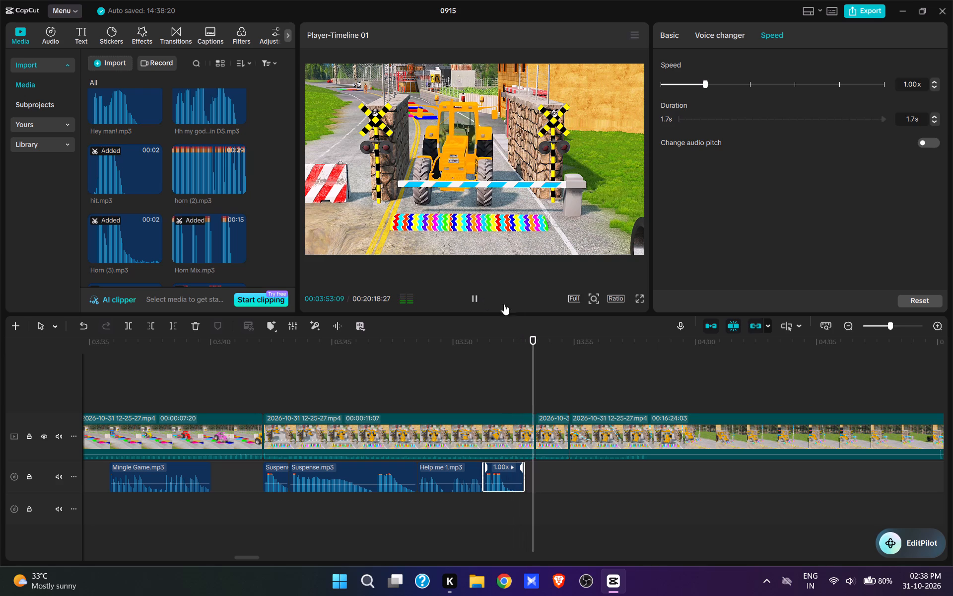
# Add Ok You can go DS.mp3 at 00:03:53:12, where the barrier starts to rise, and play it back.
pyautogui.click(535, 376)
pyautogui.scroll(-4, 180, 214)
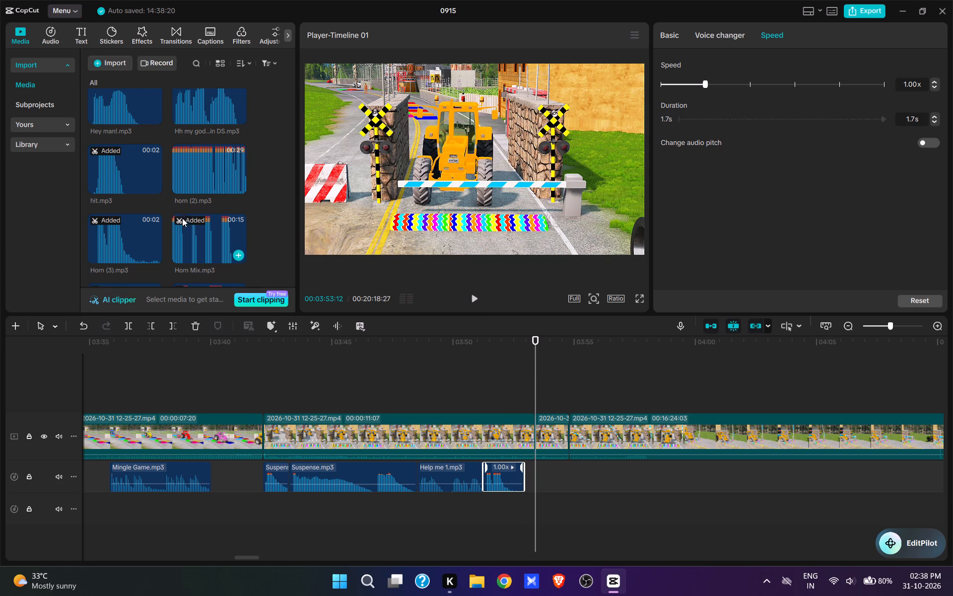
pyautogui.scroll(-13, 182, 218)
pyautogui.scroll(5, 210, 218)
pyautogui.scroll(-4, 210, 218)
pyautogui.scroll(2, 211, 218)
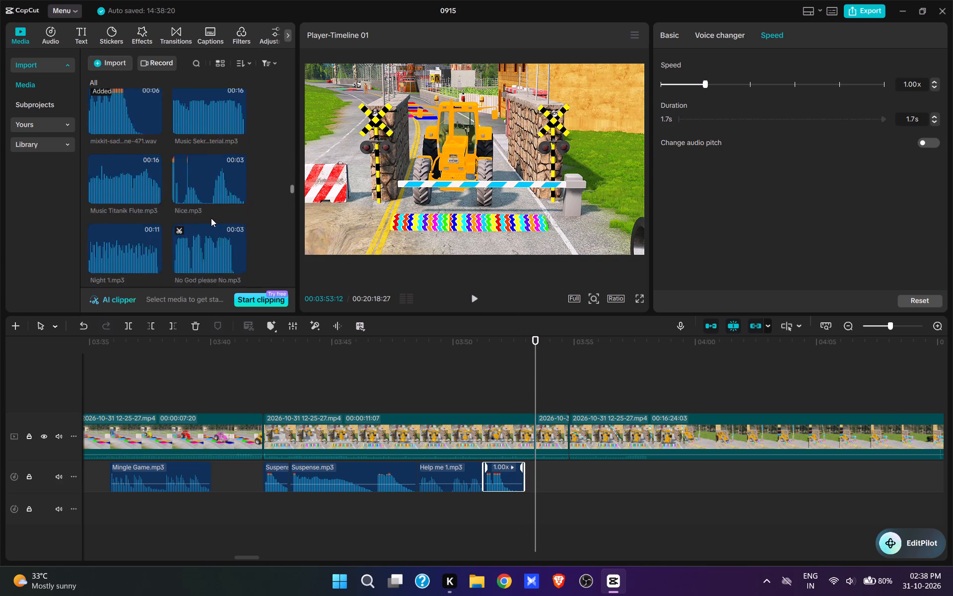
pyautogui.scroll(7, 211, 218)
pyautogui.scroll(-15, 211, 218)
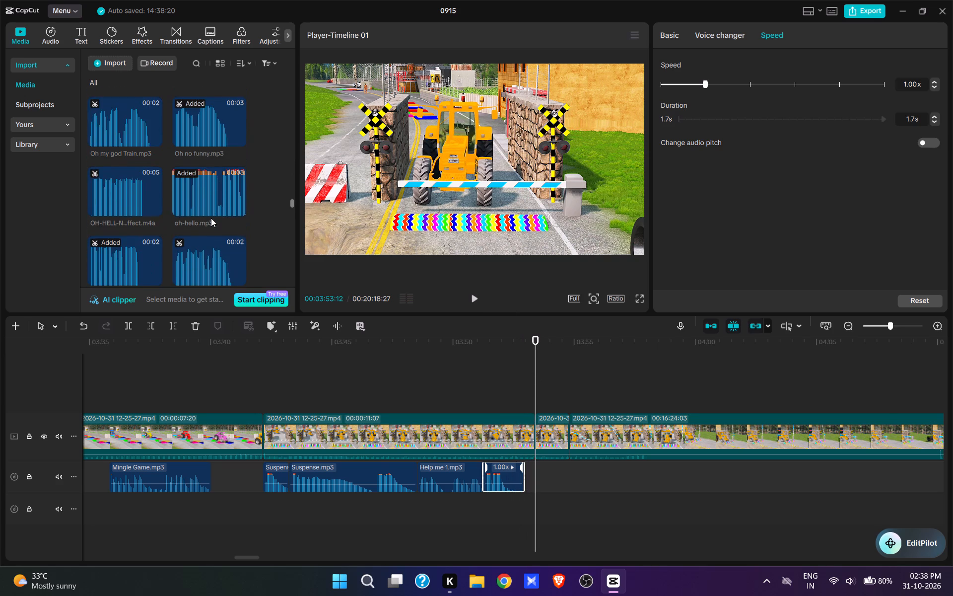
pyautogui.scroll(-4, 211, 218)
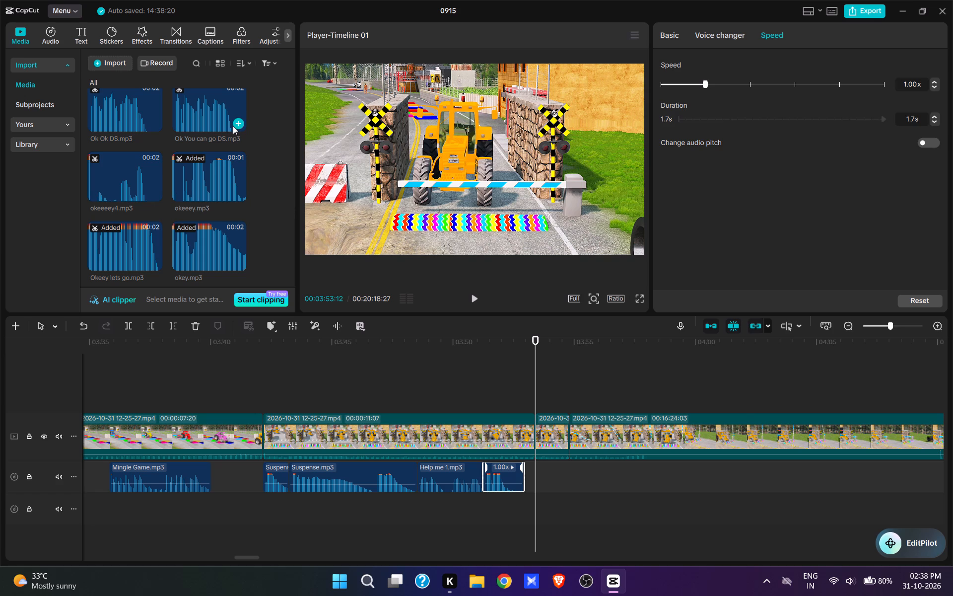
pyautogui.click(234, 124)
pyautogui.press('space')
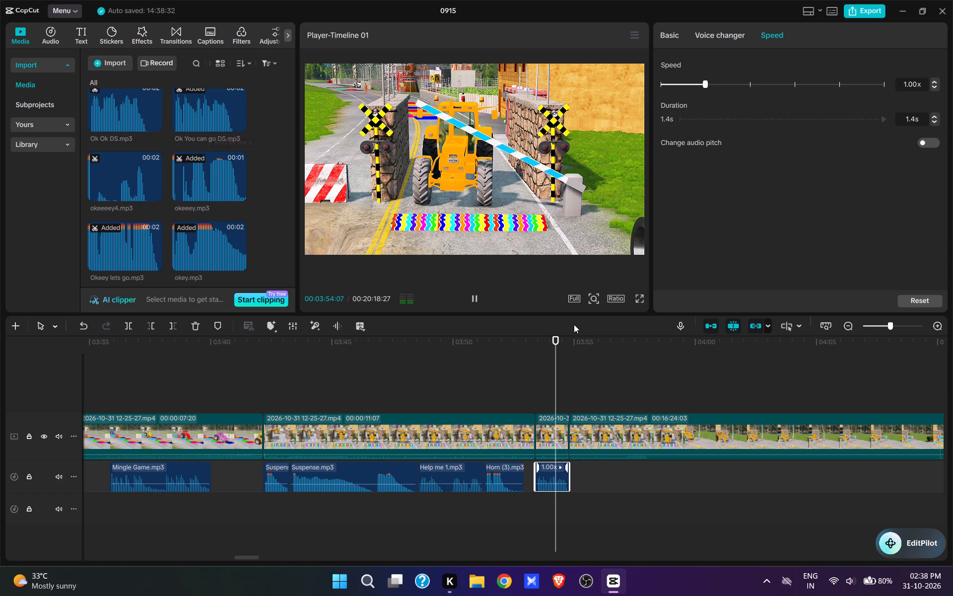
pyautogui.press('space')
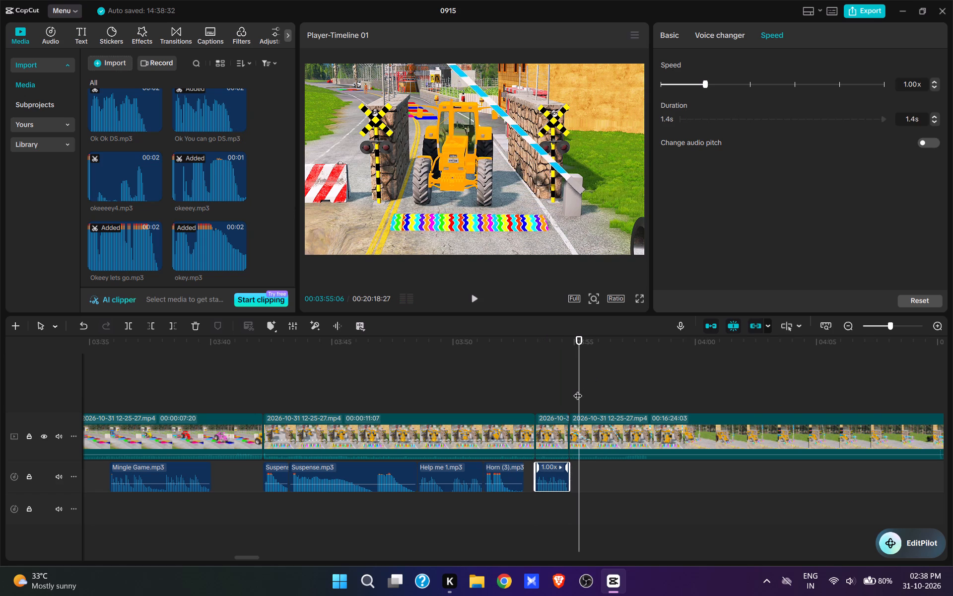
pyautogui.press('space')
pyautogui.click(574, 392)
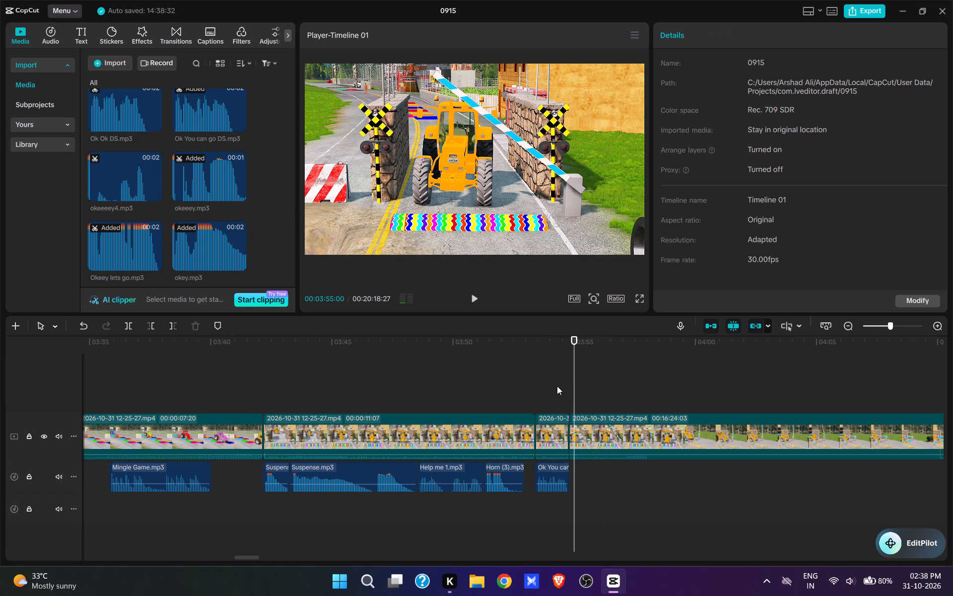
# Add ding ding 1.mp3 at 00:03:54:24, directly after the Ok You can go DS sound, and play it back.
pyautogui.click(570, 399)
pyautogui.scroll(3, 162, 203)
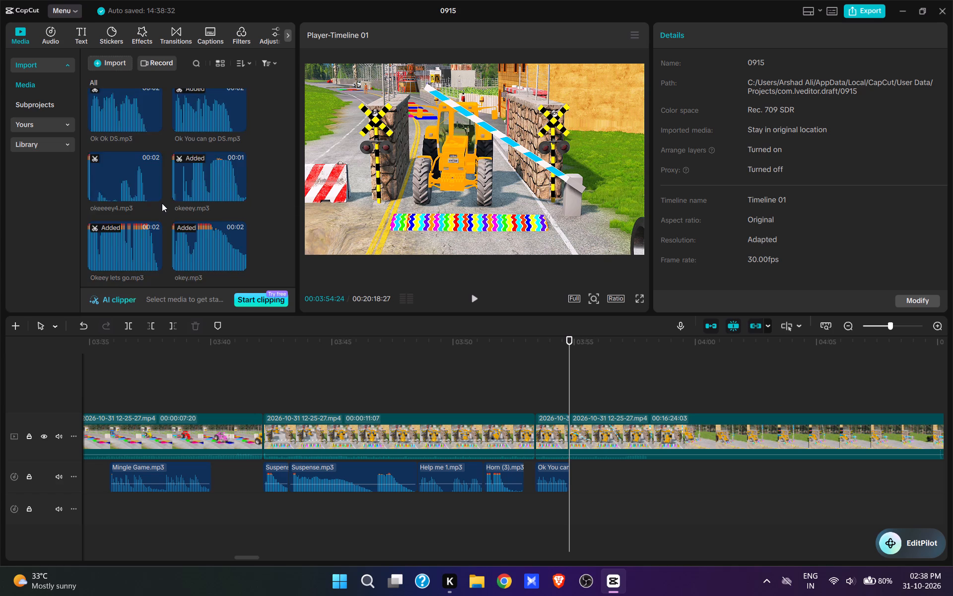
pyautogui.scroll(19, 162, 203)
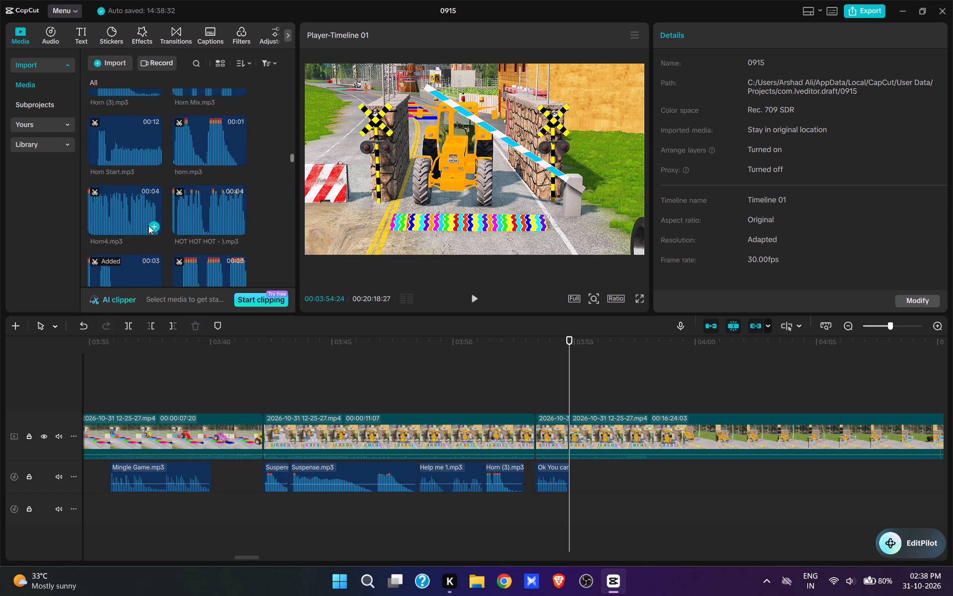
pyautogui.scroll(13, 148, 225)
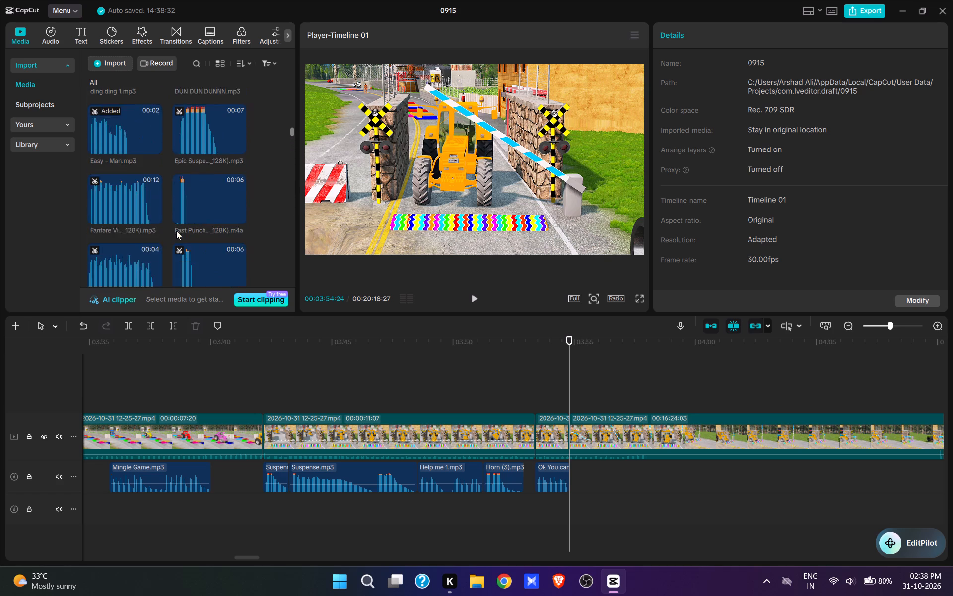
pyautogui.scroll(11, 176, 231)
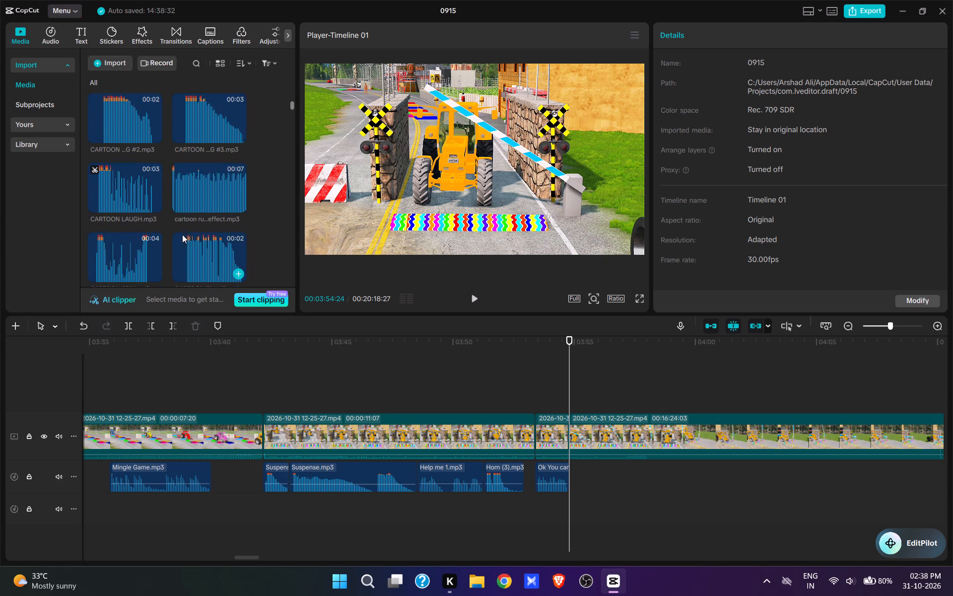
pyautogui.scroll(2, 182, 234)
pyautogui.scroll(1, 128, 220)
pyautogui.scroll(-9, 128, 220)
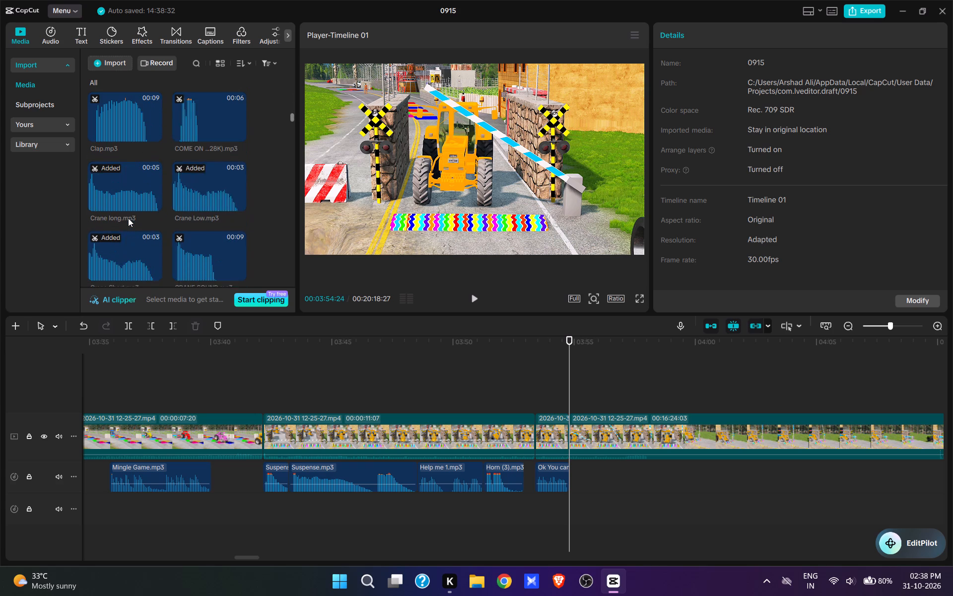
pyautogui.scroll(-3, 128, 218)
pyautogui.click(129, 179)
pyautogui.click(129, 228)
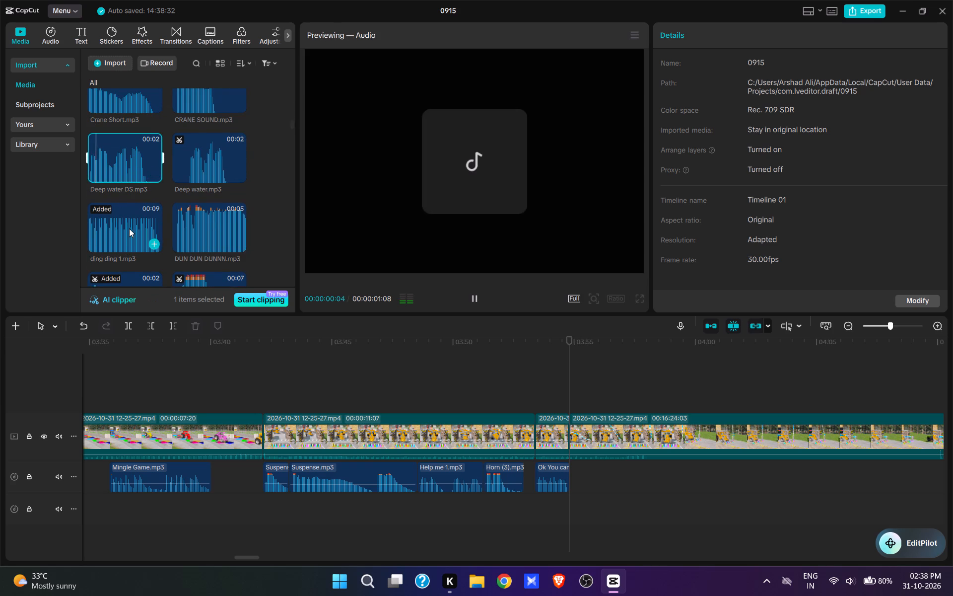
pyautogui.click(155, 245)
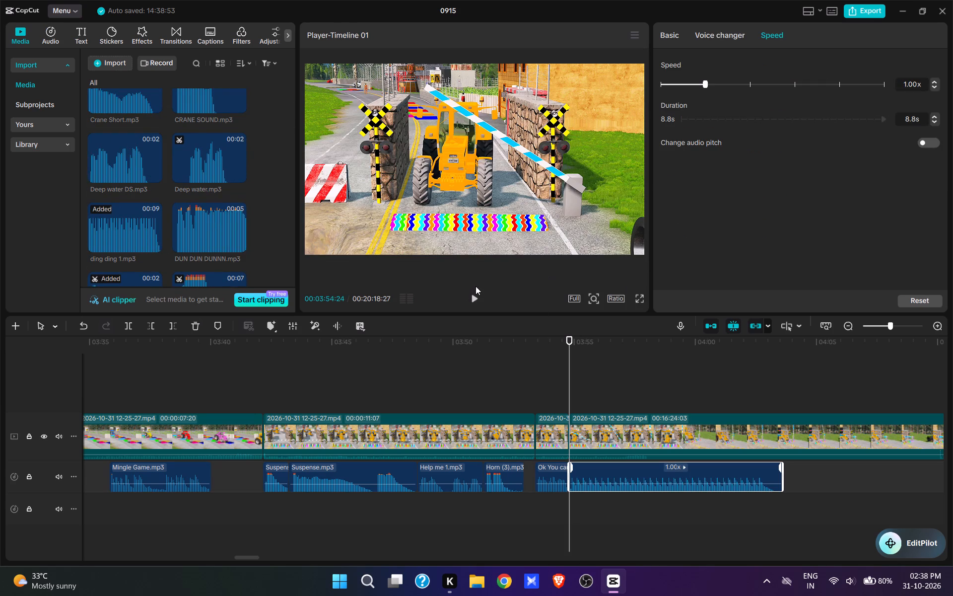
pyautogui.click(475, 295)
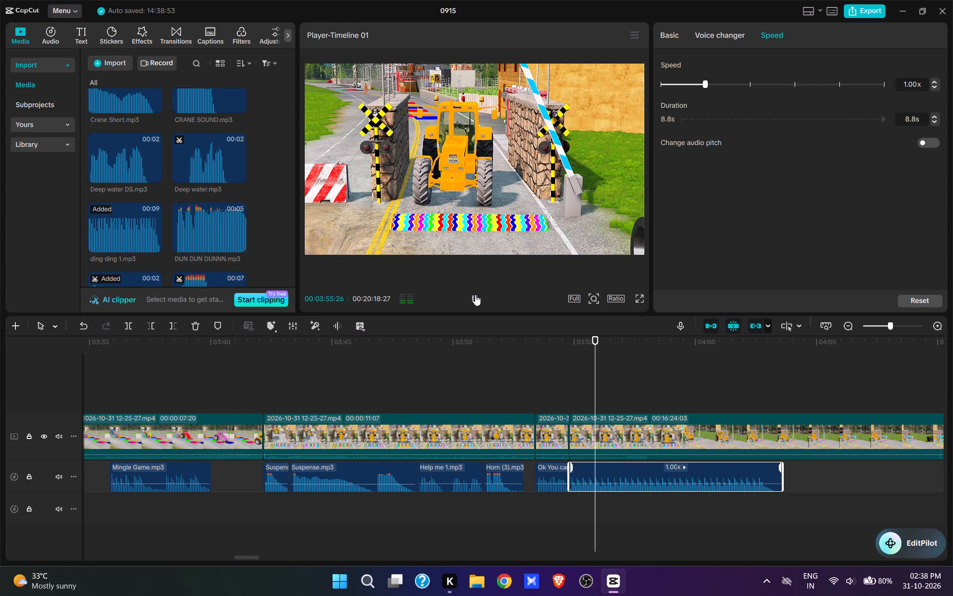
pyautogui.press('space')
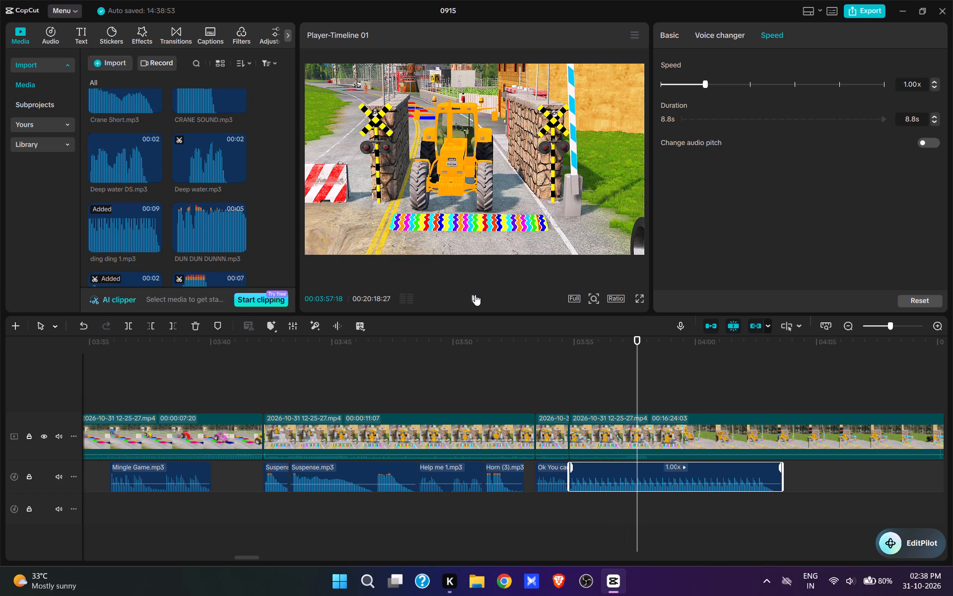
# Split the barrier clip at 00:03:56:26, trim the end of the ding ding 1 sound to that point, and play it back.
pyautogui.click(622, 398)
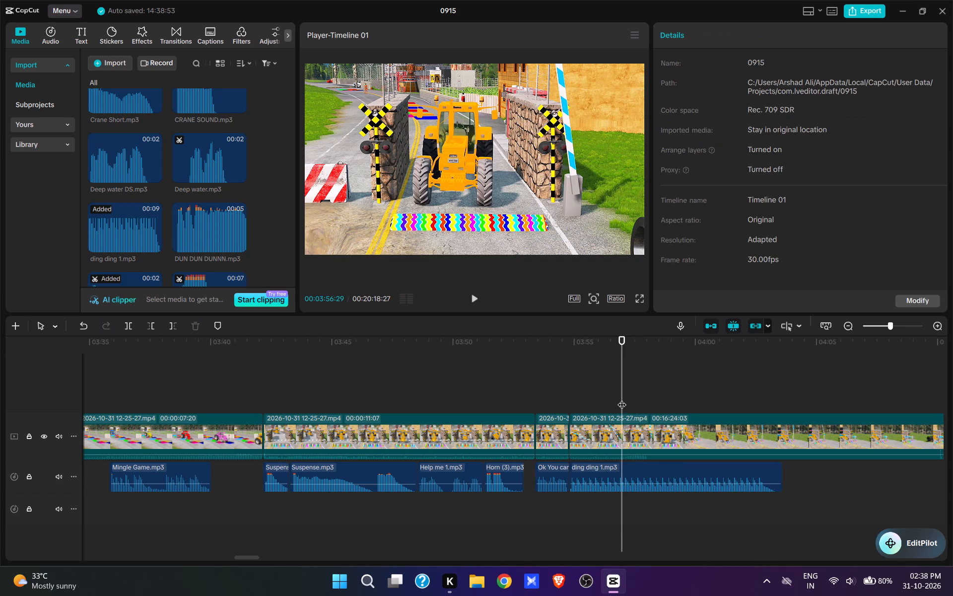
pyautogui.press('space')
pyautogui.click(622, 398)
pyautogui.click(620, 398)
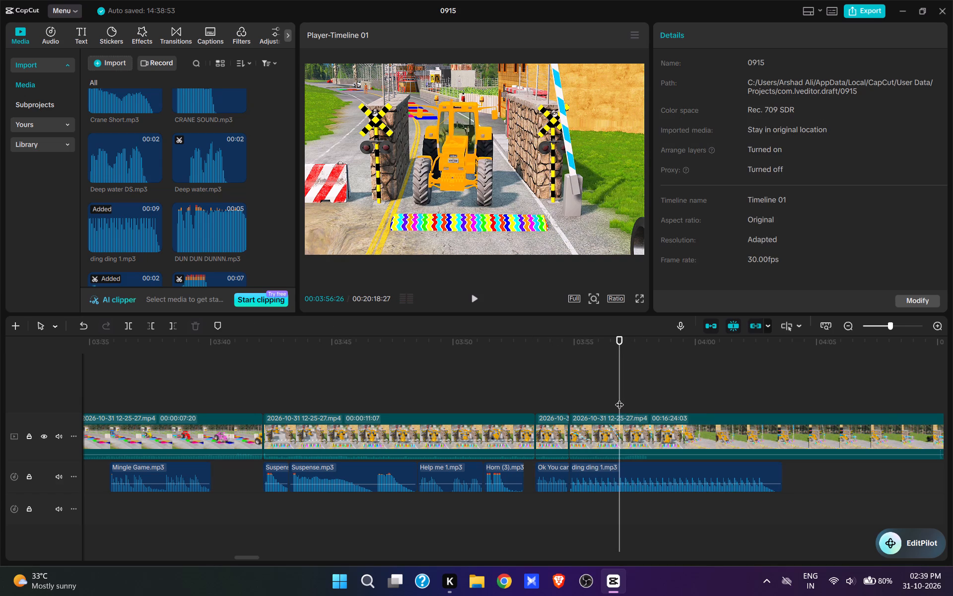
pyautogui.click(618, 433)
pyautogui.press('w')
pyautogui.click(661, 471)
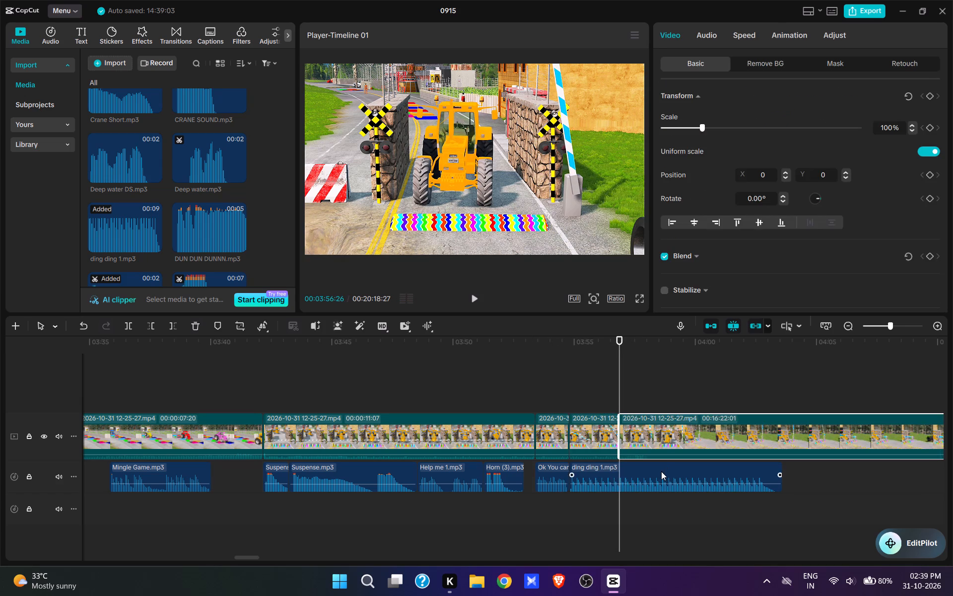
pyautogui.press('e')
pyautogui.click(595, 388)
pyautogui.press('space')
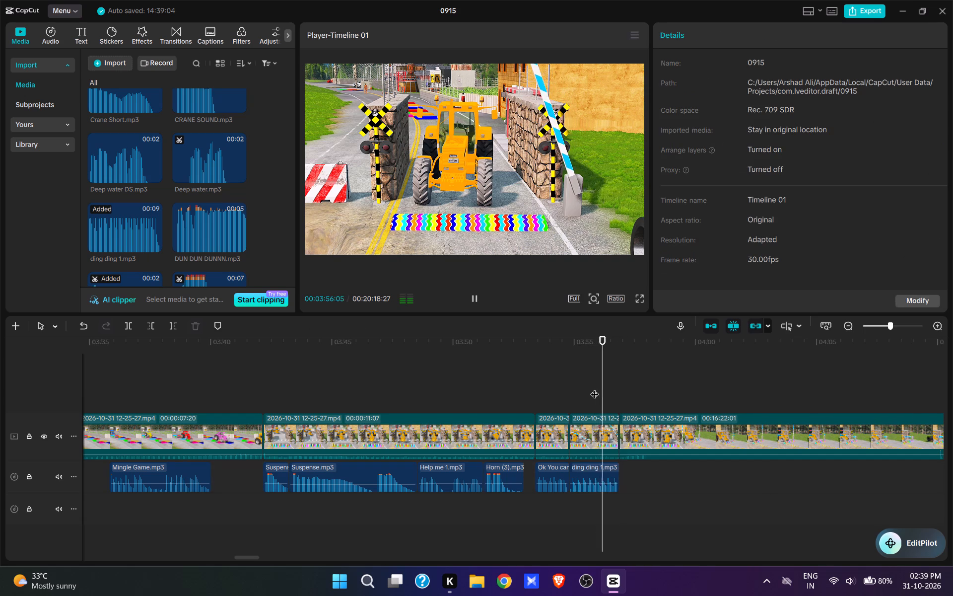
pyautogui.moveTo(607, 395); pyautogui.dragTo(623, 413)
pyautogui.press('space')
# Cut the footage from 00:03:56:26 to about 00:04:11:24, where the barrier rises in the side view, and play across the join.
pyautogui.moveTo(738, 488); pyautogui.dragTo(604, 512)
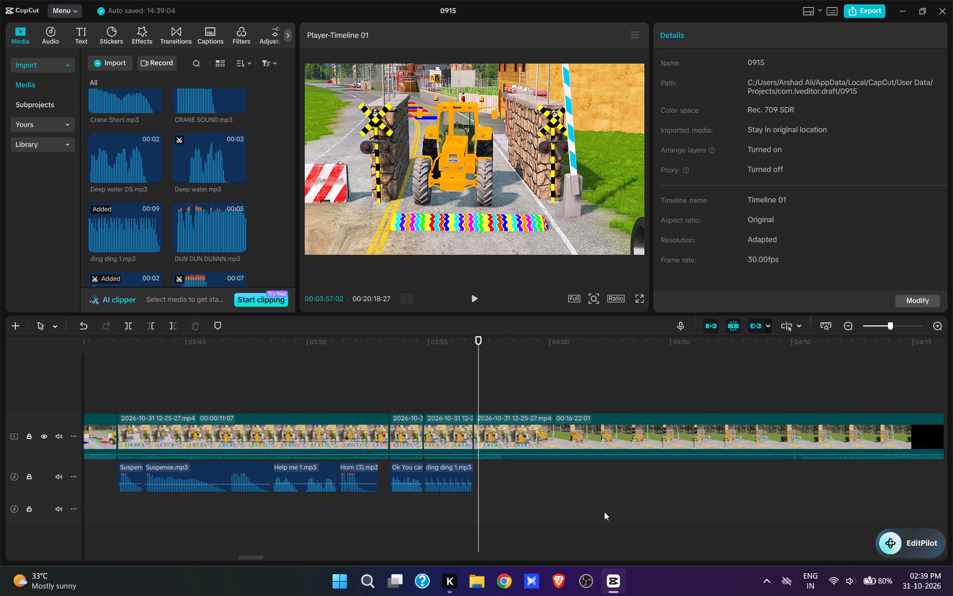
pyautogui.moveTo(604, 512); pyautogui.dragTo(603, 507)
pyautogui.click(676, 388)
pyautogui.press('space')
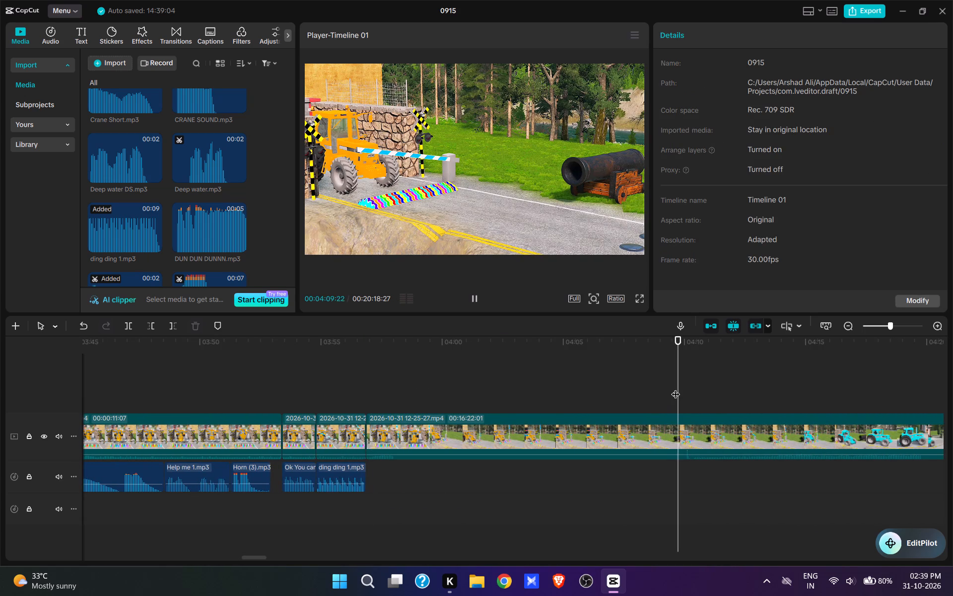
pyautogui.press('space')
pyautogui.press('space')
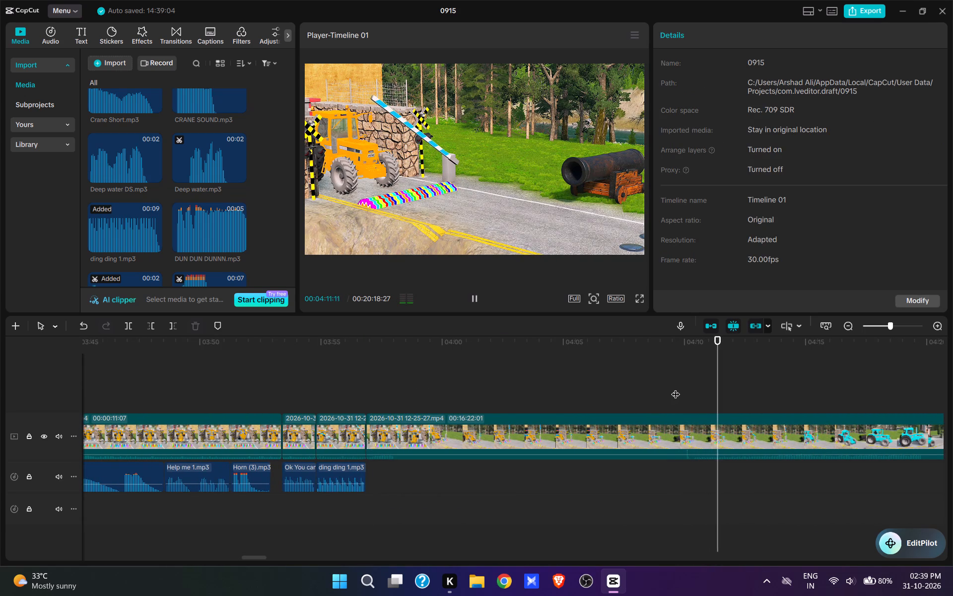
pyautogui.press('space')
pyautogui.press('q')
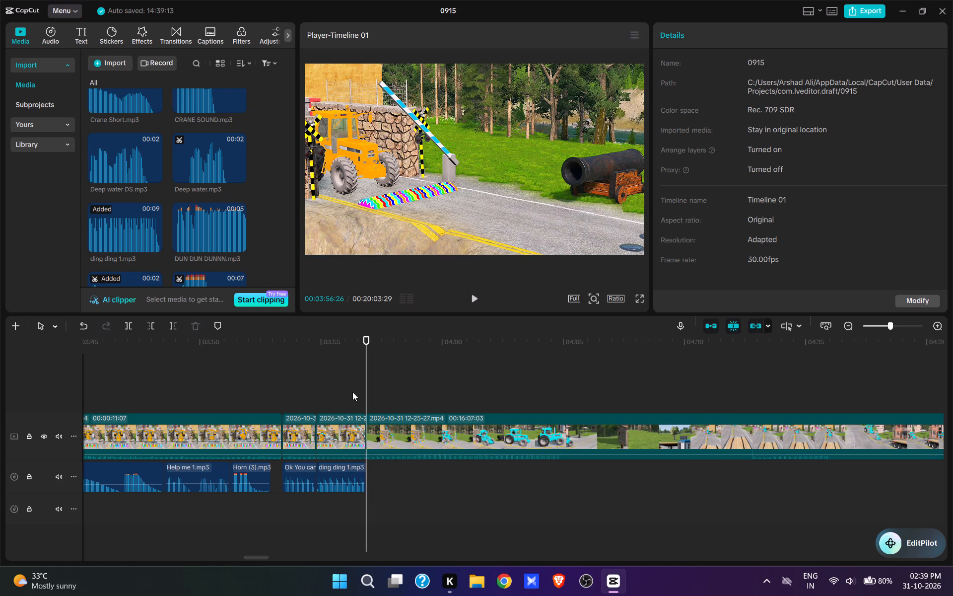
pyautogui.click(352, 392)
pyautogui.press('space')
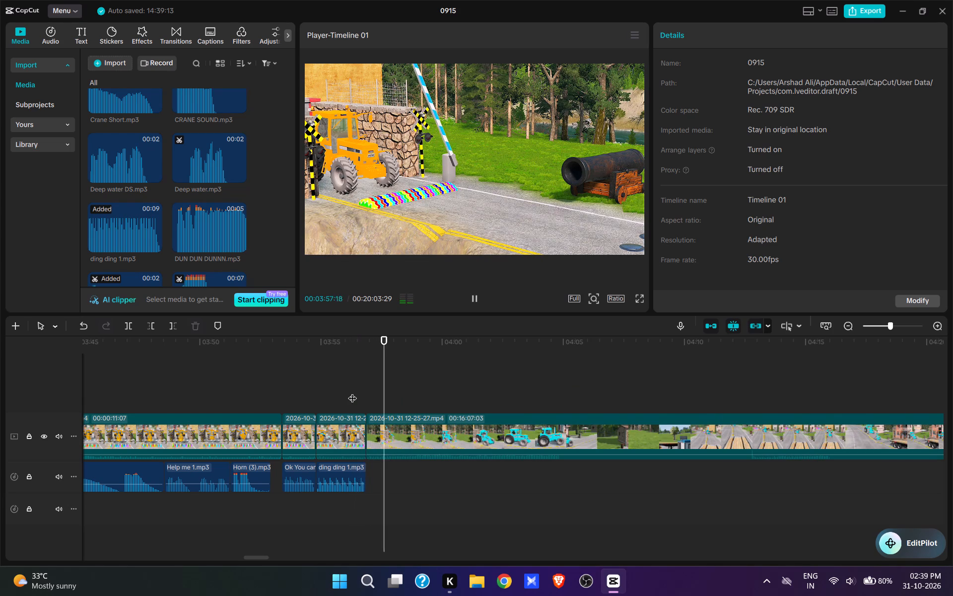
pyautogui.press('space')
# Extend the end of the ding ding 1 sound to 00:03:58:17 and play it back.
pyautogui.click(357, 477)
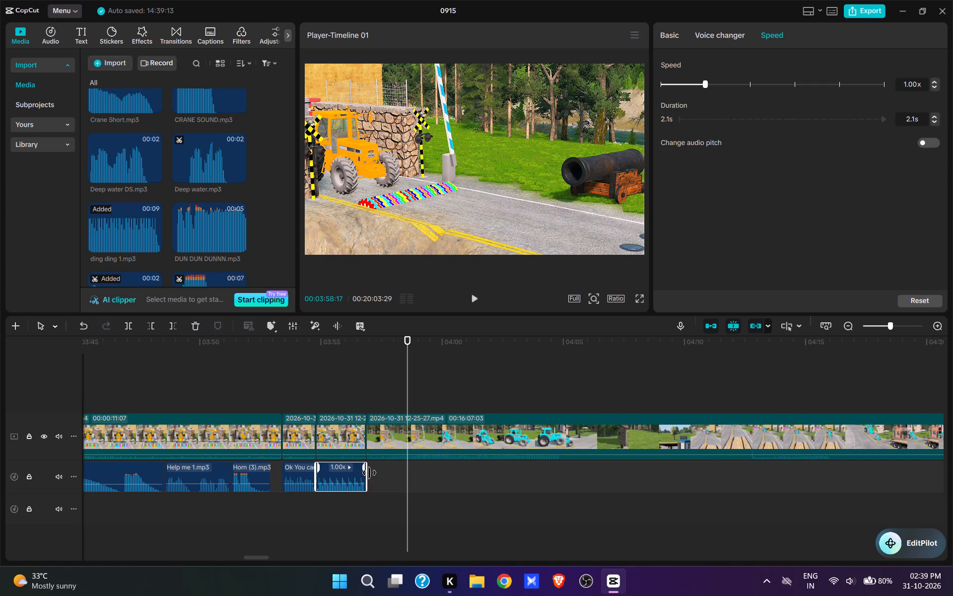
pyautogui.moveTo(369, 473); pyautogui.dragTo(408, 471)
pyautogui.click(390, 373)
pyautogui.press('space')
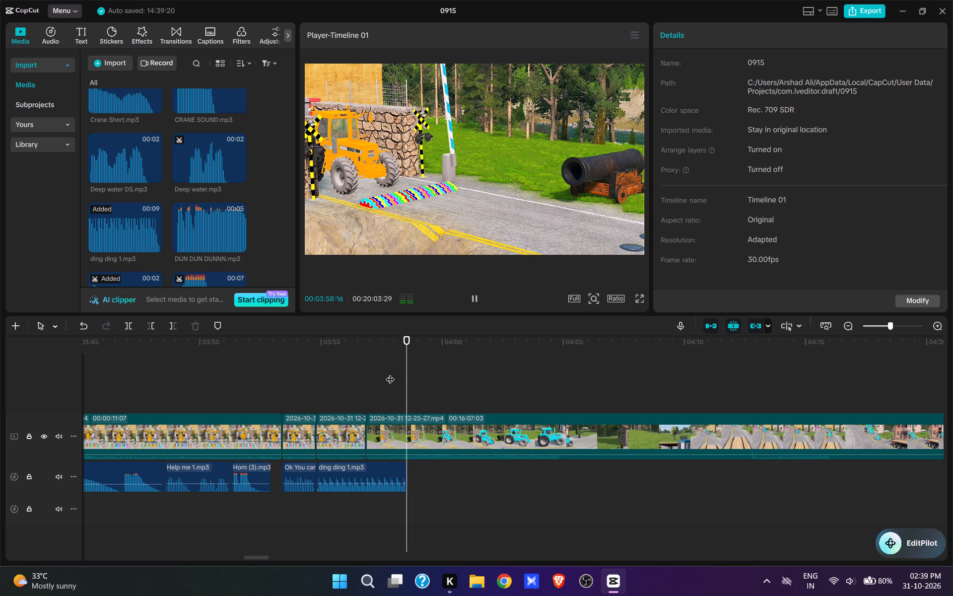
pyautogui.press('space')
# Add Surpiris.mp3 at 00:03:59:27, where the tractor turns cyan on the coloured speed bump, and play it back.
pyautogui.press('space')
pyautogui.press('space')
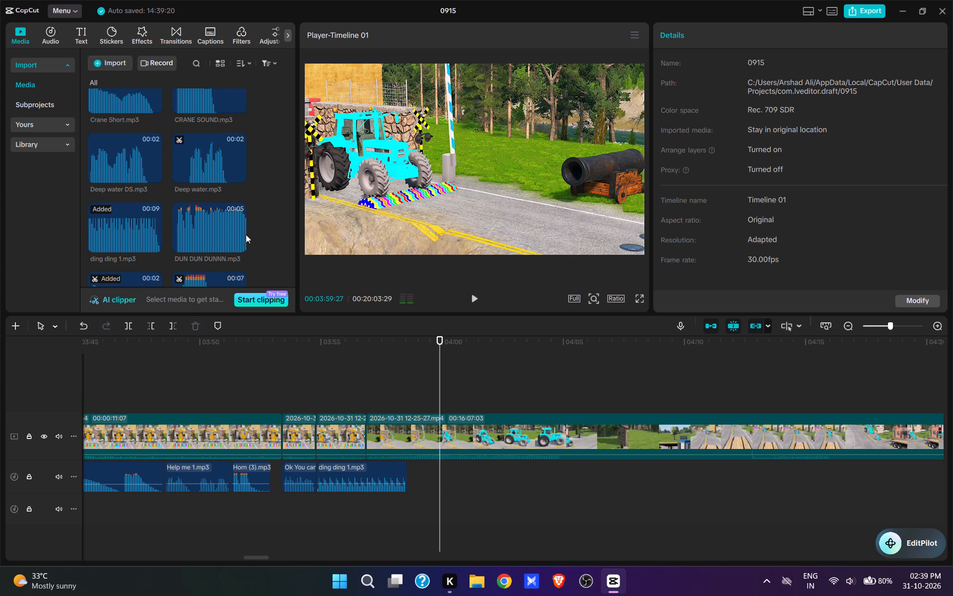
pyautogui.scroll(-4, 212, 224)
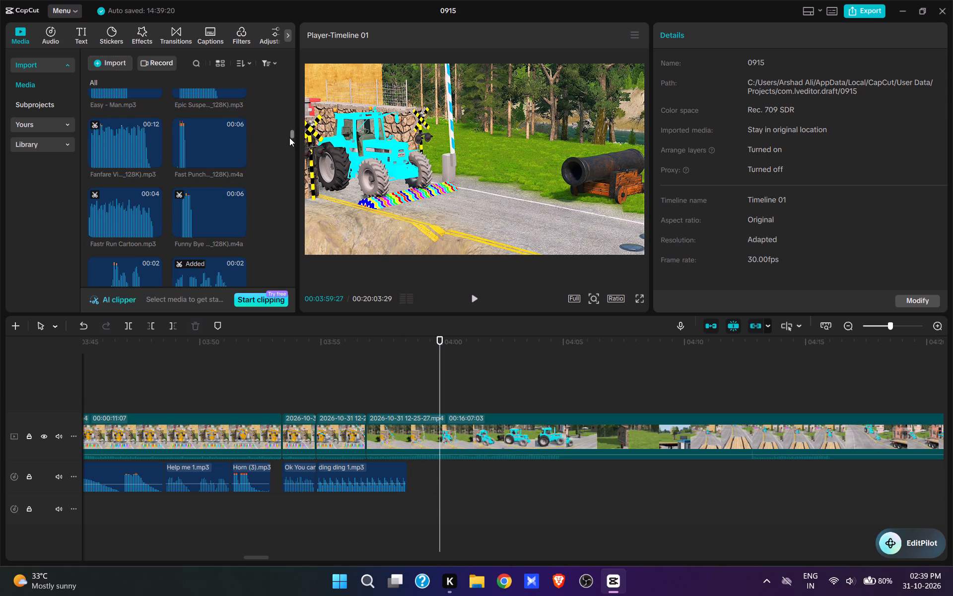
pyautogui.moveTo(289, 135); pyautogui.dragTo(280, 184)
pyautogui.scroll(-14, 201, 198)
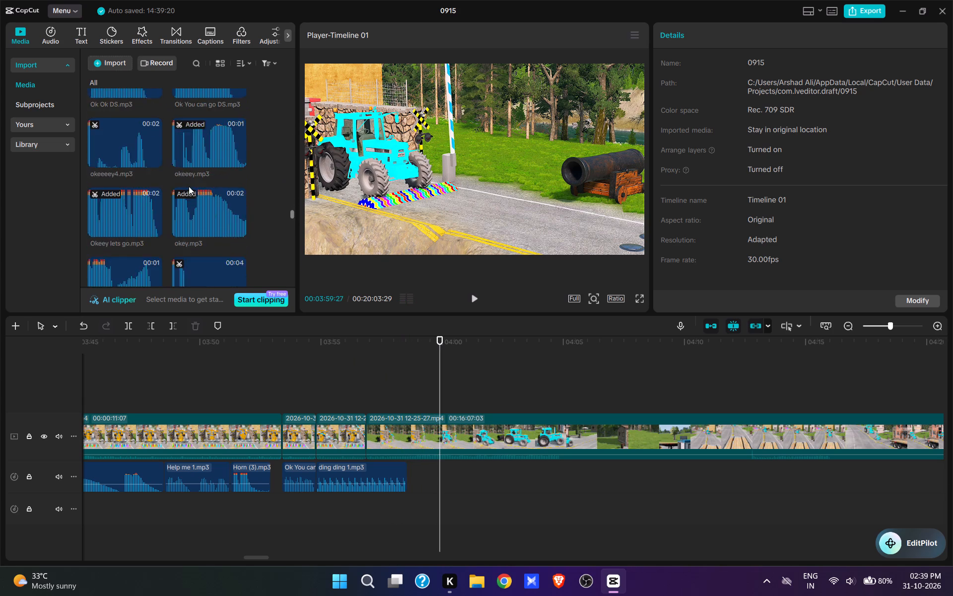
pyautogui.scroll(-10, 189, 186)
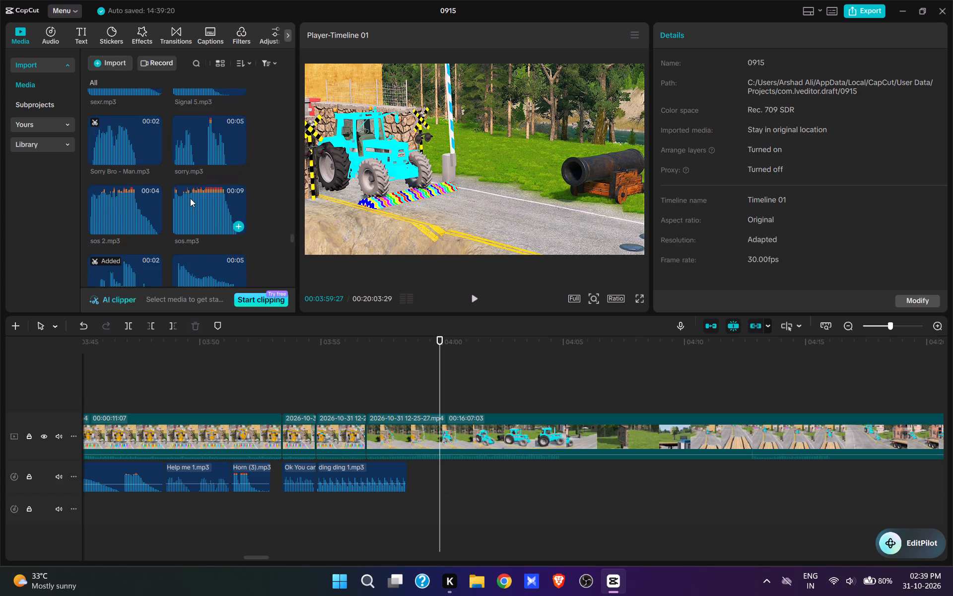
pyautogui.scroll(4, 193, 208)
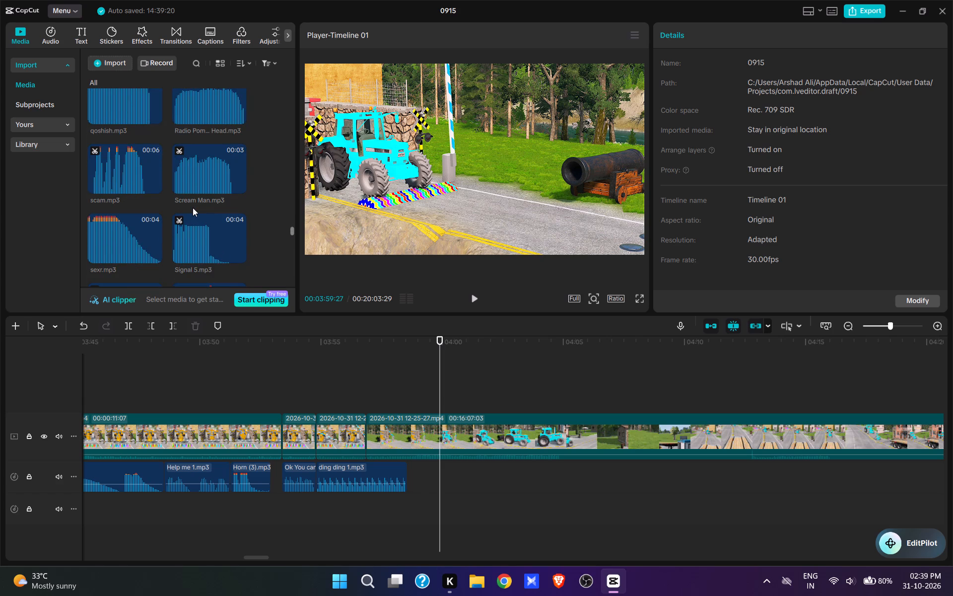
pyautogui.scroll(1, 193, 208)
pyautogui.scroll(-8, 193, 208)
pyautogui.scroll(-2, 130, 187)
pyautogui.scroll(1, 131, 156)
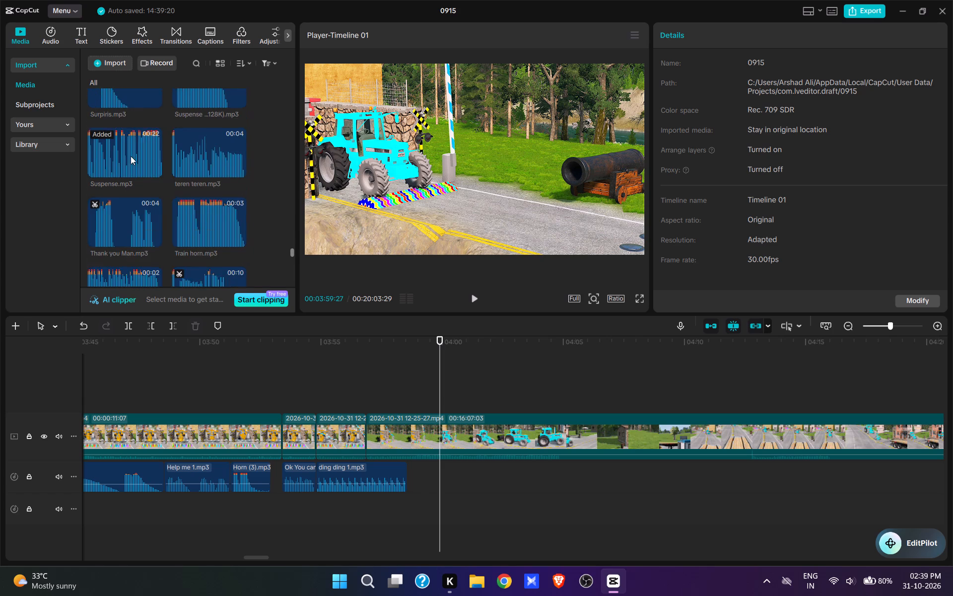
pyautogui.click(156, 155)
pyautogui.press('space')
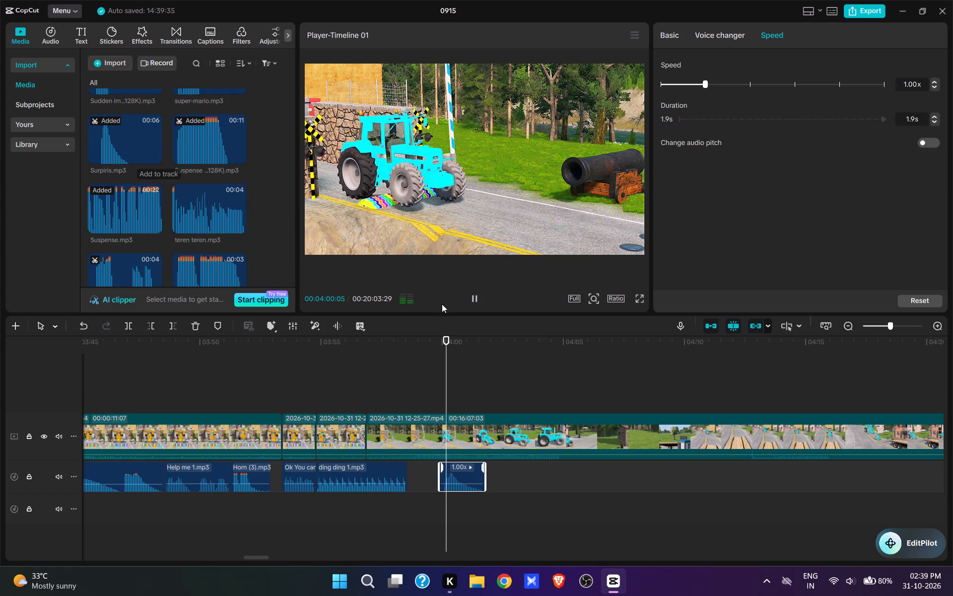
pyautogui.press('space')
# Play back the colour change and move the Surpiris sound slightly earlier, to about 00:03:59:20, checking its timing.
pyautogui.click(426, 388)
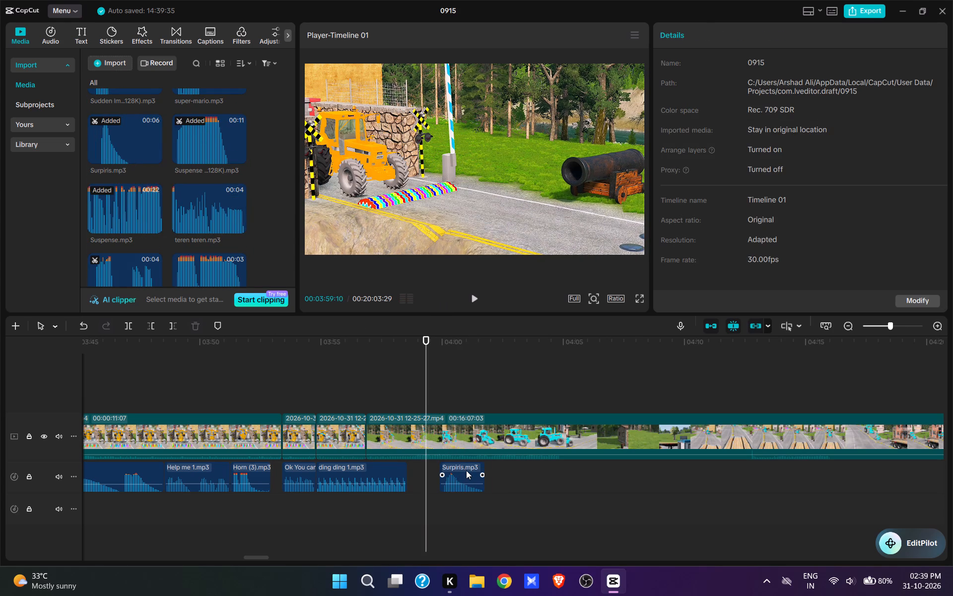
pyautogui.press('space')
pyautogui.press('space')
pyautogui.press('space')
pyautogui.press('space')
pyautogui.moveTo(466, 470); pyautogui.dragTo(458, 470)
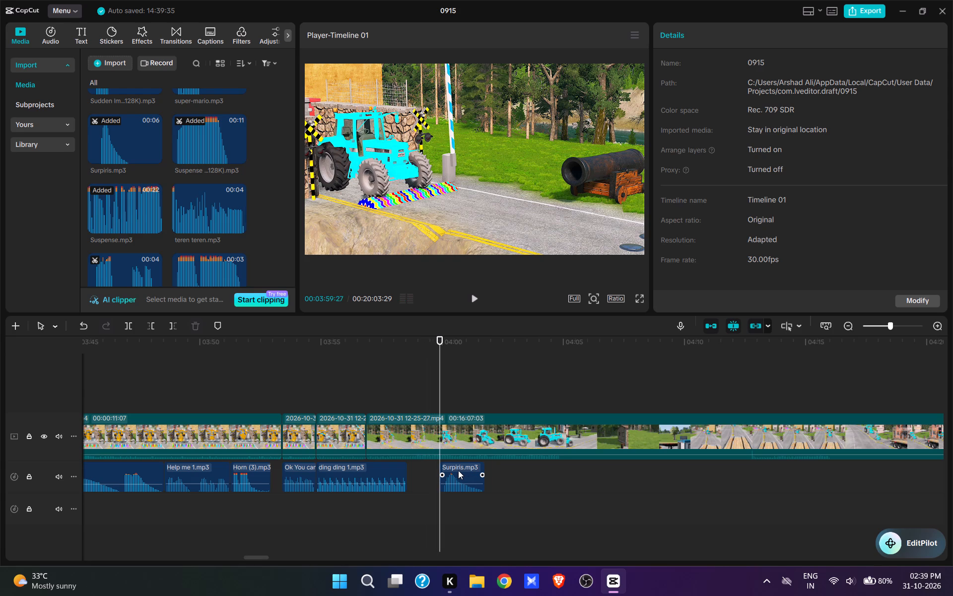
pyautogui.moveTo(458, 470); pyautogui.dragTo(460, 469)
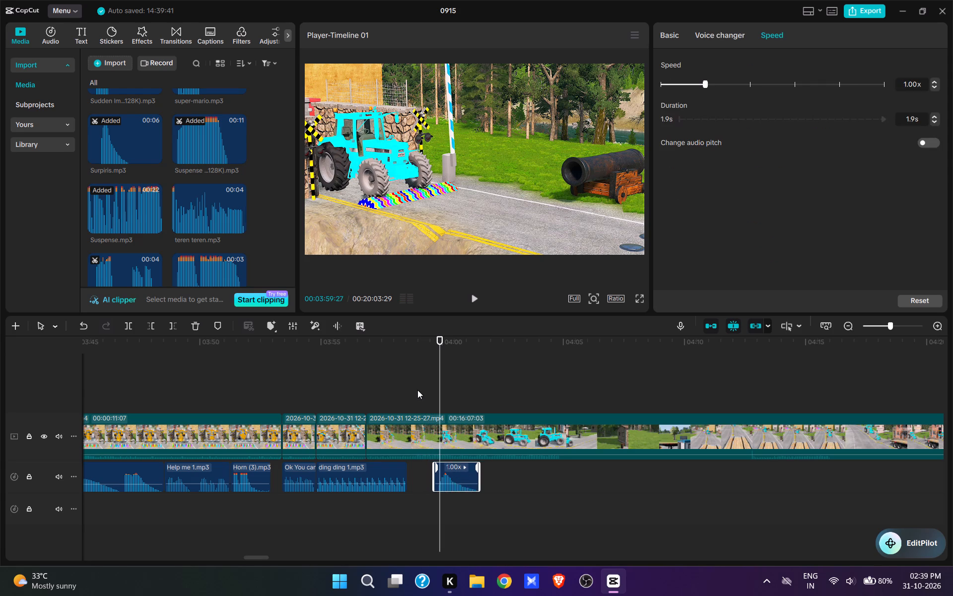
pyautogui.click(417, 390)
pyautogui.press('space')
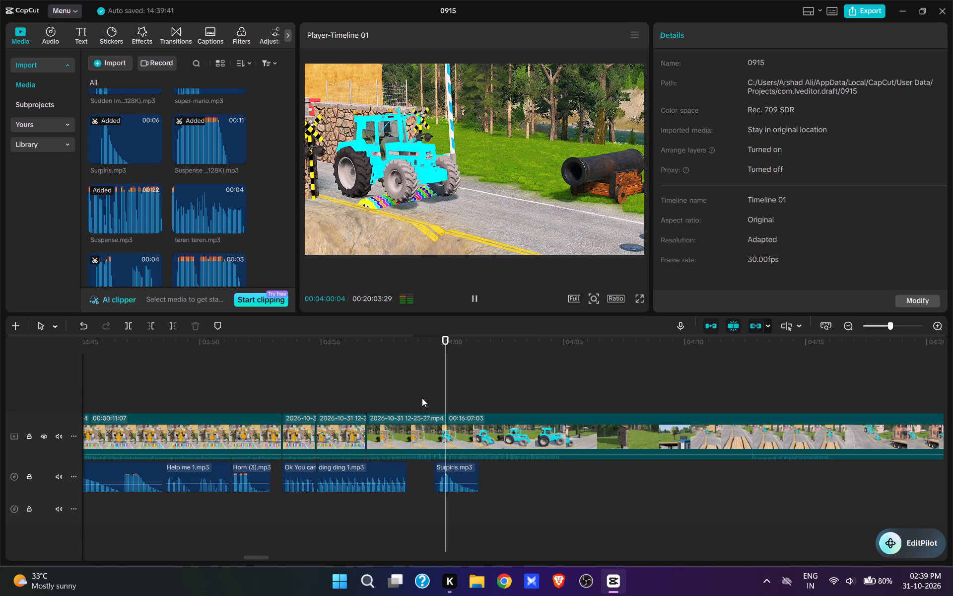
pyautogui.press('space')
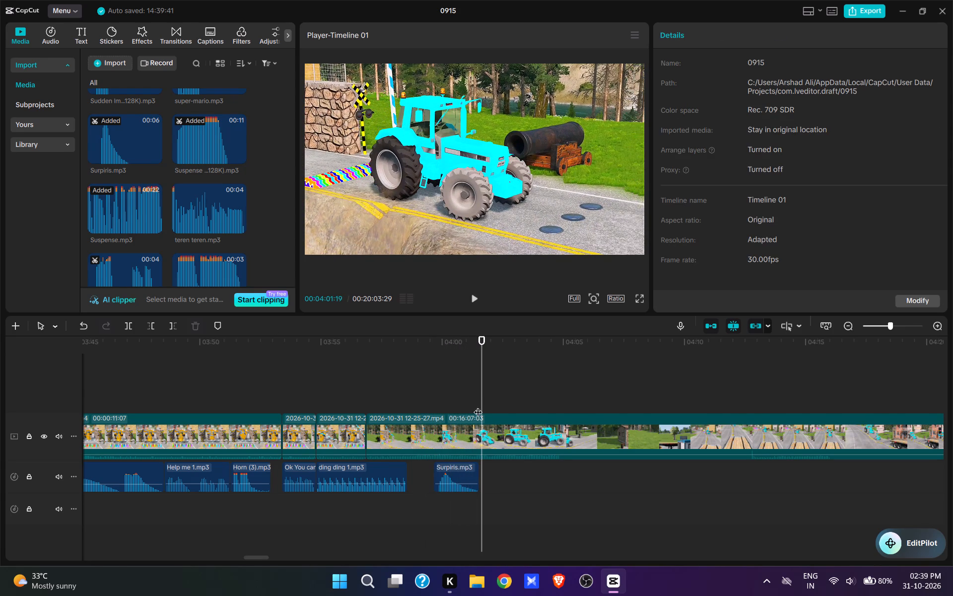
# Add Wow Girl 1.mp3 at 00:04:01:11, near the end of the Surpiris sound, and play it back.
pyautogui.click(476, 400)
pyautogui.scroll(-7, 213, 219)
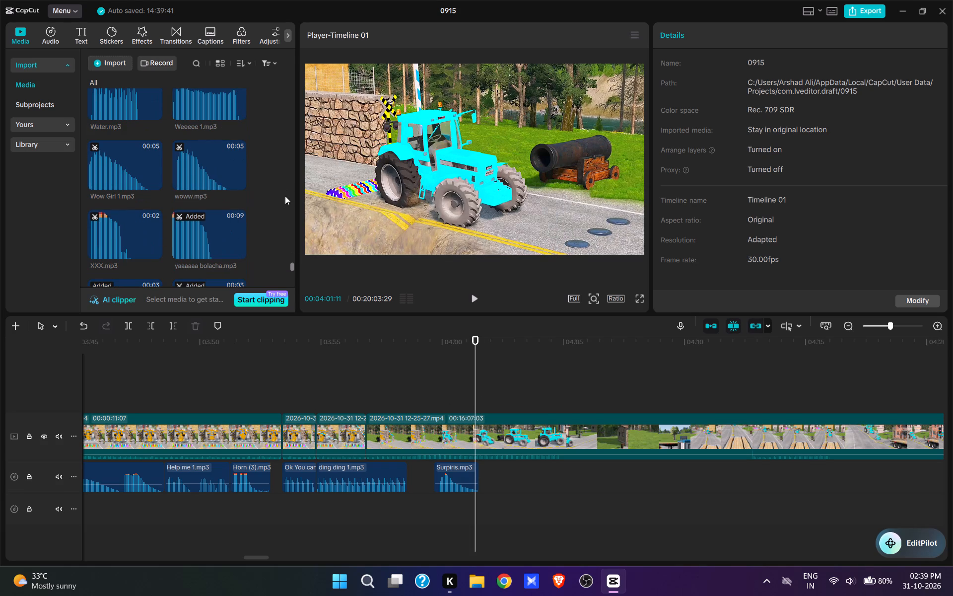
pyautogui.click(154, 182)
pyautogui.press('space')
pyautogui.press('space')
pyautogui.click(476, 401)
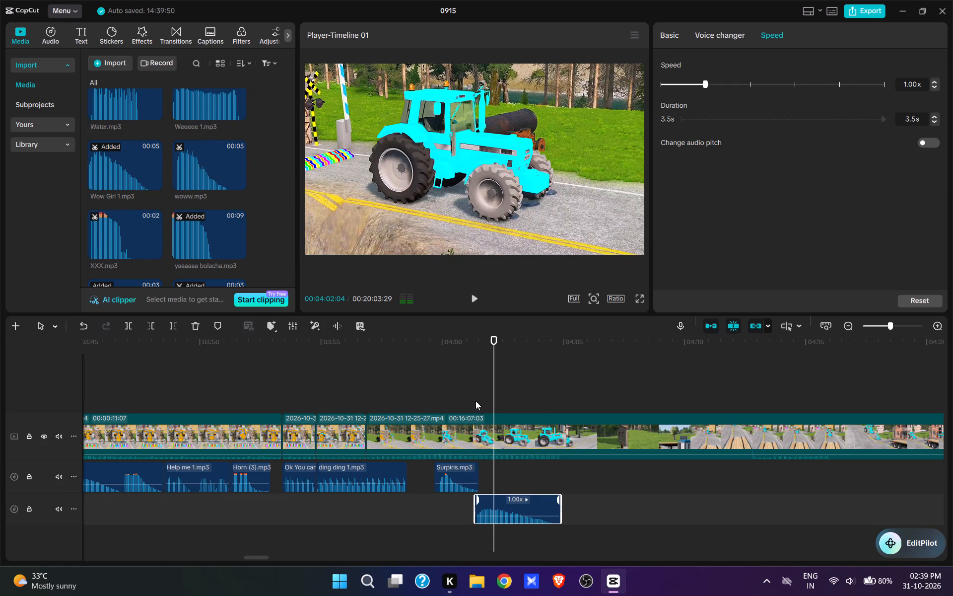
# Move the Wow Girl 1 sound up onto the first audio track directly after Surpiris and play it back.
pyautogui.moveTo(487, 497); pyautogui.dragTo(493, 480)
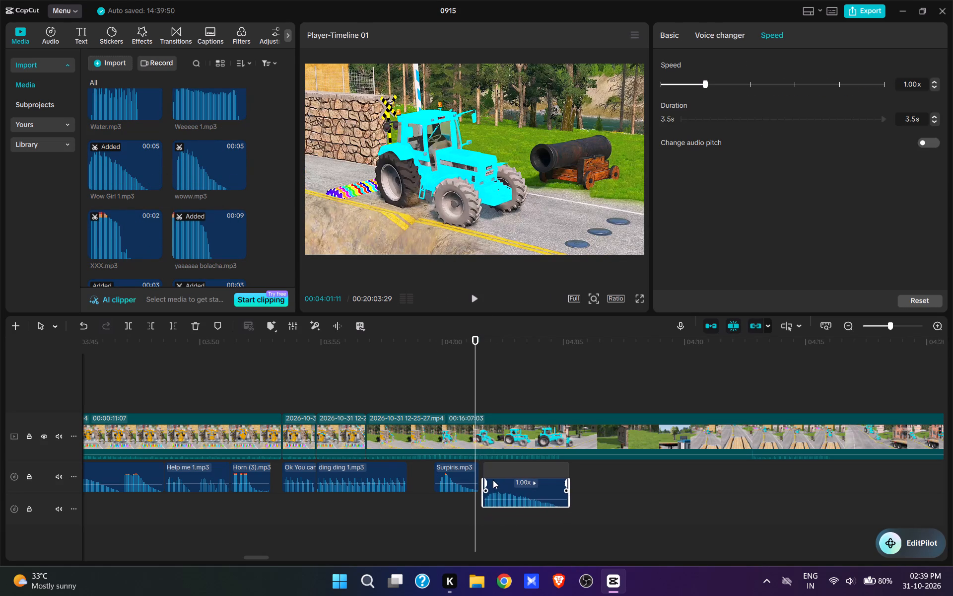
pyautogui.moveTo(493, 480); pyautogui.dragTo(492, 480)
pyautogui.press('space')
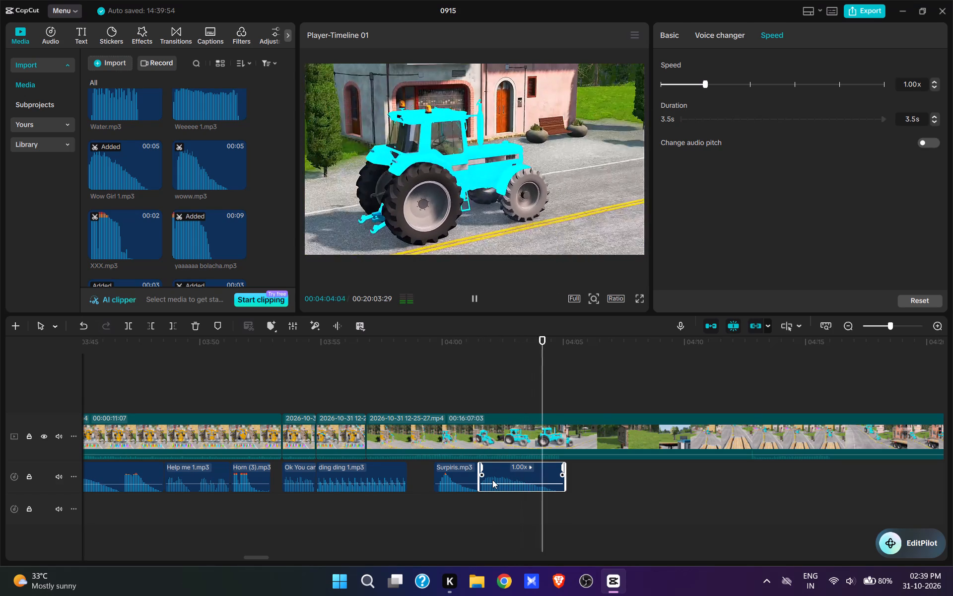
pyautogui.press('space')
# Split the gameplay clip at 00:04:04:20 and cut the following footage up to the flatbed view of the approaching cyan tractor.
pyautogui.click(556, 424)
pyautogui.press('w')
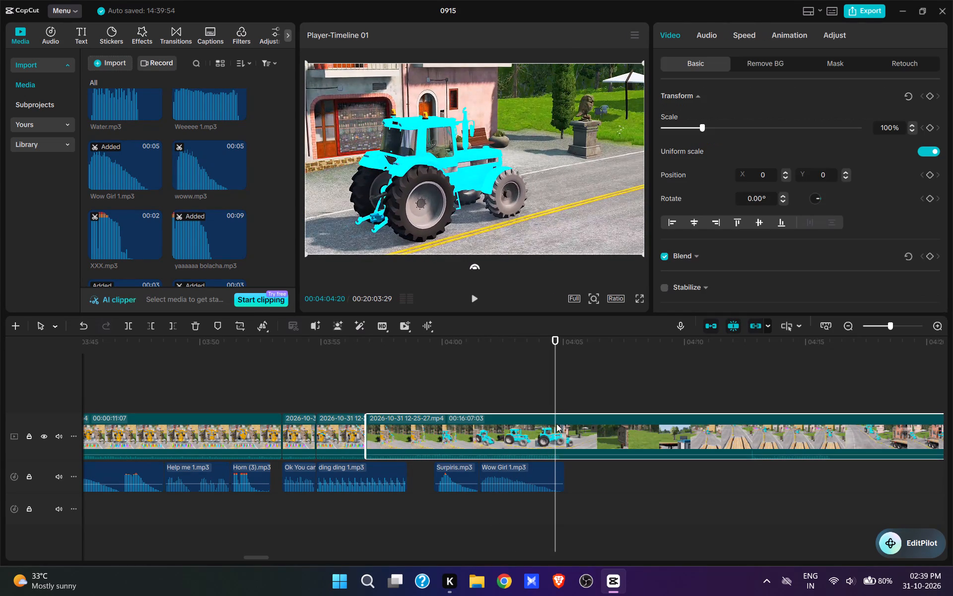
pyautogui.moveTo(564, 430); pyautogui.dragTo(589, 479)
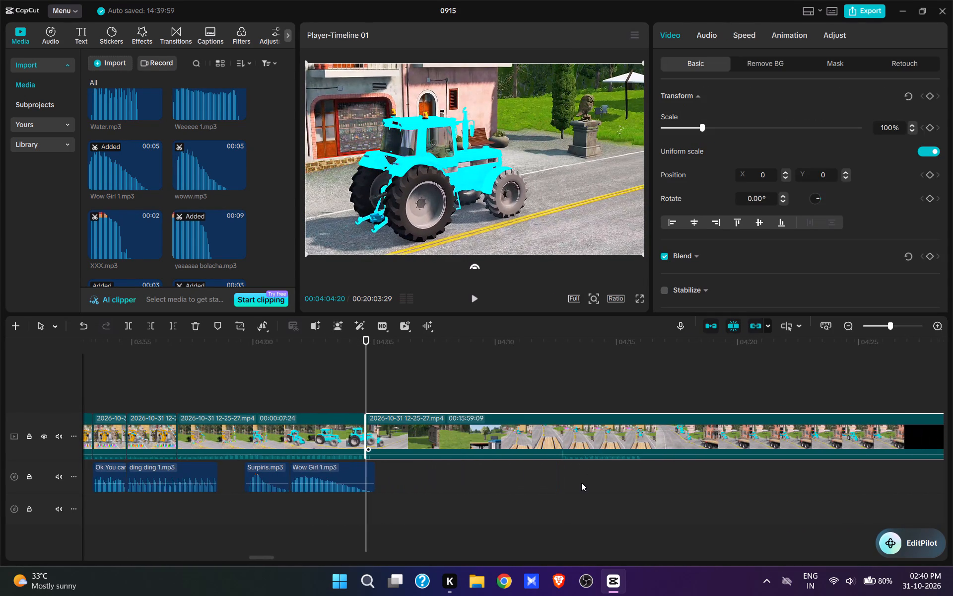
pyautogui.click(539, 380)
pyautogui.press('space')
pyautogui.press('space')
pyautogui.write('q')
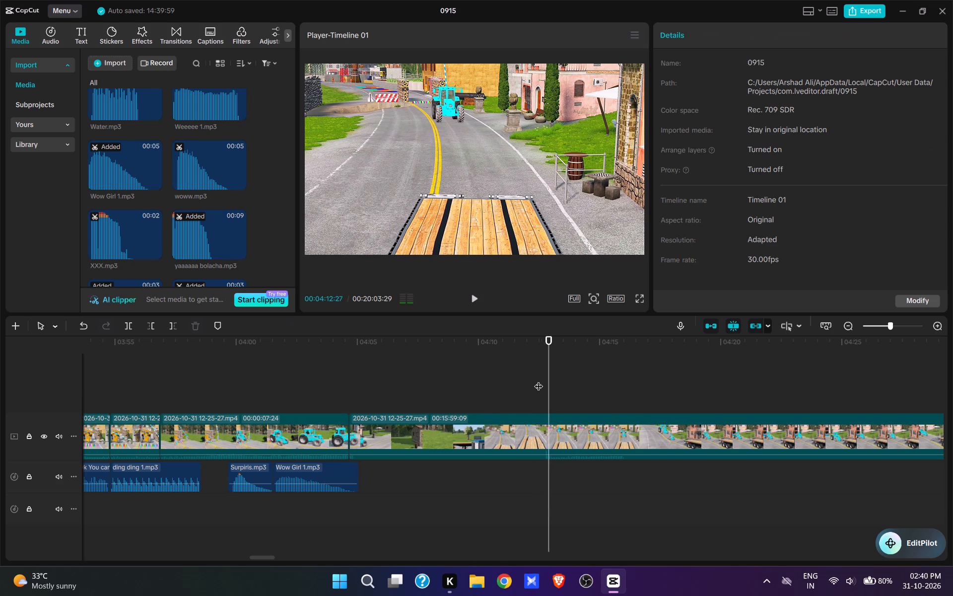
# Trim the end of the Wow Girl 1 sound to the cut at 00:04:04:20.
pyautogui.click(349, 484)
pyautogui.press('e')
# Add zina2.mp3 at 00:04:04:20, where the flatbed view starts, and play it back.
pyautogui.scroll(-4, 172, 143)
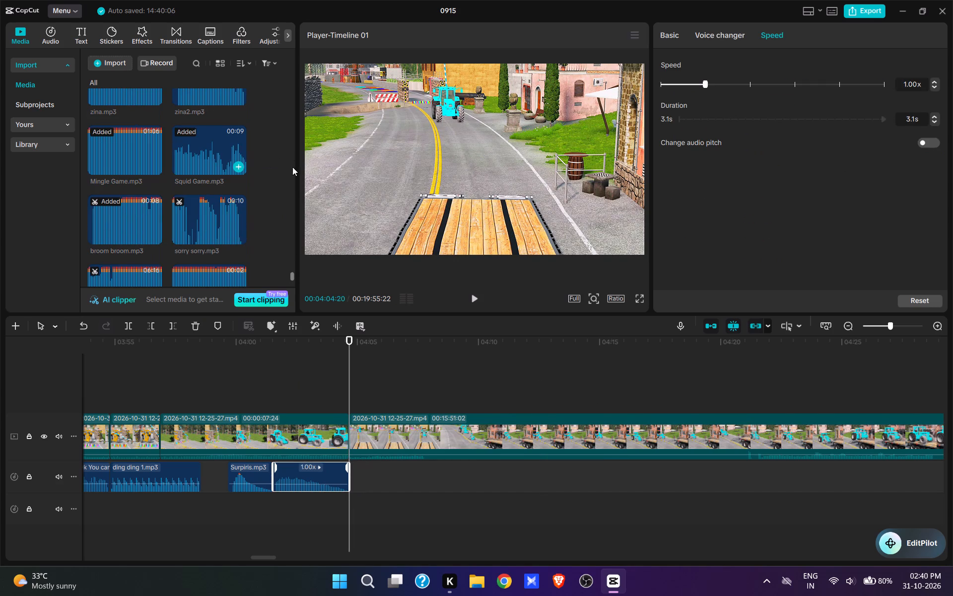
pyautogui.scroll(1, 252, 213)
pyautogui.click(201, 154)
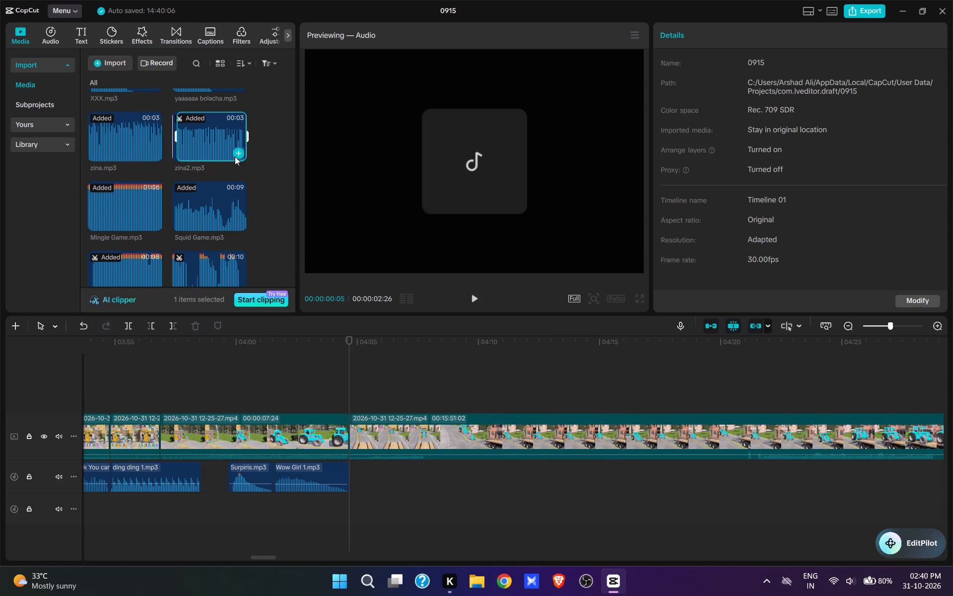
pyautogui.click(235, 154)
pyautogui.click(479, 304)
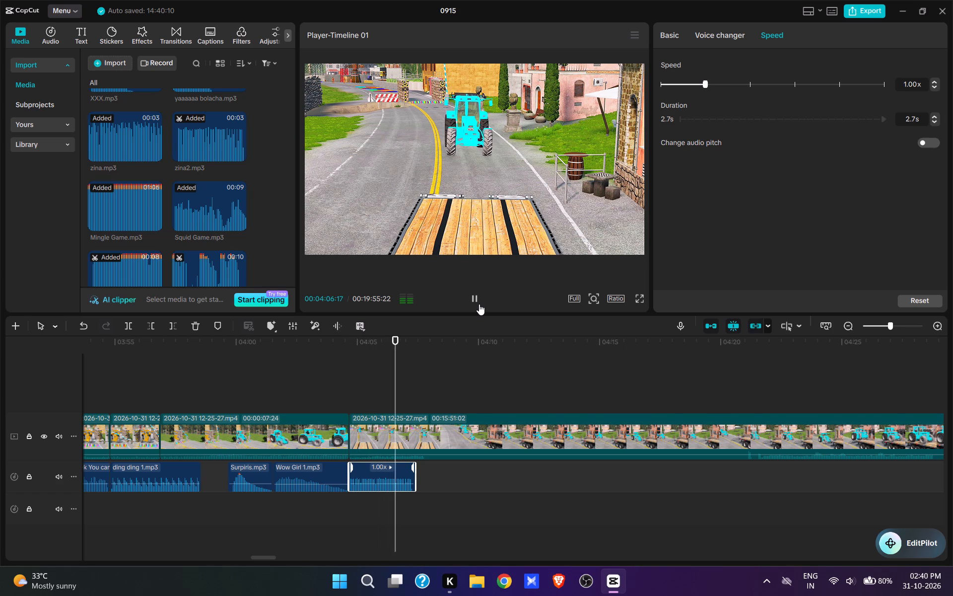
pyautogui.press('space')
pyautogui.press('space')
pyautogui.press('space')
pyautogui.press('space')
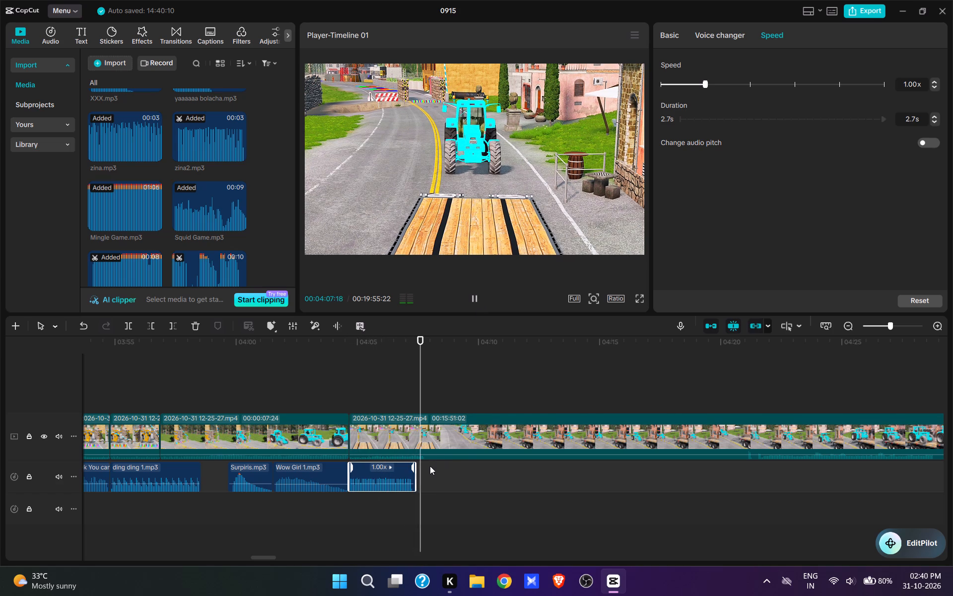
# Split the gameplay clip at 00:04:07:17, just after the zina2 sound, and cut the footage up to the tractor nearing the trailer ramp.
pyautogui.click(422, 394)
pyautogui.click(409, 399)
pyautogui.press('space')
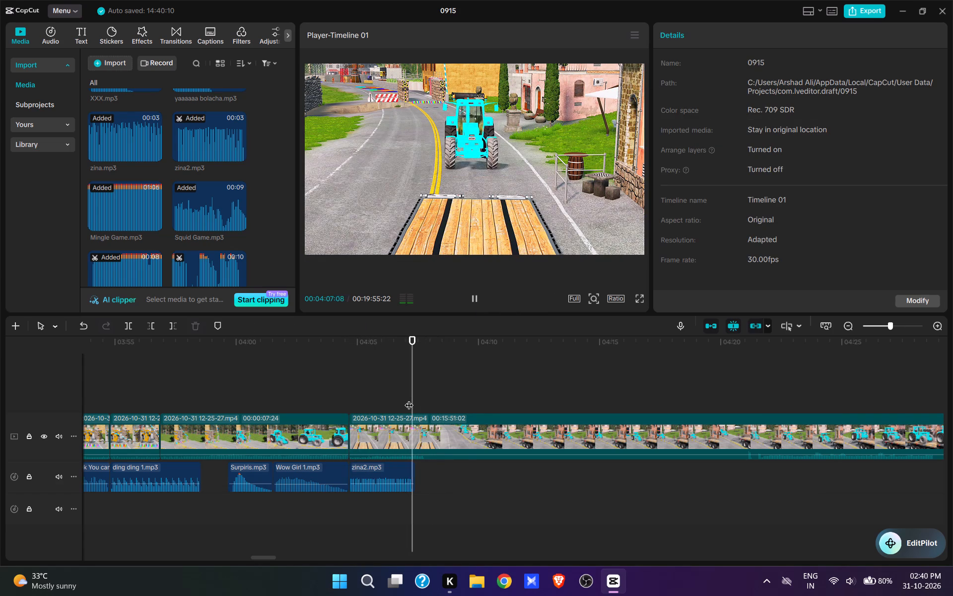
pyautogui.press('space')
pyautogui.click(419, 406)
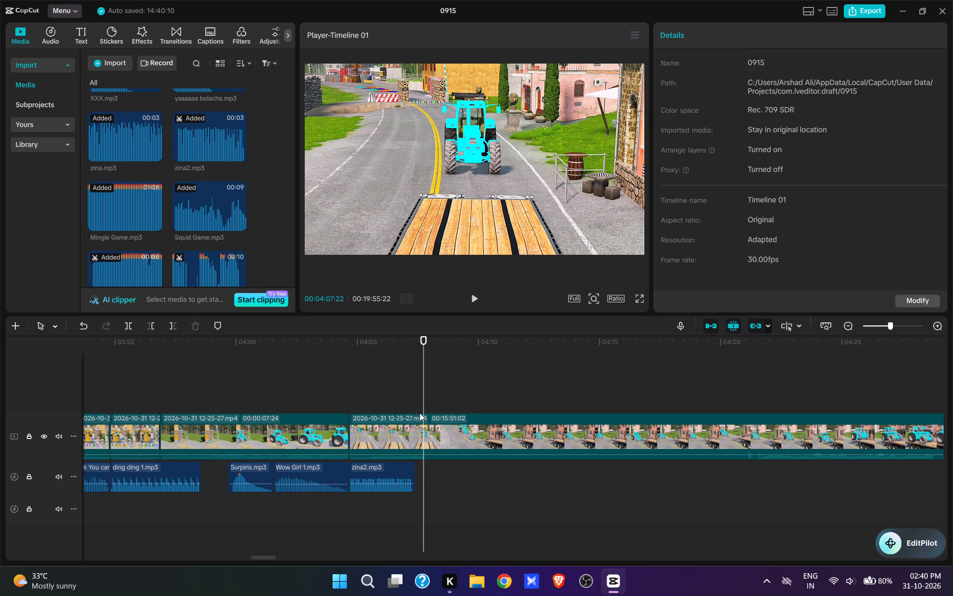
pyautogui.click(417, 433)
pyautogui.press('w')
pyautogui.click(475, 509)
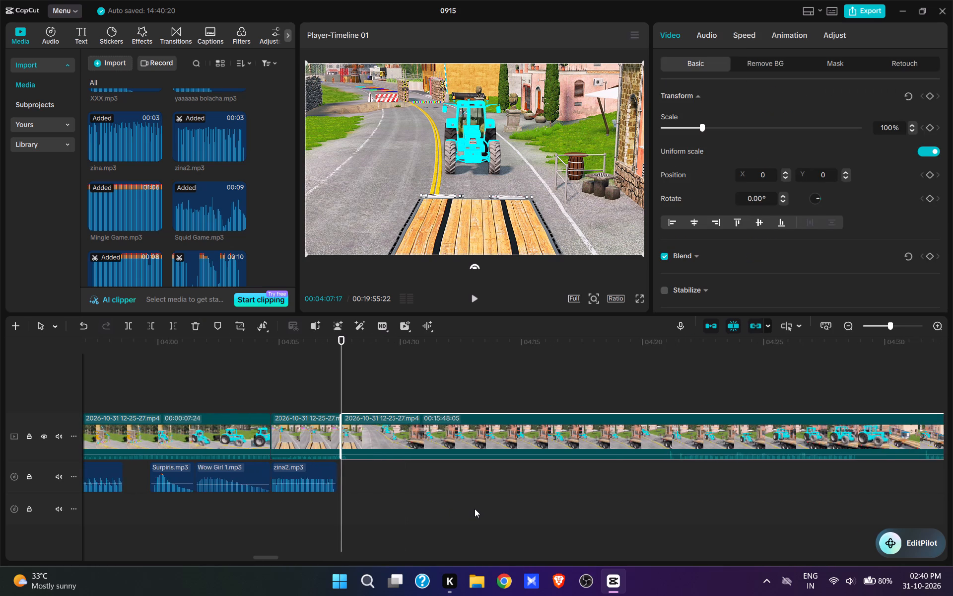
pyautogui.click(490, 387)
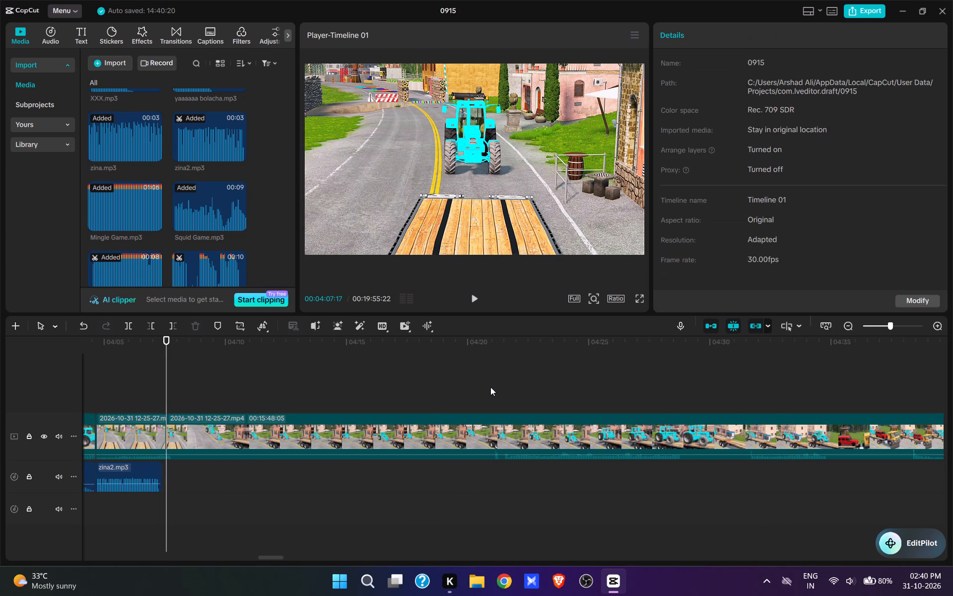
pyautogui.press('space')
pyautogui.press('space')
pyautogui.write('q')
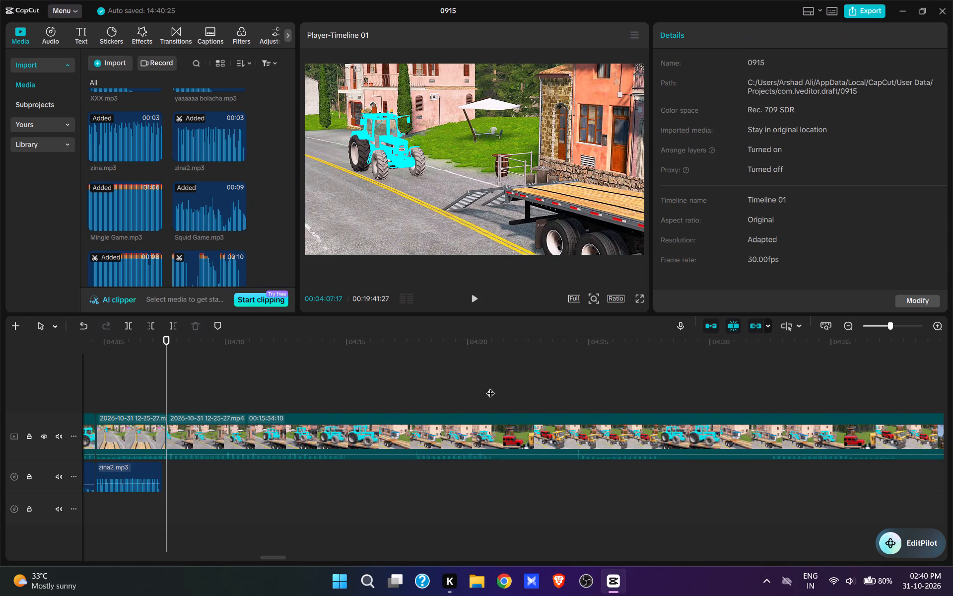
# Trim a few more frames off the start of the ramp shot at 00:04:07:17 and play back the join.
pyautogui.press('space')
pyautogui.press('space')
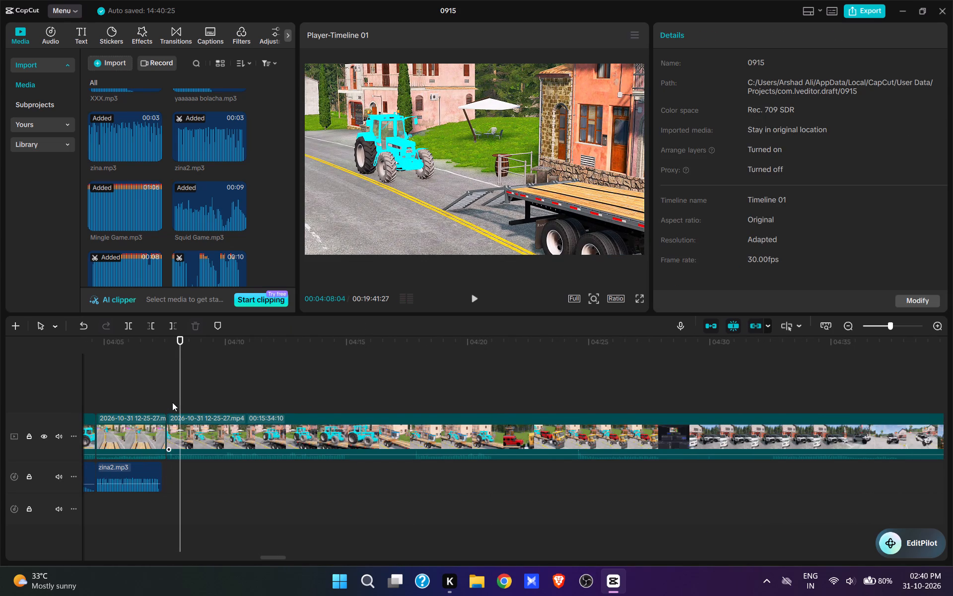
pyautogui.click(171, 401)
pyautogui.press('q')
pyautogui.click(158, 400)
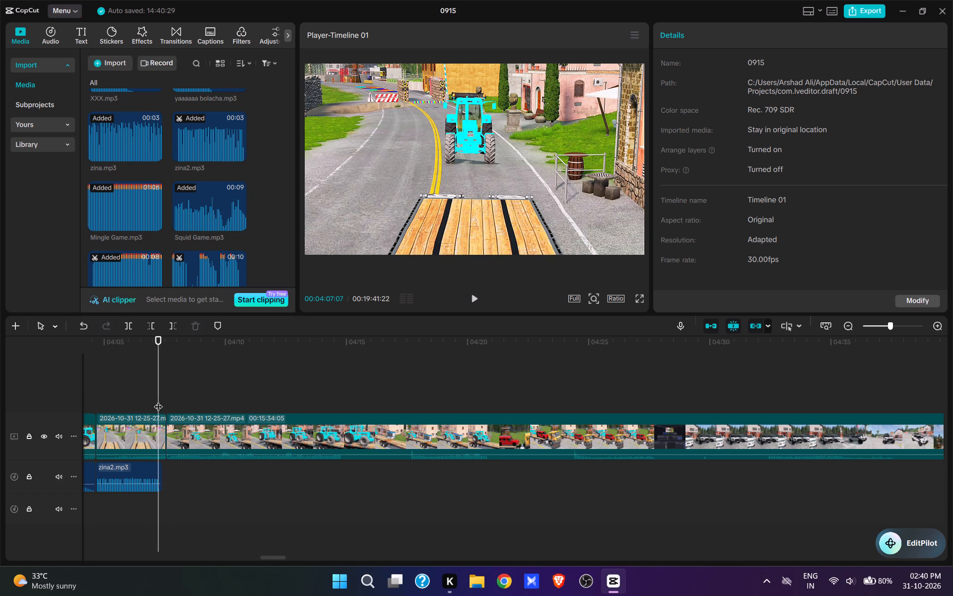
pyautogui.press('space')
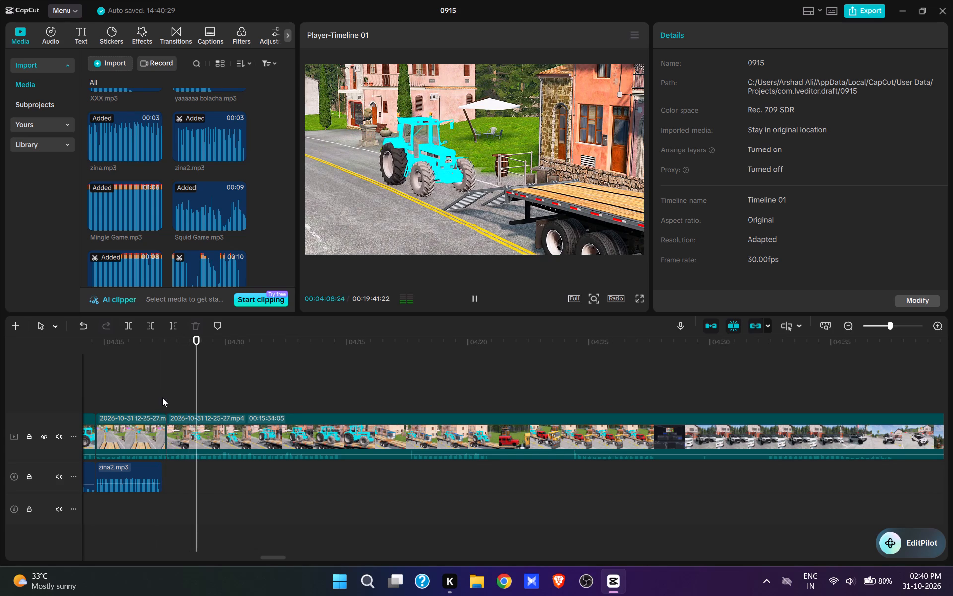
pyautogui.press('space')
pyautogui.click(162, 398)
pyautogui.click(162, 398)
pyautogui.press('space')
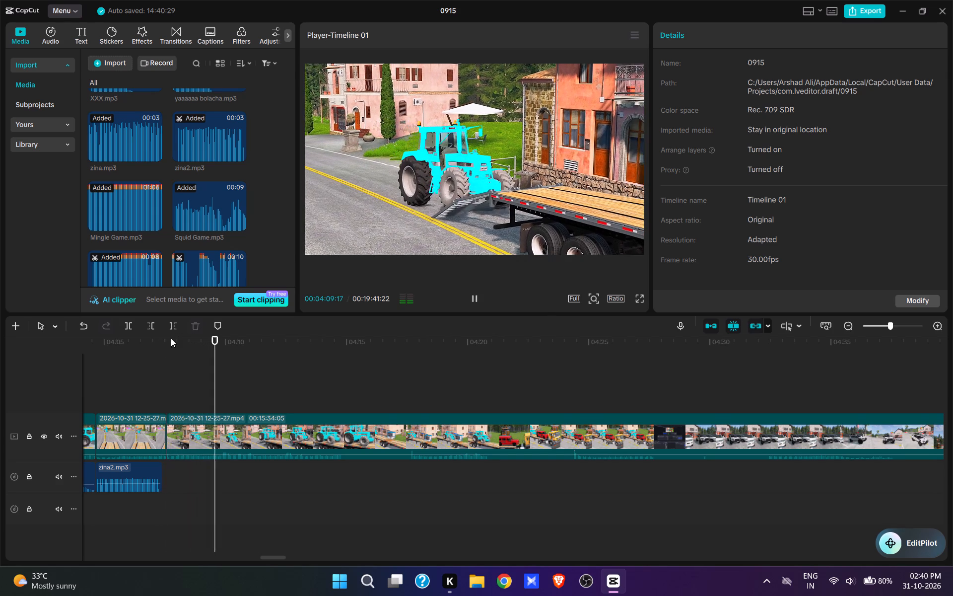
pyautogui.press('space')
# Add yaaaaaa bolacha.mp3 at 00:04:10:07, where the tractor climbs the trailer ramp, and play it back.
pyautogui.scroll(-4, 230, 188)
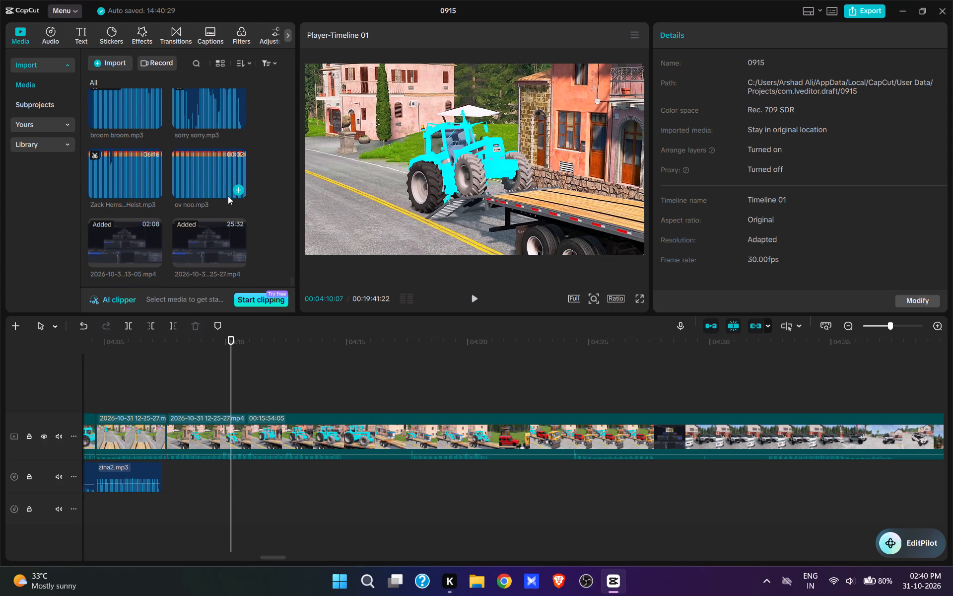
pyautogui.scroll(5, 228, 196)
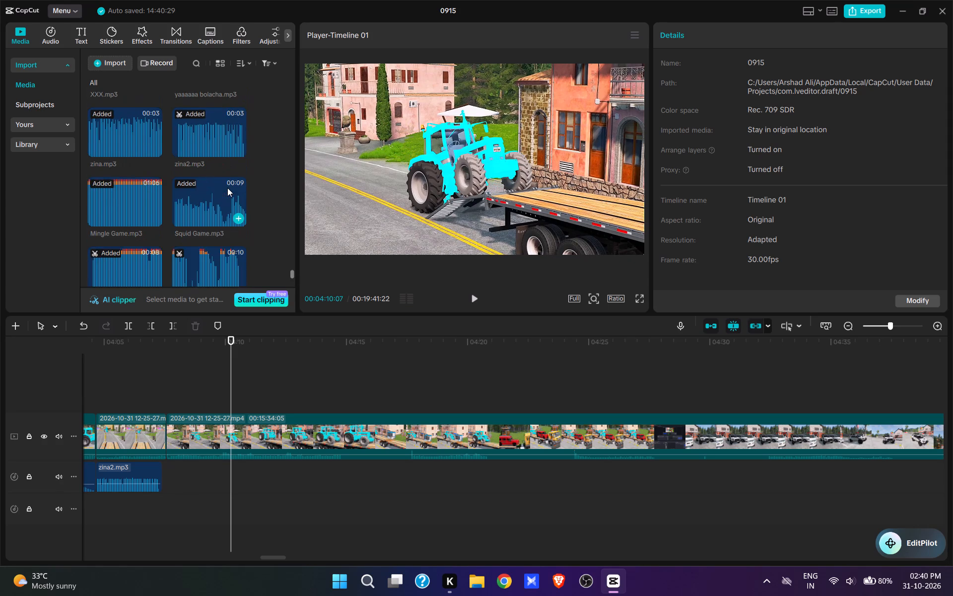
pyautogui.click(239, 192)
pyautogui.press('space')
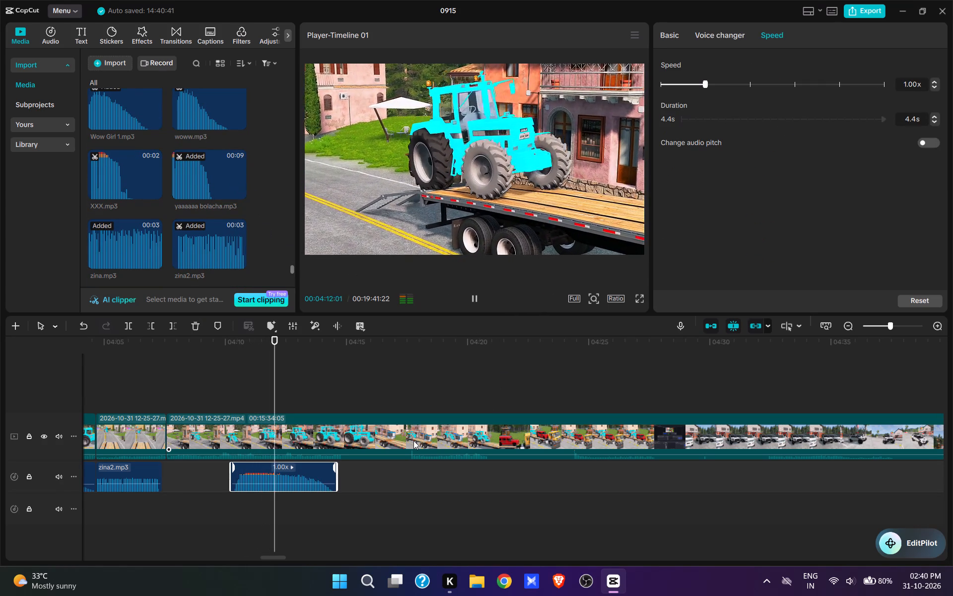
pyautogui.press('space')
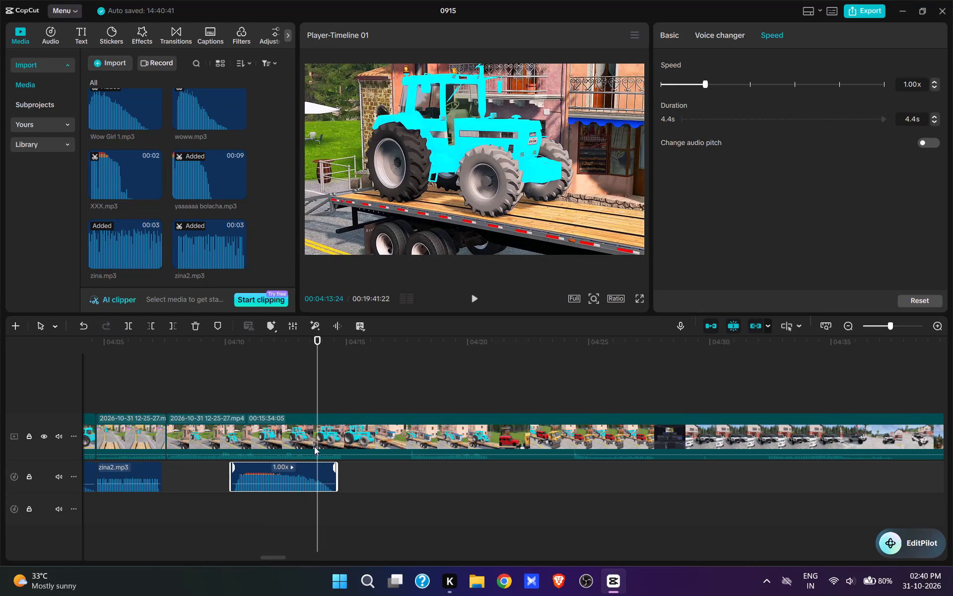
# Split the gameplay clip at 00:04:13:24 and cut the footage that follows, up to the wide view of the tractor on the trailer.
pyautogui.click(314, 446)
pyautogui.press('w')
pyautogui.click(414, 397)
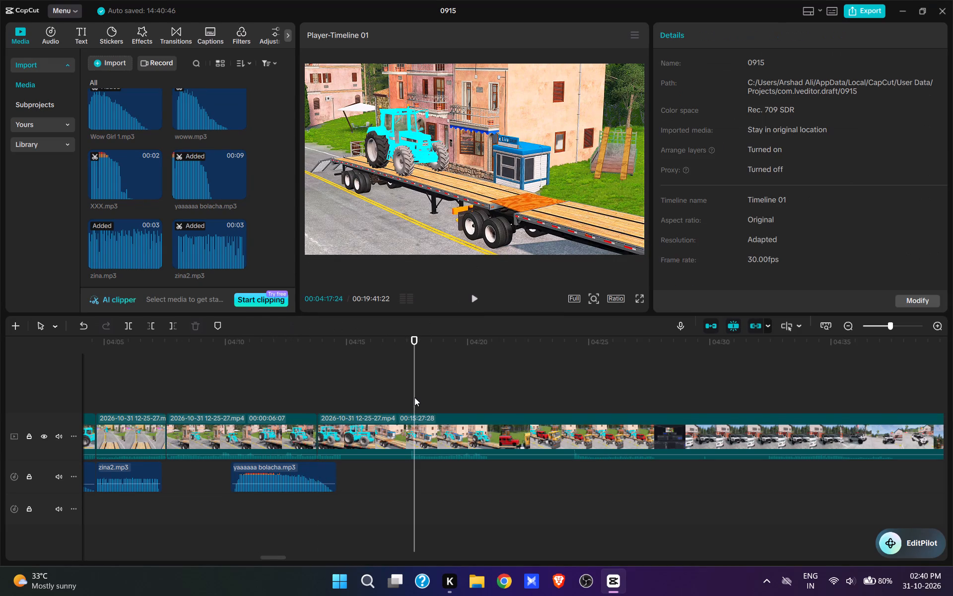
pyautogui.press('space')
pyautogui.press('space')
pyautogui.write('q')
# Play back the join and trim the end of the ramp-climbing clip to 00:04:12:19.
pyautogui.press('space')
pyautogui.click(283, 404)
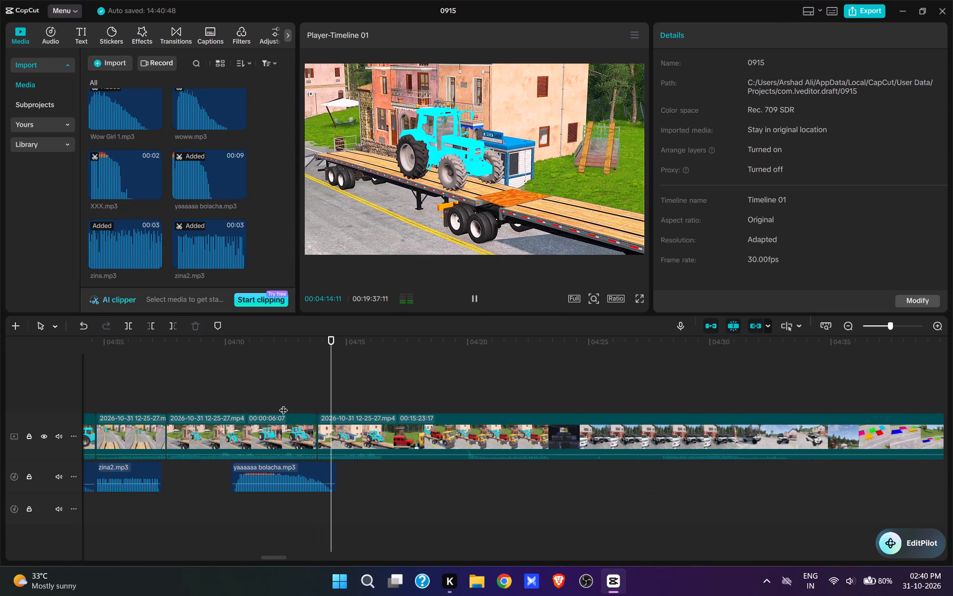
pyautogui.click(269, 403)
pyautogui.press('space')
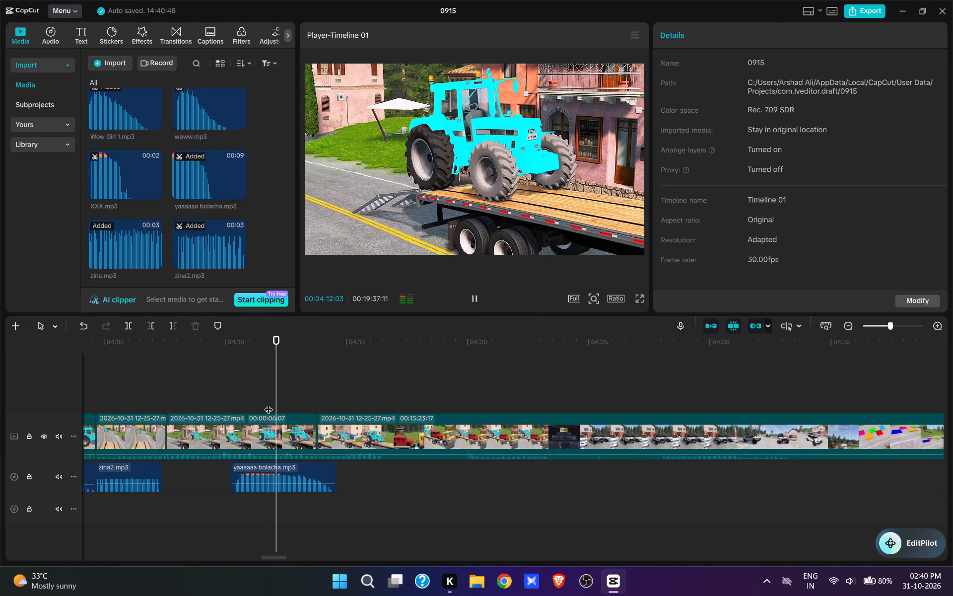
pyautogui.press('space')
pyautogui.click(275, 431)
pyautogui.write('e')
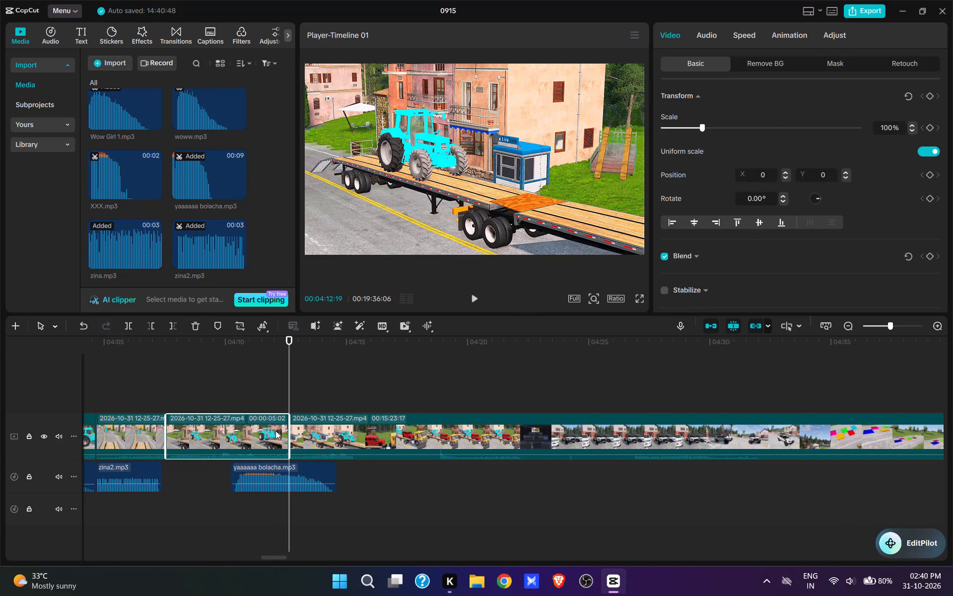
# Split the gameplay clip at 00:04:14:23 and cut the footage up to the tractor stopping behind the red car on the truck.
pyautogui.press('space')
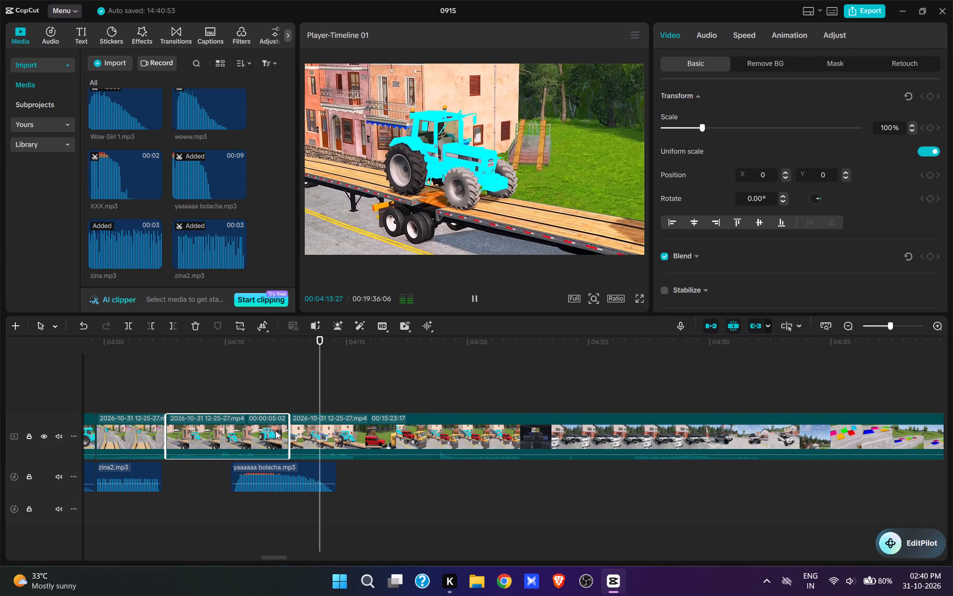
pyautogui.press('space')
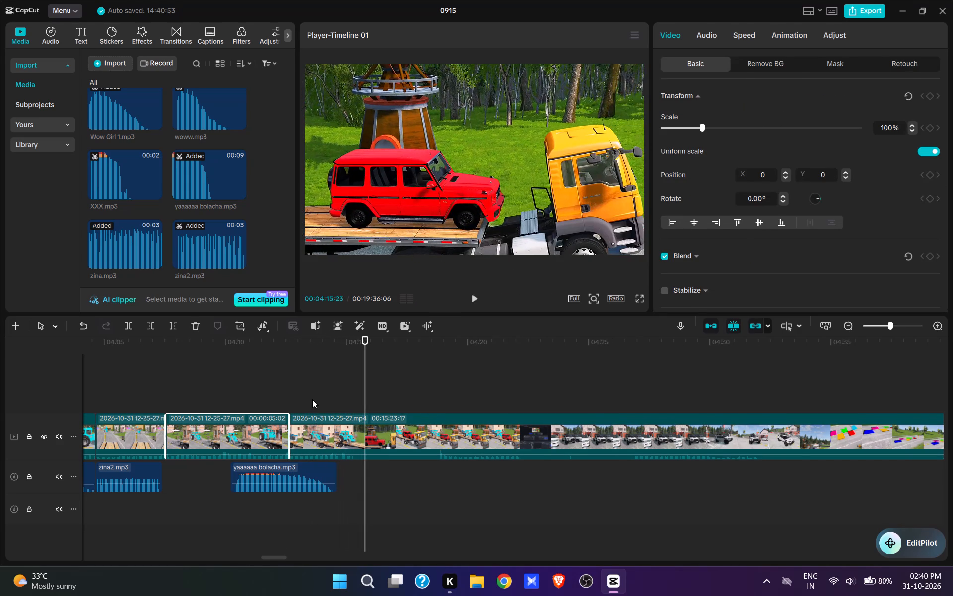
pyautogui.click(312, 399)
pyautogui.press('space')
pyautogui.press('space')
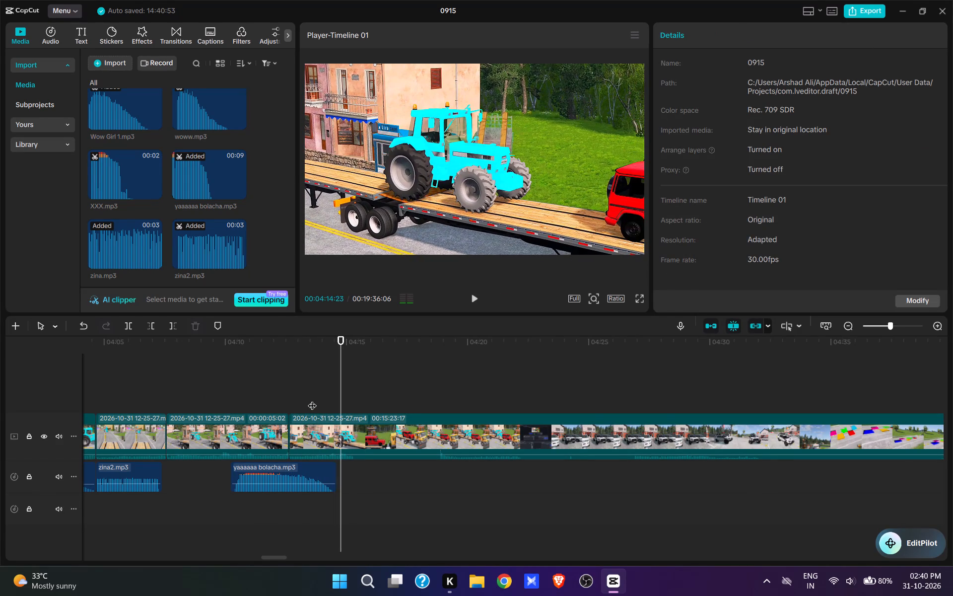
pyautogui.press('w')
pyautogui.click(437, 398)
pyautogui.press('space')
pyautogui.press('space')
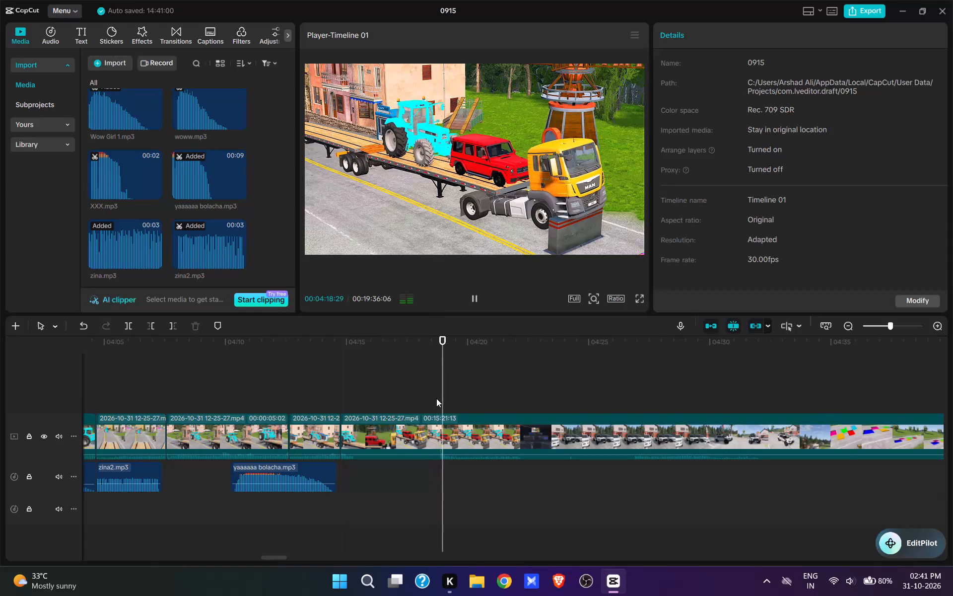
pyautogui.write('q')
# Play back the loaded-truck shot, split it at 00:04:16:14 and cut the following footage up to the parked white SUVs.
pyautogui.click(249, 391)
pyautogui.press('space')
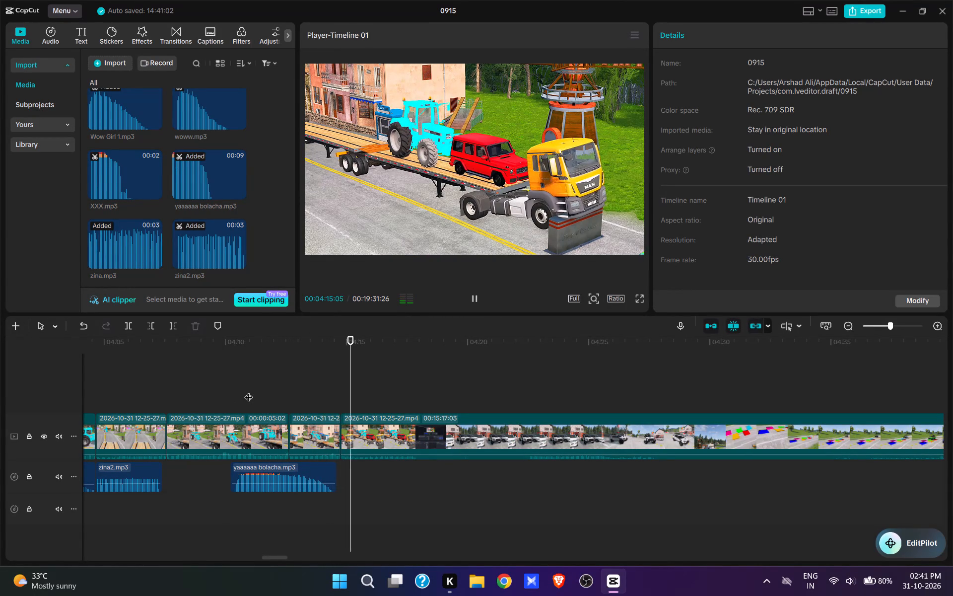
pyautogui.press('space')
pyautogui.press('w')
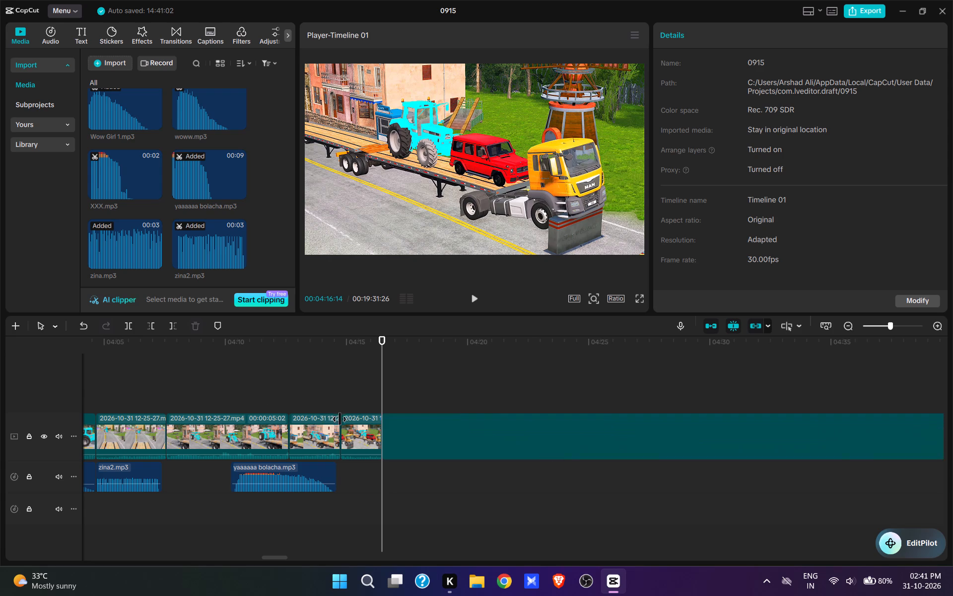
pyautogui.click(521, 392)
pyautogui.press('space')
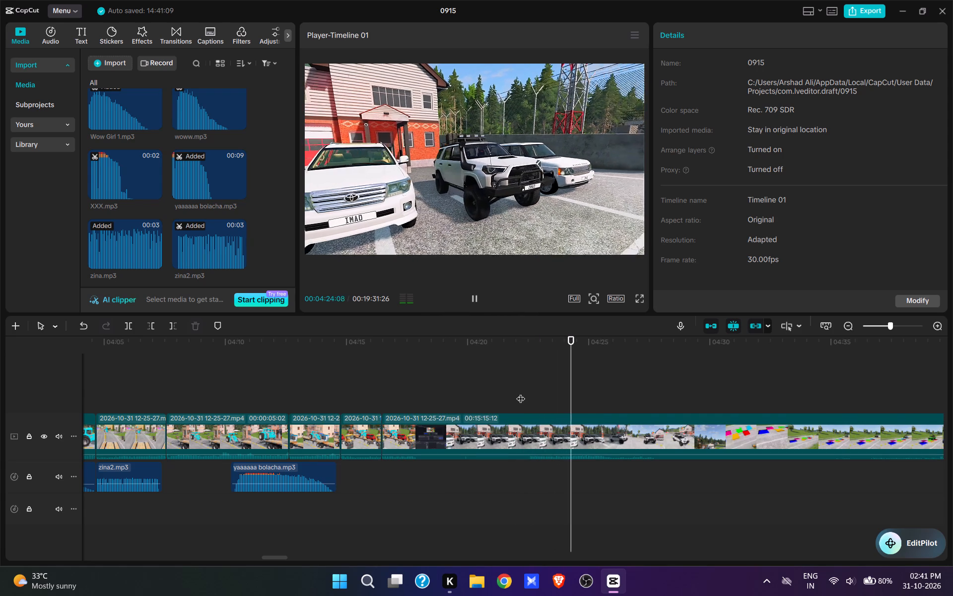
pyautogui.press('space')
pyautogui.click(508, 396)
pyautogui.press('q')
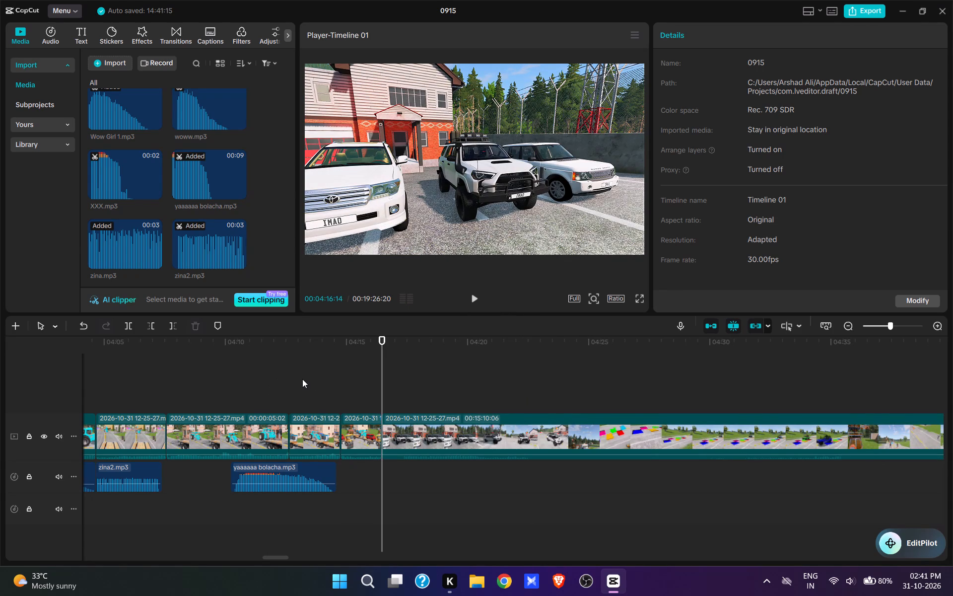
# Find Okeey lets go.mp3 in the imported sounds, add it at 00:04:16:14 under the parked white SUVs, and play it back.
pyautogui.scroll(8, 204, 200)
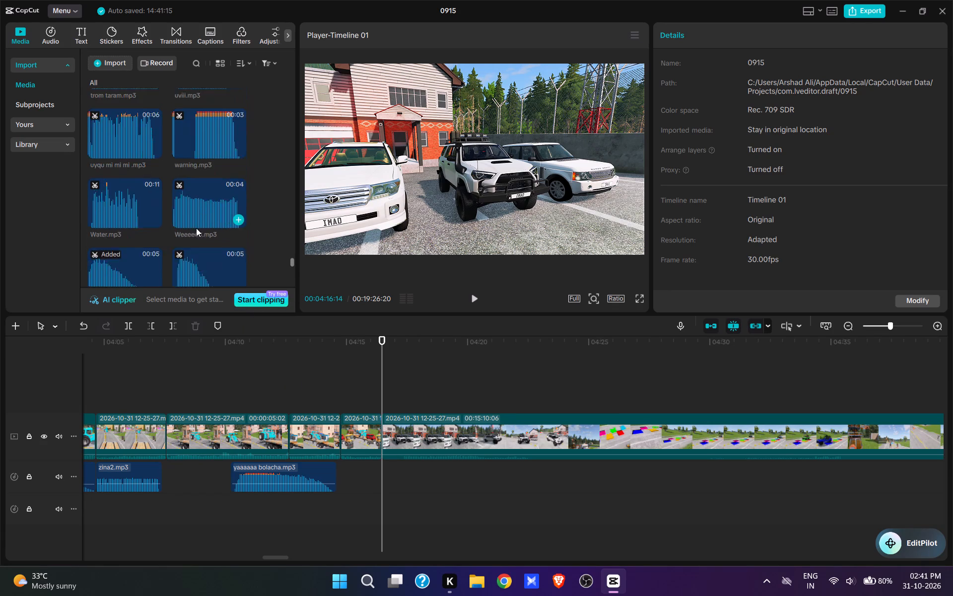
pyautogui.scroll(20, 196, 228)
pyautogui.scroll(16, 196, 228)
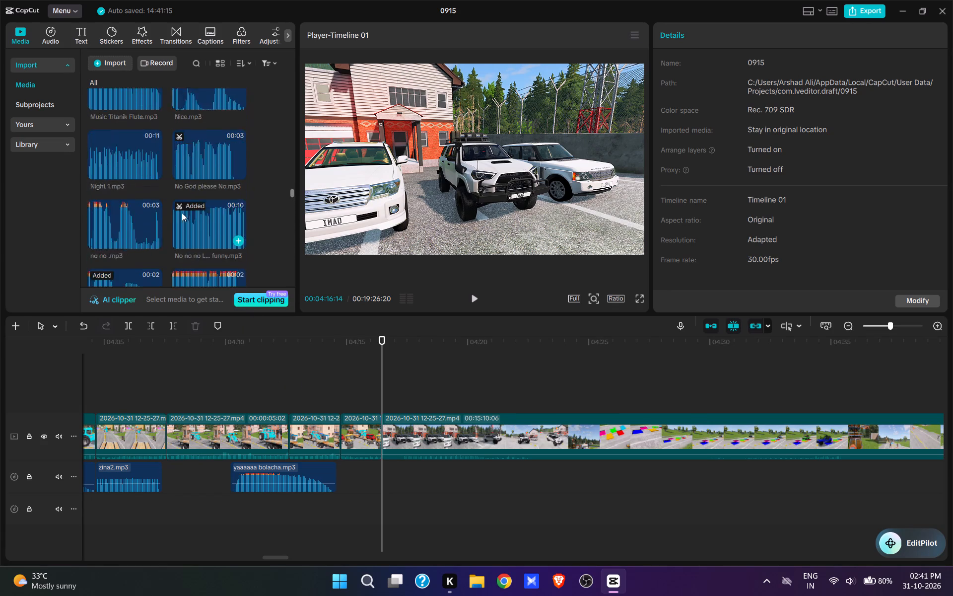
pyautogui.scroll(20, 182, 213)
pyautogui.scroll(11, 182, 213)
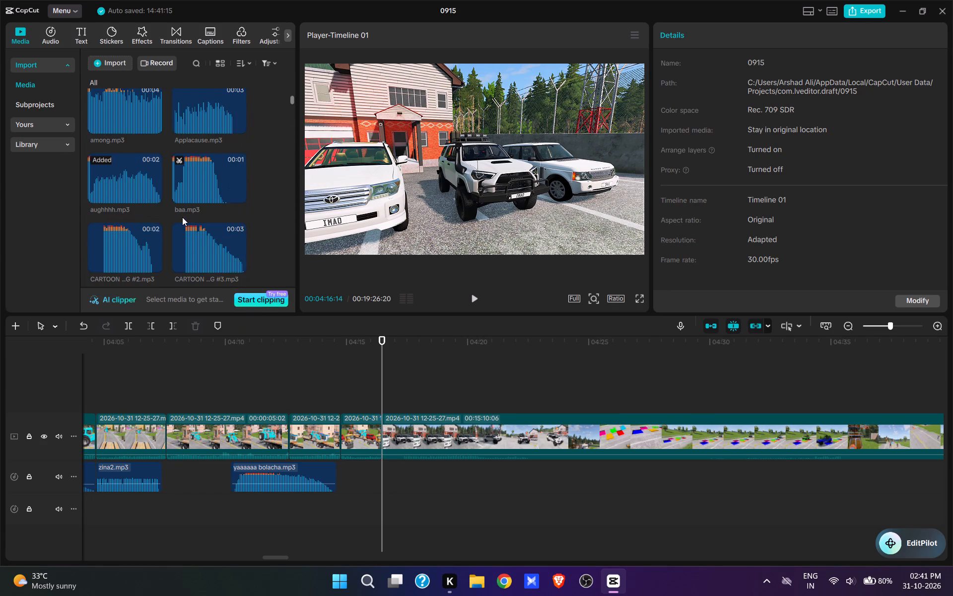
pyautogui.scroll(5, 183, 222)
pyautogui.scroll(-4, 183, 222)
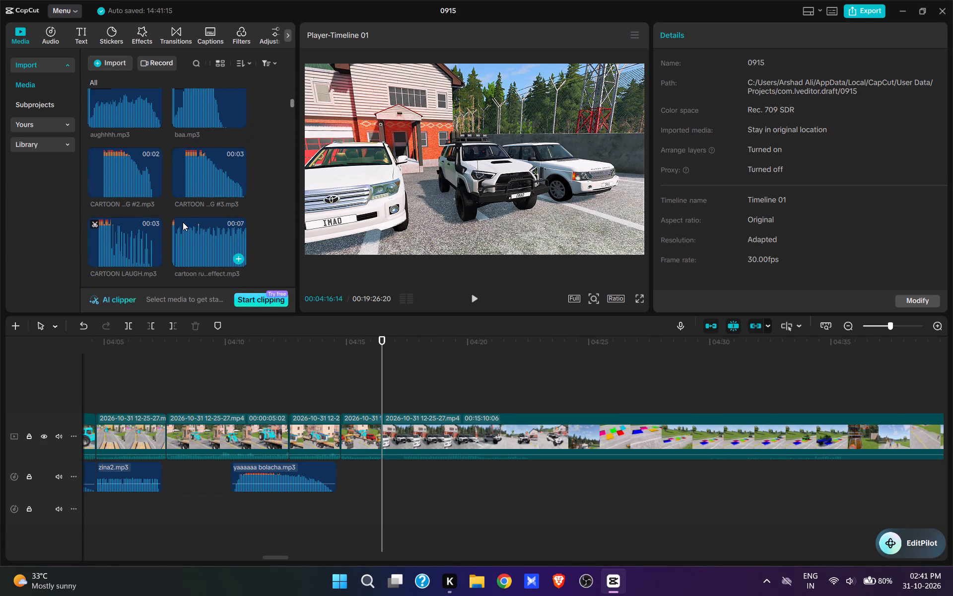
pyautogui.scroll(-2, 183, 222)
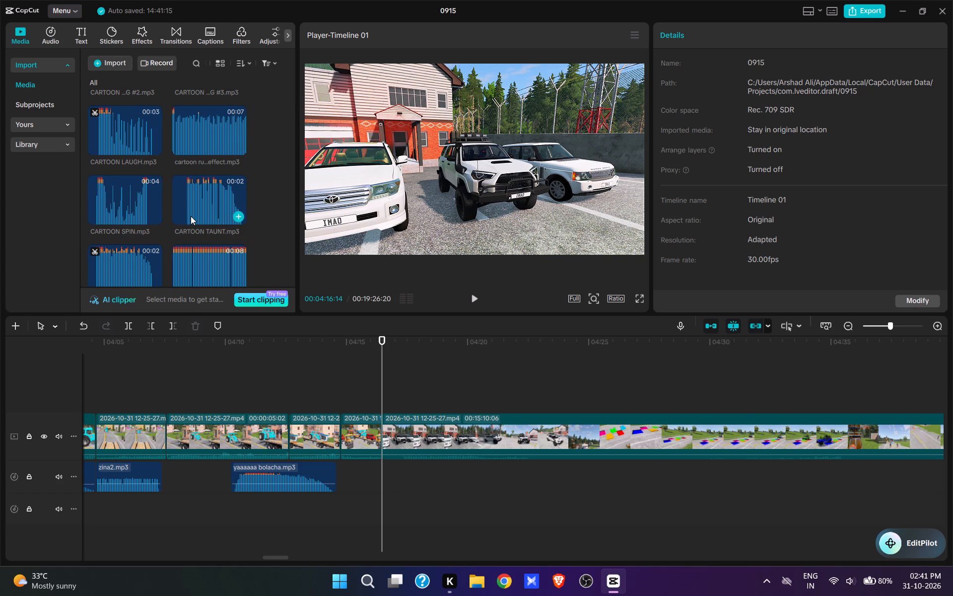
pyautogui.scroll(-4, 191, 216)
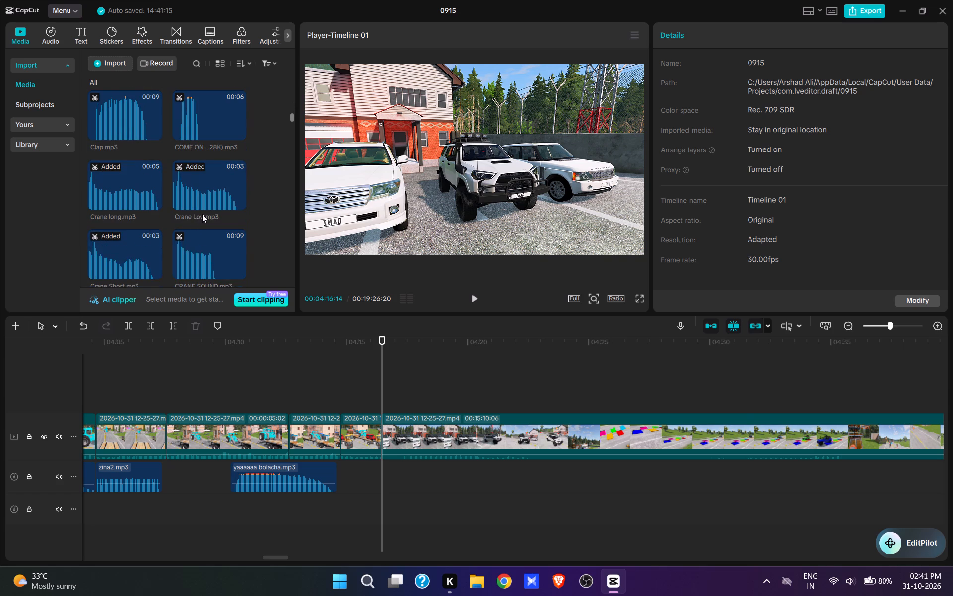
pyautogui.scroll(-6, 203, 213)
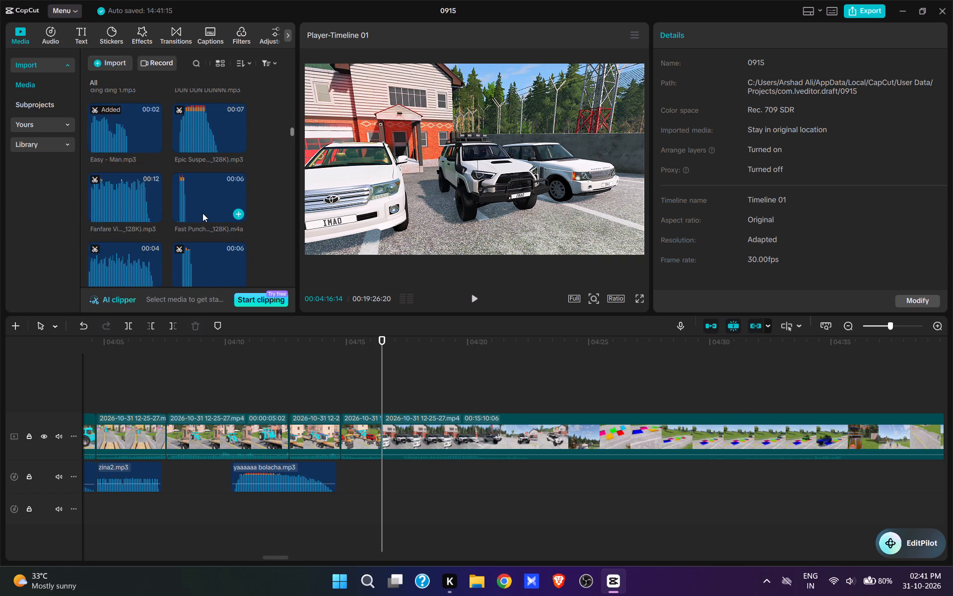
pyautogui.scroll(-10, 203, 213)
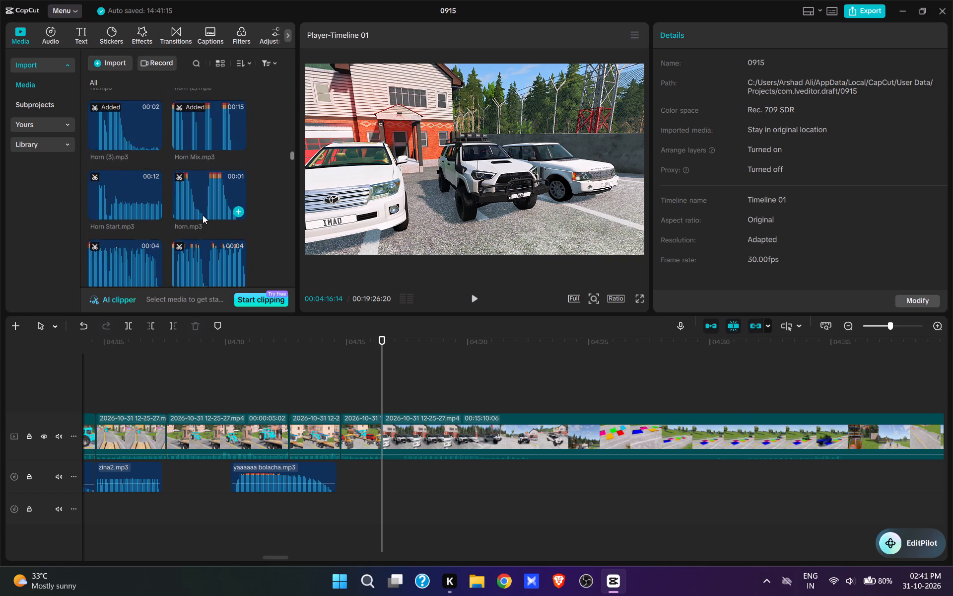
pyautogui.scroll(-11, 203, 215)
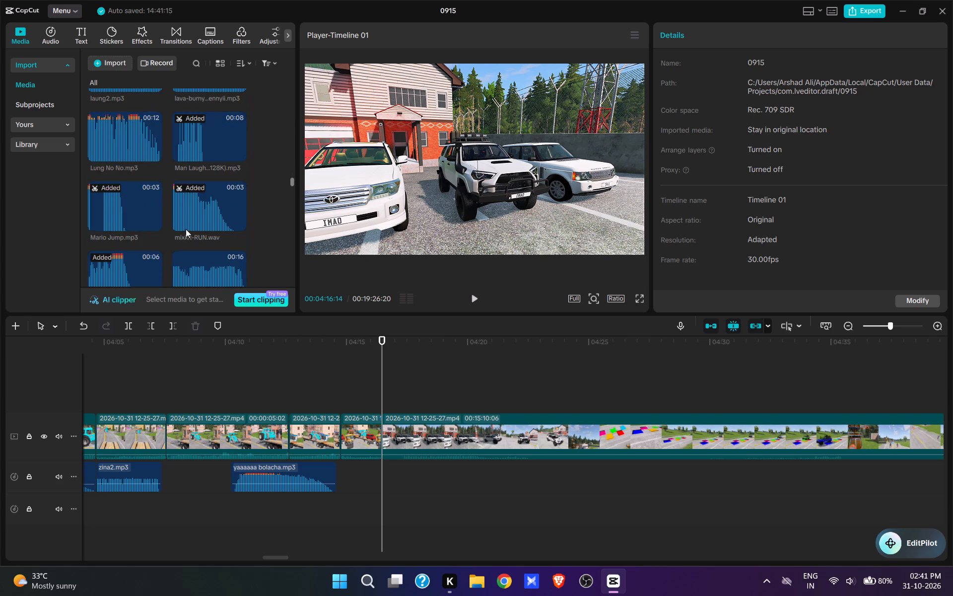
pyautogui.scroll(-6, 185, 227)
pyautogui.scroll(-1, 134, 217)
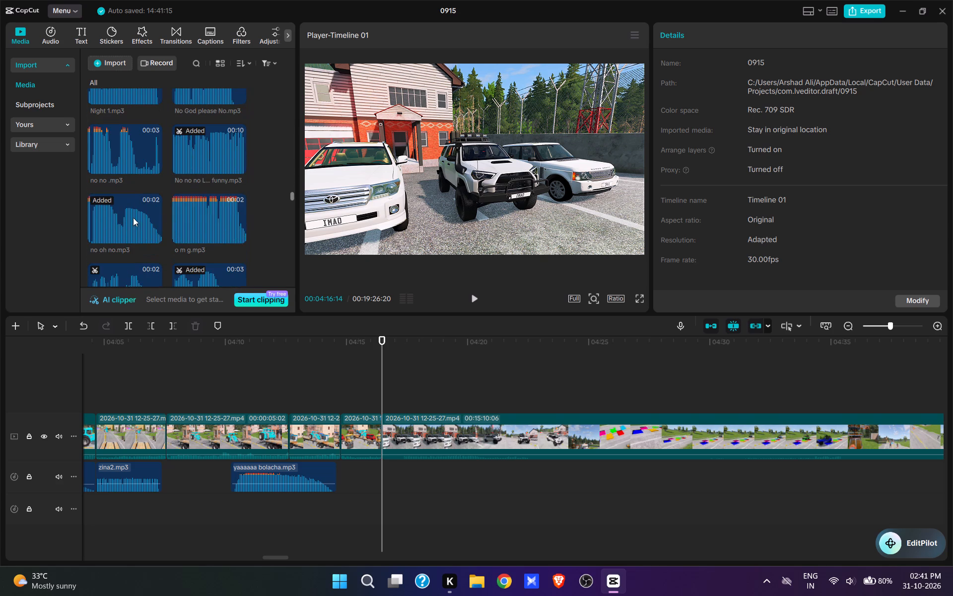
pyautogui.scroll(-3, 134, 213)
pyautogui.click(124, 212)
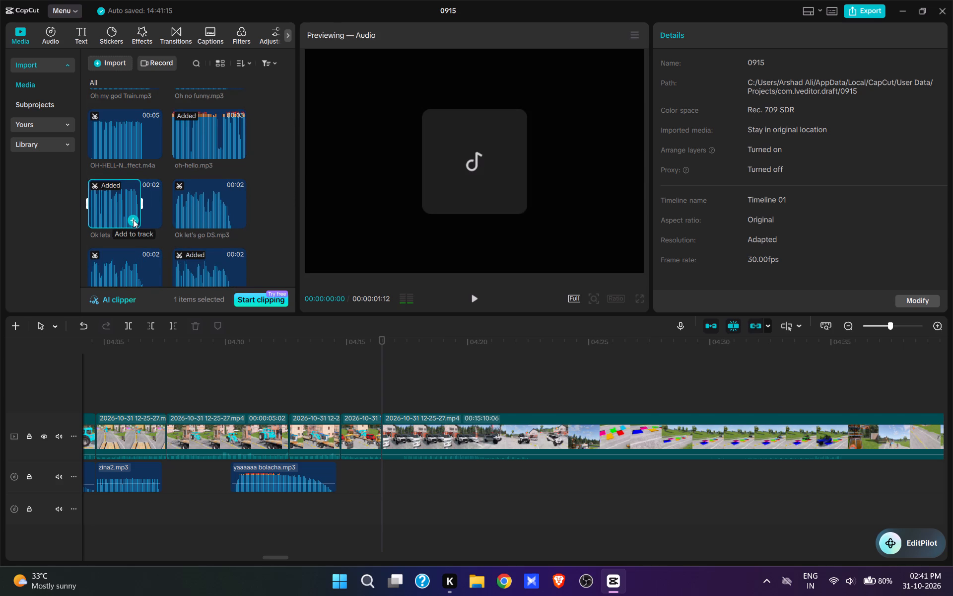
pyautogui.scroll(-2, 133, 220)
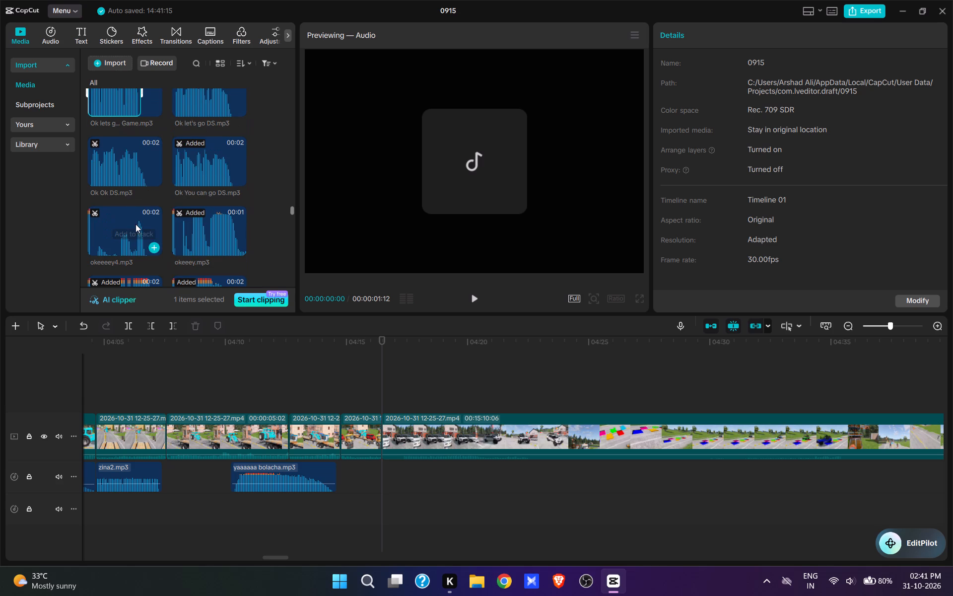
pyautogui.scroll(-1, 139, 191)
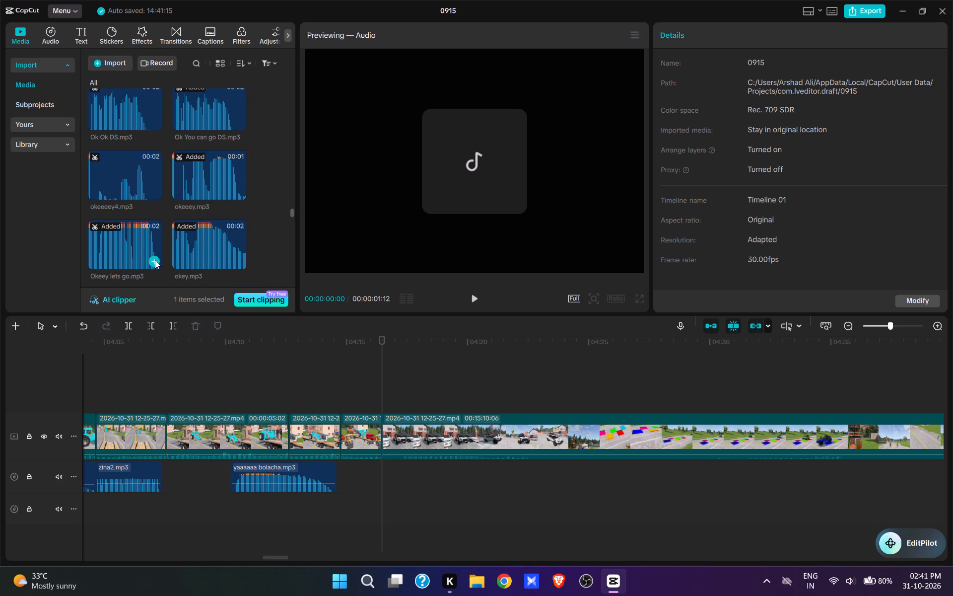
pyautogui.click(156, 261)
pyautogui.click(471, 298)
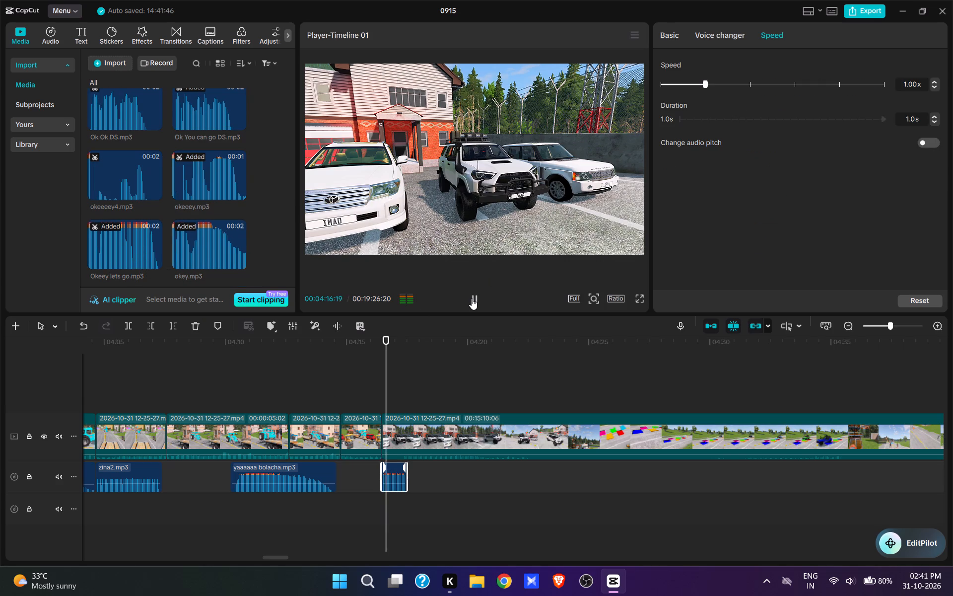
pyautogui.press('space')
pyautogui.press('space')
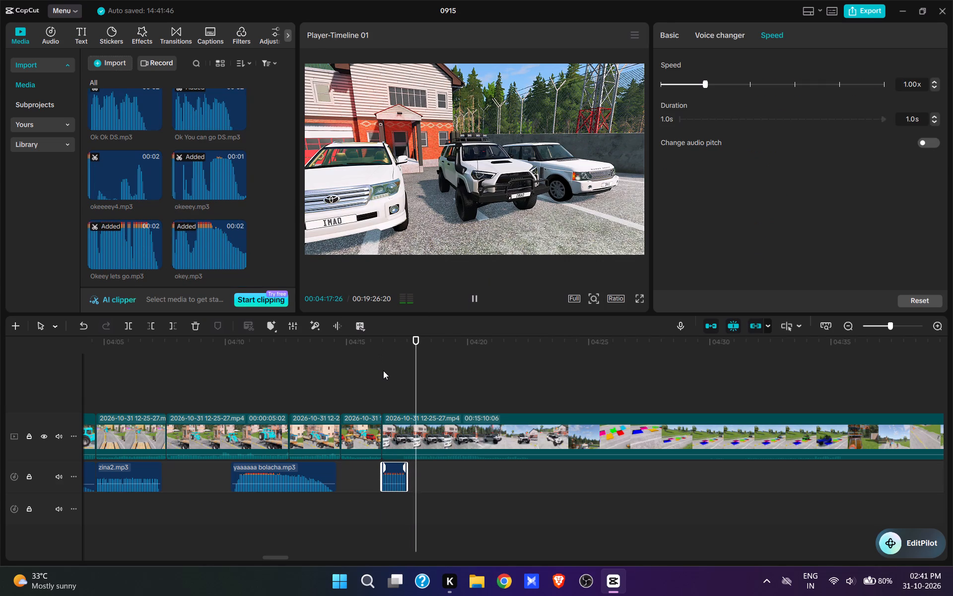
pyautogui.press('space')
# Trim the idle start of the parked white SUVs clip in three cuts so the footage starts close to the camera movement.
pyautogui.click(405, 402)
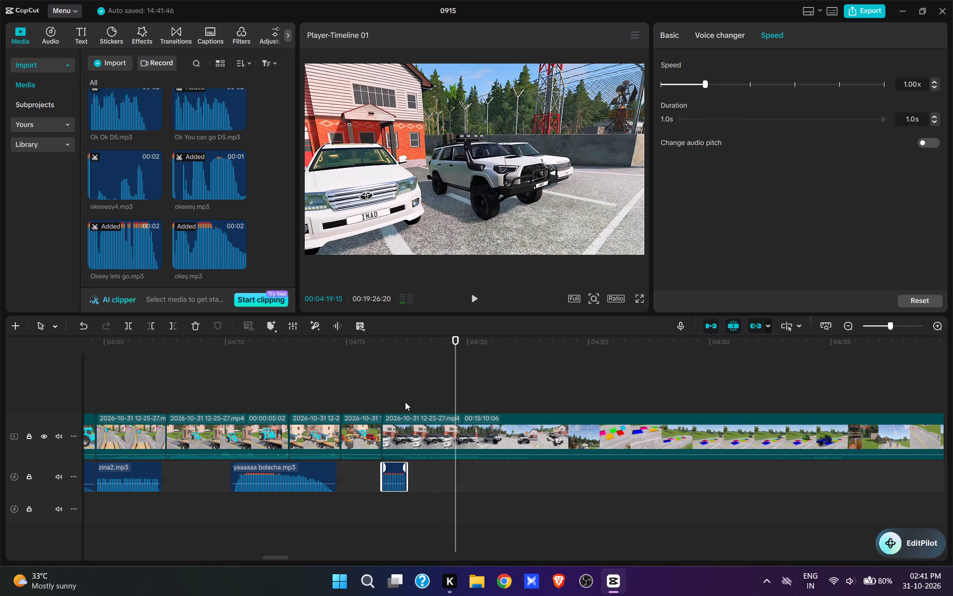
pyautogui.click(394, 400)
pyautogui.write('q')
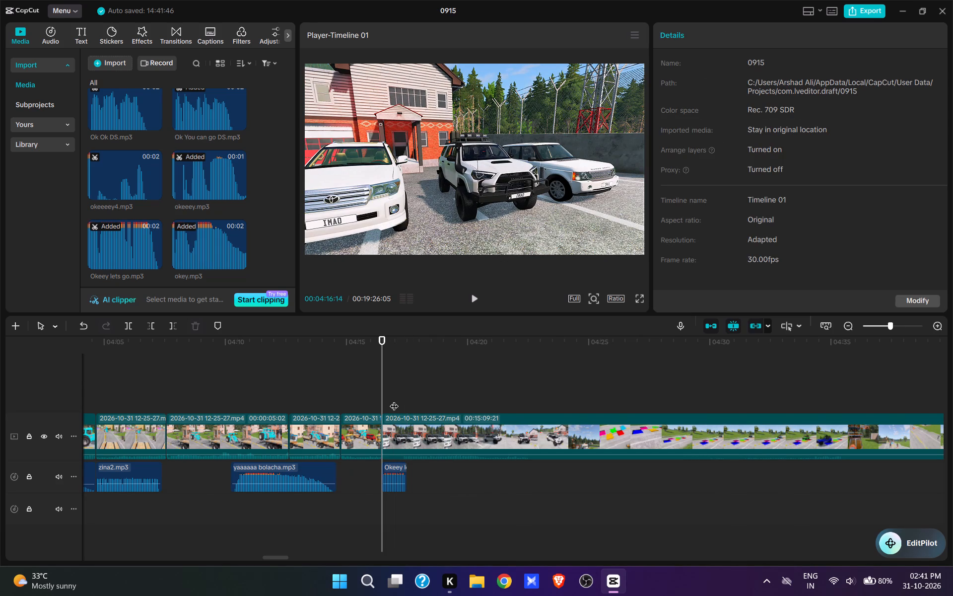
pyautogui.press('space')
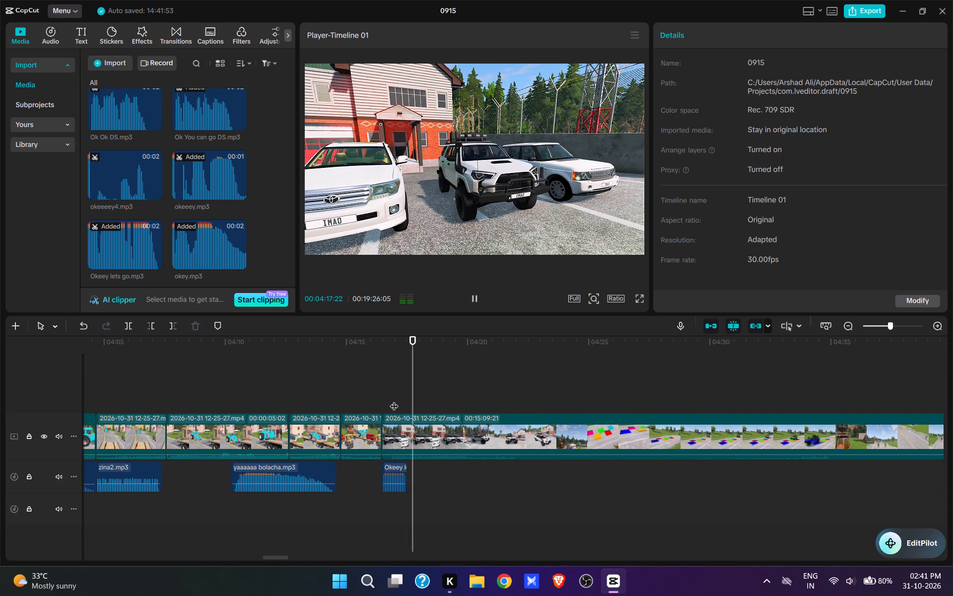
pyautogui.press('space')
pyautogui.click(401, 406)
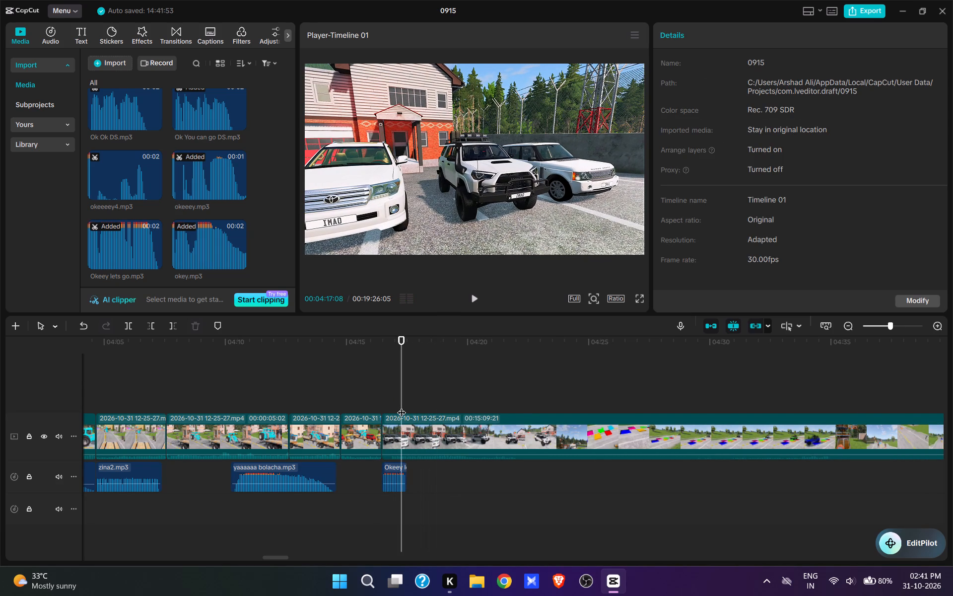
pyautogui.write('q')
pyautogui.press('space')
pyautogui.press('space')
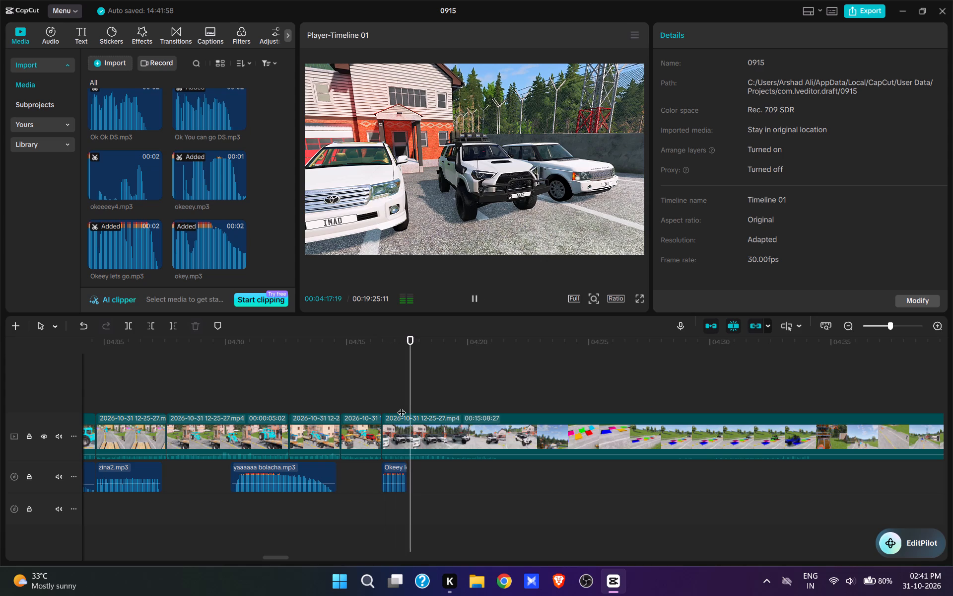
pyautogui.click(402, 406)
pyautogui.write('q')
pyautogui.press('space')
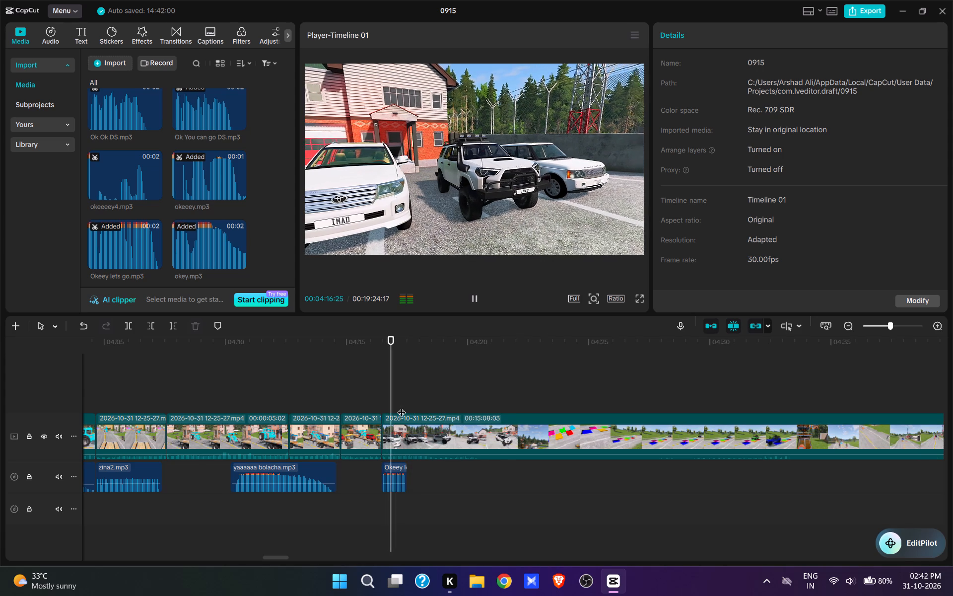
pyautogui.press('space')
# Add okey.mp3 at 00:04:17:15, directly after the Okeey lets go sound, and play it back.
pyautogui.click(408, 404)
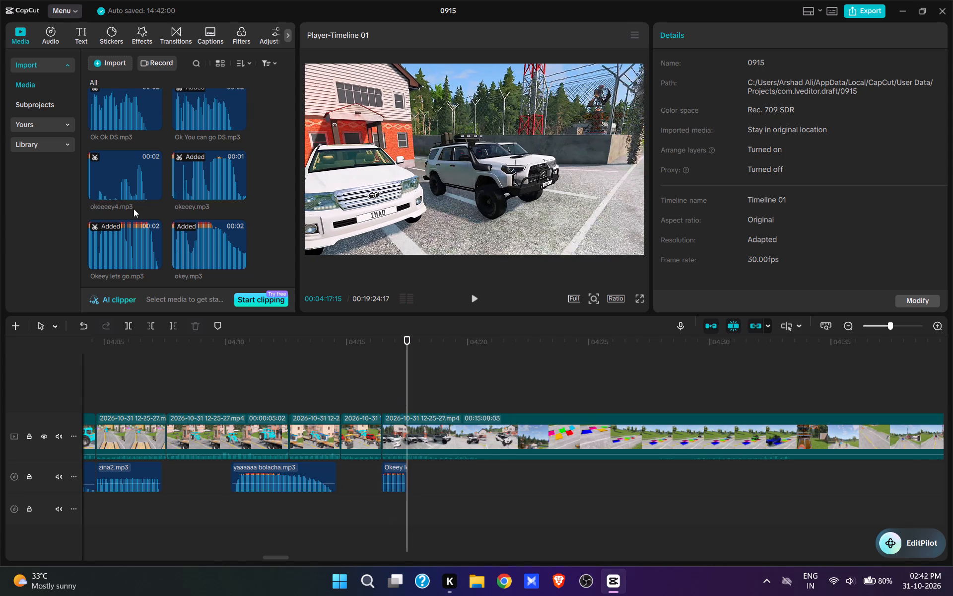
pyautogui.click(199, 174)
pyautogui.click(235, 260)
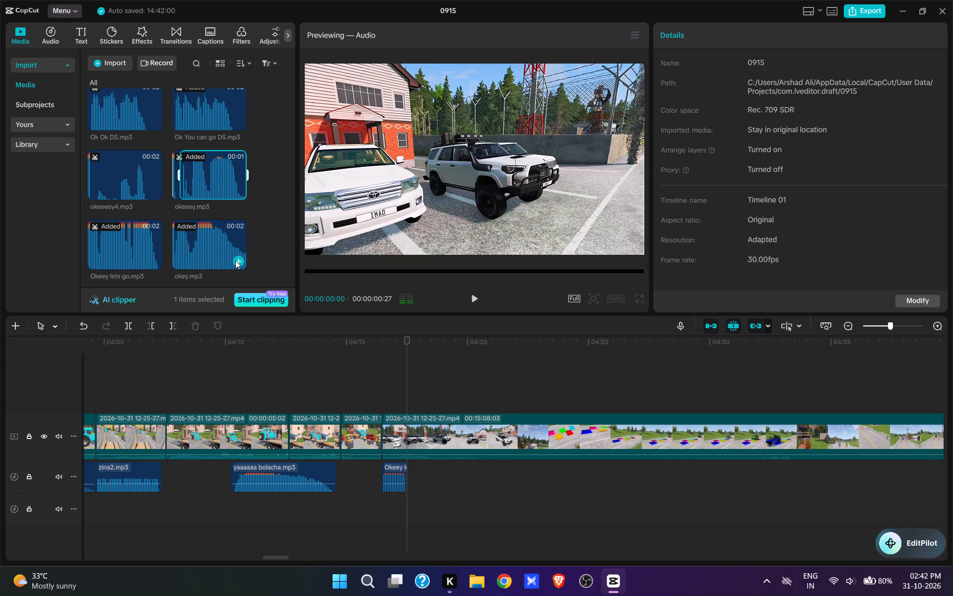
pyautogui.press('space')
pyautogui.click(478, 295)
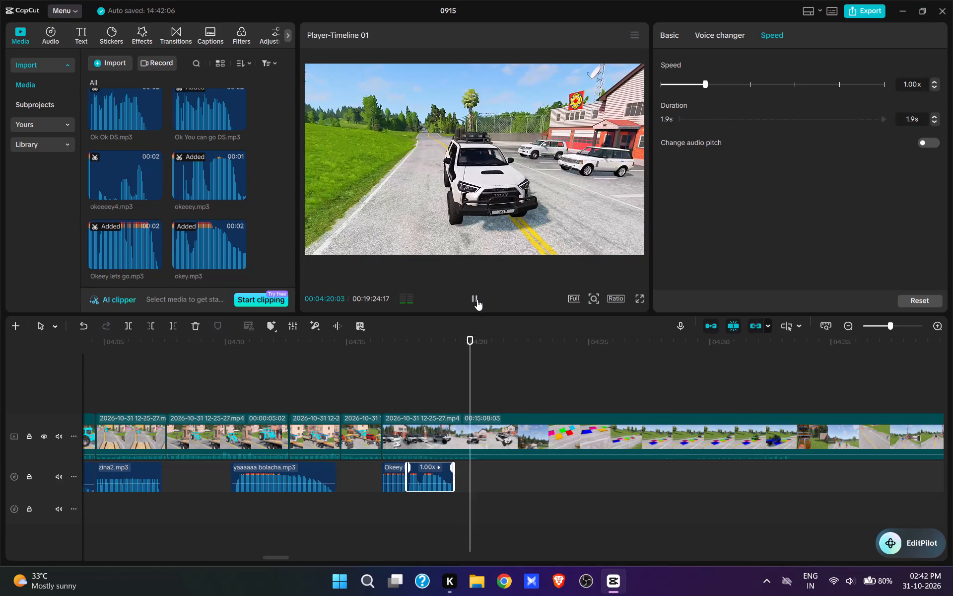
pyautogui.press('space')
pyautogui.click(455, 398)
# Split the gameplay clip at 00:04:20:00 and cut the following footage up to the white SUV approaching the coloured road panels.
pyautogui.press('space')
pyautogui.press('space')
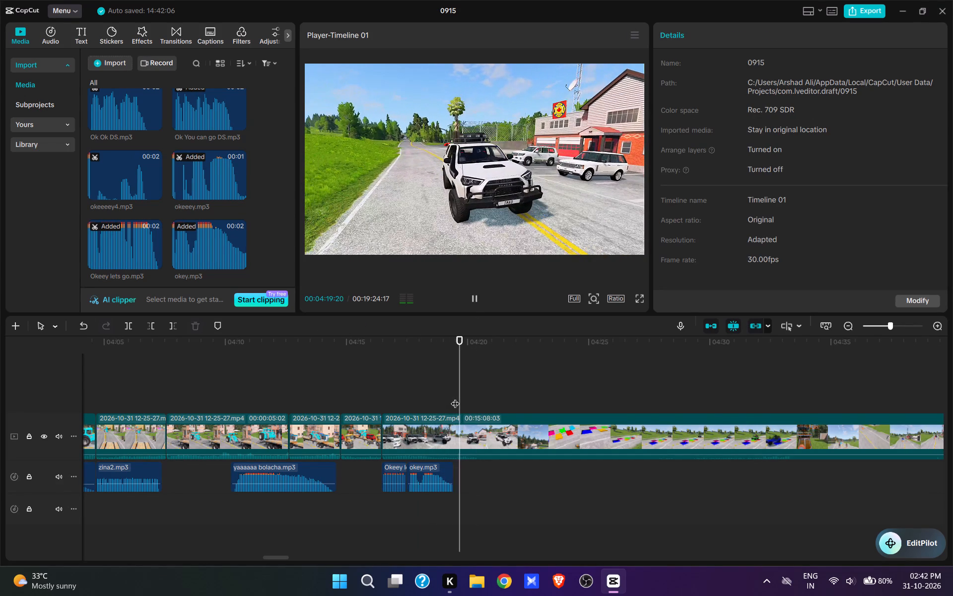
pyautogui.write('w')
pyautogui.click(656, 384)
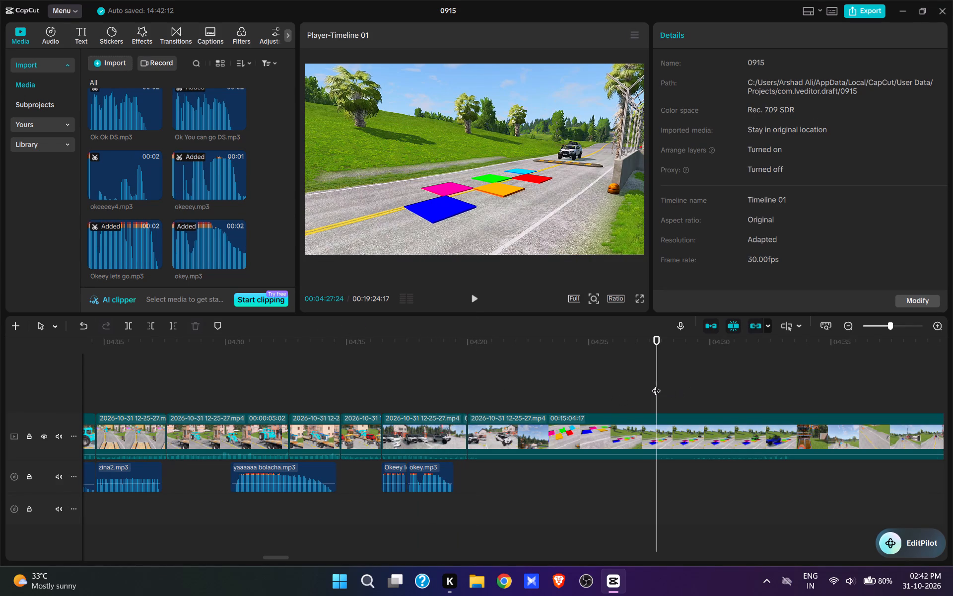
pyautogui.press('space')
pyautogui.press('space')
pyautogui.click(647, 383)
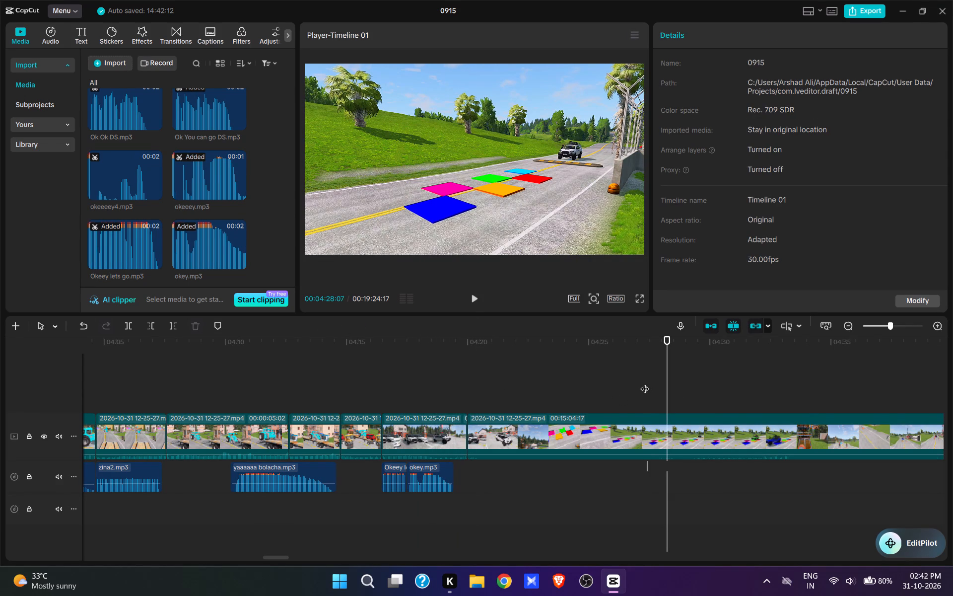
pyautogui.click(643, 381)
pyautogui.press('space')
pyautogui.press('space')
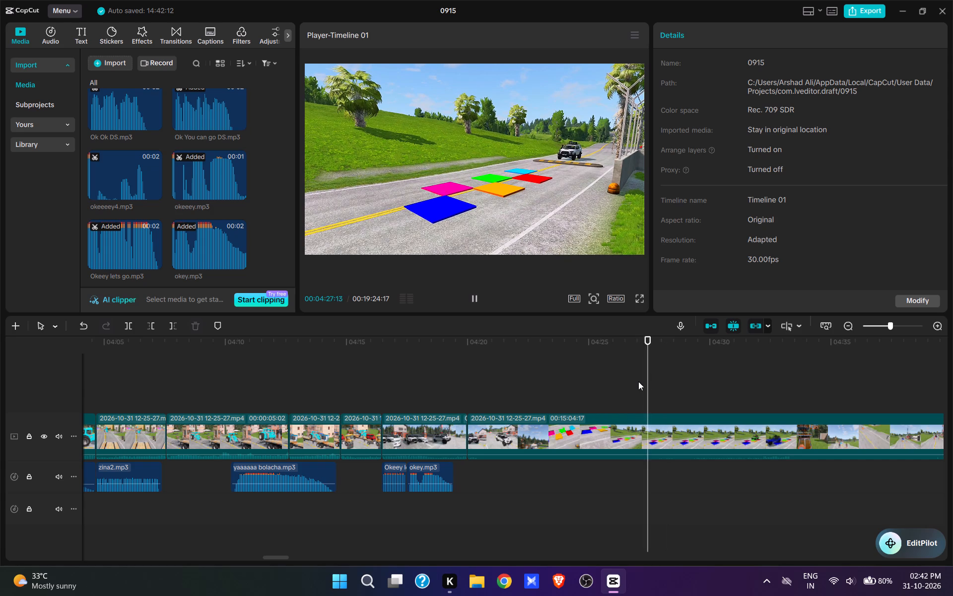
pyautogui.write('q')
# Add Mario Jump.mp3 at 00:04:20:22 as the white SUV crosses the speed bump, and play it back.
pyautogui.press('space')
pyautogui.press('space')
pyautogui.press('space')
pyautogui.press('space')
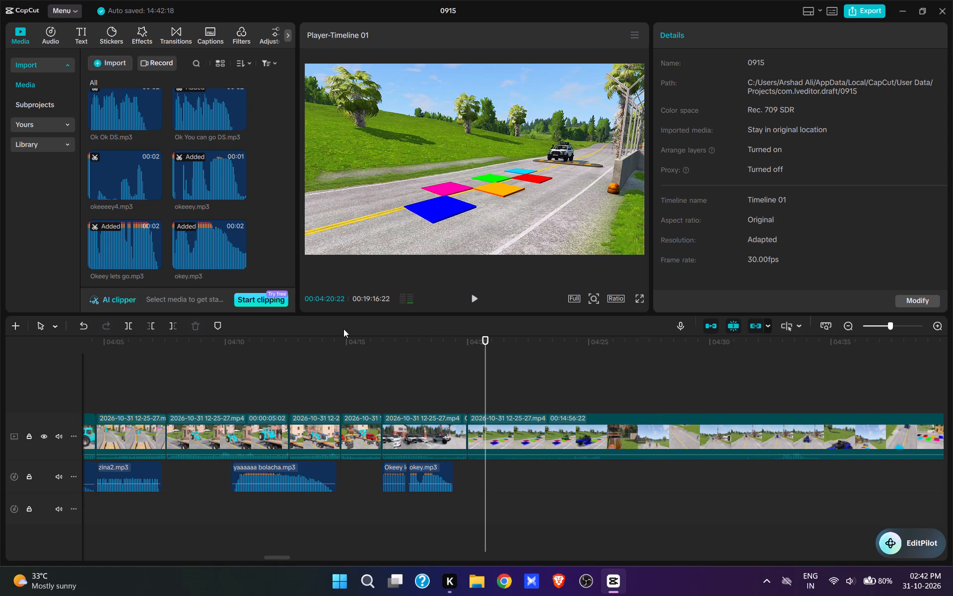
pyautogui.scroll(12, 194, 206)
pyautogui.click(150, 168)
pyautogui.press('space')
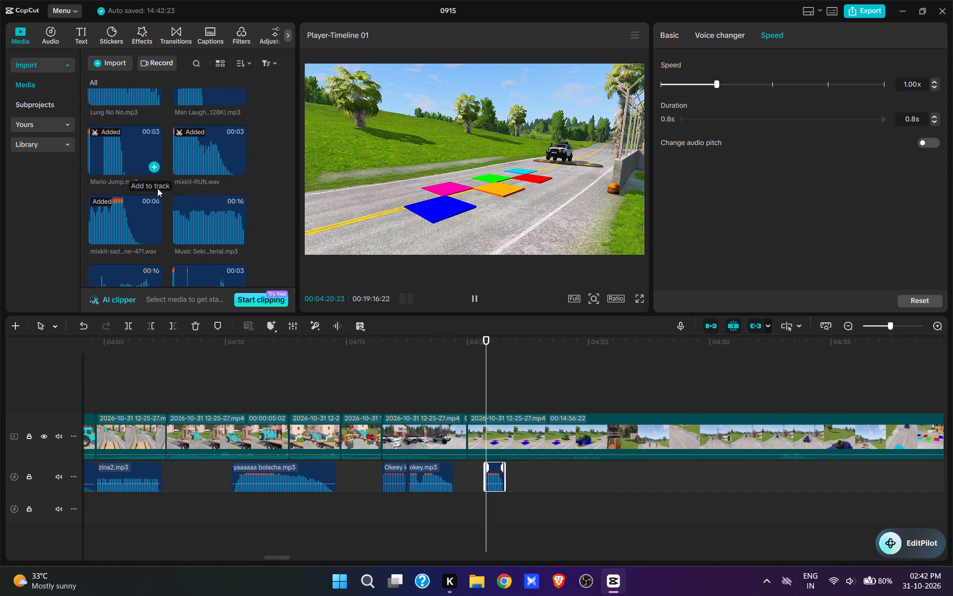
pyautogui.press('space')
pyautogui.press('space')
pyautogui.press('space')
pyautogui.press('space')
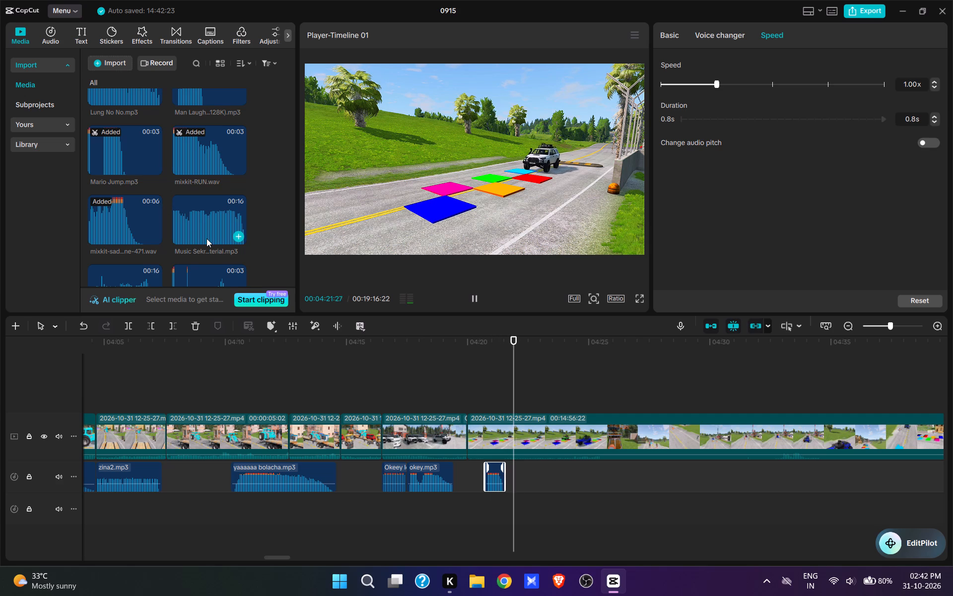
pyautogui.press('space')
# Paste the copied 2.6 s sound effect at 00:04:22:05 for the SUV driving over the coloured panels, and play it back.
pyautogui.click(520, 400)
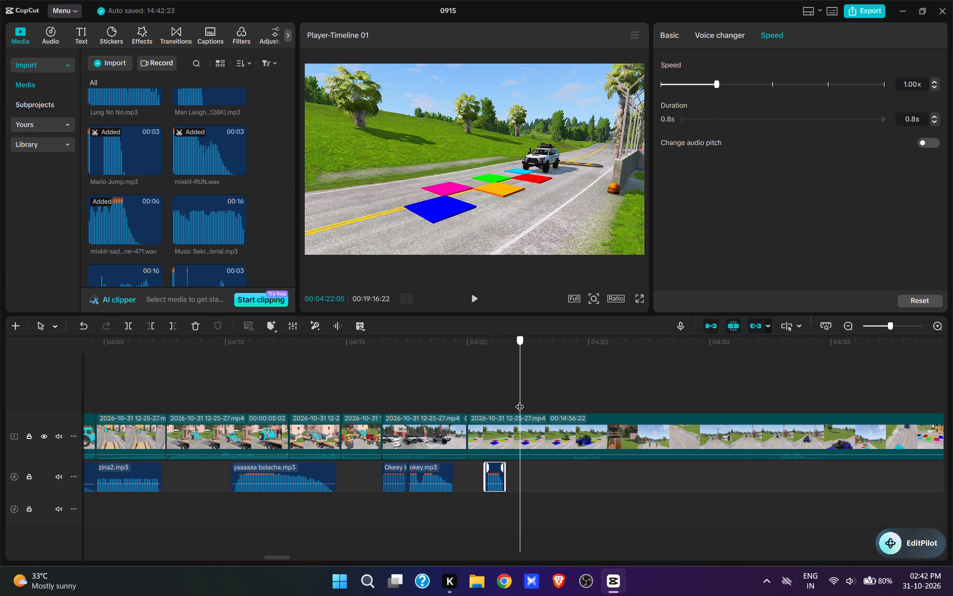
pyautogui.hotkey('ctrl', 'v')
pyautogui.press('space')
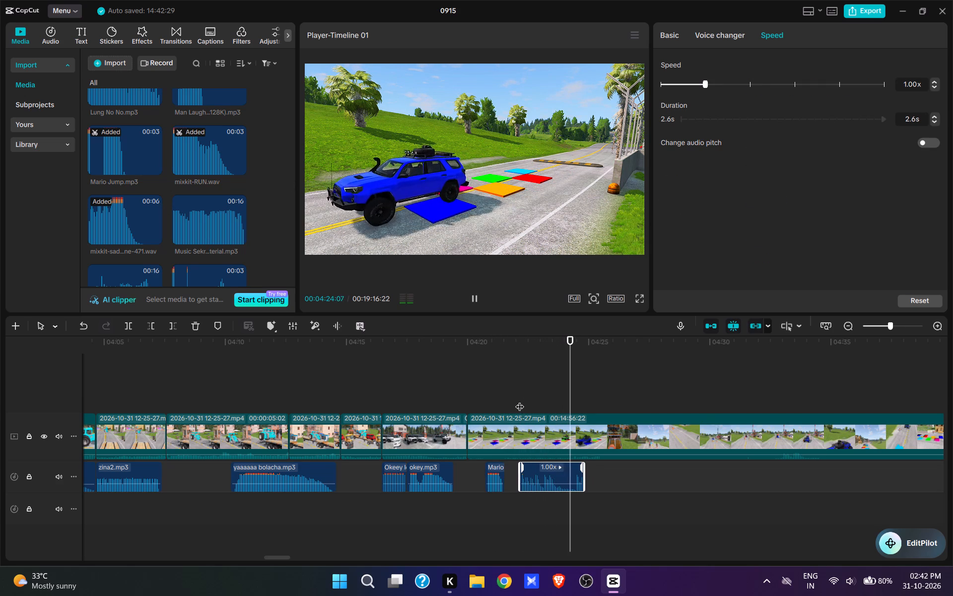
pyautogui.press('space')
pyautogui.press('space')
pyautogui.press('space')
pyautogui.press('space')
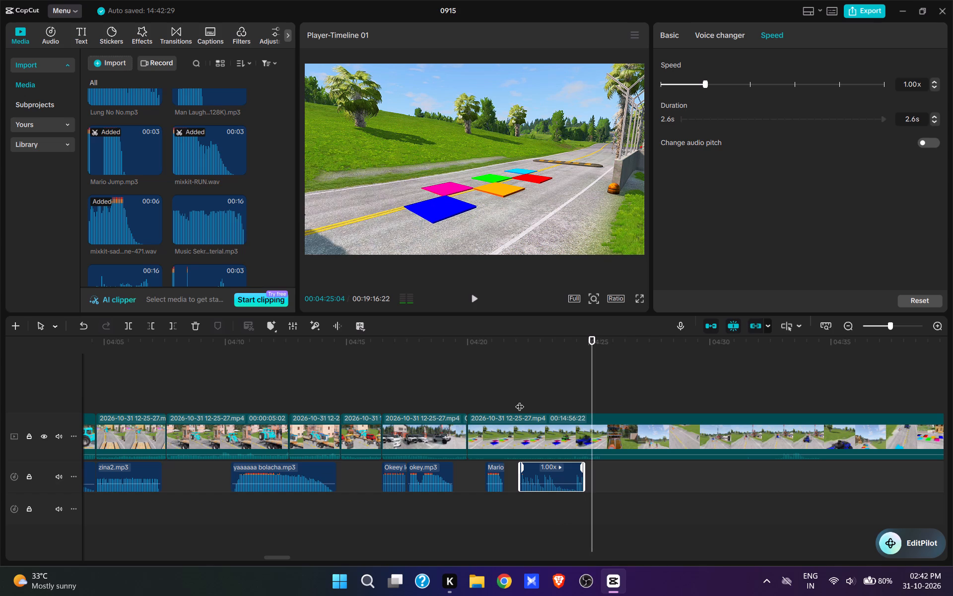
# Split the gameplay clip at 00:04:25:13 and cut the following footage up to the blue SUV approaching the two orange dummies.
pyautogui.press('space')
pyautogui.write('w')
pyautogui.click(740, 383)
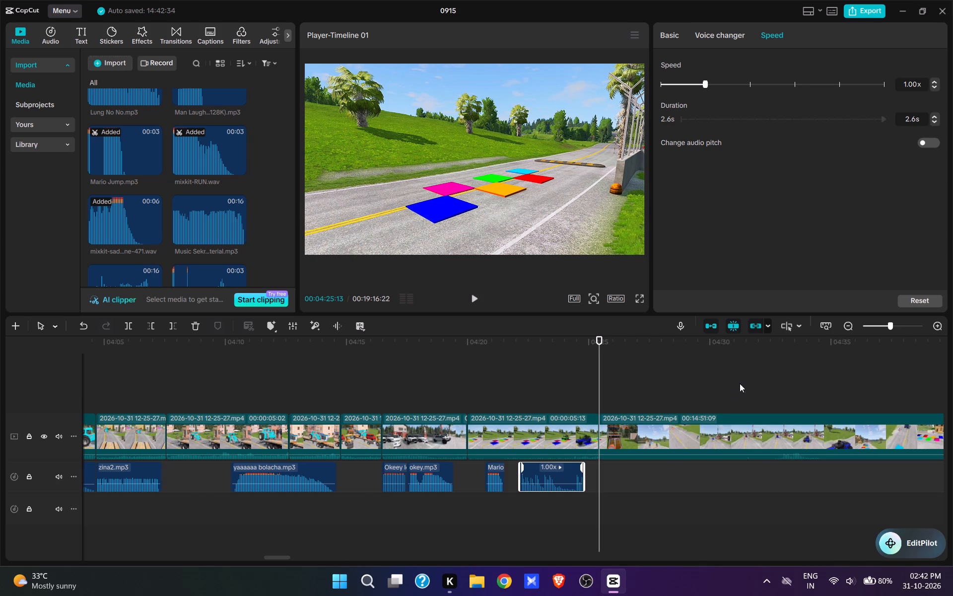
pyautogui.press('space')
pyautogui.press('space')
pyautogui.click(740, 383)
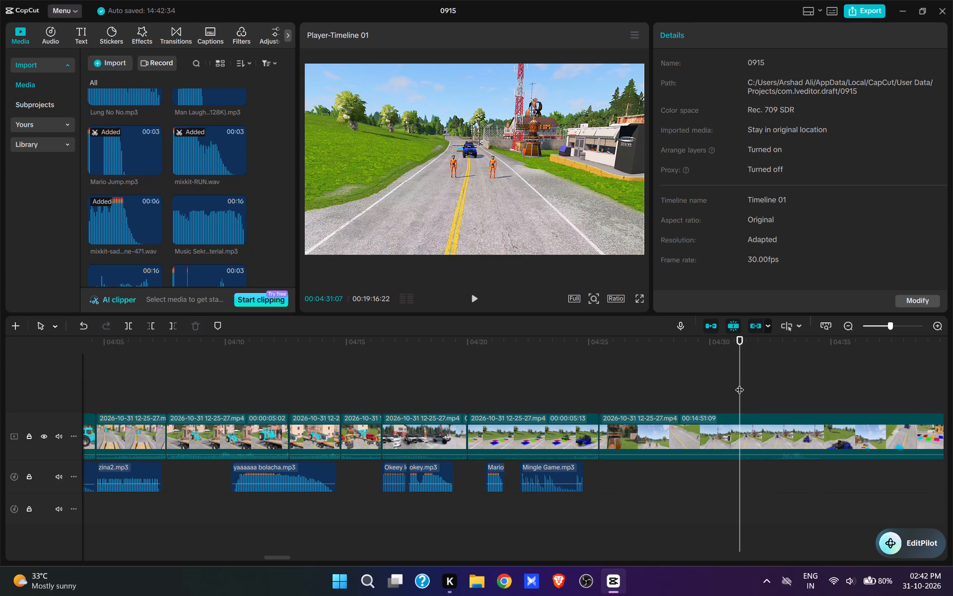
pyautogui.write('q q')
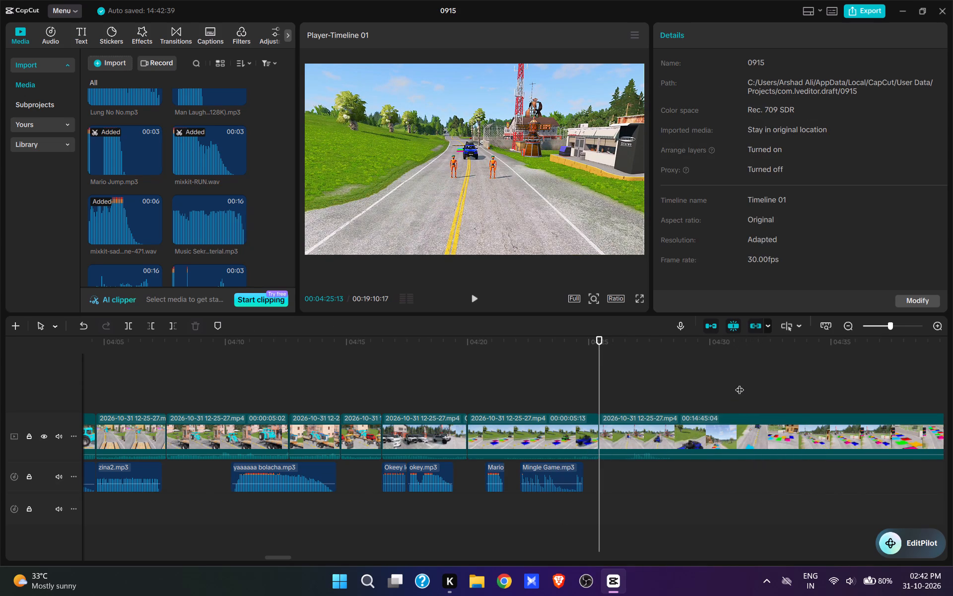
pyautogui.press('space')
pyautogui.press('space')
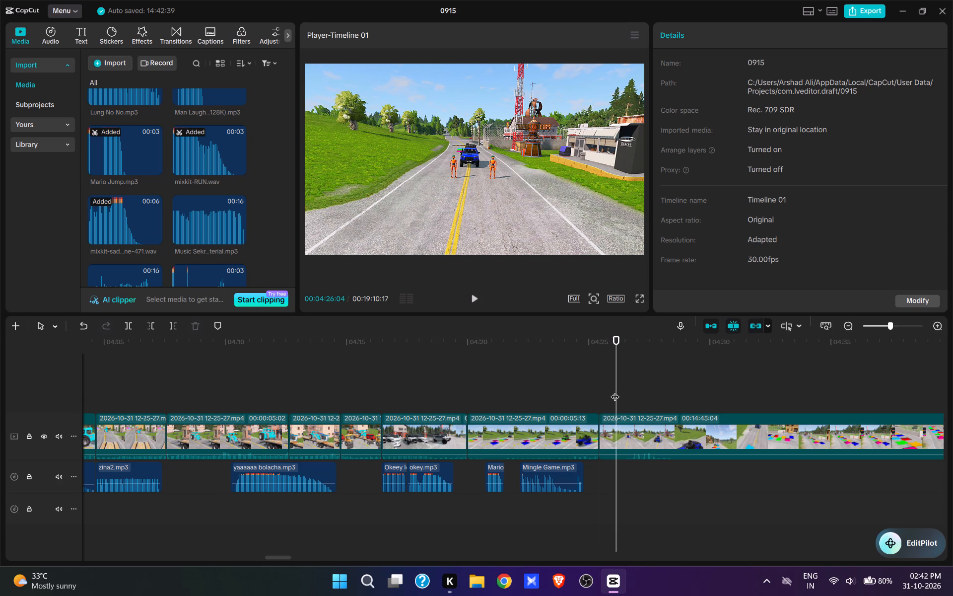
# Add iyeey.mp3 at 00:04:25:13 as the blue SUV approaches the dummies, and play it back.
pyautogui.click(603, 387)
pyautogui.scroll(-3, 217, 178)
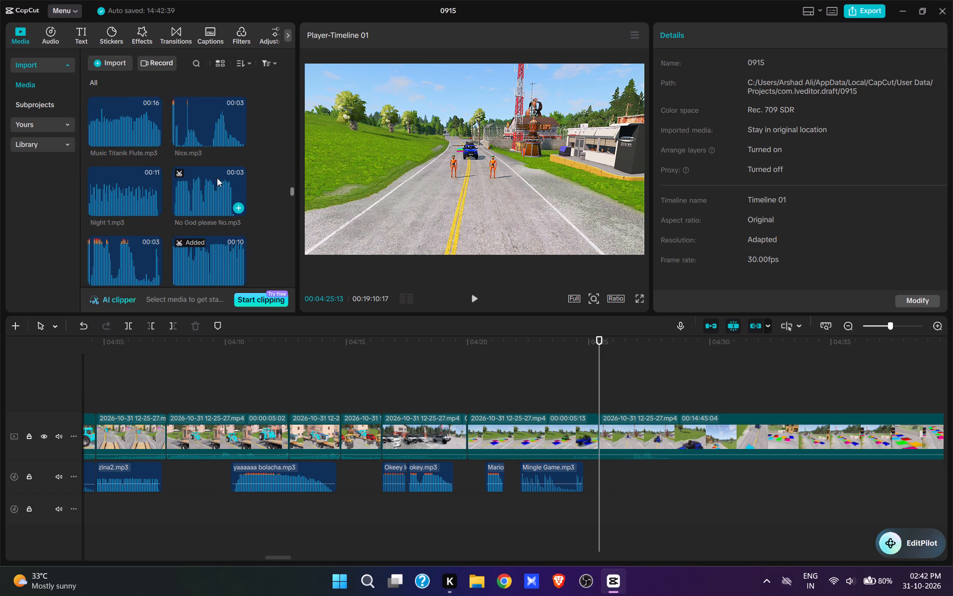
pyautogui.scroll(8, 217, 178)
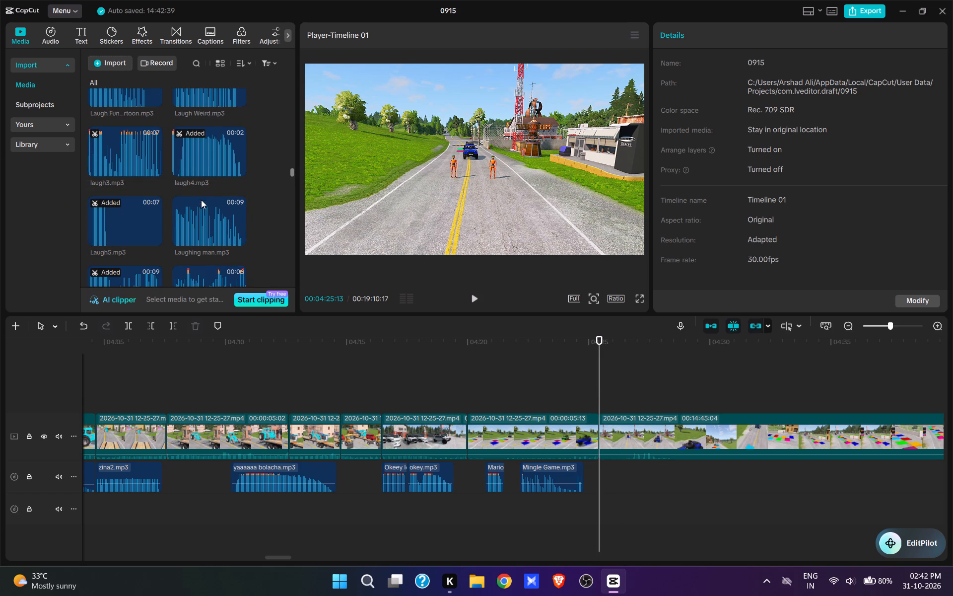
pyautogui.scroll(3, 203, 192)
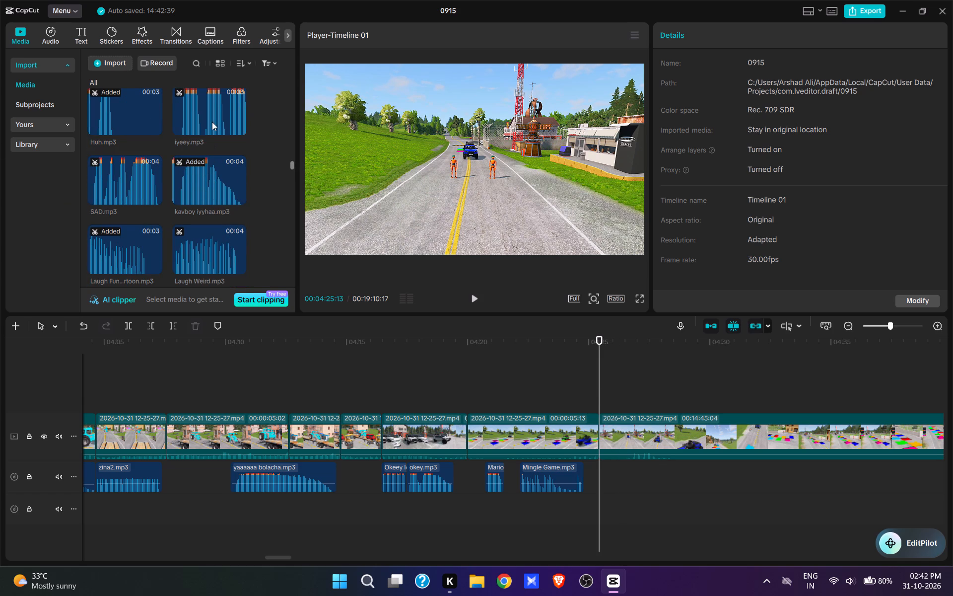
pyautogui.click(220, 123)
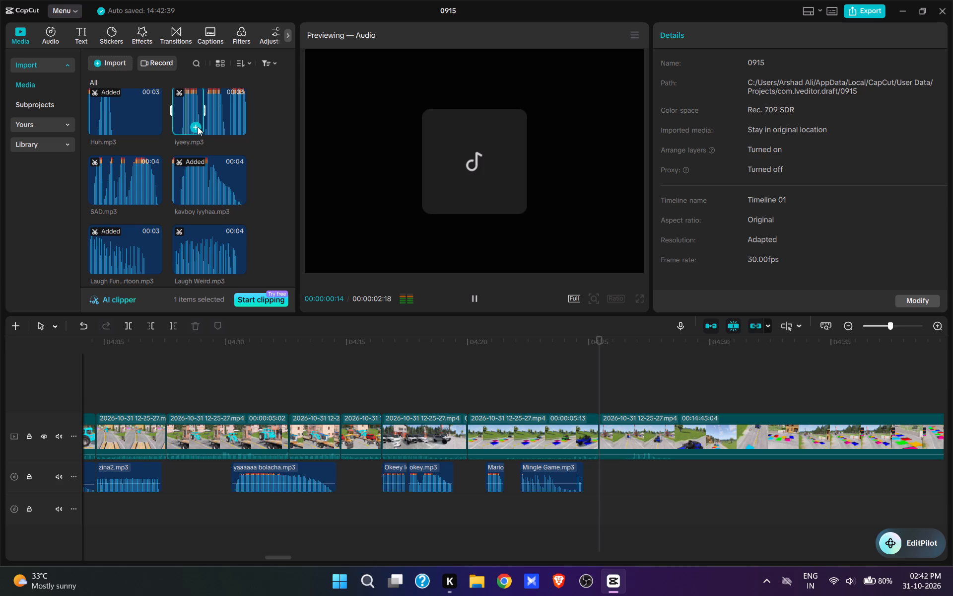
pyautogui.click(197, 126)
pyautogui.click(472, 297)
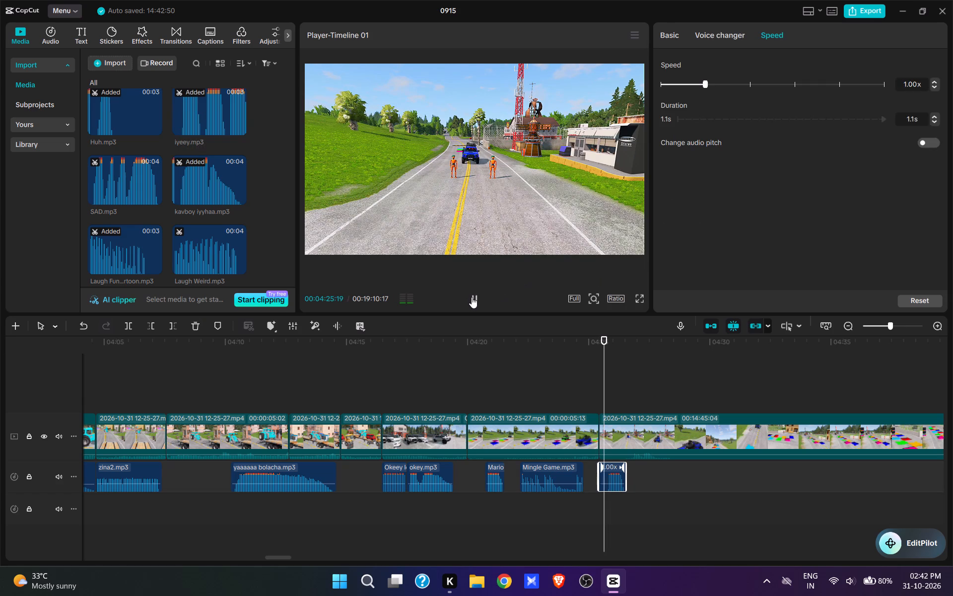
pyautogui.press('space')
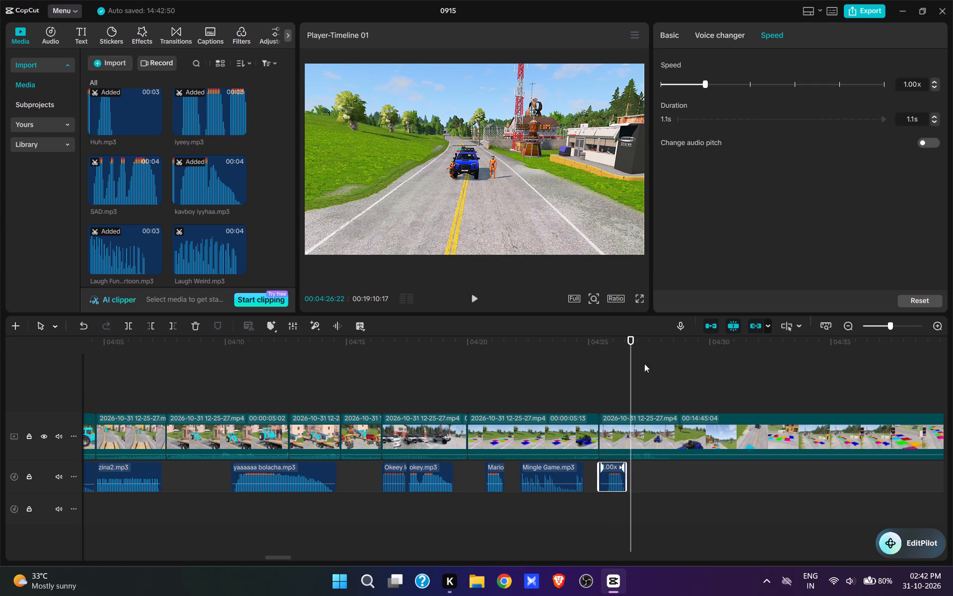
# Add hit.mp3 at 00:04:26:16, where the blue SUV hits the dummy, and play it back.
pyautogui.click(627, 397)
pyautogui.scroll(2, 153, 186)
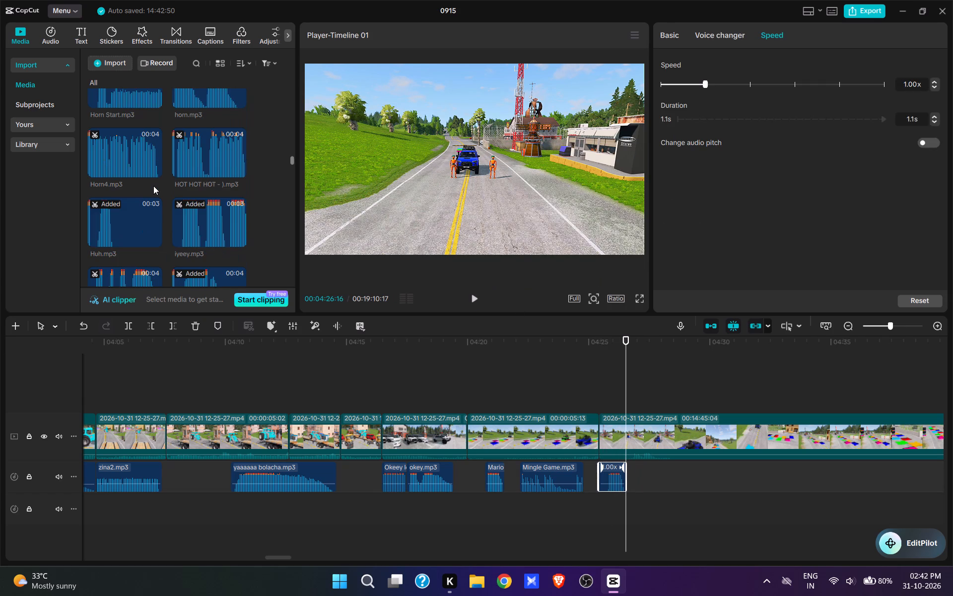
pyautogui.scroll(1, 153, 186)
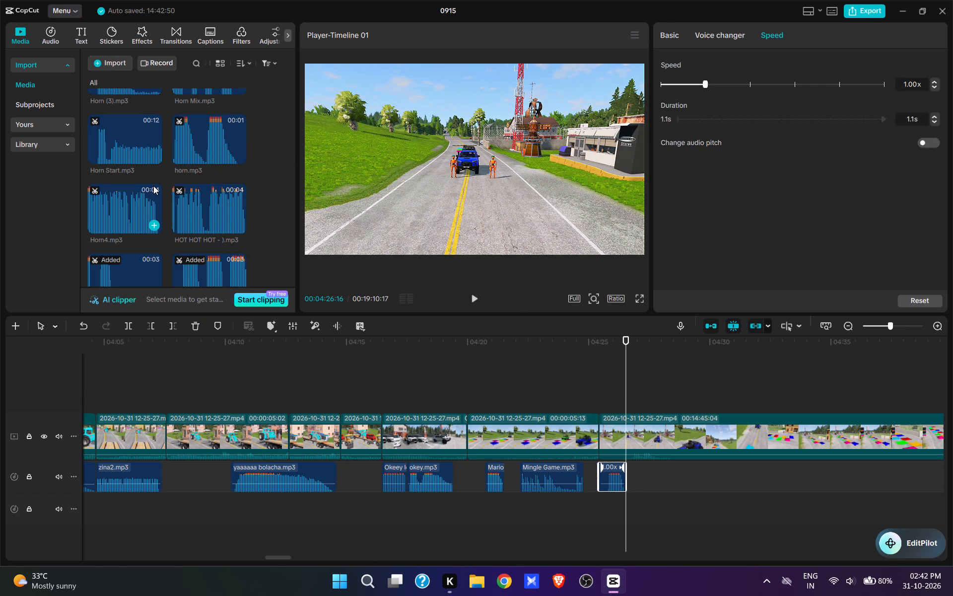
pyautogui.scroll(1, 120, 160)
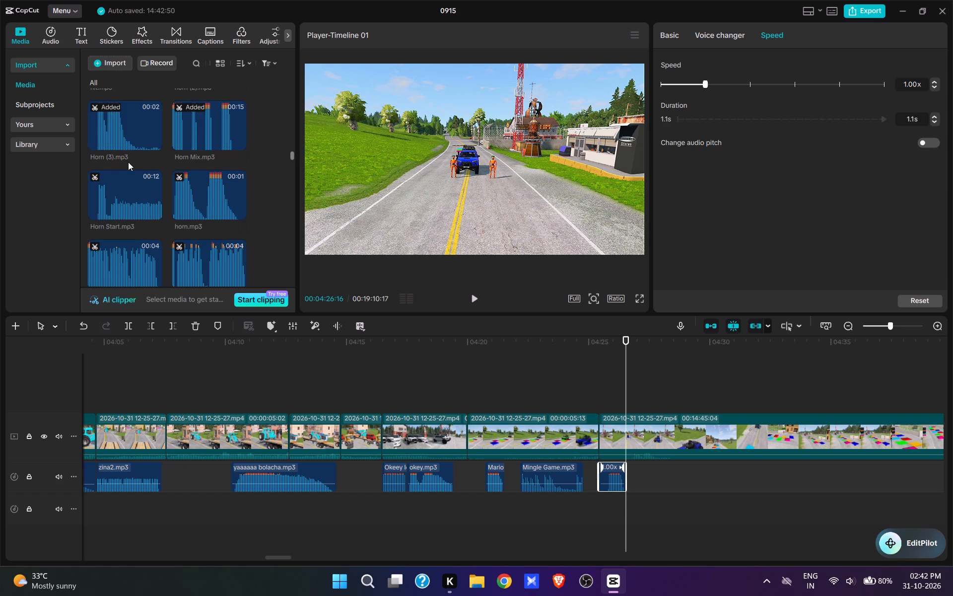
pyautogui.scroll(1, 128, 162)
pyautogui.click(155, 131)
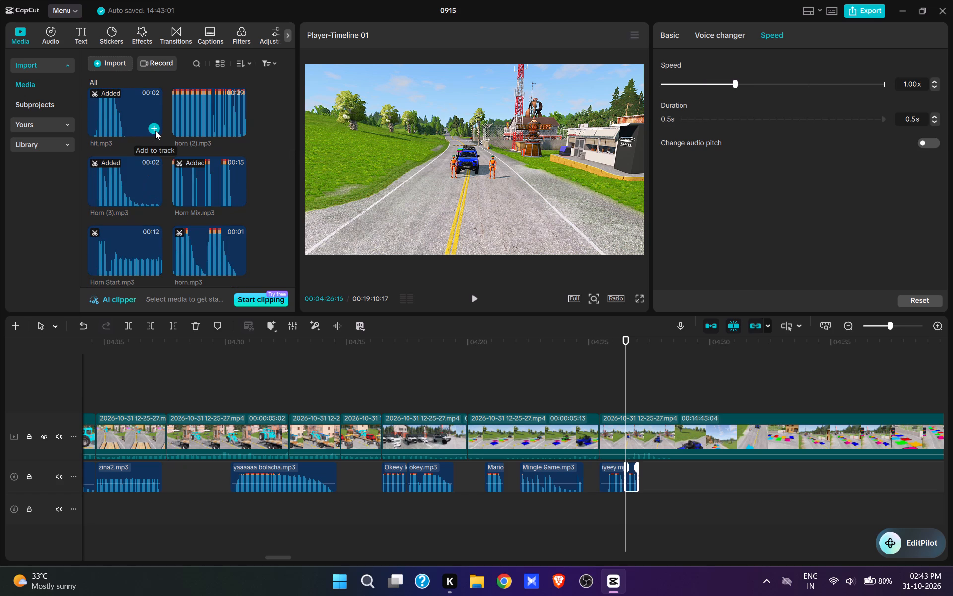
pyautogui.press('space')
pyautogui.press('space')
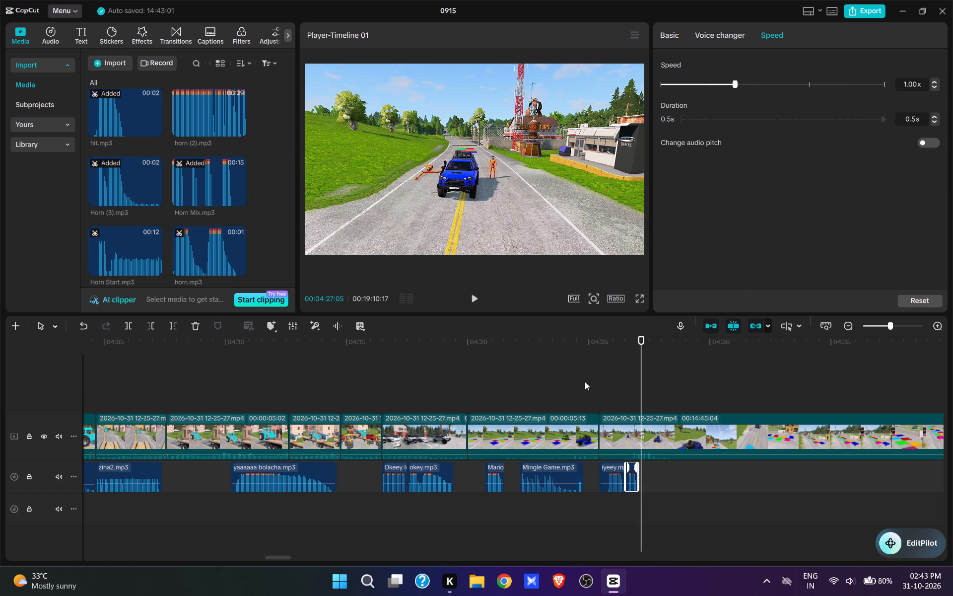
# Add Laugh5.mp3 at 00:04:27:01, directly after the hit sound, and play it back.
pyautogui.click(638, 400)
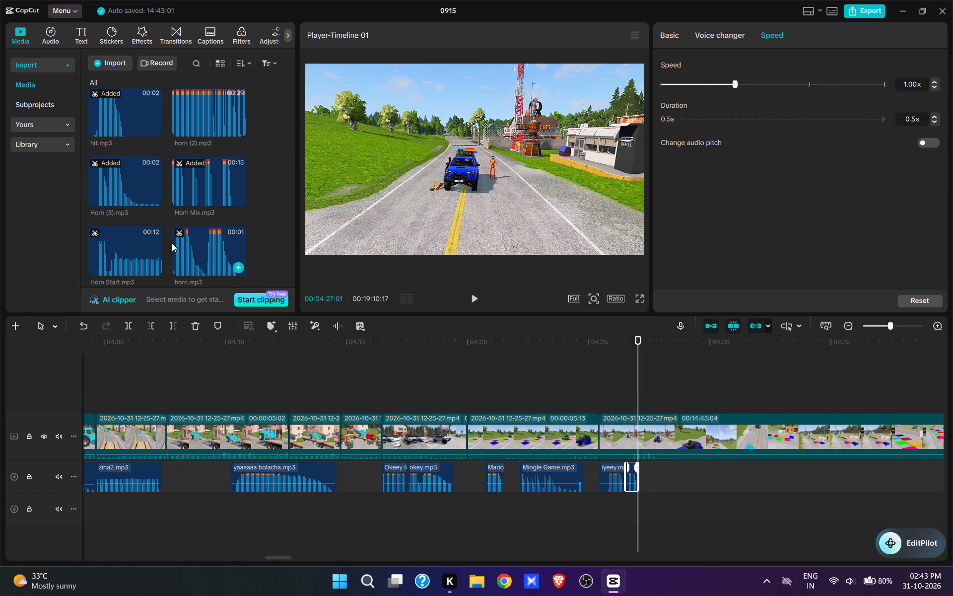
pyautogui.scroll(5, 158, 245)
pyautogui.scroll(-7, 158, 244)
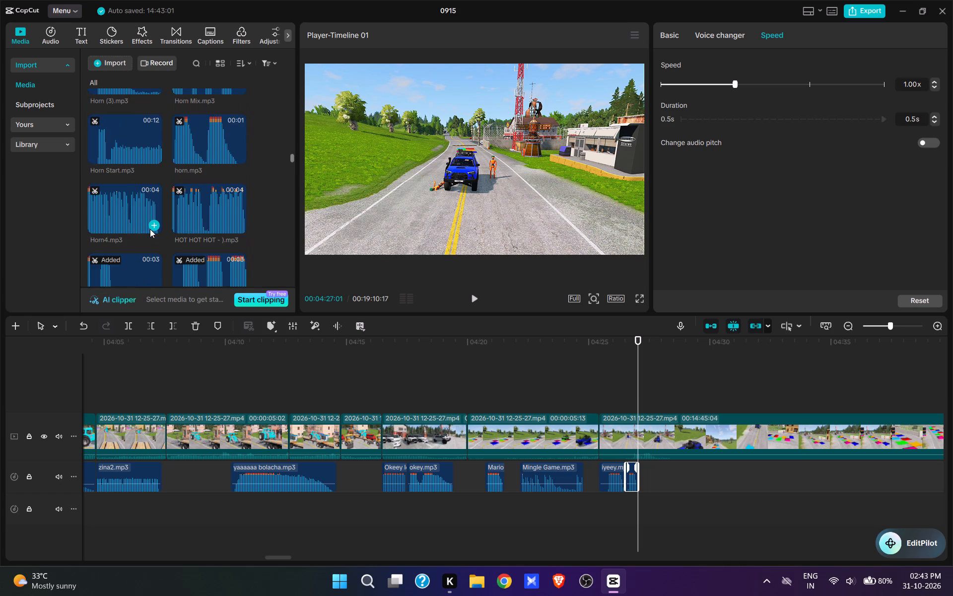
pyautogui.scroll(-1, 150, 229)
pyautogui.scroll(12, 150, 229)
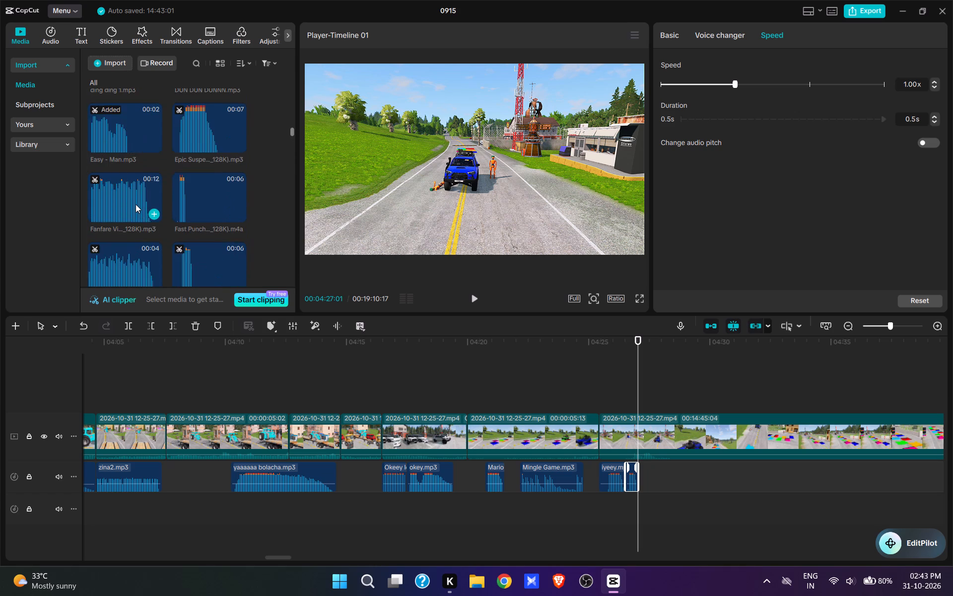
pyautogui.scroll(11, 136, 205)
pyautogui.scroll(-6, 139, 206)
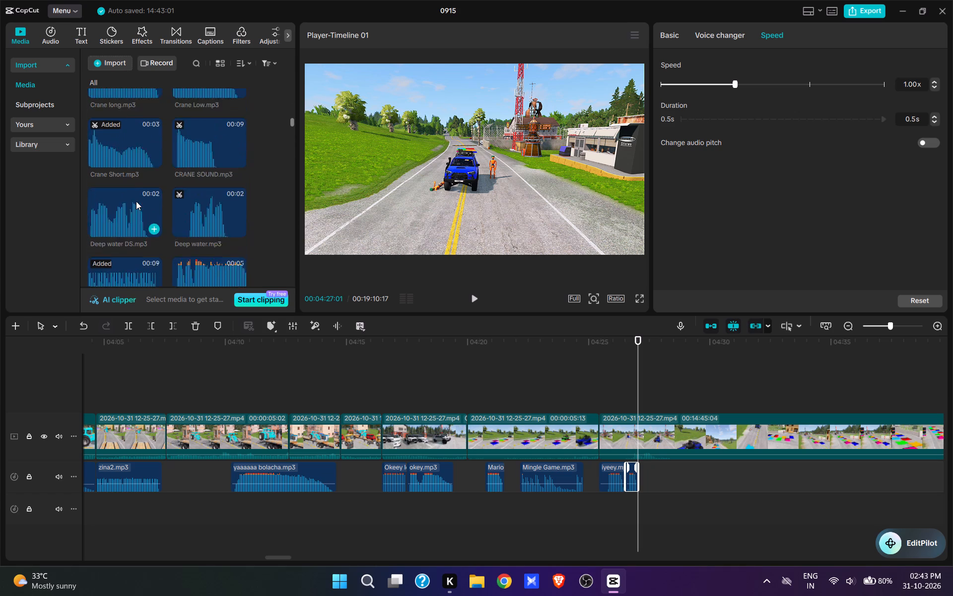
pyautogui.scroll(-13, 136, 201)
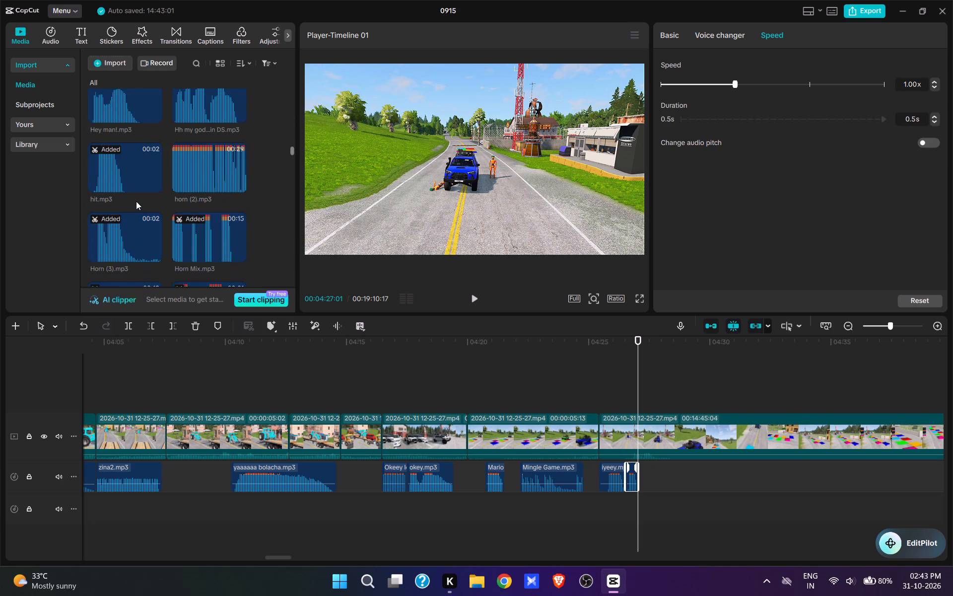
pyautogui.scroll(-8, 136, 201)
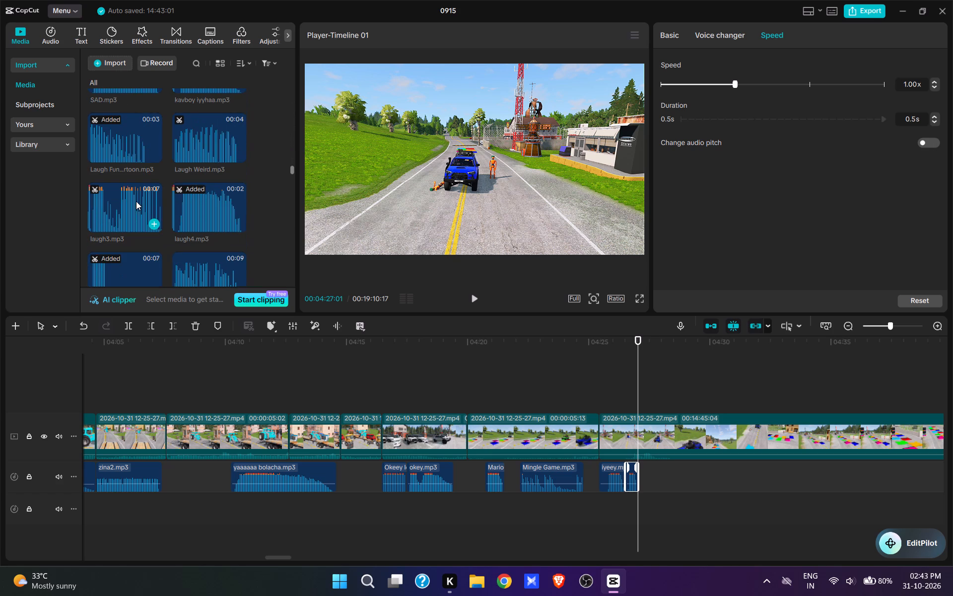
pyautogui.scroll(-1, 128, 265)
pyautogui.click(153, 238)
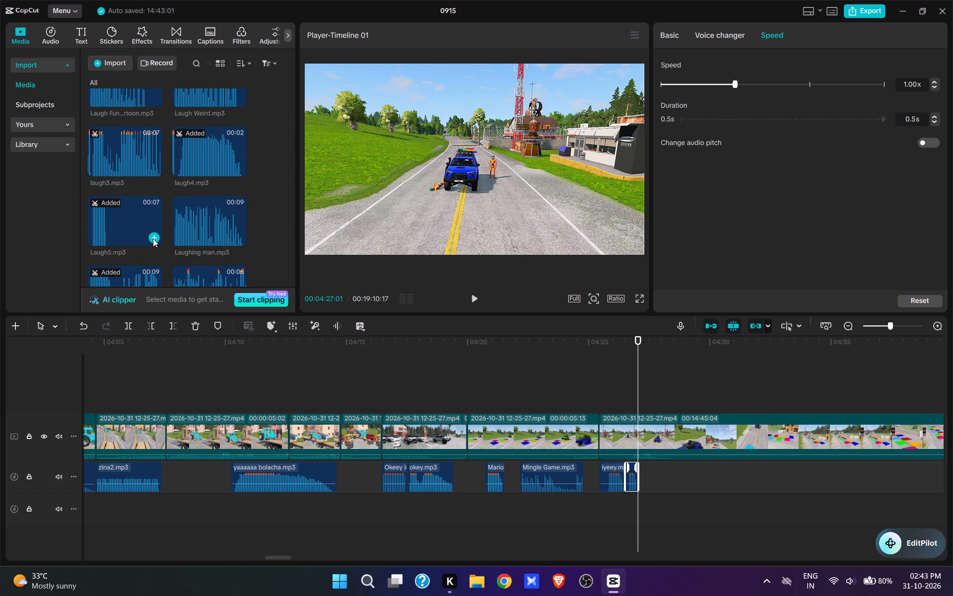
pyautogui.press('space')
pyautogui.press('space')
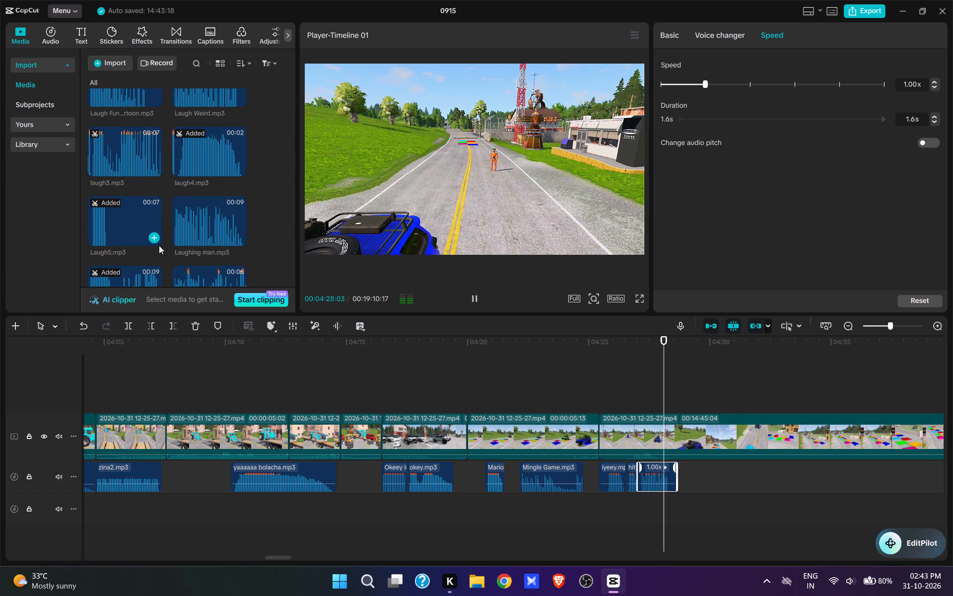
pyautogui.press('space')
pyautogui.press('space')
pyautogui.click(638, 383)
pyautogui.press('space')
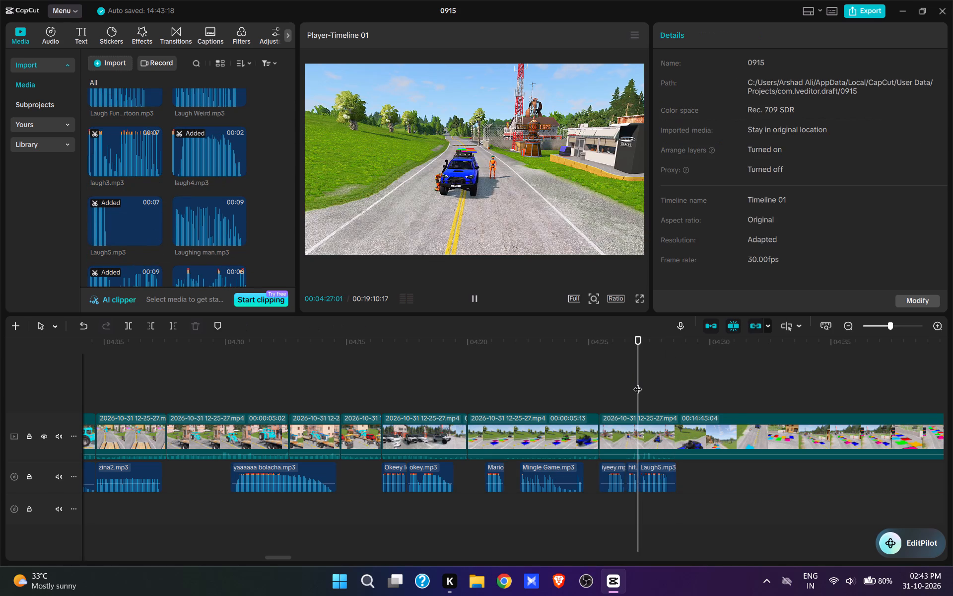
pyautogui.press('space')
pyautogui.press('space')
pyautogui.press('space')
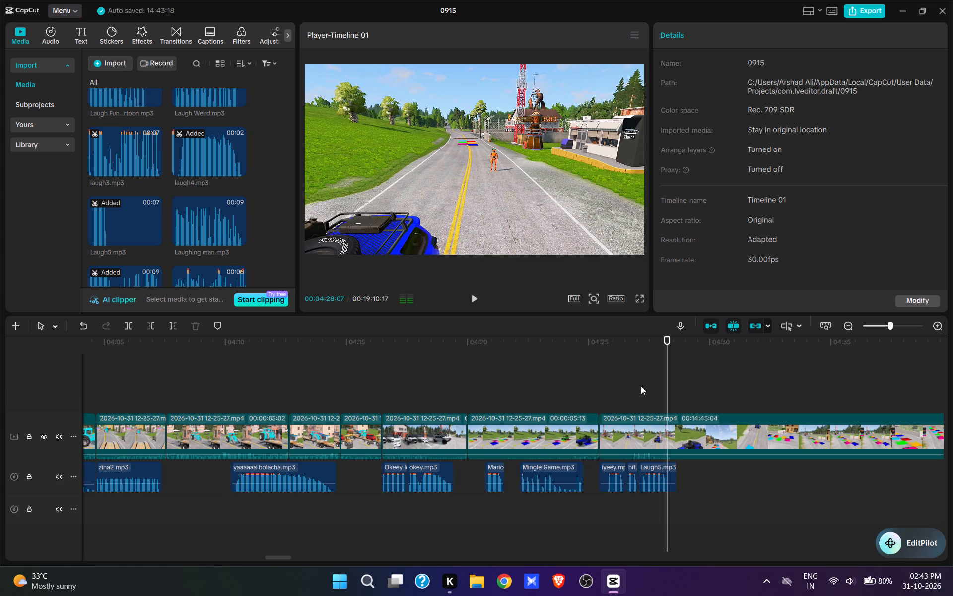
# Split the gameplay clip at 00:04:28:07 and trim the end of Laugh5.mp3 to the same point.
pyautogui.click(667, 428)
pyautogui.press('w')
pyautogui.click(663, 471)
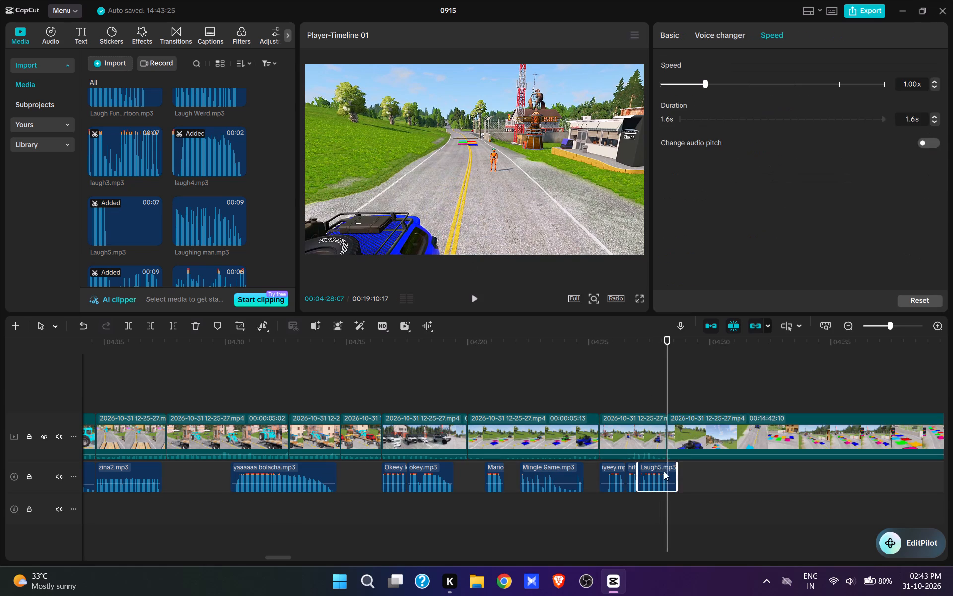
pyautogui.press('e')
# Cut the footage after 00:04:28:07 up to 00:04:46:21, where the blue SUV approaches the long row of coloured road panels.
pyautogui.moveTo(703, 441); pyautogui.dragTo(682, 463)
pyautogui.moveTo(626, 481); pyautogui.dragTo(512, 500)
pyautogui.click(599, 396)
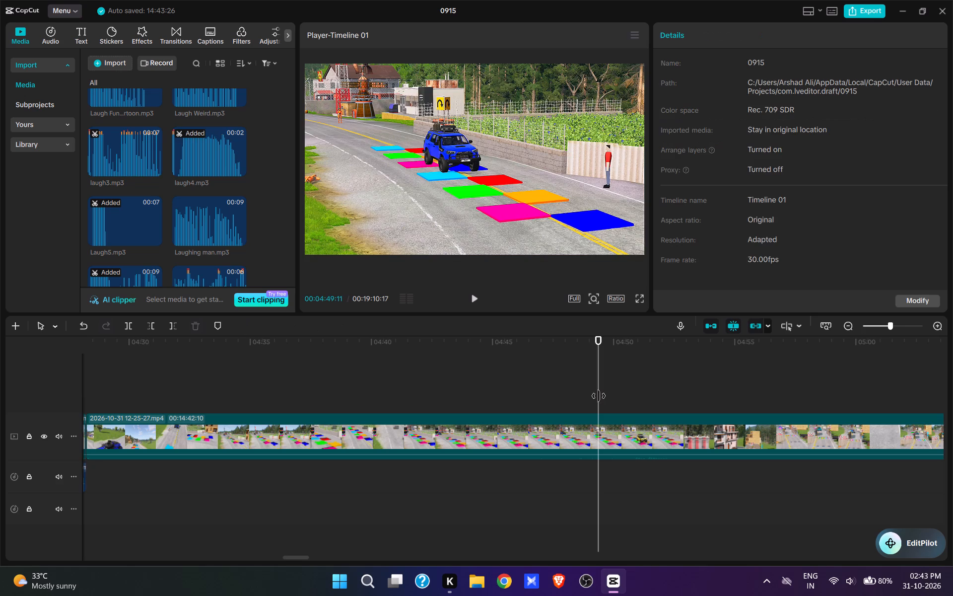
pyautogui.press('space')
pyautogui.click(558, 399)
pyautogui.press('space')
pyautogui.press('space')
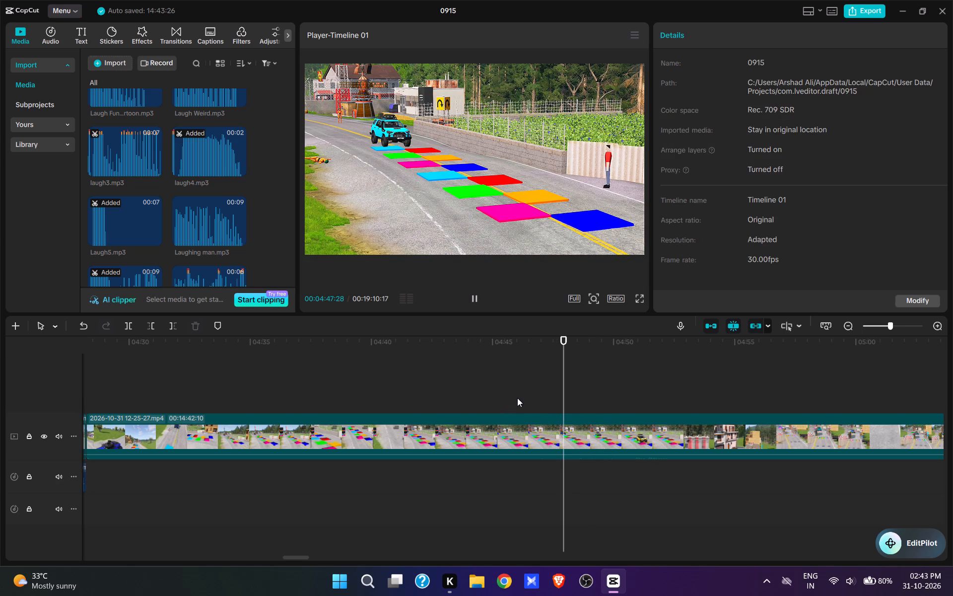
pyautogui.click(504, 397)
pyautogui.press('space')
pyautogui.press('space')
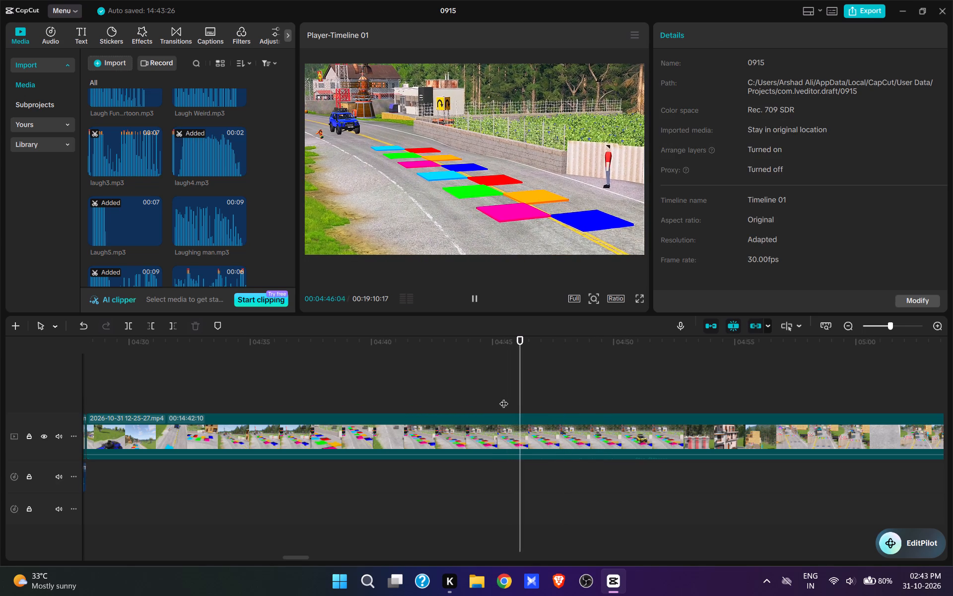
pyautogui.press('space')
pyautogui.press('space')
pyautogui.press('space')
pyautogui.press('space')
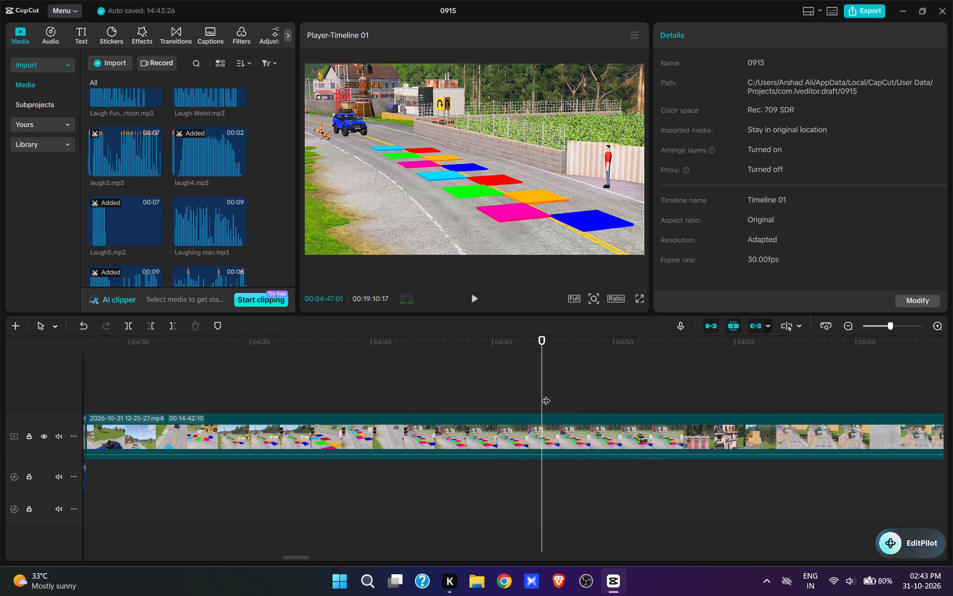
pyautogui.click(539, 399)
pyautogui.click(538, 400)
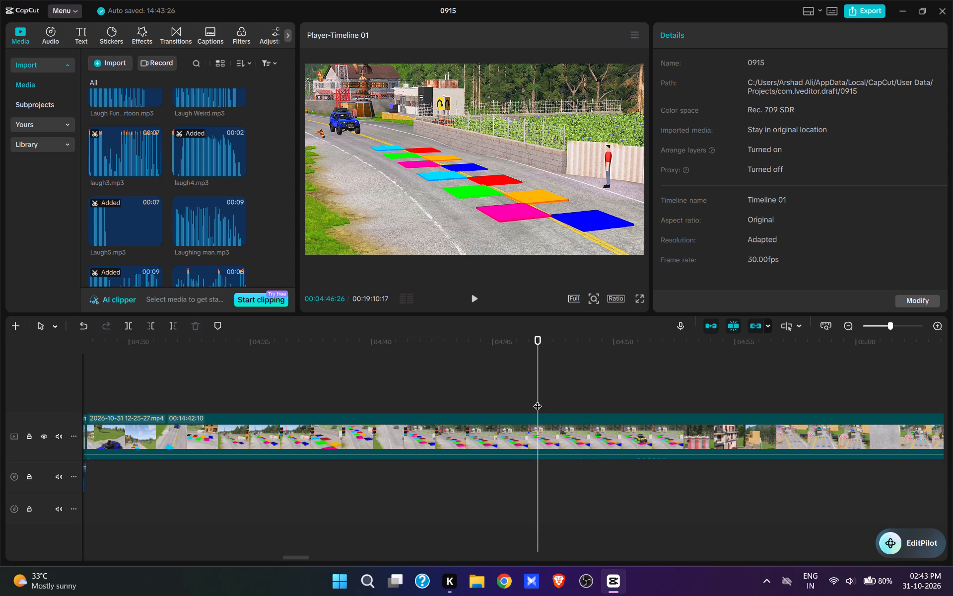
pyautogui.click(535, 402)
pyautogui.press('q')
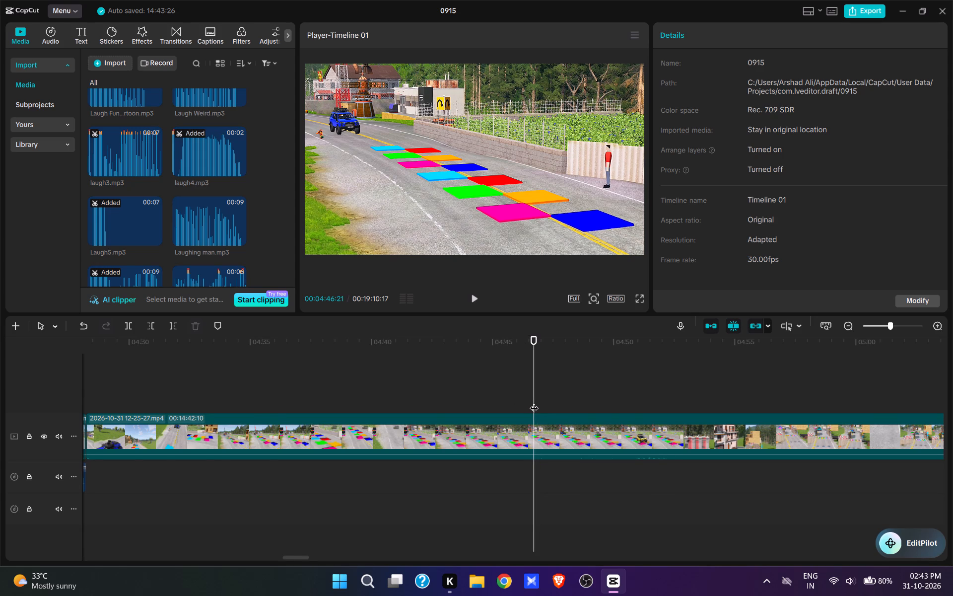
# Play back the blue SUV's approach to the coloured panels from the new cut at 00:04:28:07.
pyautogui.press('space')
pyautogui.press('space')
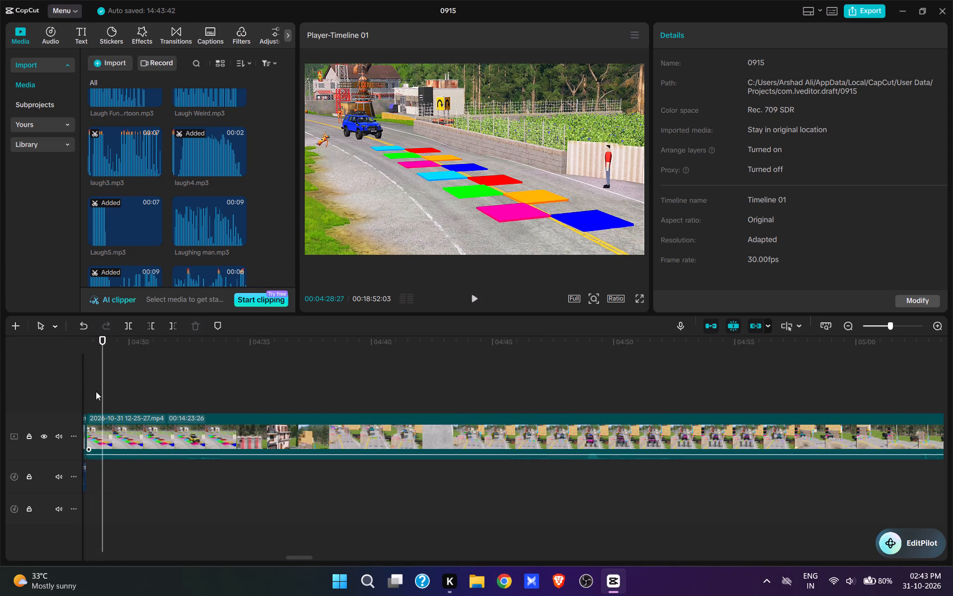
pyautogui.click(145, 482)
pyautogui.click(114, 394)
pyautogui.click(104, 391)
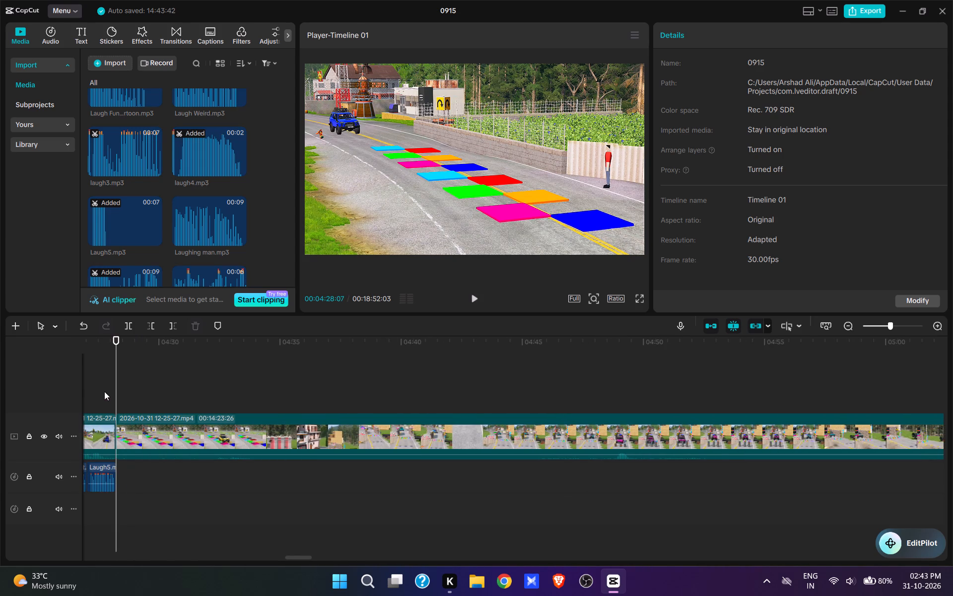
pyautogui.press('space')
pyautogui.press('space')
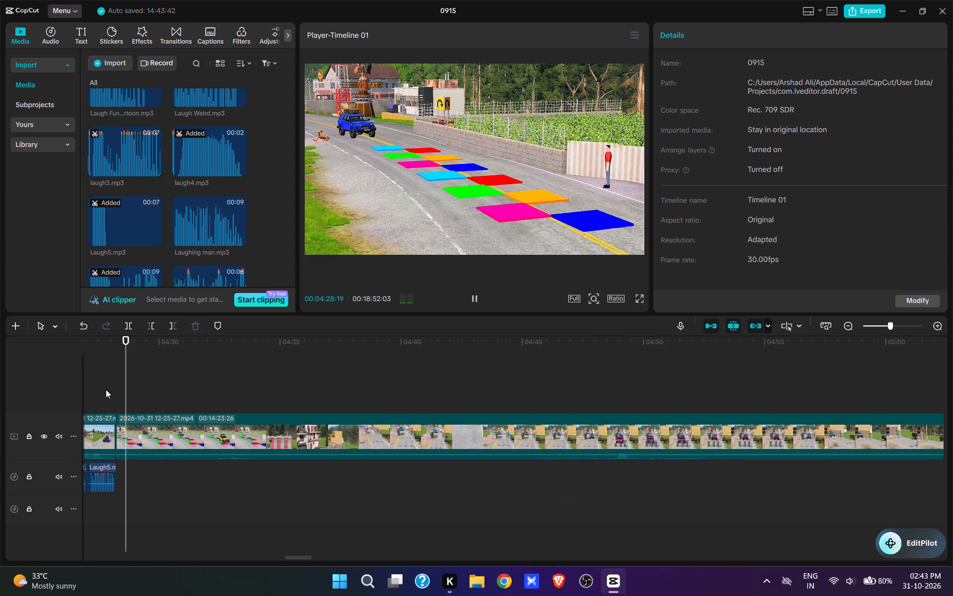
# Paste the copied Mingle Game.mp3 sound at 00:04:29:14, where the blue SUV reaches the first coloured road panel.
pyautogui.click(110, 395)
pyautogui.press('space')
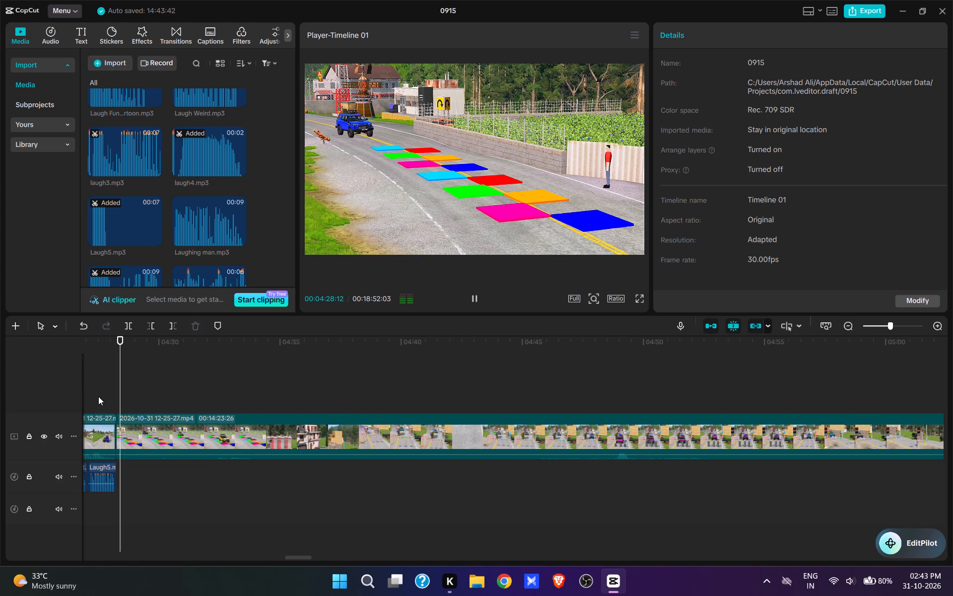
pyautogui.press('space')
pyautogui.click(95, 396)
pyautogui.press('space')
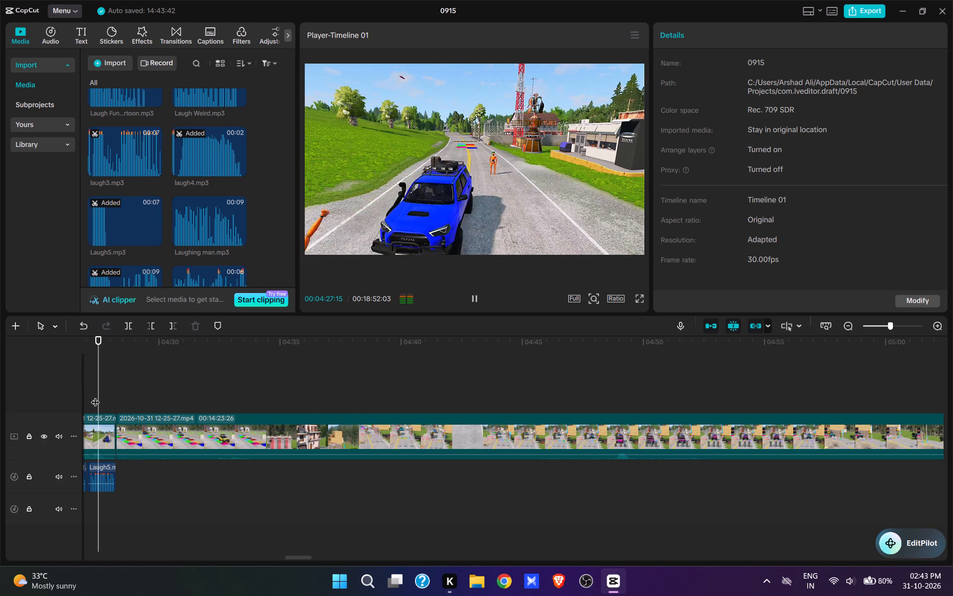
pyautogui.press('space')
pyautogui.press('space')
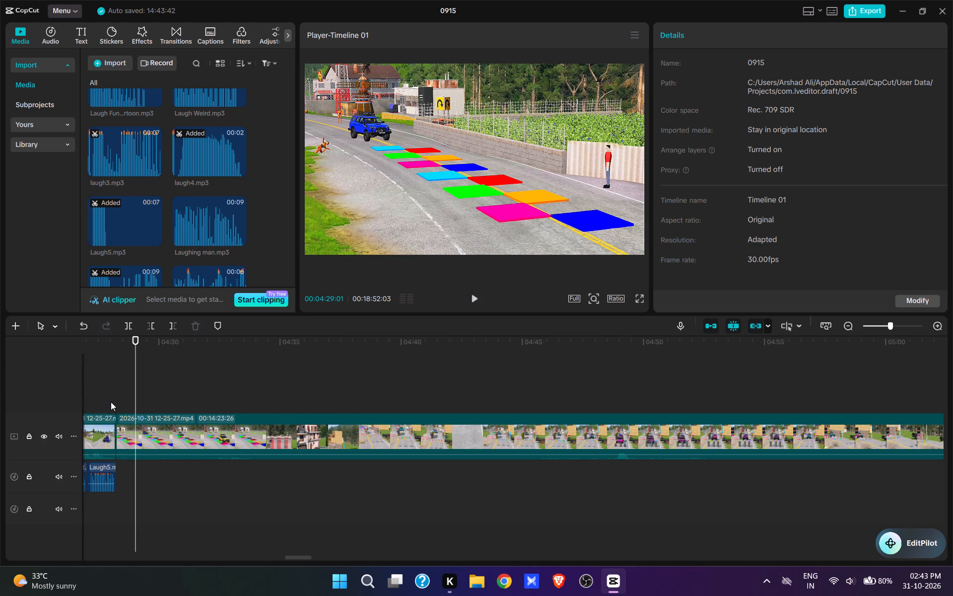
pyautogui.press('space')
pyautogui.press('space')
pyautogui.press('space')
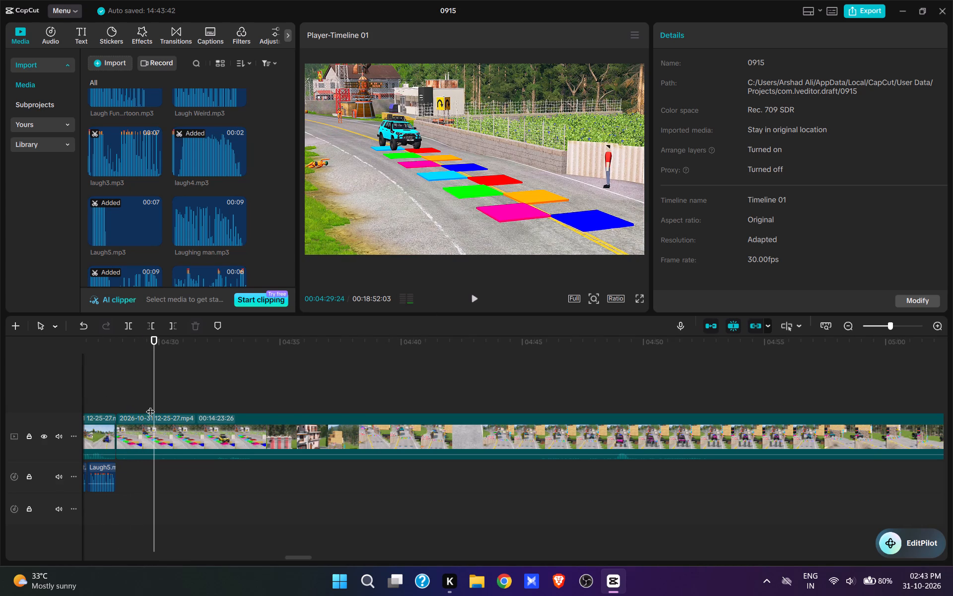
pyautogui.click(150, 405)
pyautogui.click(146, 402)
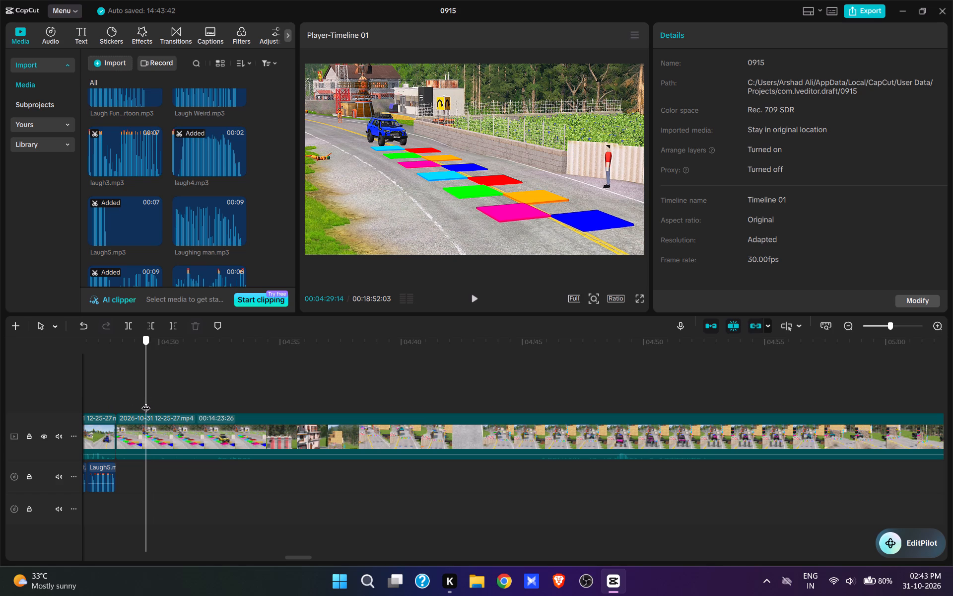
pyautogui.hotkey('ctrl', 'v')
# Split the gameplay clip at 00:04:33:09 and cut the footage from there until the teal SUV approaches the narrow gate.
pyautogui.press('space')
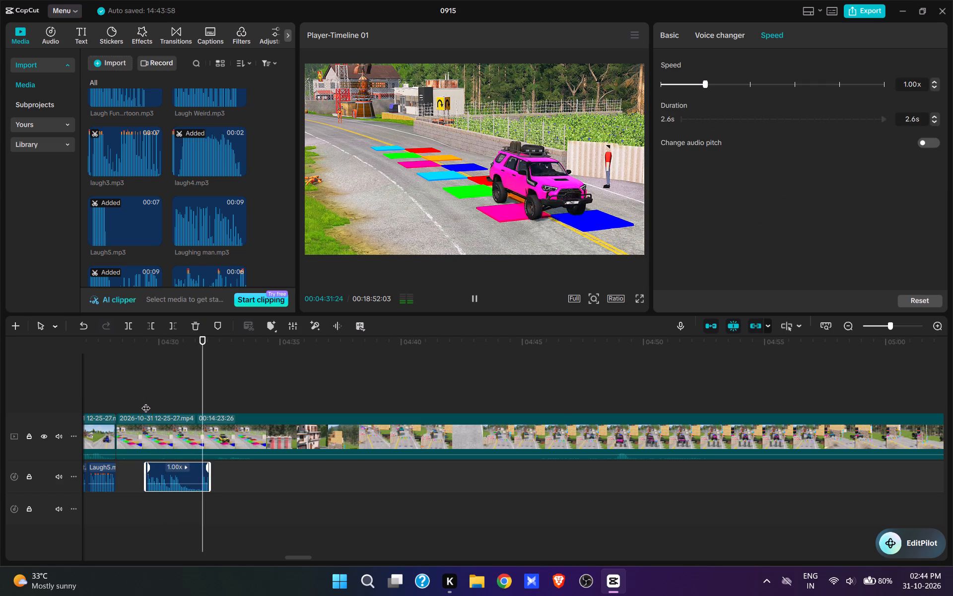
pyautogui.press('space')
pyautogui.press('space')
pyautogui.press('space')
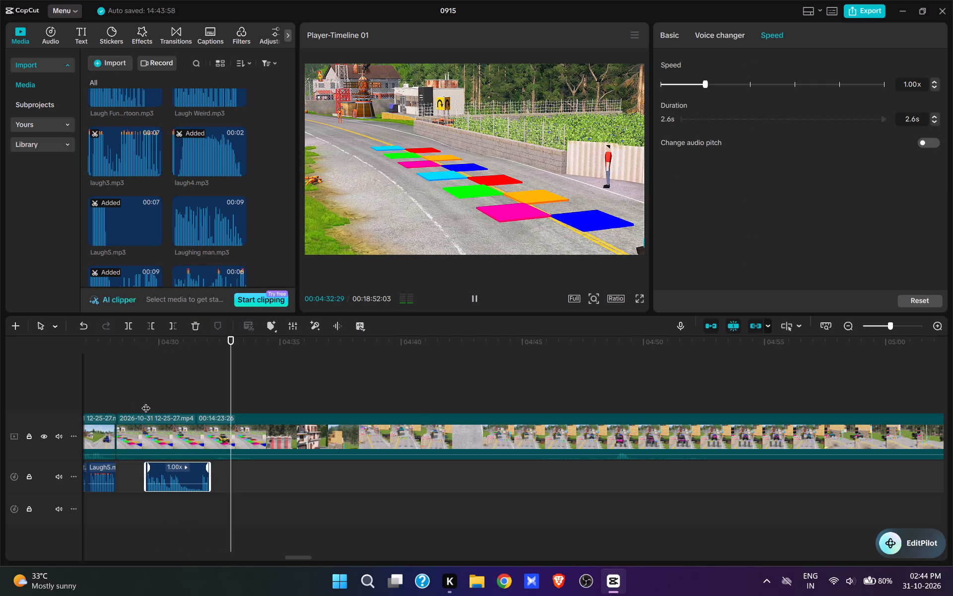
pyautogui.press('w')
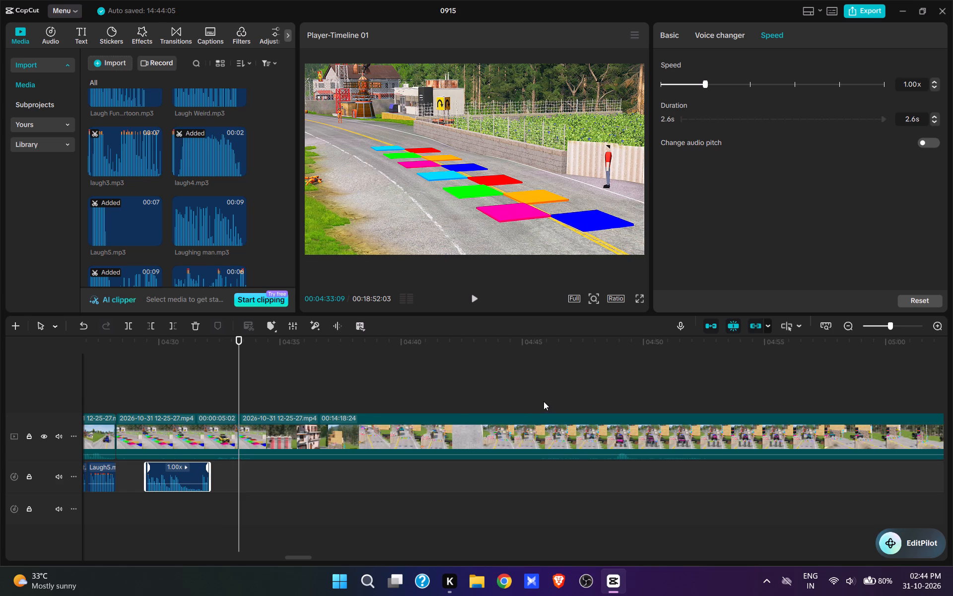
pyautogui.click(543, 401)
pyautogui.press('q')
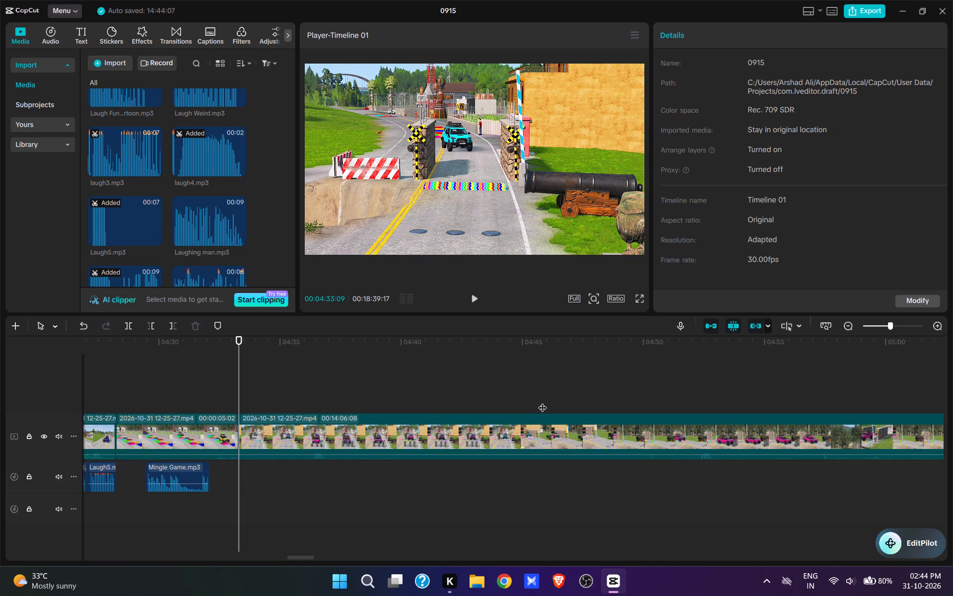
# Add the 11-second Suspense sound effect (128K) from the imported media at the new cut, 00:04:33:09.
pyautogui.press('space')
pyautogui.press('space')
pyautogui.click(239, 393)
pyautogui.scroll(-6, 175, 156)
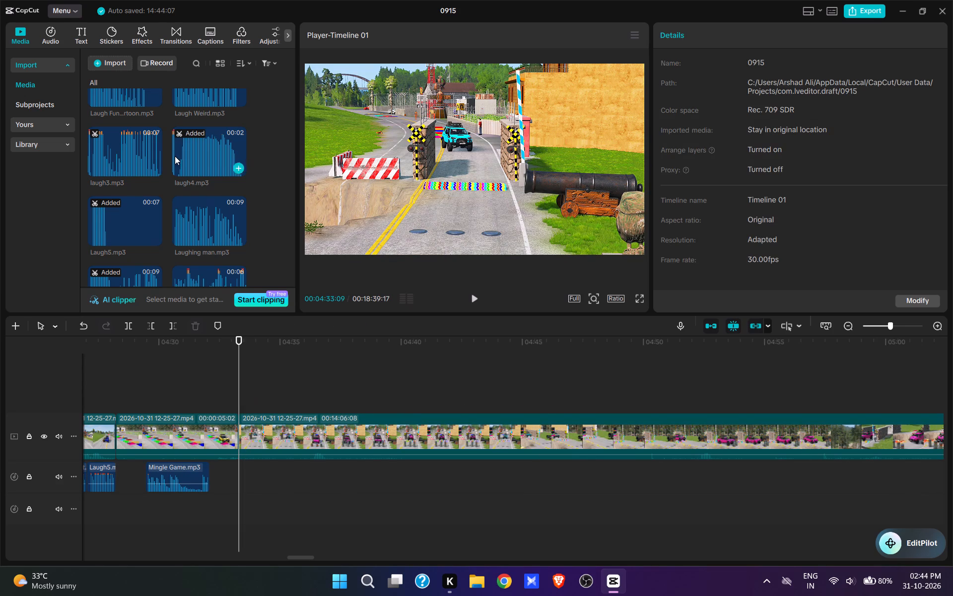
pyautogui.scroll(-17, 175, 156)
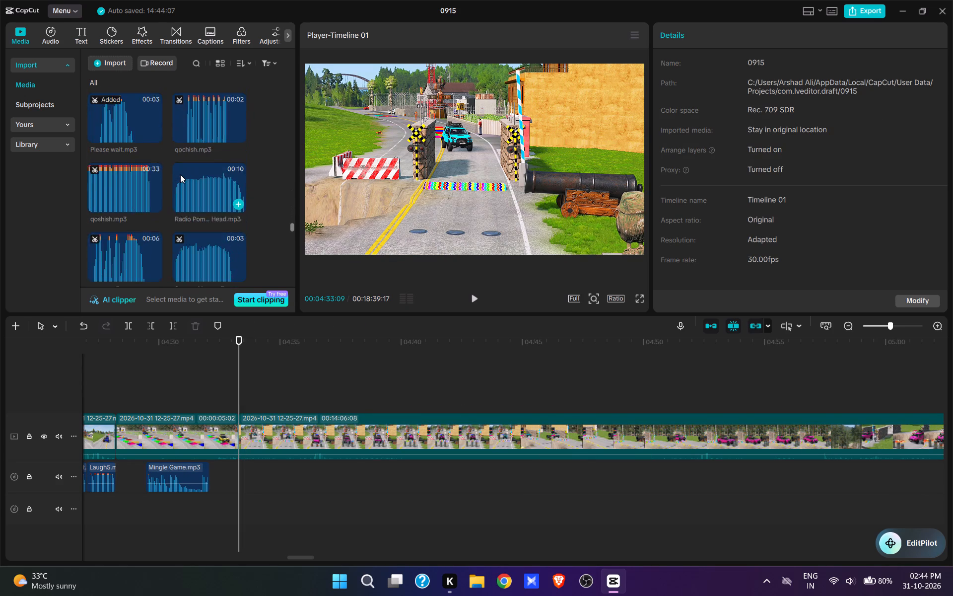
pyautogui.scroll(-2, 180, 174)
pyautogui.scroll(-2, 159, 210)
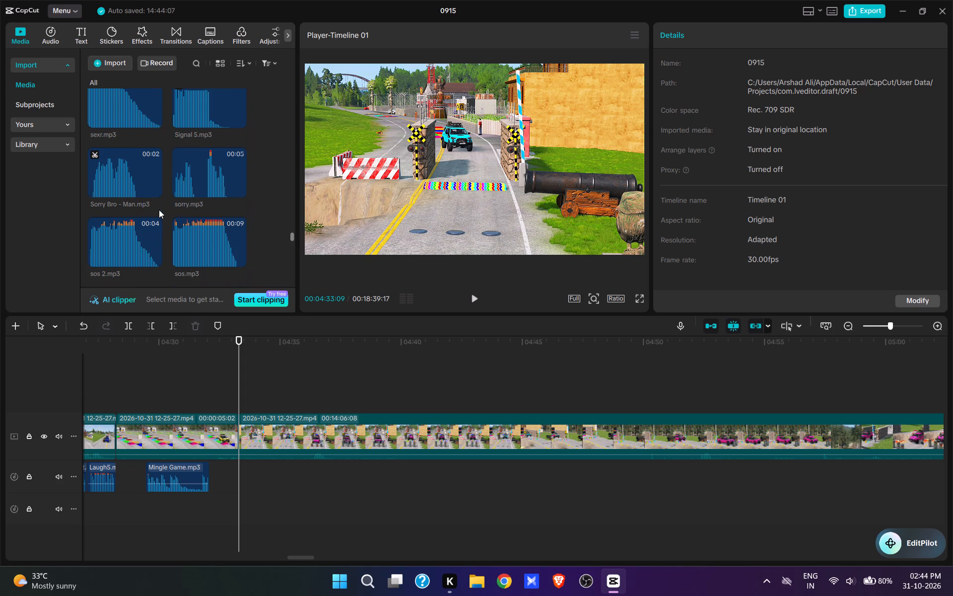
pyautogui.scroll(-4, 159, 210)
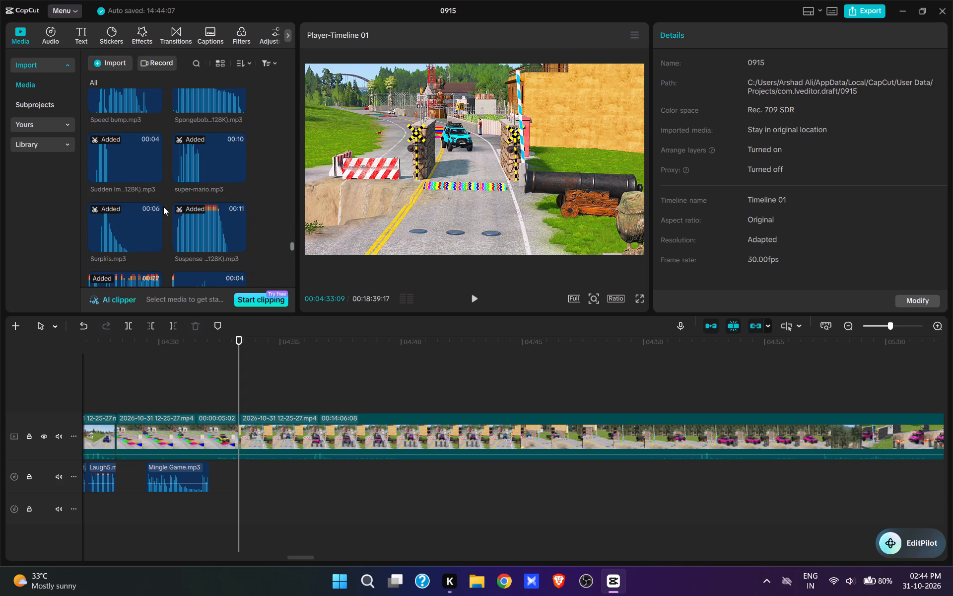
pyautogui.scroll(-1, 178, 213)
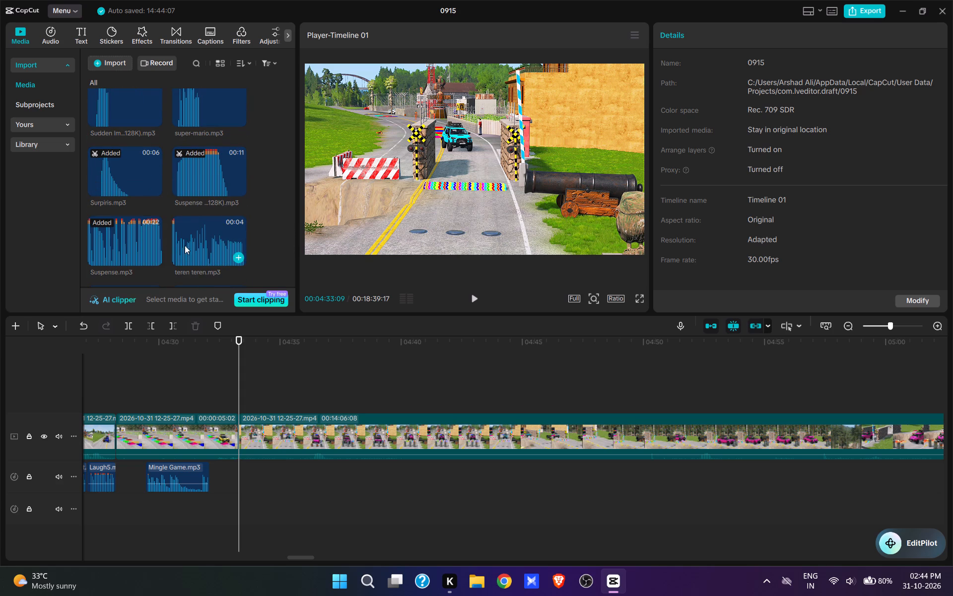
pyautogui.click(208, 180)
pyautogui.click(220, 190)
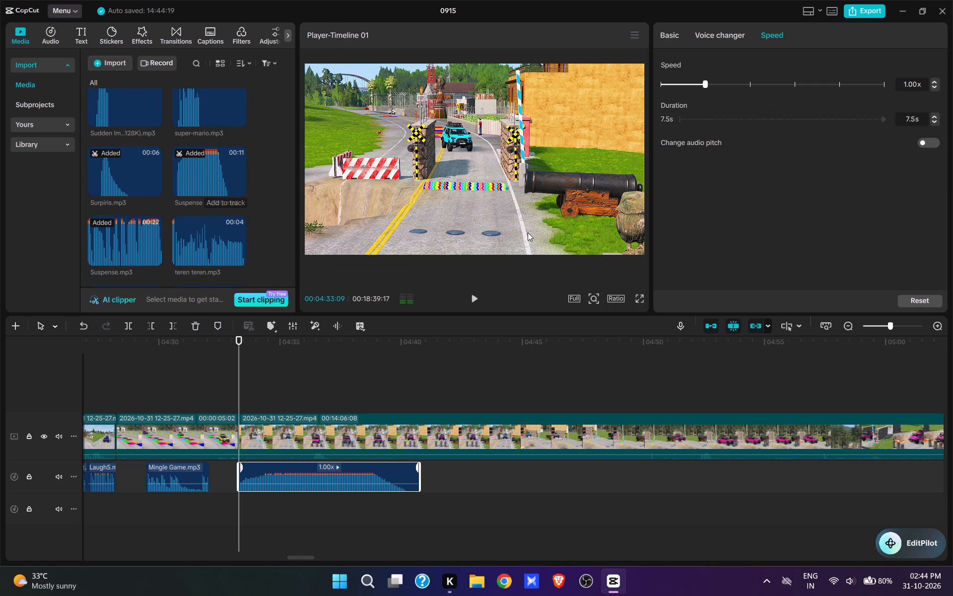
# Trim the end of the Suspense sound effect to 00:04:35:04, just before the SUV turns pink at the rainbow speed bump.
pyautogui.click(475, 295)
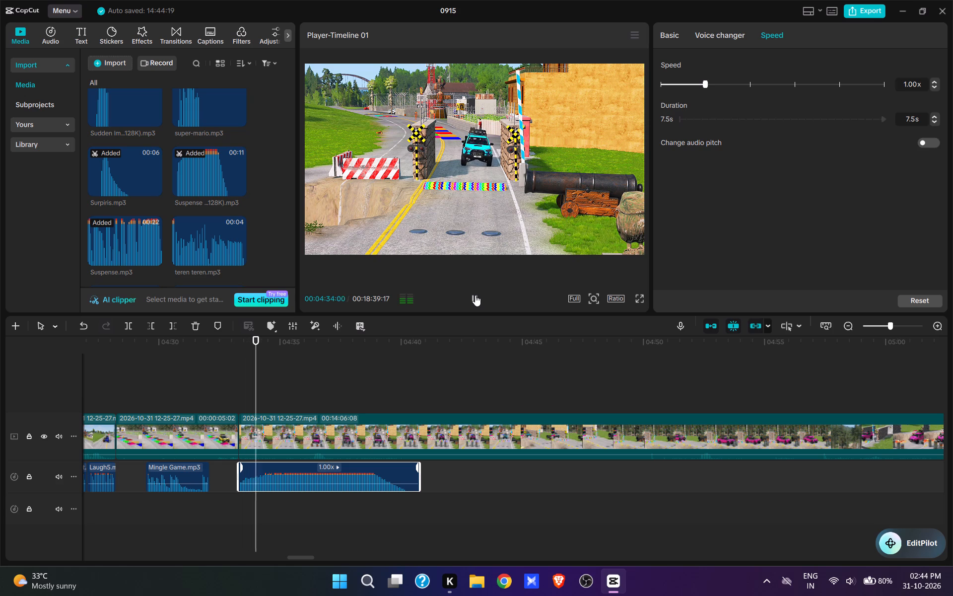
pyautogui.press('space')
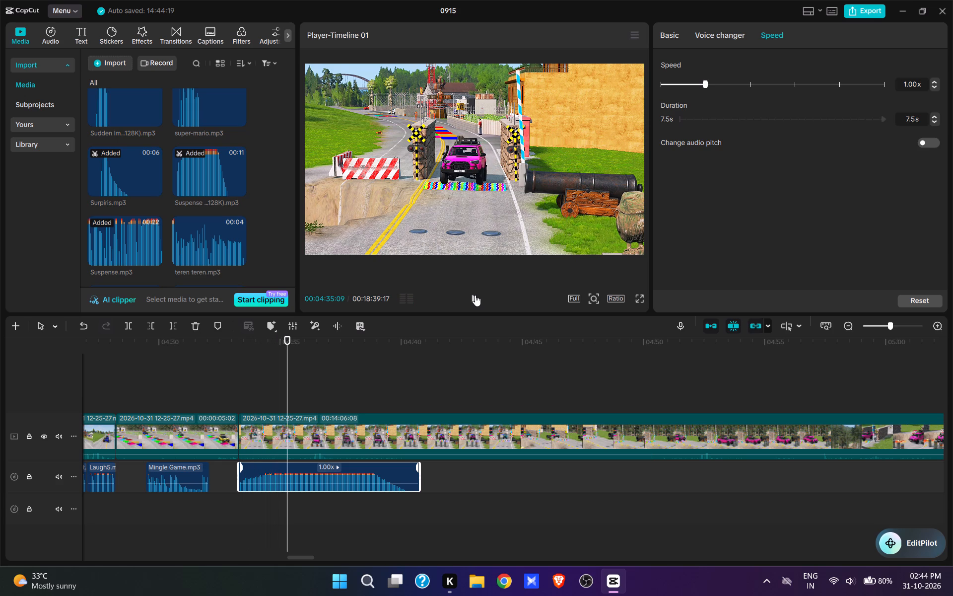
pyautogui.press('space')
pyautogui.press('space')
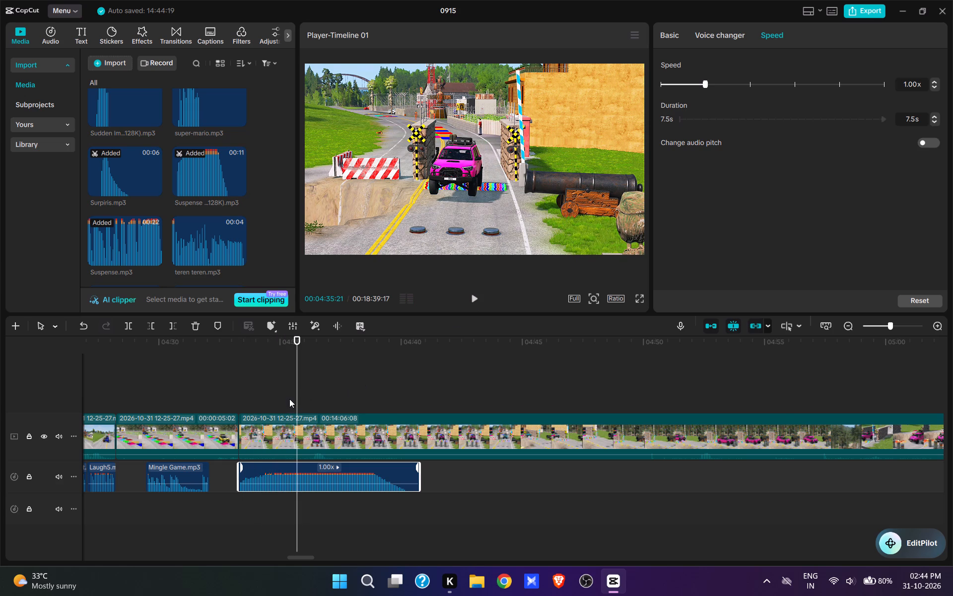
pyautogui.click(289, 399)
pyautogui.press('space')
pyautogui.press('space')
pyautogui.click(288, 399)
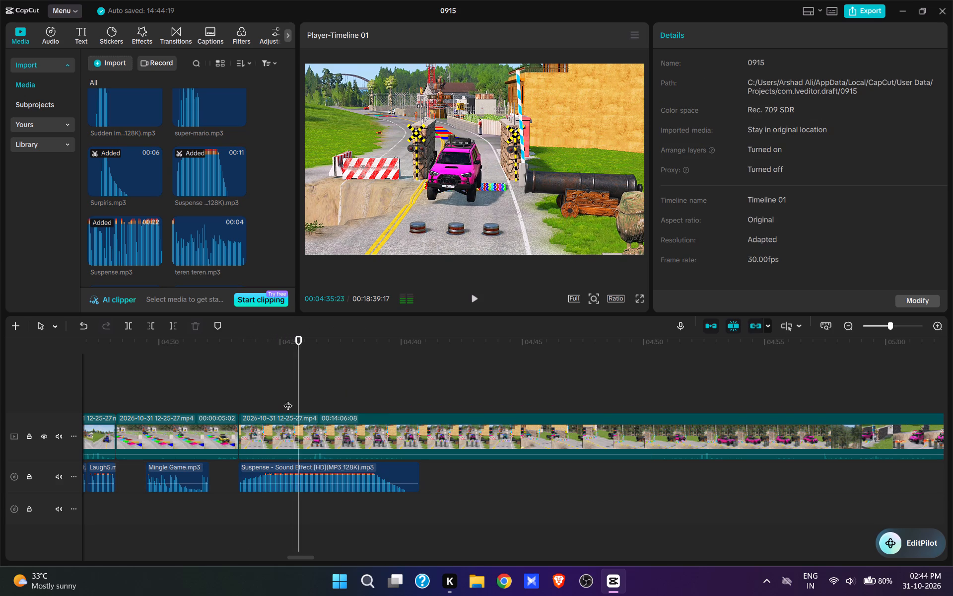
pyautogui.click(282, 399)
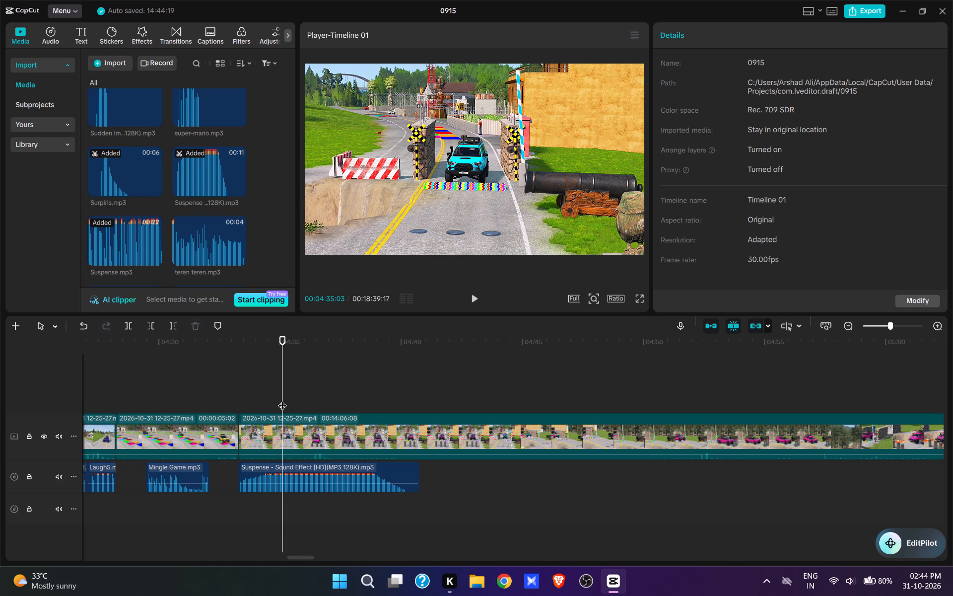
pyautogui.click(338, 479)
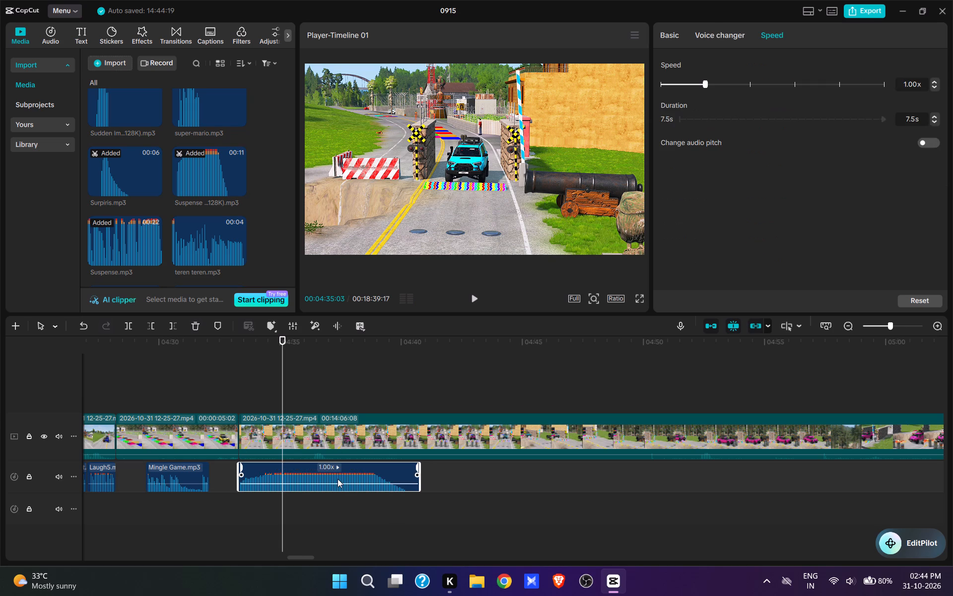
pyautogui.press('space')
pyautogui.press('space')
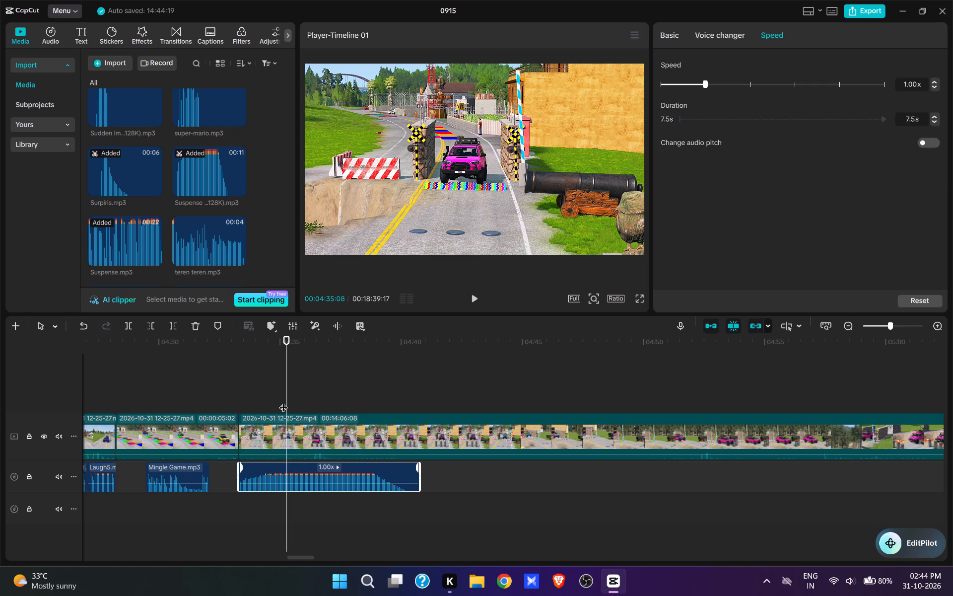
pyautogui.click(283, 401)
pyautogui.click(342, 468)
pyautogui.press('e')
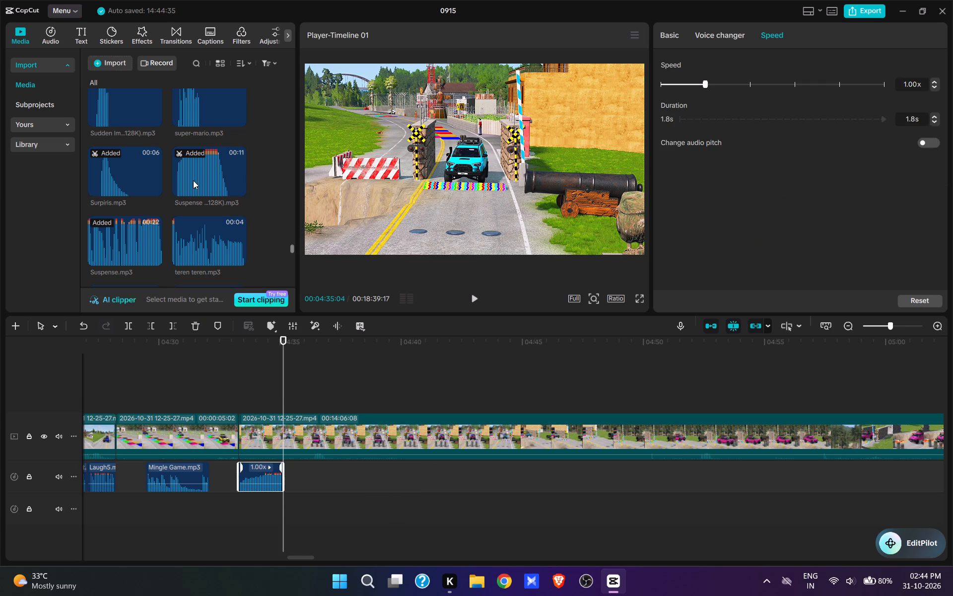
# Add Surpiris.mp3 at 00:04:35:04, directly after the Suspense sound.
pyautogui.scroll(1, 186, 210)
pyautogui.click(137, 240)
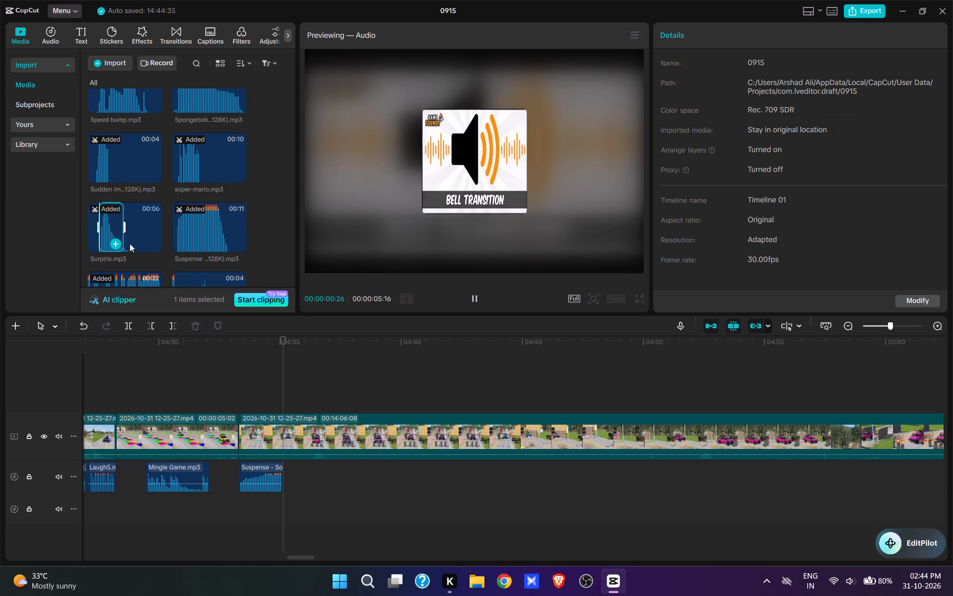
pyautogui.click(118, 243)
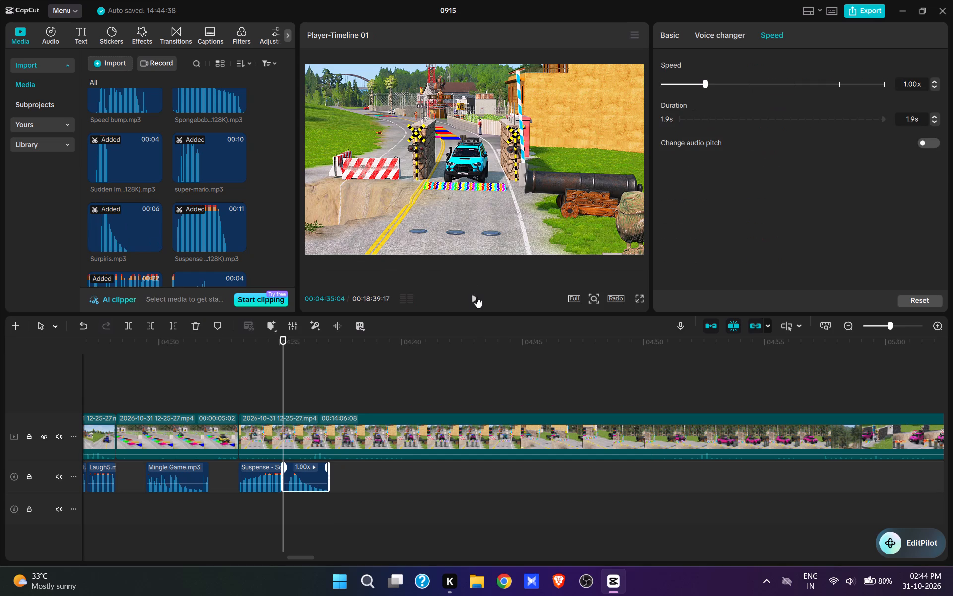
# Play back the pink SUV reaching the rising bollards and trim the end of Surpiris.mp3 to 00:04:36:15.
pyautogui.click(476, 297)
pyautogui.press('space')
pyautogui.press('space')
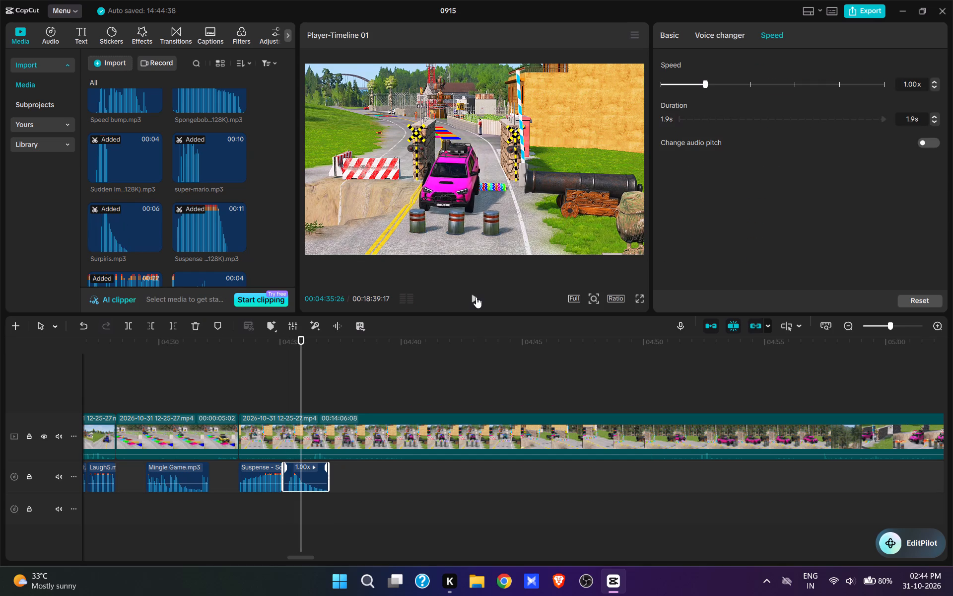
pyautogui.press('space')
pyautogui.press('space')
pyautogui.press('space')
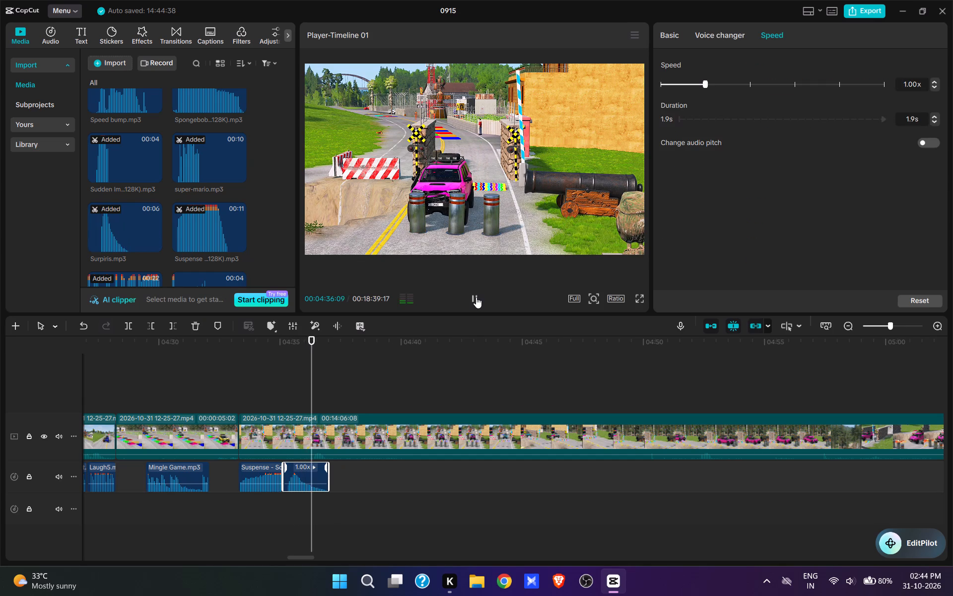
pyautogui.click(300, 403)
pyautogui.press('space')
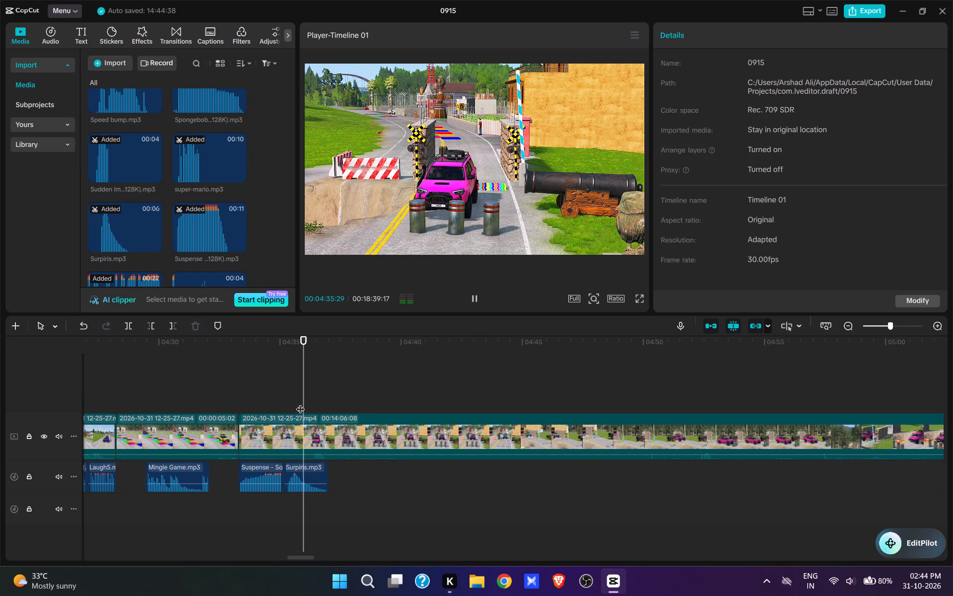
pyautogui.press('space')
pyautogui.click(311, 476)
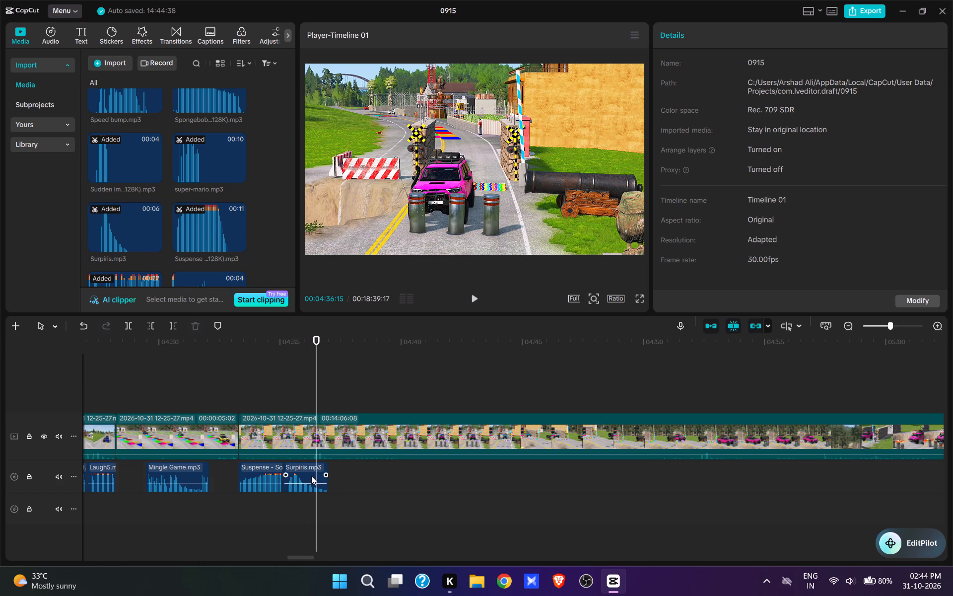
pyautogui.press('e')
# Add aughhhh.mp3 from the imported media at 00:04:36:15, directly after Surpiris.mp3, and play it back.
pyautogui.scroll(6, 204, 237)
pyautogui.moveTo(293, 233); pyautogui.dragTo(283, 74)
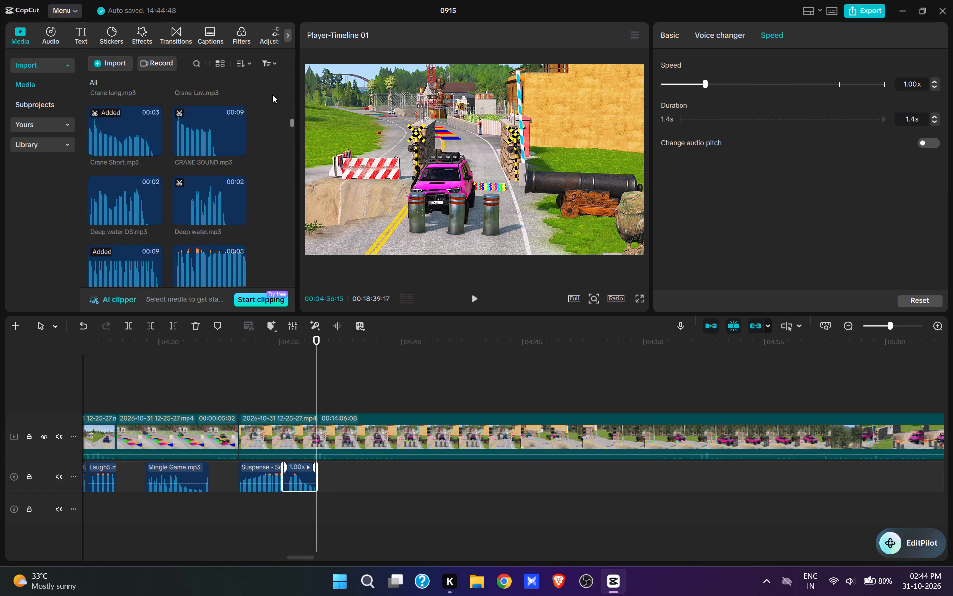
pyautogui.scroll(12, 239, 141)
pyautogui.scroll(-2, 189, 219)
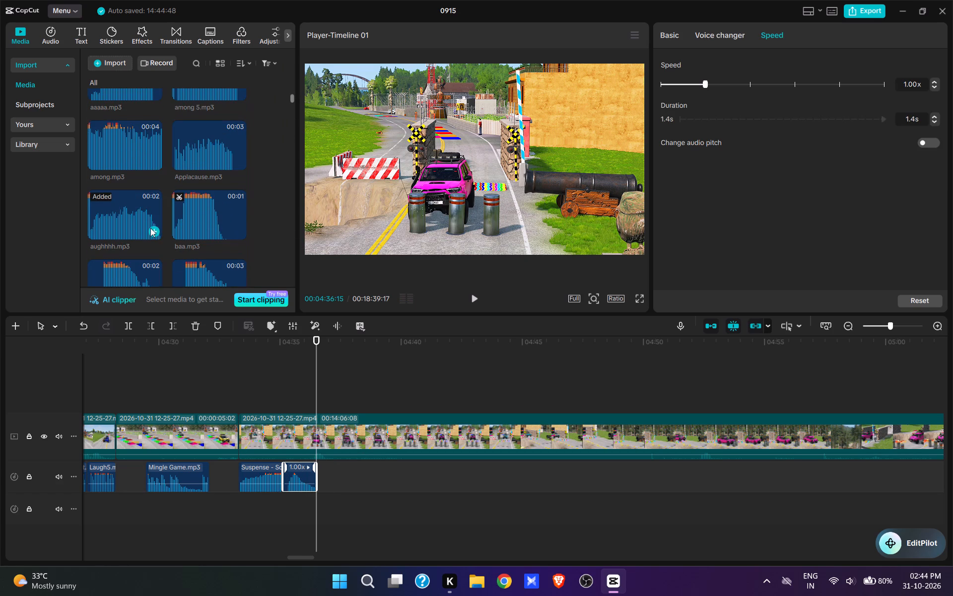
pyautogui.click(154, 233)
pyautogui.press('space')
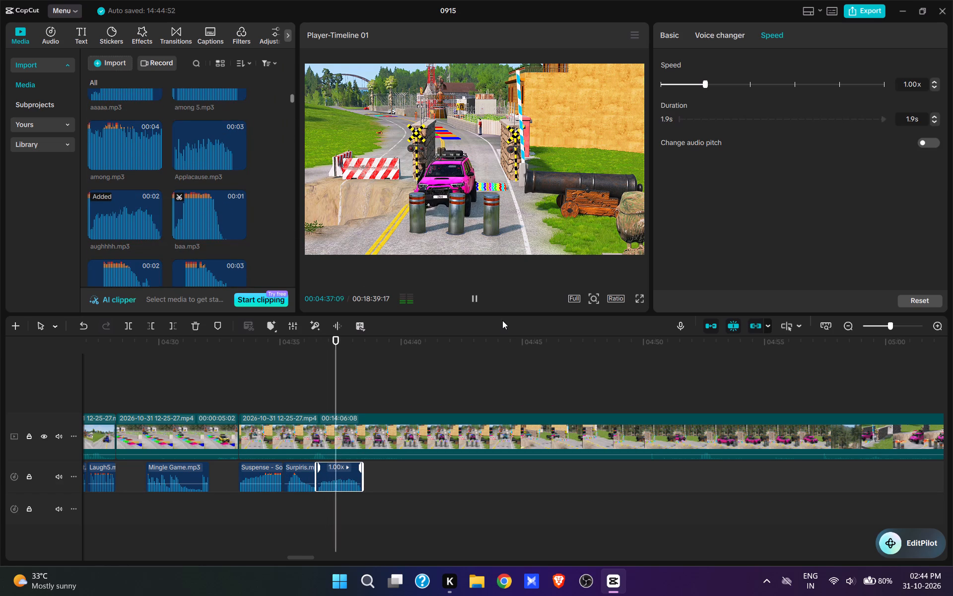
pyautogui.press('space')
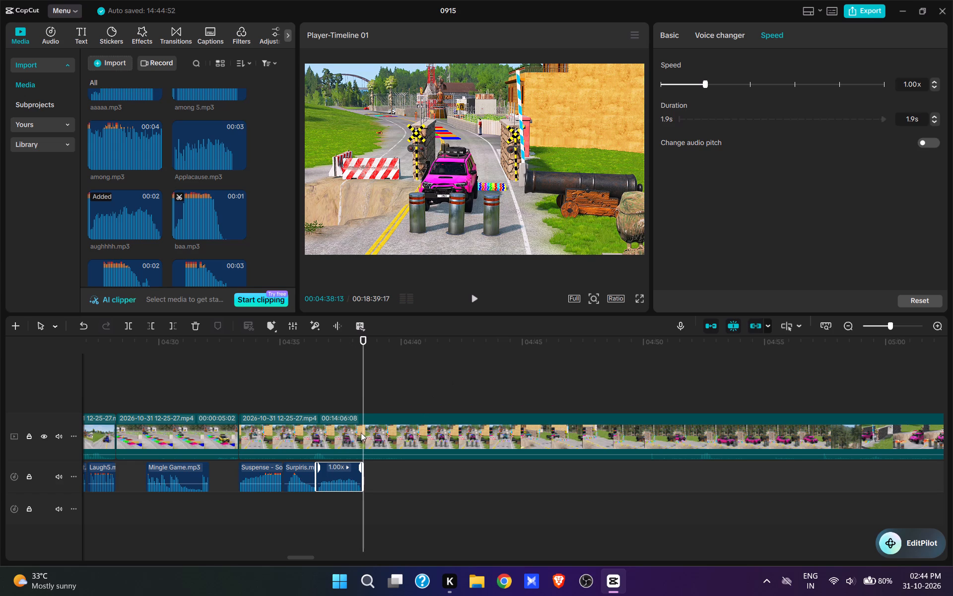
# Split the gameplay clip at 00:04:38:12, at the end of the aughhhh.mp3 sound.
pyautogui.press('space')
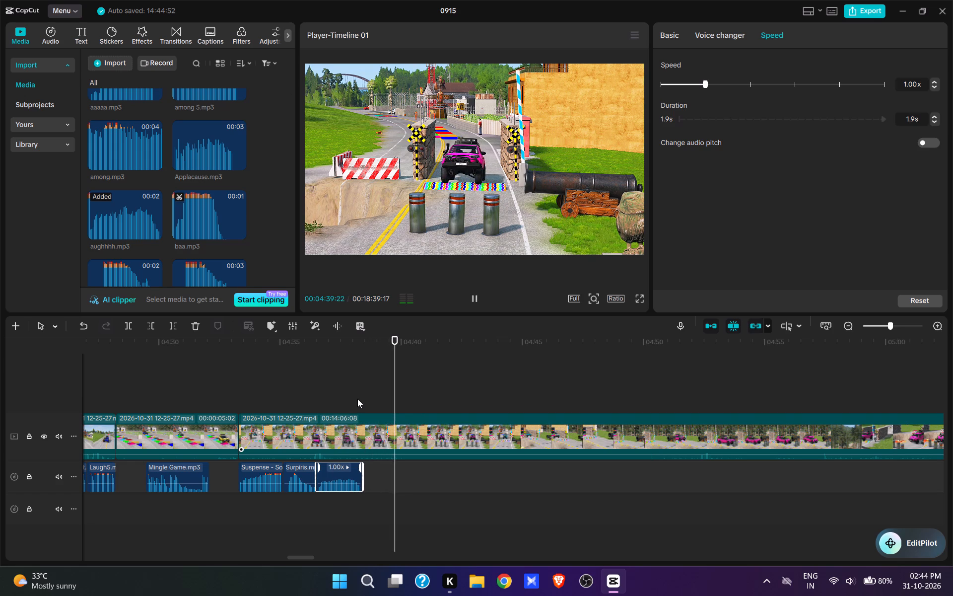
pyautogui.click(357, 399)
pyautogui.click(357, 399)
pyautogui.click(376, 428)
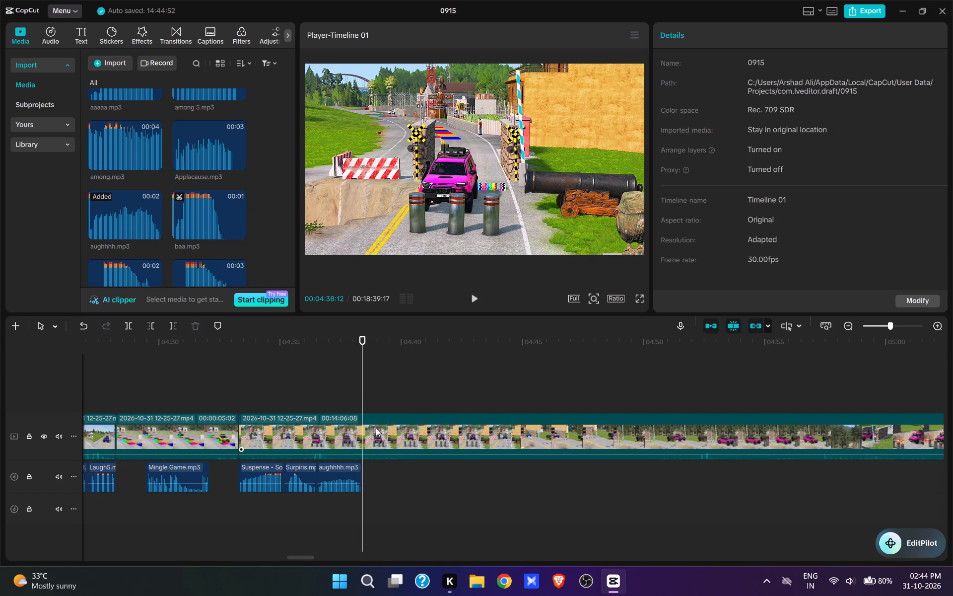
pyautogui.press('w')
# Play back and compare the front-view and side-view shots of the SUV crossing the rainbow speed bump, around 00:04:35 and 00:04:50.
pyautogui.click(345, 399)
pyautogui.click(643, 396)
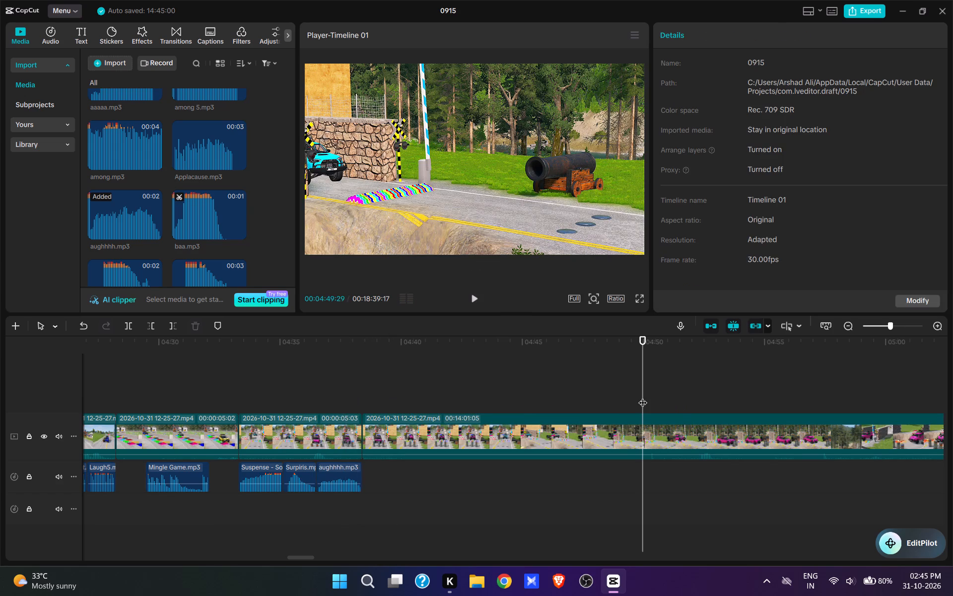
pyautogui.press('space')
pyautogui.press('space')
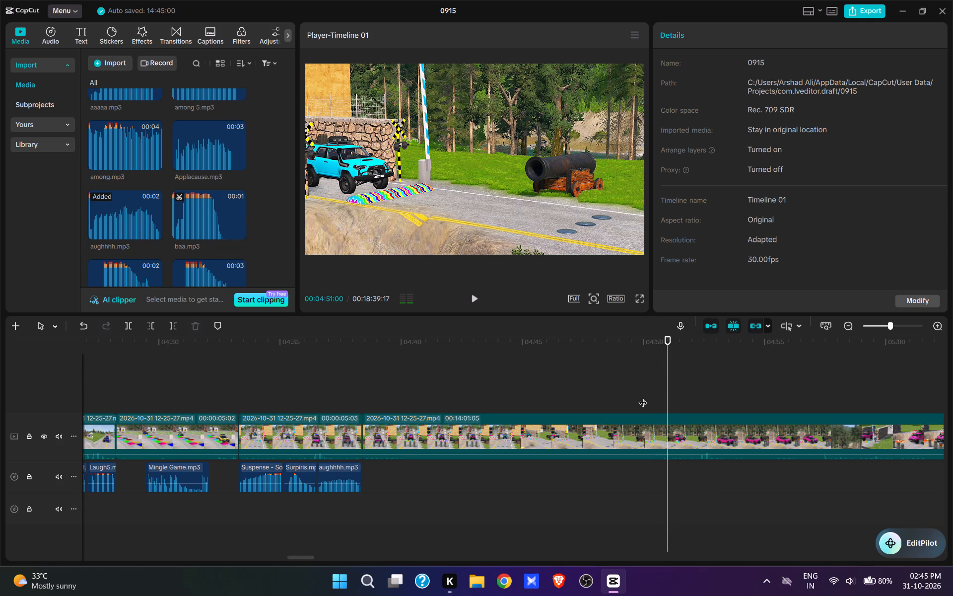
pyautogui.click(288, 385)
pyautogui.press('space')
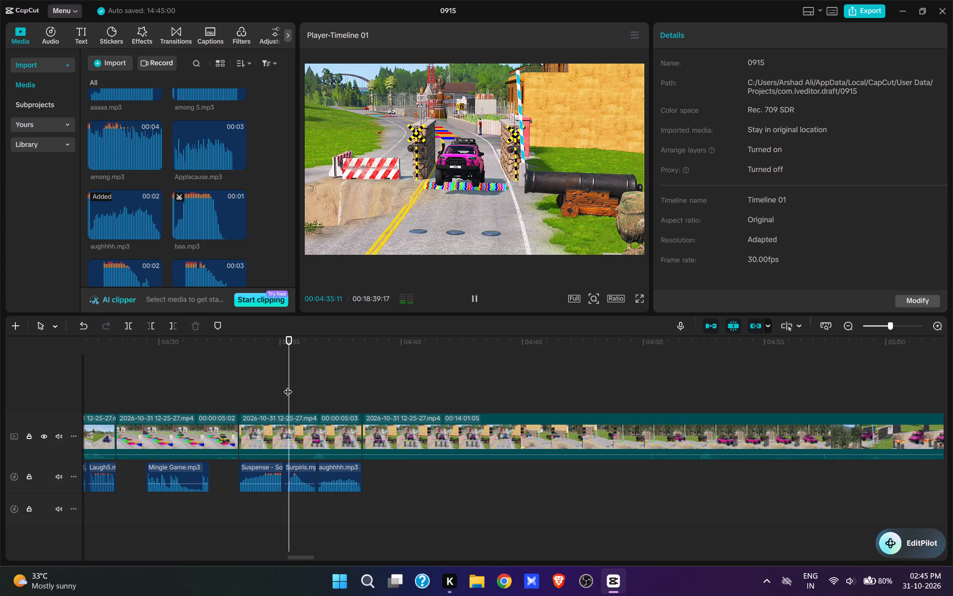
pyautogui.press('space')
pyautogui.click(540, 376)
pyautogui.click(628, 370)
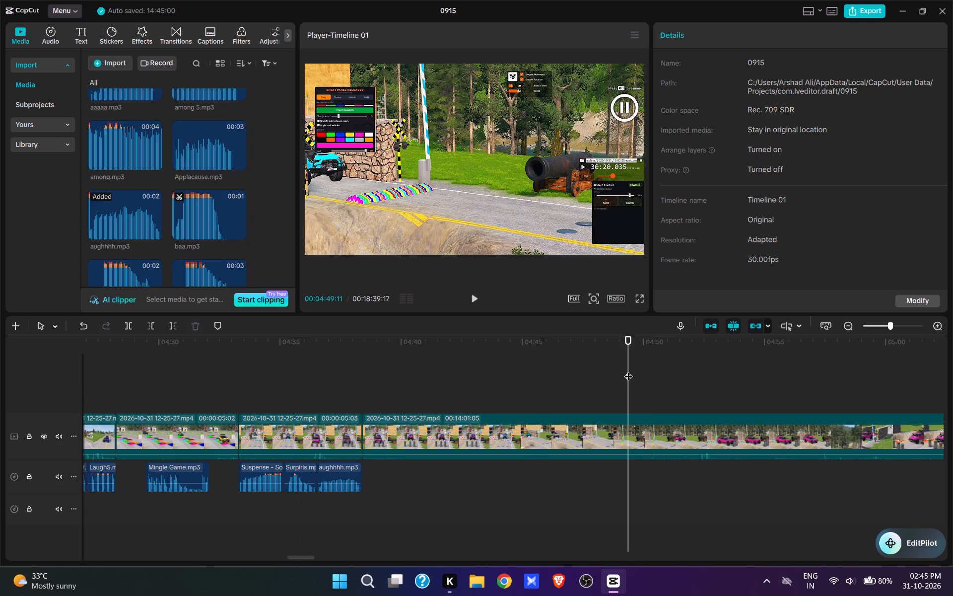
pyautogui.press('space')
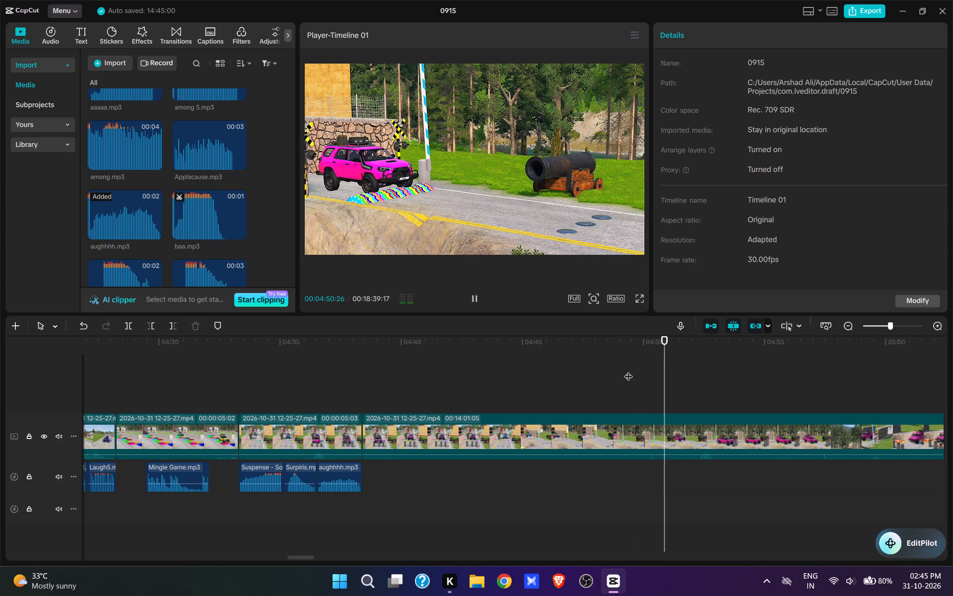
pyautogui.press('space')
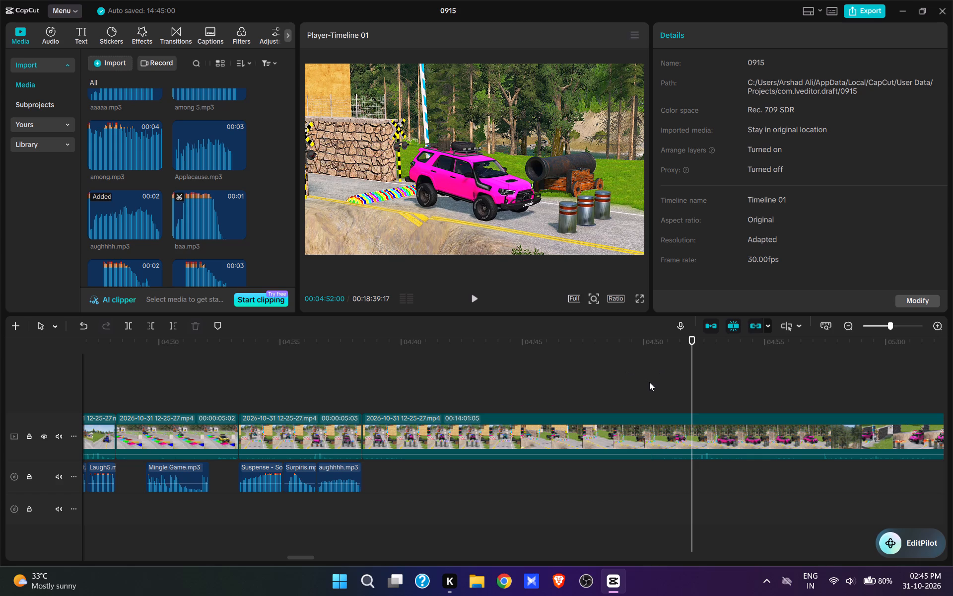
pyautogui.click(649, 382)
# Split the front-view clip at 00:04:34:12, while the blue SUV is still approaching the rainbow speed bump.
pyautogui.click(251, 391)
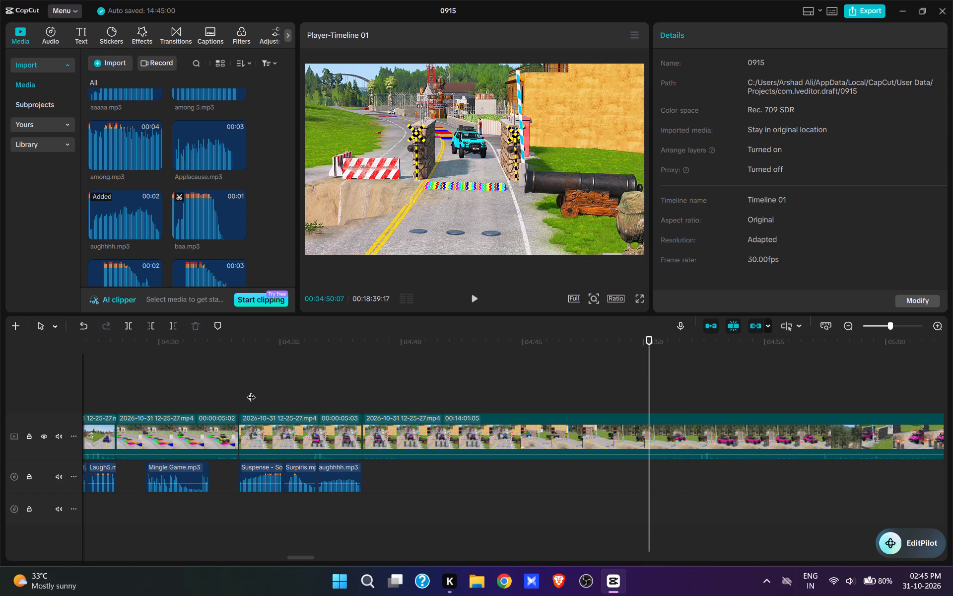
pyautogui.press('space')
pyautogui.press('space')
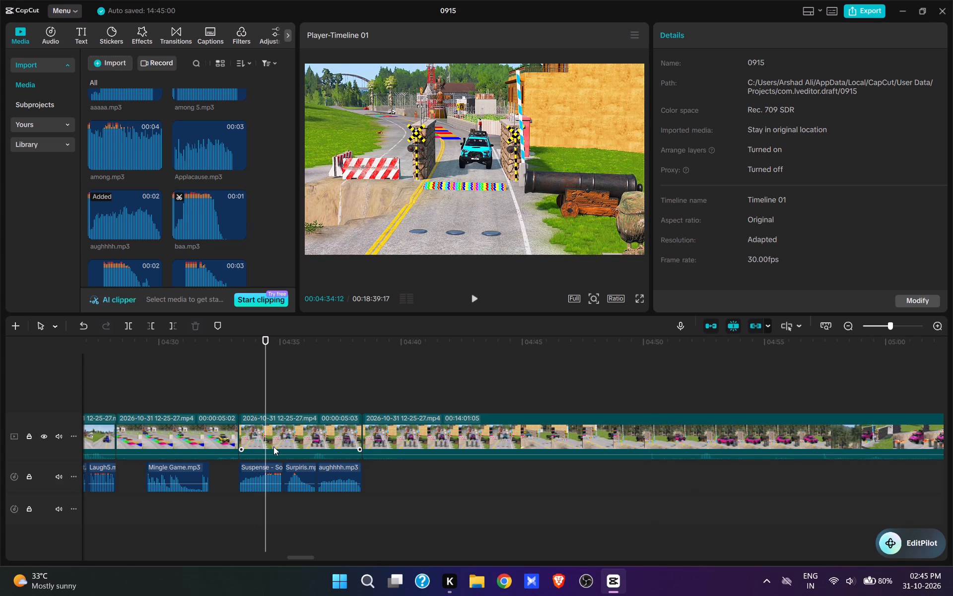
pyautogui.click(274, 446)
pyautogui.press('w')
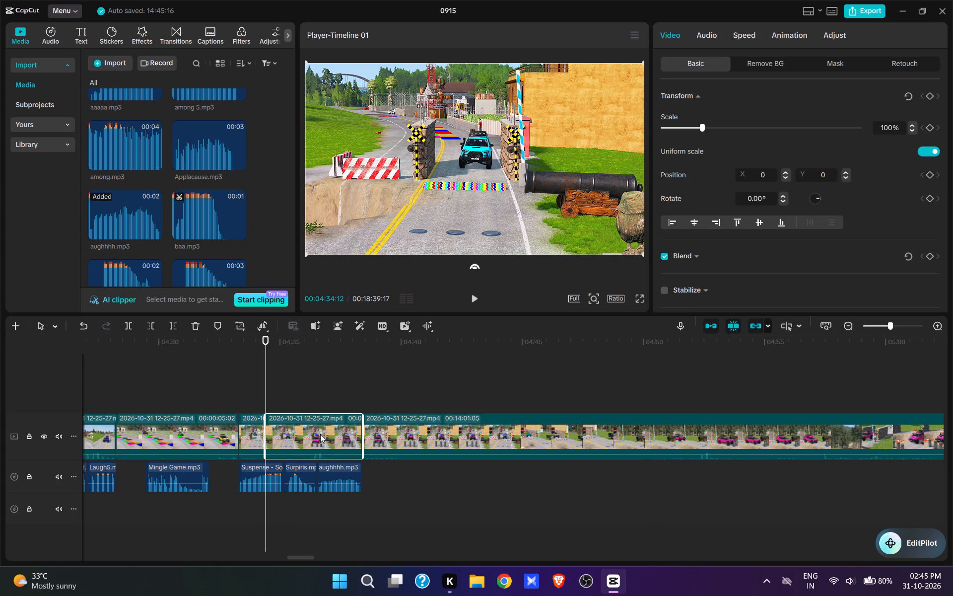
# Move the Surpiris.mp3 and aughhhh.mp3 sounds together later in the timeline, with Surpiris.mp3 starting at about 00:04:41.
pyautogui.click(322, 434)
pyautogui.click(335, 467)
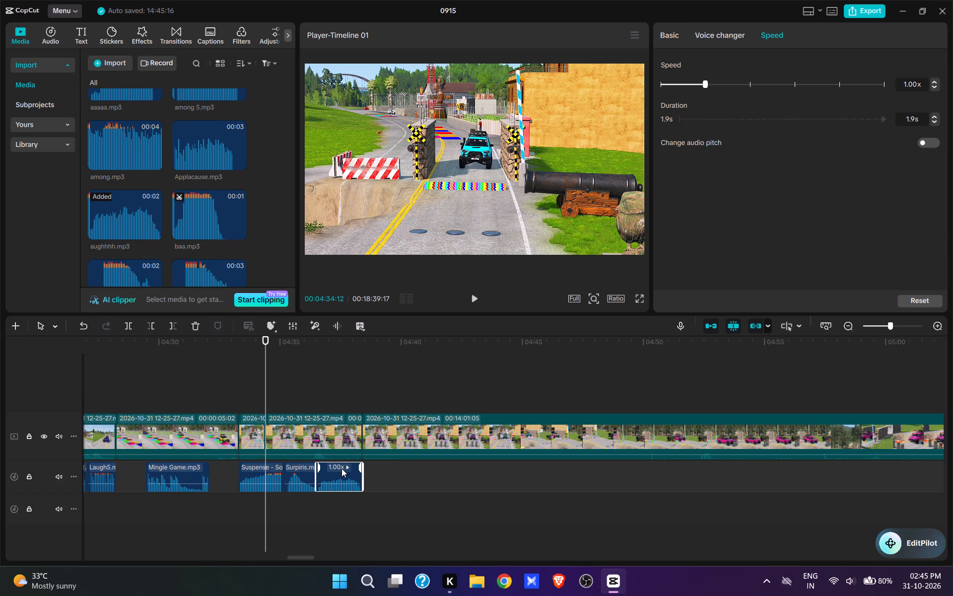
pyautogui.moveTo(341, 468); pyautogui.dragTo(473, 470)
pyautogui.moveTo(389, 480); pyautogui.dragTo(306, 478)
pyautogui.moveTo(311, 472); pyautogui.dragTo(344, 477)
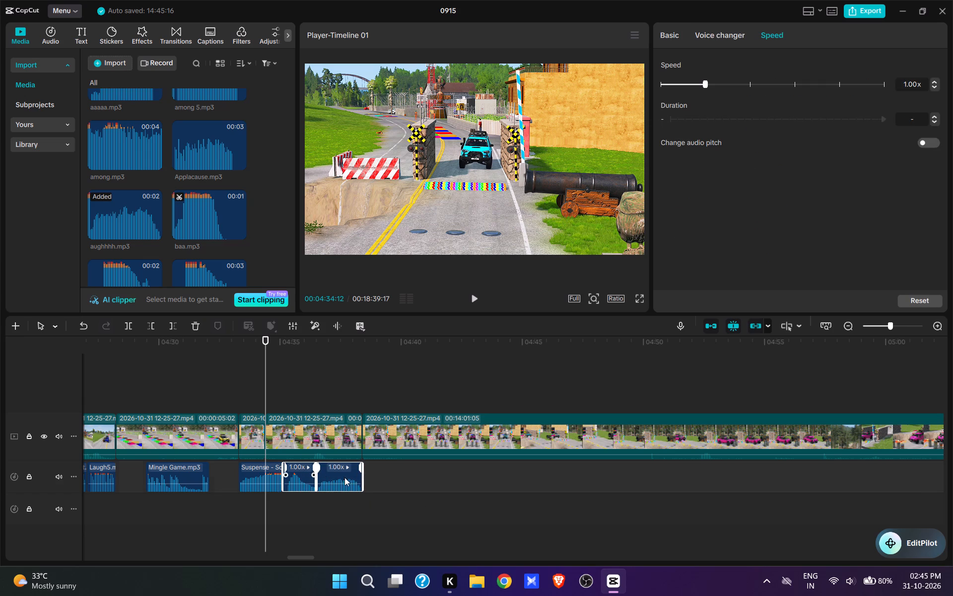
pyautogui.moveTo(344, 477); pyautogui.dragTo(452, 479)
# Delete the front-view clip segment between 00:04:34:12 and 00:04:38:12.
pyautogui.click(309, 439)
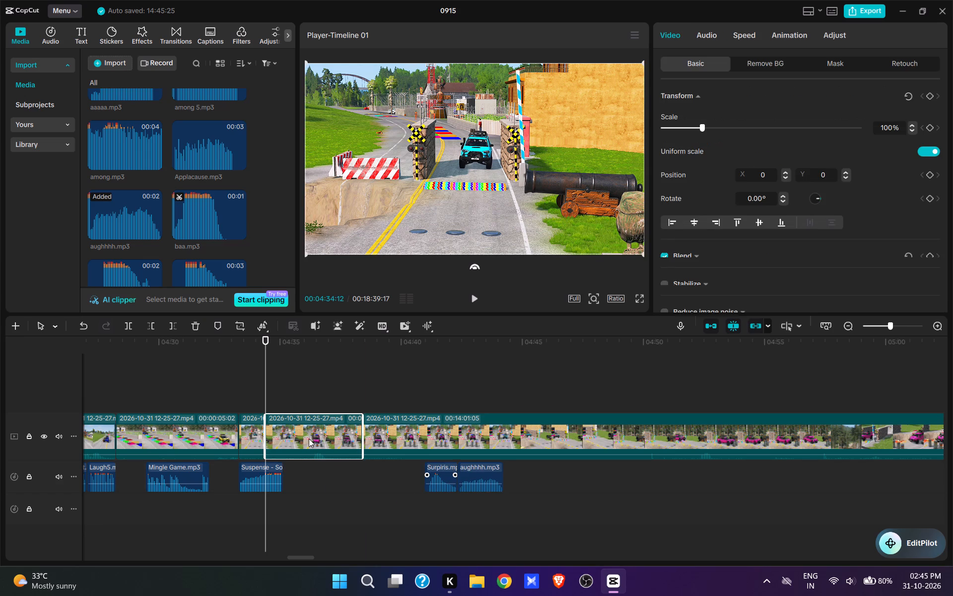
pyautogui.press('d')
# Find the clean side-view shot at 00:04:46:03 and trim away everything before it in the long gameplay clip.
pyautogui.click(256, 395)
pyautogui.press('space')
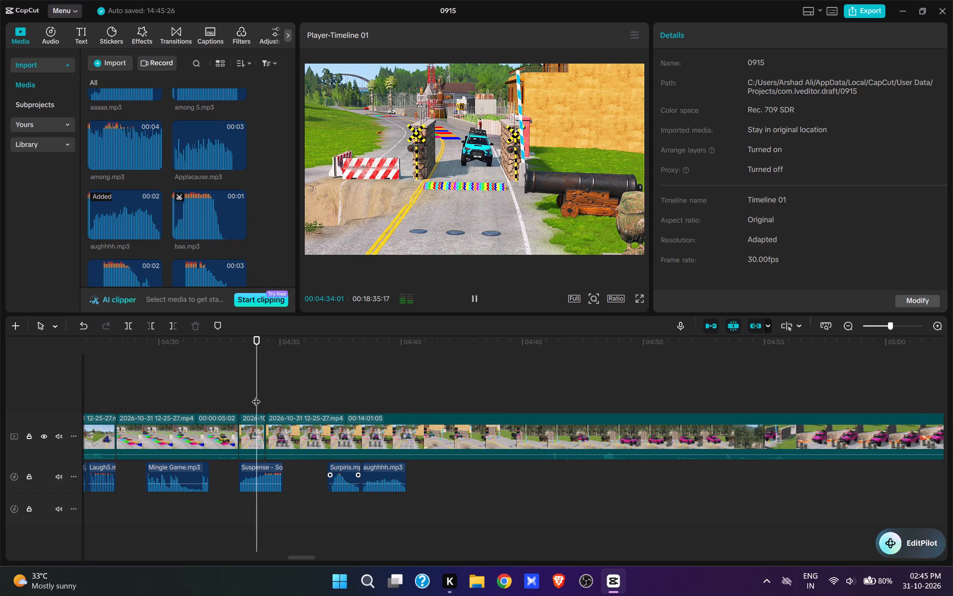
pyautogui.click(306, 438)
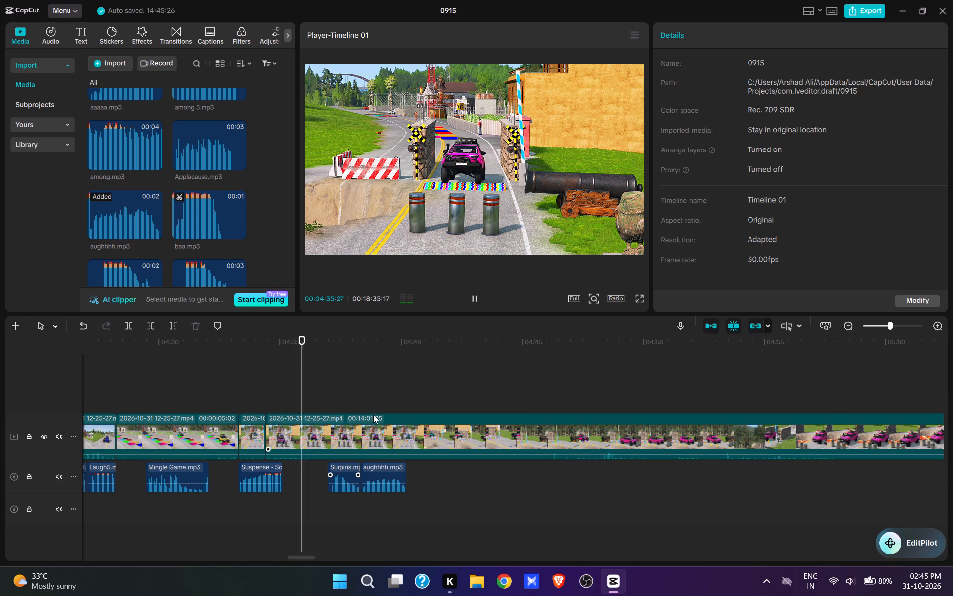
pyautogui.click(407, 396)
pyautogui.click(452, 398)
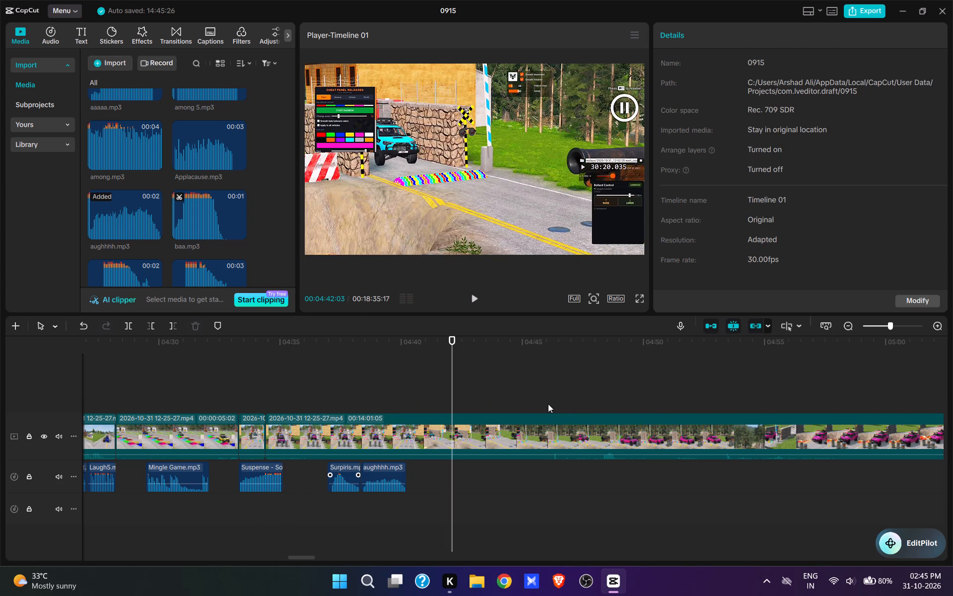
pyautogui.press('space')
pyautogui.click(549, 403)
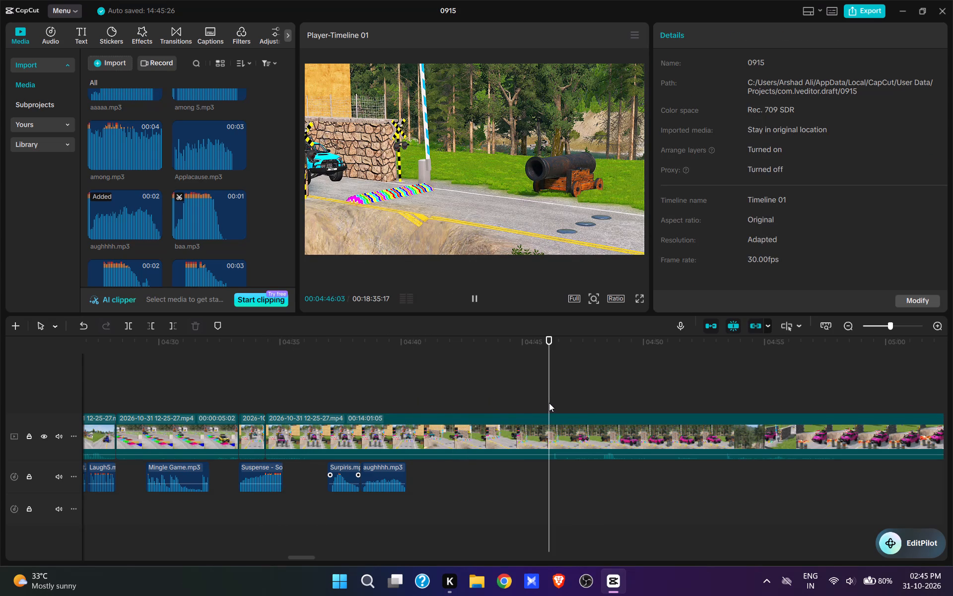
pyautogui.write('q')
# Trim the start of the side-view clip further, at 00:04:35:05, where the blue SUV nears the rainbow speed bump.
pyautogui.press('space')
pyautogui.press('space')
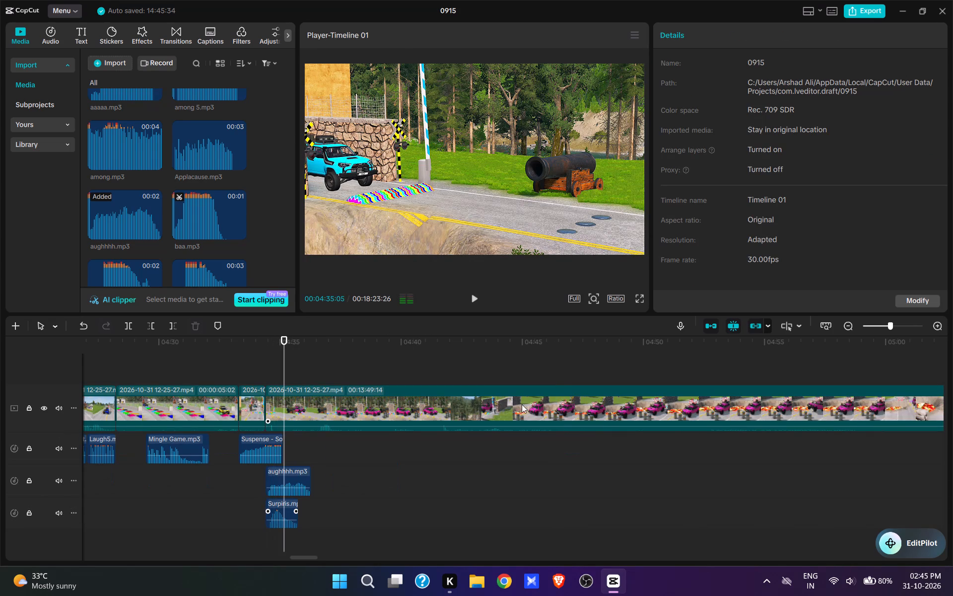
pyautogui.press('q')
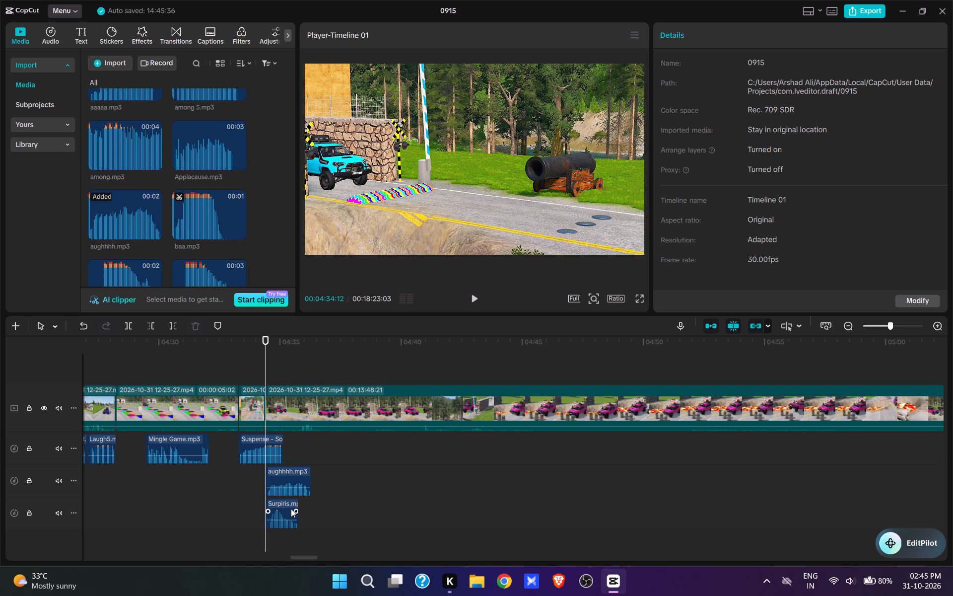
# Move aughhhh.mp3 aside to about 00:04:40 and place Surpiris.mp3 directly after the Suspense sound.
pyautogui.moveTo(291, 469); pyautogui.dragTo(437, 454)
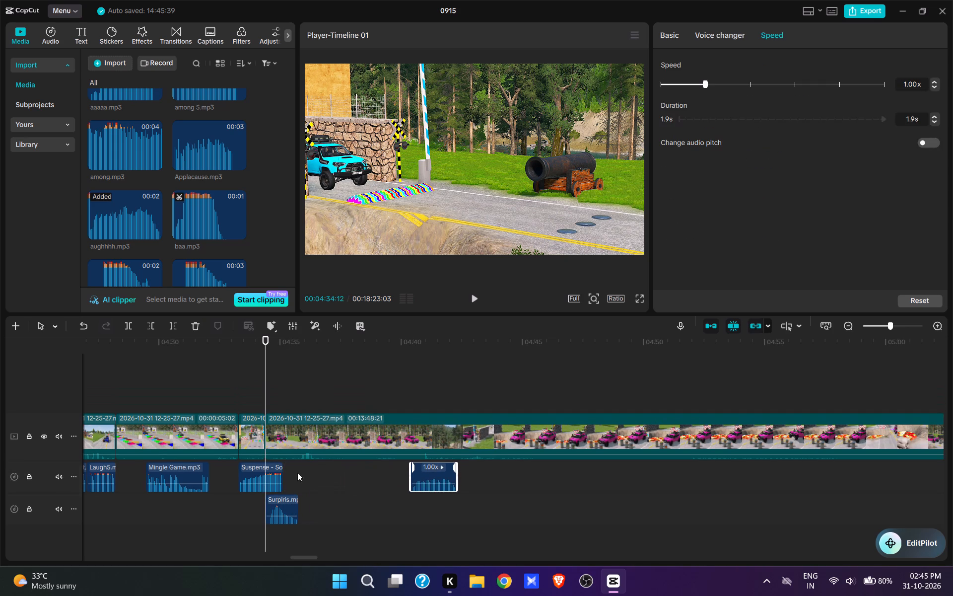
pyautogui.moveTo(288, 499); pyautogui.dragTo(307, 473)
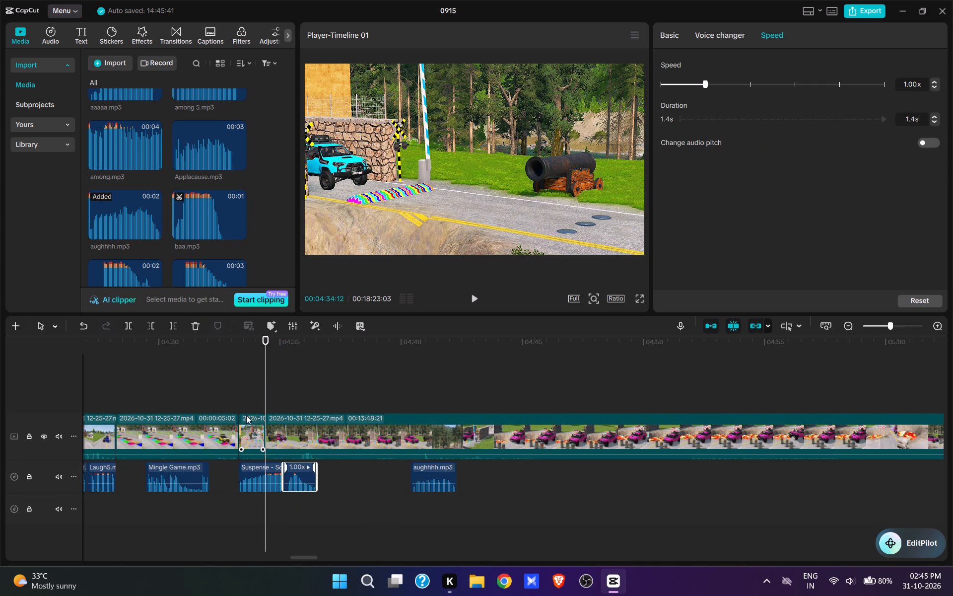
# Play back the view change and shift the cut between the front-view and side-view clips to 00:04:34:29.
pyautogui.click(244, 388)
pyautogui.press('space')
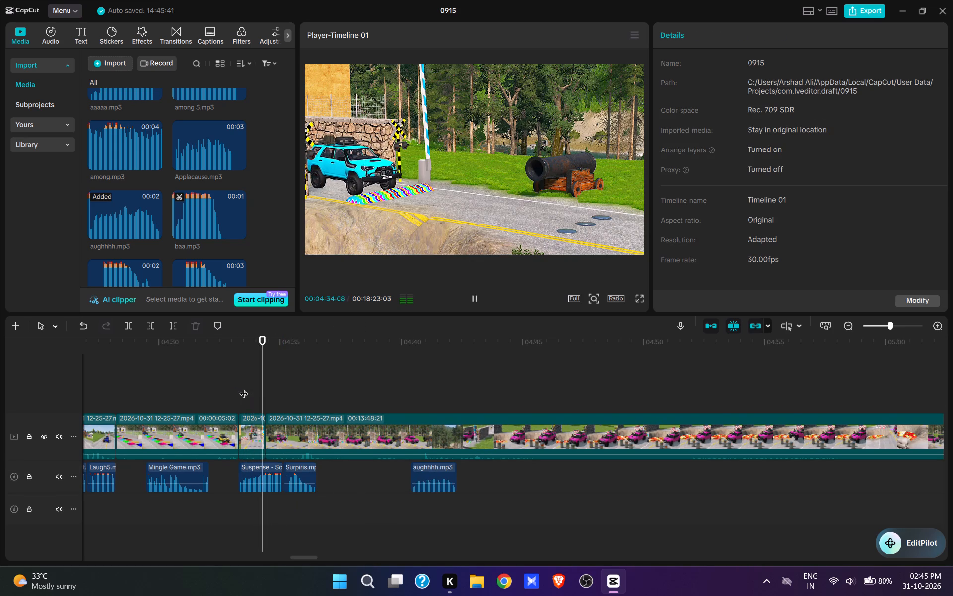
pyautogui.press('space')
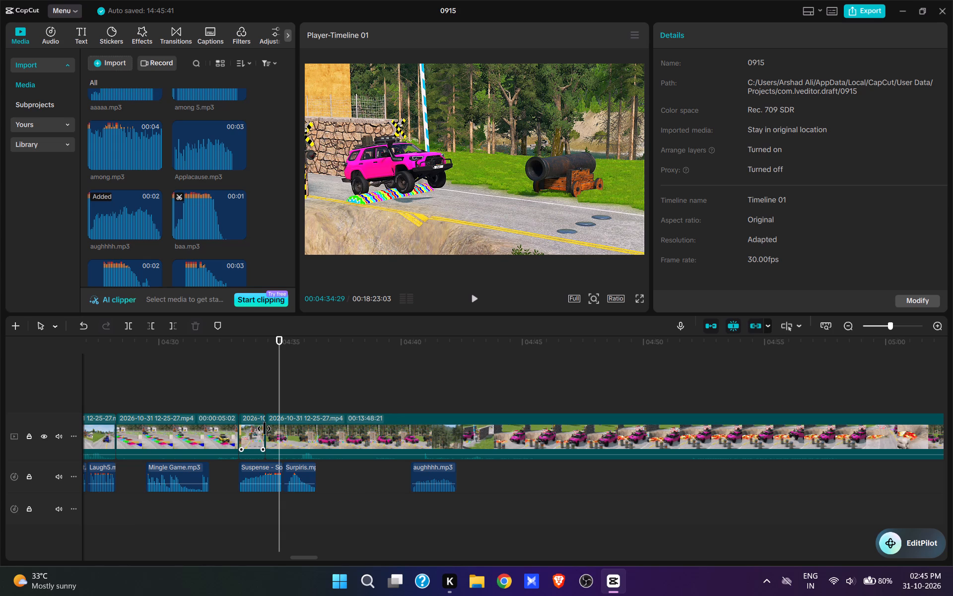
pyautogui.moveTo(264, 429); pyautogui.dragTo(275, 429)
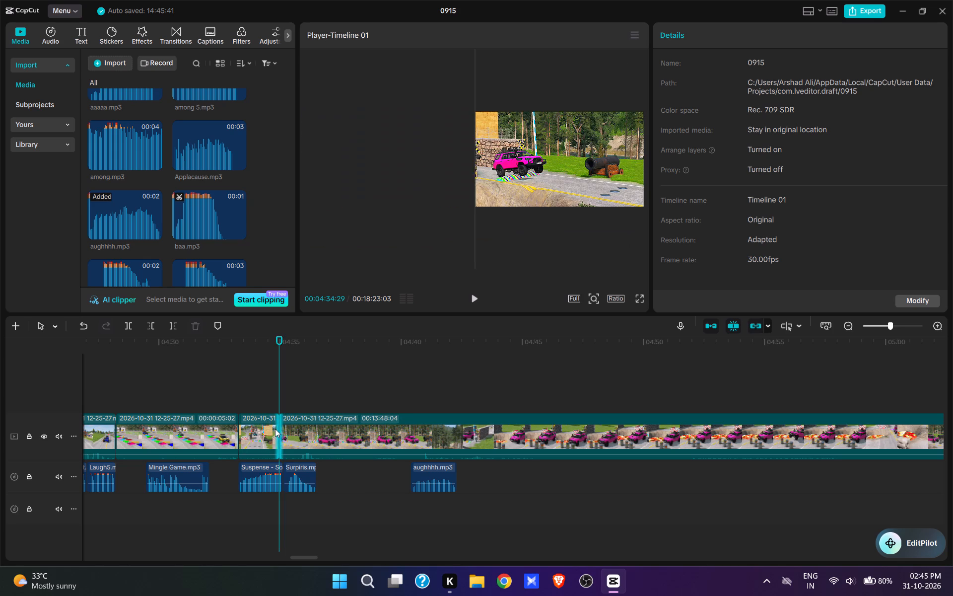
# Review the cut and extend the start of the side-view clip backward to a clip length of 00:13:48:20.
pyautogui.click(265, 403)
pyautogui.press('space')
pyautogui.press('space')
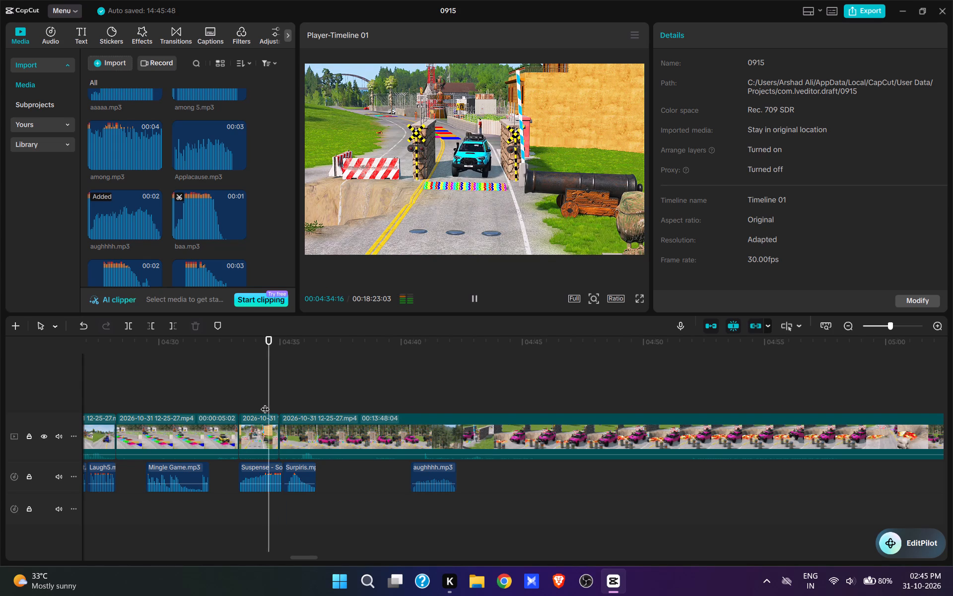
pyautogui.press('space')
pyautogui.press('space')
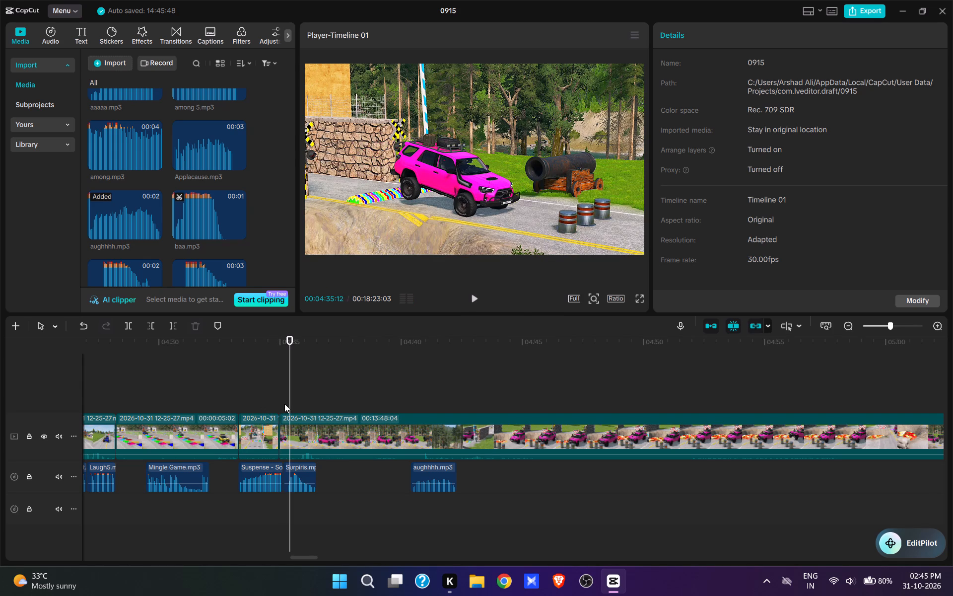
pyautogui.click(298, 429)
pyautogui.moveTo(277, 432); pyautogui.dragTo(272, 431)
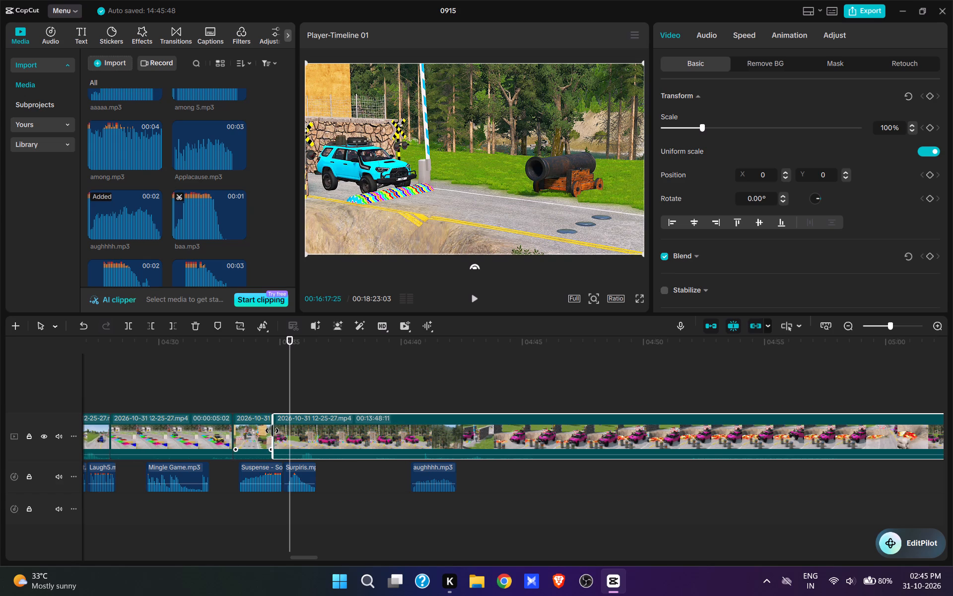
pyautogui.moveTo(272, 431); pyautogui.dragTo(267, 429)
# Play back the adjusted cut and move Surpiris.mp3 back to 00:04:35:04, directly after the Suspense sound.
pyautogui.click(263, 398)
pyautogui.press('space')
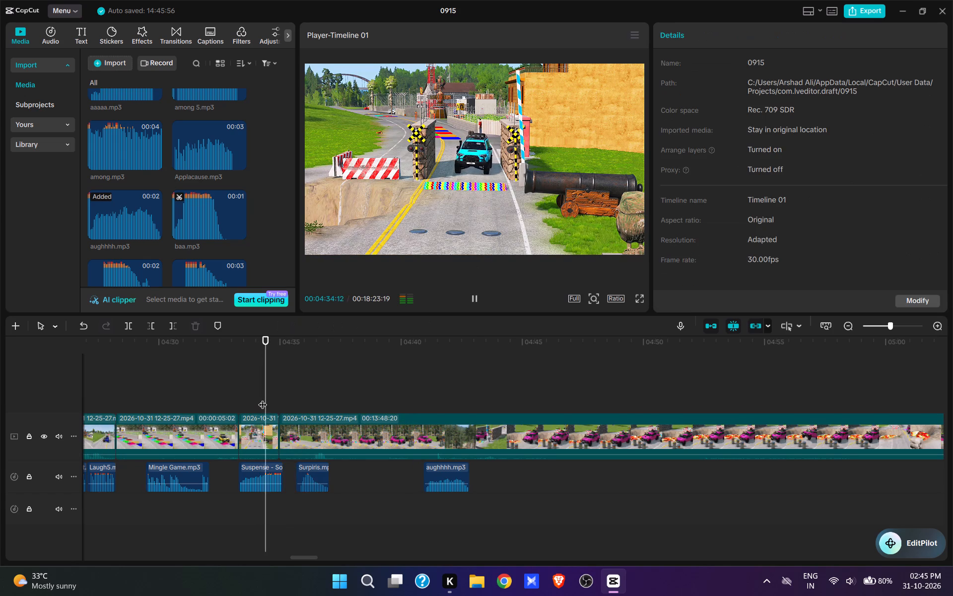
pyautogui.press('space')
pyautogui.click(285, 400)
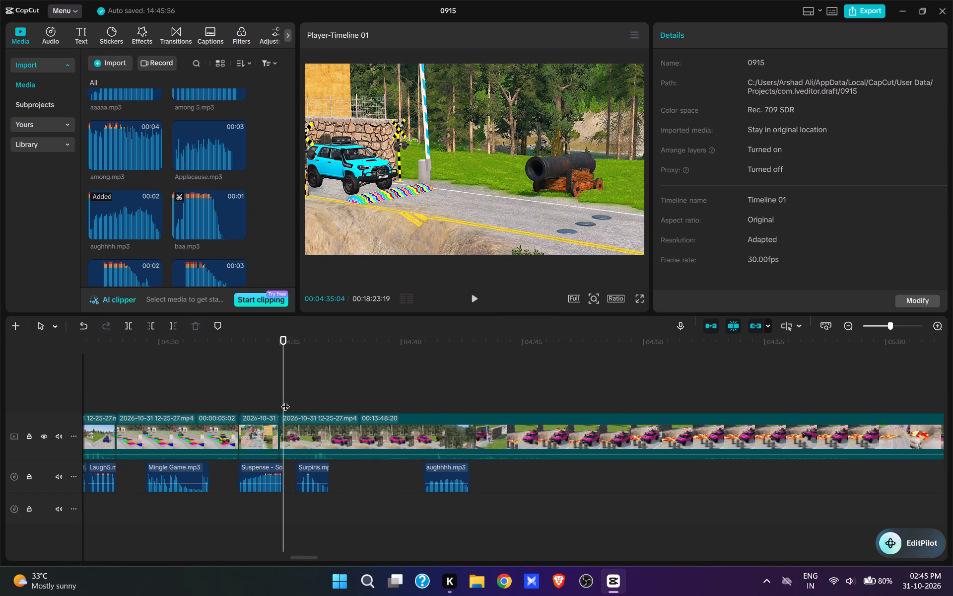
pyautogui.moveTo(320, 467); pyautogui.dragTo(309, 465)
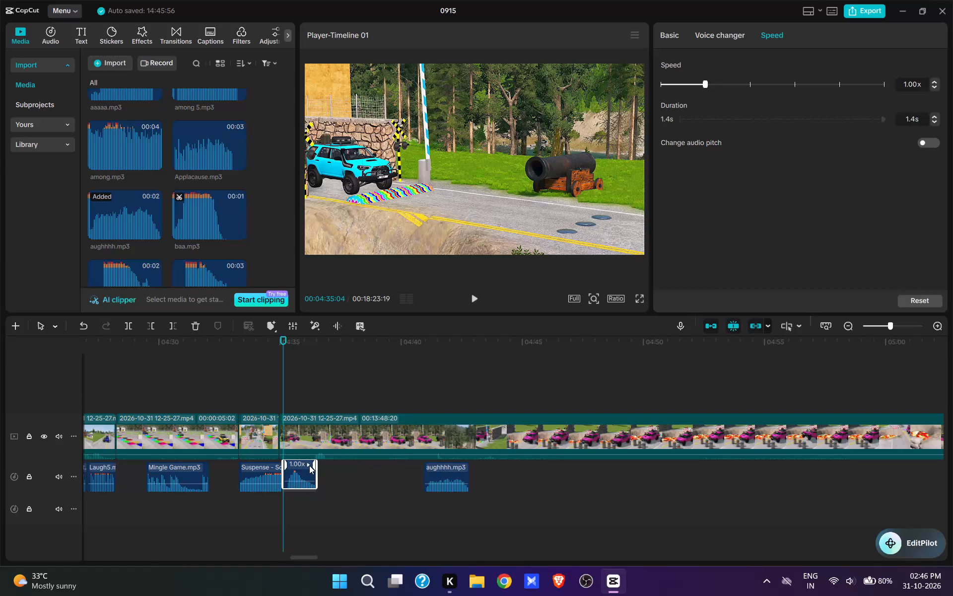
# Play back the pink SUV reaching the raised bollards and move aughhhh.mp3 earlier to about 00:04:37, shortly after Surpiris.mp3.
pyautogui.press('space')
pyautogui.press('space')
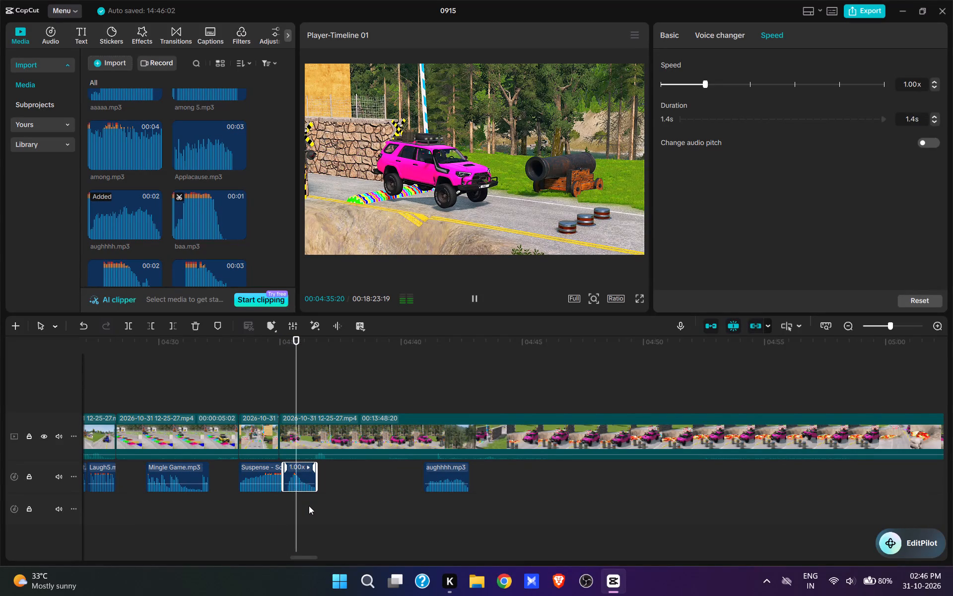
pyautogui.press('space')
pyautogui.press('space')
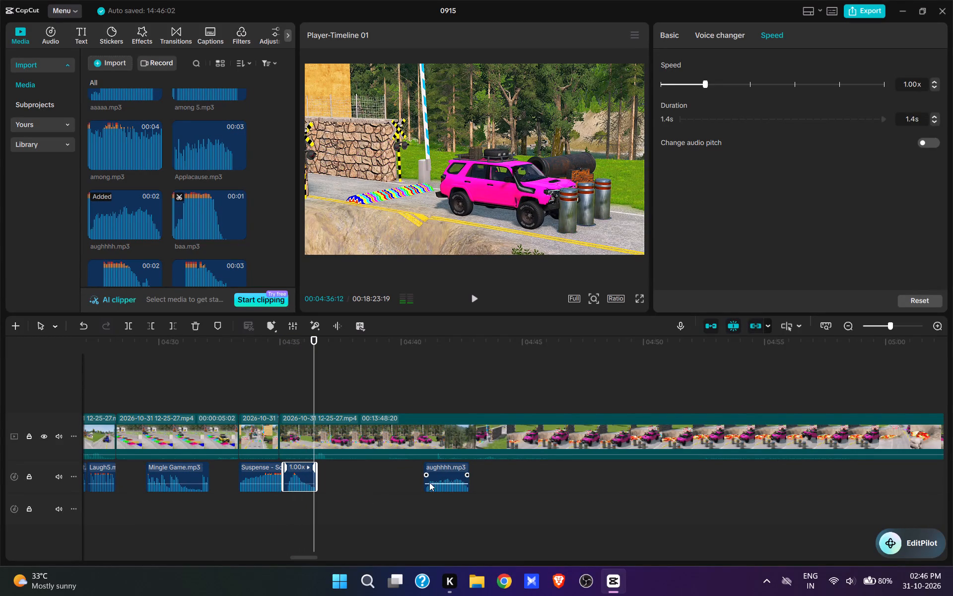
pyautogui.moveTo(439, 466); pyautogui.dragTo(349, 473)
pyautogui.moveTo(342, 470); pyautogui.dragTo(336, 468)
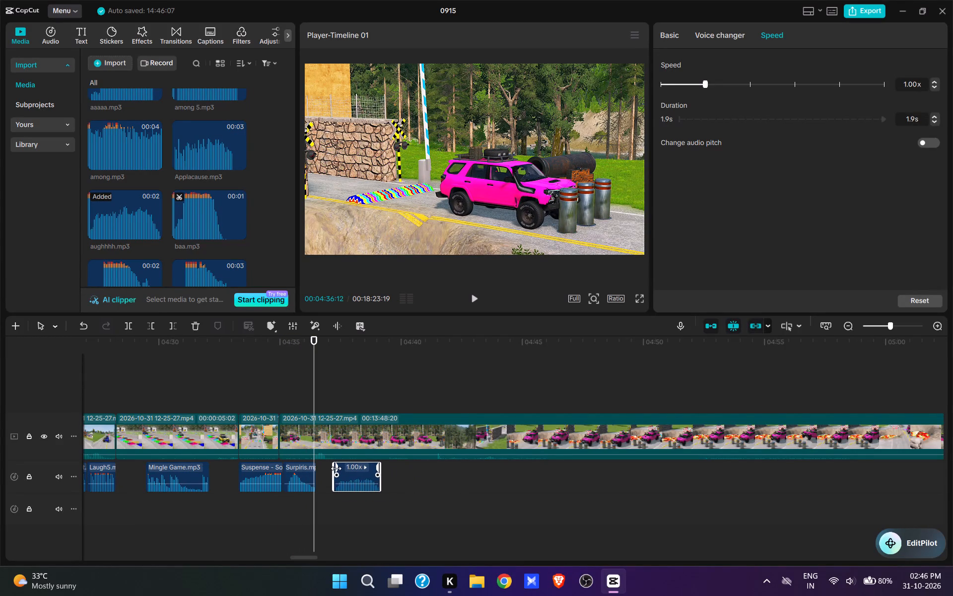
# Move aughhhh.mp3 earlier so it directly follows Surpiris.mp3, and play back the result.
pyautogui.moveTo(336, 468); pyautogui.dragTo(329, 472)
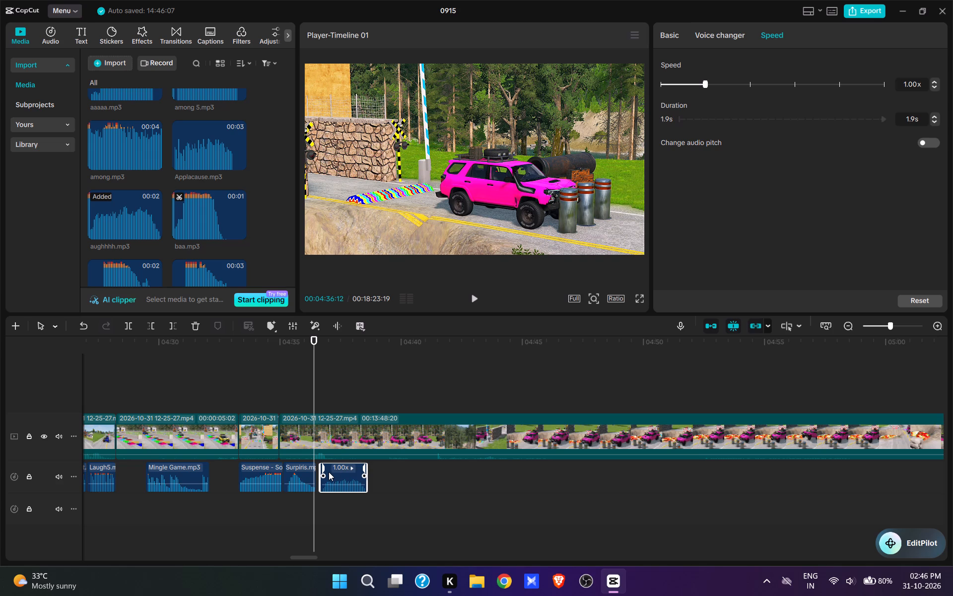
pyautogui.moveTo(329, 472); pyautogui.dragTo(327, 473)
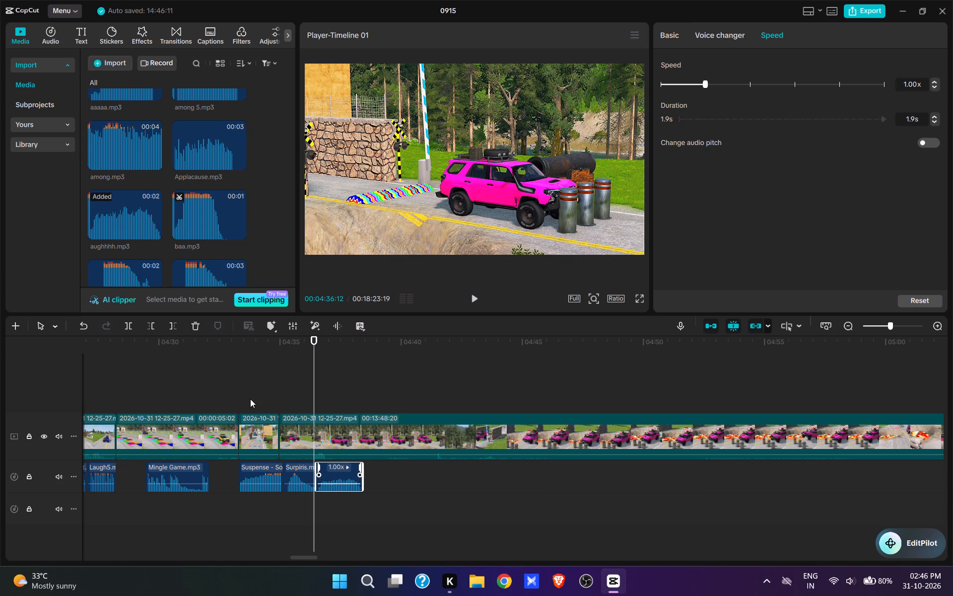
pyautogui.click(237, 398)
pyautogui.press('space')
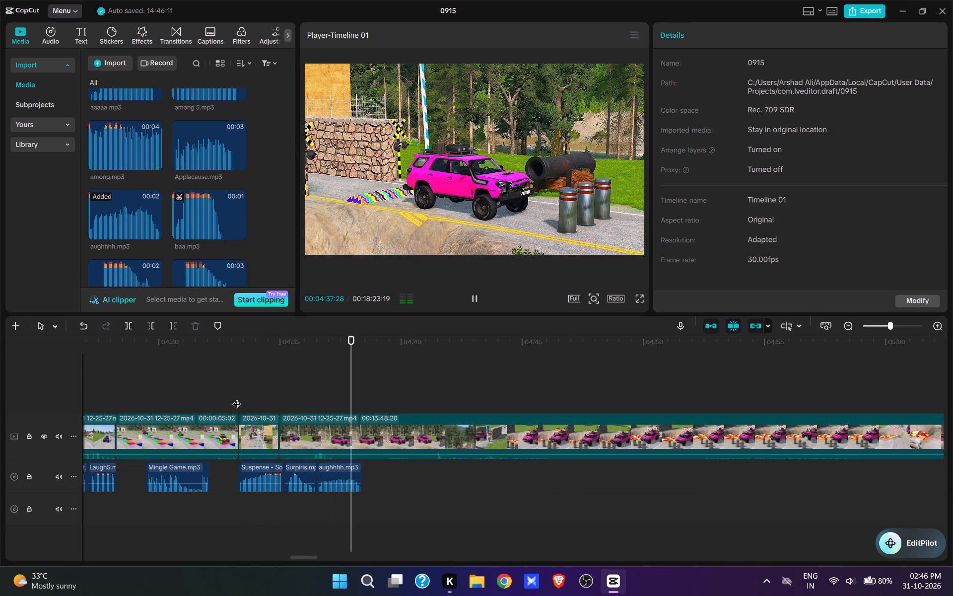
pyautogui.press('space')
# Add sorry sorry.mp3 from the imported media at 00:04:38:12, directly after aughhhh.mp3, and play it back.
pyautogui.click(363, 401)
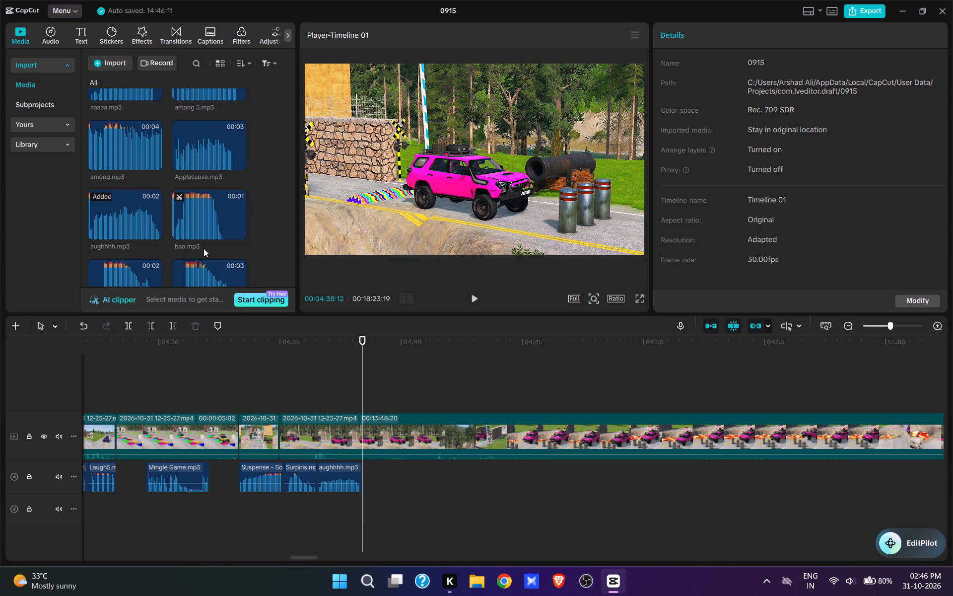
pyautogui.scroll(-5, 204, 248)
pyautogui.moveTo(292, 110); pyautogui.dragTo(289, 324)
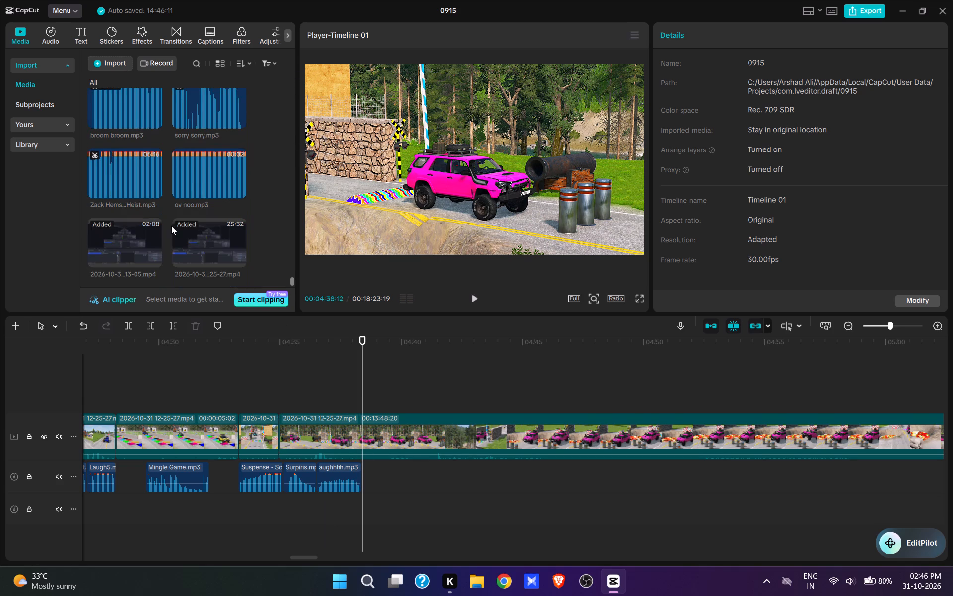
pyautogui.scroll(2, 171, 226)
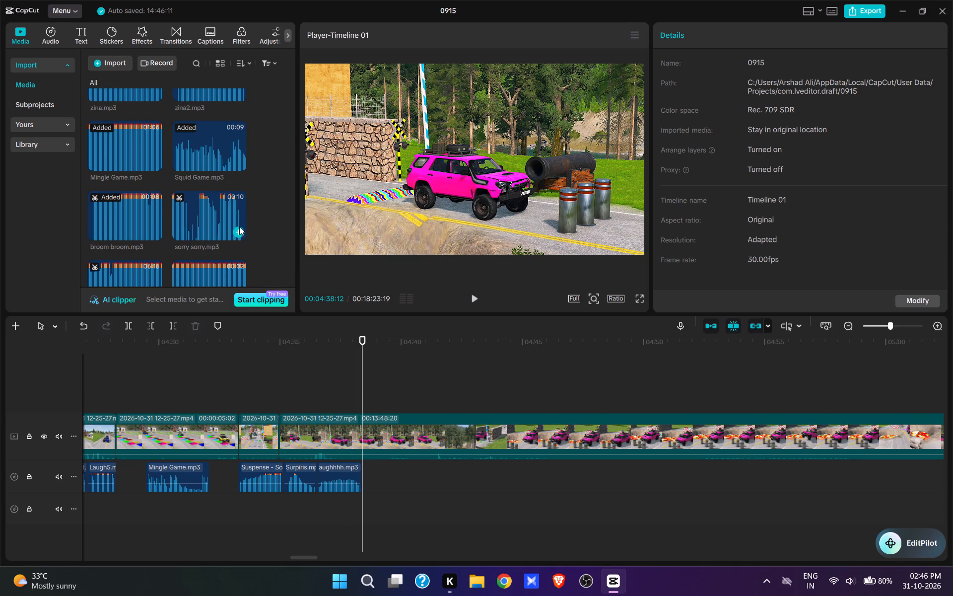
pyautogui.click(239, 233)
pyautogui.press('space')
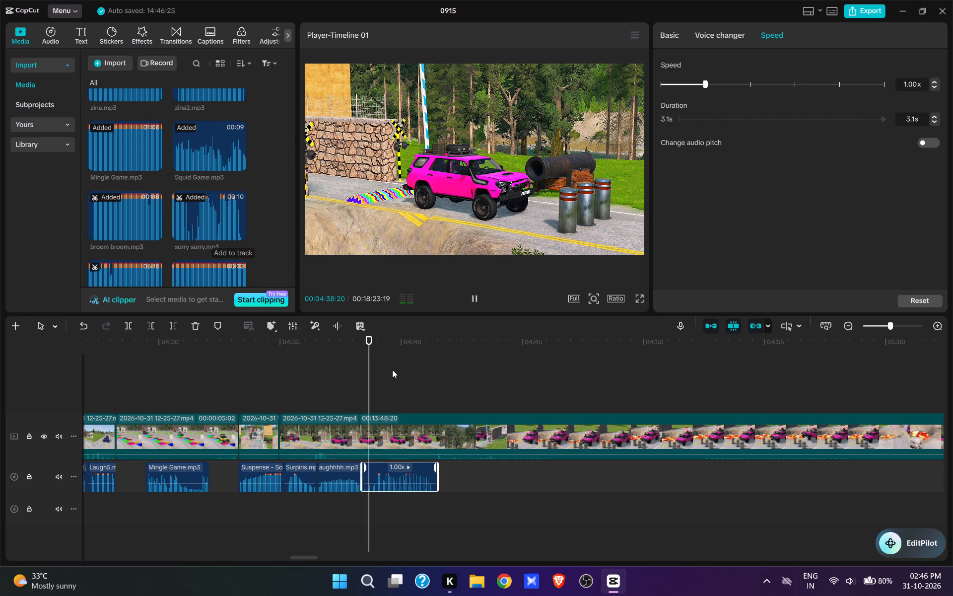
pyautogui.press('space')
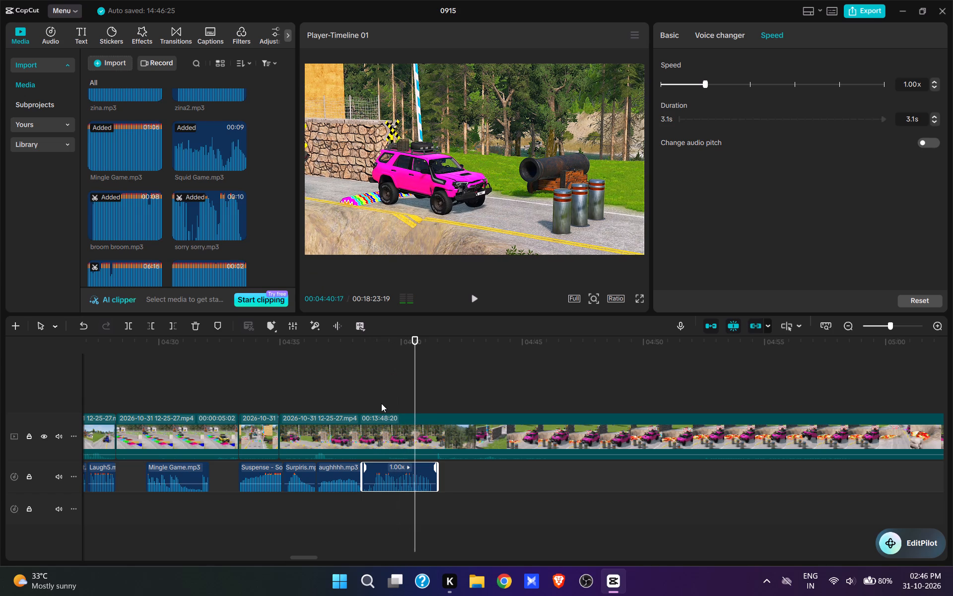
# Split the side-view clip at 00:04:38:12 and cut the footage before the close front view, leaving a clip length of 00:13:30:24.
pyautogui.click(379, 400)
pyautogui.click(366, 388)
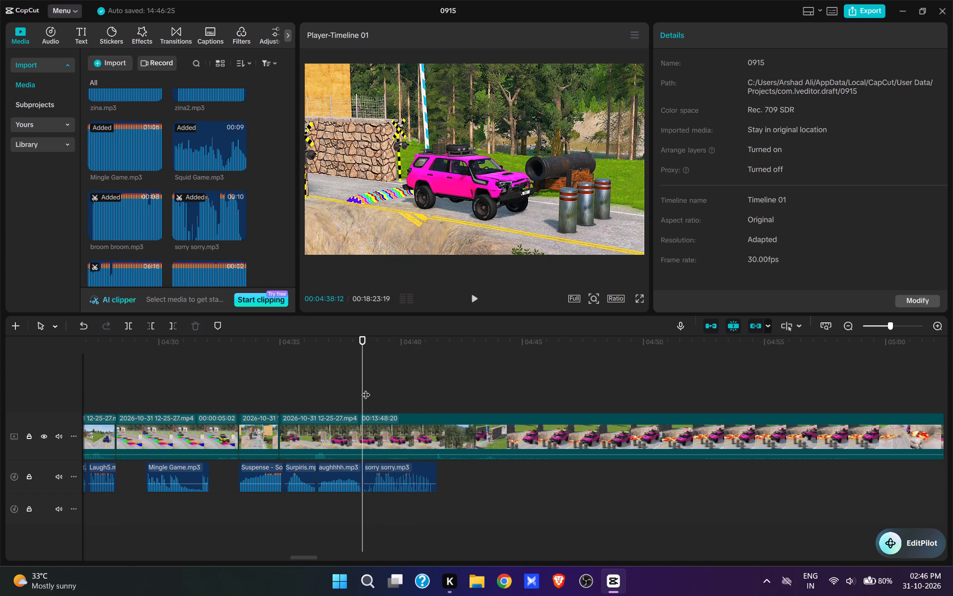
pyautogui.click(379, 427)
pyautogui.press('w')
pyautogui.click(544, 404)
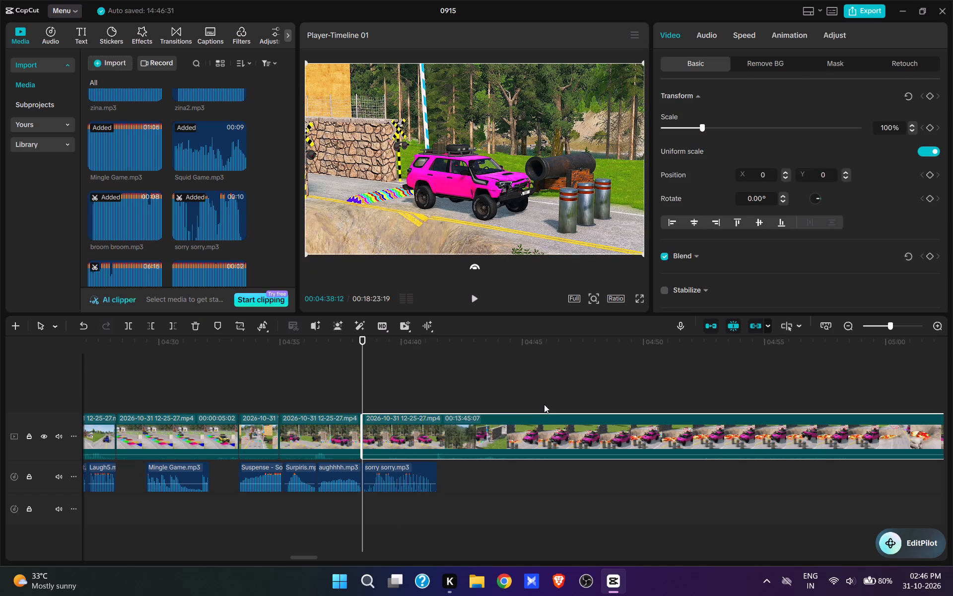
pyautogui.press('space')
pyautogui.click(711, 397)
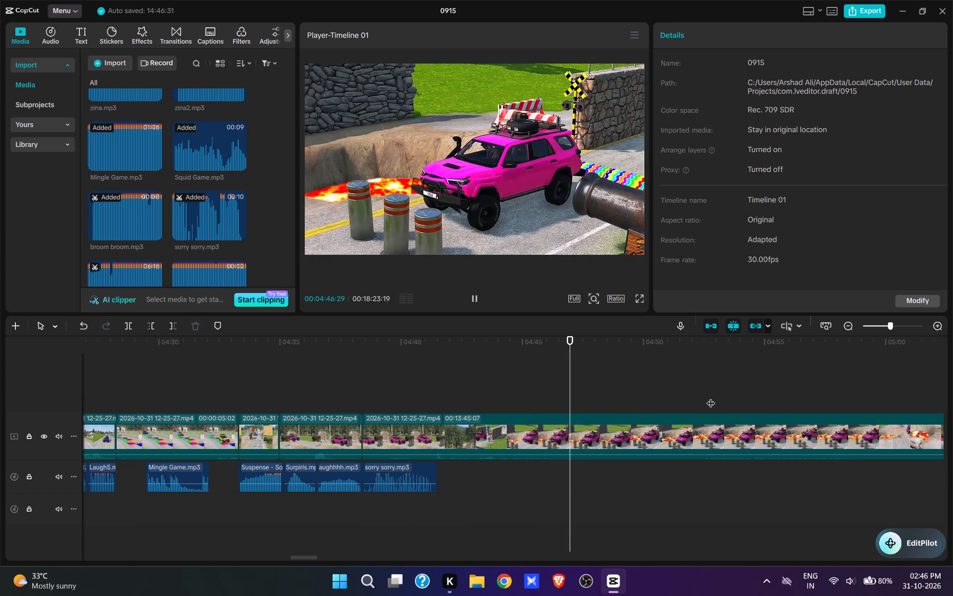
pyautogui.press('space')
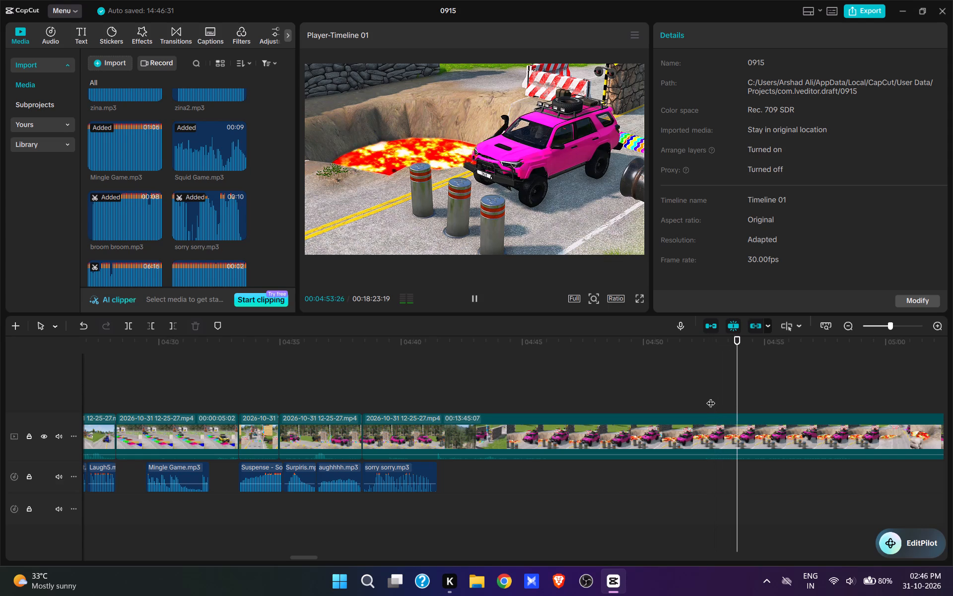
pyautogui.click(711, 397)
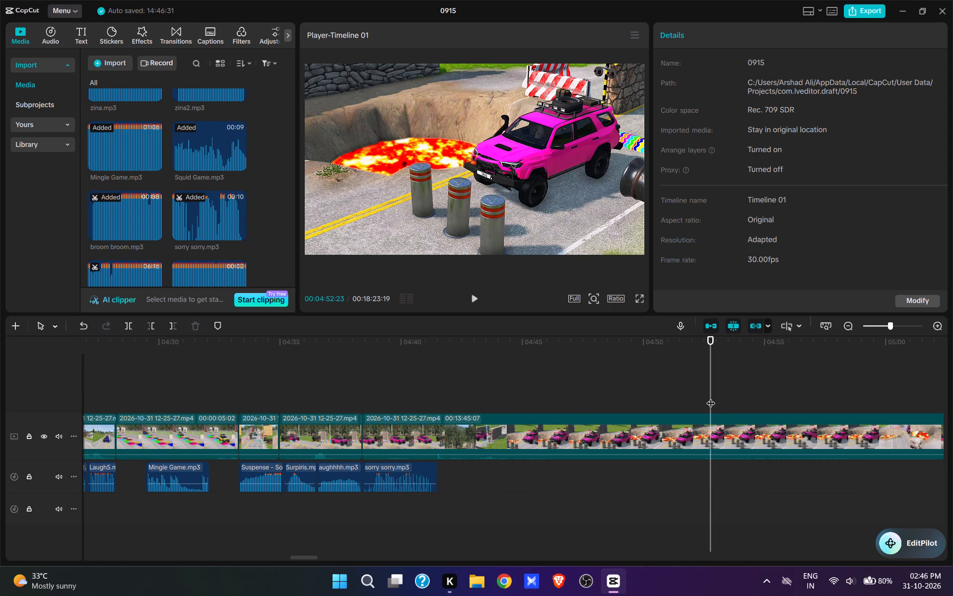
pyautogui.click(706, 401)
pyautogui.press('space')
pyautogui.press('space')
pyautogui.write('q')
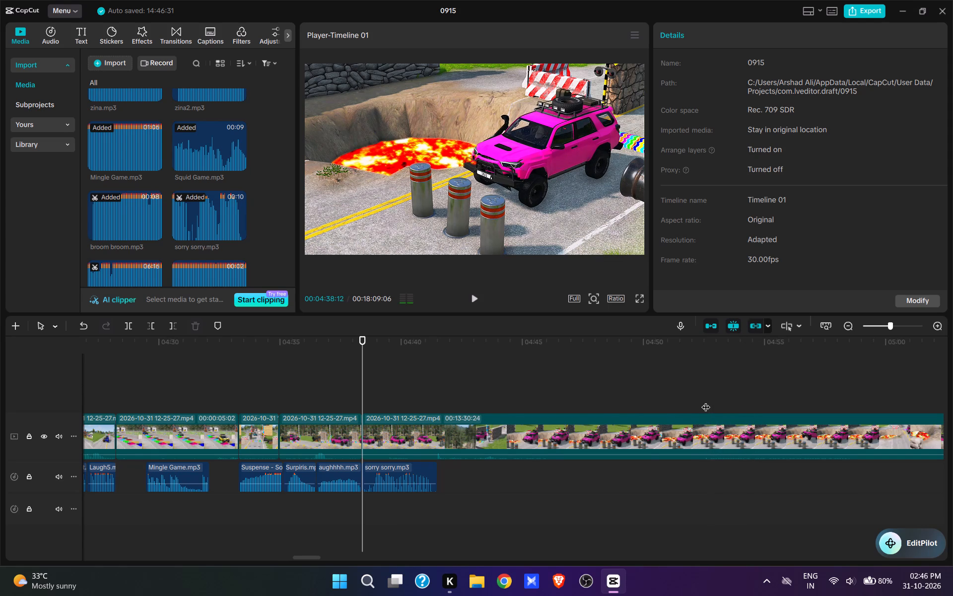
# Move sorry sorry.mp3 later on the timeline to about 00:04:49, near the return to the side view.
pyautogui.moveTo(402, 468); pyautogui.dragTo(650, 461)
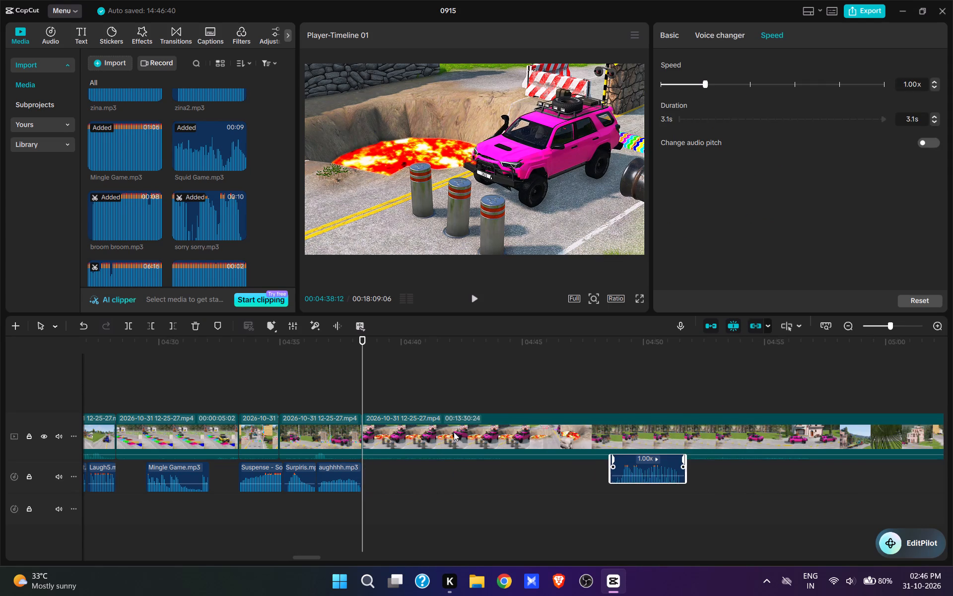
# Find and preview Help me 1.mp3 in the imported media and place it at 00:04:38:12 on the same audio track as aughhhh.mp3.
pyautogui.scroll(2, 210, 198)
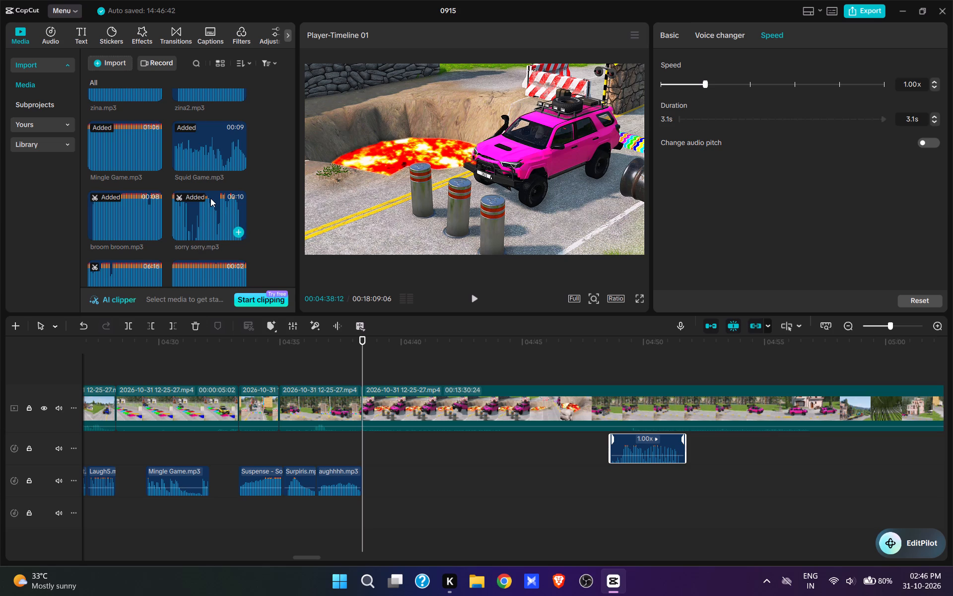
pyautogui.scroll(20, 210, 198)
pyautogui.scroll(19, 210, 198)
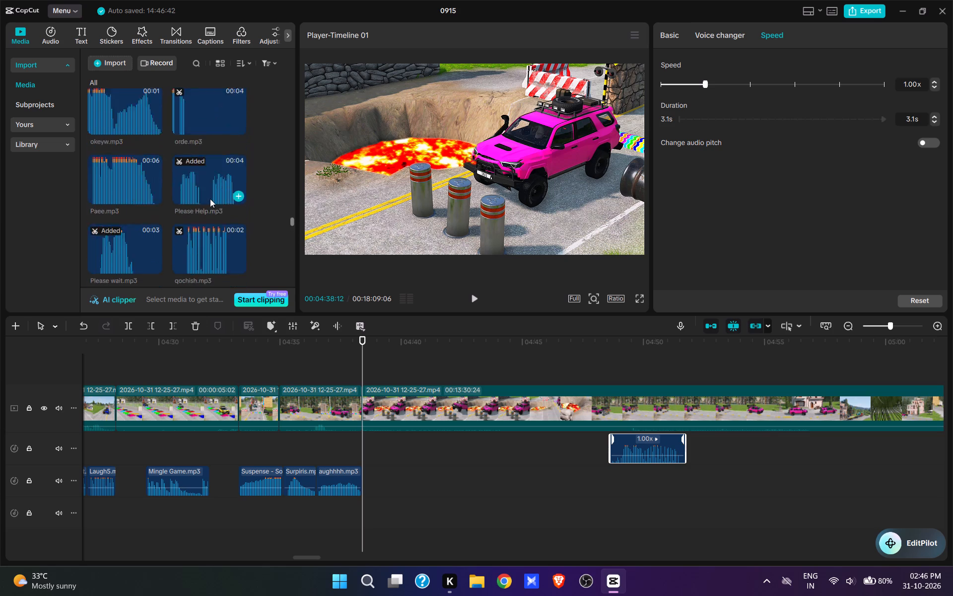
pyautogui.scroll(20, 210, 199)
pyautogui.scroll(18, 210, 199)
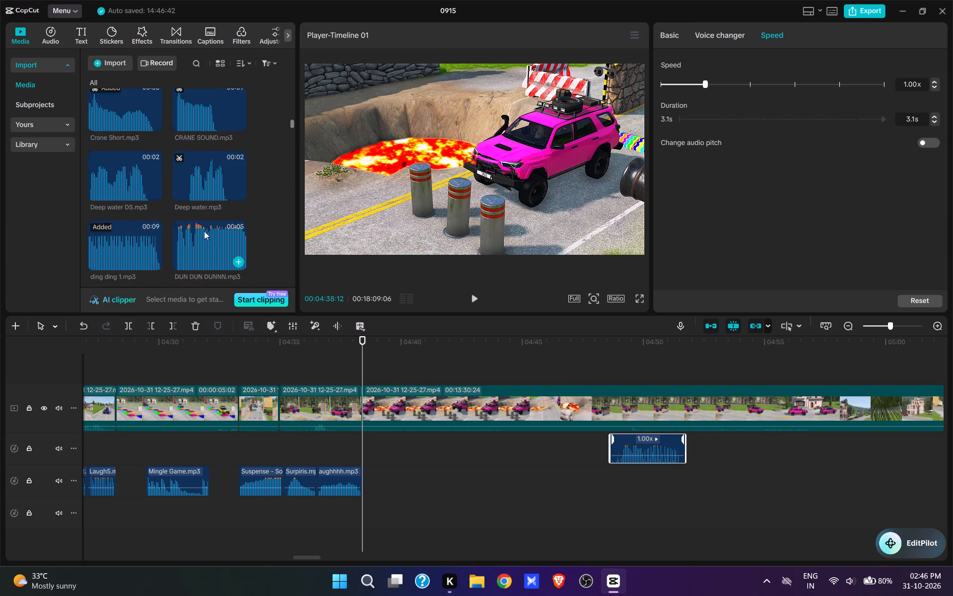
pyautogui.scroll(17, 204, 231)
pyautogui.scroll(-6, 197, 207)
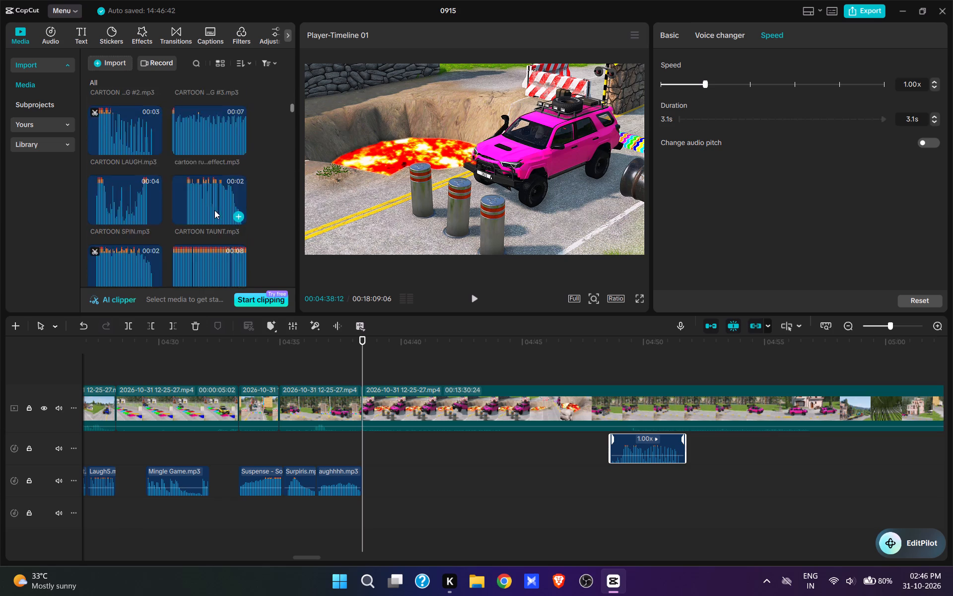
pyautogui.scroll(-11, 214, 210)
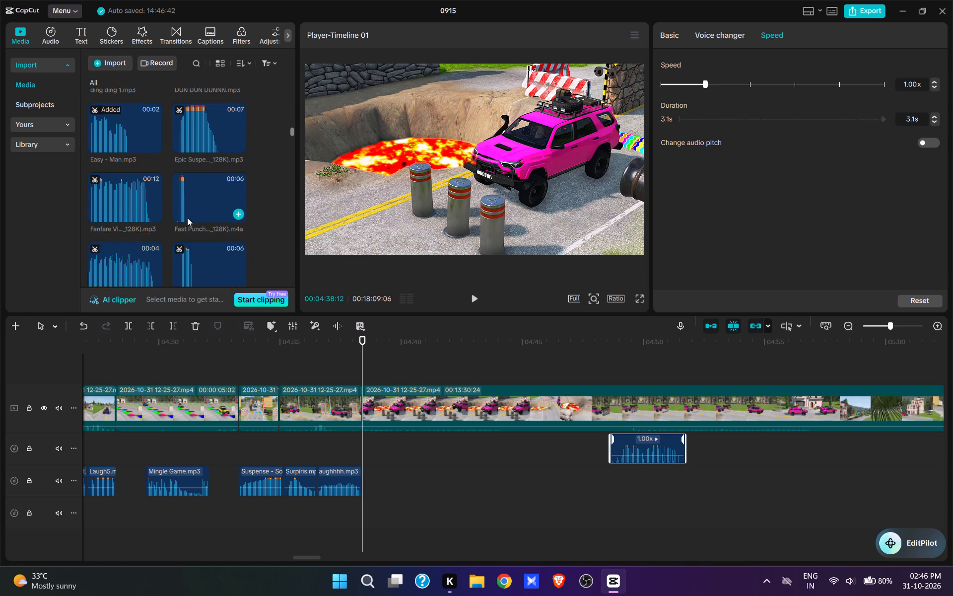
pyautogui.scroll(-5, 187, 218)
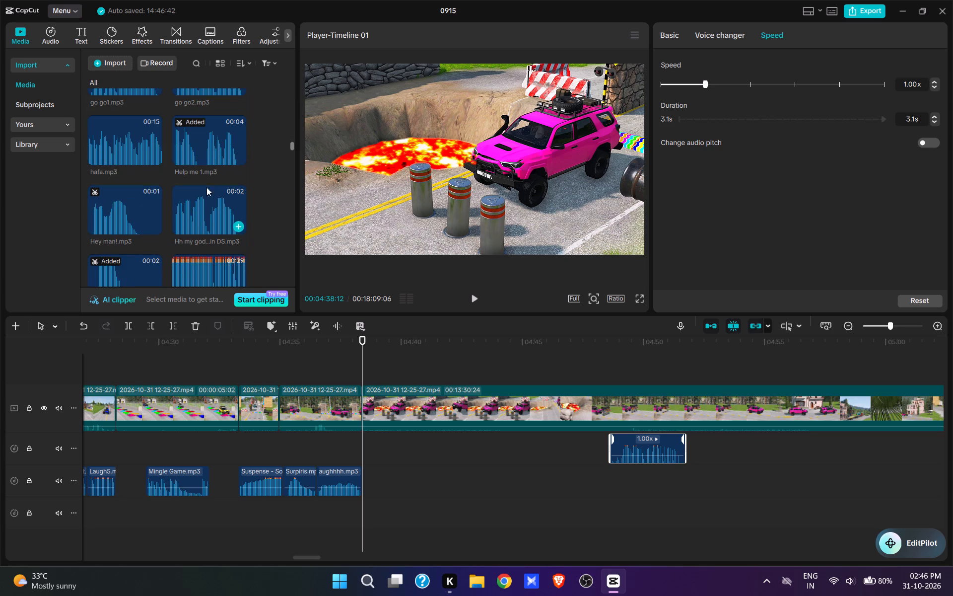
pyautogui.click(206, 155)
pyautogui.scroll(1, 219, 201)
pyautogui.scroll(-1, 219, 201)
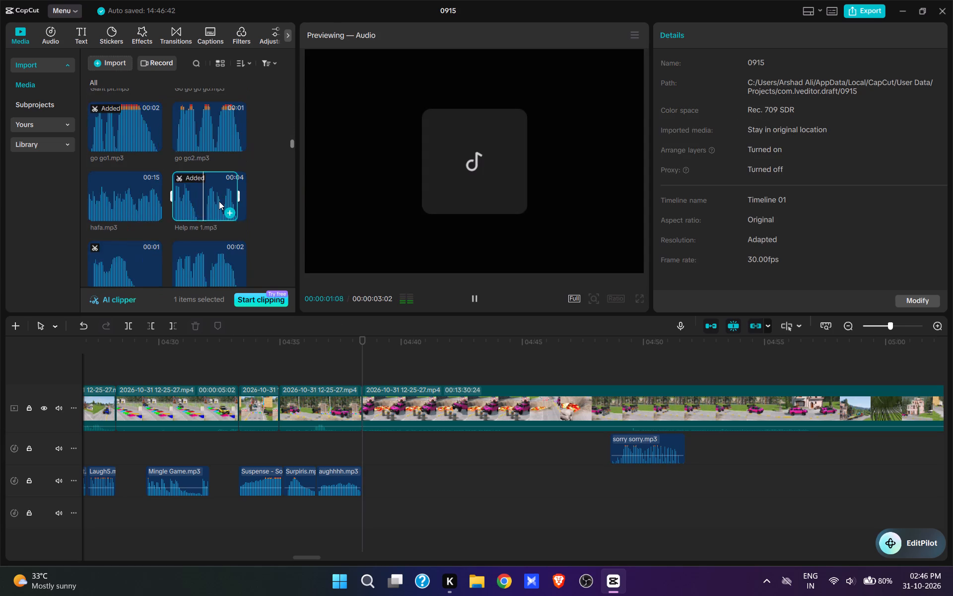
pyautogui.scroll(-2, 219, 201)
pyautogui.scroll(4, 219, 201)
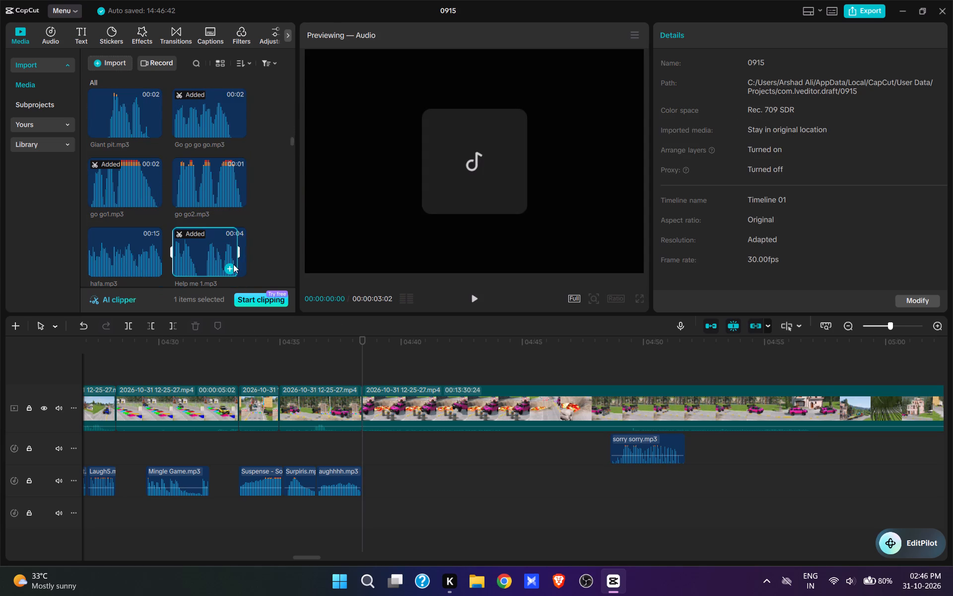
pyautogui.click(234, 265)
pyautogui.moveTo(380, 439); pyautogui.dragTo(383, 476)
# Move sorry sorry.mp3 onto the same audio track as Help me 1.mp3, at about 00:04:49.
pyautogui.moveTo(619, 440); pyautogui.dragTo(623, 475)
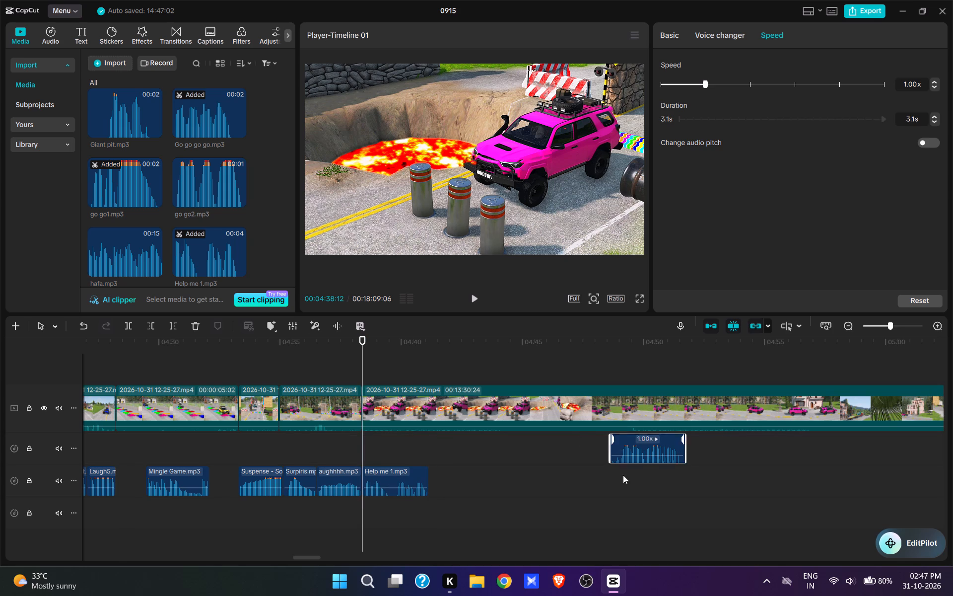
pyautogui.moveTo(623, 475); pyautogui.dragTo(623, 480)
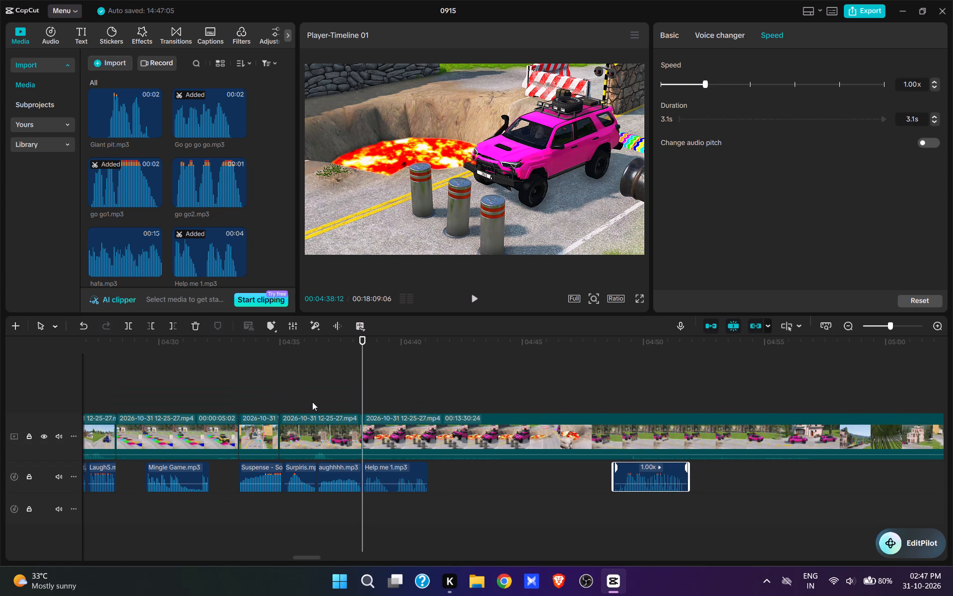
# Split the front-view clip at 00:04:42:13 and cut the footage up to 00:04:48:23, where the side view and sorry sorry.mp3 start.
pyautogui.click(312, 402)
pyautogui.press('space')
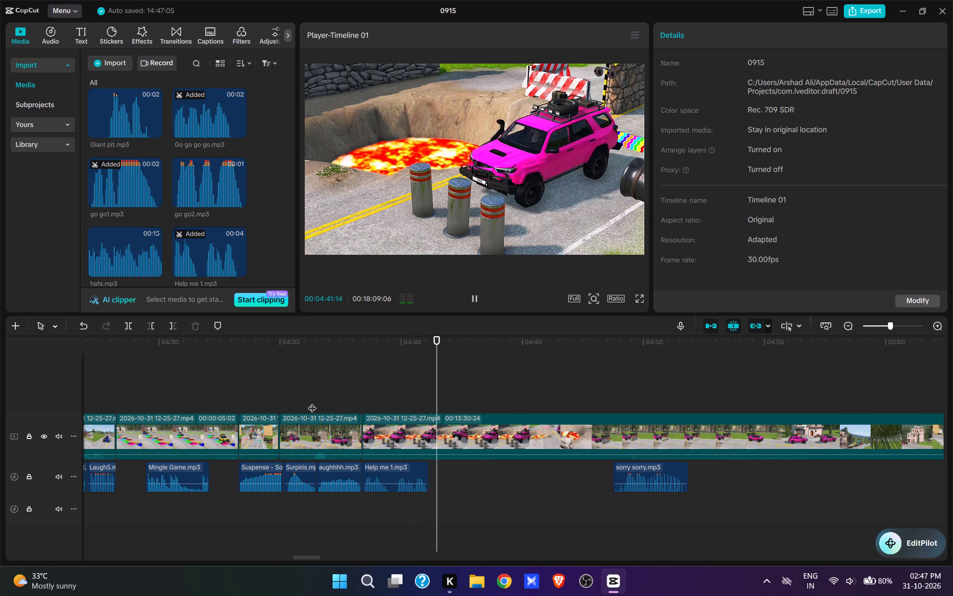
pyautogui.press('space')
pyautogui.write('w')
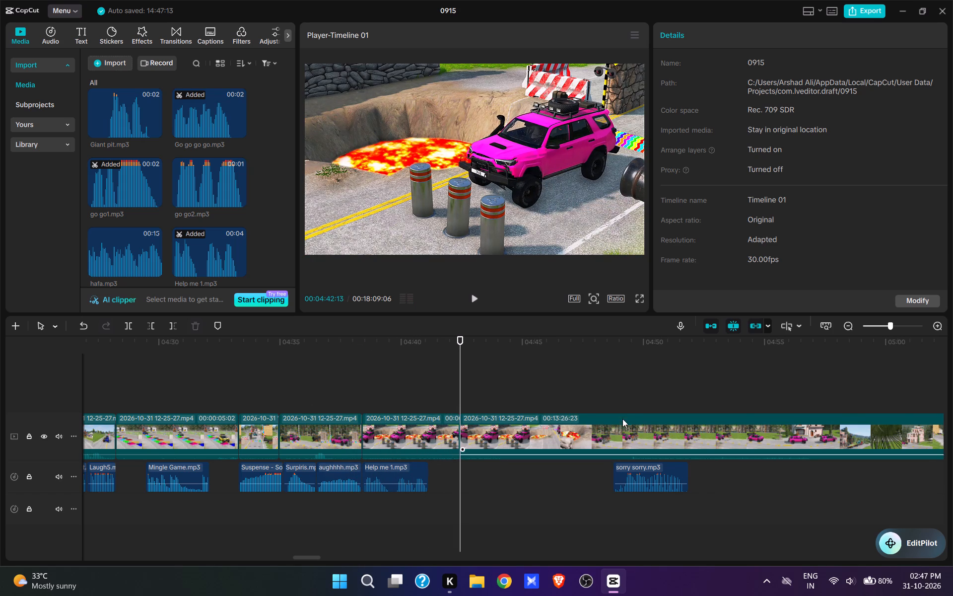
pyautogui.click(620, 403)
pyautogui.press('space')
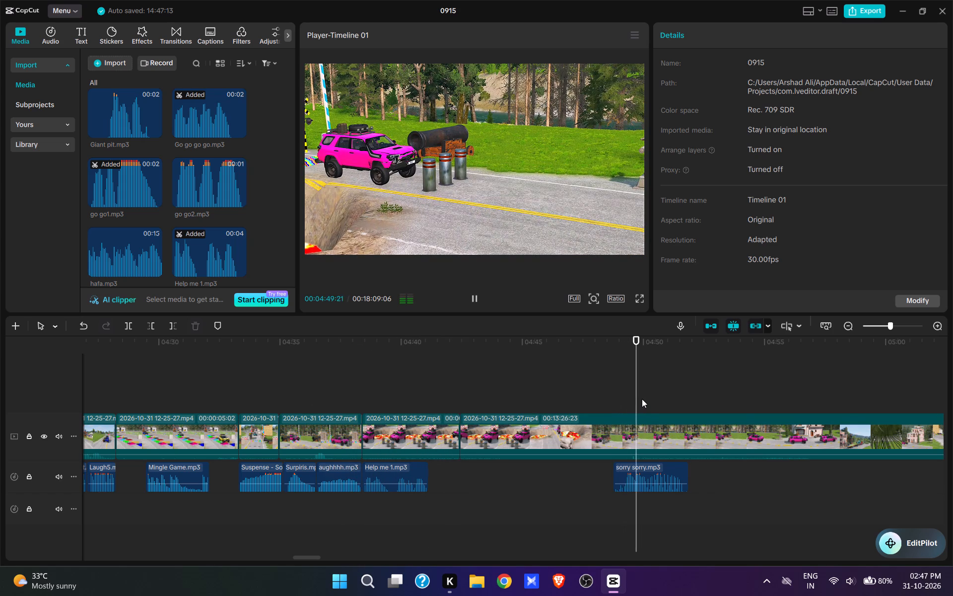
pyautogui.click(616, 399)
pyautogui.press('q')
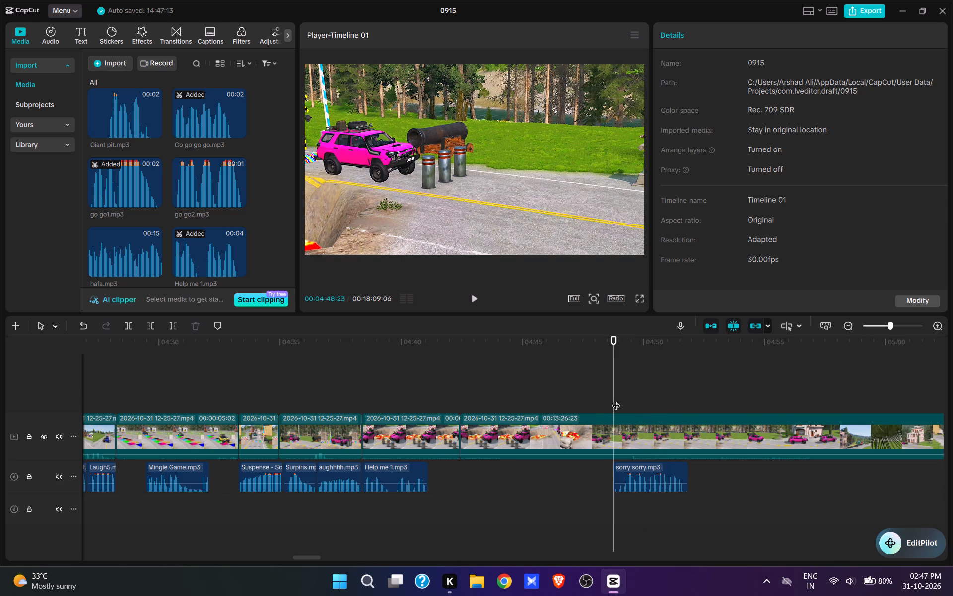
# Play back the cut to the front view and trim about 24 frames off the start of the front-view clip.
pyautogui.press('space')
pyautogui.click(347, 390)
pyautogui.press('space')
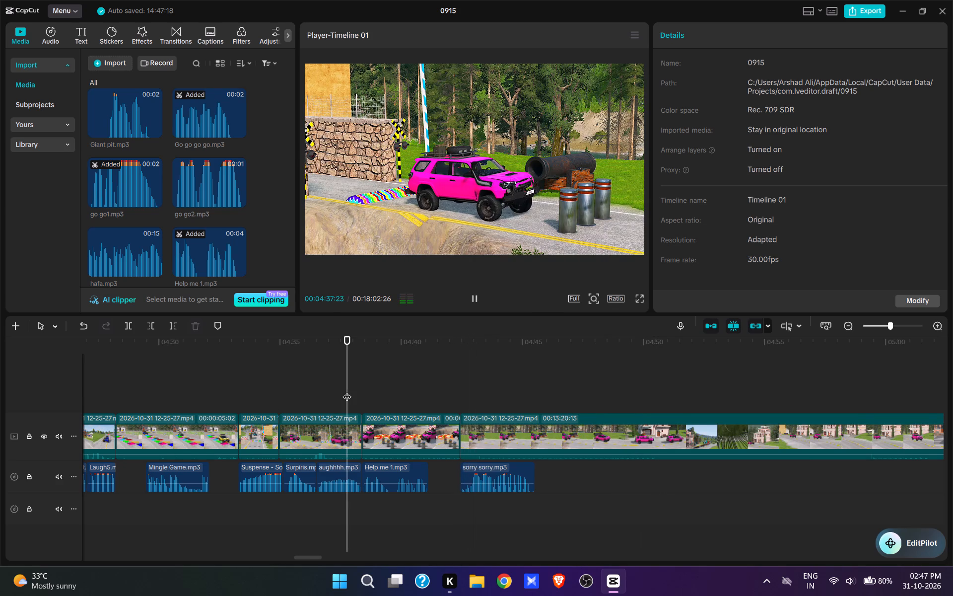
pyautogui.press('space')
pyautogui.press('space')
pyautogui.press('space')
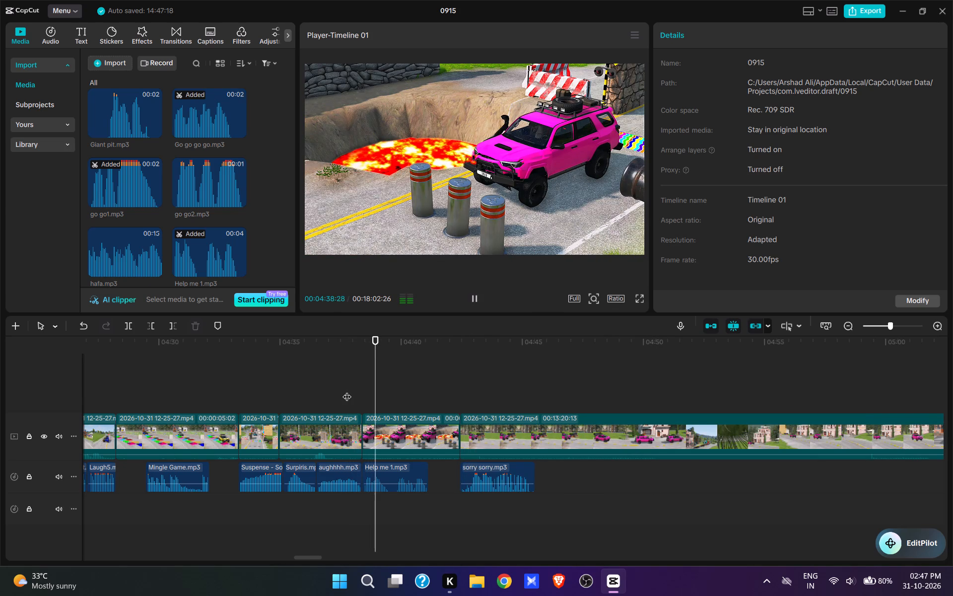
pyautogui.write('q')
# Play on into the side view and trim the start of that clip to a clip length of 00:13:19:24.
pyautogui.press('space')
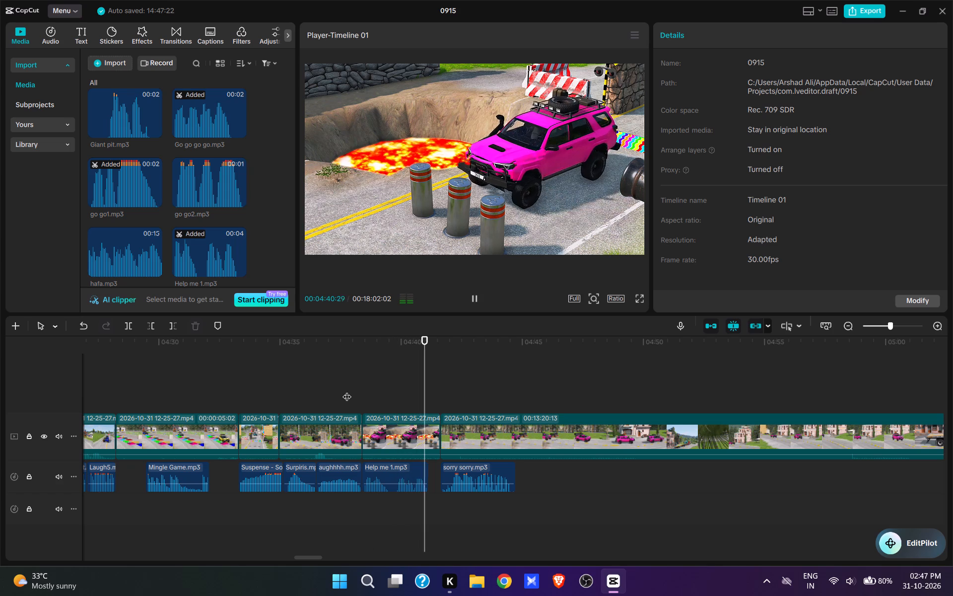
pyautogui.press('space')
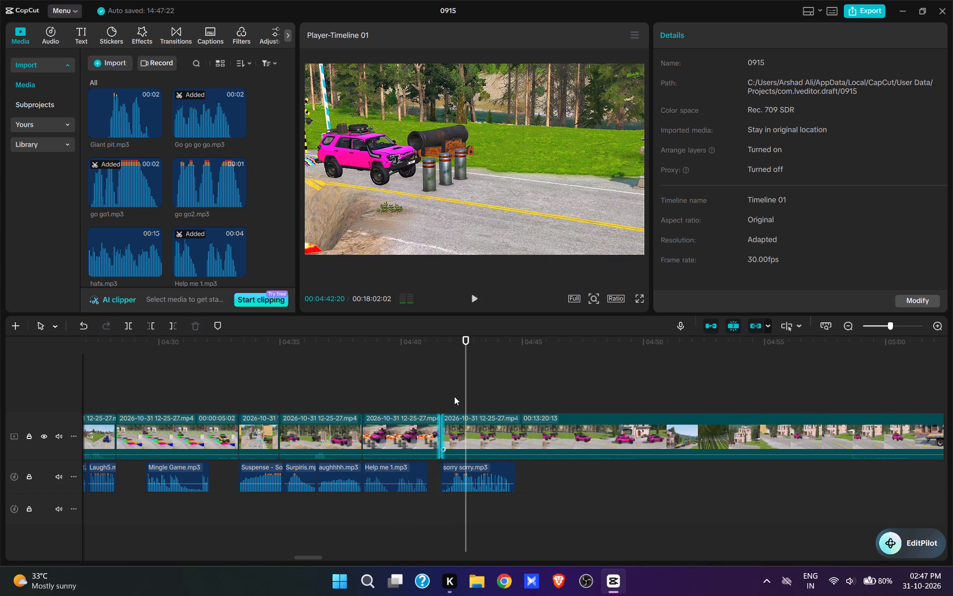
pyautogui.click(456, 398)
pyautogui.press('q')
# Add zina.mp3 to the audio track at 00:04:44:22, right after the end of sorry sorry.mp3.
pyautogui.press('space')
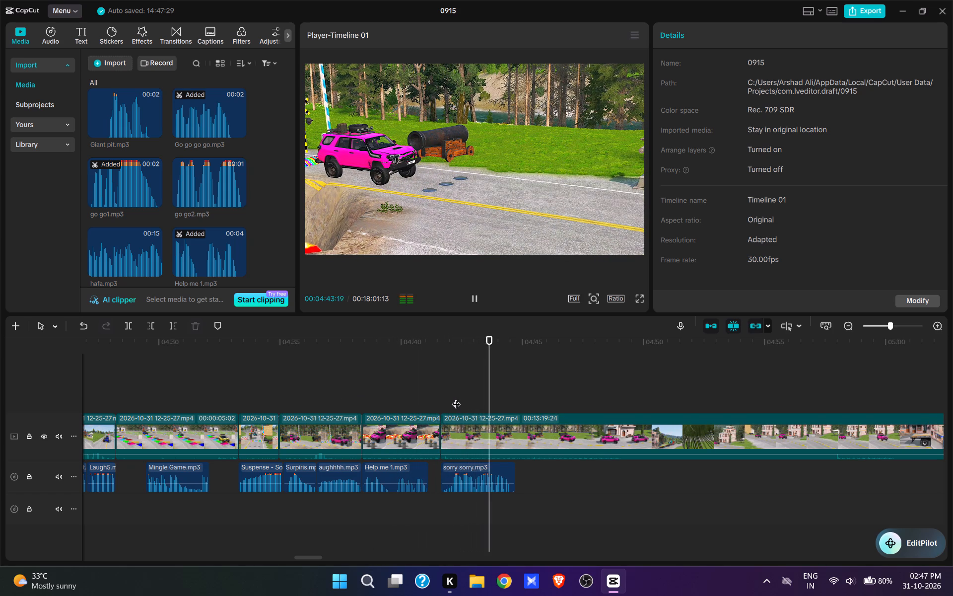
pyautogui.press('space')
pyautogui.press('space')
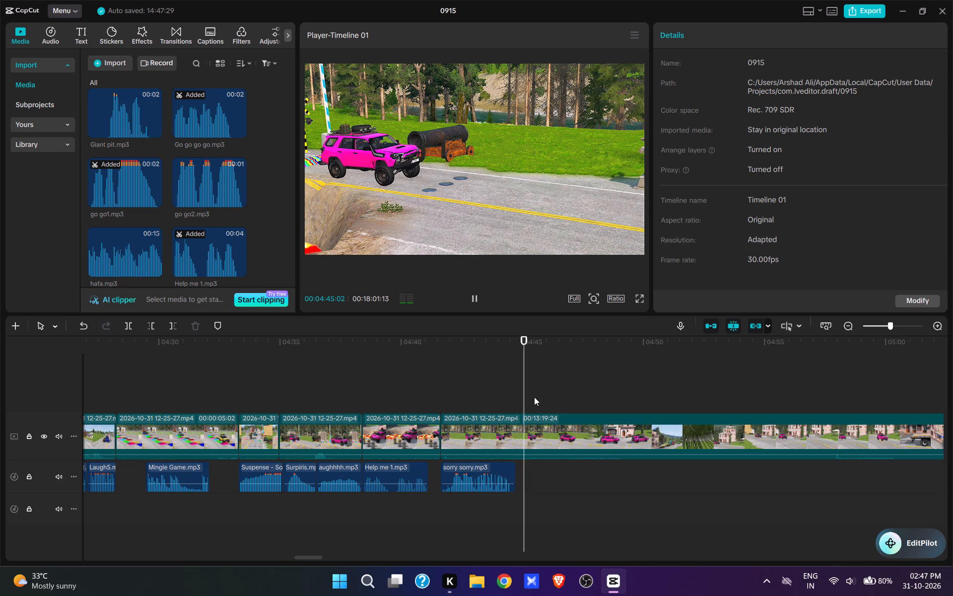
pyautogui.click(520, 394)
pyautogui.moveTo(520, 394); pyautogui.dragTo(515, 393)
pyautogui.press('space')
pyautogui.press('space')
pyautogui.click(515, 393)
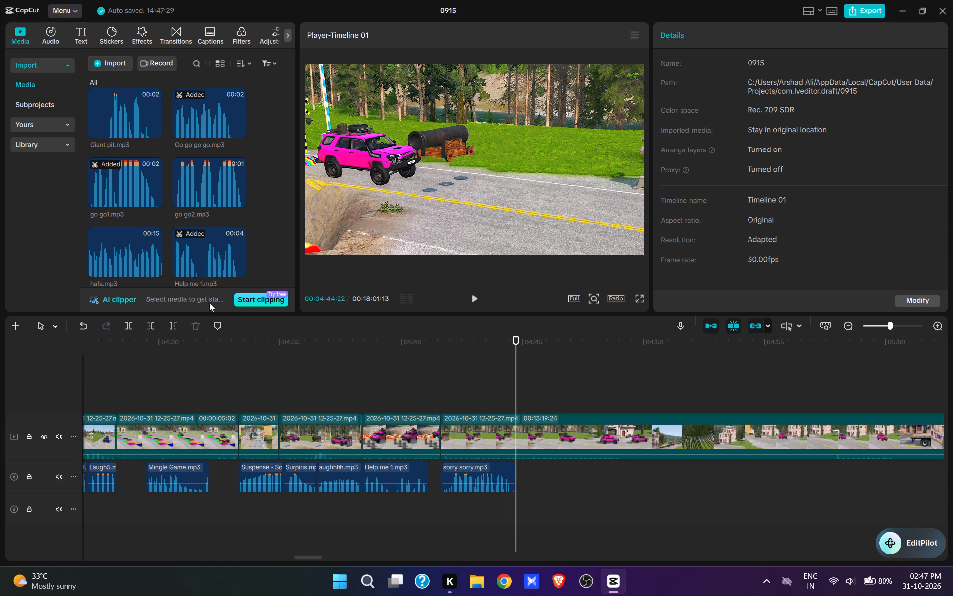
pyautogui.scroll(-14, 209, 200)
pyautogui.moveTo(292, 174); pyautogui.dragTo(293, 176)
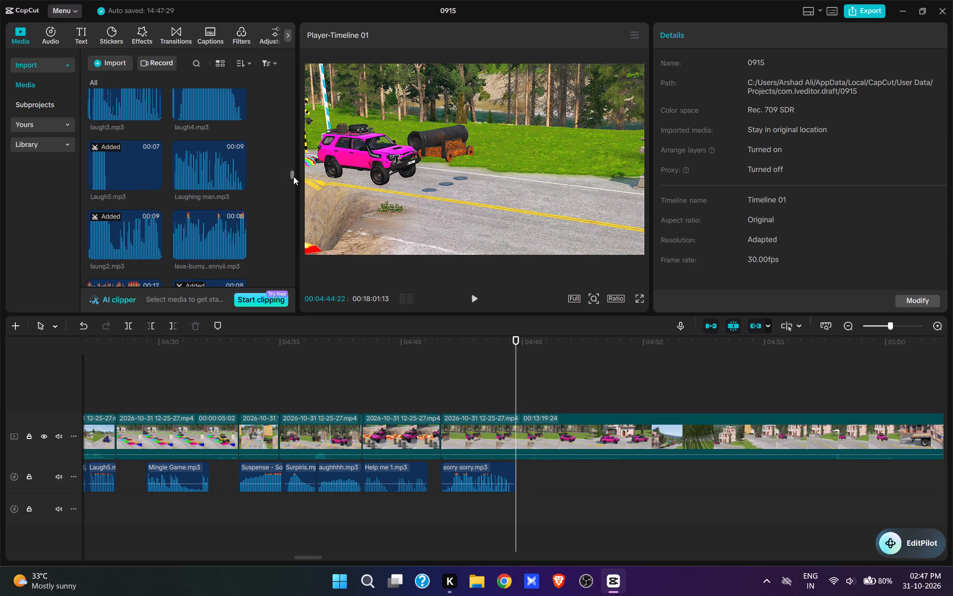
pyautogui.moveTo(293, 176); pyautogui.dragTo(325, 350)
pyautogui.scroll(2, 222, 218)
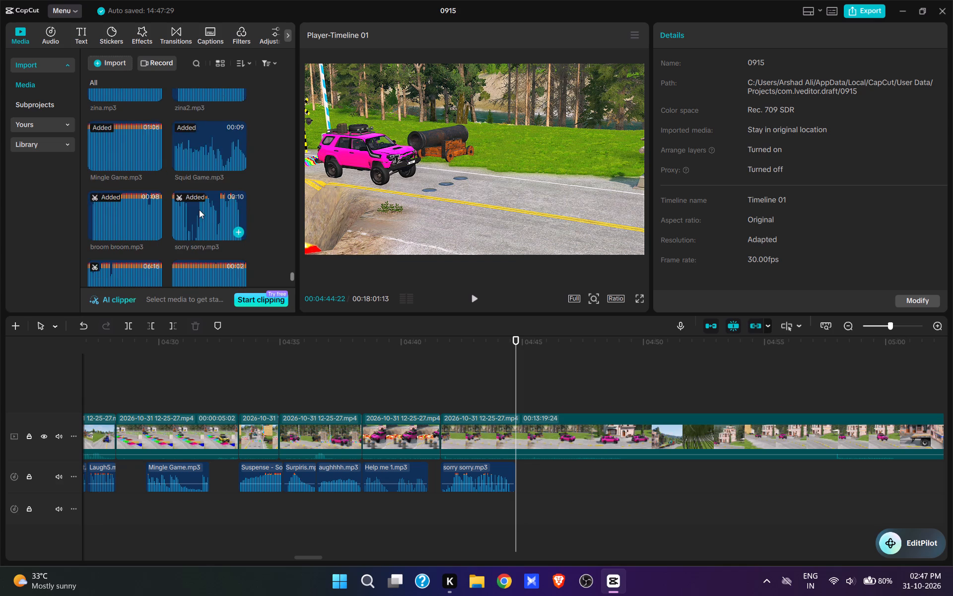
pyautogui.scroll(2, 199, 210)
pyautogui.click(153, 203)
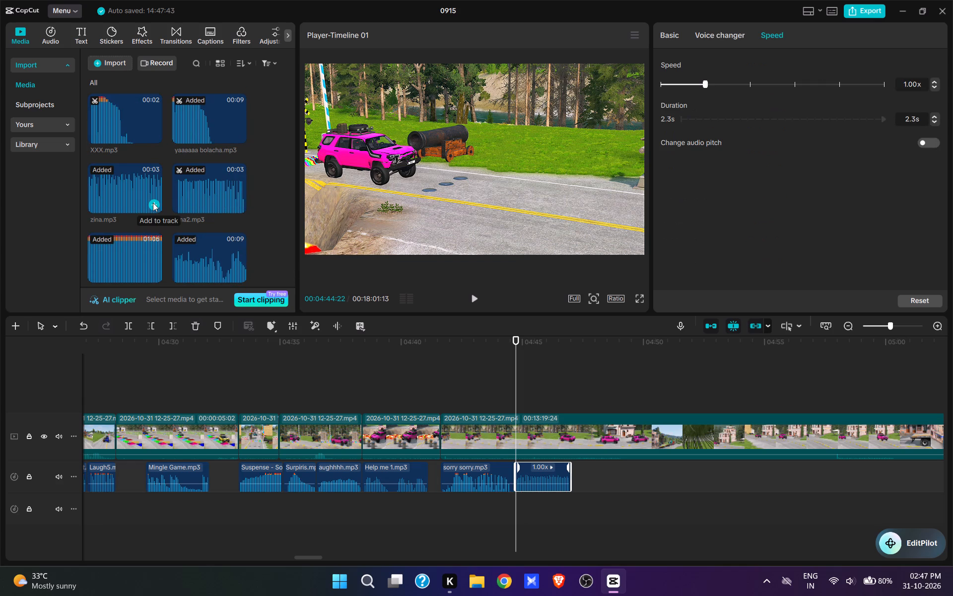
# Split the side-view clip at 00:04:48:12 and cut the footage after it up to about 00:04:58:09.
pyautogui.press('space')
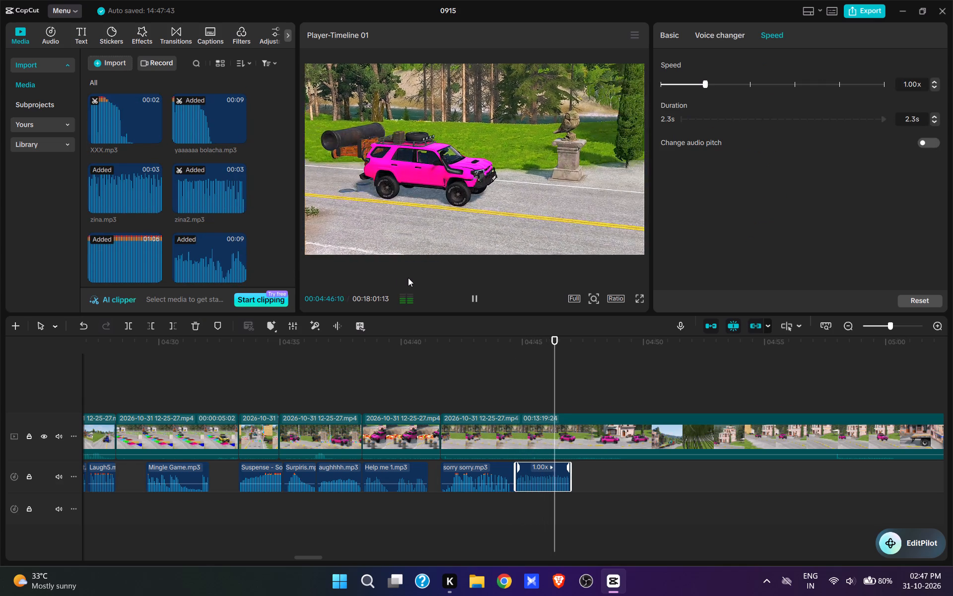
pyautogui.press('space')
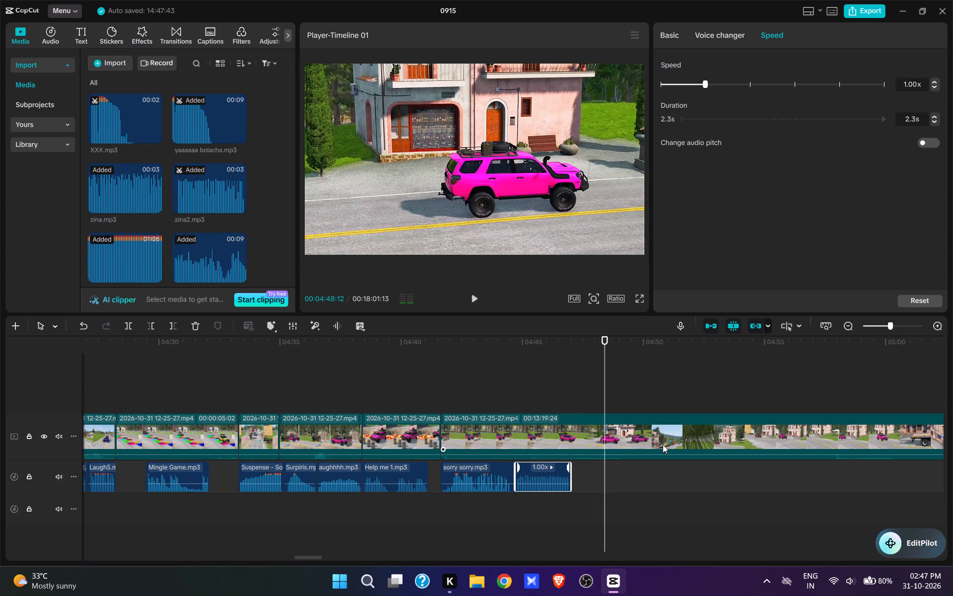
pyautogui.write('w')
pyautogui.click(825, 373)
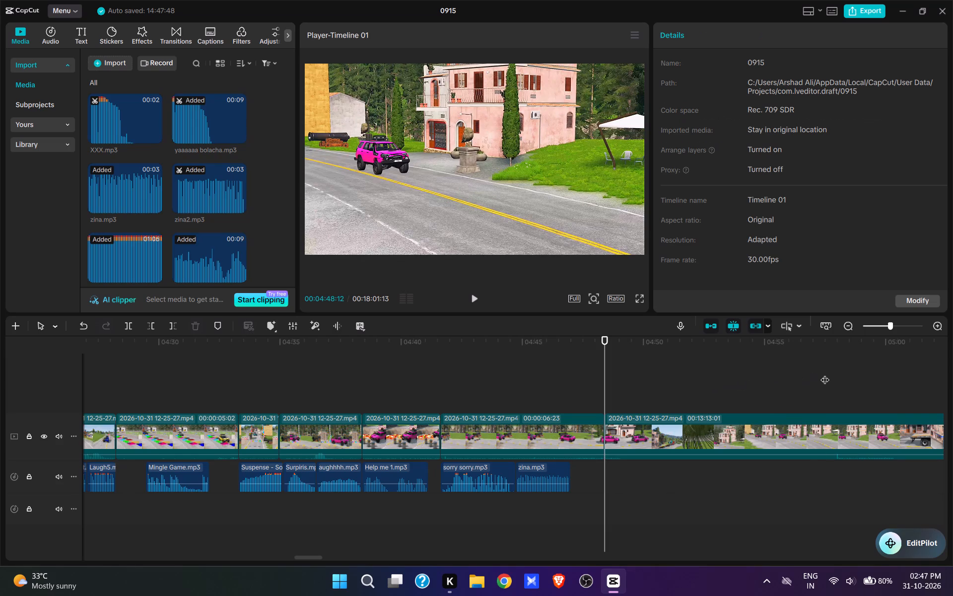
pyautogui.moveTo(825, 378); pyautogui.dragTo(634, 512)
pyautogui.press('space')
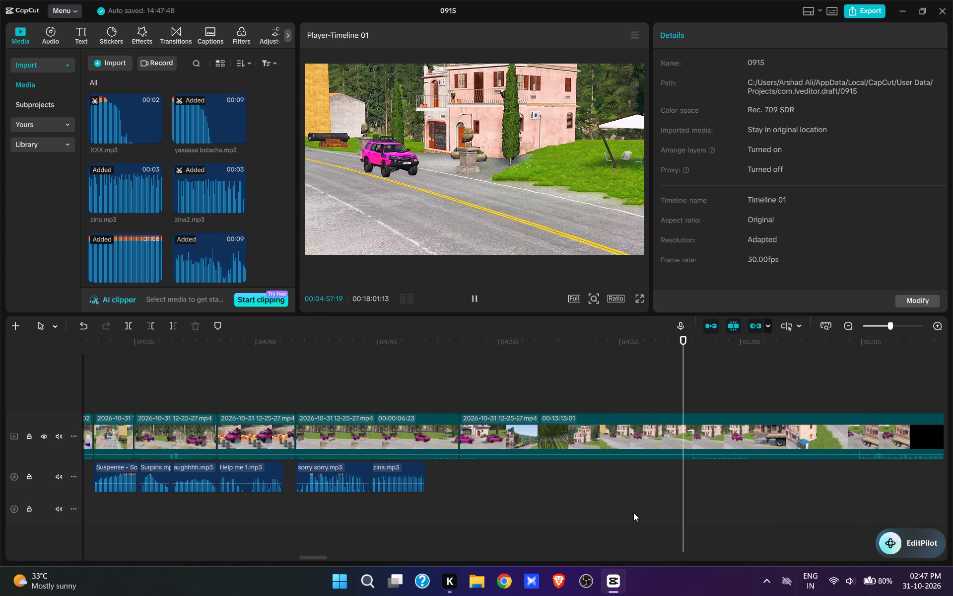
pyautogui.press('space')
pyautogui.write('q')
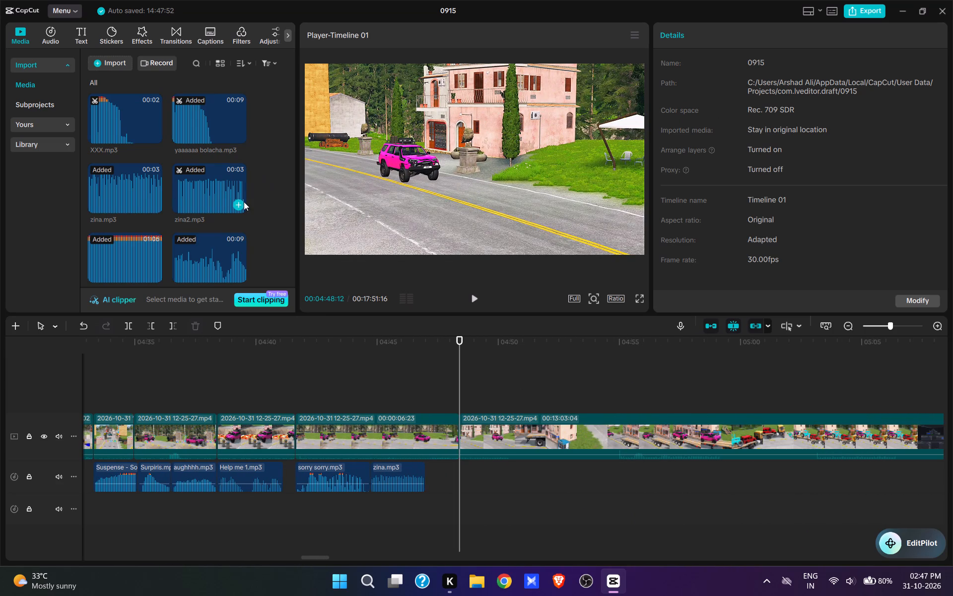
# Add zina2.mp3 to the audio track at the new cut, 00:04:48:12.
pyautogui.click(239, 205)
# Split the video clip at 00:04:50:09 and cut the footage up to 00:04:54:26, where the pink SUV nears the trailer ramp.
pyautogui.press('space')
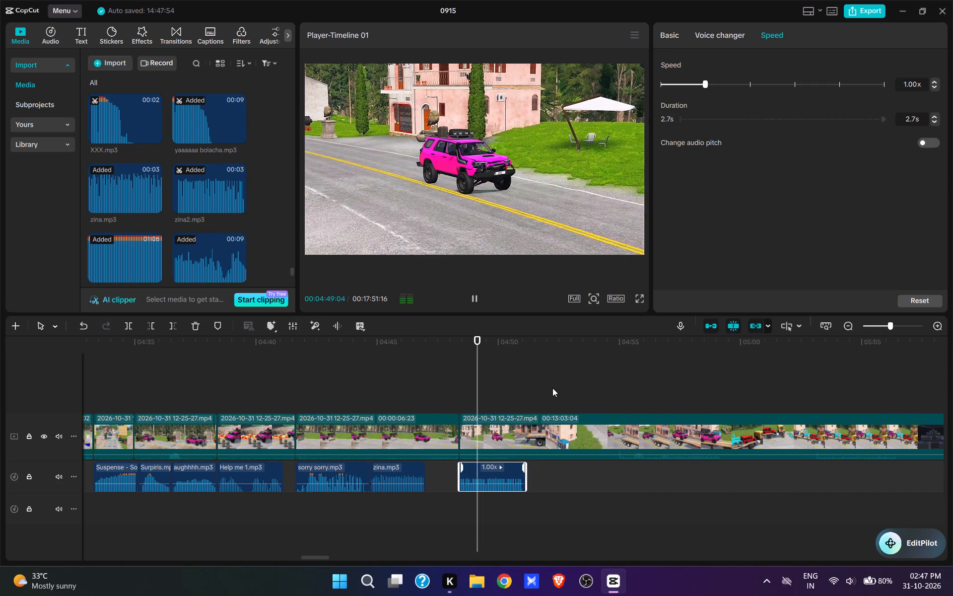
pyautogui.press('space')
pyautogui.click(520, 423)
pyautogui.press('w')
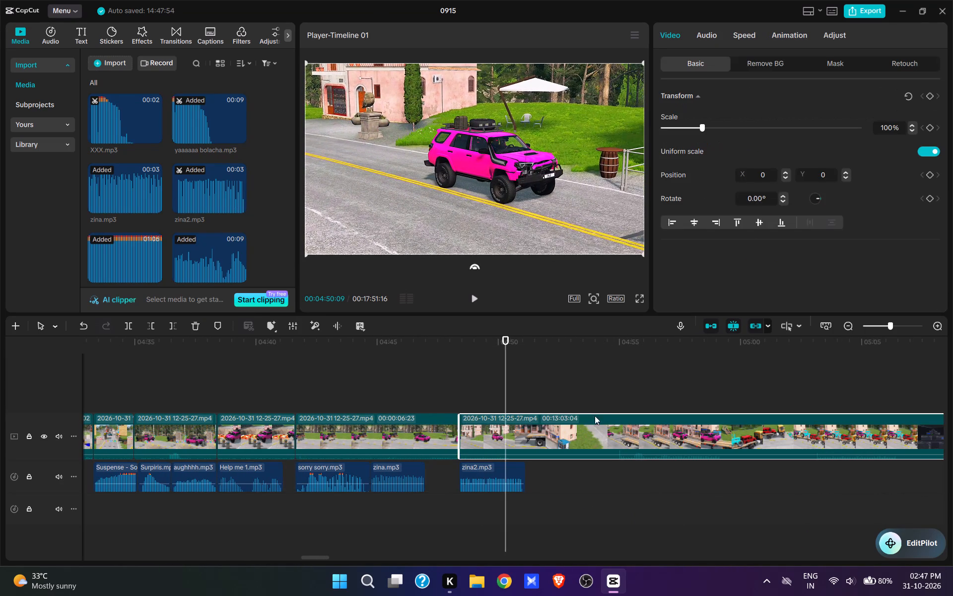
pyautogui.click(623, 400)
pyautogui.click(616, 397)
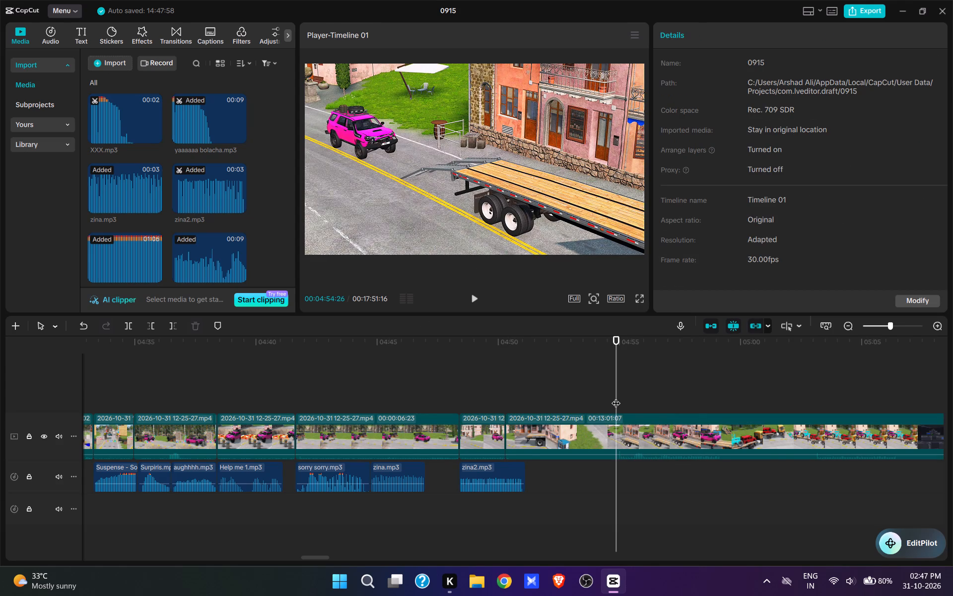
pyautogui.write('q')
# Add yaaaaaa bolacha.mp3 to the audio track at 00:04:51:05, as the pink SUV jumps onto the trailer.
pyautogui.press('space')
pyautogui.press('space')
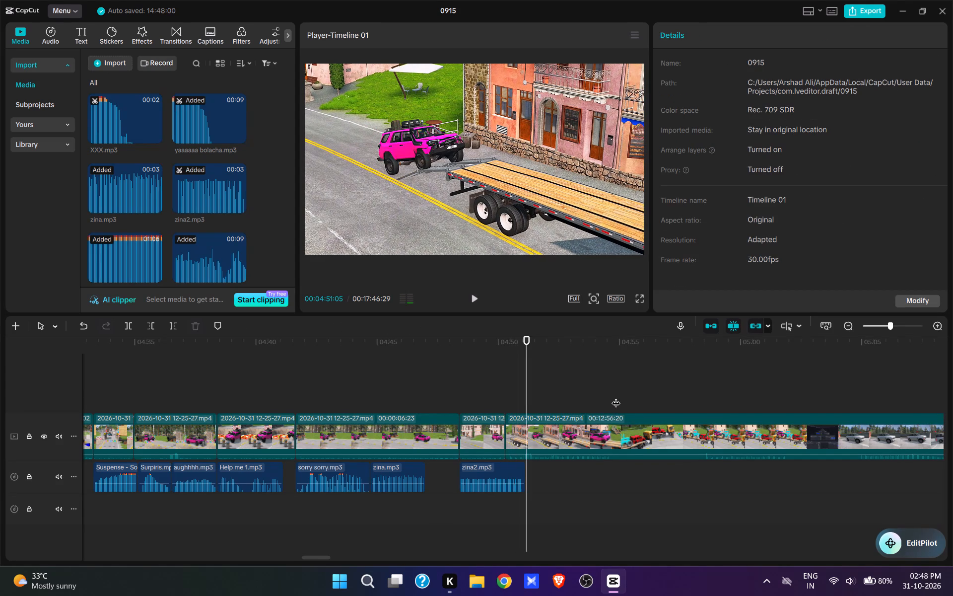
pyautogui.click(241, 134)
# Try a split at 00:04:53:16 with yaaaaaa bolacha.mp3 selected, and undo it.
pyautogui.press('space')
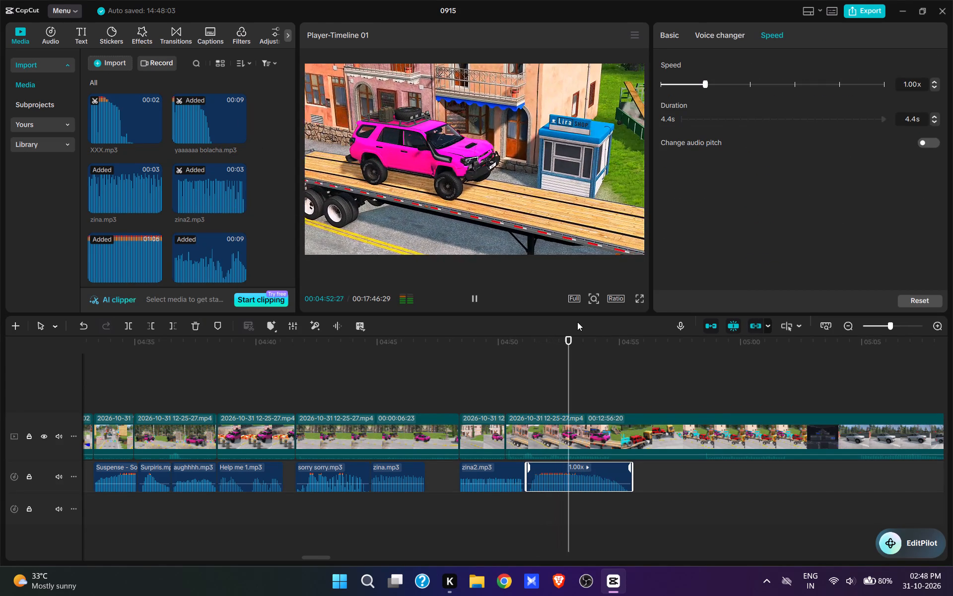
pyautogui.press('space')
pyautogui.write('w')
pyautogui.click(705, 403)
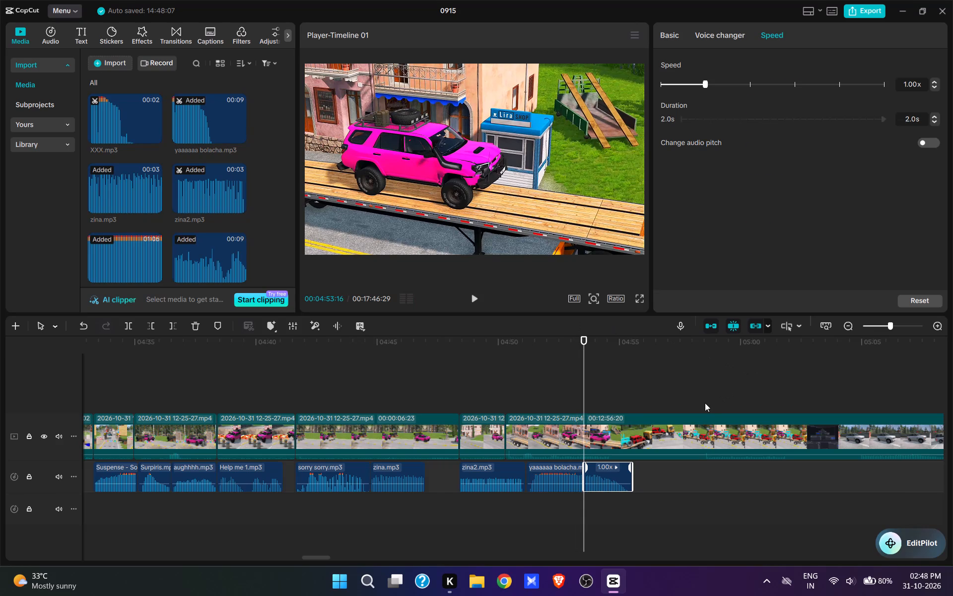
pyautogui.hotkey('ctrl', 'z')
# Replay the trailer jump, split the video clip at 00:04:53:14 and cut the footage after it up to 00:04:58:18.
pyautogui.click(581, 397)
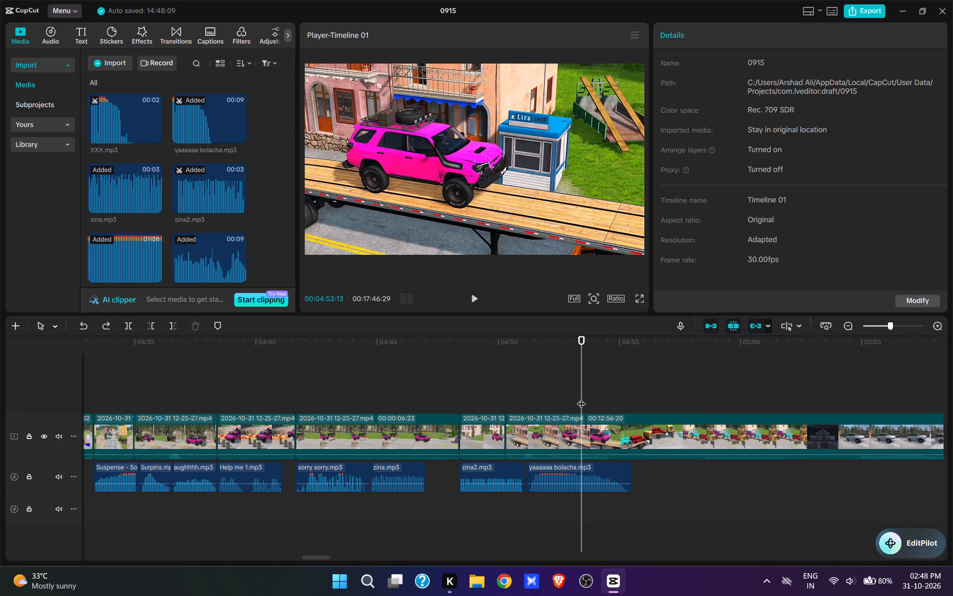
pyautogui.click(548, 390)
pyautogui.press('space')
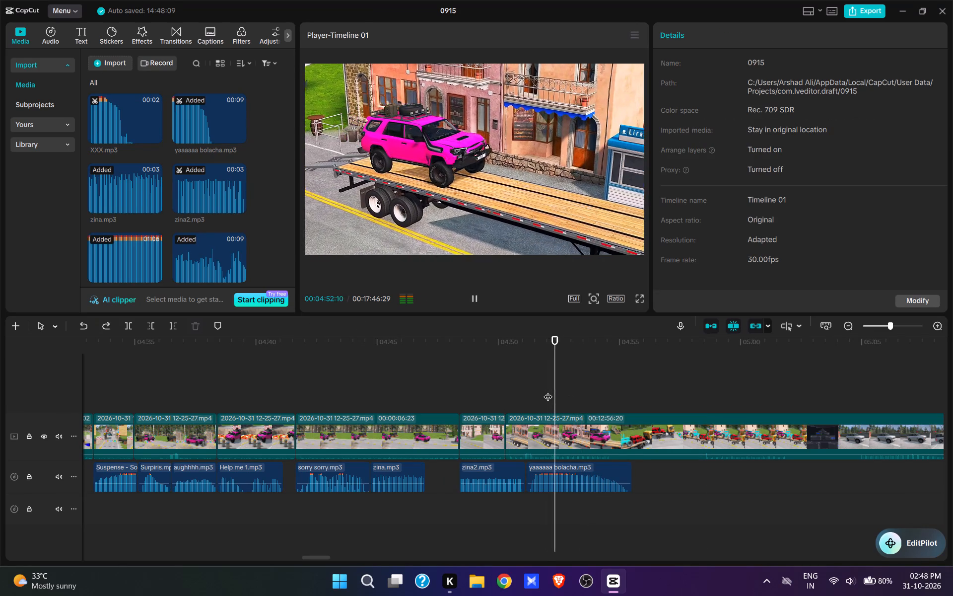
pyautogui.press('space')
pyautogui.click(579, 429)
pyautogui.press('w')
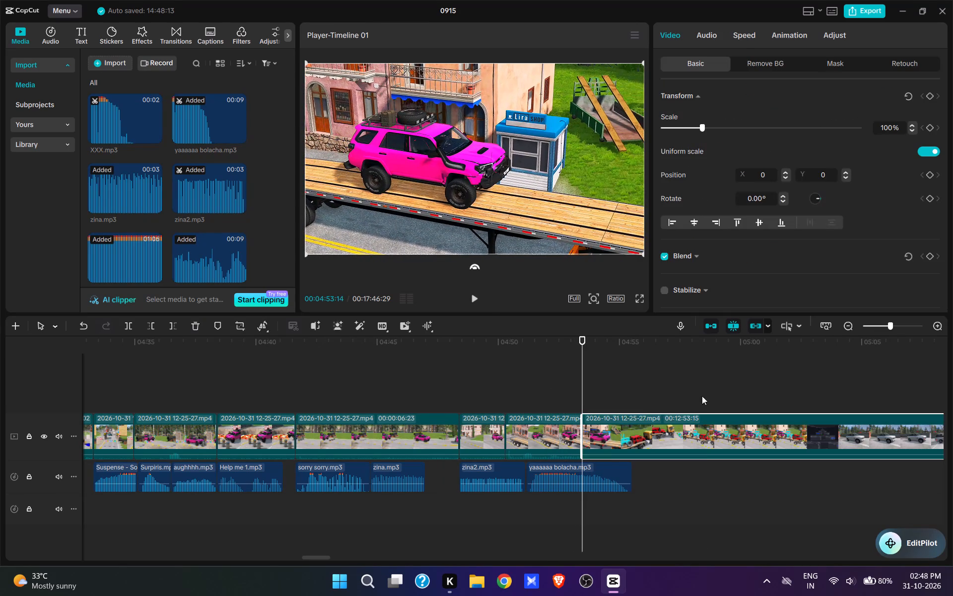
pyautogui.click(712, 393)
pyautogui.click(707, 390)
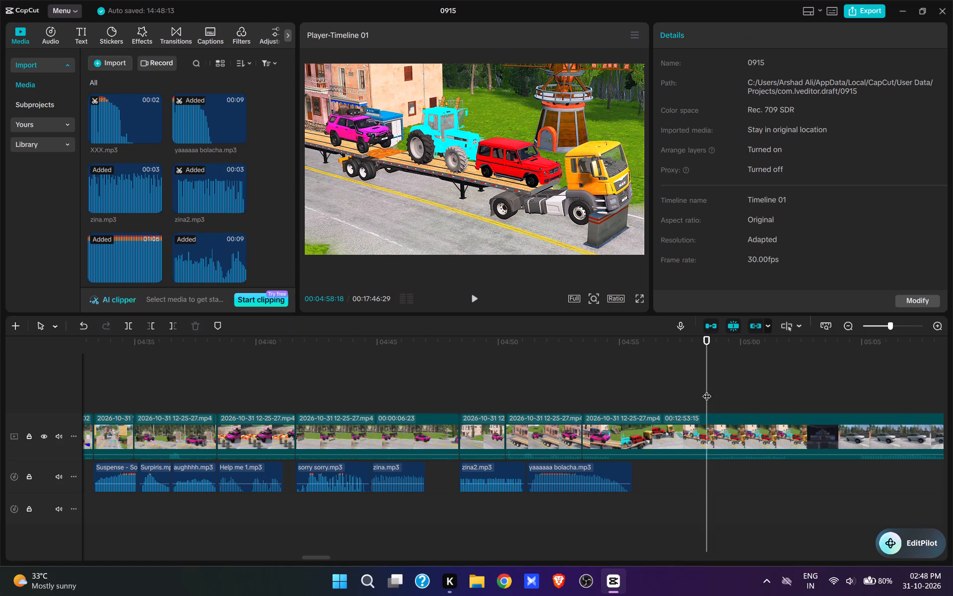
pyautogui.press('q')
# Split the loaded-trailer clip at 00:04:56:05 and trim the following part to start on the white SUV, with a clip length of 00:12:41:15.
pyautogui.press('space')
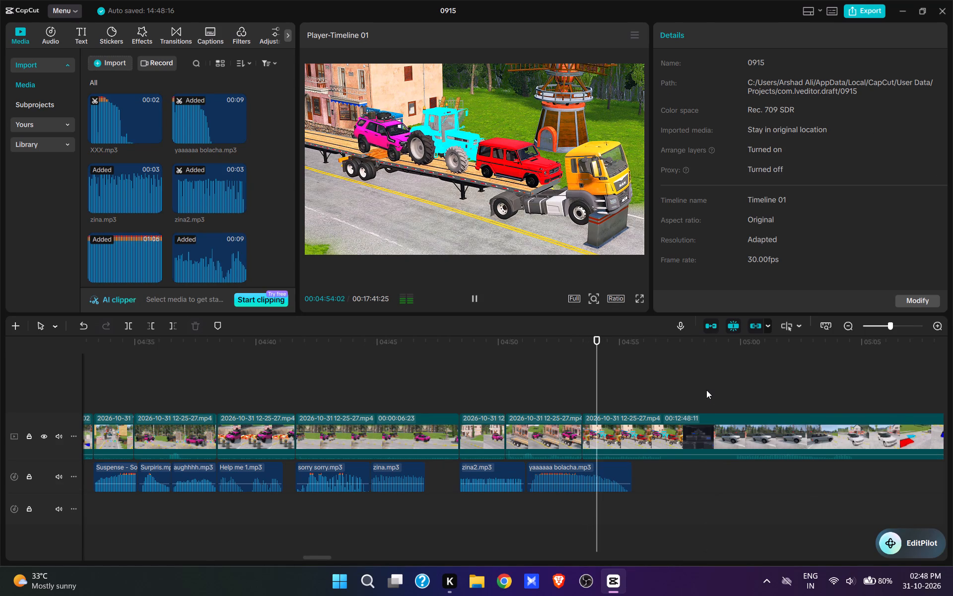
pyautogui.press('space')
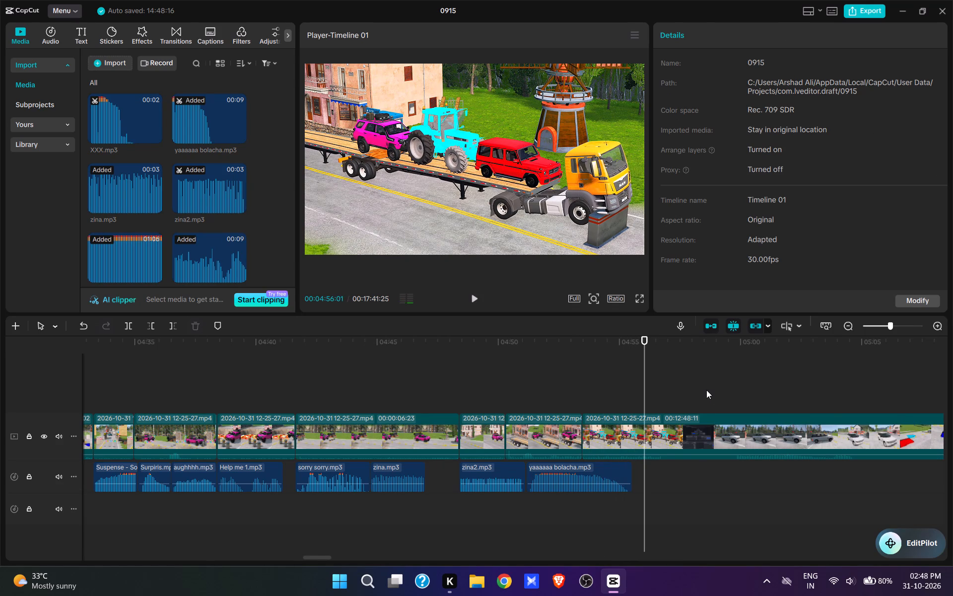
pyautogui.press('space')
pyautogui.press('space')
pyautogui.write('w')
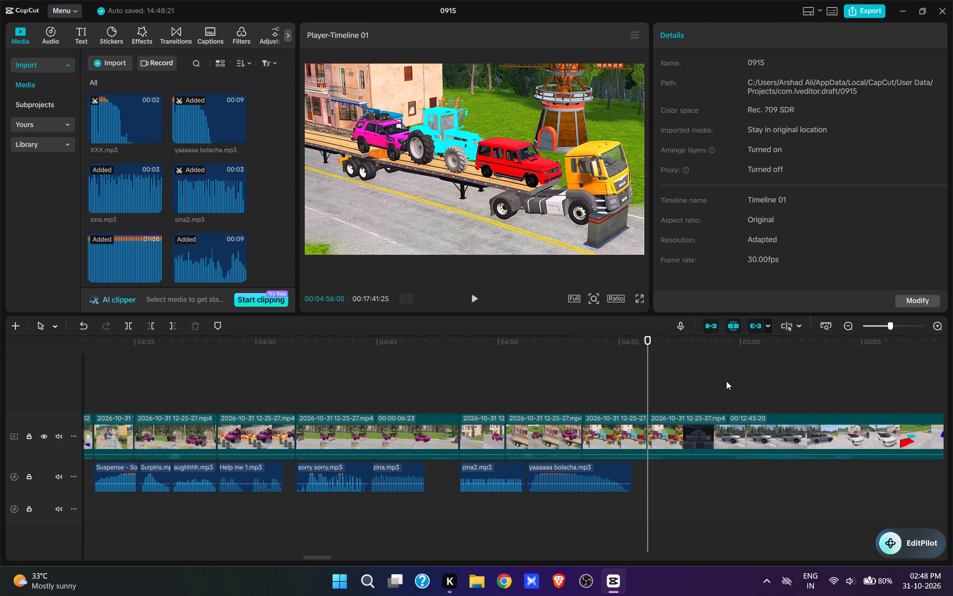
pyautogui.moveTo(735, 397); pyautogui.dragTo(571, 509)
pyautogui.click(507, 381)
pyautogui.press('space')
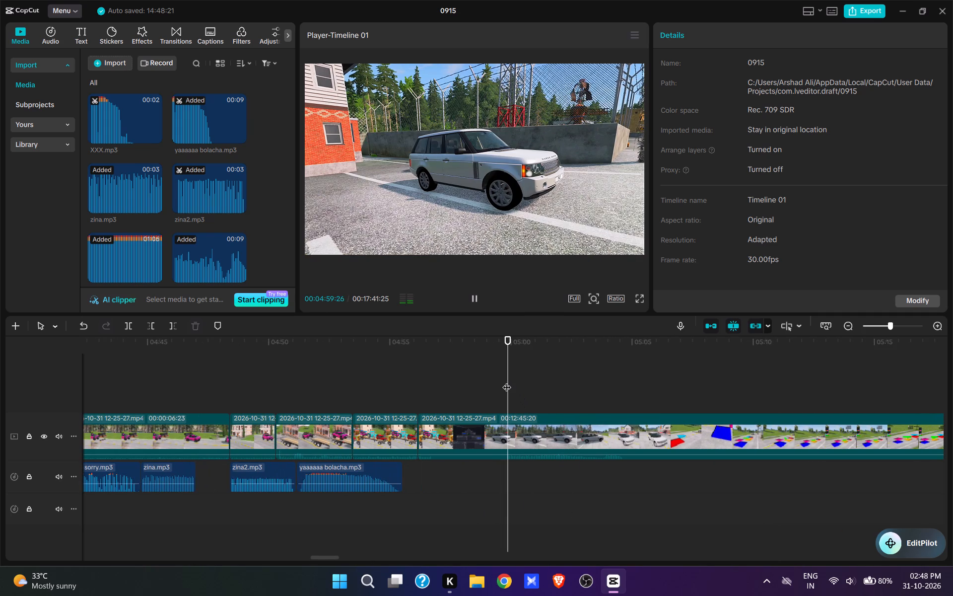
pyautogui.click(505, 381)
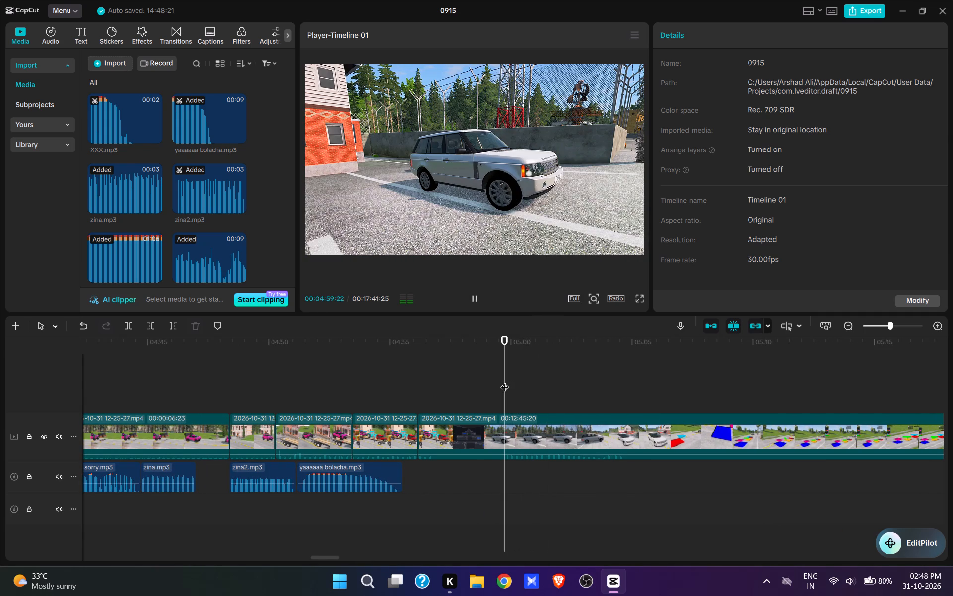
pyautogui.press('q')
pyautogui.press('space')
pyautogui.press('space')
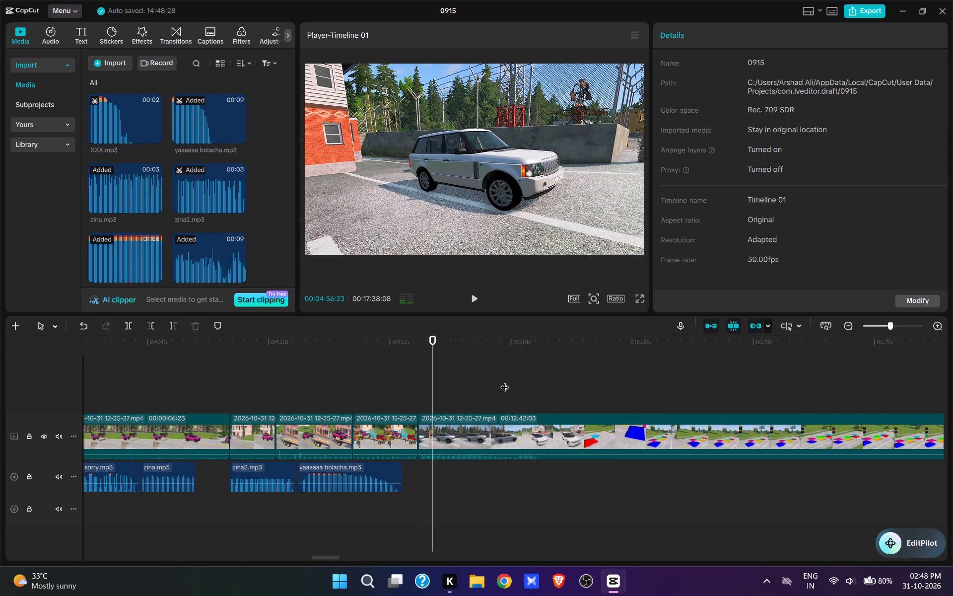
pyautogui.write('q')
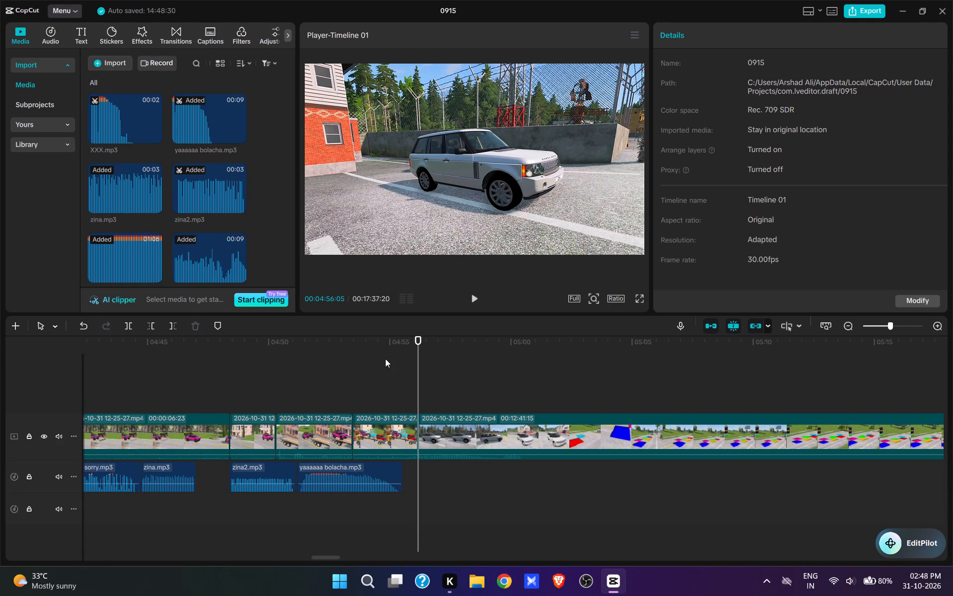
# Add the "Ok lets g... Game.mp3" sound at 00:04:56:05, where the white SUV clip starts.
pyautogui.scroll(1, 385, 359)
pyautogui.scroll(10, 229, 204)
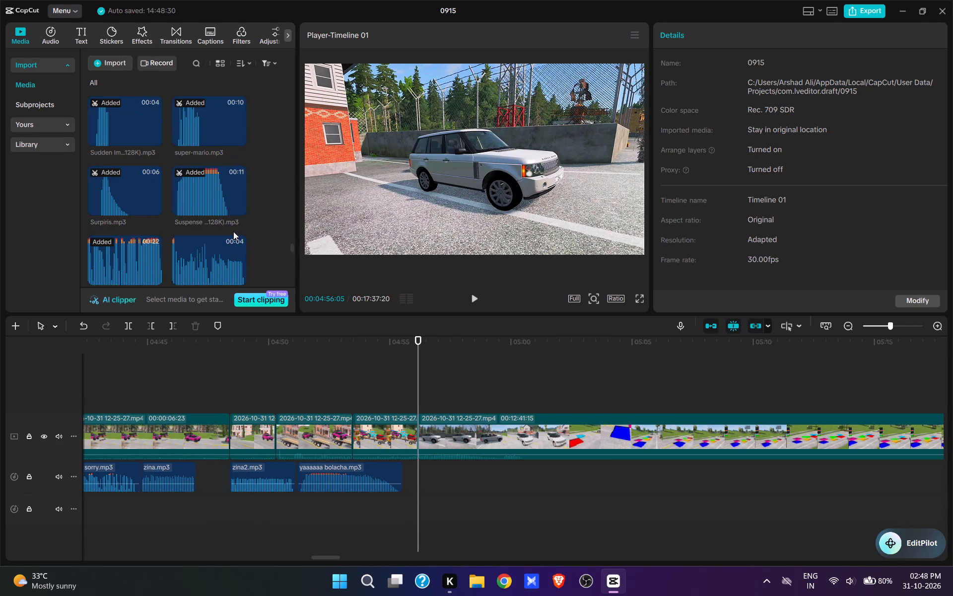
pyautogui.scroll(7, 233, 231)
pyautogui.scroll(8, 142, 211)
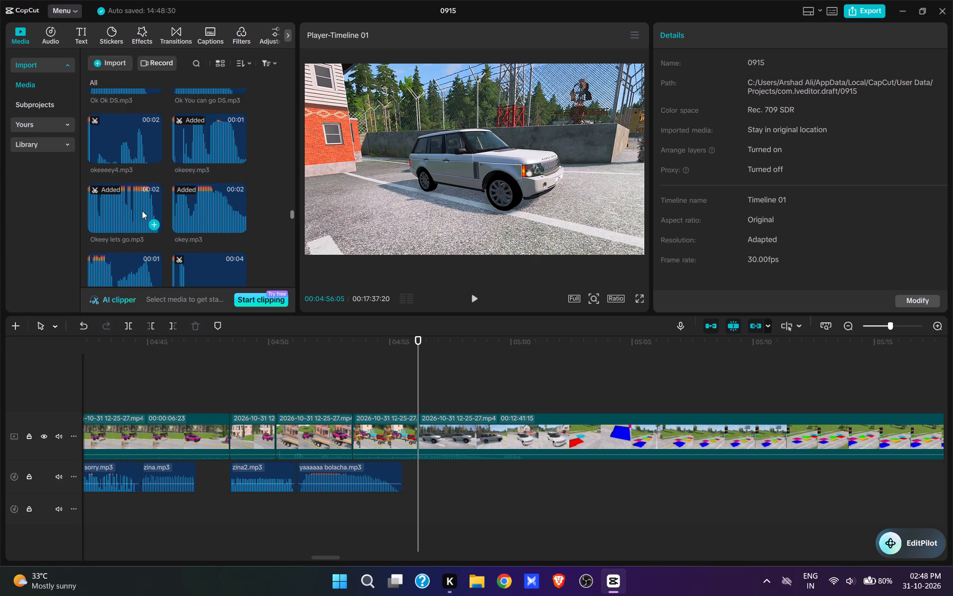
pyautogui.scroll(2, 140, 222)
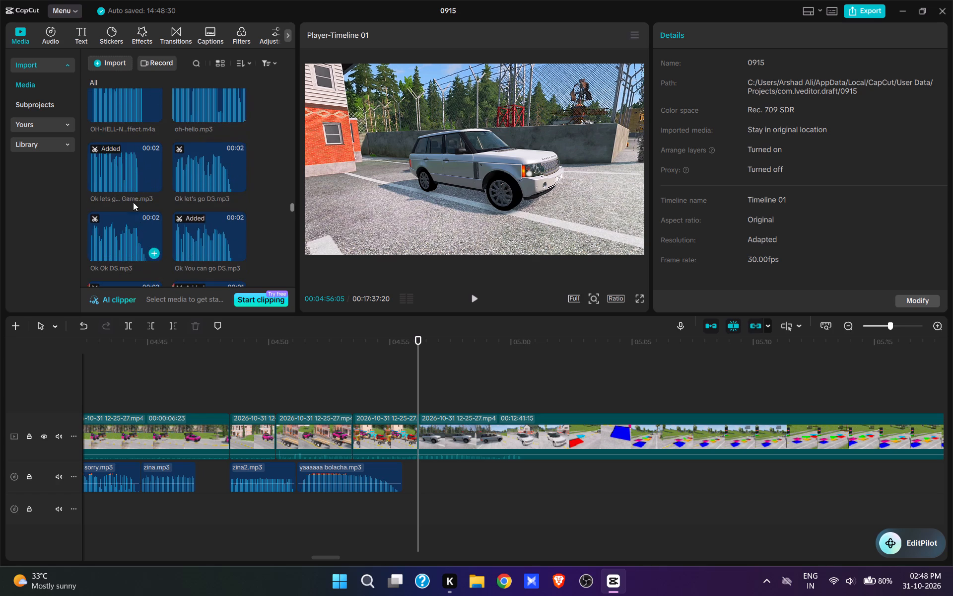
pyautogui.click(155, 184)
# Add the broom broom.mp3 sound at 00:04:57:06, directly after the "Ok lets g... Game.mp3" sound.
pyautogui.press('space')
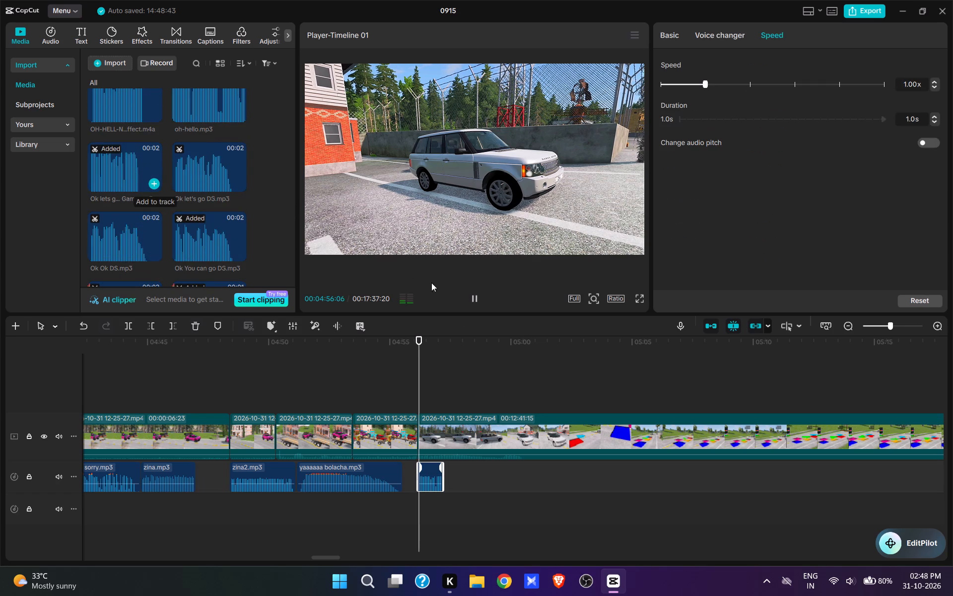
pyautogui.press('space')
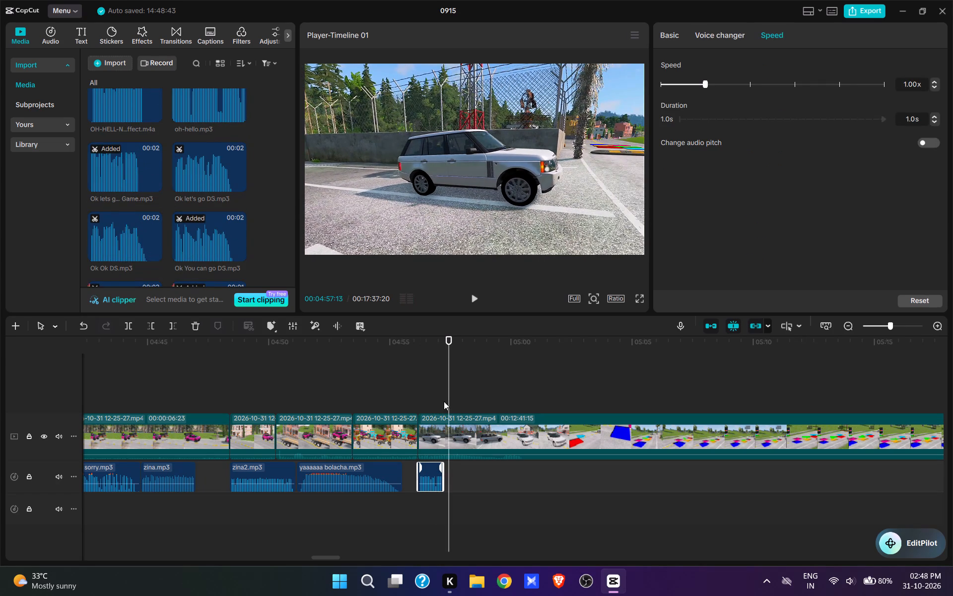
pyautogui.click(444, 401)
pyautogui.scroll(-1, 217, 217)
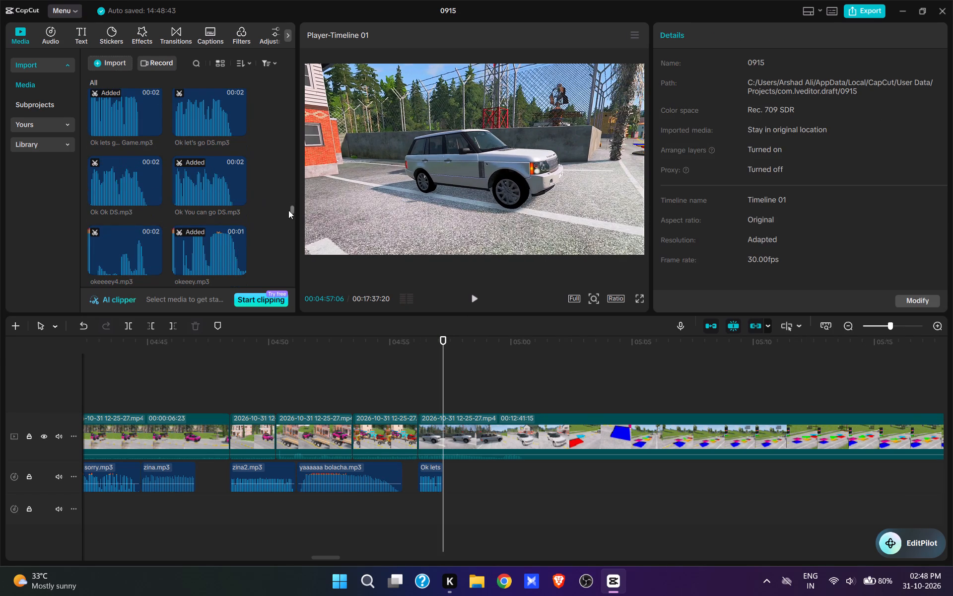
pyautogui.moveTo(288, 210); pyautogui.dragTo(299, 289)
pyautogui.moveTo(294, 209); pyautogui.dragTo(299, 320)
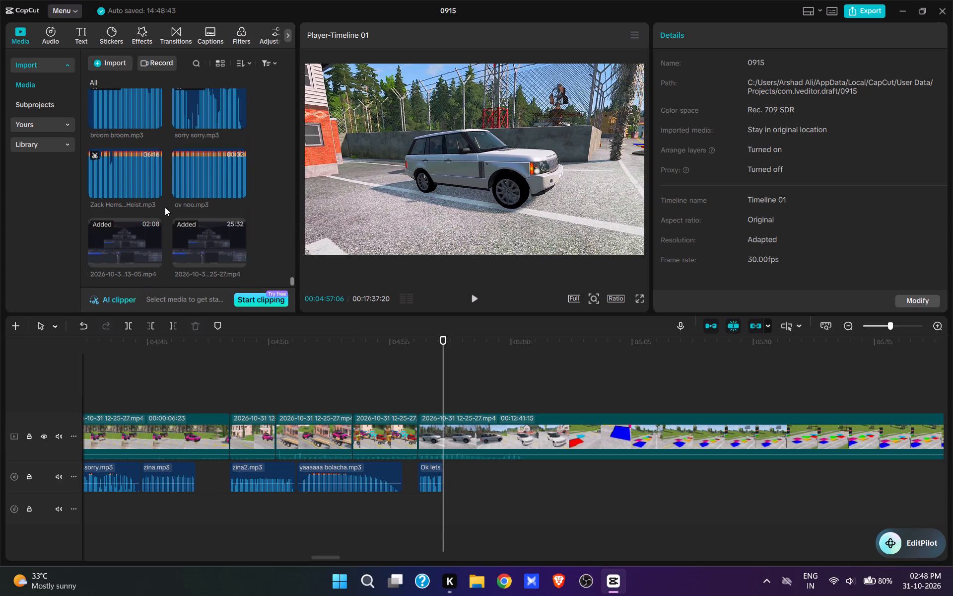
pyautogui.click(152, 122)
# Split the white SUV video clip at 00:05:00:03 and trim broom broom.mp3 to end at the same point.
pyautogui.press('space')
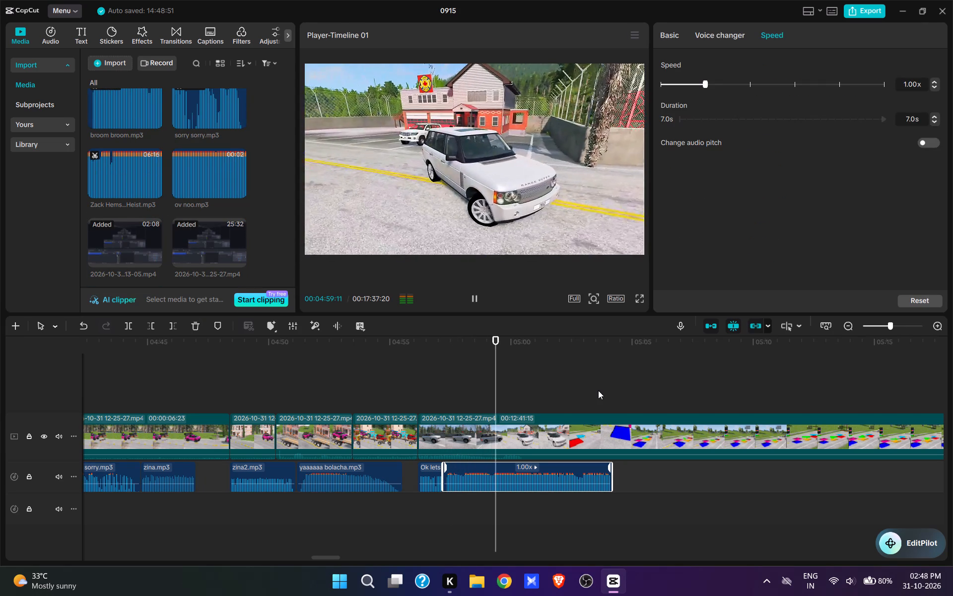
pyautogui.press('space')
pyautogui.press('space')
pyautogui.press('space')
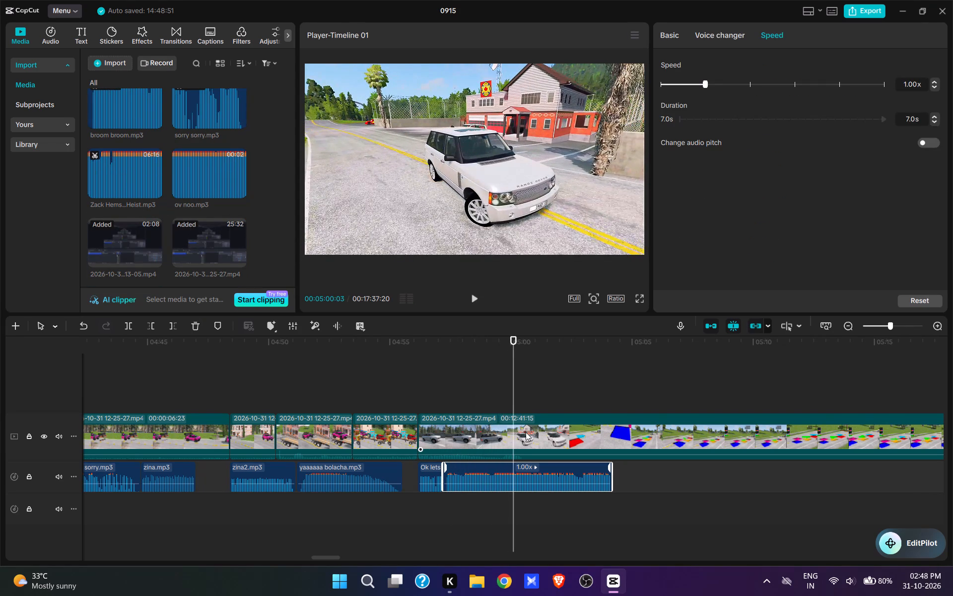
pyautogui.click(526, 432)
pyautogui.press('w')
pyautogui.click(532, 463)
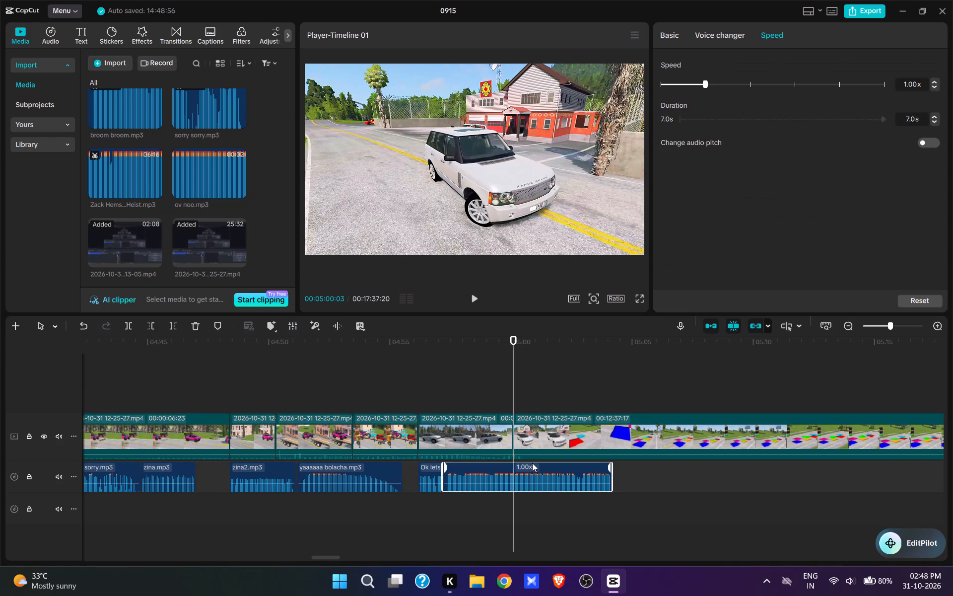
pyautogui.press('e')
# Trim the start of the following clip so it begins with the white SUV at the speed bump, with a clip length of 00:12:19:03.
pyautogui.click(601, 406)
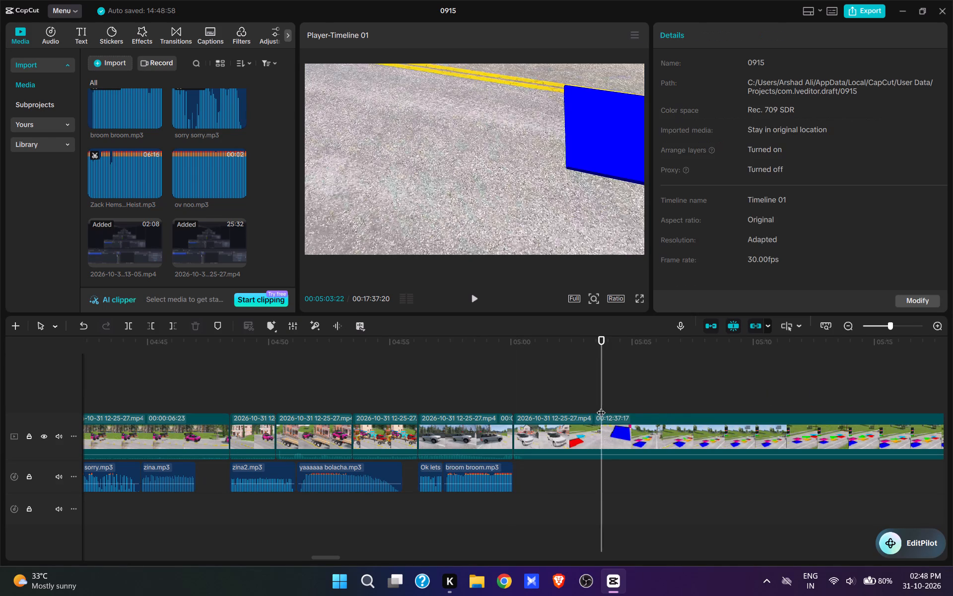
pyautogui.moveTo(622, 415); pyautogui.dragTo(685, 468)
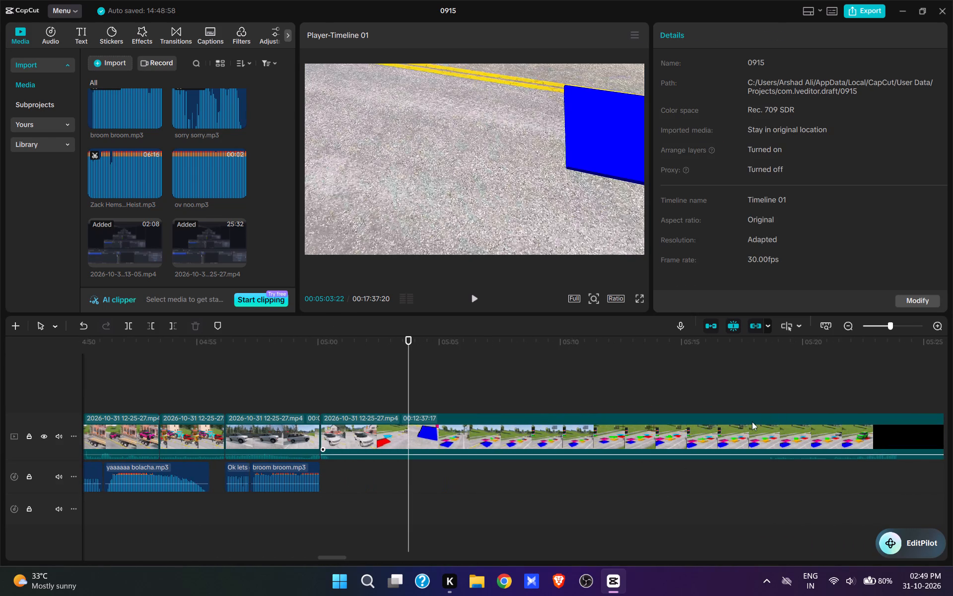
pyautogui.click(761, 398)
pyautogui.press('space')
pyautogui.press('space')
pyautogui.write('q')
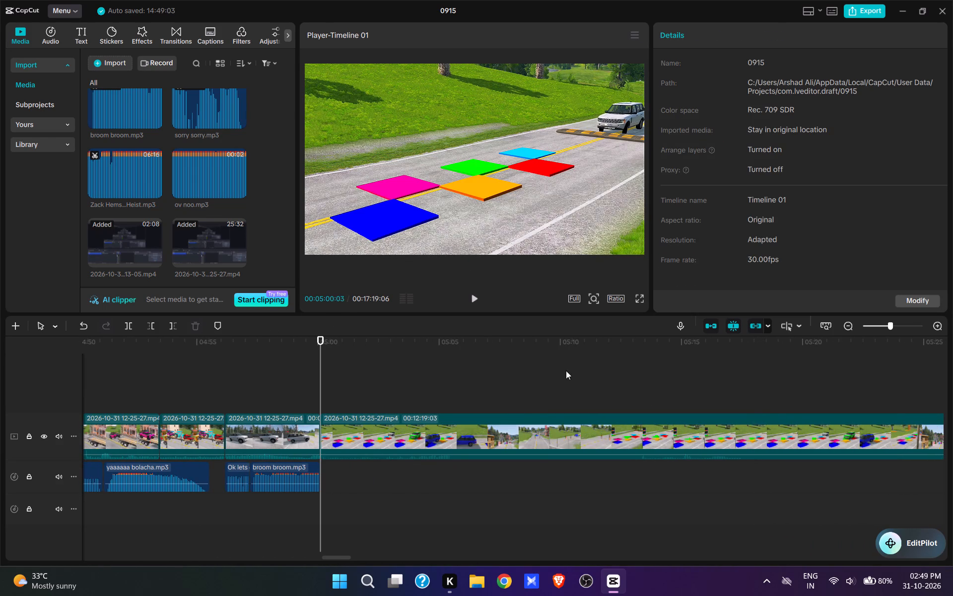
# Replay the cut and add Mario Jump.mp3 at 00:05:00:03, where the speed bump shot starts.
pyautogui.click(276, 394)
pyautogui.press('space')
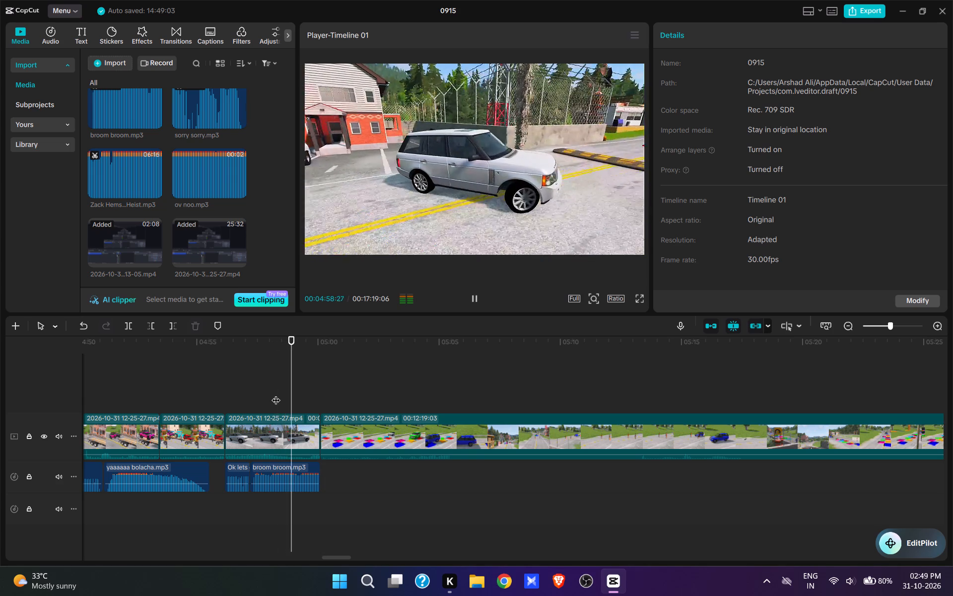
pyautogui.press('space')
pyautogui.press('space')
pyautogui.press('space')
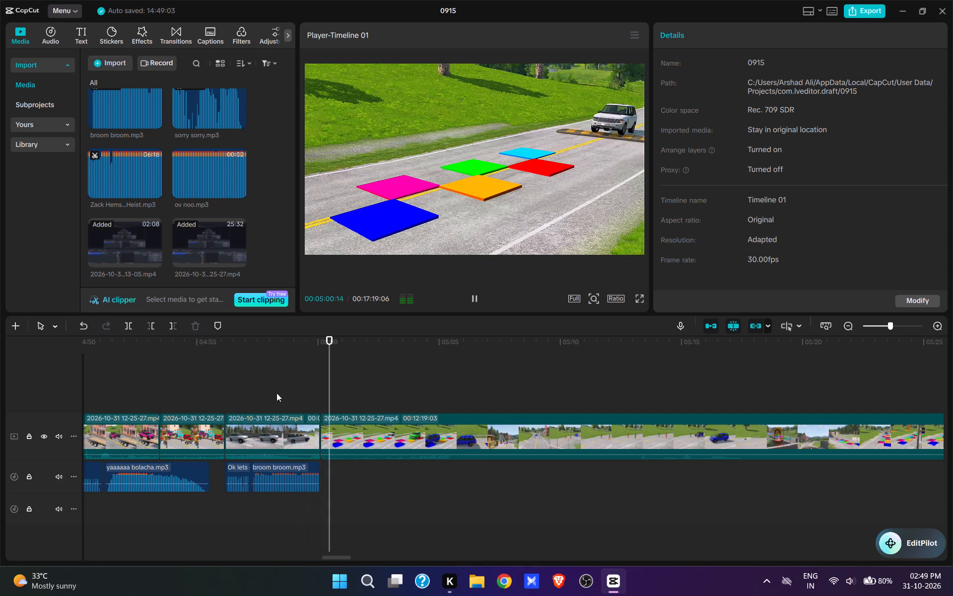
pyautogui.click(324, 404)
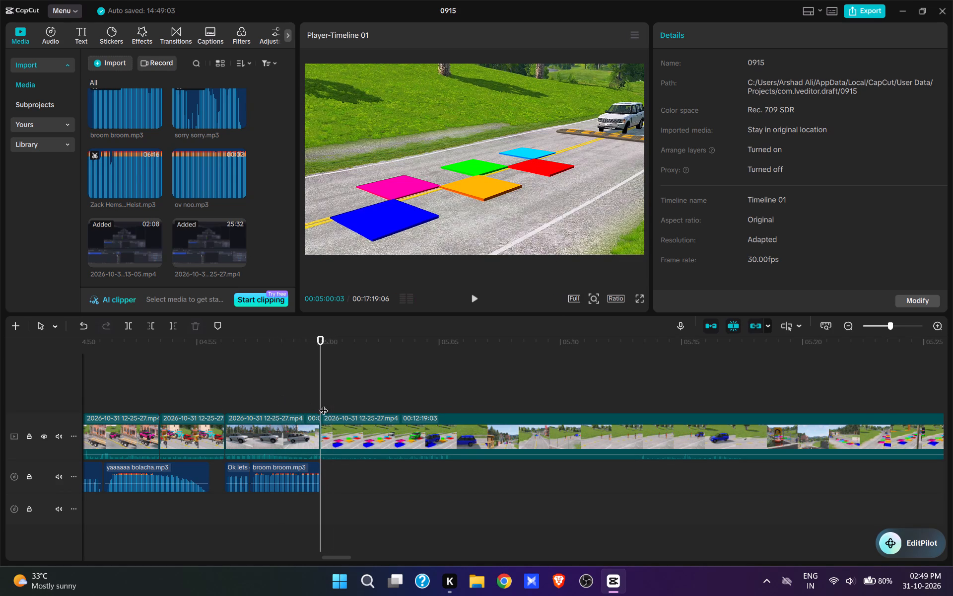
pyautogui.scroll(9, 182, 200)
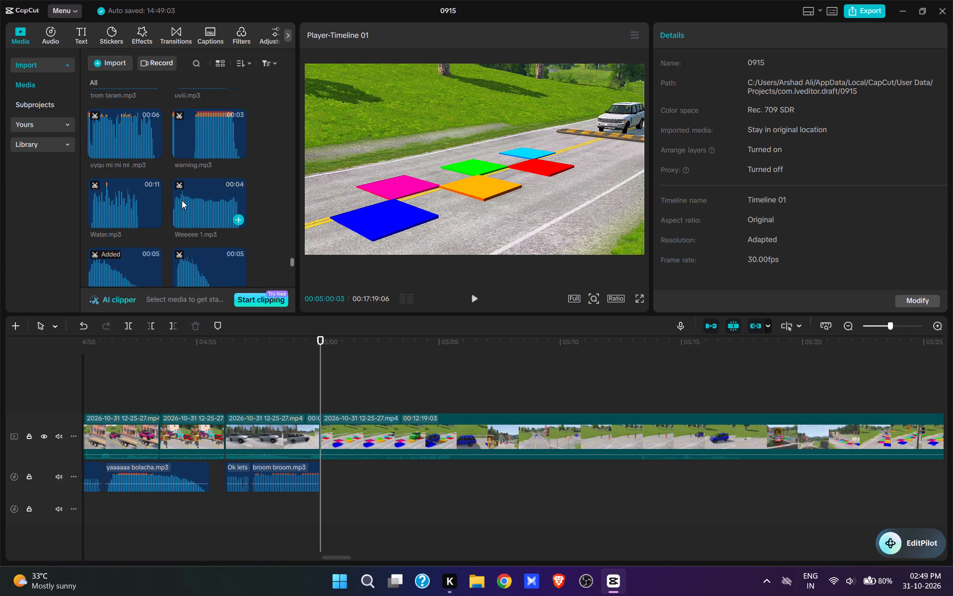
pyautogui.scroll(14, 182, 200)
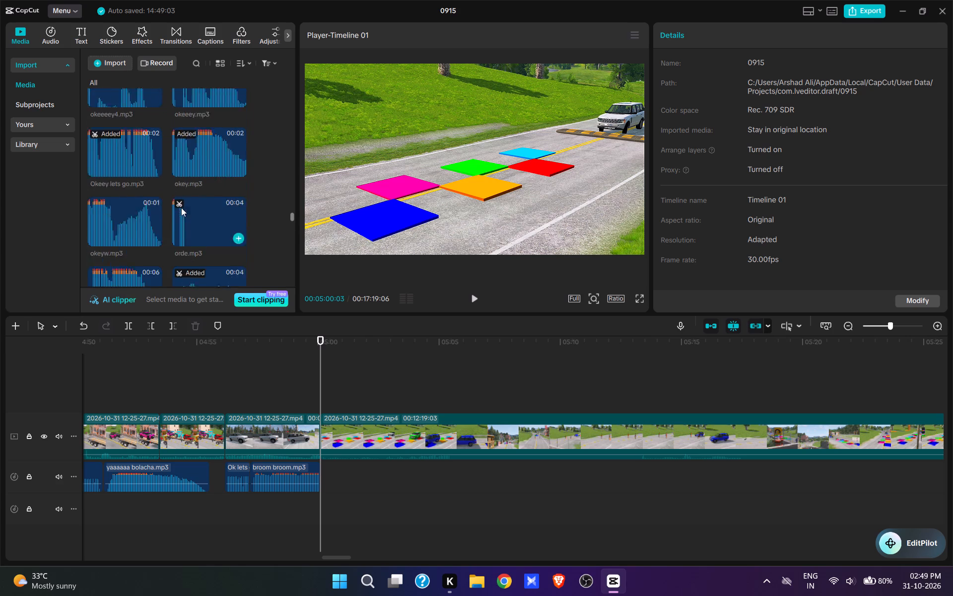
pyautogui.scroll(13, 181, 208)
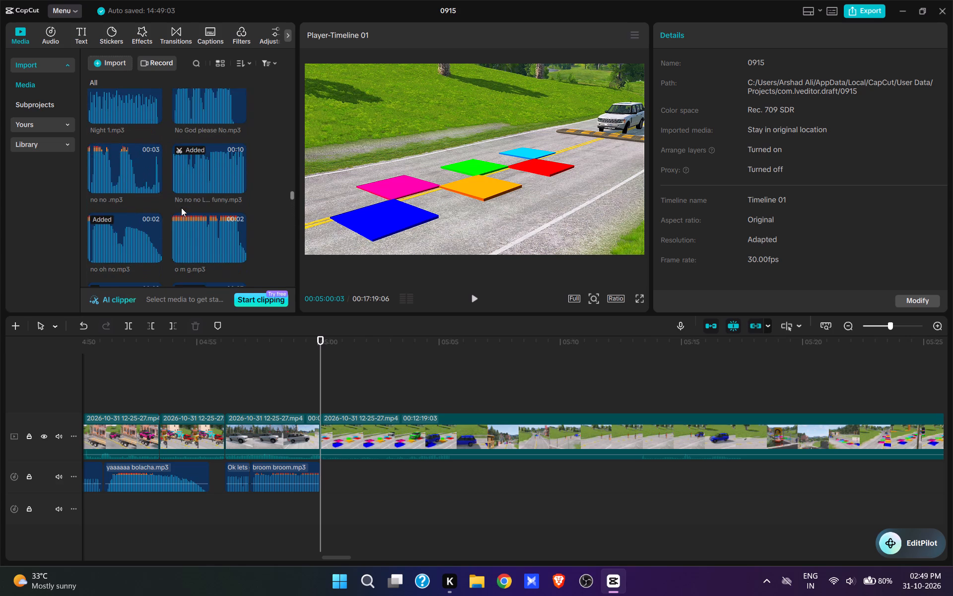
pyautogui.scroll(5, 181, 208)
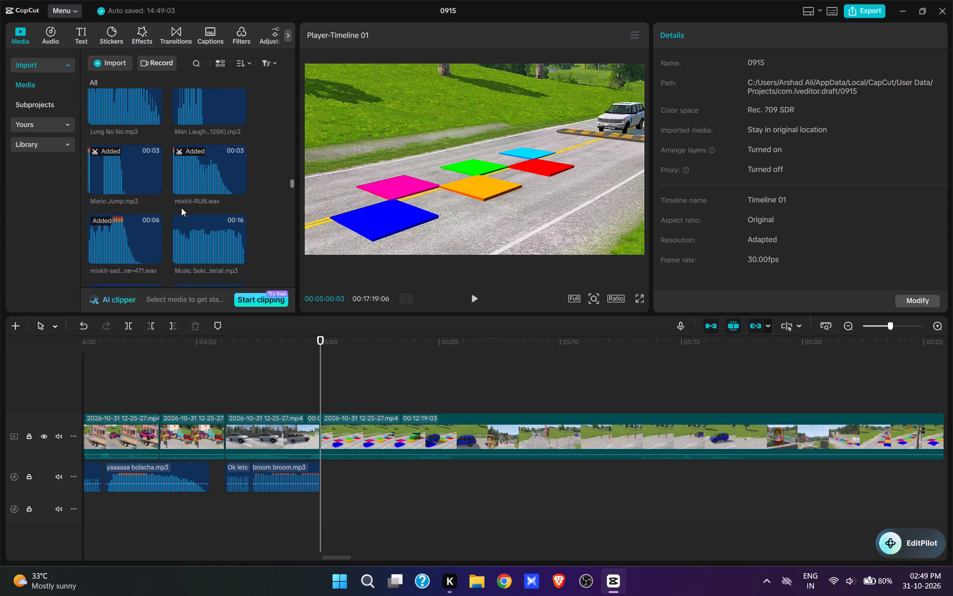
pyautogui.click(153, 188)
# Play the speed bump jump and paste the copied Mingle Game.mp3 sound at about 00:05:02, as the SUV reaches the coloured tiles.
pyautogui.press('space')
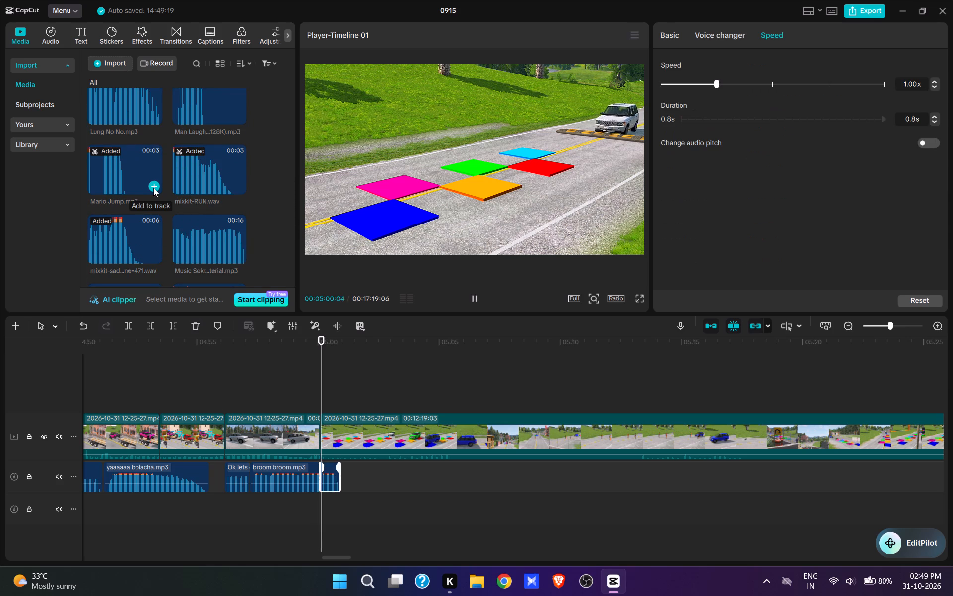
pyautogui.press('space')
pyautogui.press('space')
pyautogui.press('space')
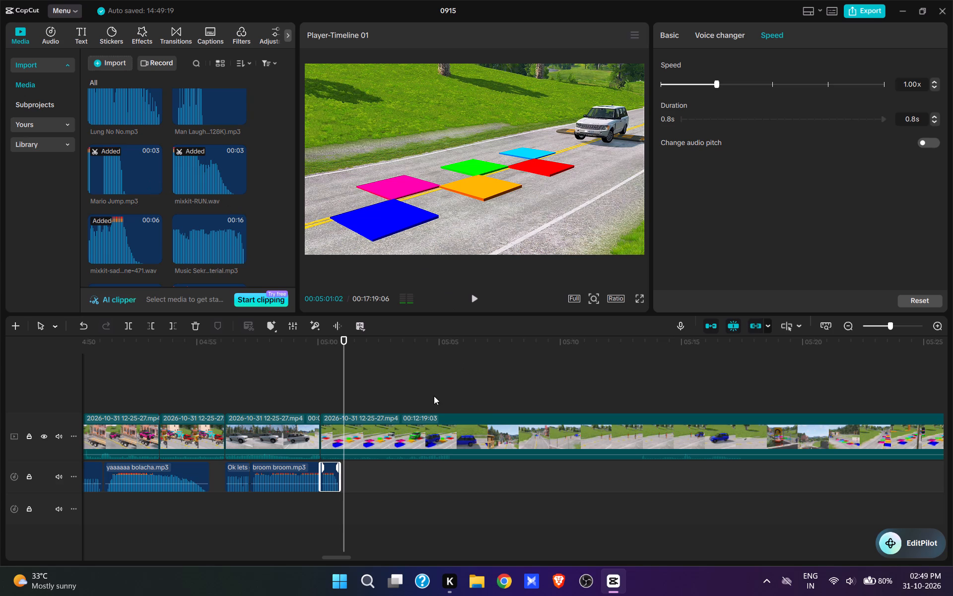
pyautogui.press('space')
pyautogui.press('space')
pyautogui.click(313, 398)
pyautogui.press('space')
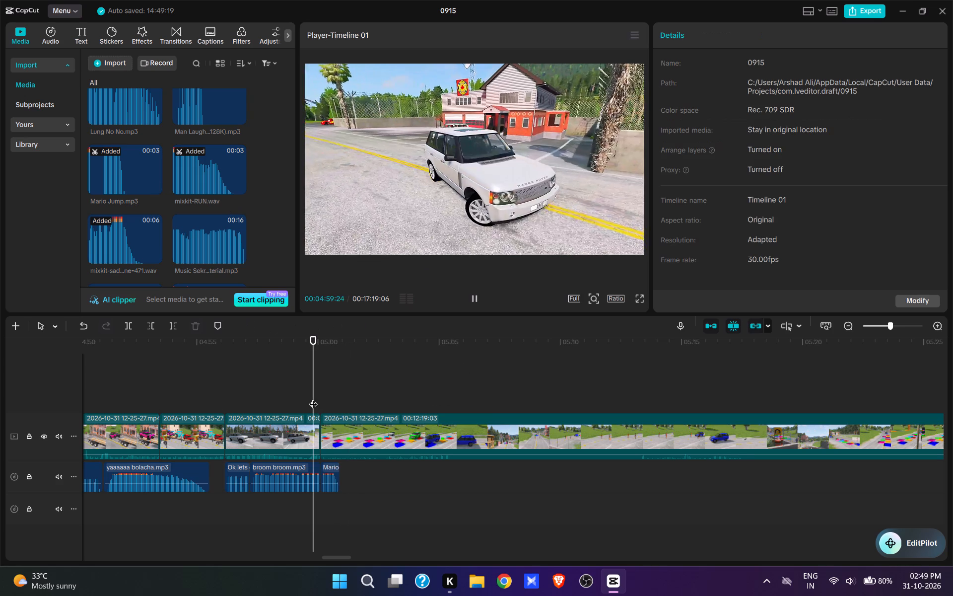
pyautogui.press('space')
pyautogui.press('space')
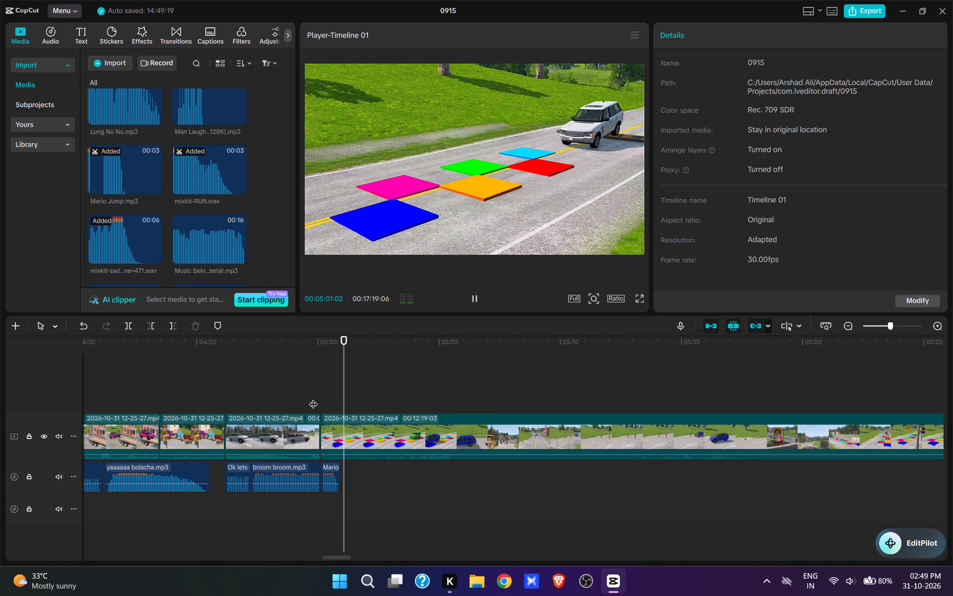
pyautogui.press('space')
pyautogui.hotkey('ctrl', 'v')
# Split the coloured-tiles clip at 00:05:05:12 and trim the following part to start with the blue SUV nearing two dummies, clip length 00:12:05:23.
pyautogui.press('space')
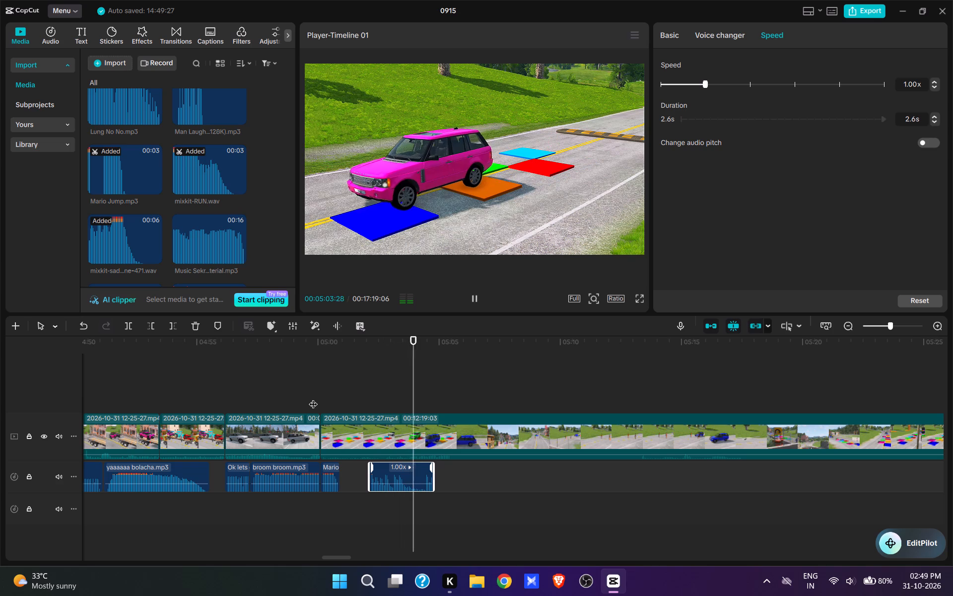
pyautogui.press('space')
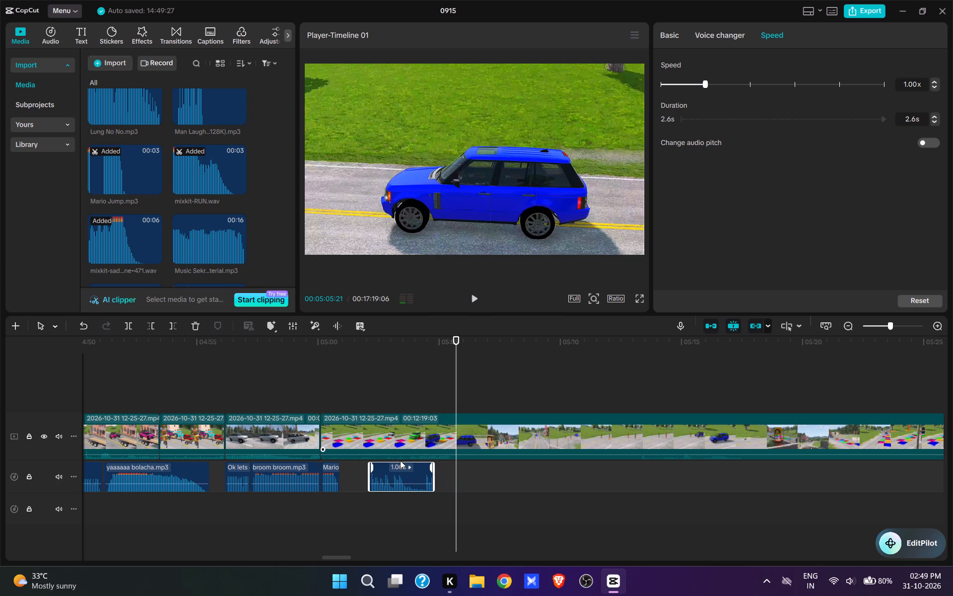
pyautogui.click(449, 399)
pyautogui.press('w')
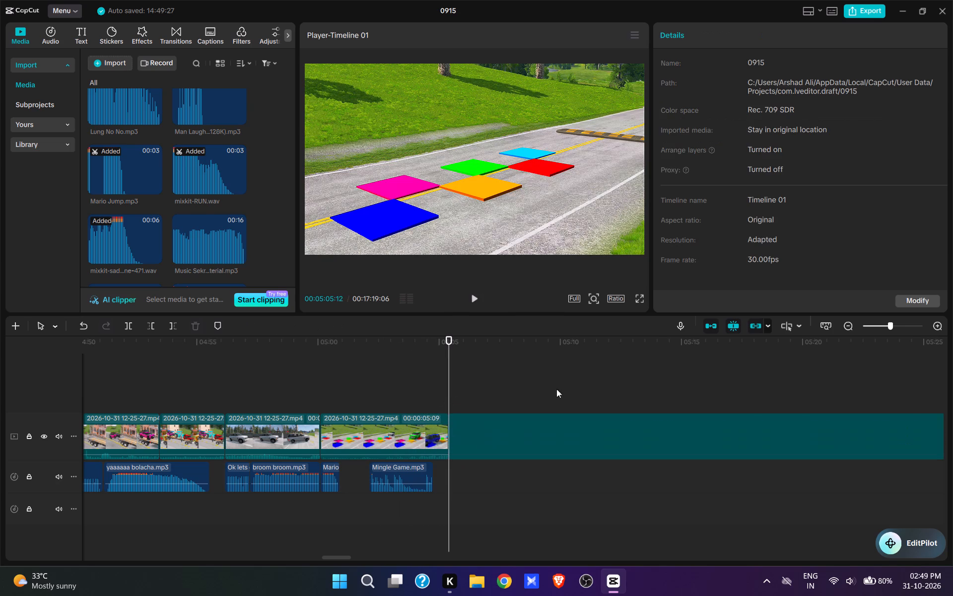
pyautogui.click(609, 389)
pyautogui.press('space')
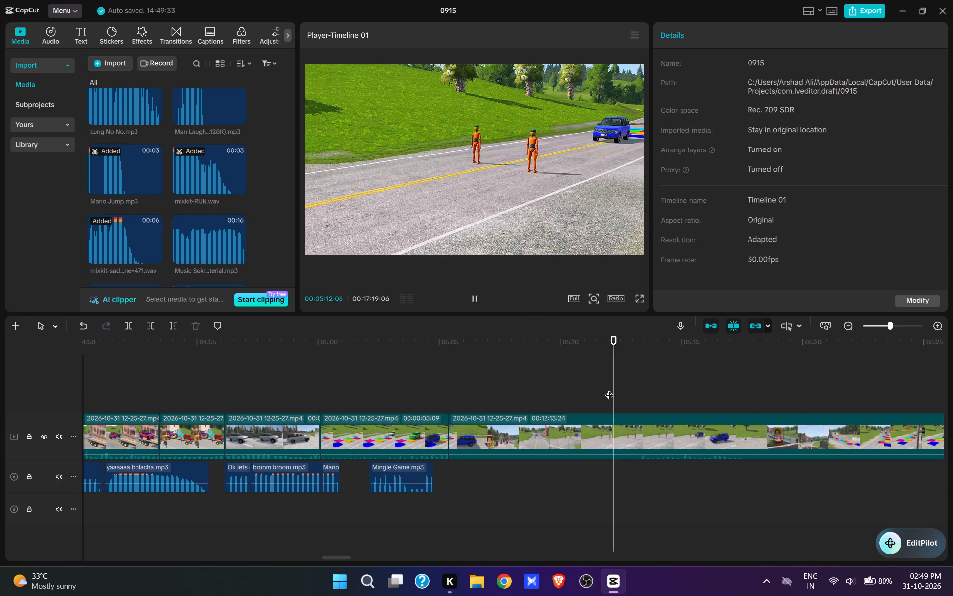
pyautogui.press('space')
pyautogui.press('space')
pyautogui.press('space')
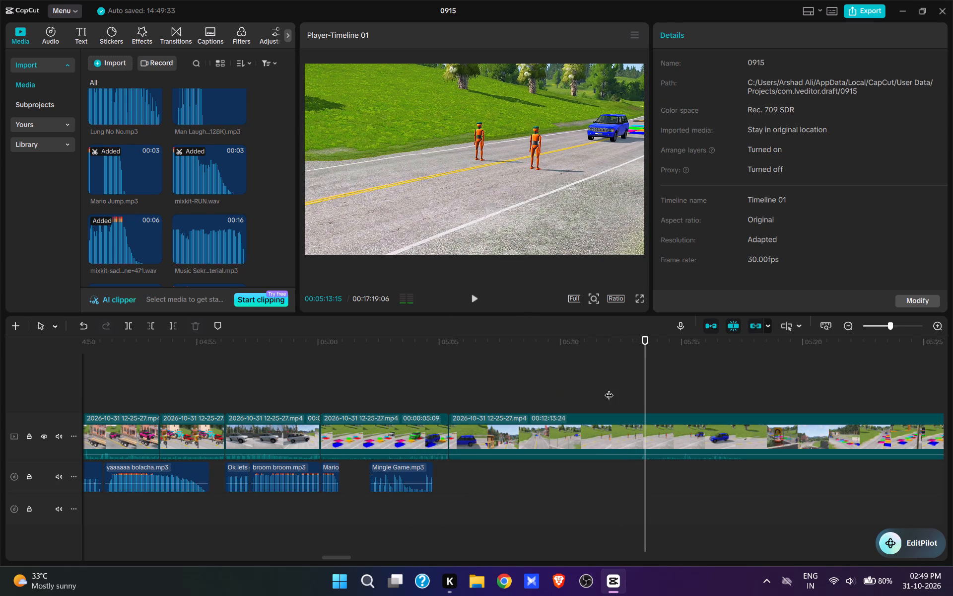
pyautogui.click(643, 401)
pyautogui.press('q')
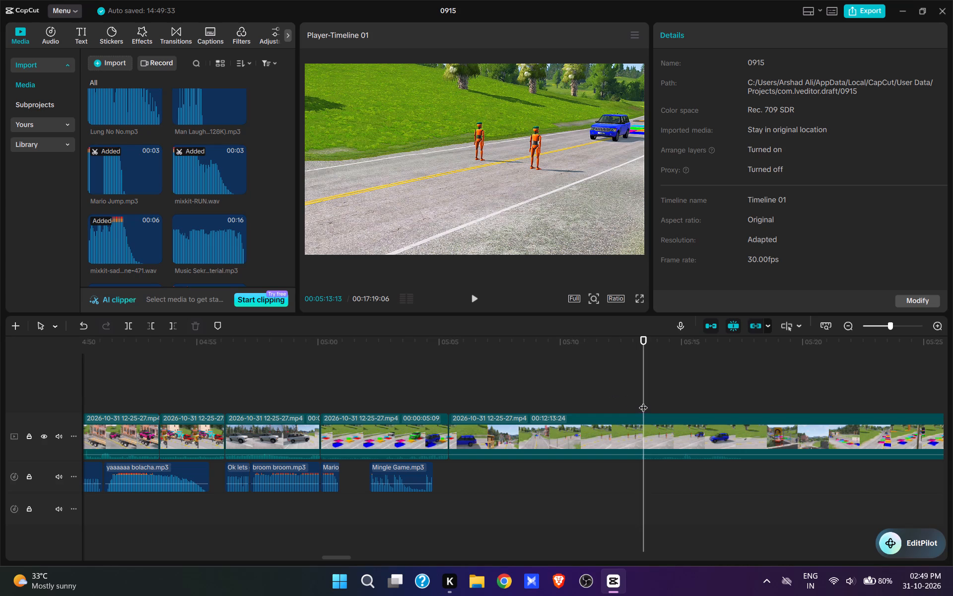
# Add mixkit-RUN.wav at 00:05:05:12 and trim its end to 00:05:06:23, for a duration of 1.4 s.
pyautogui.scroll(2, 233, 229)
pyautogui.scroll(-1, 233, 229)
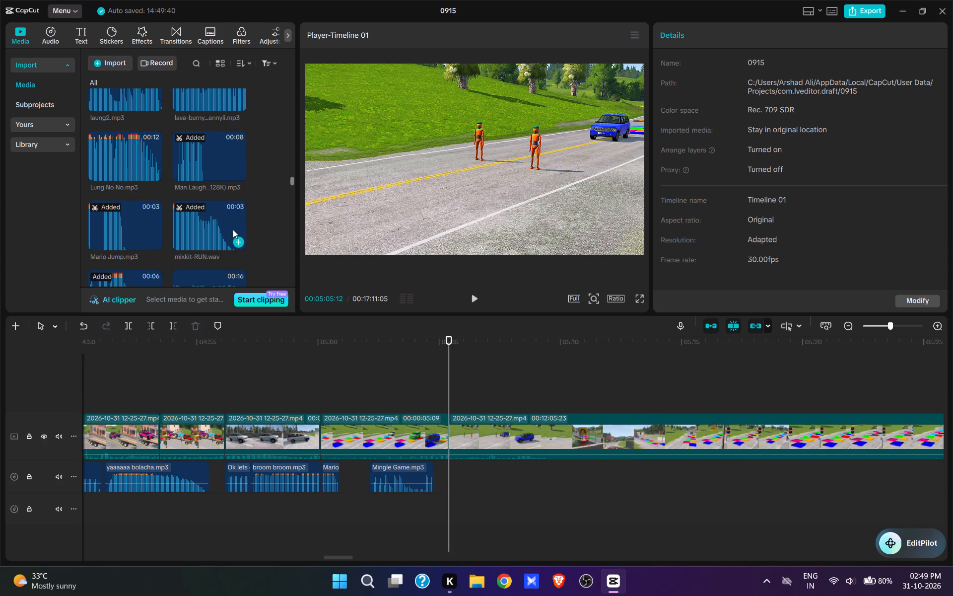
pyautogui.click(238, 237)
pyautogui.press('space')
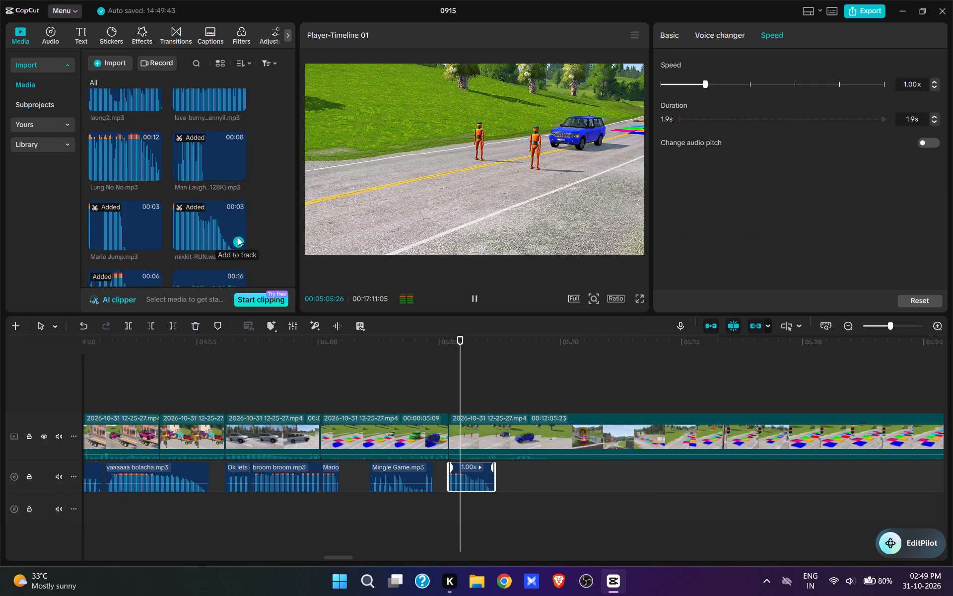
pyautogui.press('space')
pyautogui.press('space')
pyautogui.press('space')
pyautogui.write('e')
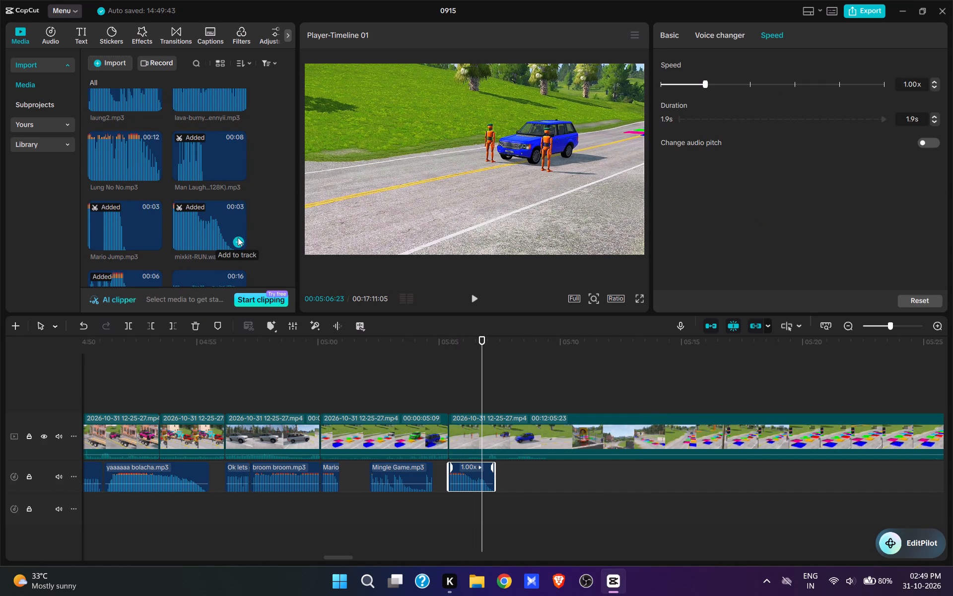
# Add the laugh4.mp3 sound at 00:05:06:23, where the blue SUV hits the dummies.
pyautogui.scroll(4, 210, 190)
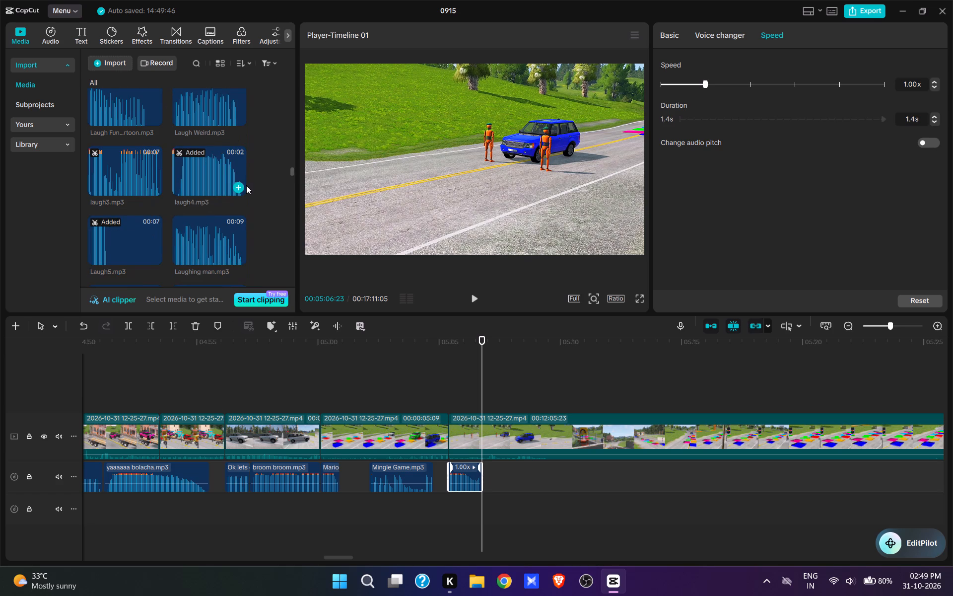
pyautogui.click(240, 185)
# Add the laugh3.mp3 sound at 00:05:07:24, directly after the laugh4.mp3 sound.
pyautogui.press('space')
pyautogui.press('space')
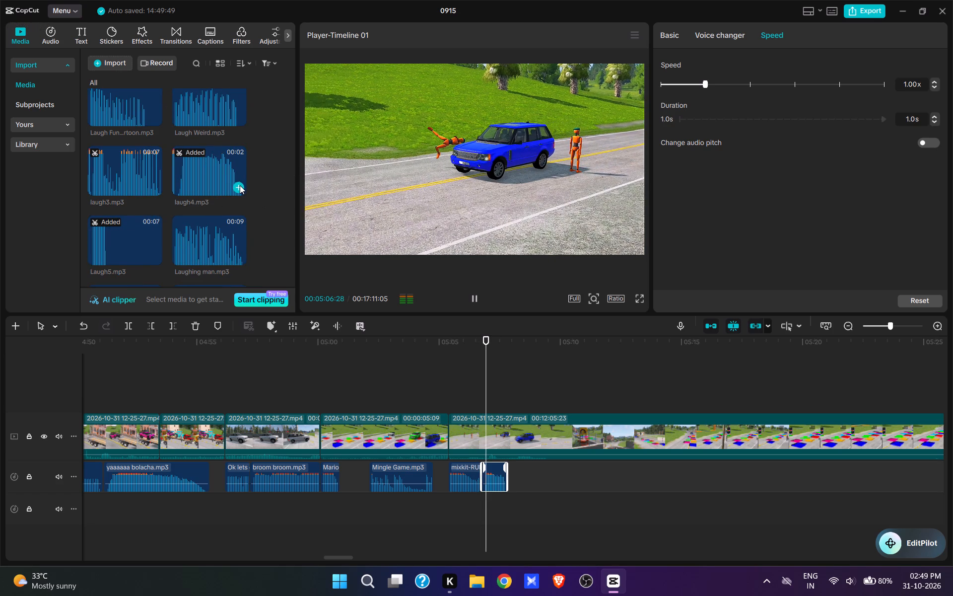
pyautogui.press('space')
pyautogui.press('space')
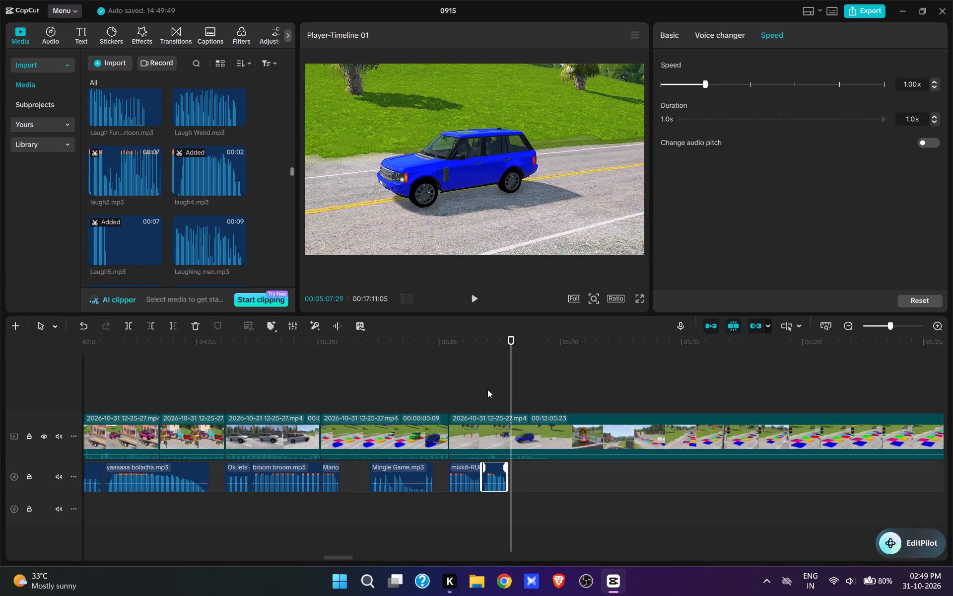
pyautogui.click(507, 402)
pyautogui.click(124, 115)
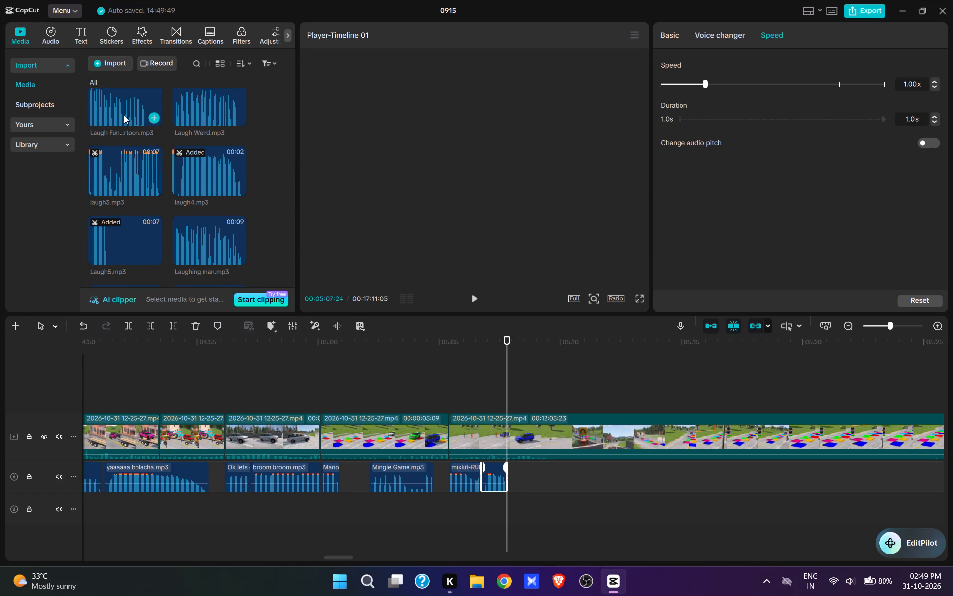
pyautogui.scroll(1, 140, 192)
pyautogui.click(121, 222)
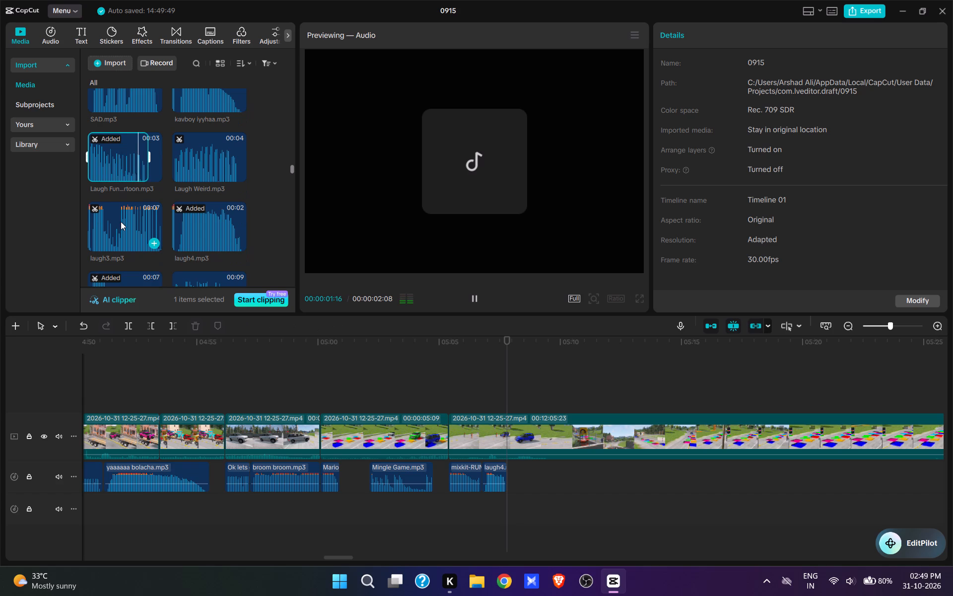
pyautogui.click(155, 243)
# Split the video at 00:05:09:09, with the dummy lying on the road, and trim the end of laugh3.mp3 there, duration 1.5 s.
pyautogui.press('space')
pyautogui.click(473, 297)
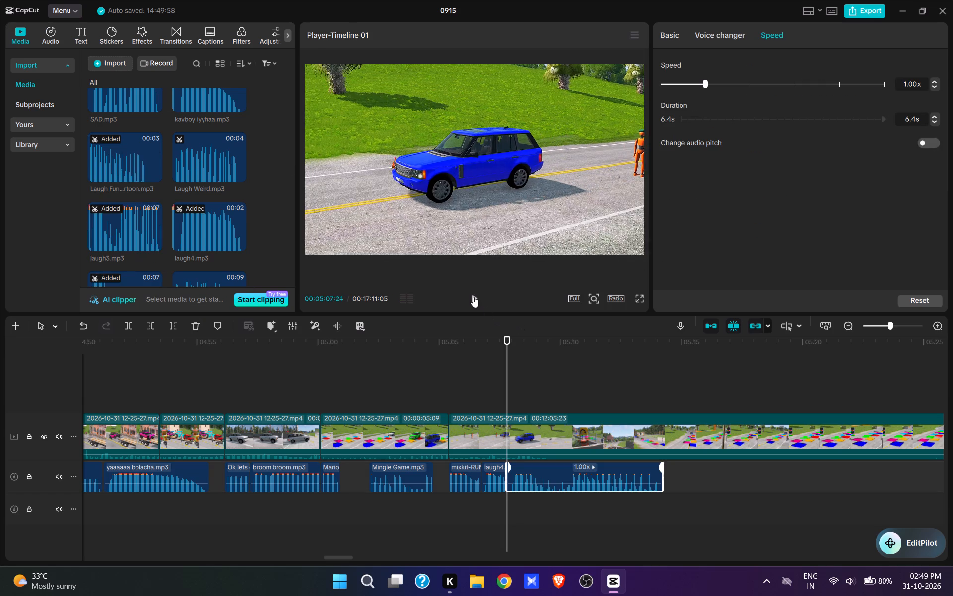
pyautogui.press('space')
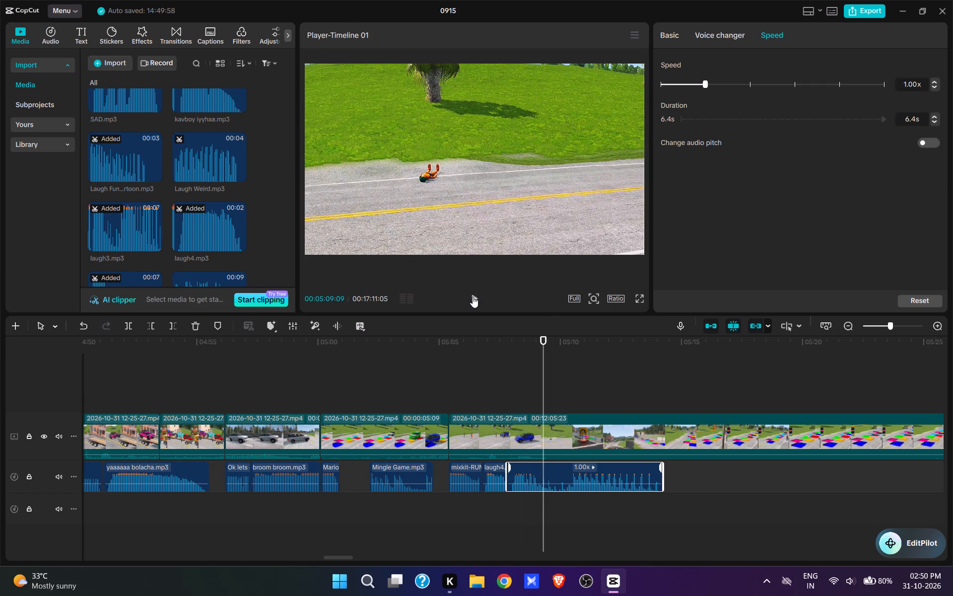
pyautogui.click(563, 431)
pyautogui.press('w')
pyautogui.click(550, 484)
pyautogui.press('e')
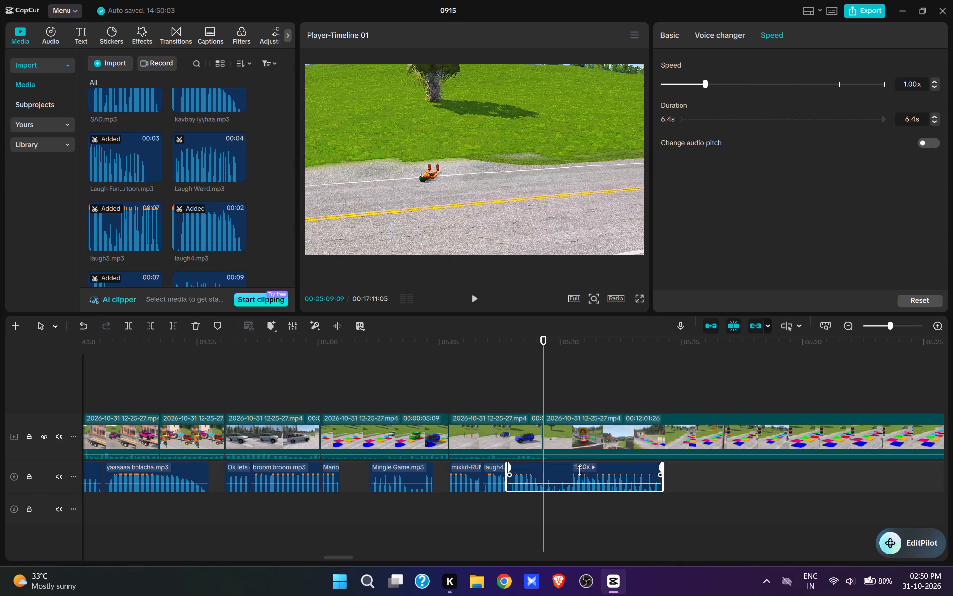
# Trim the start of the clip after 00:05:09:09 to the blue SUV approaching the coloured tiles, clip length 00:11:45:16.
pyautogui.moveTo(701, 436); pyautogui.dragTo(634, 459)
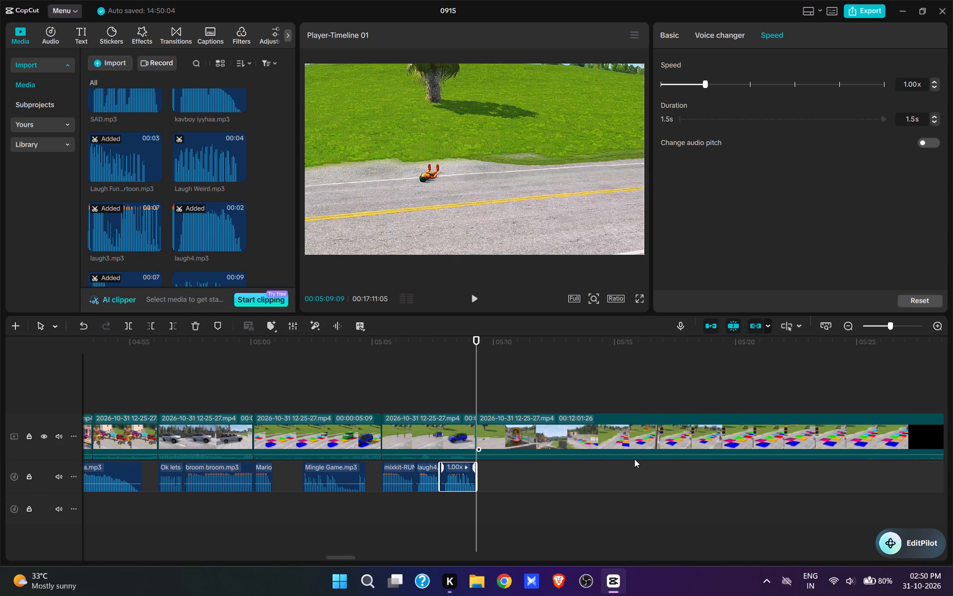
pyautogui.moveTo(634, 459); pyautogui.dragTo(620, 463)
pyautogui.click(680, 403)
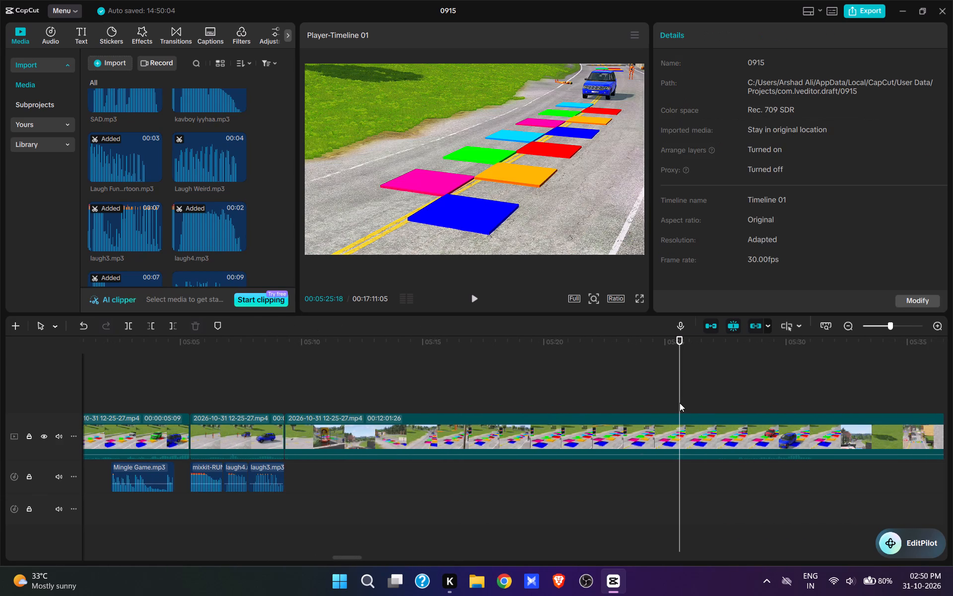
pyautogui.press('space')
pyautogui.click(663, 405)
pyautogui.press('q')
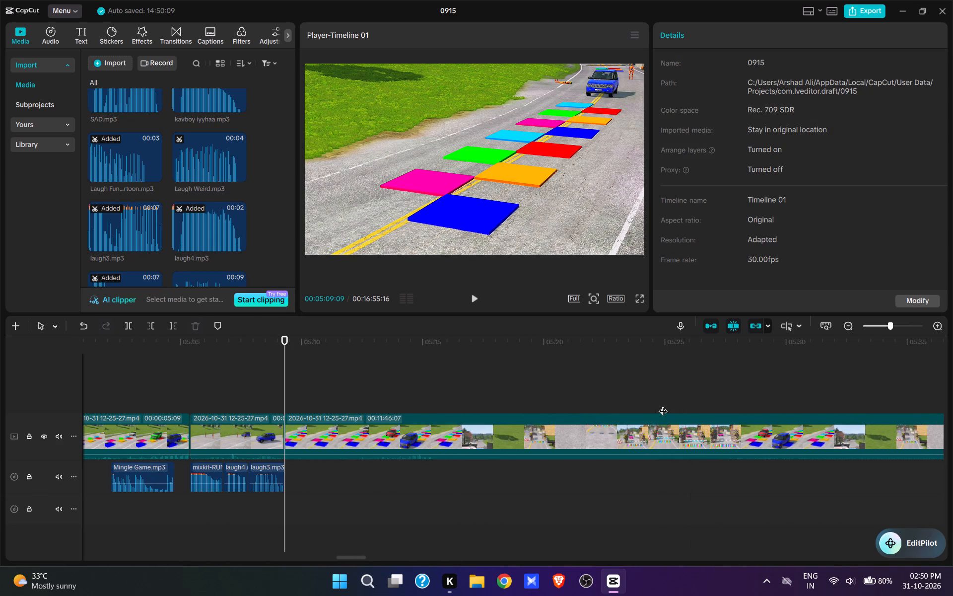
pyautogui.press('space')
pyautogui.press('space')
pyautogui.write('q')
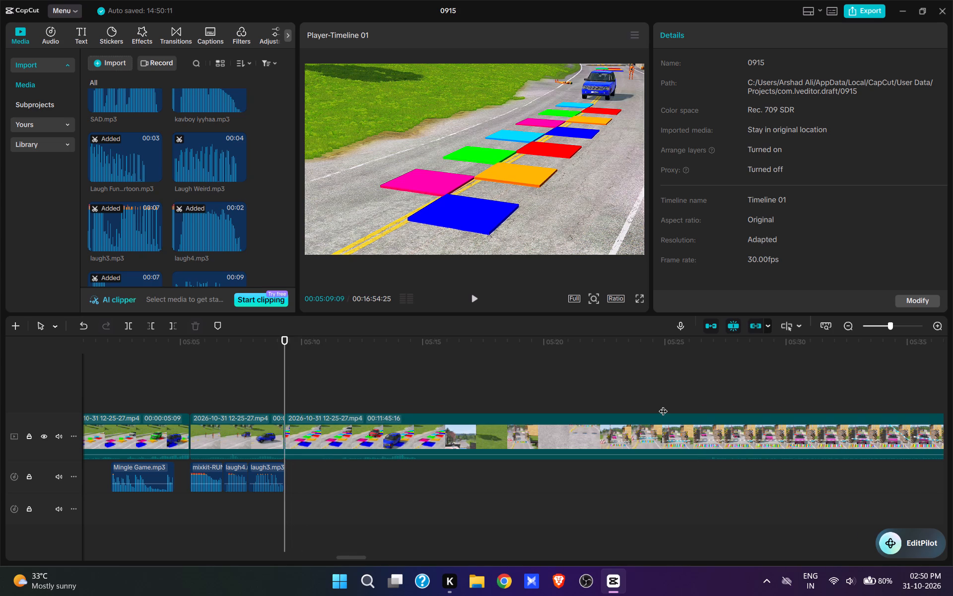
# Paste the copied Mingle Game.mp3 sound at about 00:05:10, as the SUV starts driving over the coloured tiles.
pyautogui.press('space')
pyautogui.press('space')
pyautogui.hotkey('ctrl', 'v')
pyautogui.press('space')
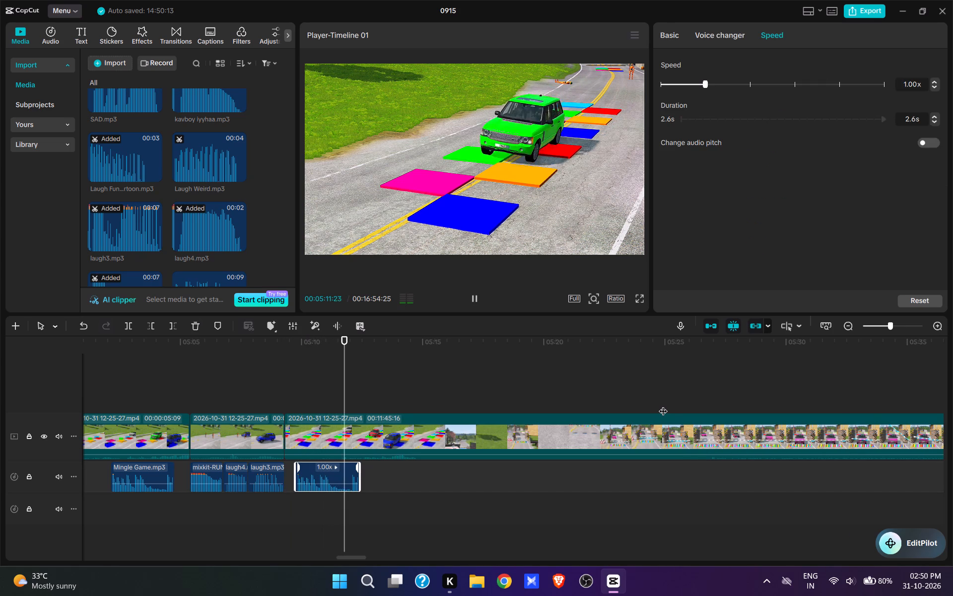
pyautogui.press('space')
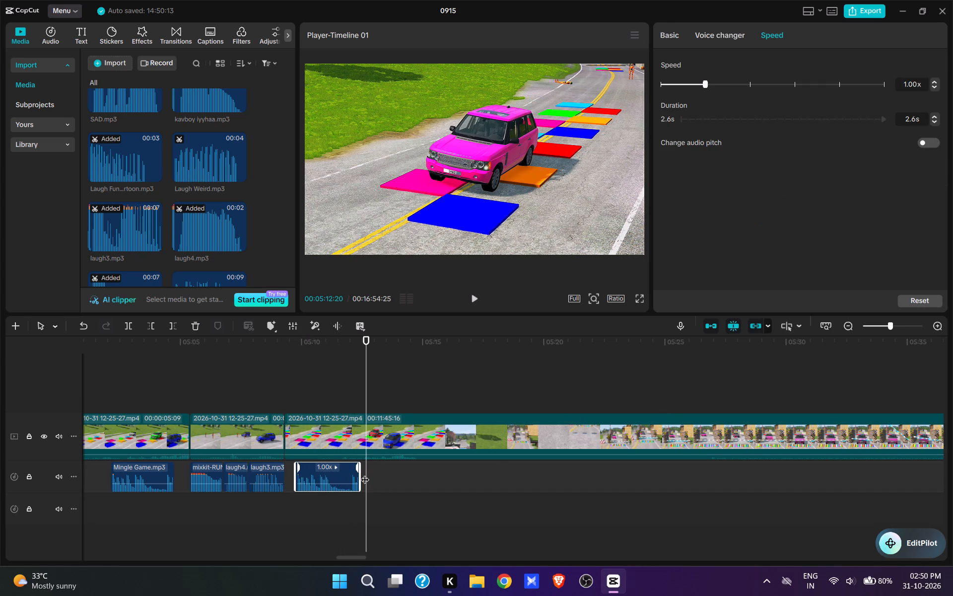
# Extend the end of the pasted Mingle Game.mp3 sound to about 00:05:13 and play back the coloured-tiles shot.
pyautogui.click(361, 471)
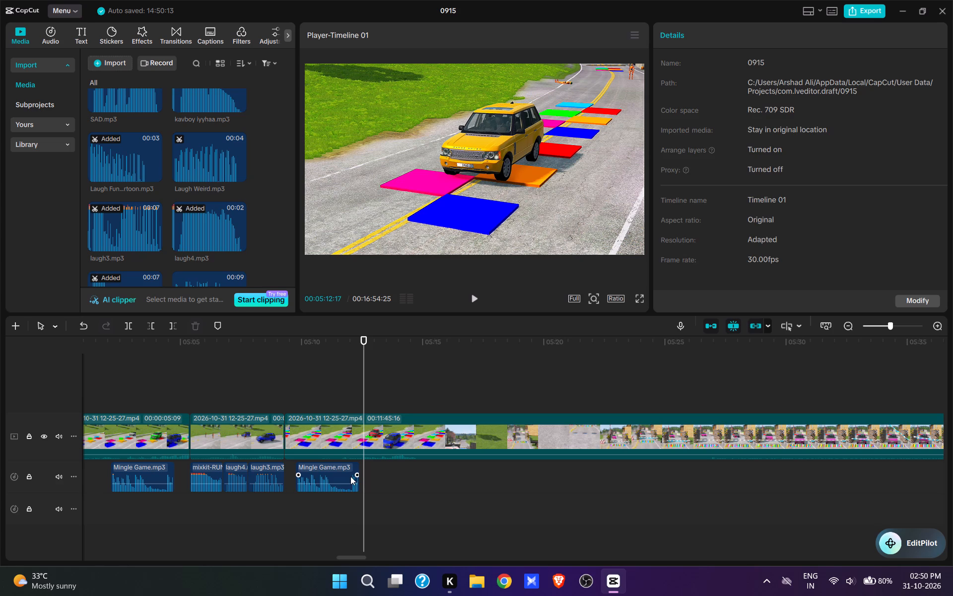
pyautogui.click(350, 476)
pyautogui.moveTo(361, 473); pyautogui.dragTo(371, 473)
pyautogui.click(324, 393)
pyautogui.press('space')
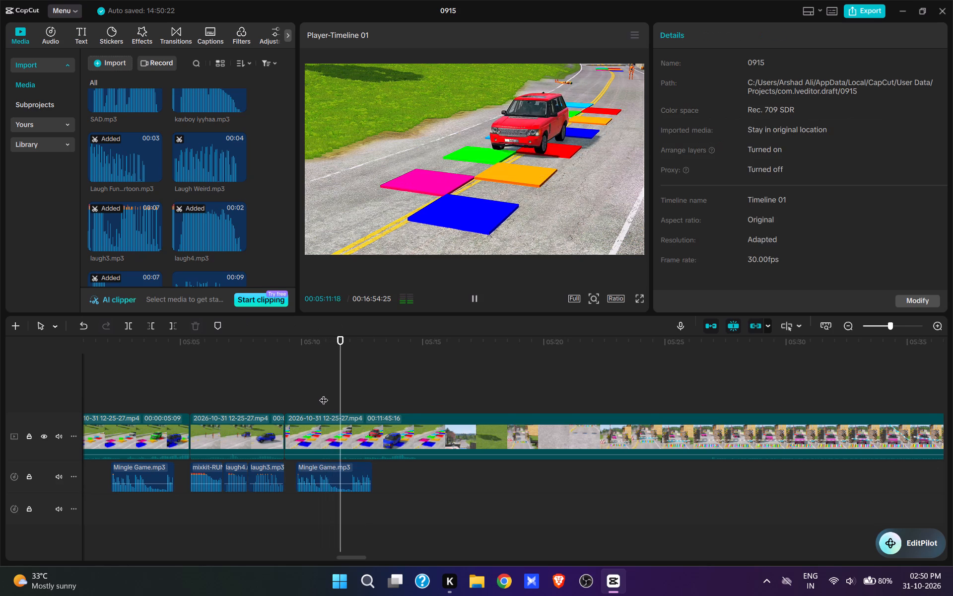
pyautogui.press('space')
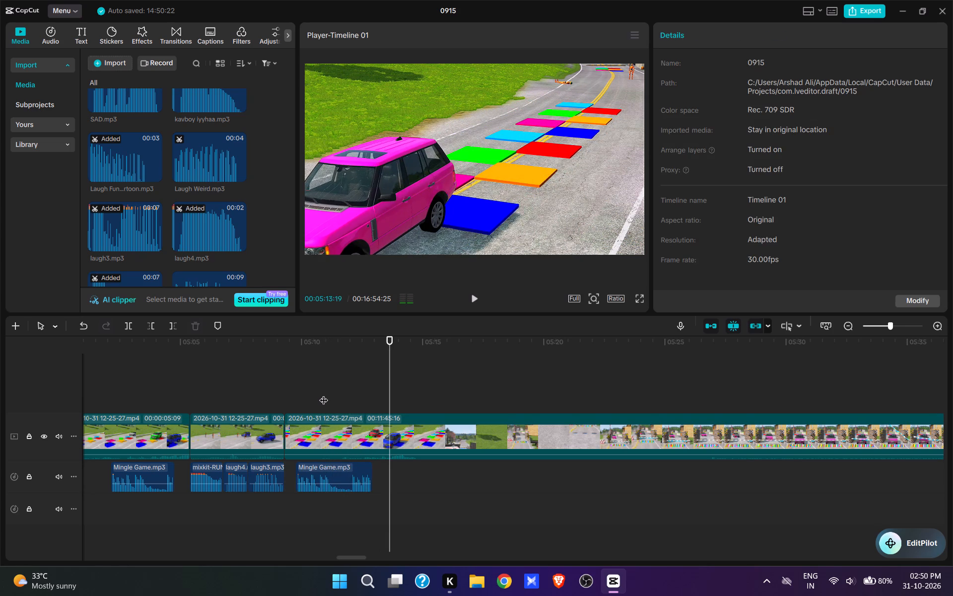
# Split the tiles clip at 00:05:14:08 and trim the following part to start with the pink SUV approaching the striped barrier, length 00:11:28:00.
pyautogui.press('space')
pyautogui.press('space')
pyautogui.write('w')
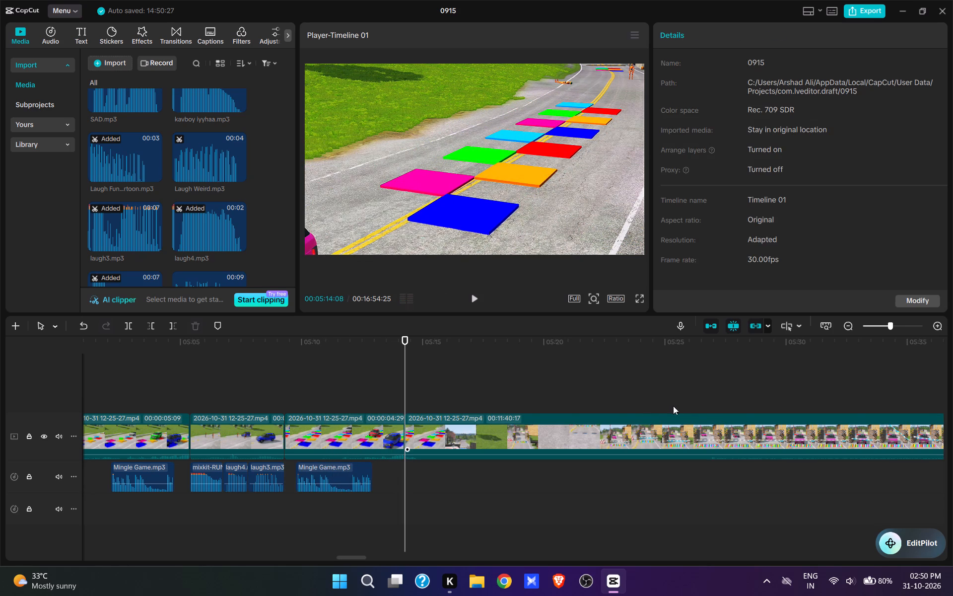
pyautogui.click(703, 403)
pyautogui.press('space')
pyautogui.press('space')
pyautogui.write('q')
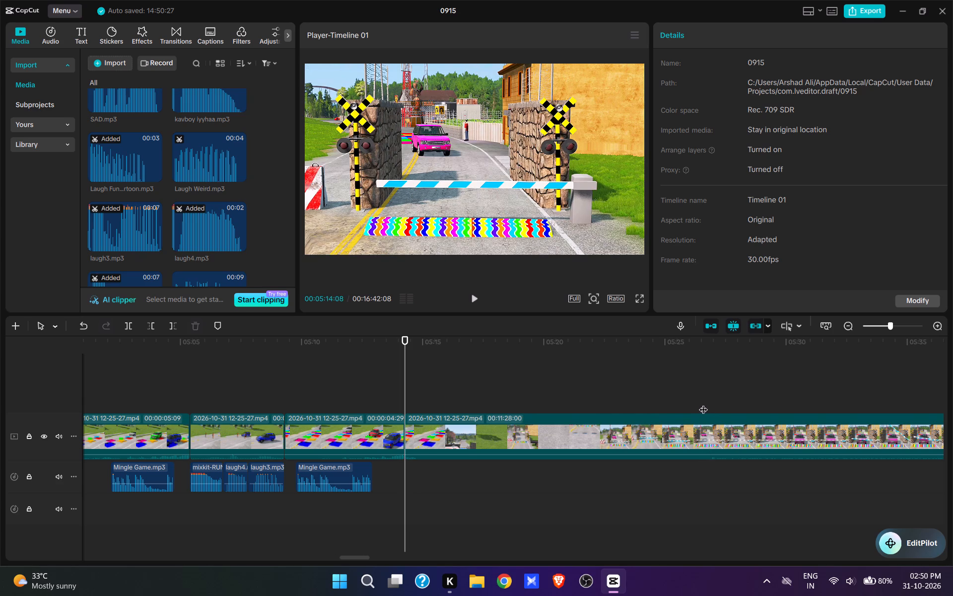
# Look through the imported sounds for an effect to use with the barrier shot at 00:05:14:08.
pyautogui.scroll(-10, 190, 201)
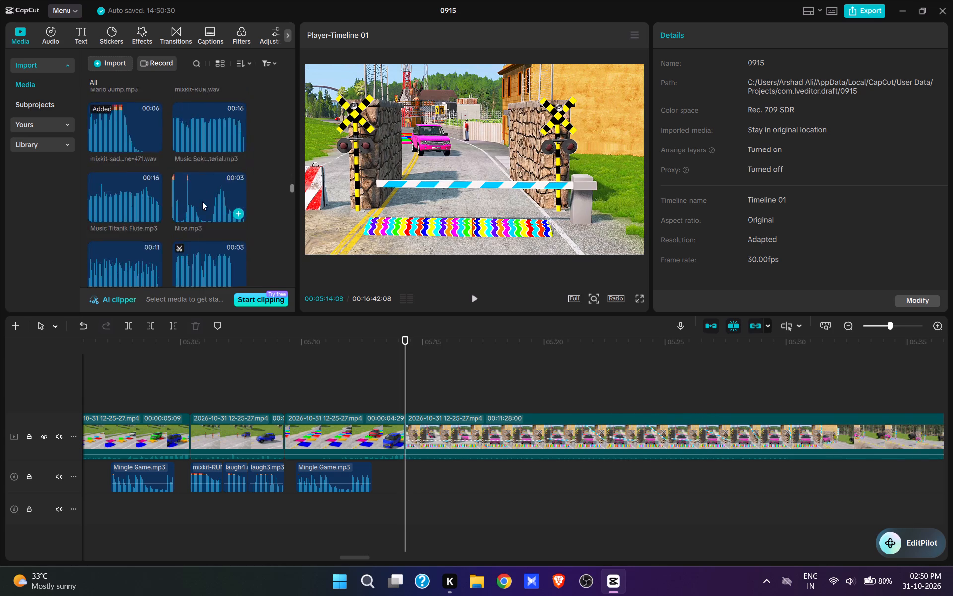
pyautogui.scroll(-11, 202, 201)
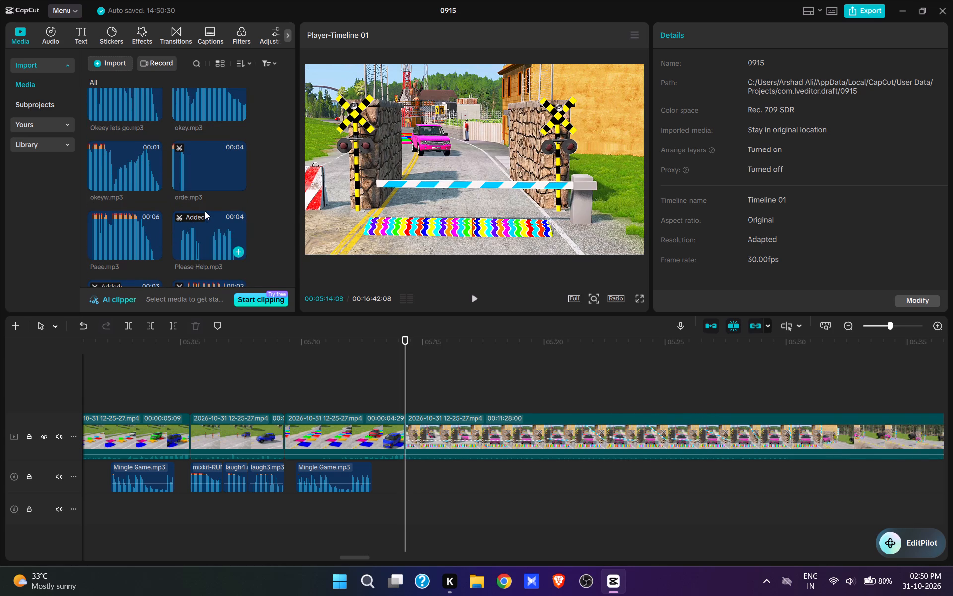
pyautogui.scroll(-2, 200, 211)
pyautogui.scroll(-2, 124, 162)
pyautogui.scroll(-2, 160, 187)
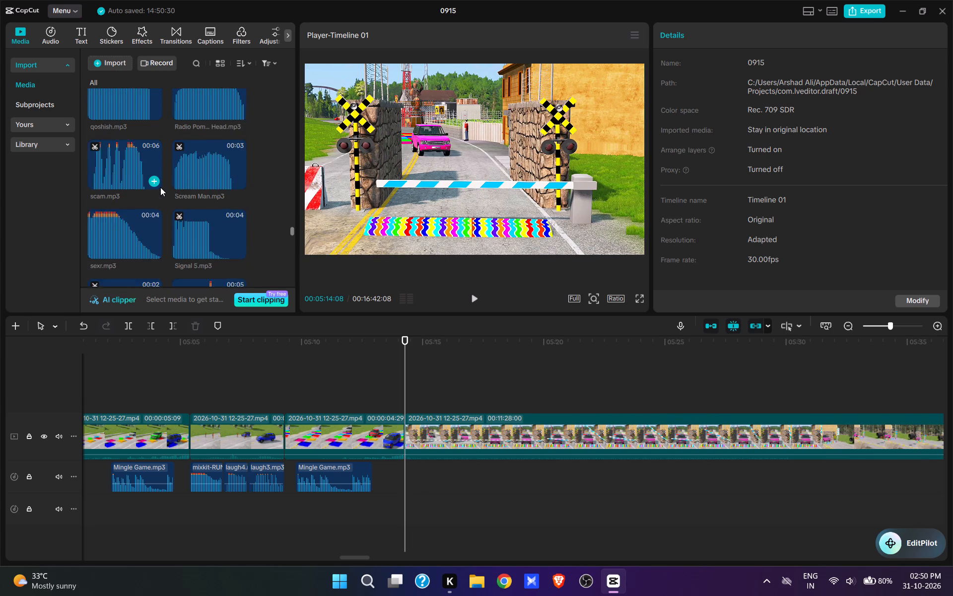
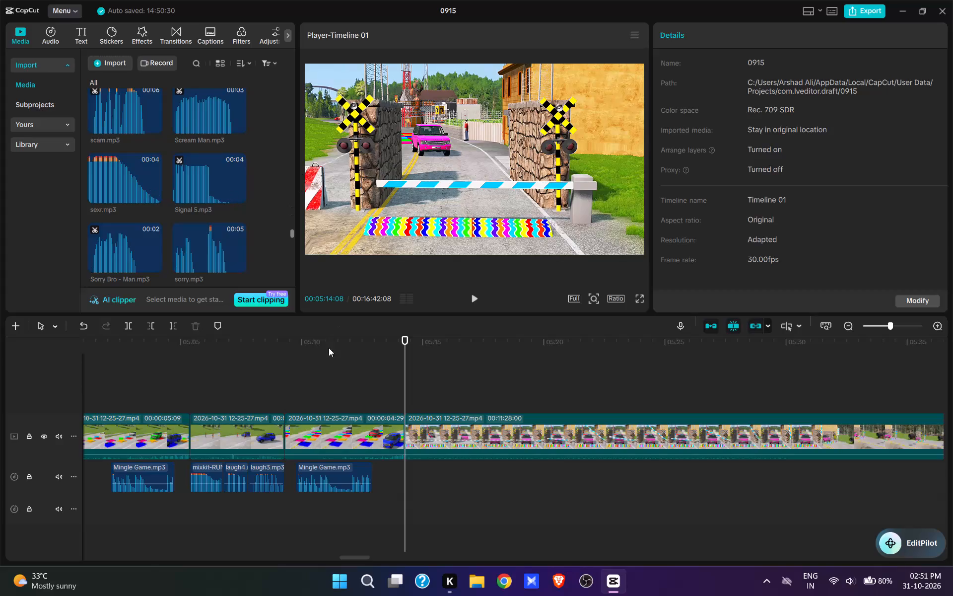
# Play back the coloured-tiles clip between about 05:09 and 05:14 to review its Mingle Game sound.
pyautogui.click(331, 363)
pyautogui.press('space')
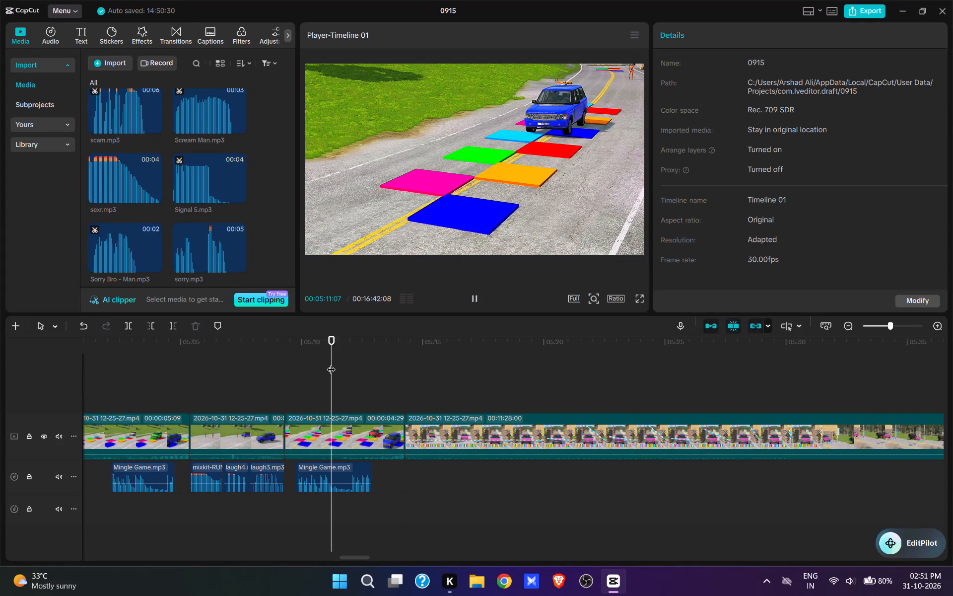
pyautogui.press('space')
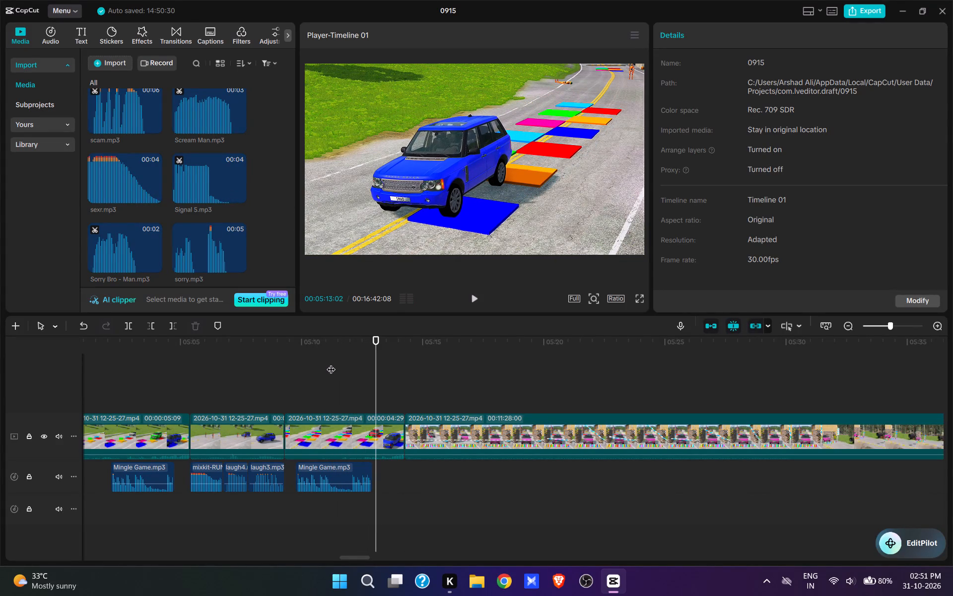
pyautogui.press('space')
pyautogui.press('space')
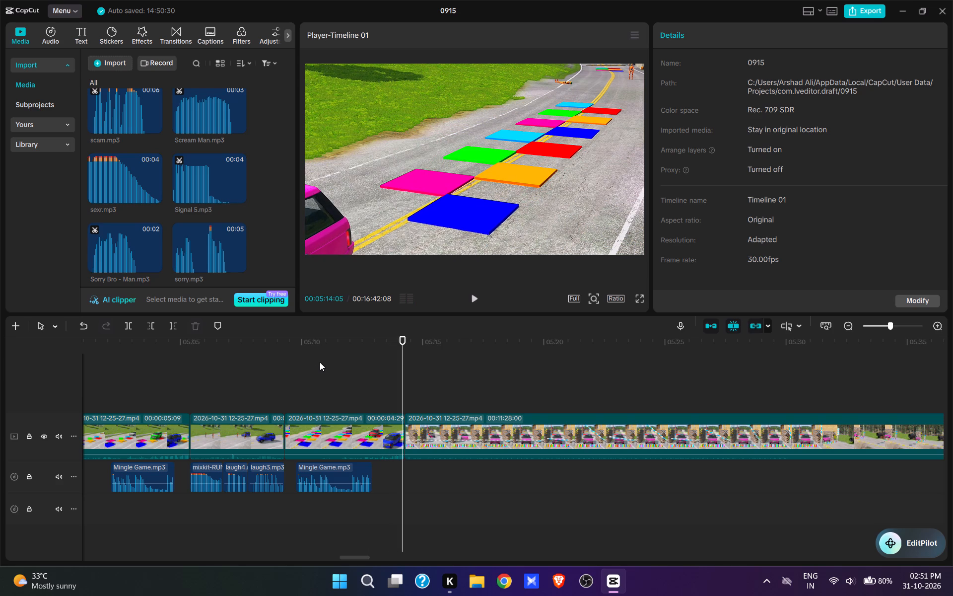
pyautogui.click(319, 362)
pyautogui.press('space')
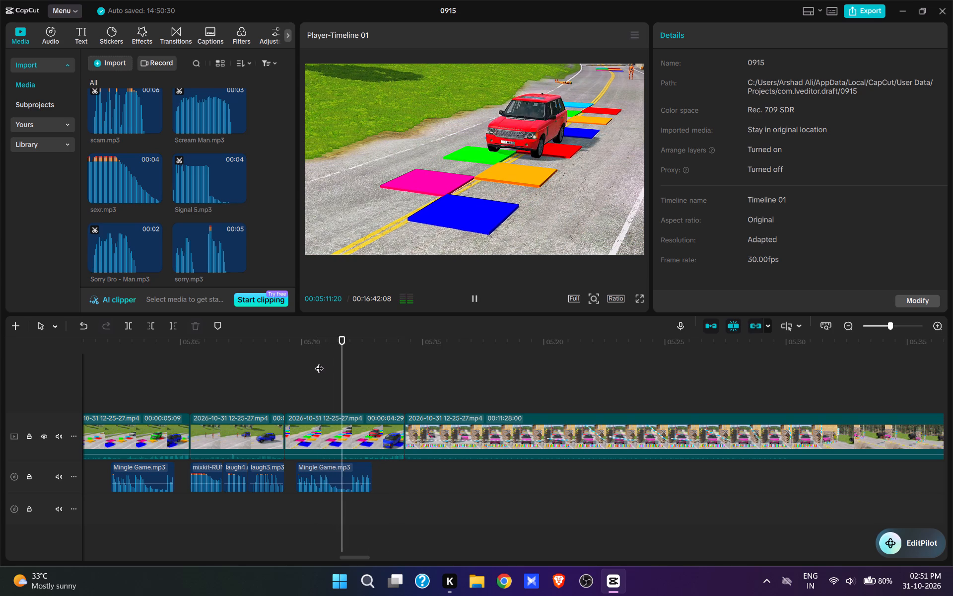
pyautogui.press('space')
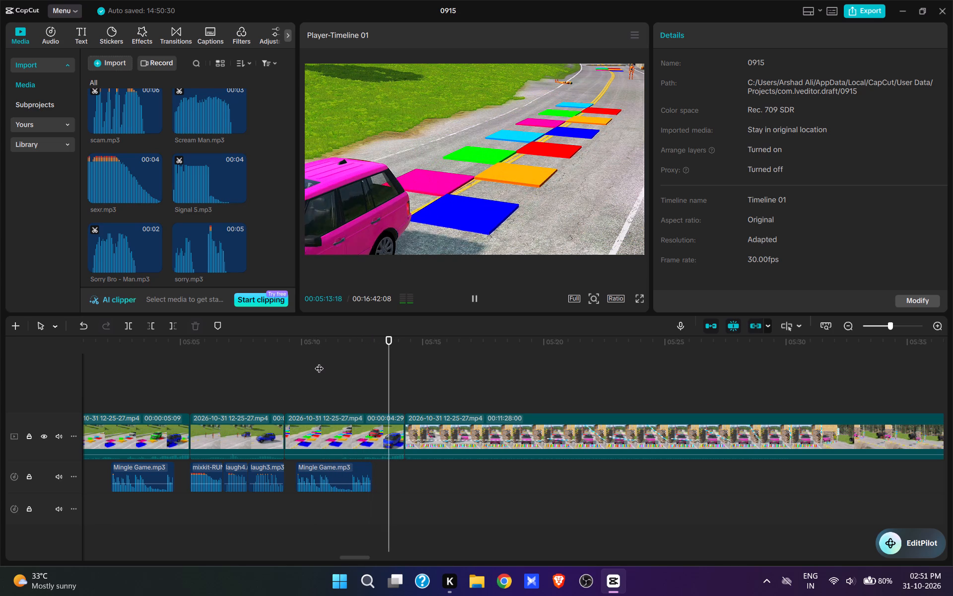
pyautogui.click(276, 372)
pyautogui.press('space')
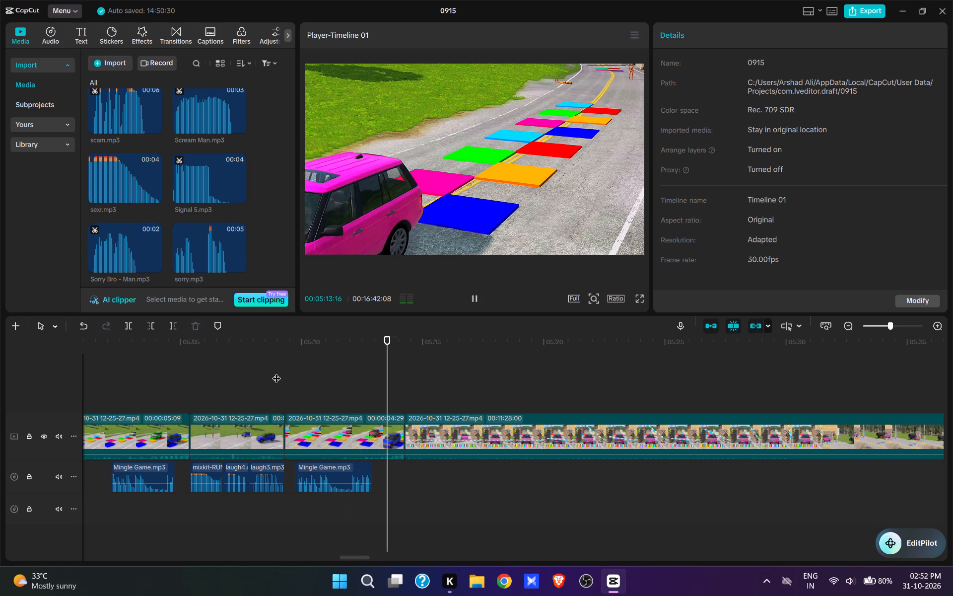
pyautogui.press('space')
# Add the "Suspense - Sound Effect" audio at 00:05:14:08, where the railway-barrier clip starts.
pyautogui.click(407, 401)
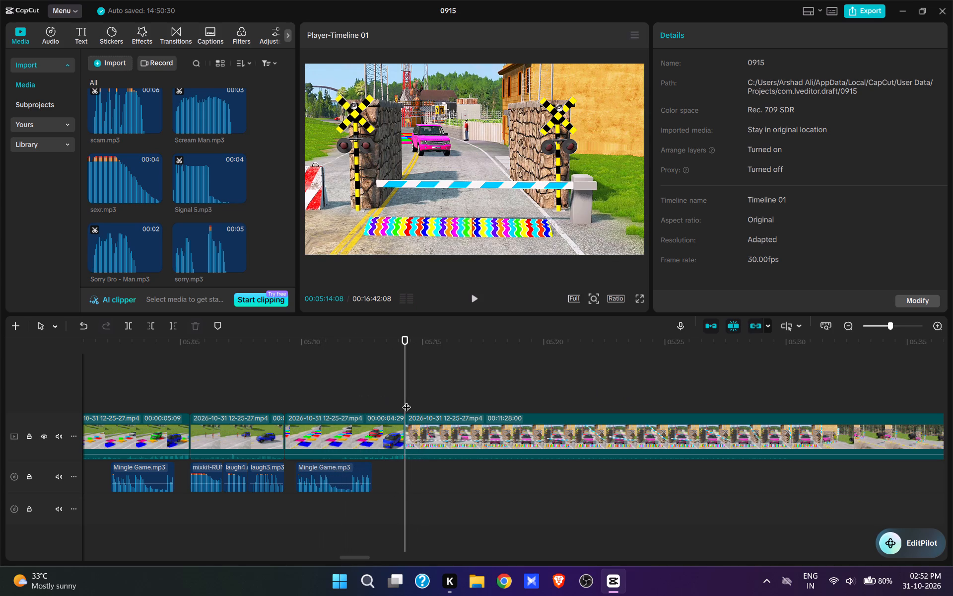
pyautogui.scroll(-2, 211, 214)
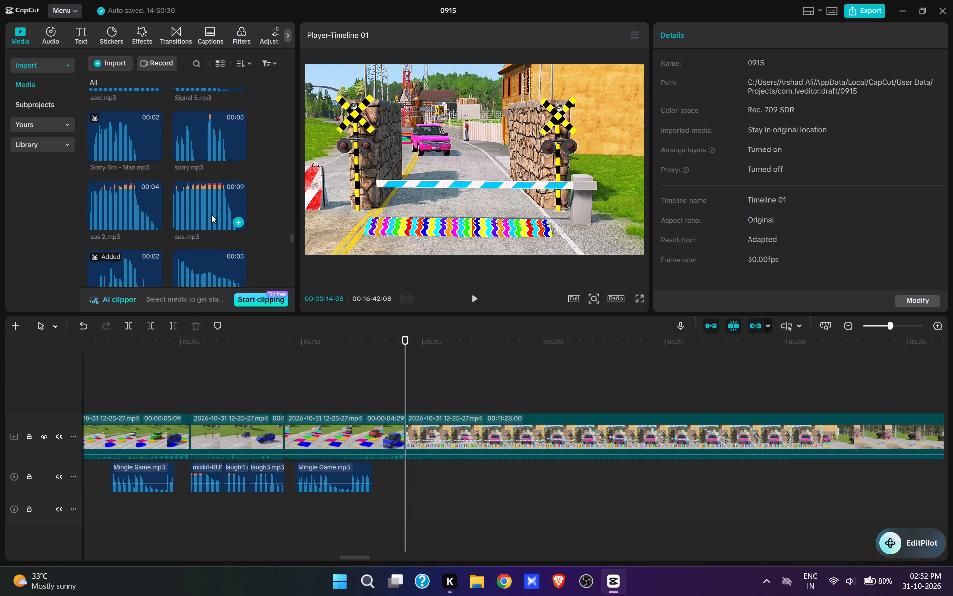
pyautogui.scroll(4, 211, 214)
pyautogui.scroll(-3, 211, 214)
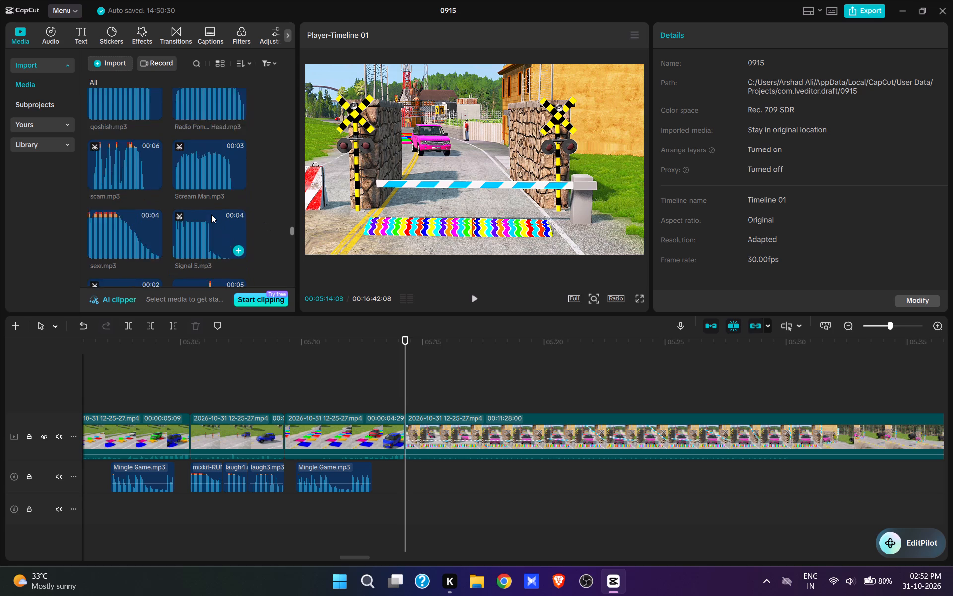
pyautogui.scroll(-4, 211, 214)
pyautogui.scroll(-1, 144, 217)
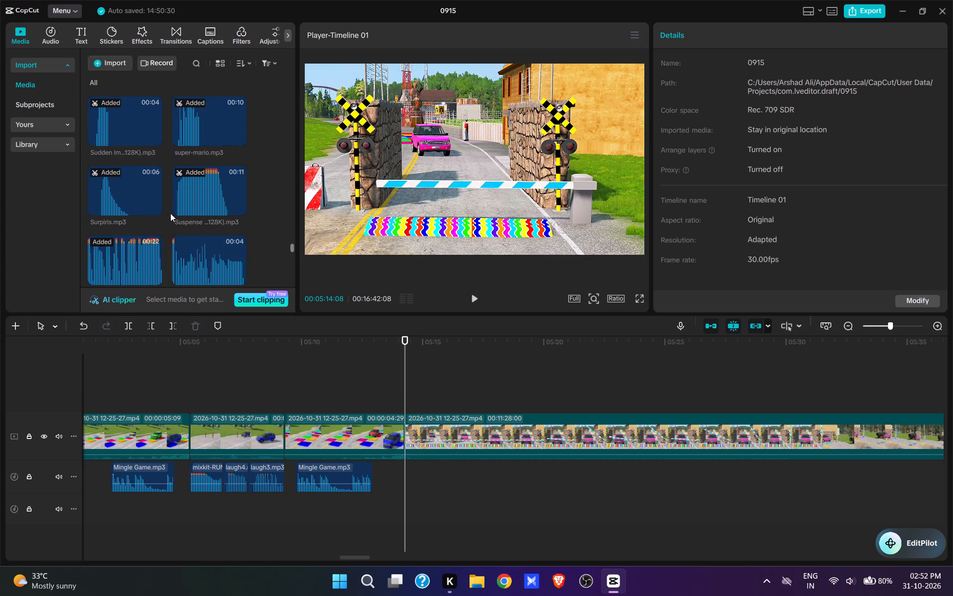
pyautogui.scroll(-1, 170, 213)
pyautogui.click(204, 149)
pyautogui.click(221, 152)
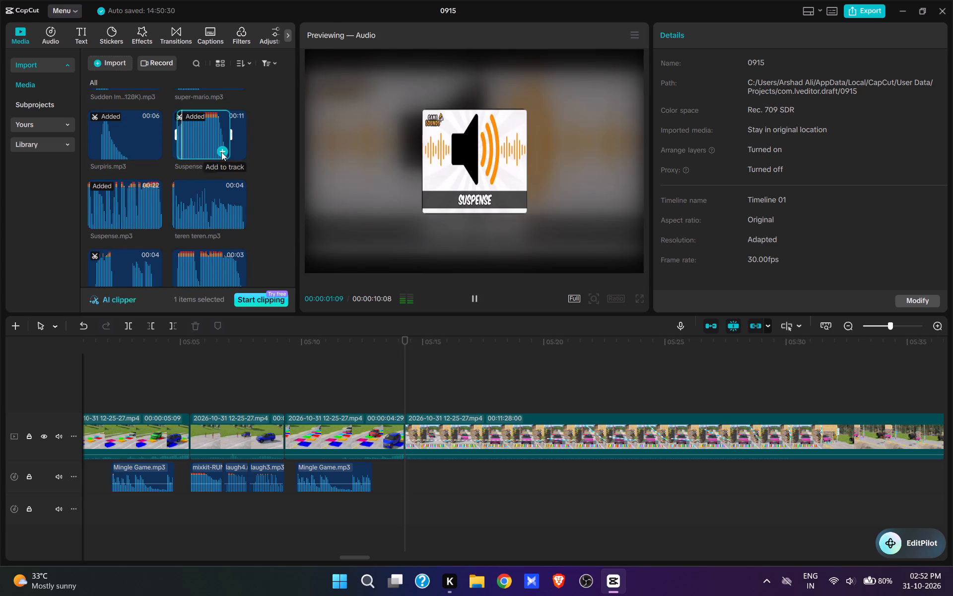
# Play through the barrier scene and trim the end of the Suspense sound effect at 00:05:21:05.
pyautogui.press('space')
pyautogui.press('space')
pyautogui.click(477, 292)
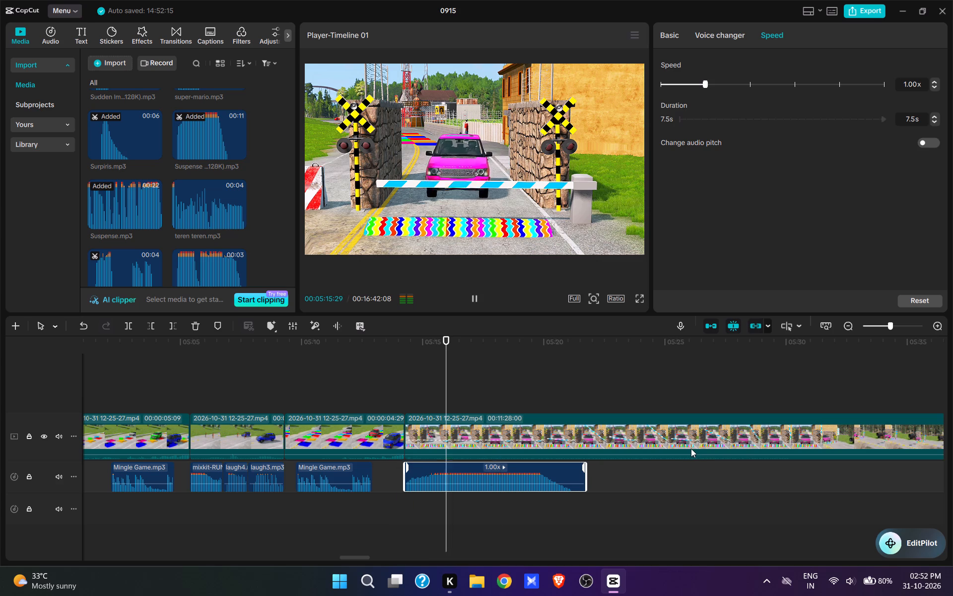
pyautogui.press('space')
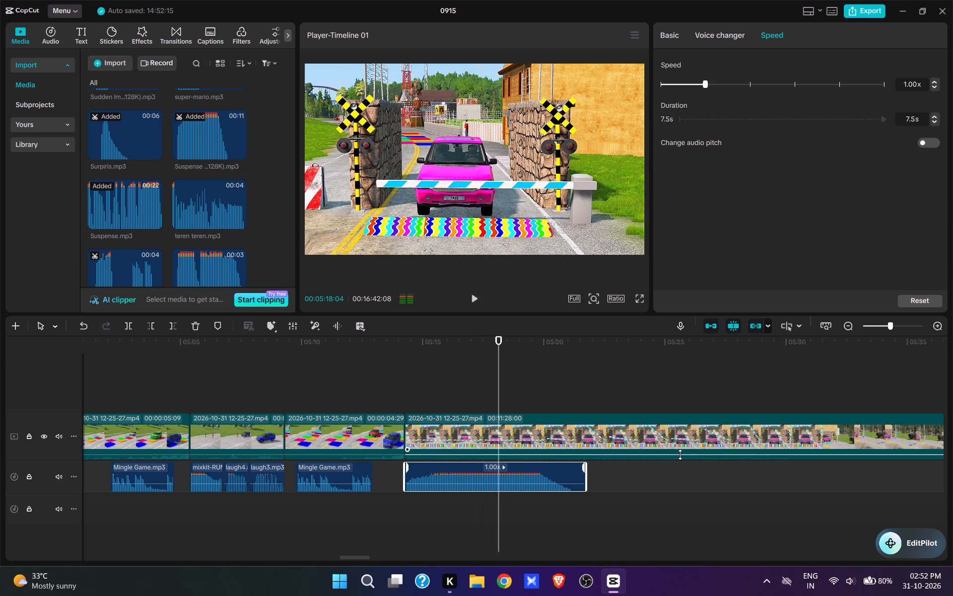
pyautogui.press('space')
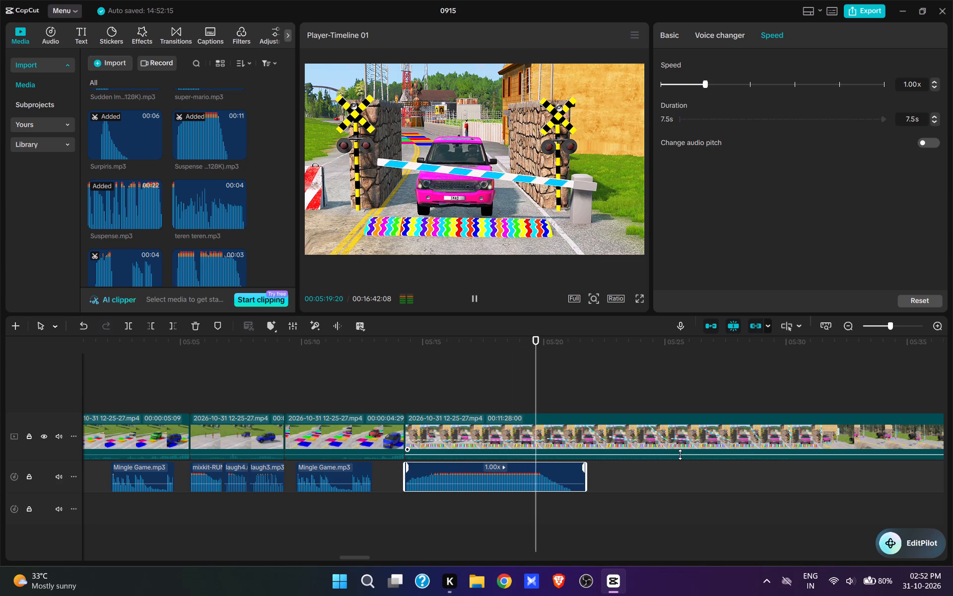
pyautogui.press('space')
pyautogui.press('space')
pyautogui.press('space')
pyautogui.press('space')
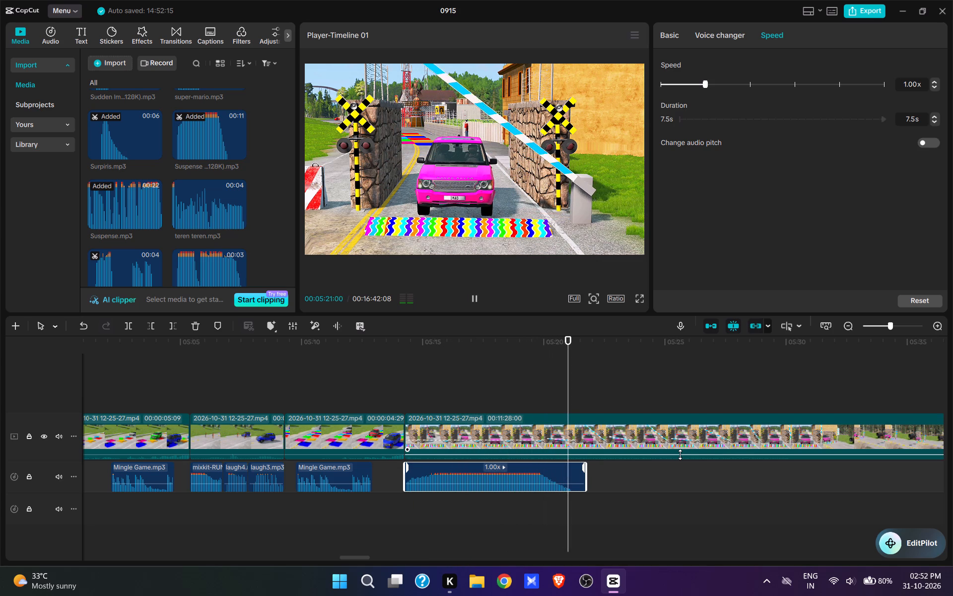
pyautogui.press('space')
pyautogui.click(544, 383)
pyautogui.press('space')
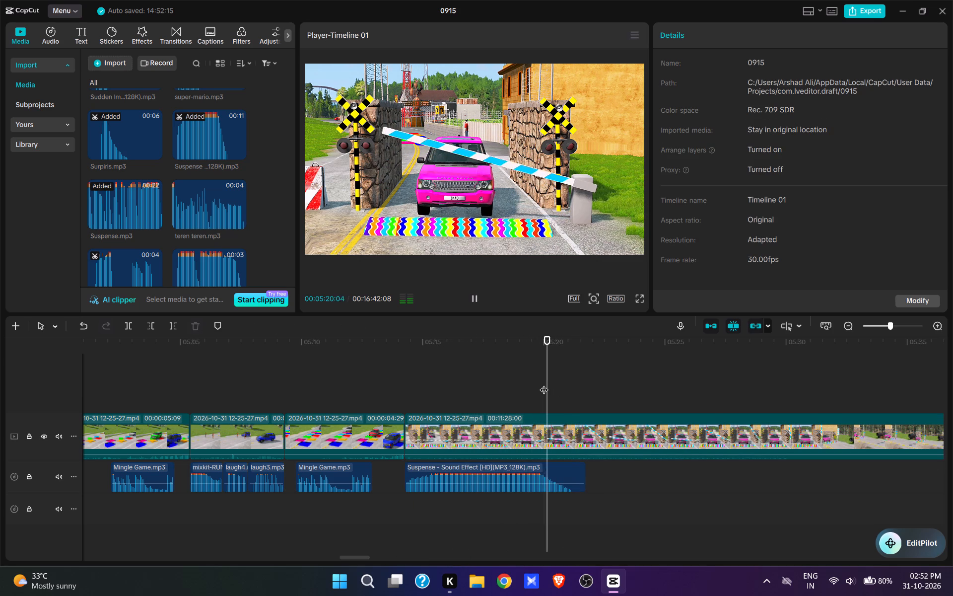
pyautogui.press('space')
pyautogui.press('space')
pyautogui.press('space')
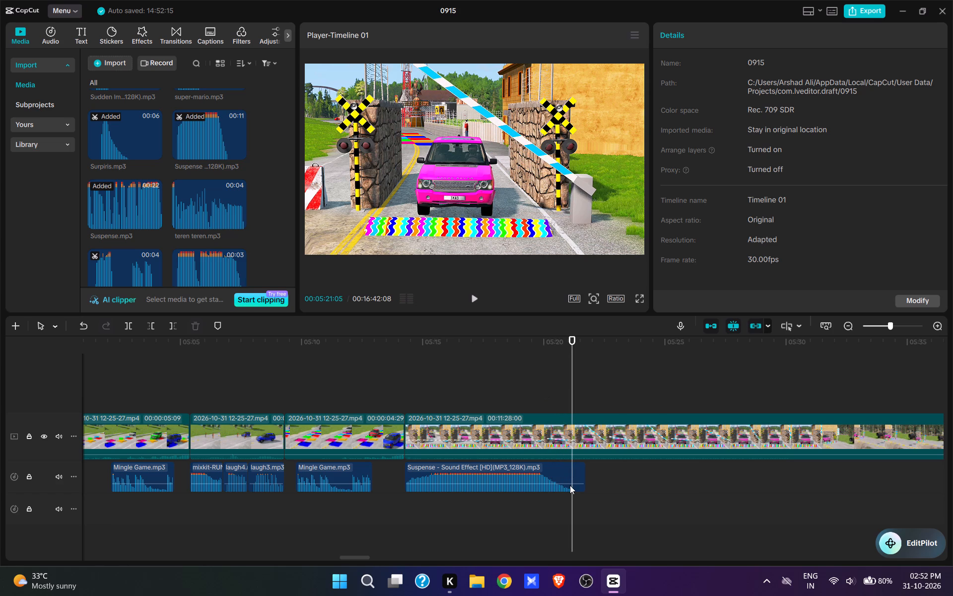
pyautogui.click(570, 485)
pyautogui.press('e')
# Add the "COME ON MAN" sound effect directly after the Suspense clip at 00:05:21:05 and play it back.
pyautogui.scroll(12, 187, 239)
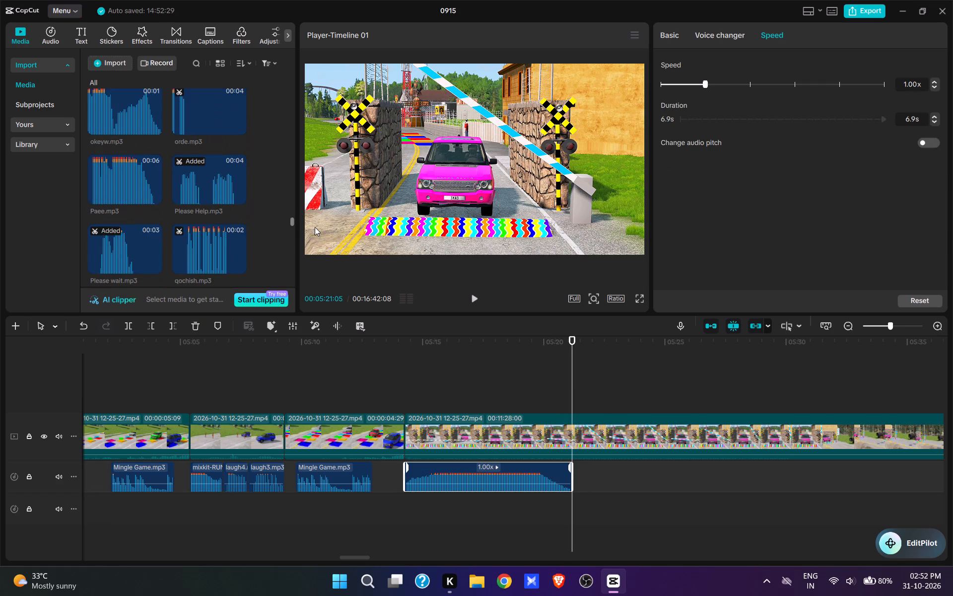
pyautogui.moveTo(292, 223); pyautogui.dragTo(286, 175)
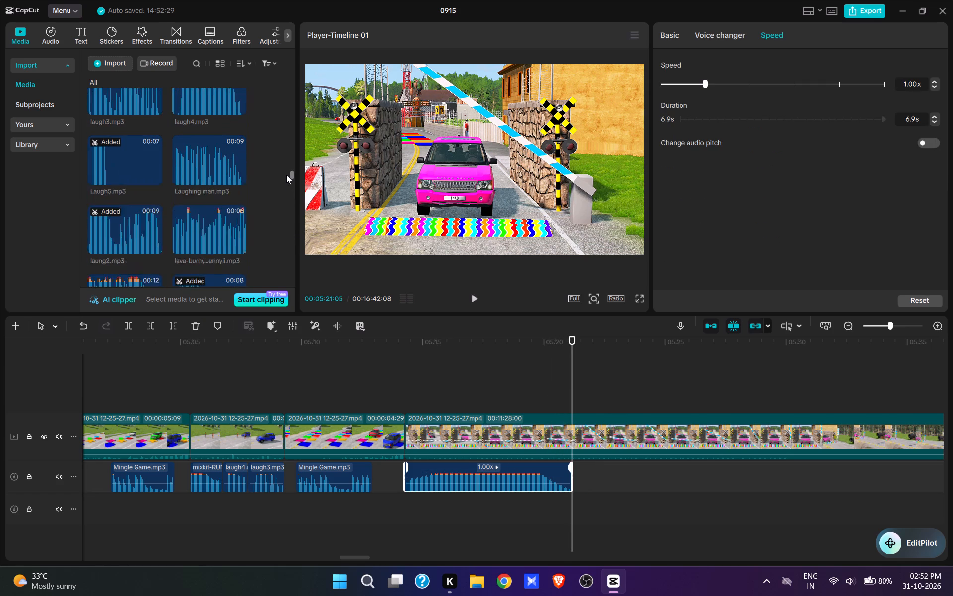
pyautogui.moveTo(286, 175); pyautogui.dragTo(281, 160)
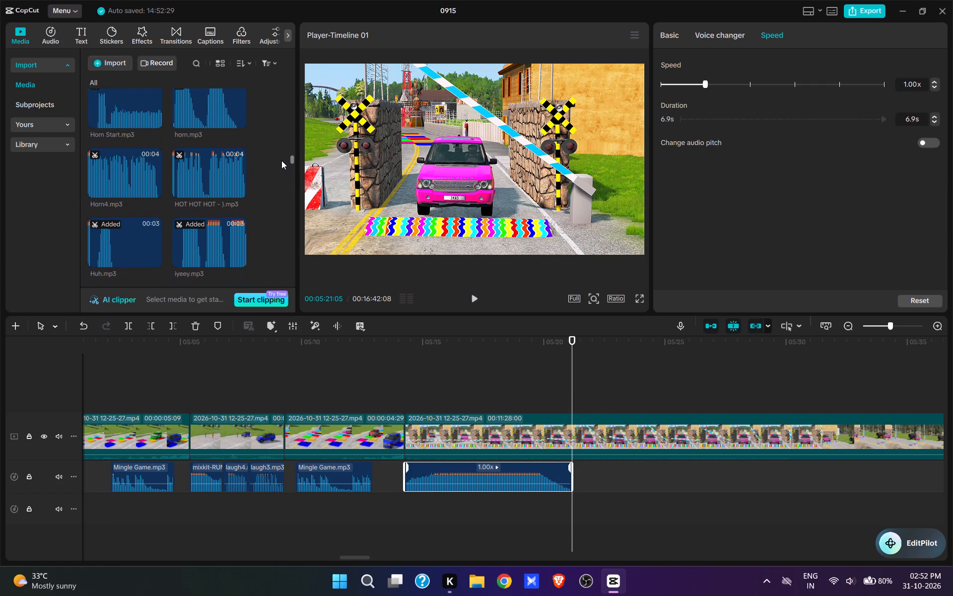
pyautogui.moveTo(281, 160); pyautogui.dragTo(272, 118)
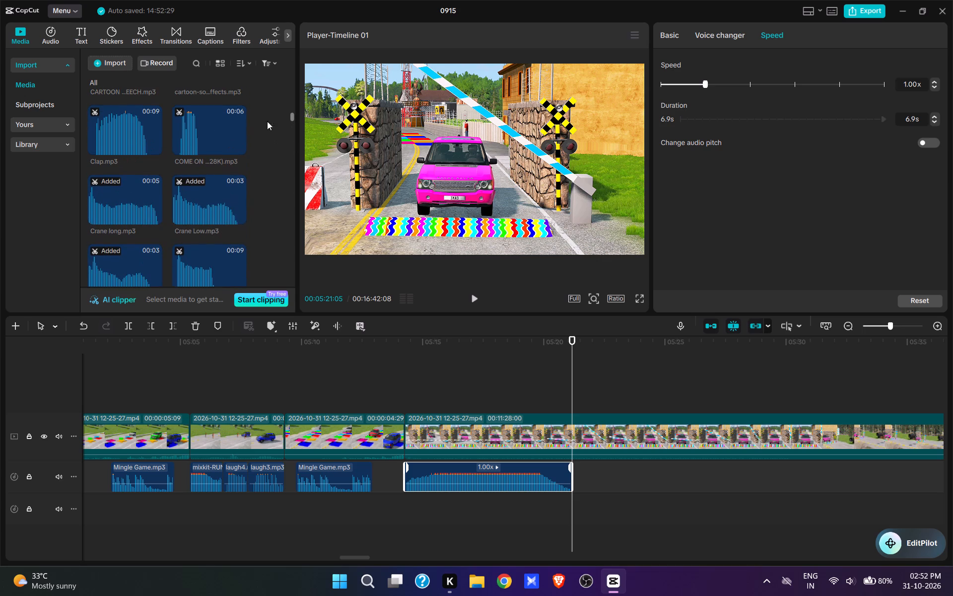
pyautogui.click(241, 148)
pyautogui.press('space')
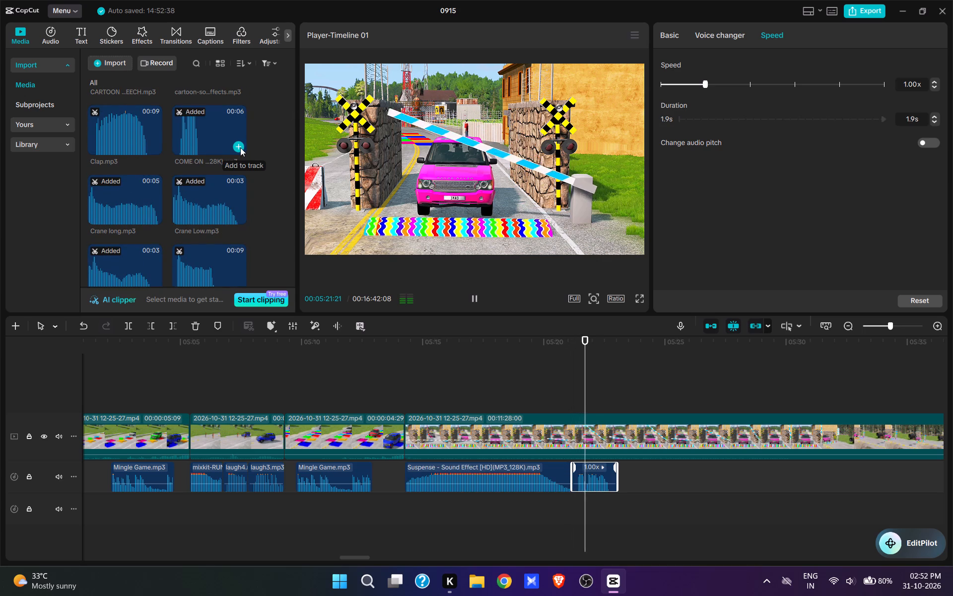
pyautogui.press('space')
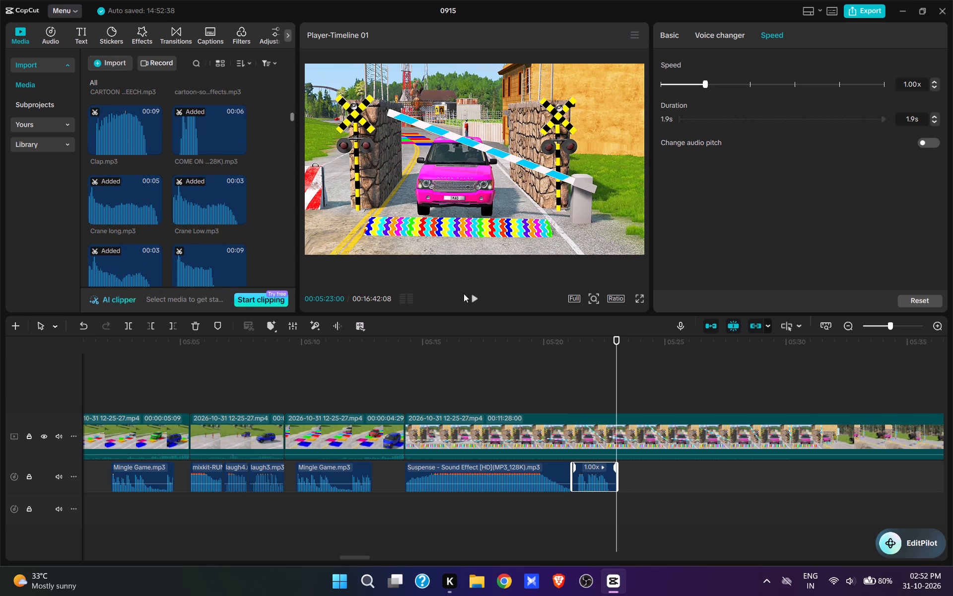
pyautogui.press('space')
pyautogui.press('space')
# Find Signal 5.mp3 in the imported sounds and add it at 00:05:23:01, right after the COME ON MAN clip.
pyautogui.click(617, 409)
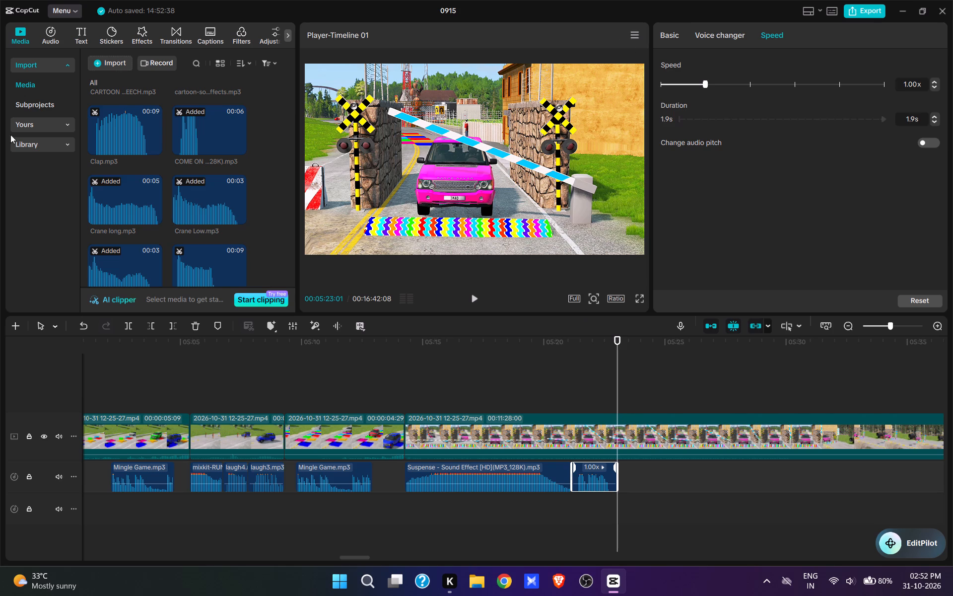
pyautogui.scroll(-1, 211, 177)
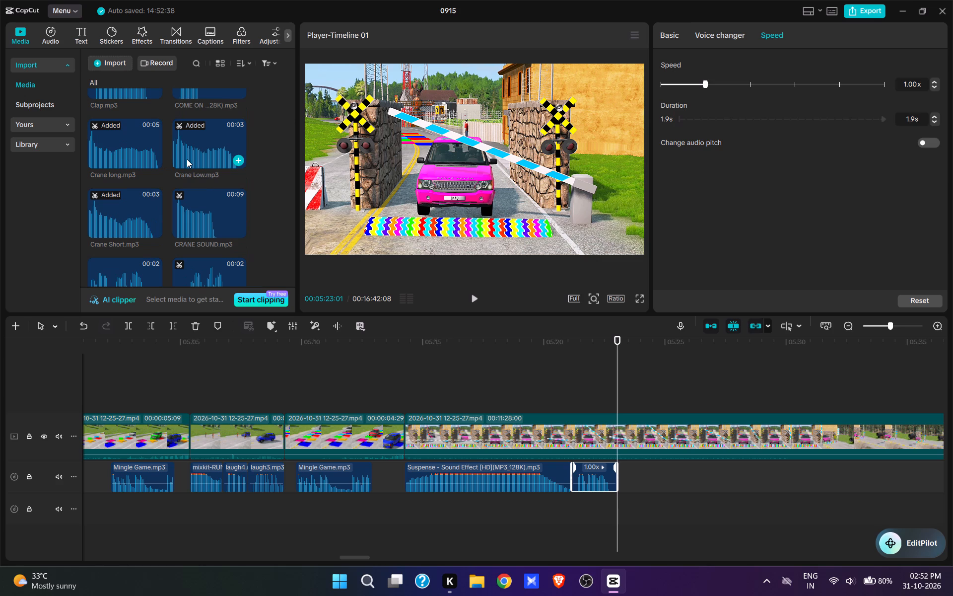
pyautogui.scroll(-9, 223, 148)
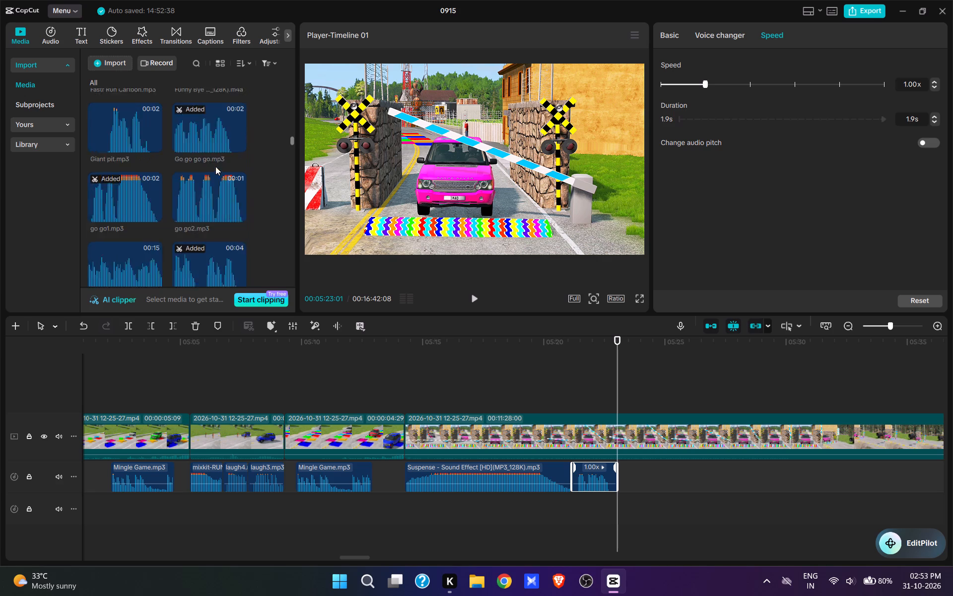
pyautogui.scroll(-3, 215, 166)
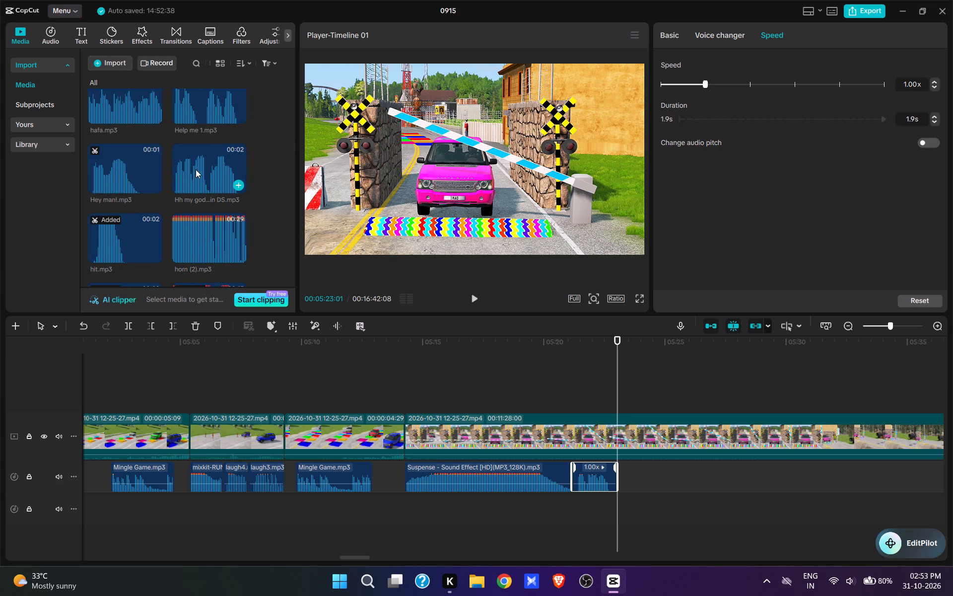
pyautogui.scroll(-13, 196, 169)
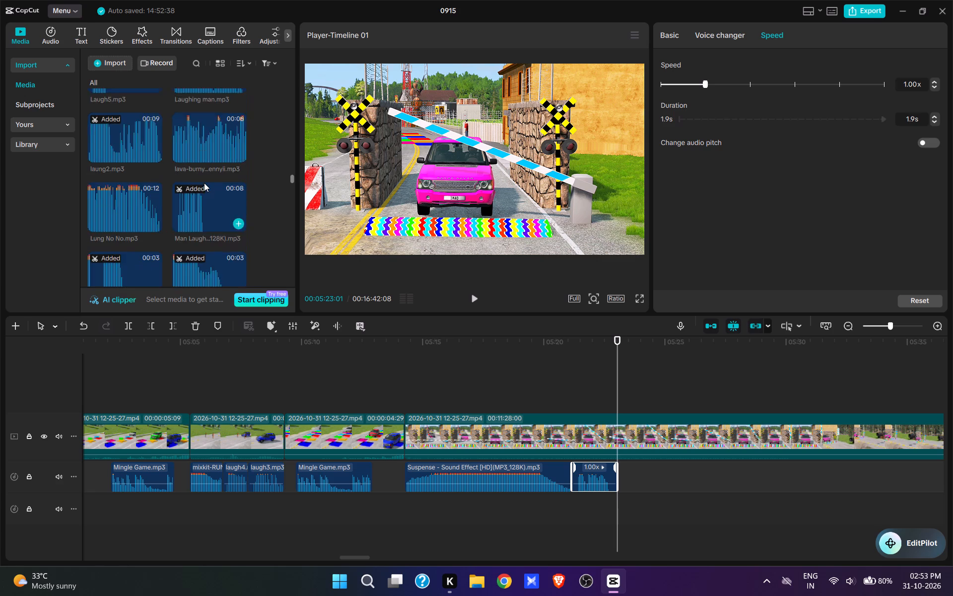
pyautogui.scroll(-7, 204, 183)
pyautogui.scroll(2, 203, 198)
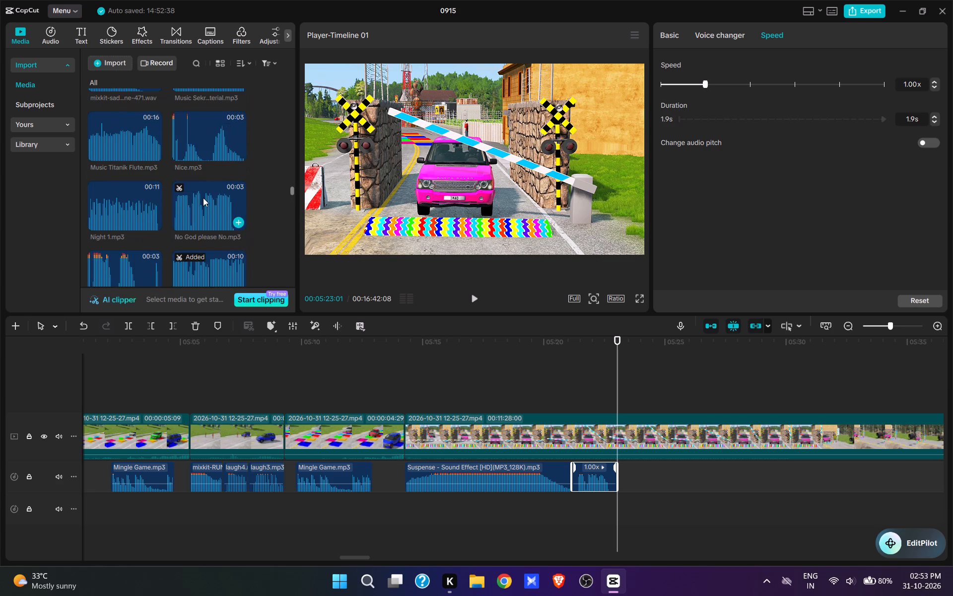
pyautogui.scroll(5, 203, 198)
pyautogui.scroll(-15, 203, 198)
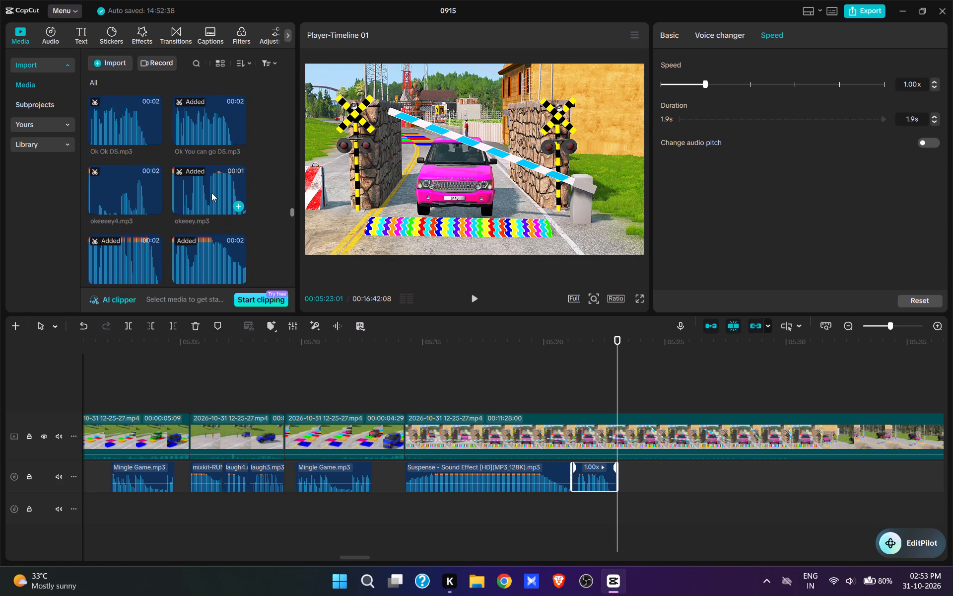
pyautogui.scroll(-7, 206, 209)
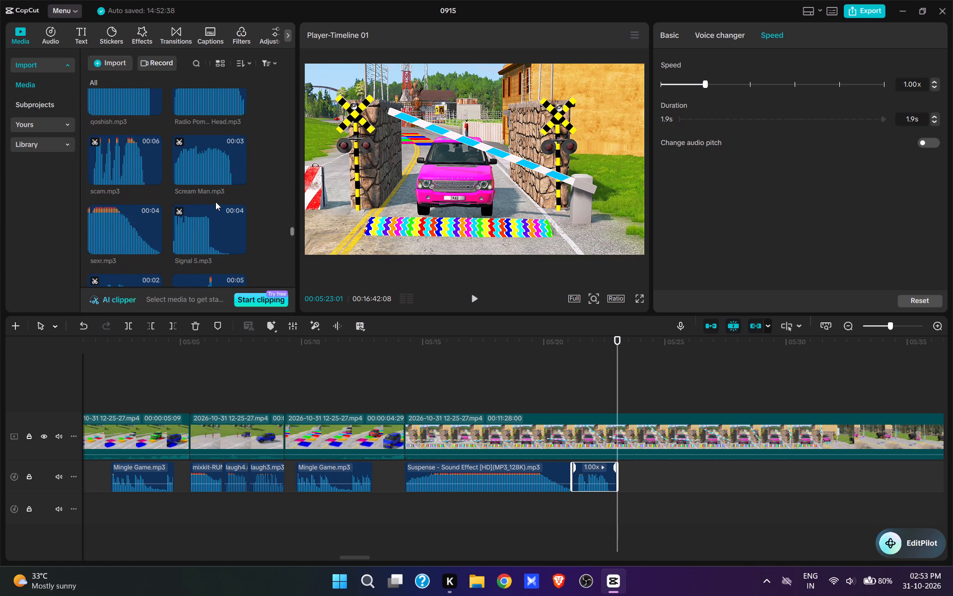
pyautogui.click(206, 163)
pyautogui.click(237, 246)
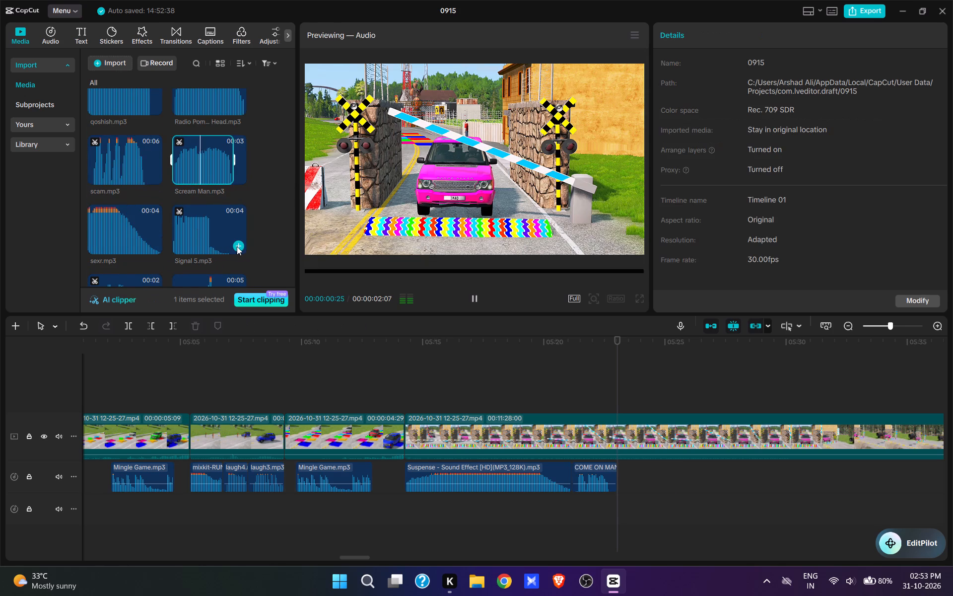
# Play through the Signal 5 sound and add "Ok You can go DS.mp3" at 00:05:25:14, directly after it.
pyautogui.press('space')
pyautogui.click(475, 301)
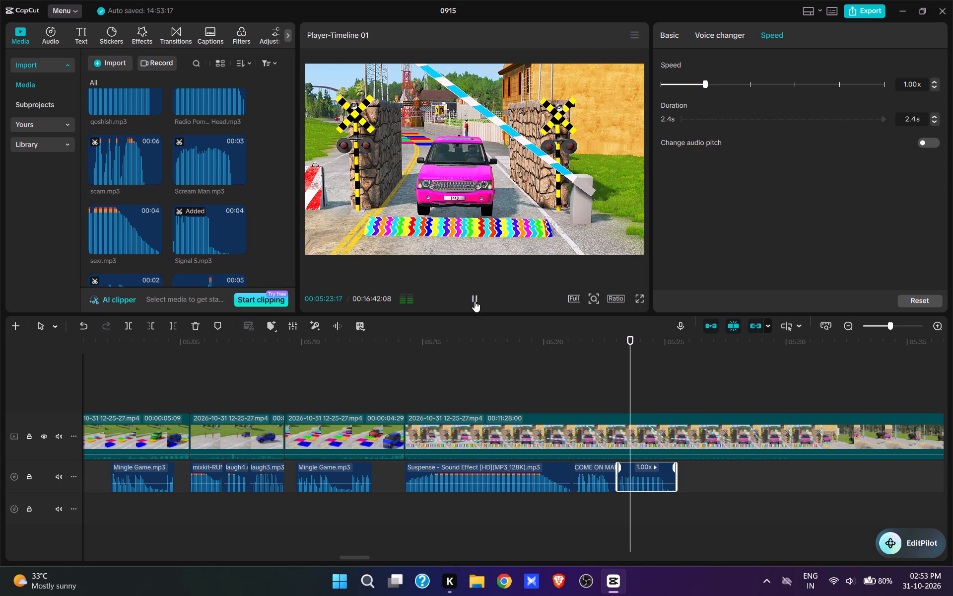
pyautogui.press('space')
pyautogui.press('space')
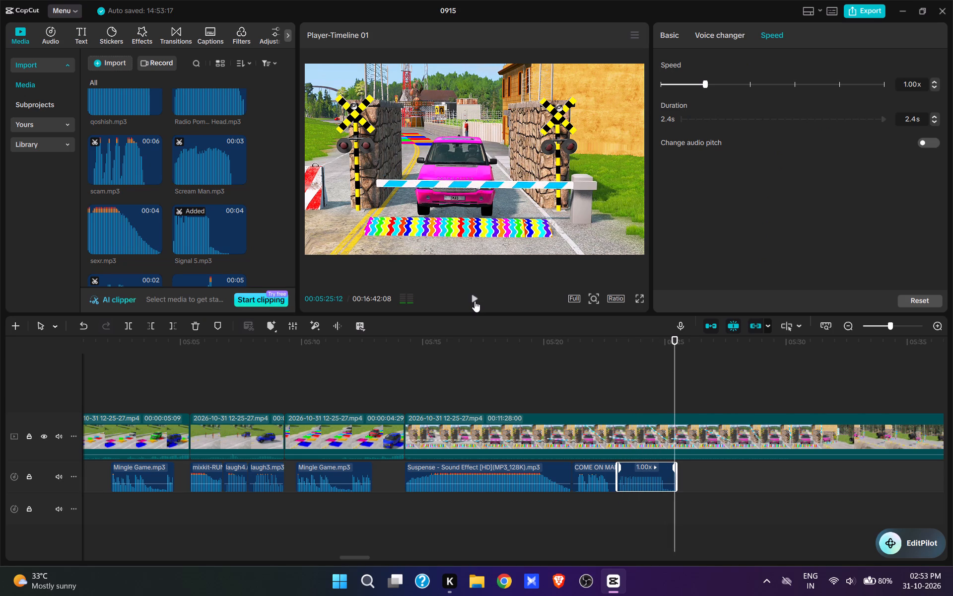
pyautogui.press('space')
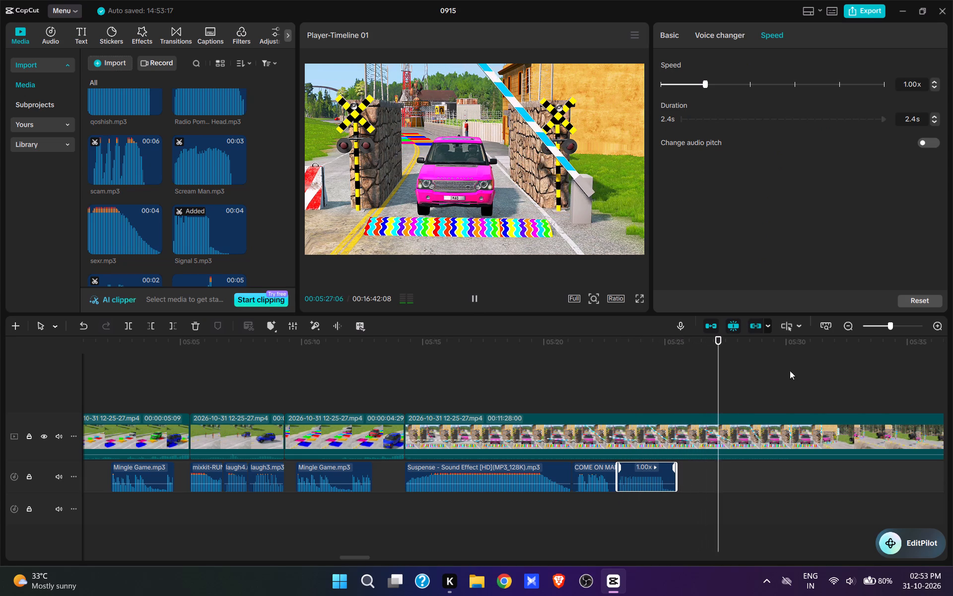
pyautogui.click(677, 392)
pyautogui.scroll(3, 225, 218)
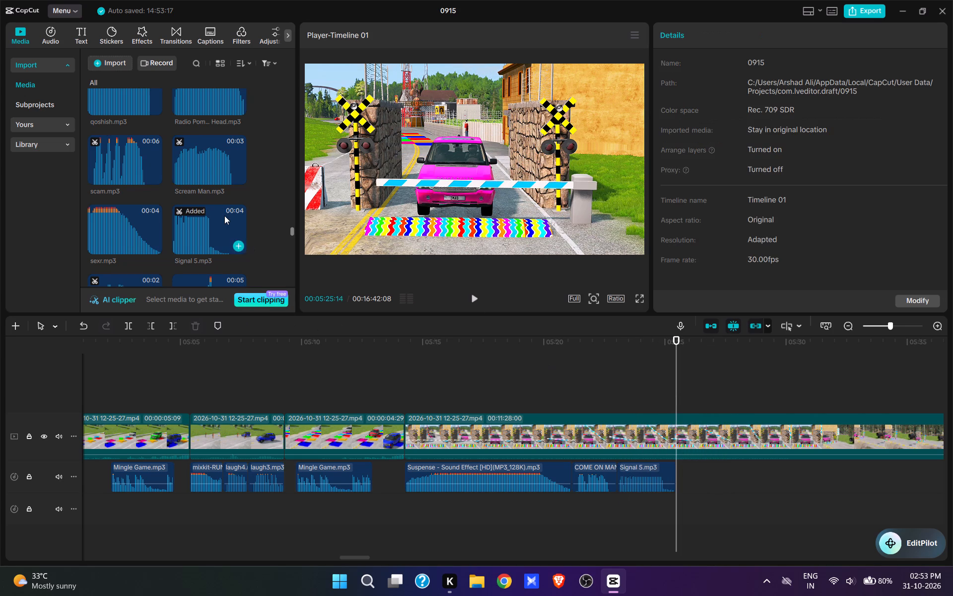
pyautogui.scroll(6, 224, 216)
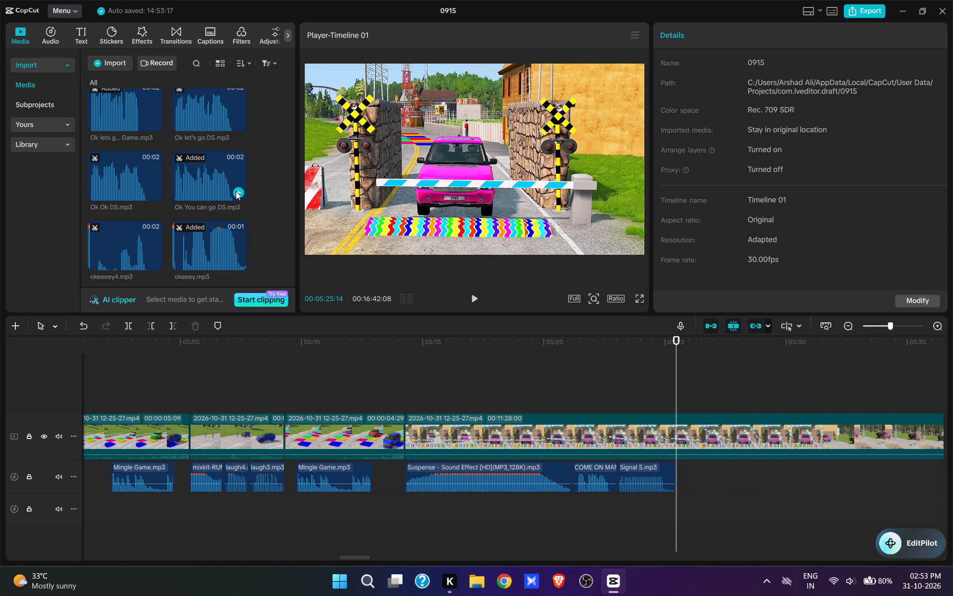
pyautogui.click(236, 191)
pyautogui.press('space')
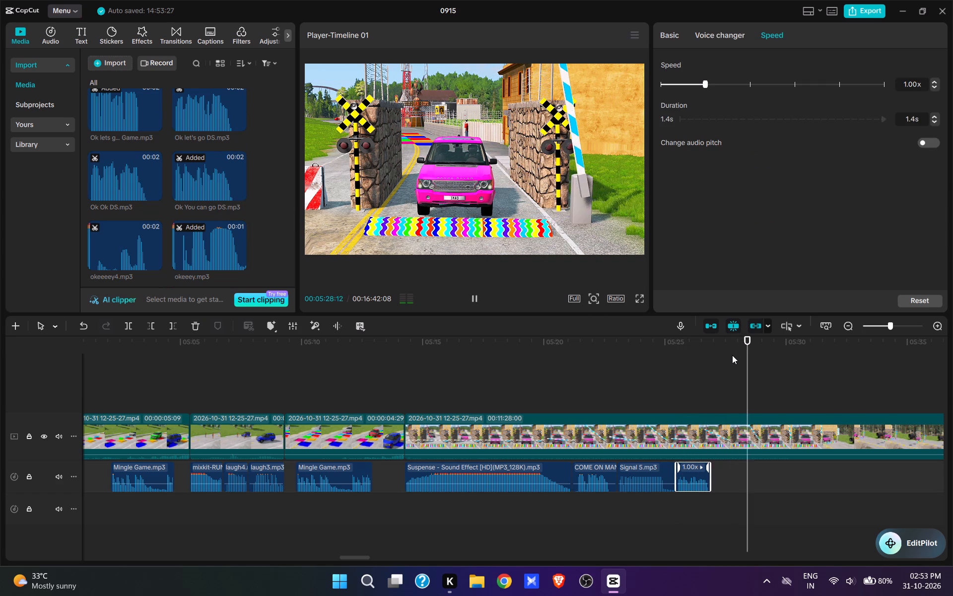
# Split the barrier video clip at 00:05:29:10 and cut out the footage from there up to 00:05:37:27, closing the gap.
pyautogui.press('space')
pyautogui.write('w')
pyautogui.moveTo(723, 410); pyautogui.dragTo(687, 415)
pyautogui.moveTo(685, 415); pyautogui.dragTo(582, 443)
pyautogui.click(631, 398)
pyautogui.press('space')
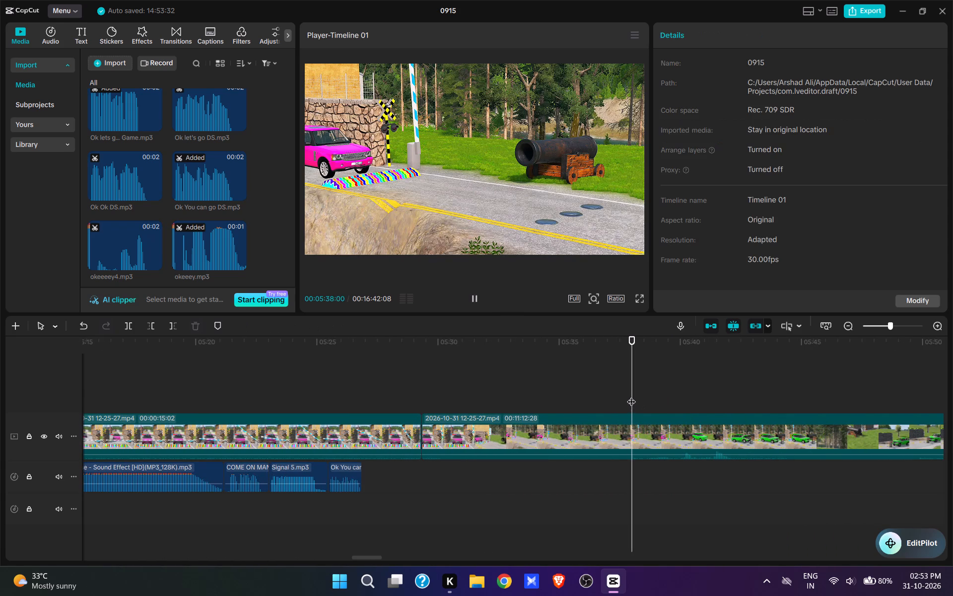
pyautogui.press('space')
pyautogui.click(630, 399)
pyautogui.press('q')
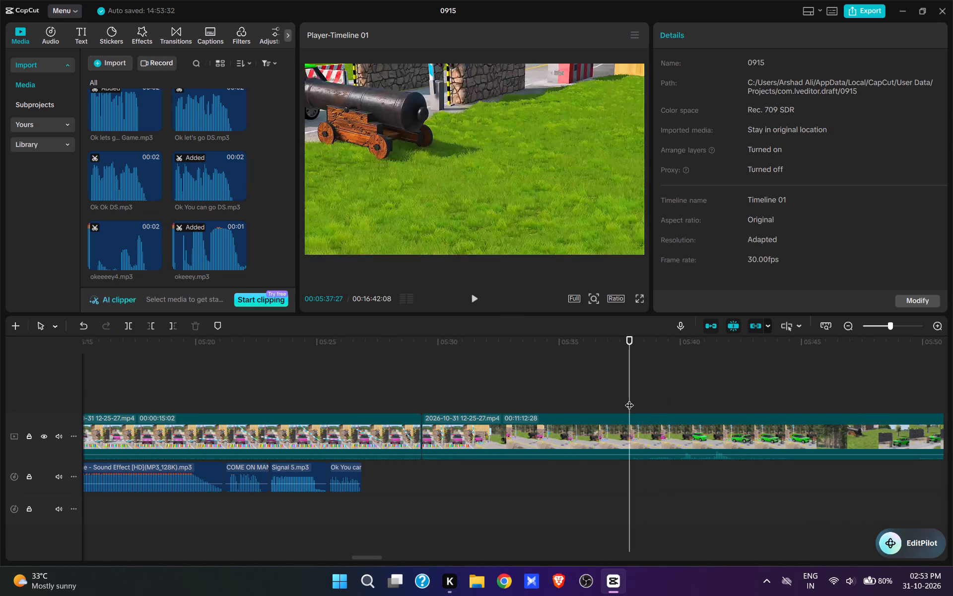
# Find the "Funny Bye" sound among the imported media, add it at the 00:05:29:10 cut and play it back.
pyautogui.scroll(9, 223, 179)
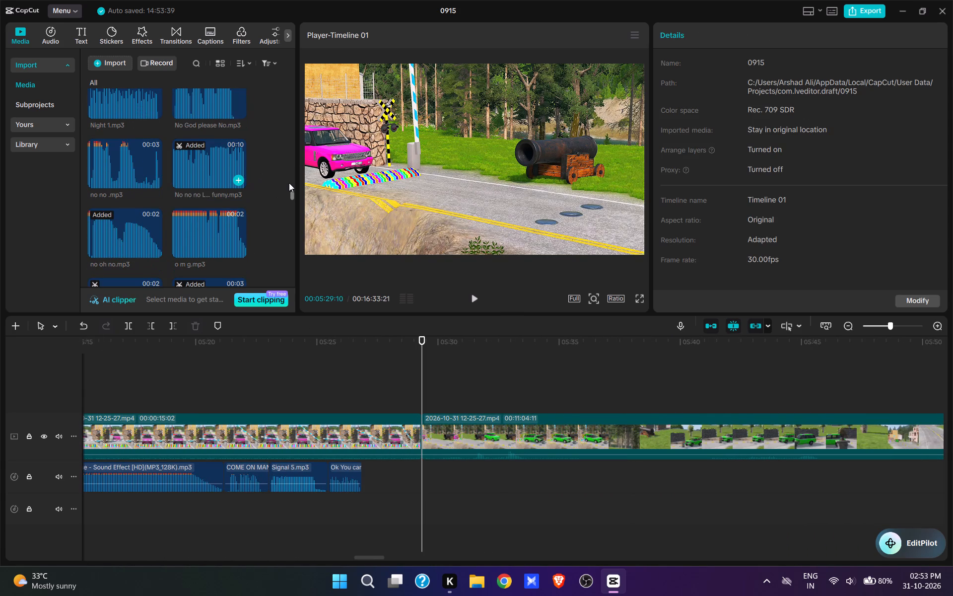
pyautogui.moveTo(295, 188); pyautogui.dragTo(292, 171)
pyautogui.scroll(2, 255, 191)
pyautogui.moveTo(293, 183); pyautogui.dragTo(287, 140)
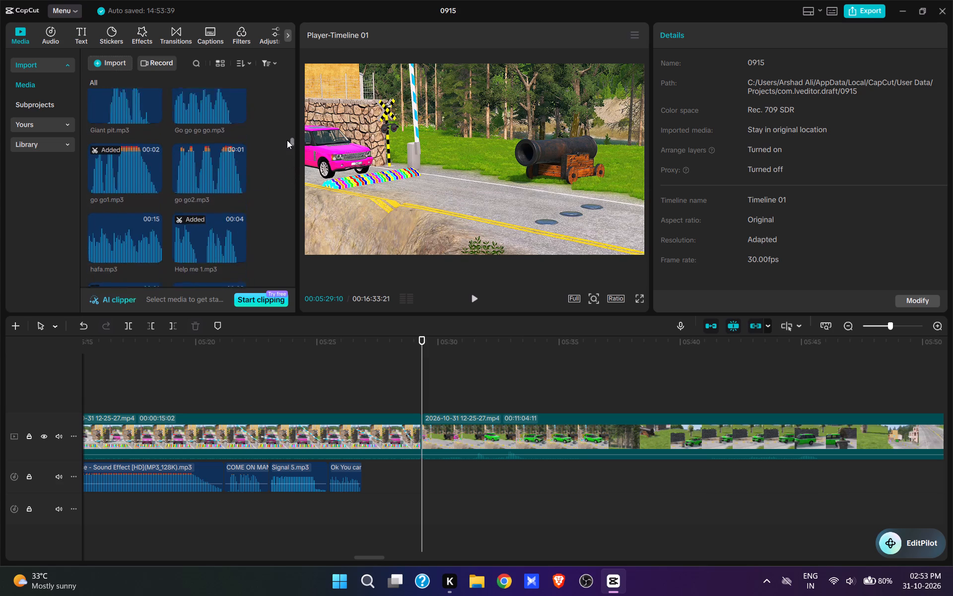
pyautogui.moveTo(287, 140); pyautogui.dragTo(281, 131)
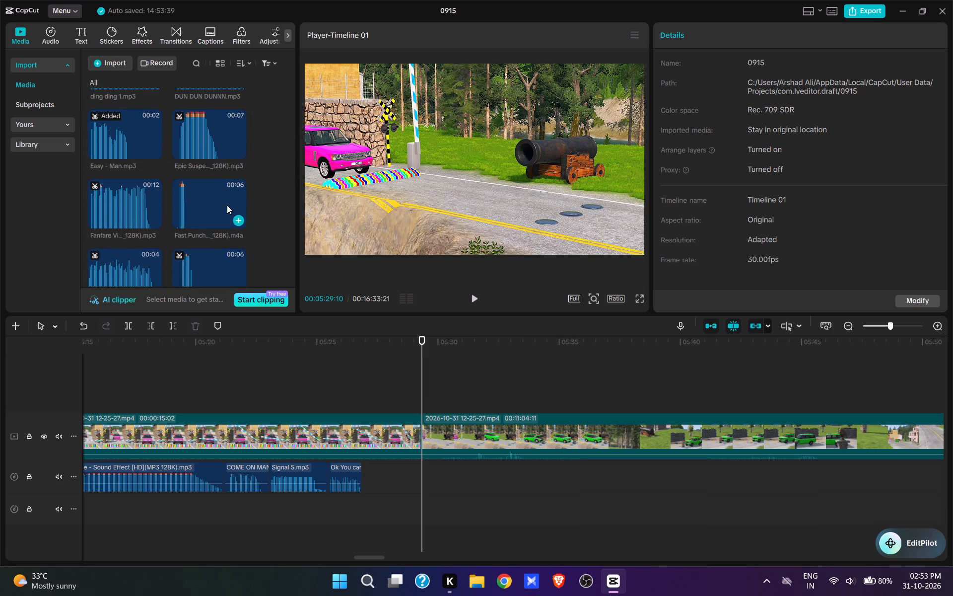
pyautogui.scroll(-1, 222, 244)
pyautogui.click(237, 236)
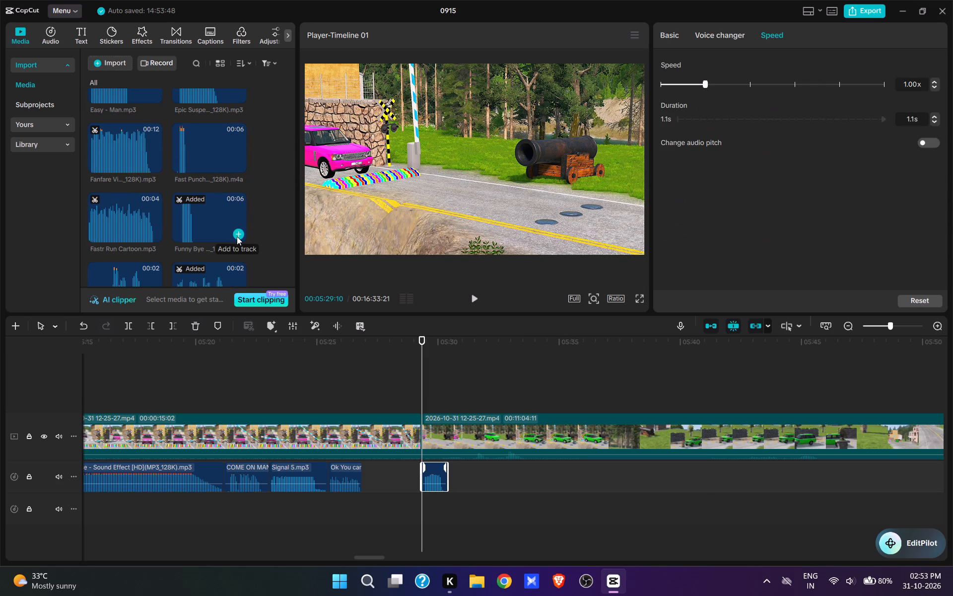
pyautogui.press('space')
pyautogui.press('space')
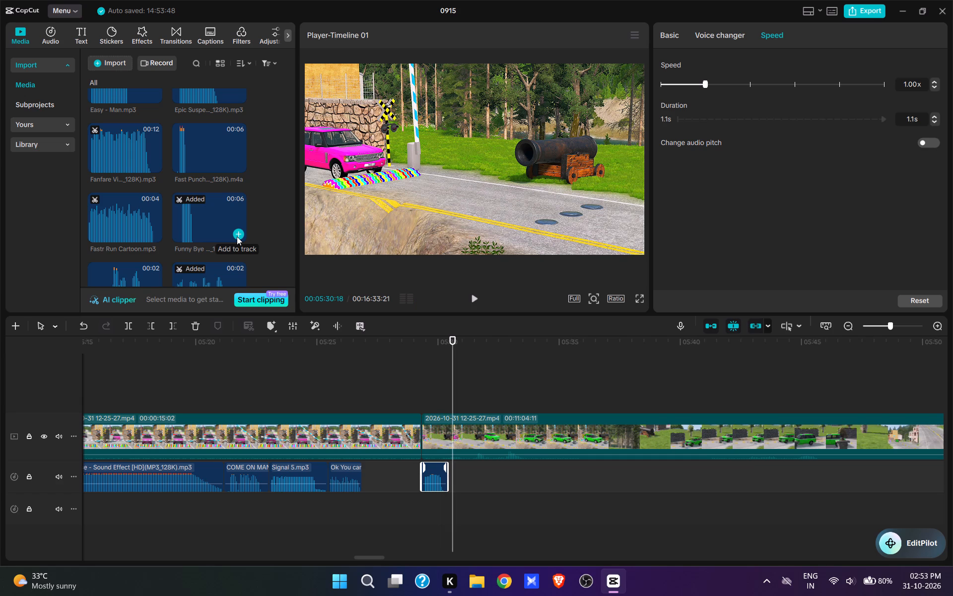
pyautogui.press('space')
pyautogui.press('space')
# Add Surpiris.mp3 at 00:05:30:23, just before the green car drives in, and play it back.
pyautogui.click(457, 399)
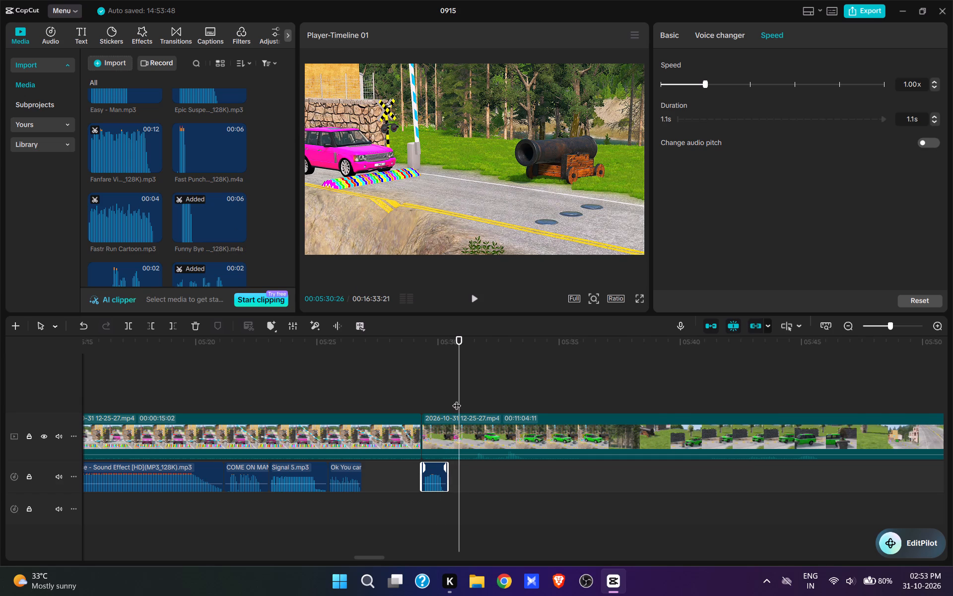
pyautogui.scroll(-10, 197, 173)
pyautogui.moveTo(291, 155); pyautogui.dragTo(292, 211)
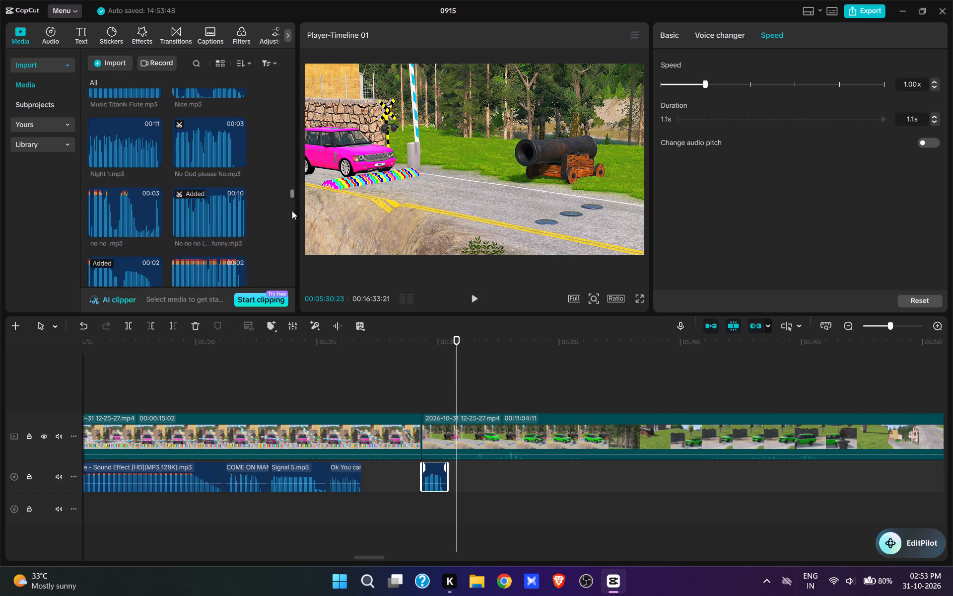
pyautogui.moveTo(292, 211); pyautogui.dragTo(292, 241)
pyautogui.scroll(-3, 216, 228)
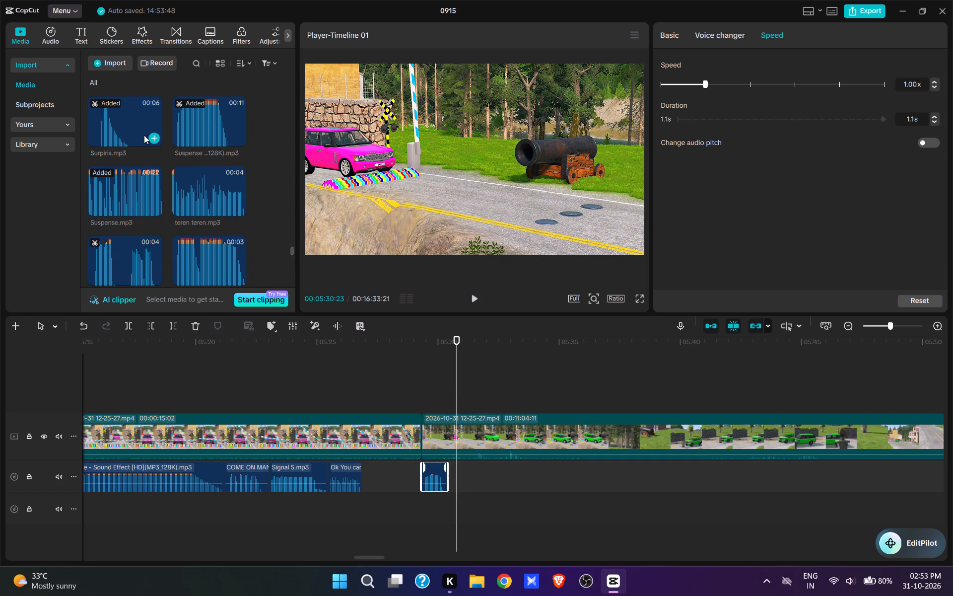
pyautogui.click(154, 138)
pyautogui.press('space')
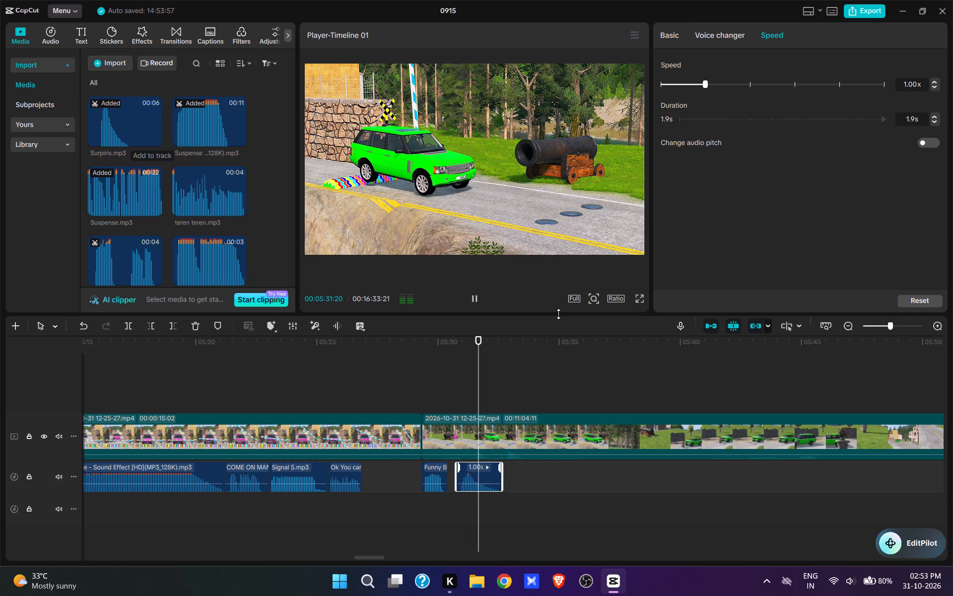
pyautogui.press('space')
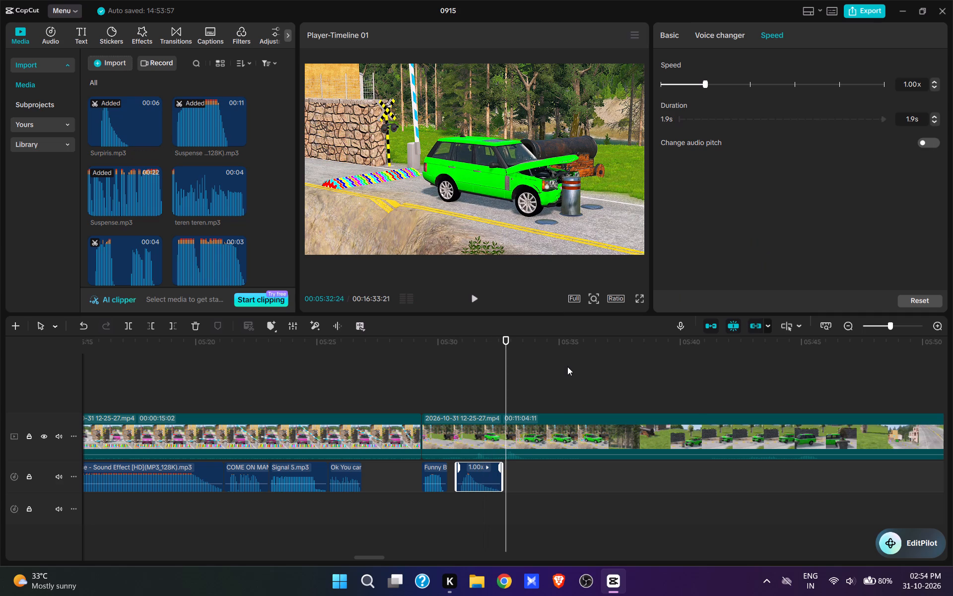
# Play past the bollard crash and add "sorry sorry.mp3" at 00:05:33:22, then play it back.
pyautogui.press('space')
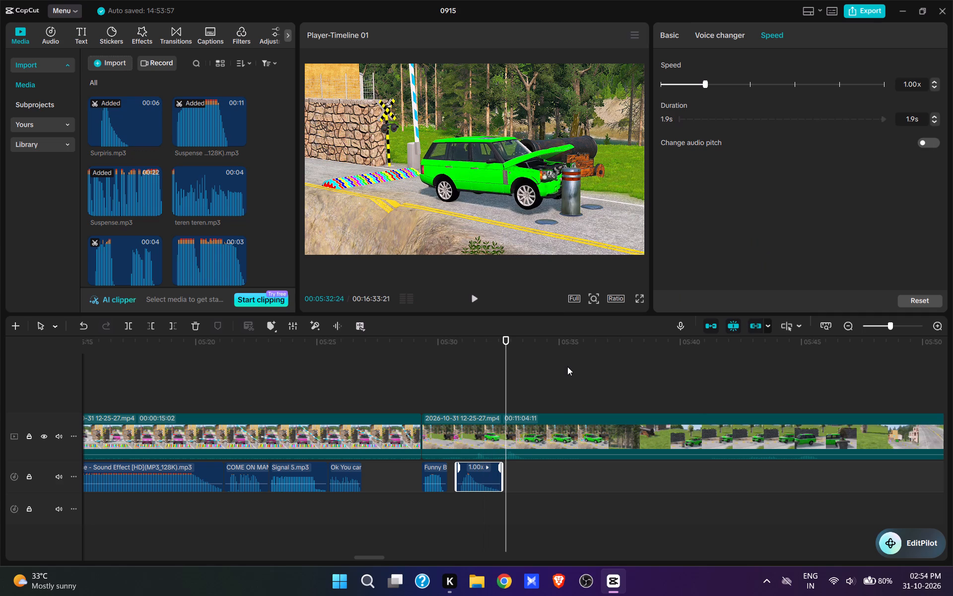
pyautogui.press('space')
pyautogui.press('space')
pyautogui.press('space')
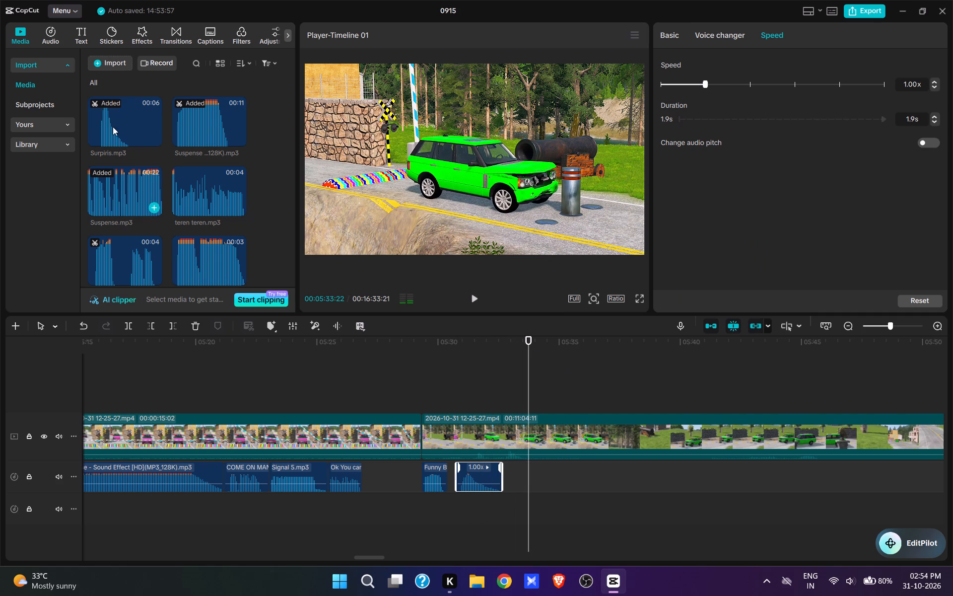
pyautogui.scroll(3, 191, 211)
pyautogui.moveTo(291, 246); pyautogui.dragTo(293, 333)
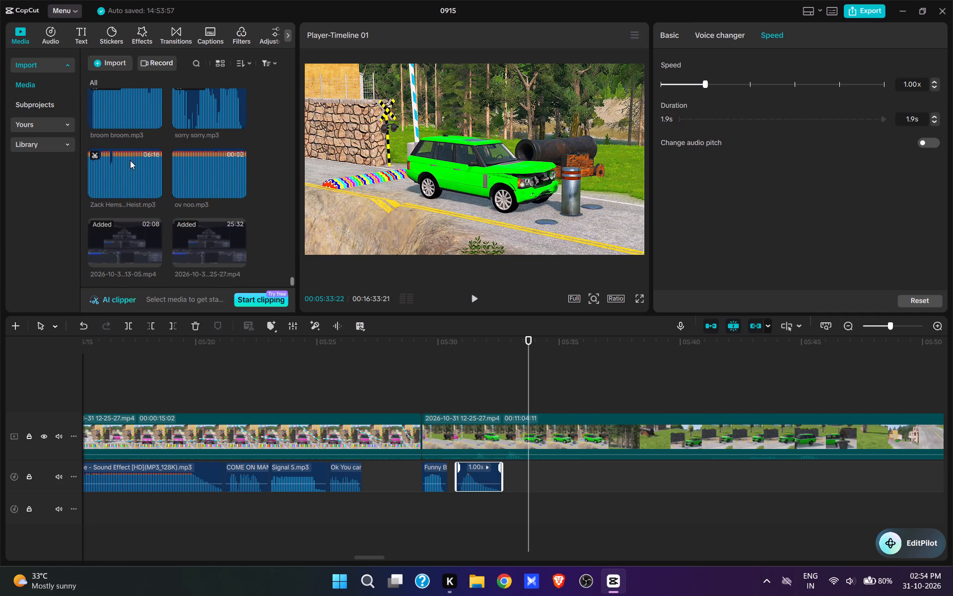
pyautogui.click(243, 120)
pyautogui.press('space')
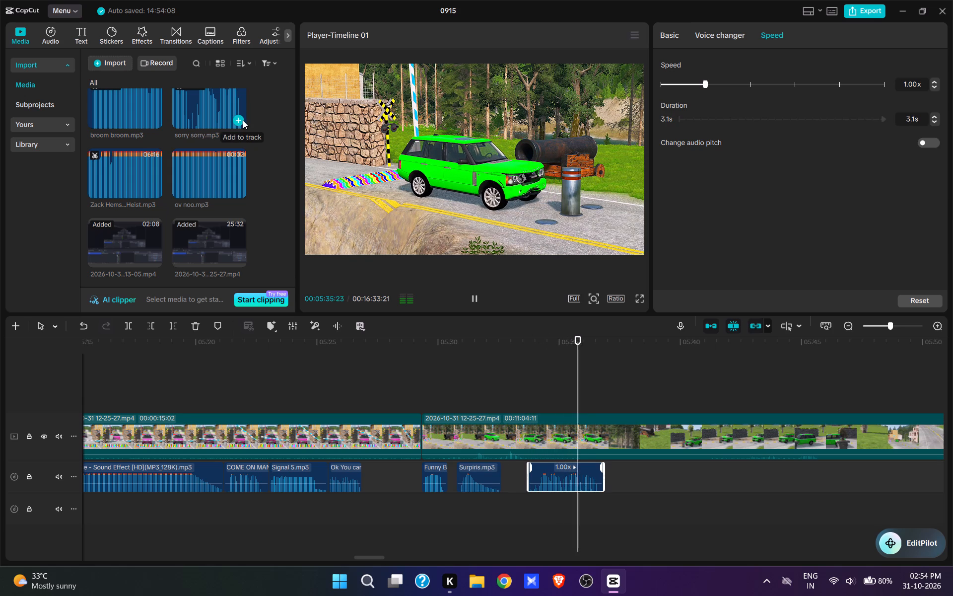
pyautogui.press('space')
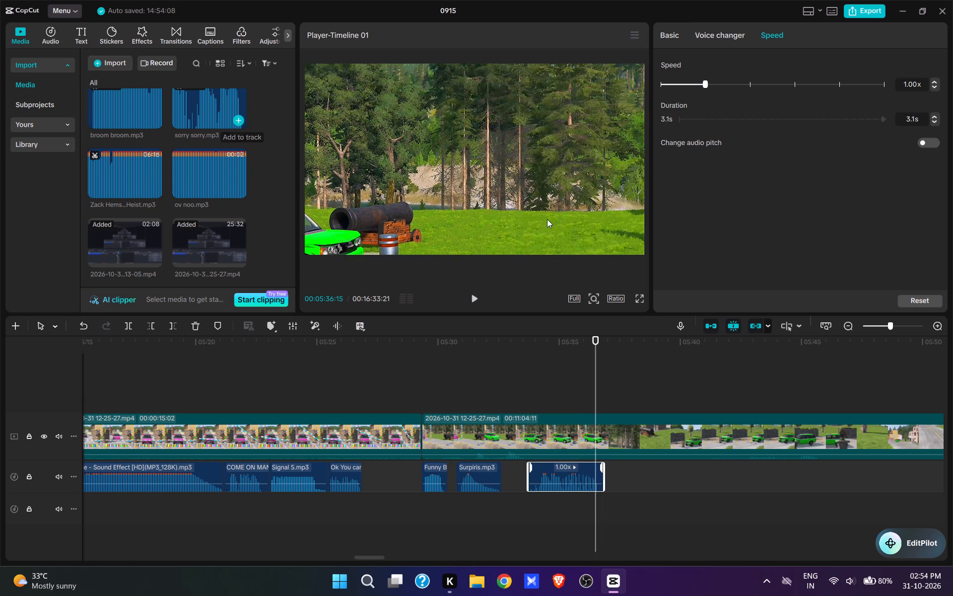
# Review the green car footage around the change of camera angle and split the video clip at 00:05:35:20.
pyautogui.click(732, 396)
pyautogui.press('space')
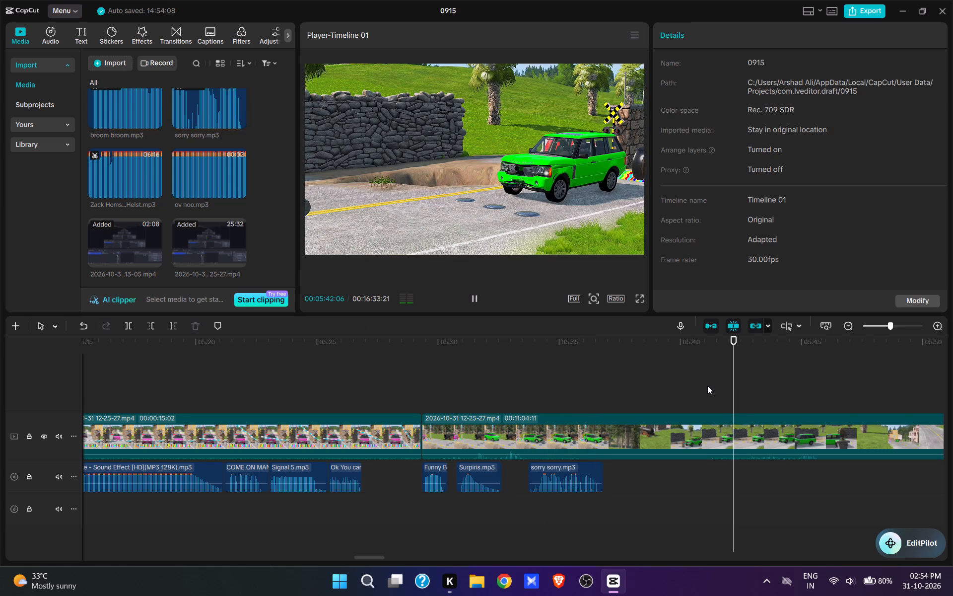
pyautogui.press('space')
pyautogui.click(575, 392)
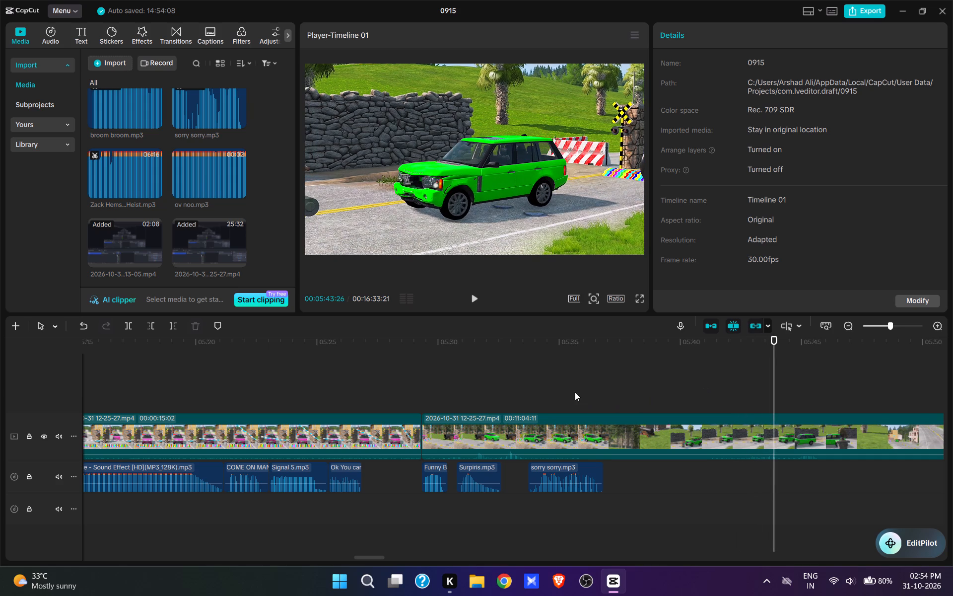
pyautogui.click(712, 393)
pyautogui.press('space')
pyautogui.press('space')
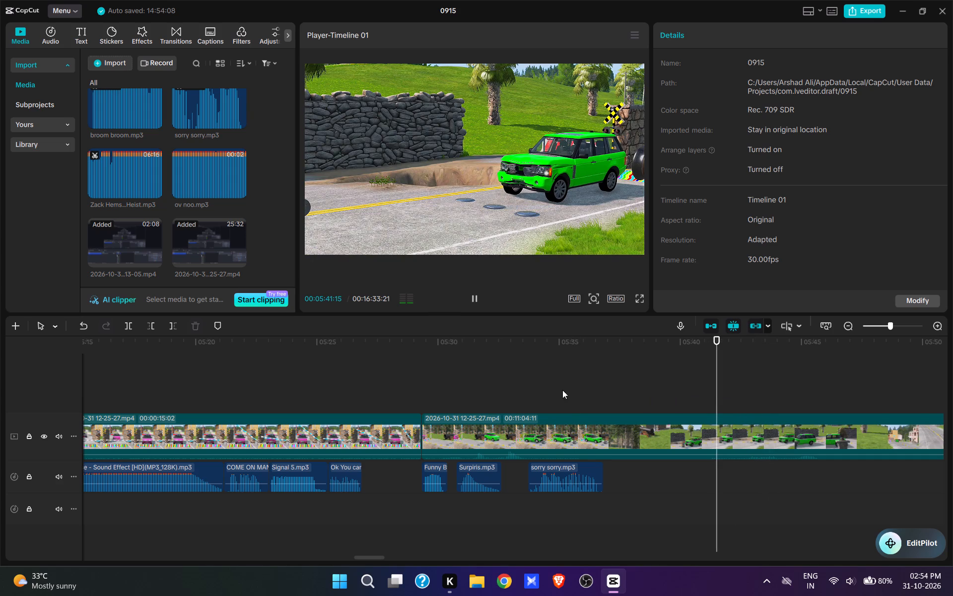
pyautogui.click(545, 390)
pyautogui.press('space')
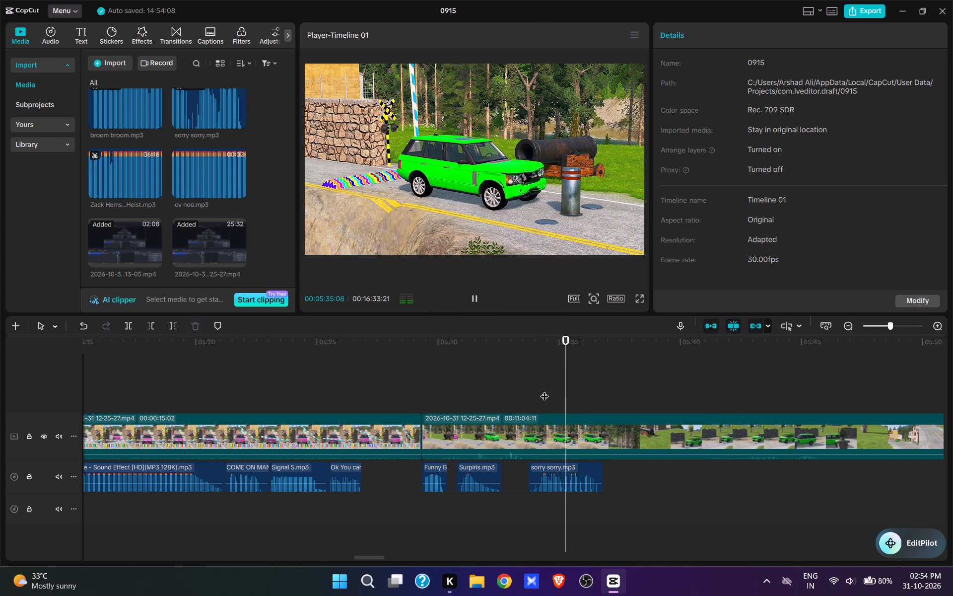
pyautogui.press('space')
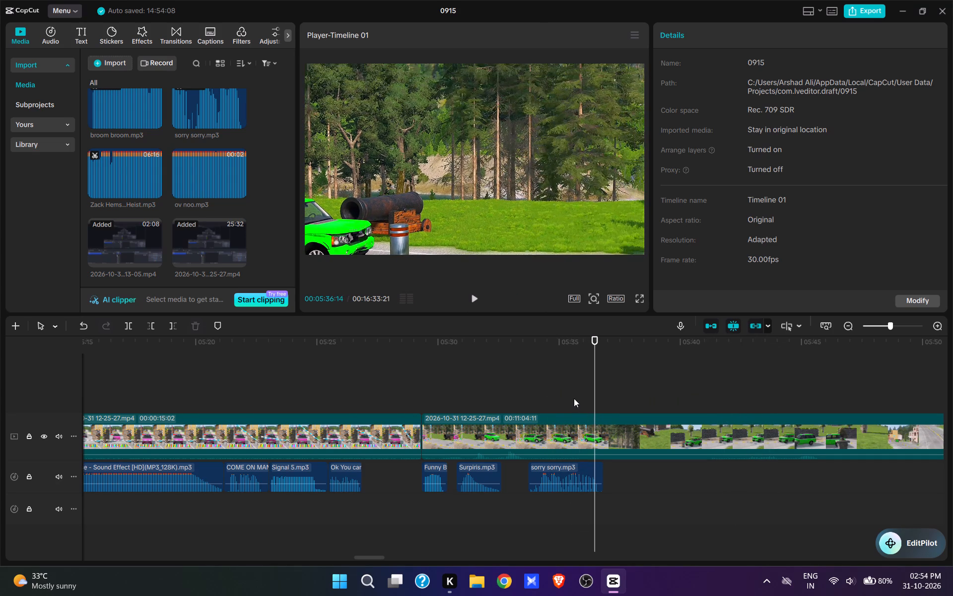
pyautogui.click(575, 397)
pyautogui.click(579, 437)
pyautogui.press('w')
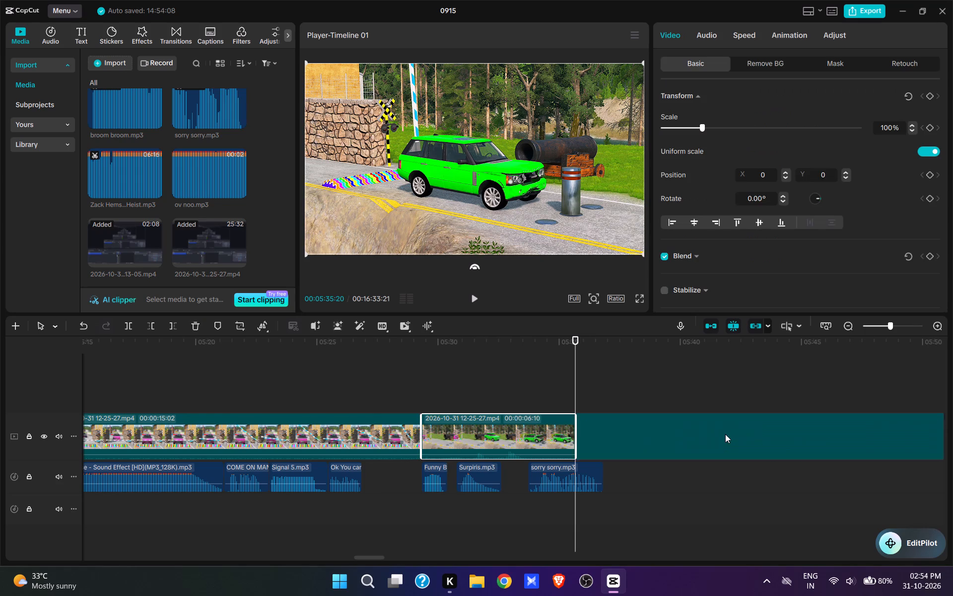
# Trim the start of the clip after the 00:05:35:20 split so it opens on the stone-wall view of the green car.
pyautogui.click(743, 415)
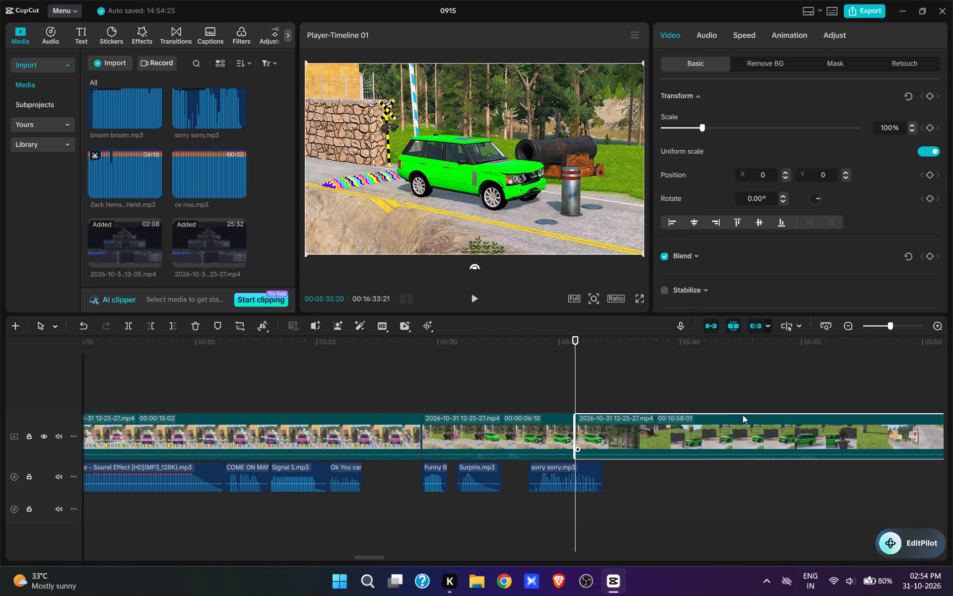
pyautogui.click(746, 396)
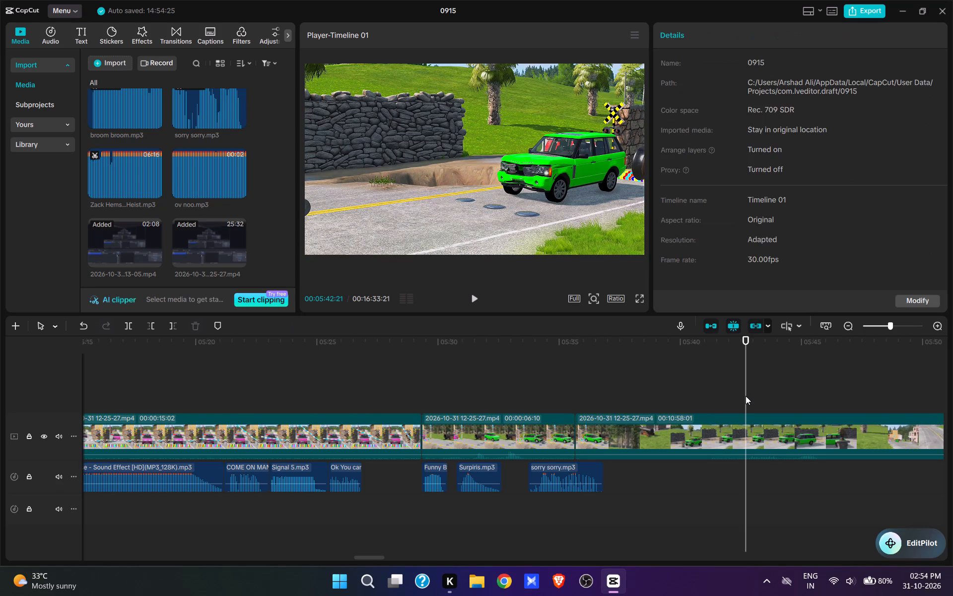
pyautogui.click(647, 388)
pyautogui.click(626, 389)
pyautogui.press('space')
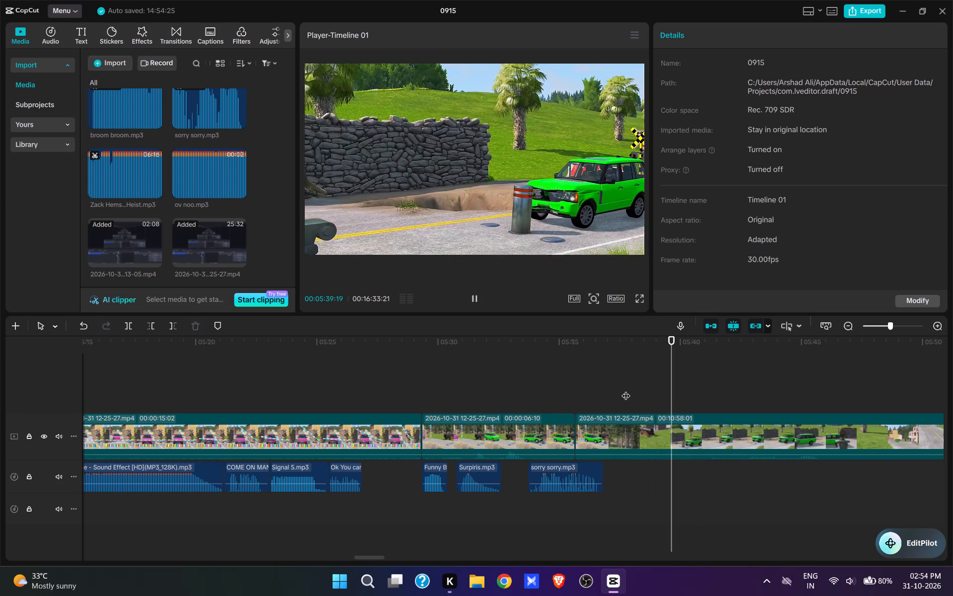
pyautogui.press('space')
pyautogui.write('q')
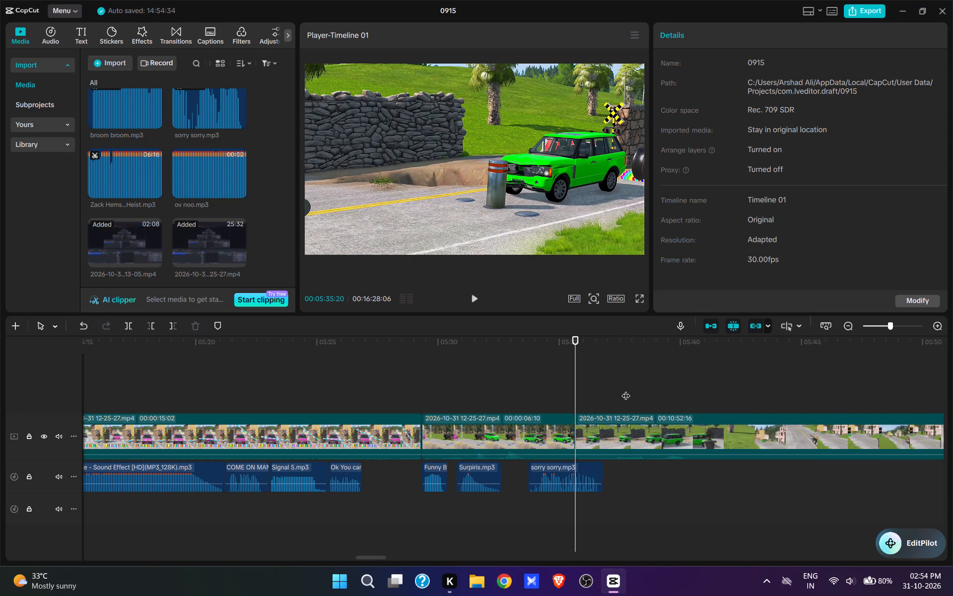
# Play back the new cut at 00:05:35:20 with the sorry sorry sound, stopping at 00:05:37:19.
pyautogui.press('space')
pyautogui.press('space')
pyautogui.click(554, 395)
pyautogui.press('space')
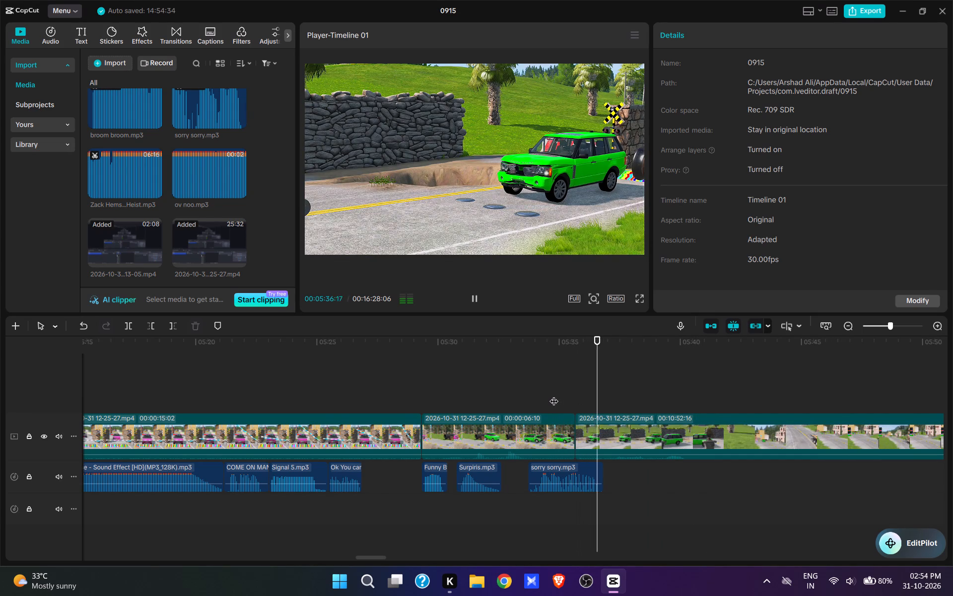
pyautogui.press('space')
pyautogui.press('space')
pyautogui.press('space')
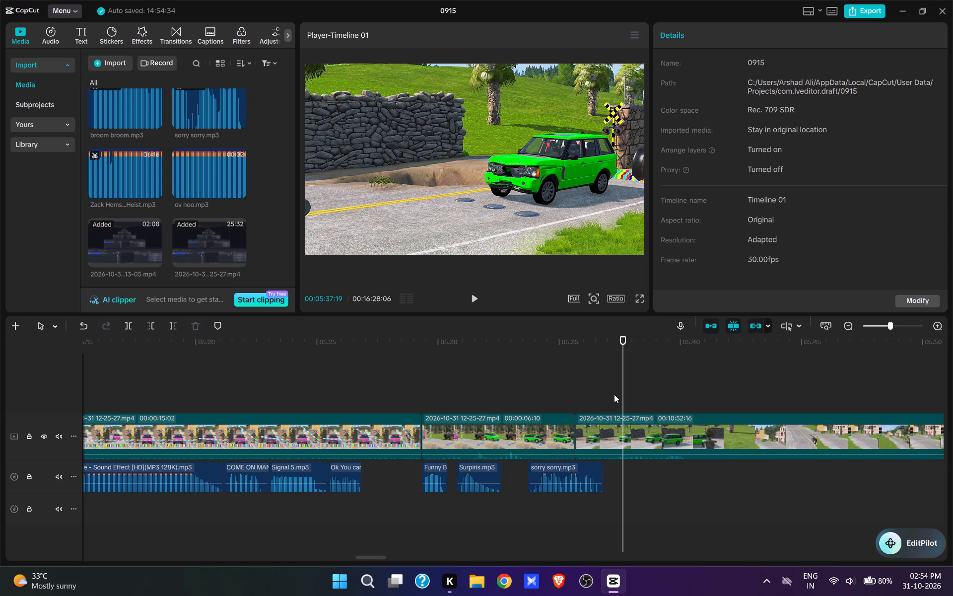
# Add the sound "mixkit-RUN.wav" to the audio track at 00:05:37:08, as the green car drives off.
pyautogui.click(614, 394)
pyautogui.scroll(8, 169, 209)
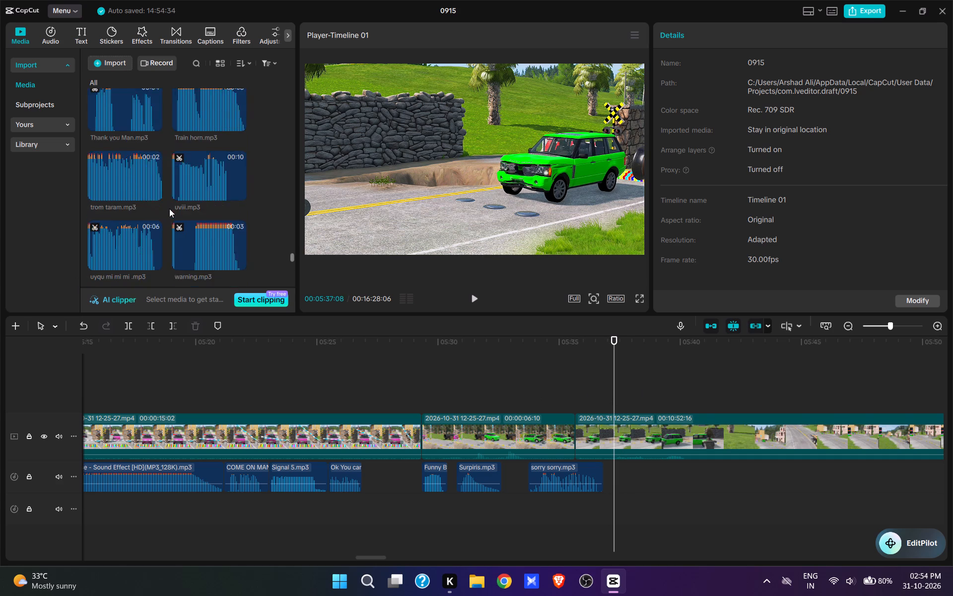
pyautogui.scroll(18, 169, 209)
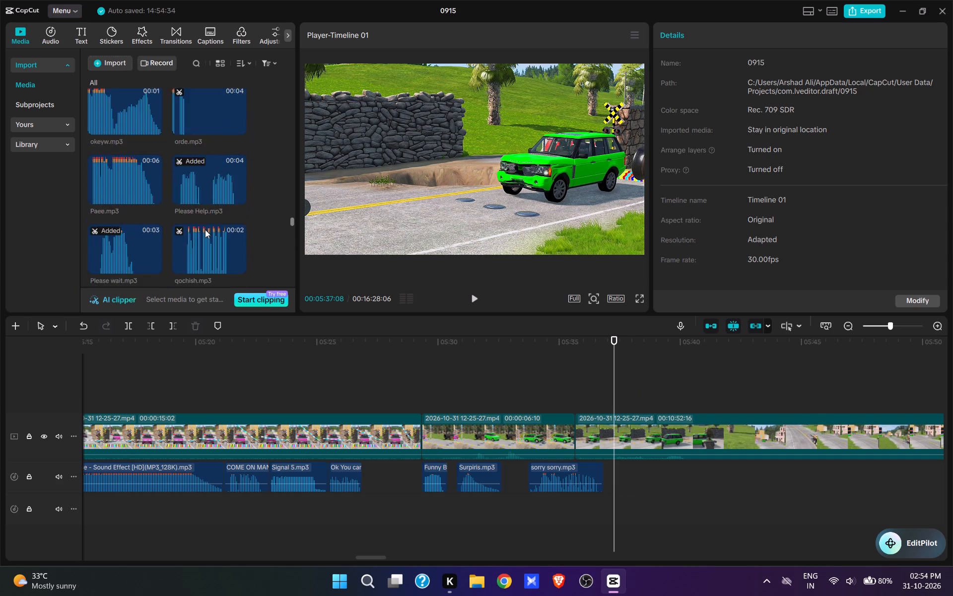
pyautogui.scroll(12, 205, 229)
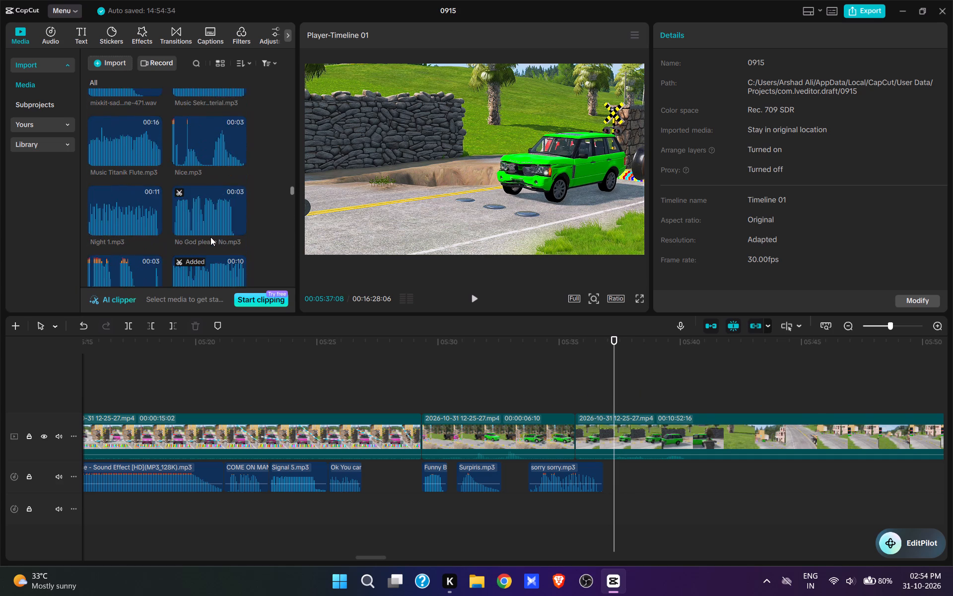
pyautogui.scroll(3, 210, 237)
pyautogui.click(212, 250)
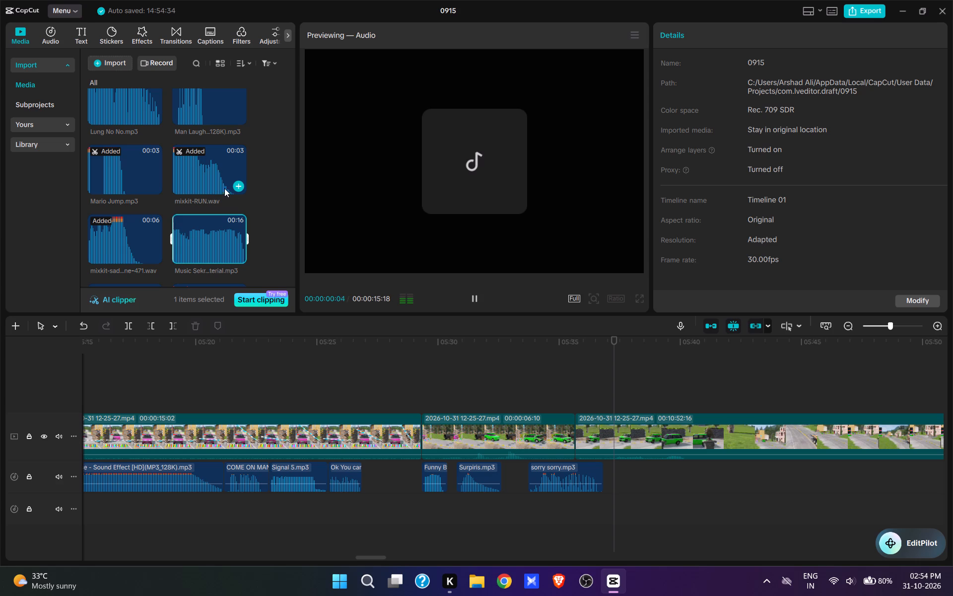
pyautogui.click(239, 186)
pyautogui.press('space')
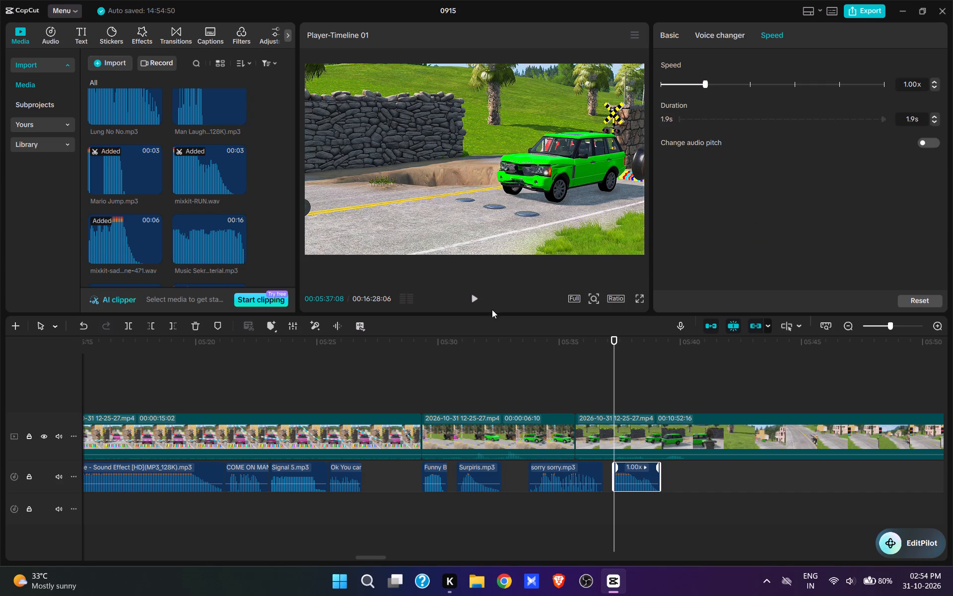
# Play the footage with the running sound and split the video at 00:05:40:04, behind the stone pillar.
pyautogui.click(480, 301)
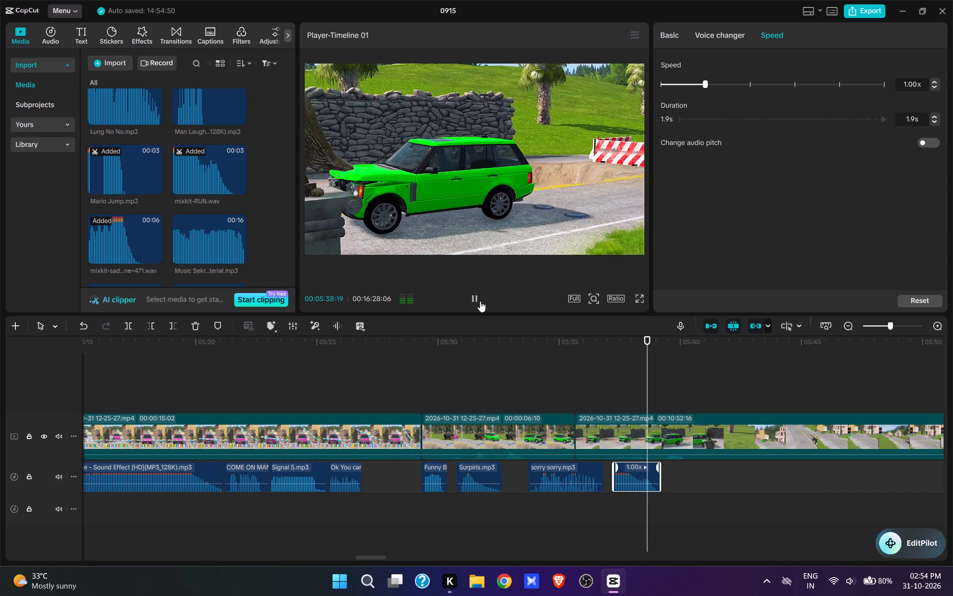
pyautogui.press('space')
pyautogui.write('w')
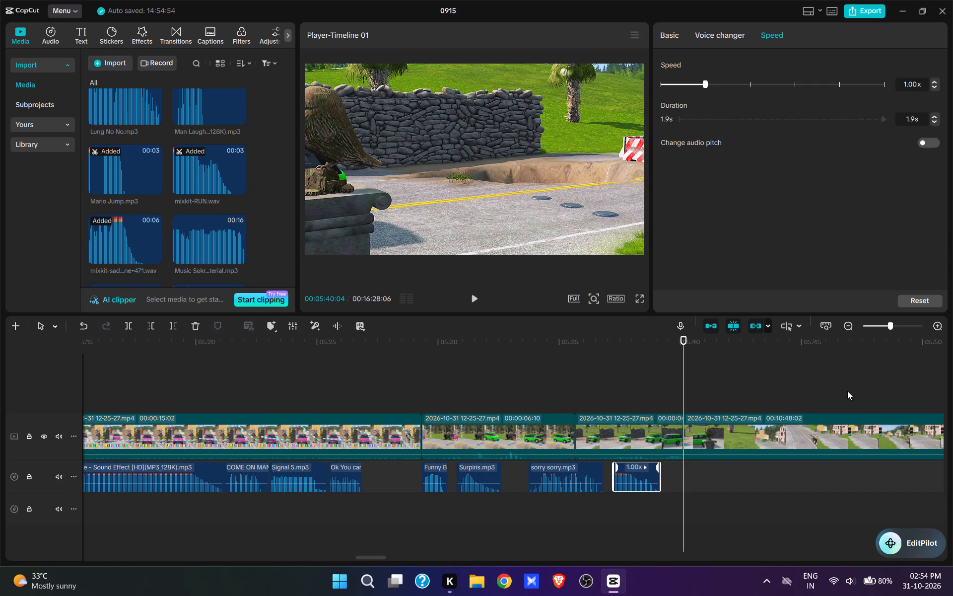
# Trim the start of the clip after the 00:05:40:04 split up to 00:05:54:01, opening on the green car by the pink building.
pyautogui.moveTo(849, 408); pyautogui.dragTo(773, 493)
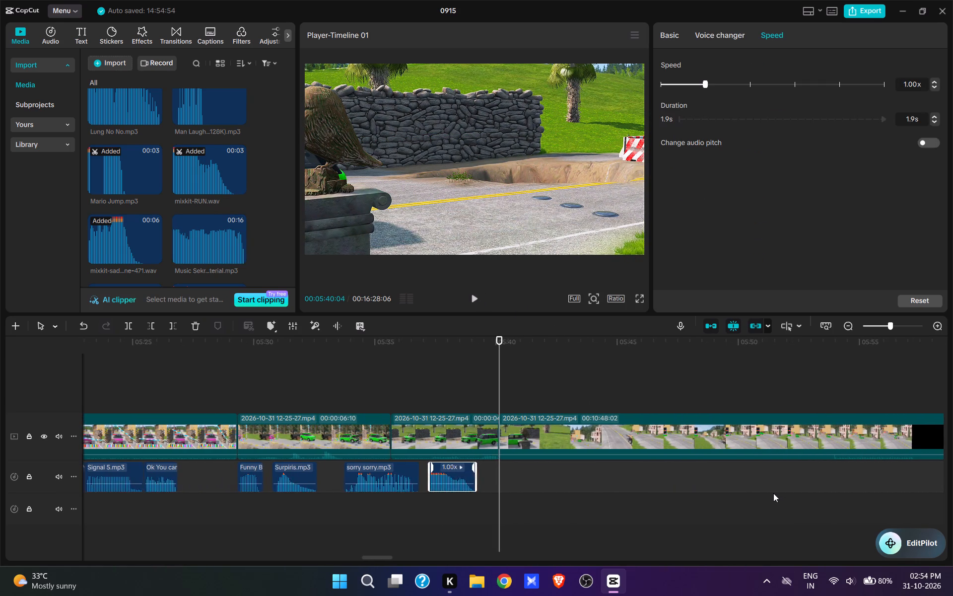
pyautogui.moveTo(773, 493); pyautogui.dragTo(772, 497)
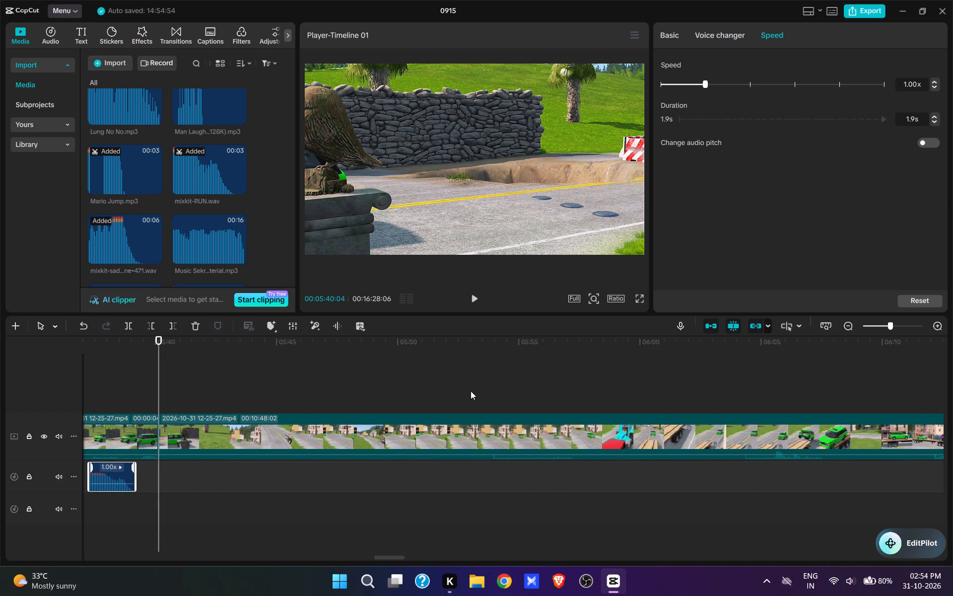
pyautogui.click(477, 386)
pyautogui.press('space')
pyautogui.press('space')
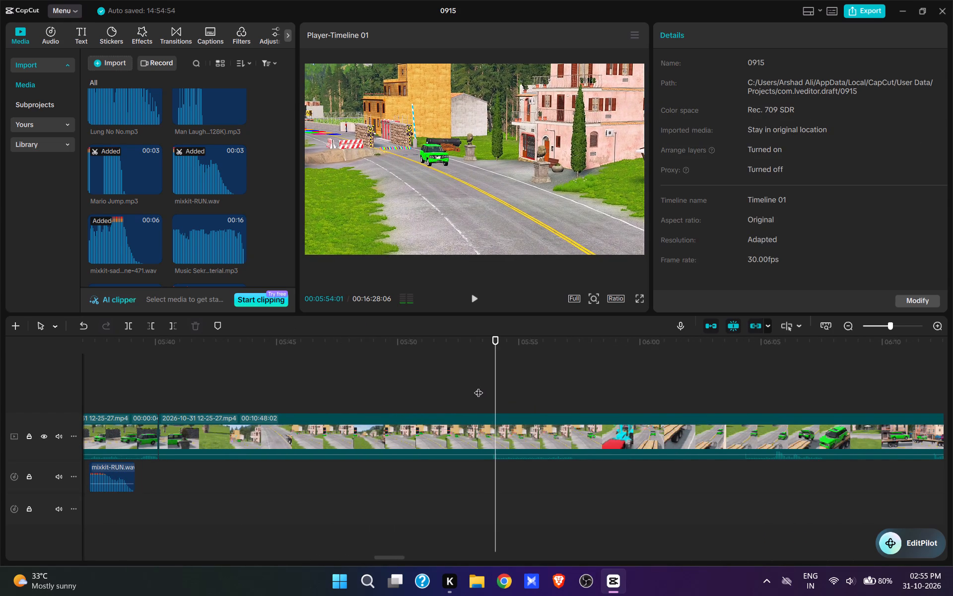
pyautogui.write('q')
# Add "zina2.mp3" to the audio track at 00:05:40:04 and play the cut back with it.
pyautogui.scroll(-6, 253, 214)
pyautogui.moveTo(294, 198); pyautogui.dragTo(291, 308)
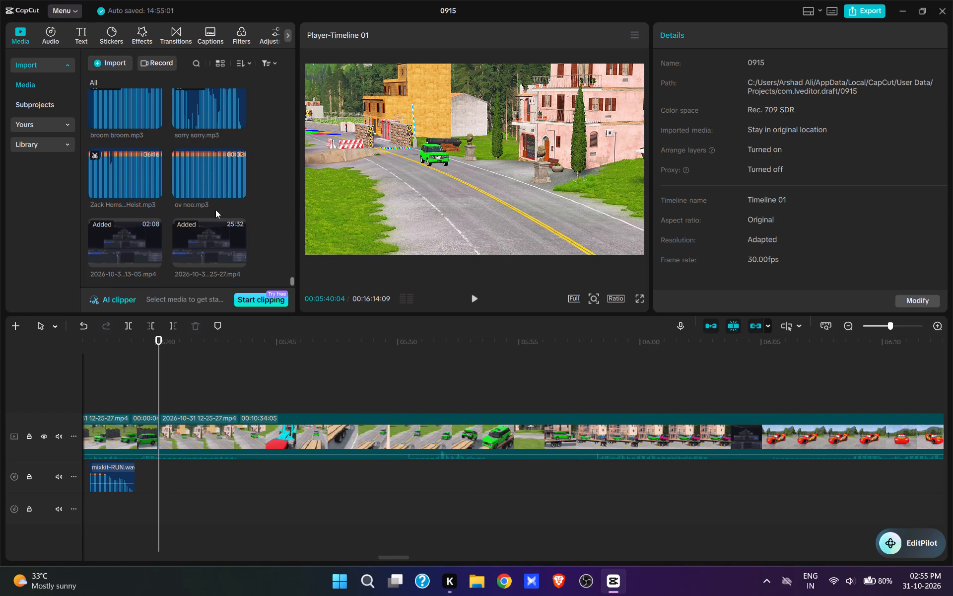
pyautogui.scroll(-3, 210, 188)
pyautogui.scroll(3, 210, 188)
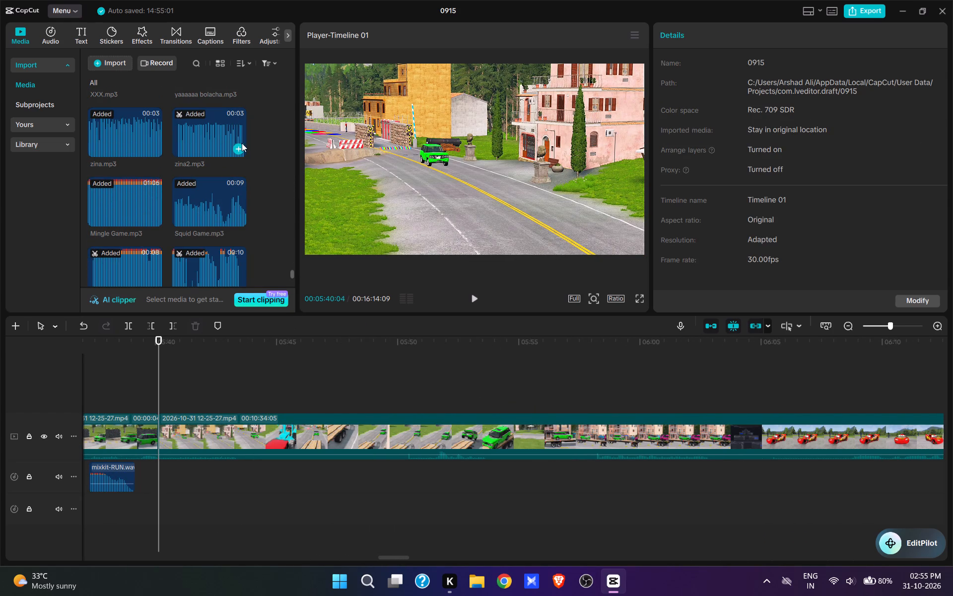
pyautogui.click(238, 150)
pyautogui.press('space')
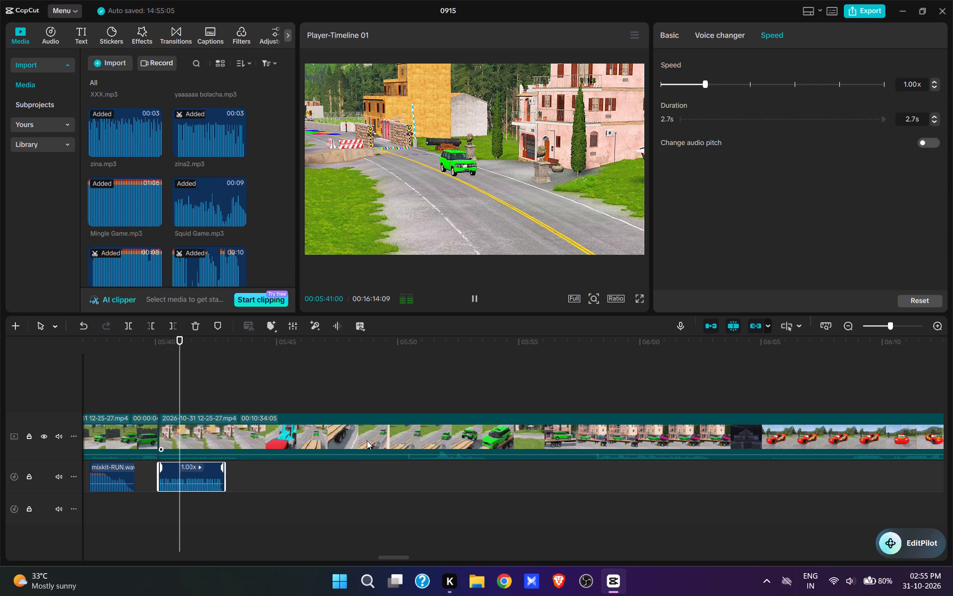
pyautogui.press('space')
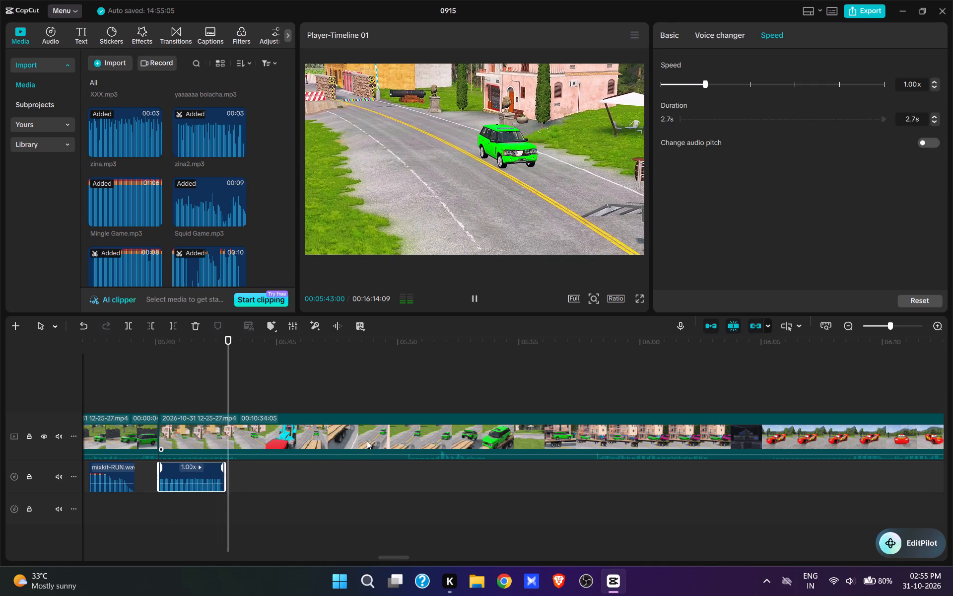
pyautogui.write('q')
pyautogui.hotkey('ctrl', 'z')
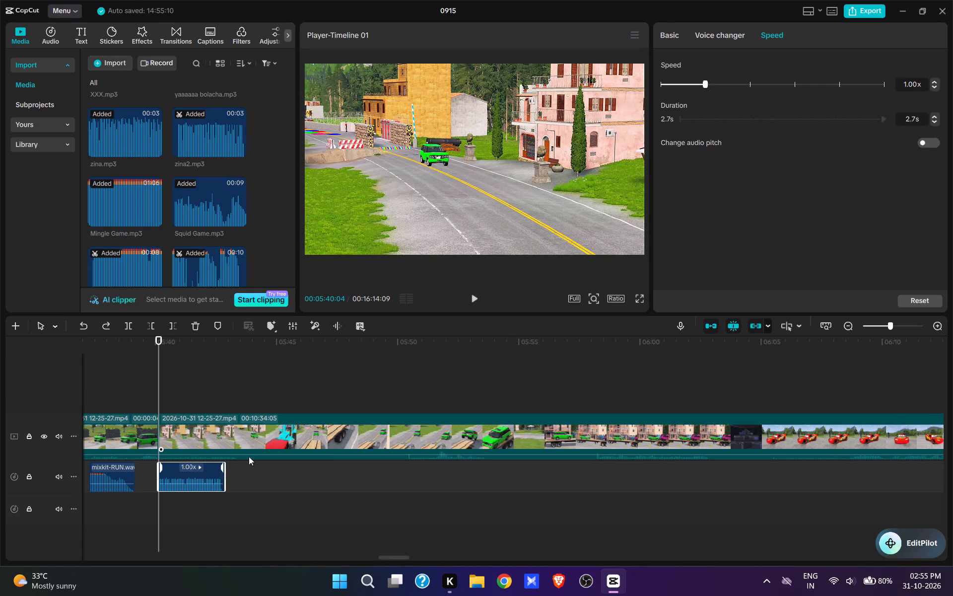
# Split the video at 00:05:42:26, where the zina2.mp3 sound ends.
pyautogui.click(221, 402)
pyautogui.click(221, 402)
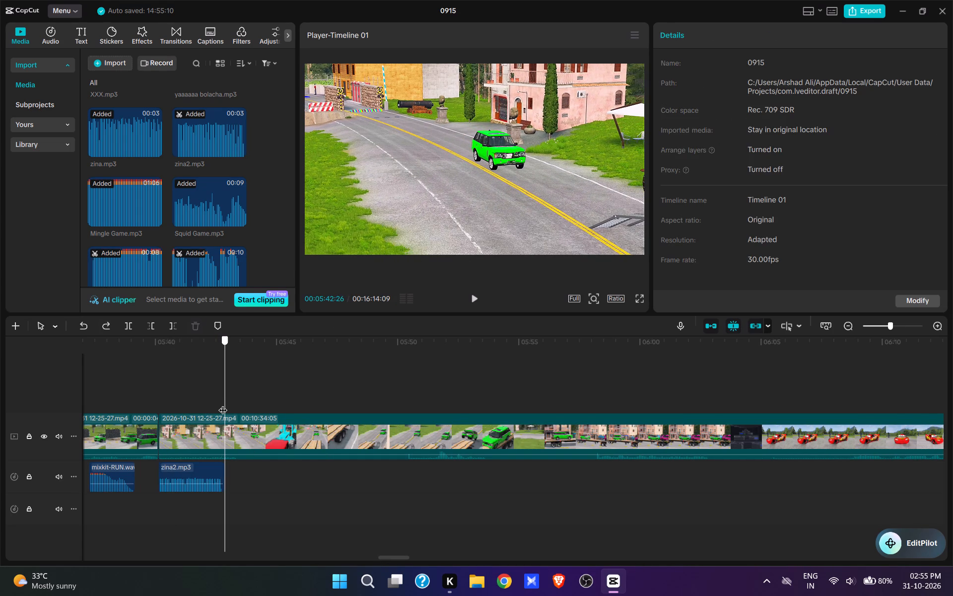
pyautogui.press('w')
# Trim the start of the clip after the 00:05:42:26 split up to 00:05:50:14, opening on the green car nearing the trailer.
pyautogui.click(403, 398)
pyautogui.press('space')
pyautogui.press('space')
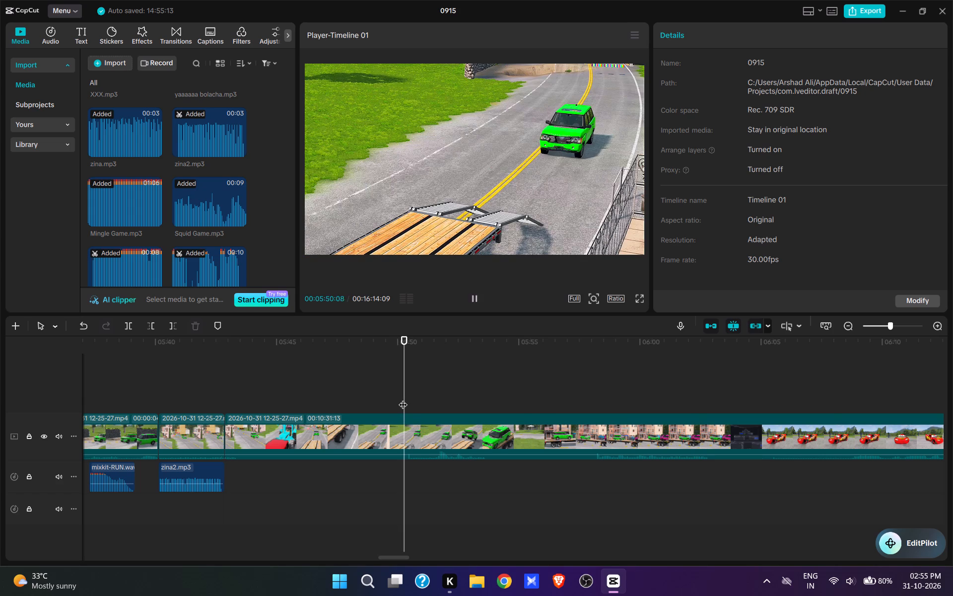
pyautogui.press('space')
pyautogui.press('space')
pyautogui.click(410, 404)
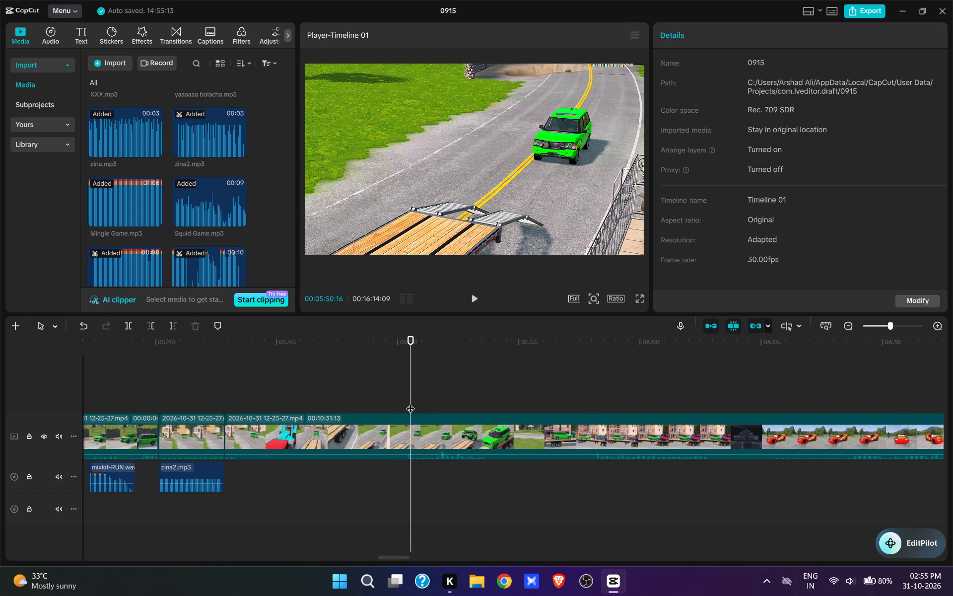
pyautogui.click(410, 402)
pyautogui.click(409, 400)
pyautogui.press('q')
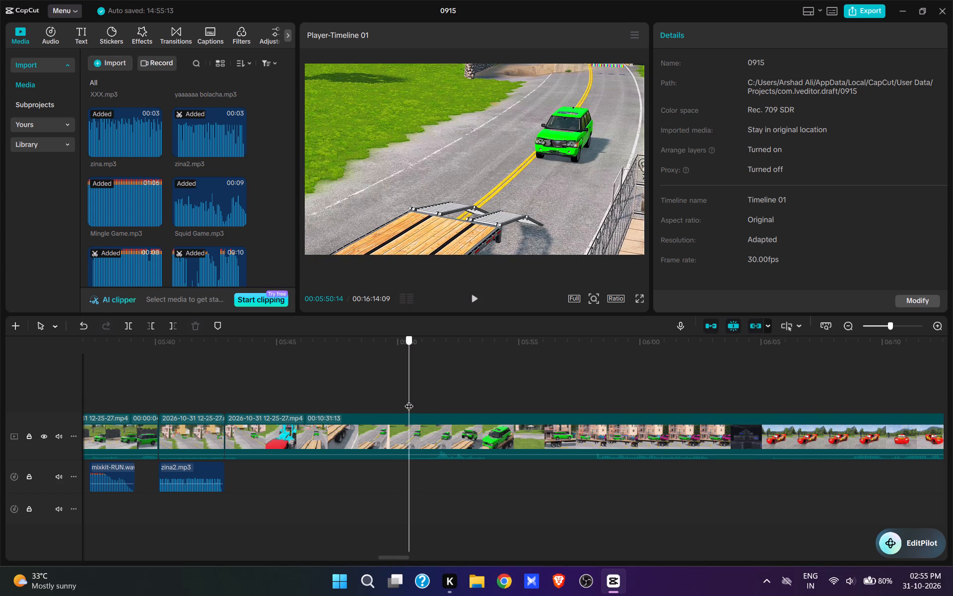
# Play the green car hitting the trailer ramps, stopping at 00:05:44:08, and look through the imported media for a fitting sound.
pyautogui.press('space')
pyautogui.press('space')
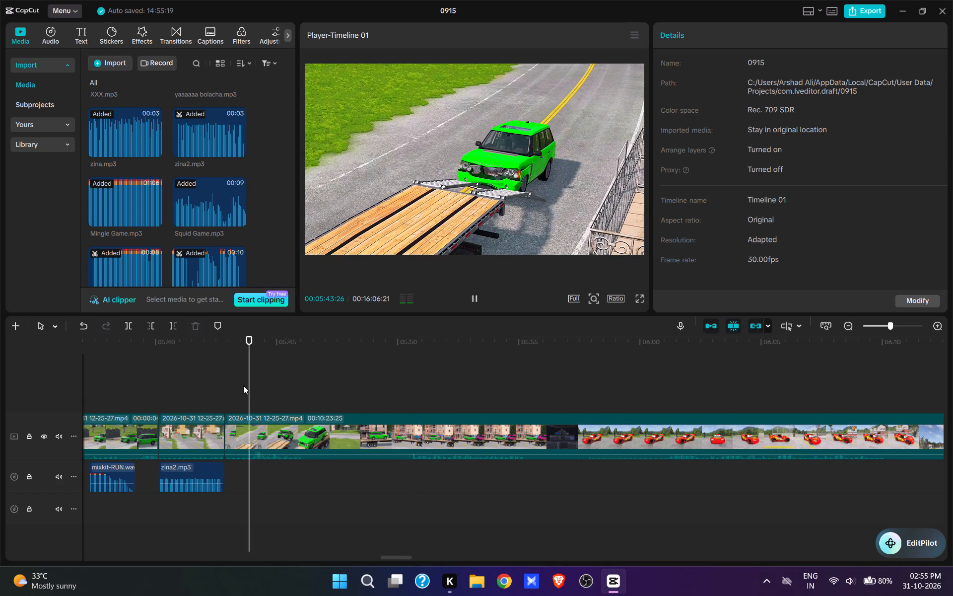
pyautogui.press('space')
pyautogui.press('space')
pyautogui.scroll(5, 177, 212)
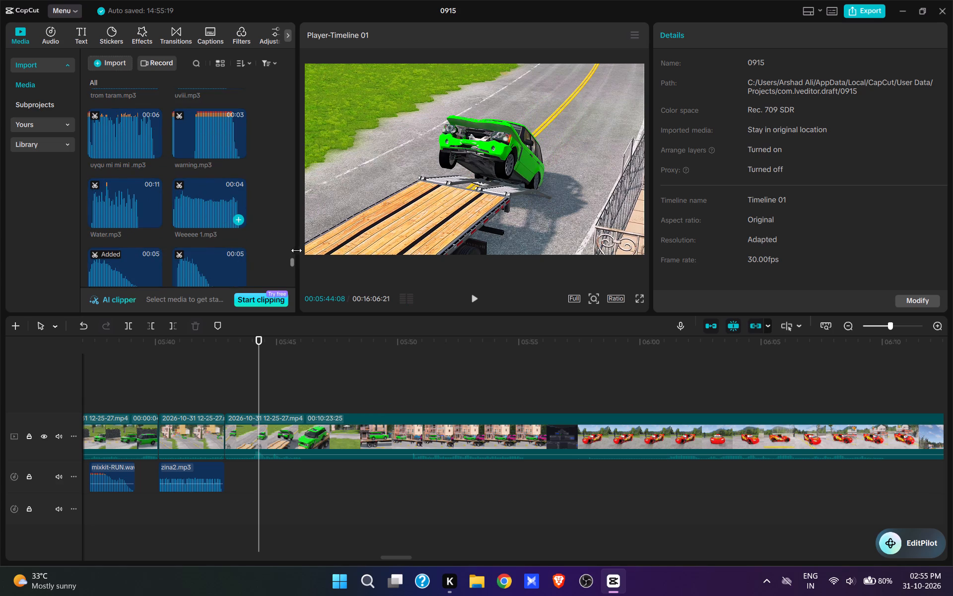
pyautogui.moveTo(294, 261); pyautogui.dragTo(288, 70)
pyautogui.scroll(-9, 249, 167)
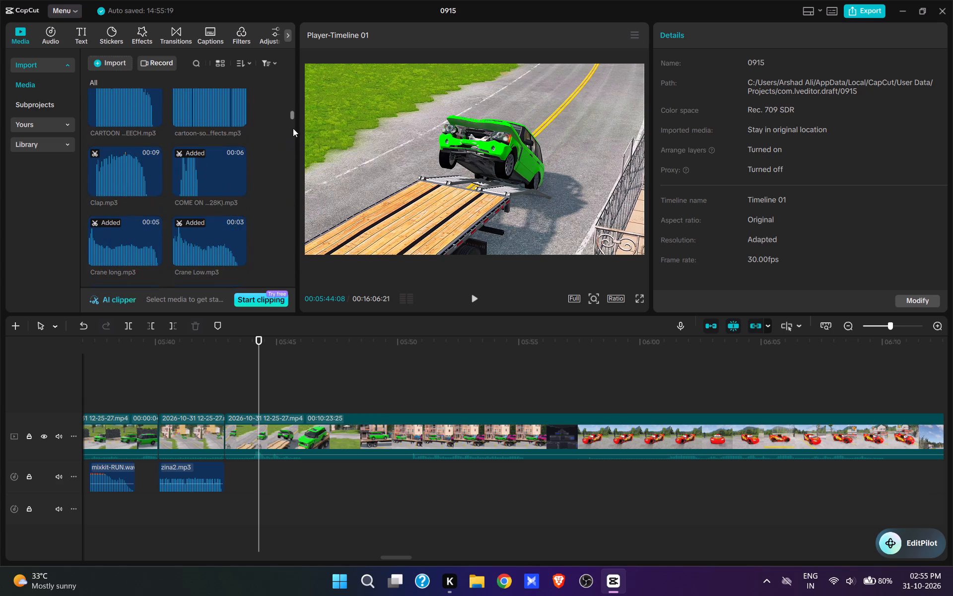
pyautogui.moveTo(292, 116); pyautogui.dragTo(298, 328)
pyautogui.scroll(2, 213, 208)
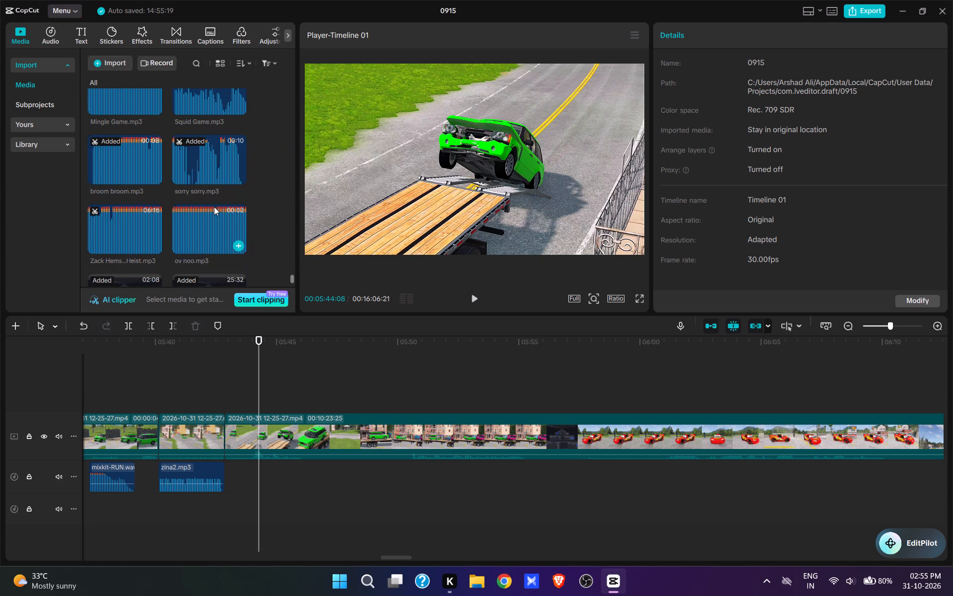
pyautogui.scroll(3, 215, 206)
pyautogui.moveTo(293, 269); pyautogui.dragTo(280, 63)
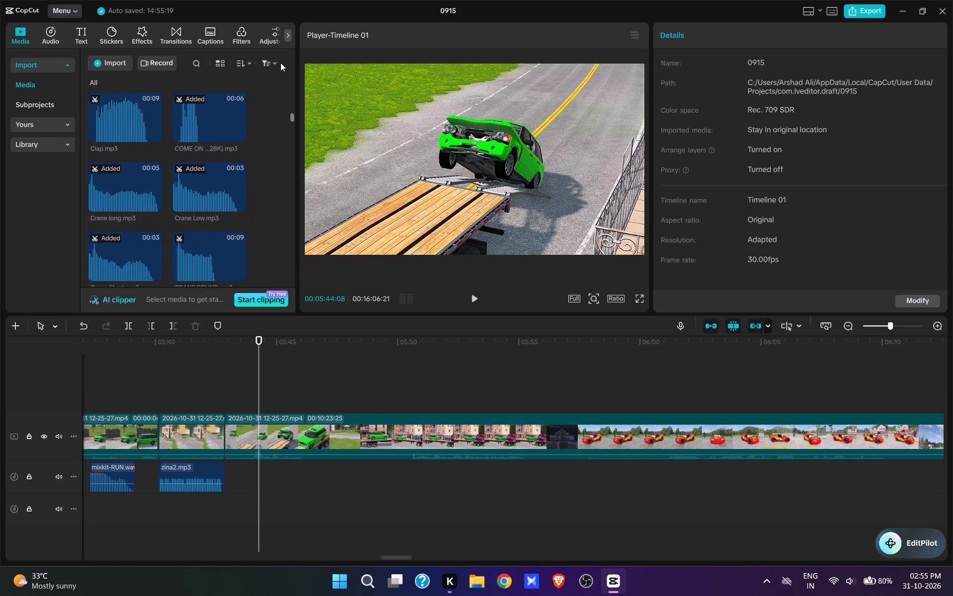
pyautogui.scroll(8, 161, 188)
pyautogui.scroll(-1, 181, 171)
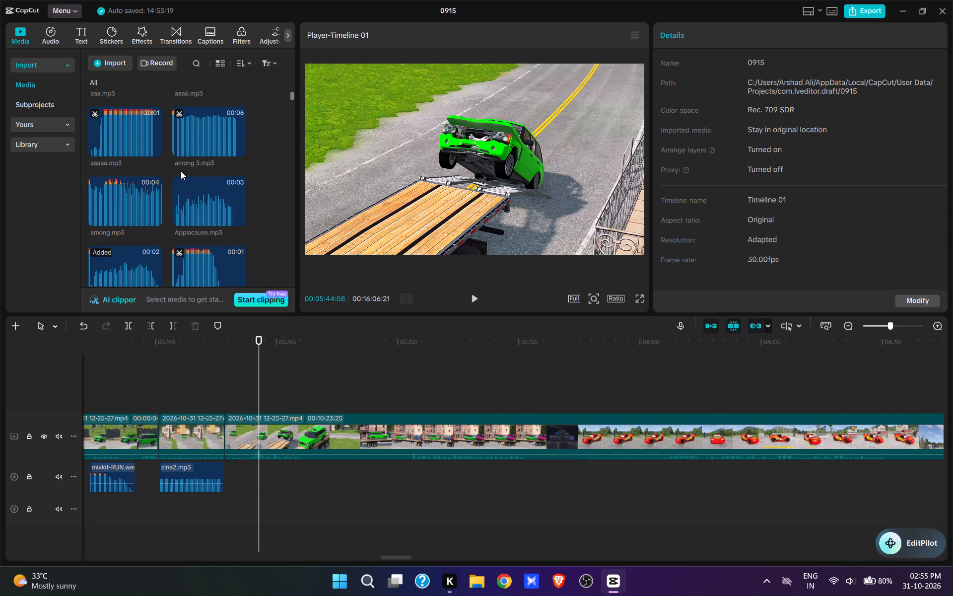
pyautogui.scroll(-9, 181, 171)
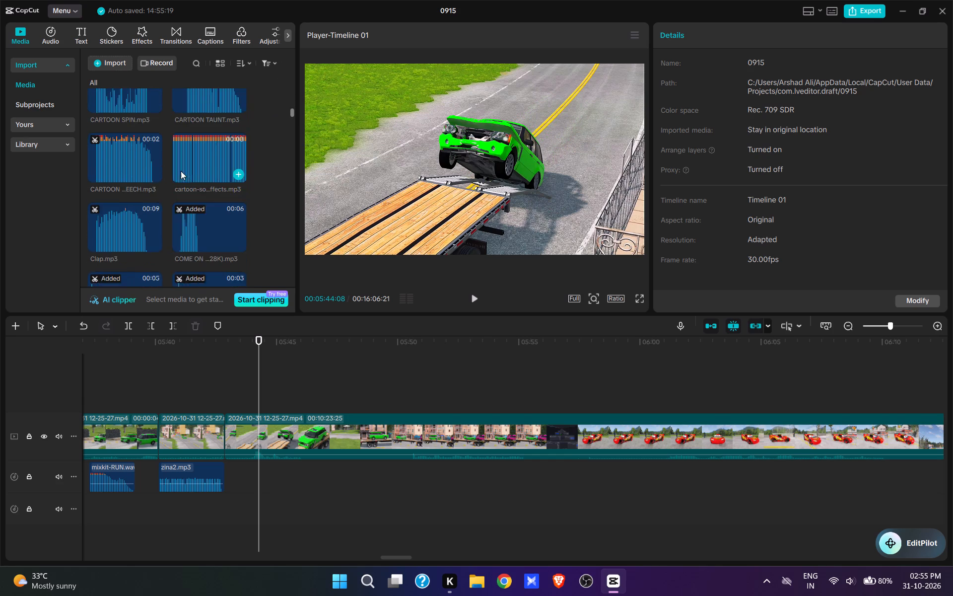
pyautogui.scroll(-2, 181, 171)
pyautogui.moveTo(293, 124); pyautogui.dragTo(302, 338)
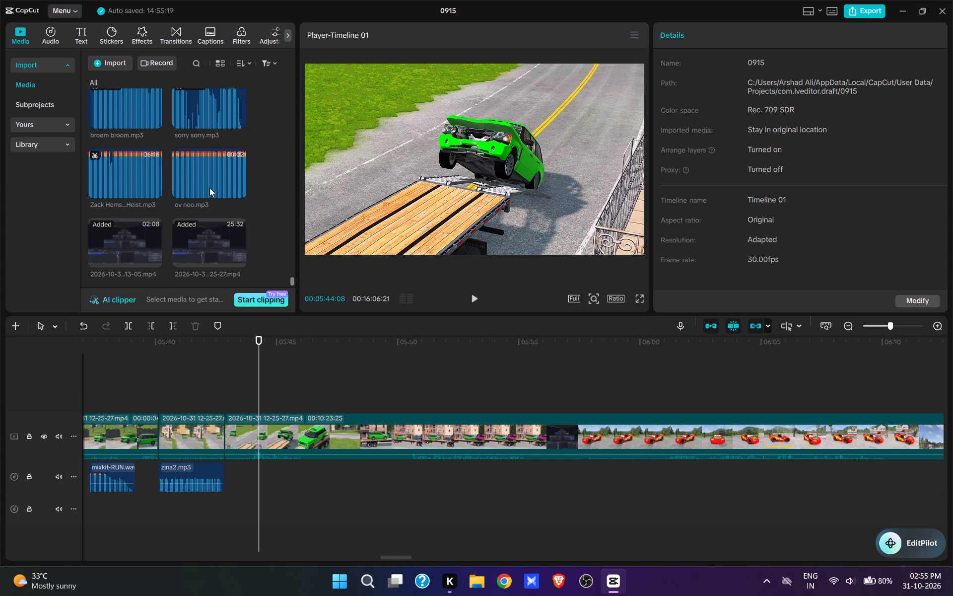
# Add "yaaaaaa bolacha.mp3" to the audio track at 00:05:44:08, as the green car jumps off the trailer ramps.
pyautogui.scroll(4, 209, 188)
pyautogui.click(214, 133)
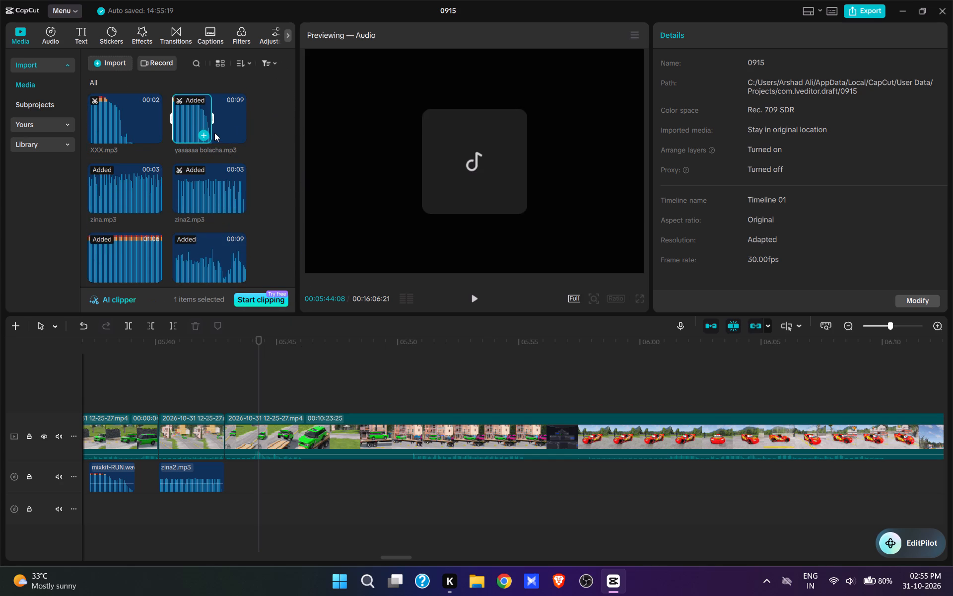
pyautogui.click(203, 135)
pyautogui.press('space')
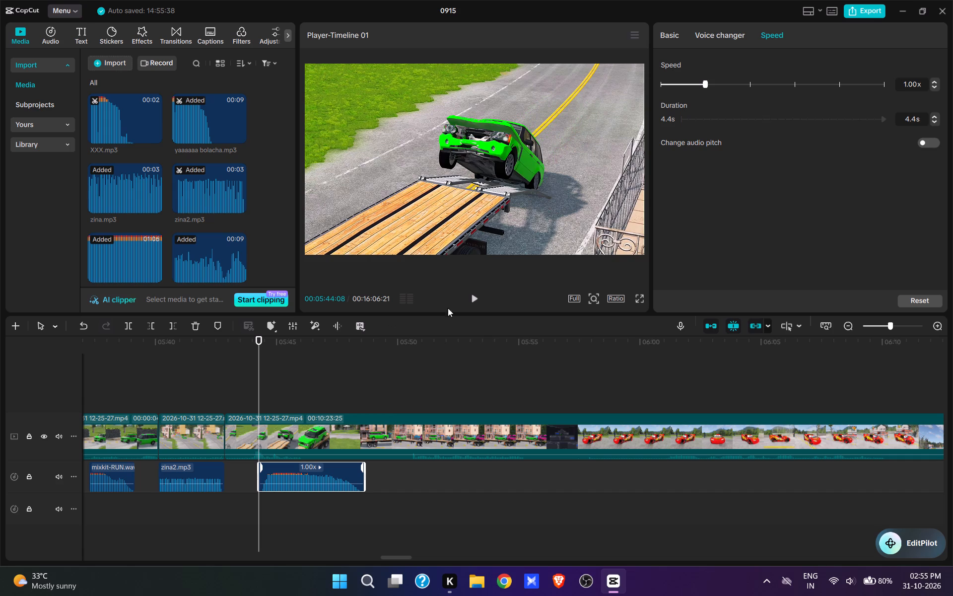
# Play the landing with the new sound and split the video at 00:05:45:23, with the green car on the trailer.
pyautogui.click(472, 299)
pyautogui.press('space')
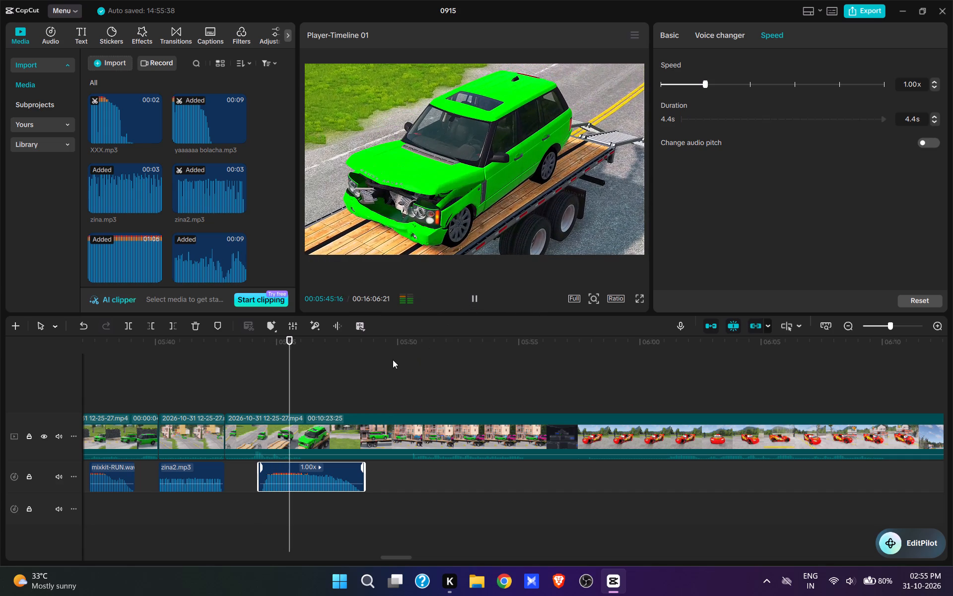
pyautogui.click(317, 446)
pyautogui.press('w')
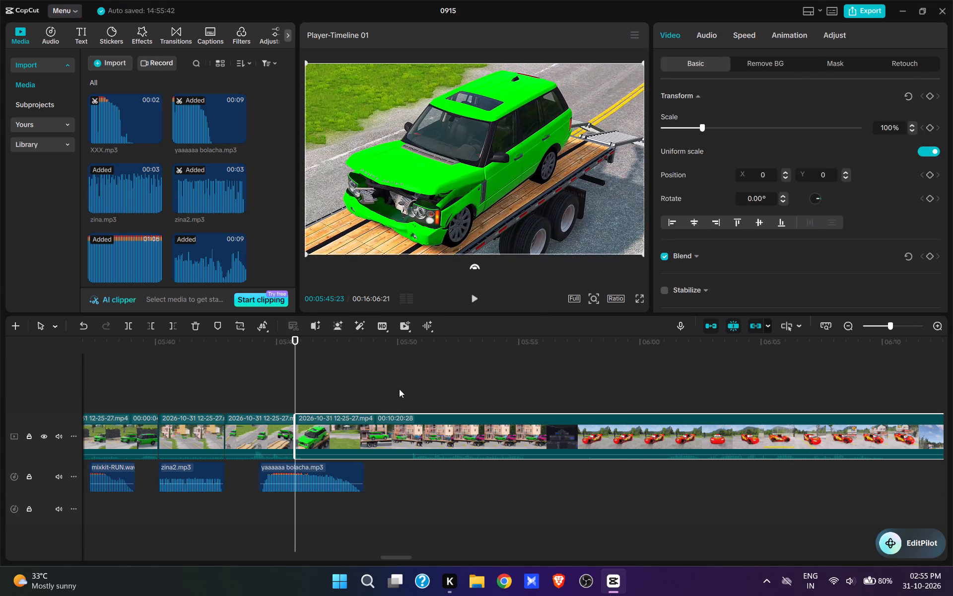
# Trim the start of the clip after the 00:05:45:23 split so it opens on the side view of both cars on the trailer.
pyautogui.click(401, 388)
pyautogui.press('space')
pyautogui.press('space')
pyautogui.write('q')
# Play back the new cut and split the video at 00:05:49:06, with the green car behind the pink one.
pyautogui.press('space')
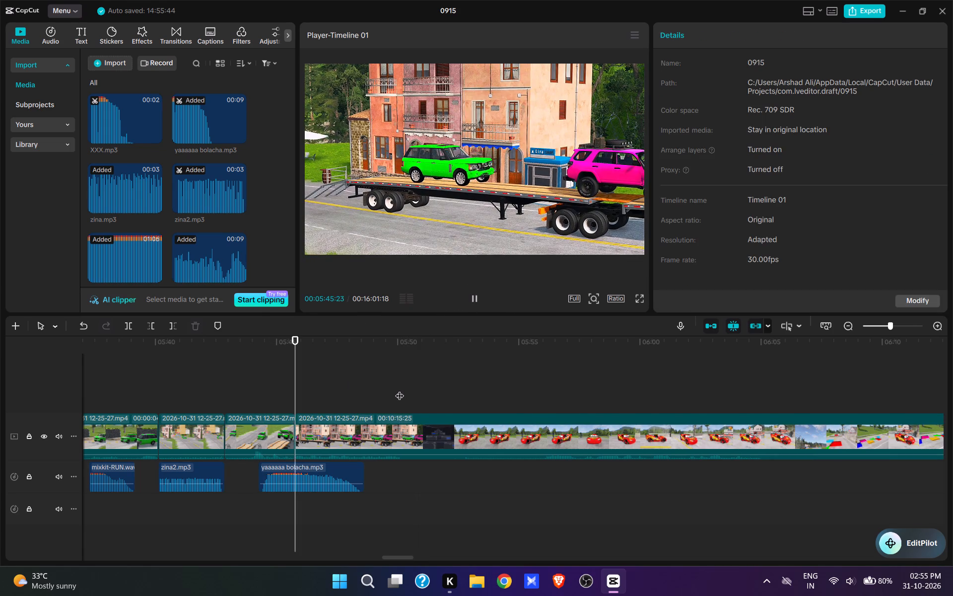
pyautogui.click(289, 398)
pyautogui.press('space')
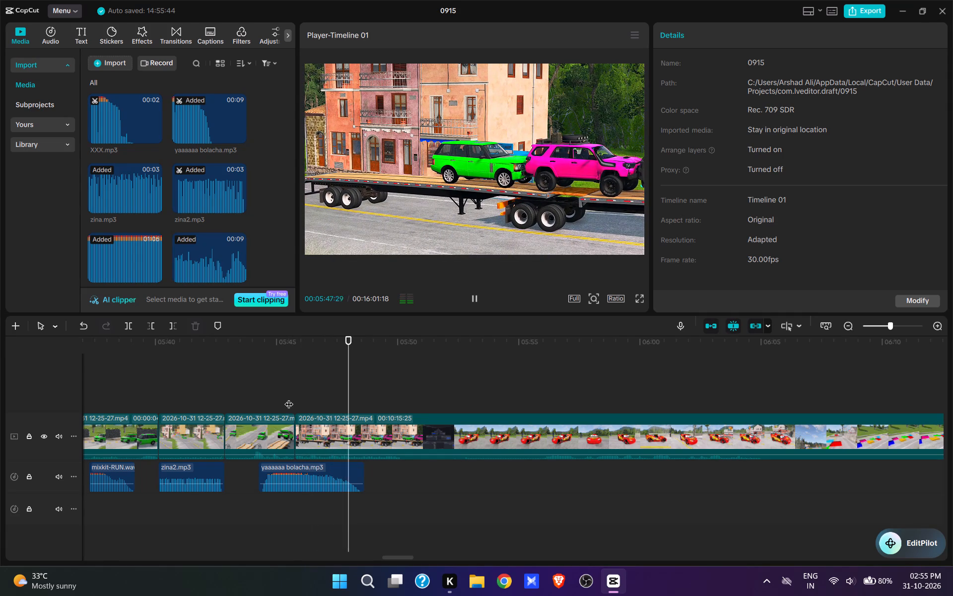
pyautogui.press('space')
pyautogui.write('w')
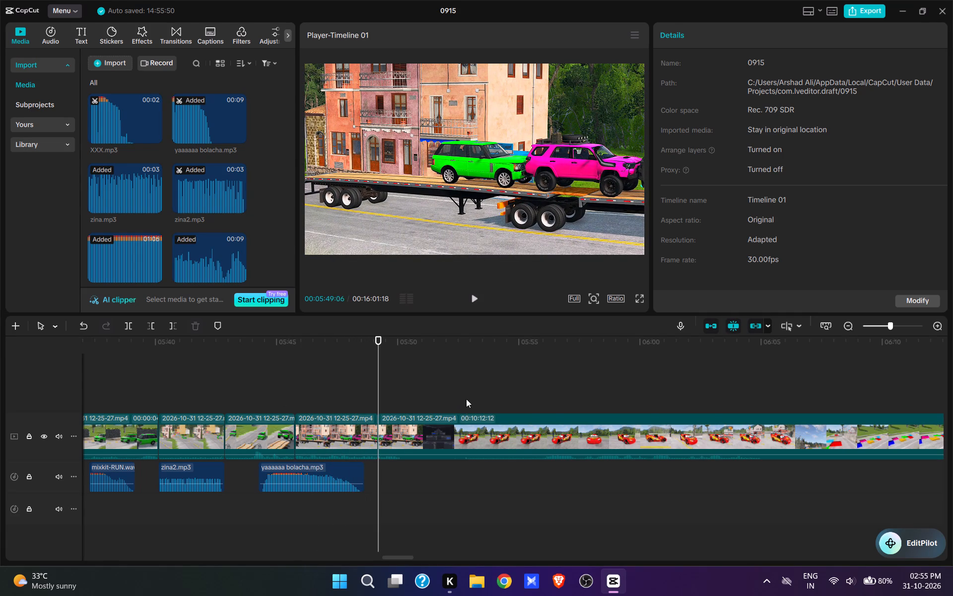
# Trim the start of the clip after the 00:05:49:06 split so it opens on the parked red 95 car.
pyautogui.click(466, 399)
pyautogui.press('space')
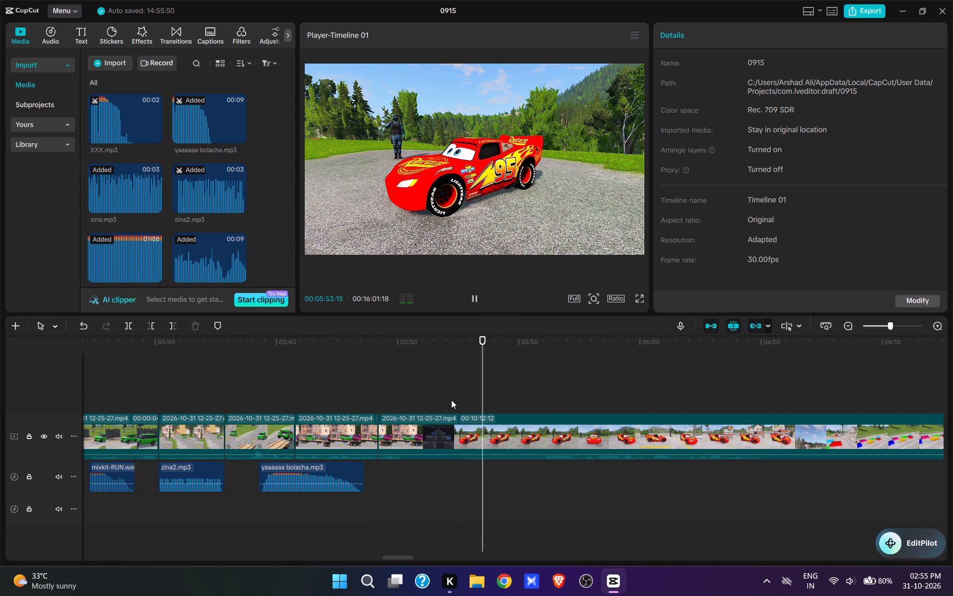
pyautogui.click(451, 400)
pyautogui.press('space')
pyautogui.press('space')
pyautogui.write('q')
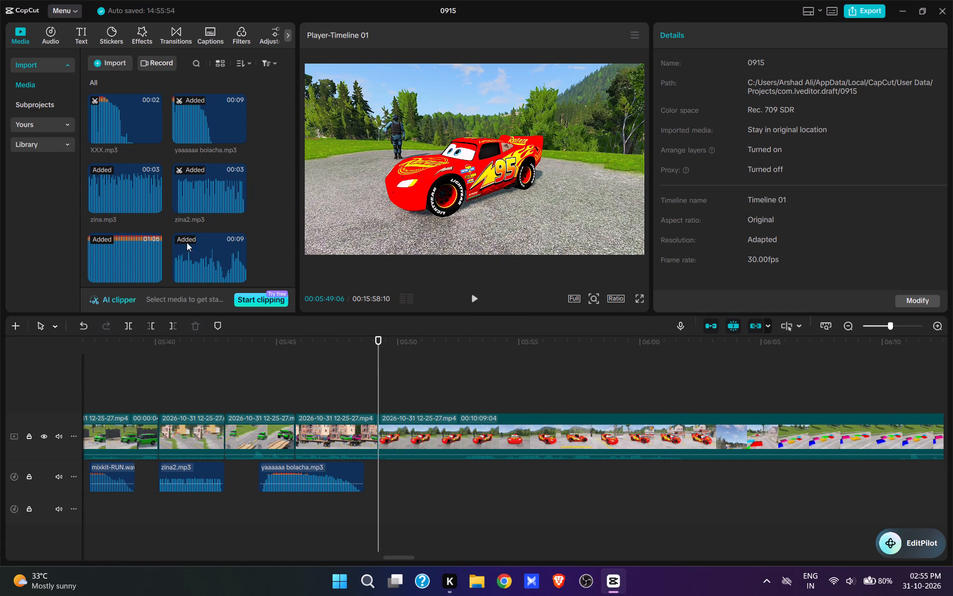
# Find "uyqu mi mi mi .mp3" among the imported sounds and add it to the audio track at 00:05:49:06.
pyautogui.scroll(-4, 185, 184)
pyautogui.scroll(-5, 262, 206)
pyautogui.scroll(2, 261, 209)
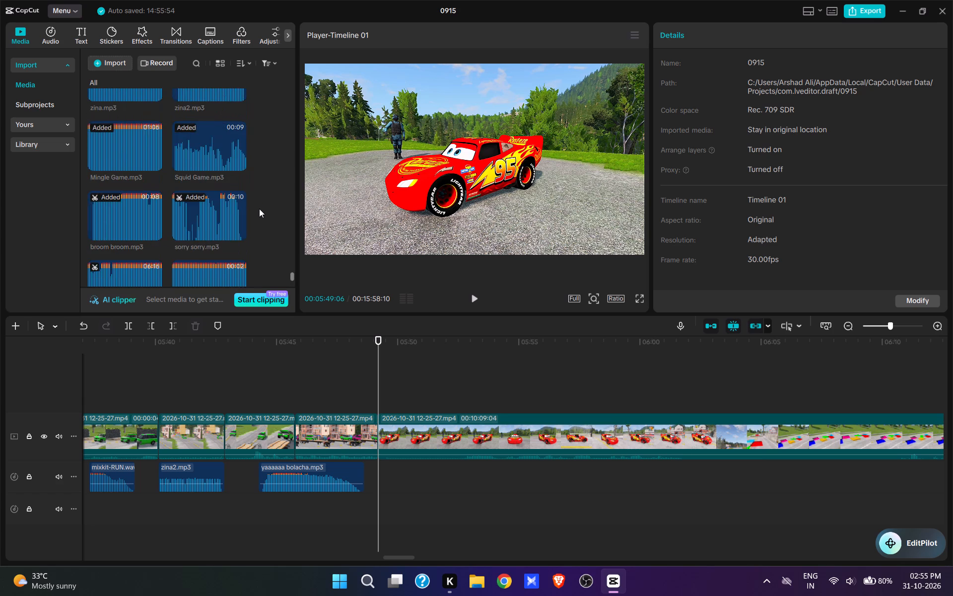
pyautogui.scroll(5, 259, 209)
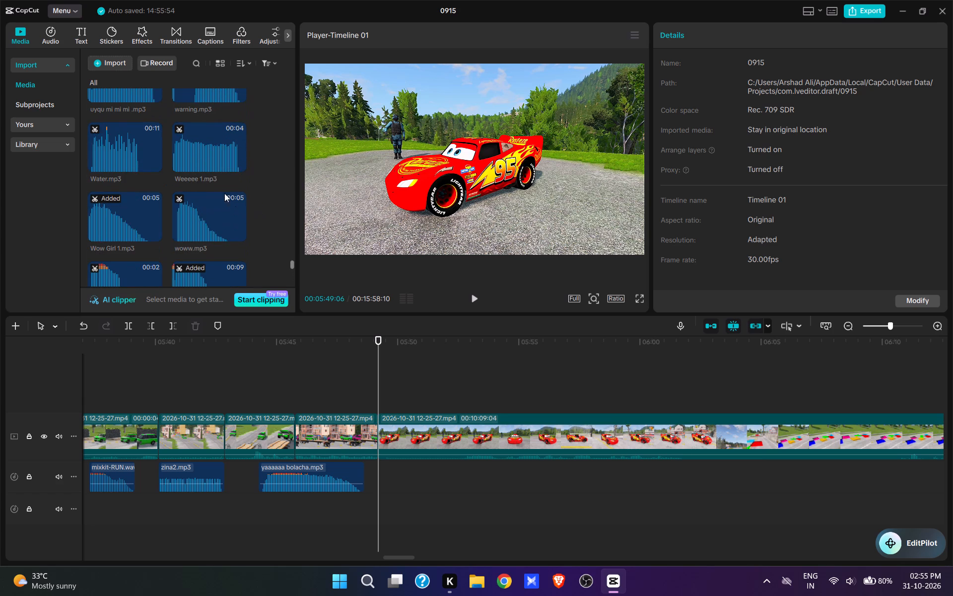
pyautogui.click(115, 154)
pyautogui.scroll(1, 149, 208)
pyautogui.click(134, 143)
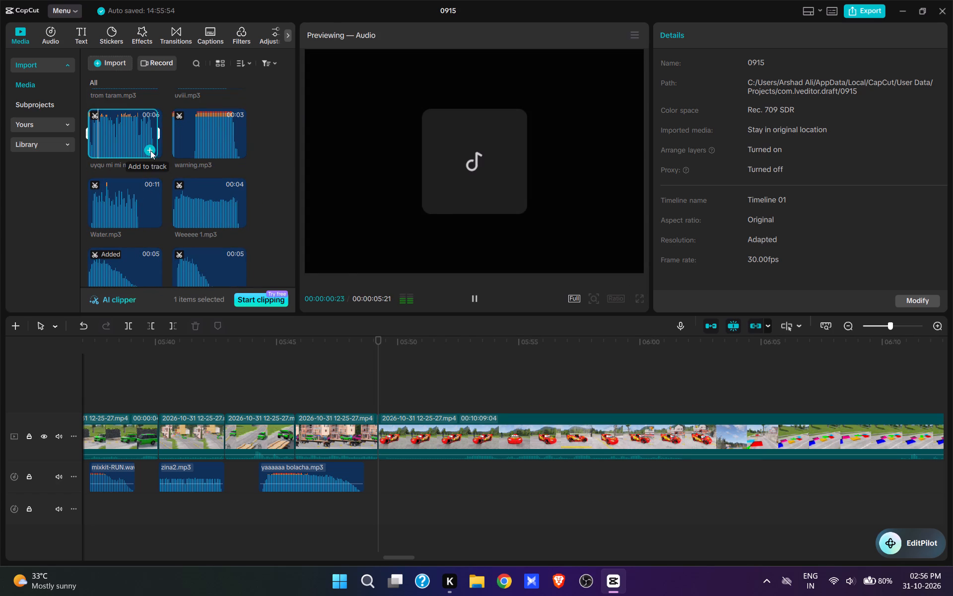
pyautogui.click(150, 150)
# Play back the new sound under the red car and trim its end to 00:05:52:27, just before the car moves.
pyautogui.click(473, 292)
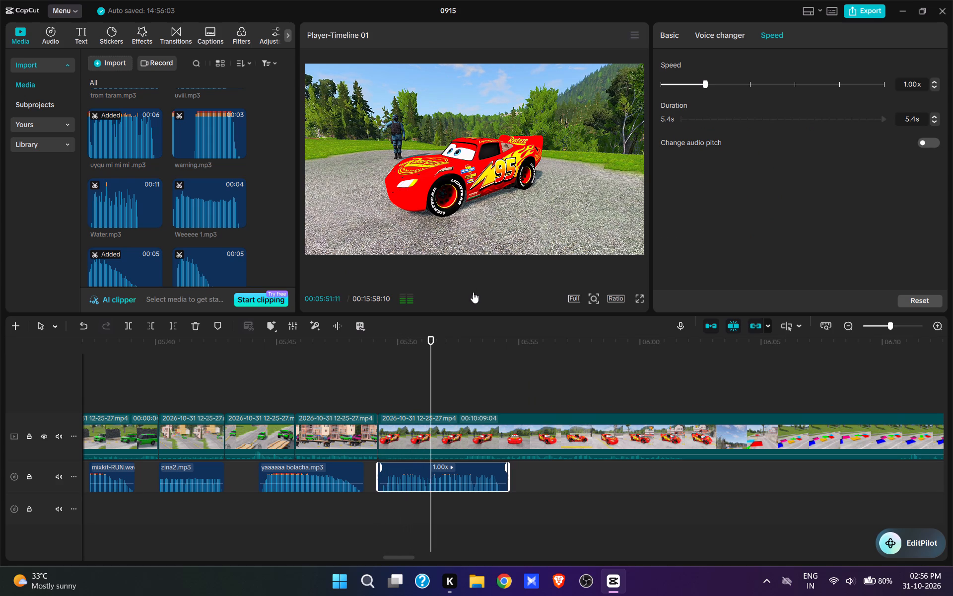
pyautogui.press('space')
pyautogui.press('space')
pyautogui.press('space')
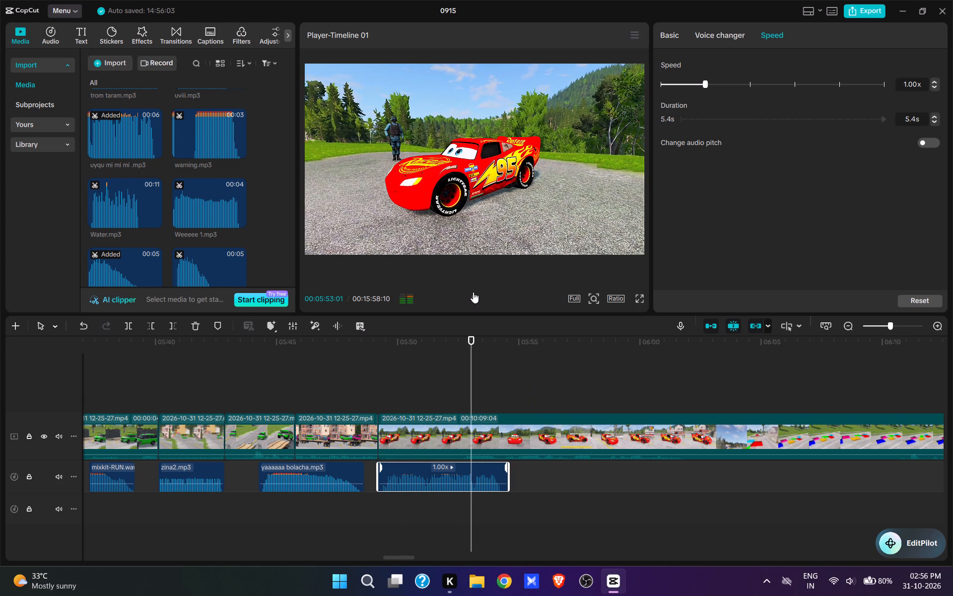
pyautogui.click(468, 397)
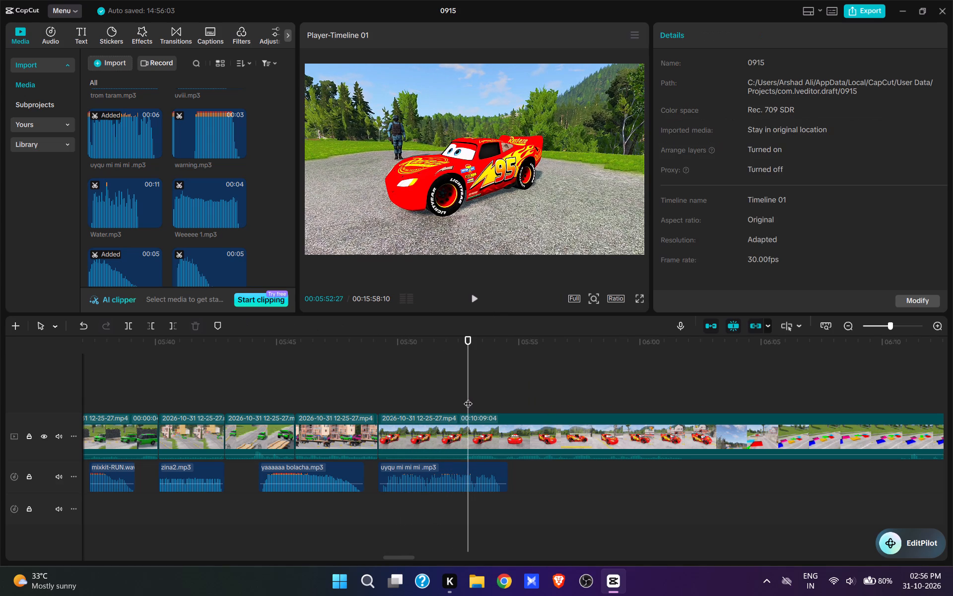
pyautogui.click(481, 483)
pyautogui.press('e')
# Add "go go2.mp3" to the audio track at 00:05:52:27, directly after the "uyqu mi mi mi .mp3" sound.
pyautogui.scroll(6, 208, 248)
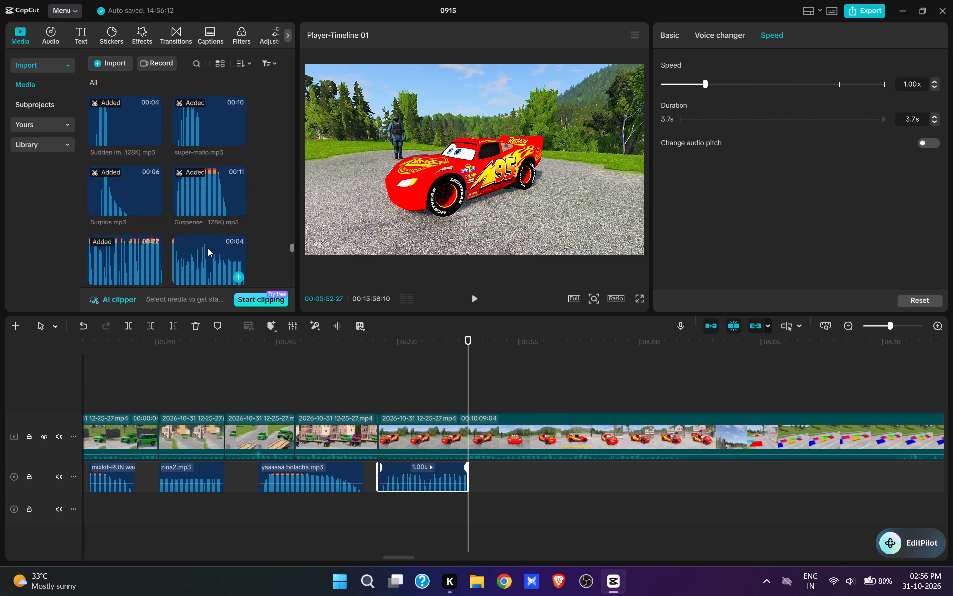
pyautogui.scroll(20, 208, 248)
pyautogui.scroll(6, 208, 248)
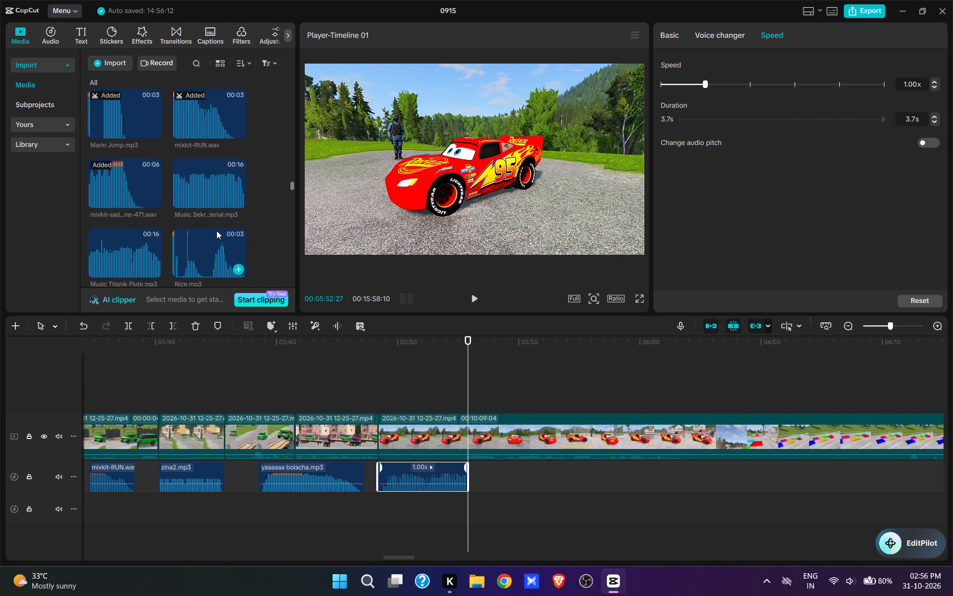
pyautogui.scroll(10, 216, 230)
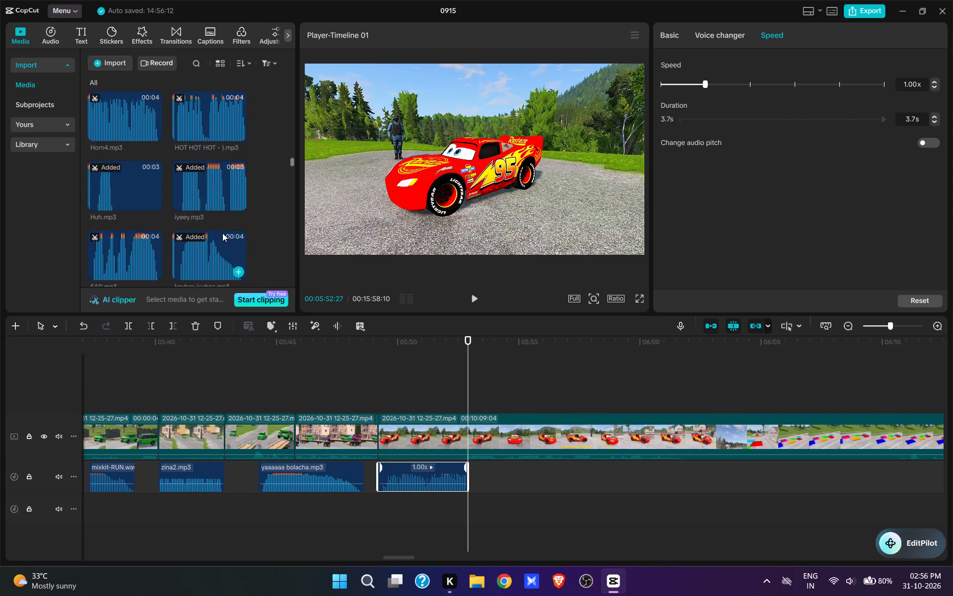
pyautogui.scroll(9, 222, 233)
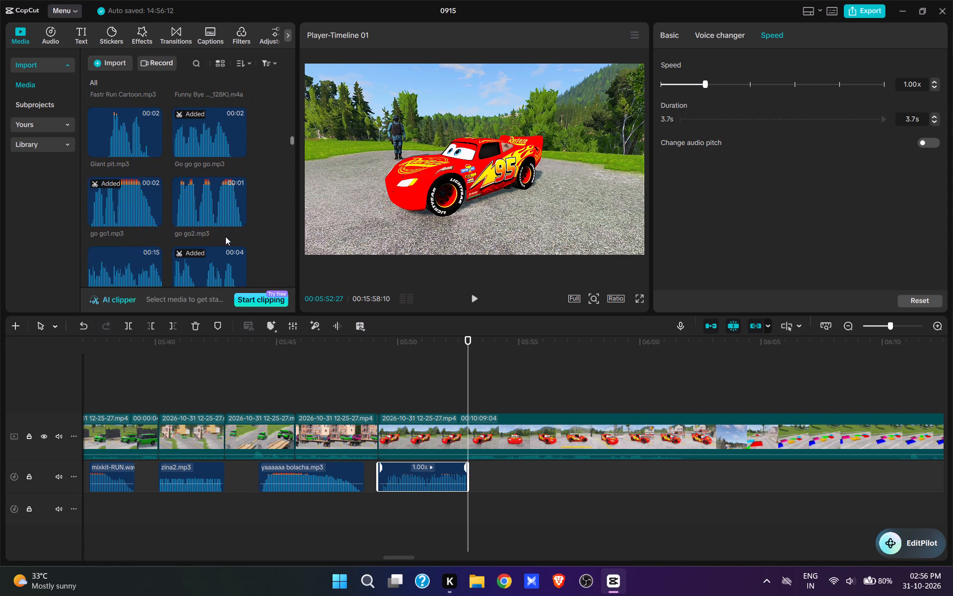
pyautogui.click(241, 218)
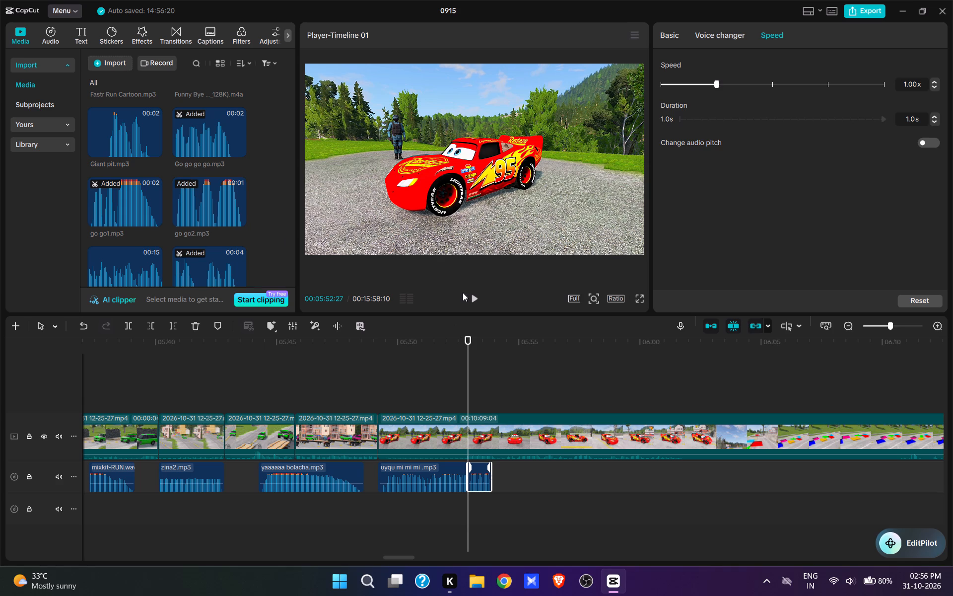
# Play back the "go go2.mp3" sound and add "broom broom.mp3" at its end, at 00:05:53:26, as the red car turns.
pyautogui.click(475, 299)
pyautogui.press('space')
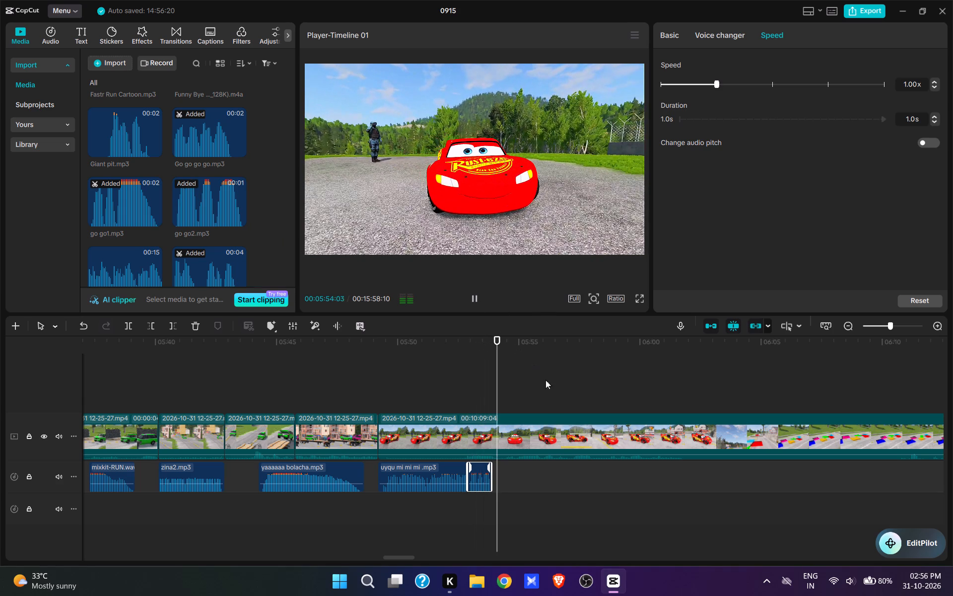
pyautogui.click(488, 398)
pyautogui.scroll(-6, 151, 223)
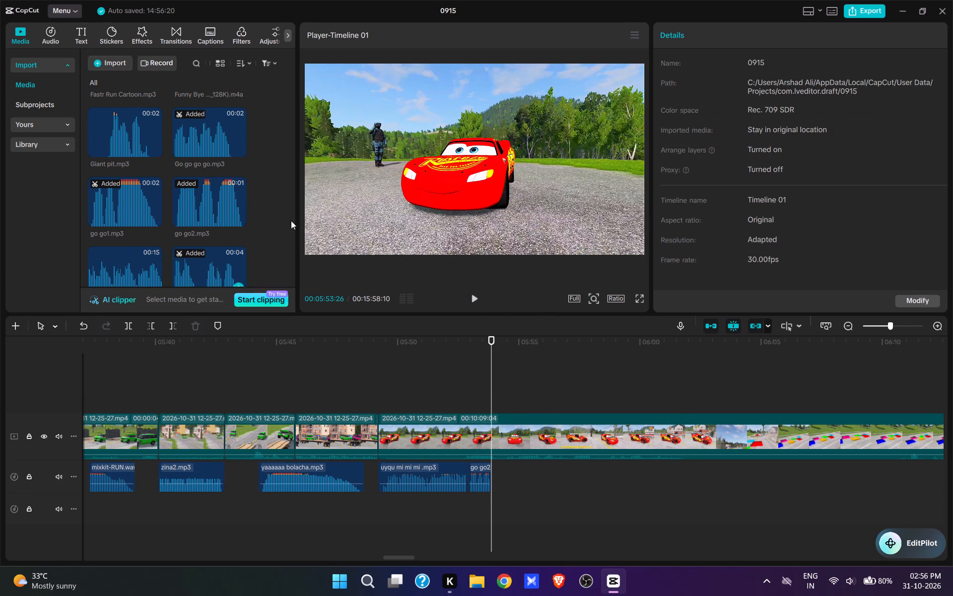
pyautogui.moveTo(293, 155); pyautogui.dragTo(295, 351)
pyautogui.scroll(1, 226, 224)
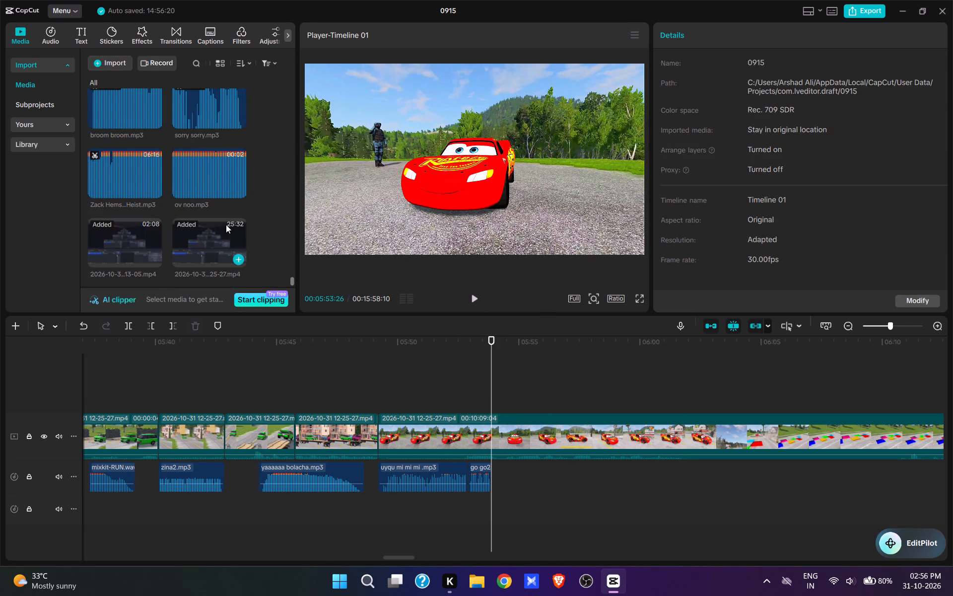
pyautogui.click(155, 176)
# Play back the red car's drive and split the video at 00:06:01:10, with the car passing the fire station.
pyautogui.press('space')
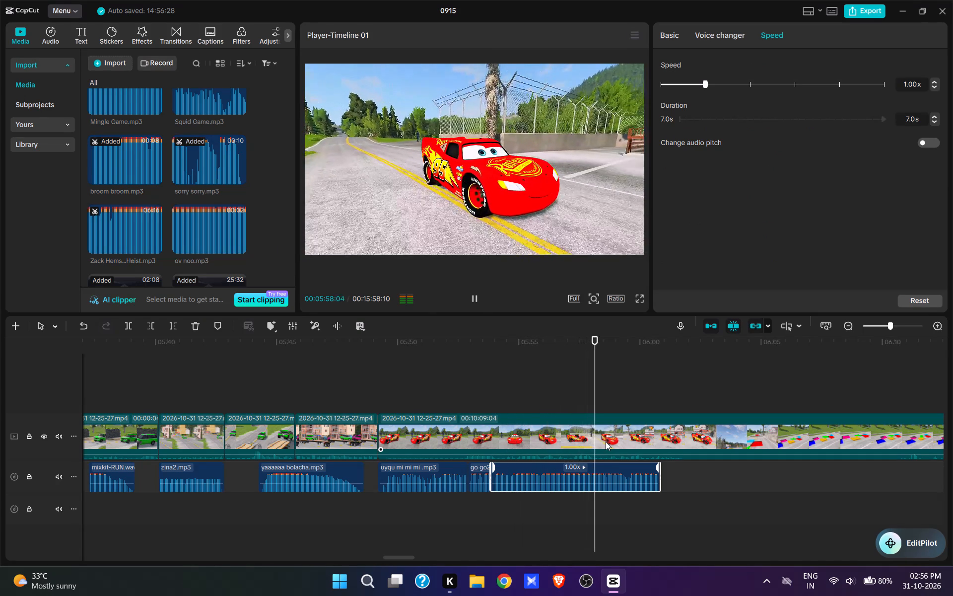
pyautogui.press('space')
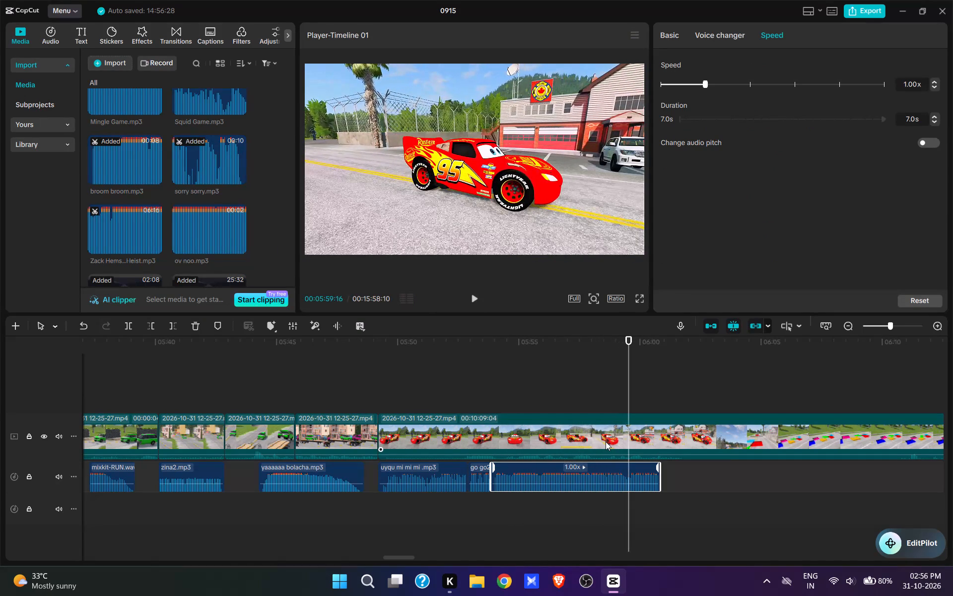
pyautogui.press('space')
pyautogui.press('space')
pyautogui.press('space')
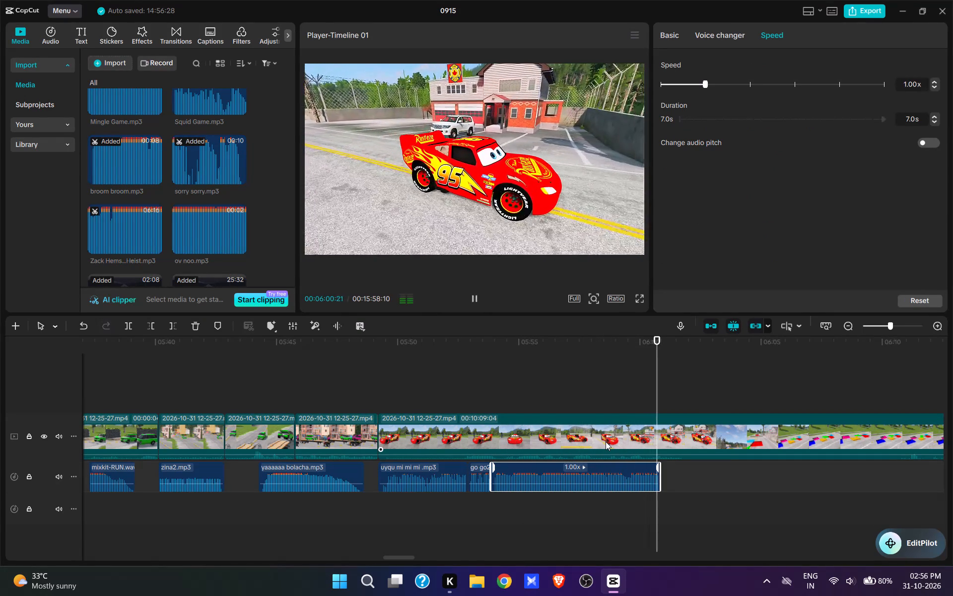
pyautogui.press('space')
pyautogui.press('w')
# Locate the new opening of the clip after the 00:06:01:10 split, around 00:06:10:08, as the red car approaches the coloured plates.
pyautogui.moveTo(839, 496); pyautogui.dragTo(796, 498)
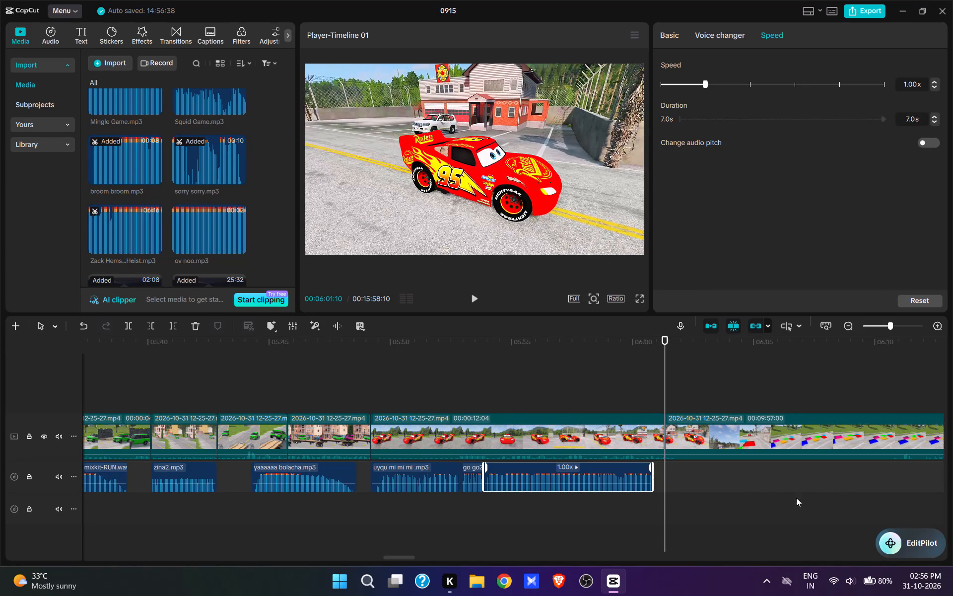
pyautogui.moveTo(796, 498); pyautogui.dragTo(718, 493)
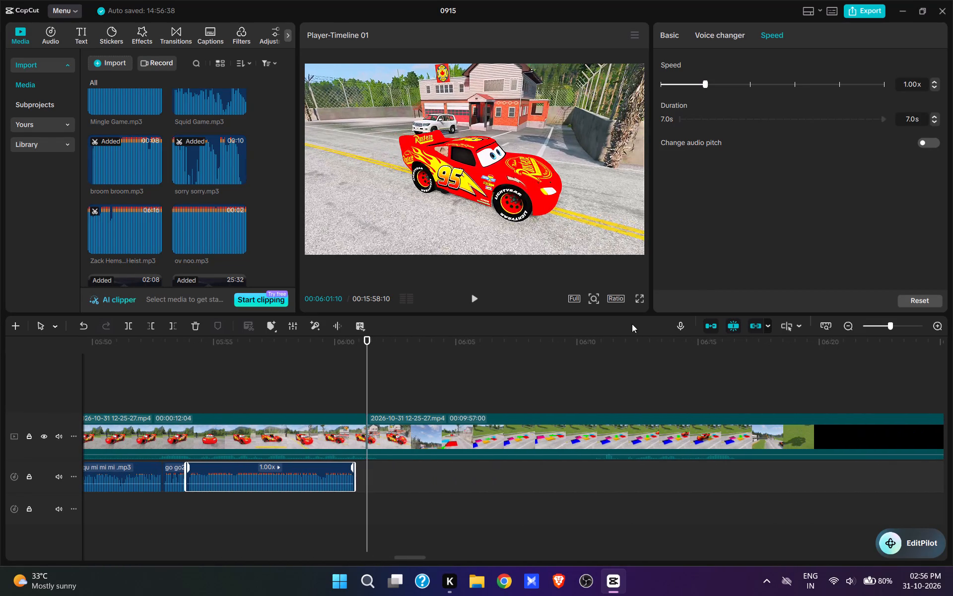
pyautogui.moveTo(598, 375); pyautogui.dragTo(598, 380)
pyautogui.click(589, 388)
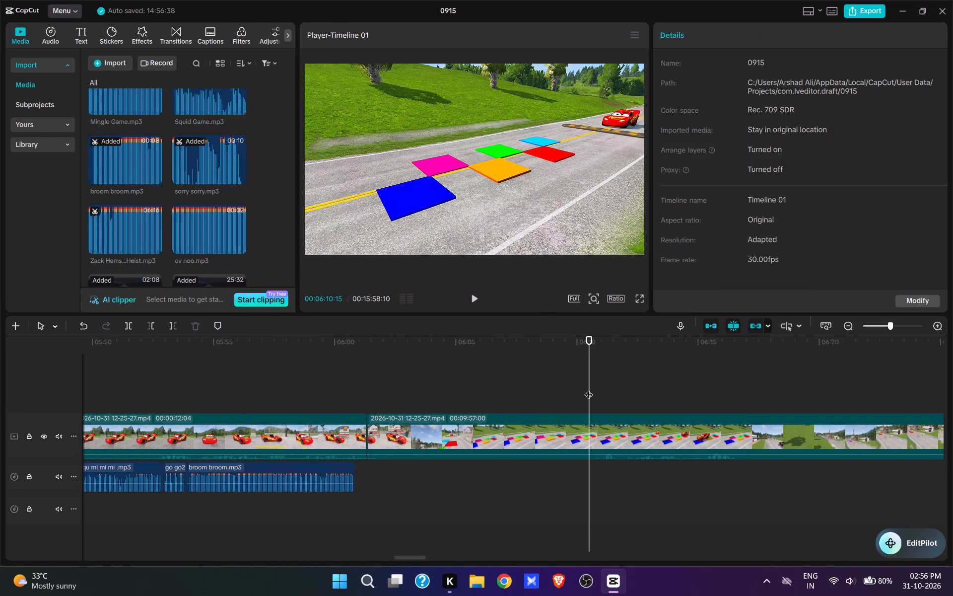
pyautogui.click(583, 388)
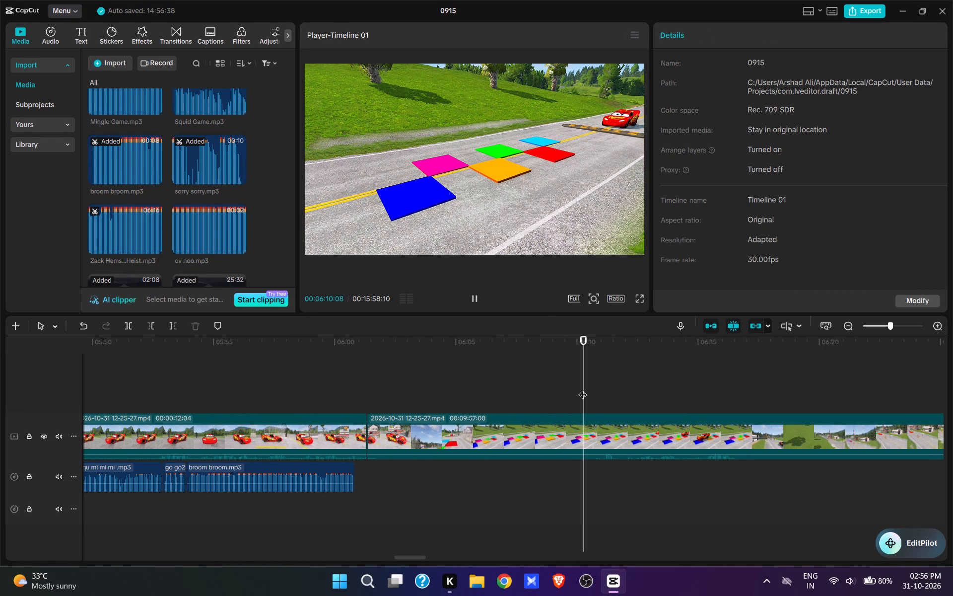
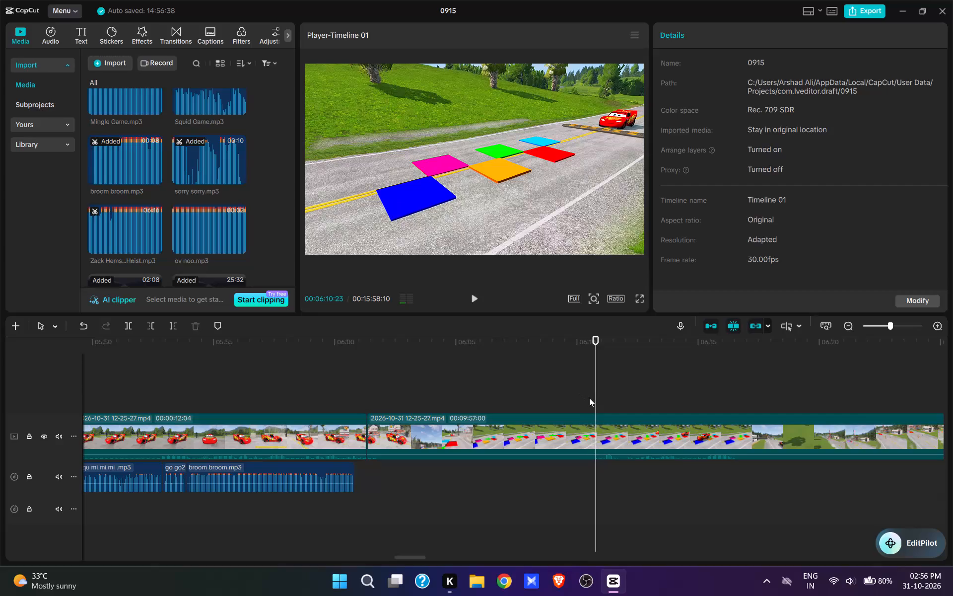
# Trim away the opening of the clip after 00:06:01:10, up to about 00:06:10:15, where the red car nears the coloured plates.
pyautogui.click(589, 401)
pyautogui.press('q')
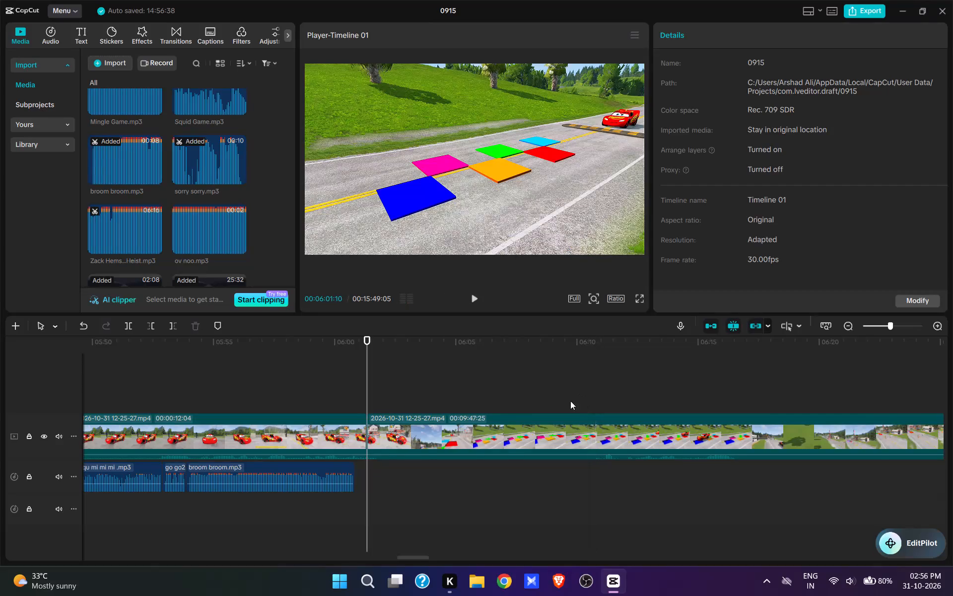
# Add "Mario Jump.mp3" to the audio track at 00:06:01:29, just before the red car jumps off the bump.
pyautogui.press('space')
pyautogui.press('space')
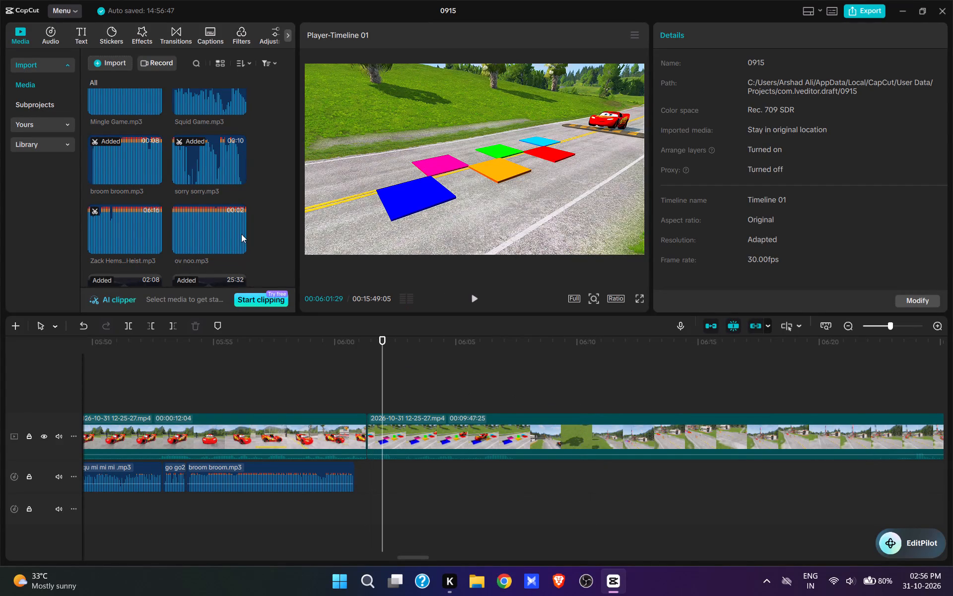
pyautogui.scroll(4, 199, 205)
pyautogui.scroll(13, 147, 214)
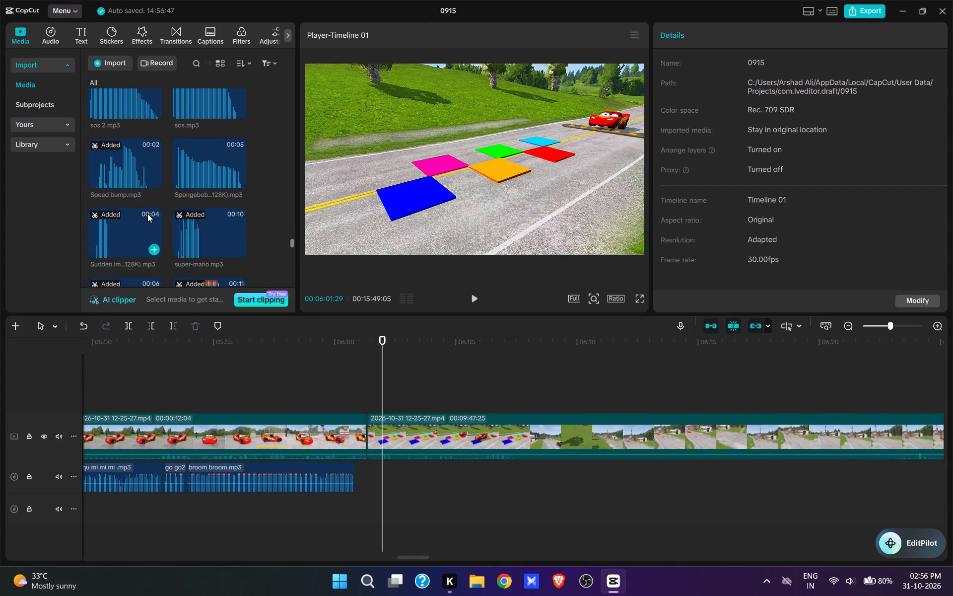
pyautogui.scroll(3, 147, 214)
pyautogui.scroll(20, 147, 214)
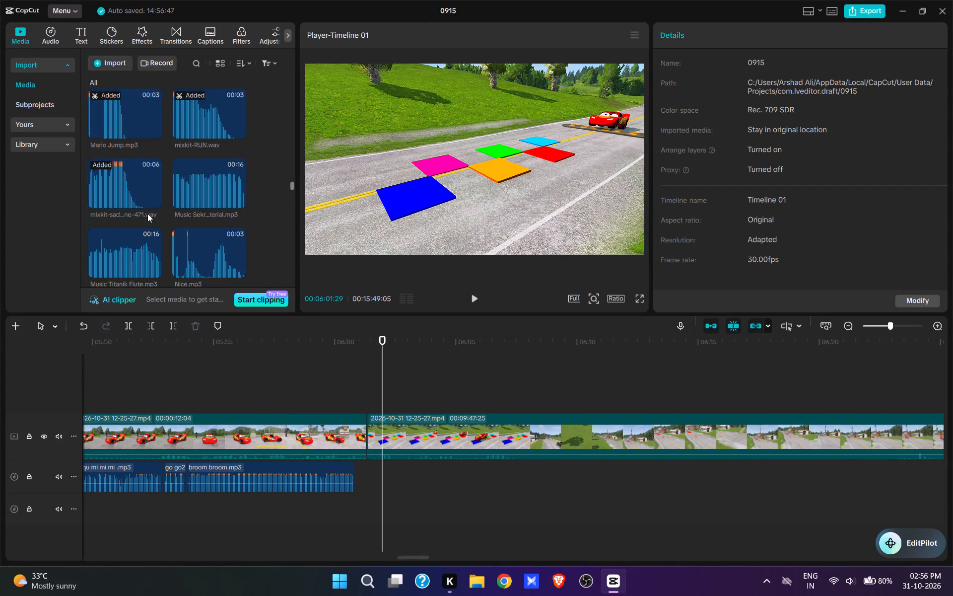
pyautogui.scroll(2, 147, 214)
pyautogui.scroll(-1, 147, 214)
pyautogui.click(159, 241)
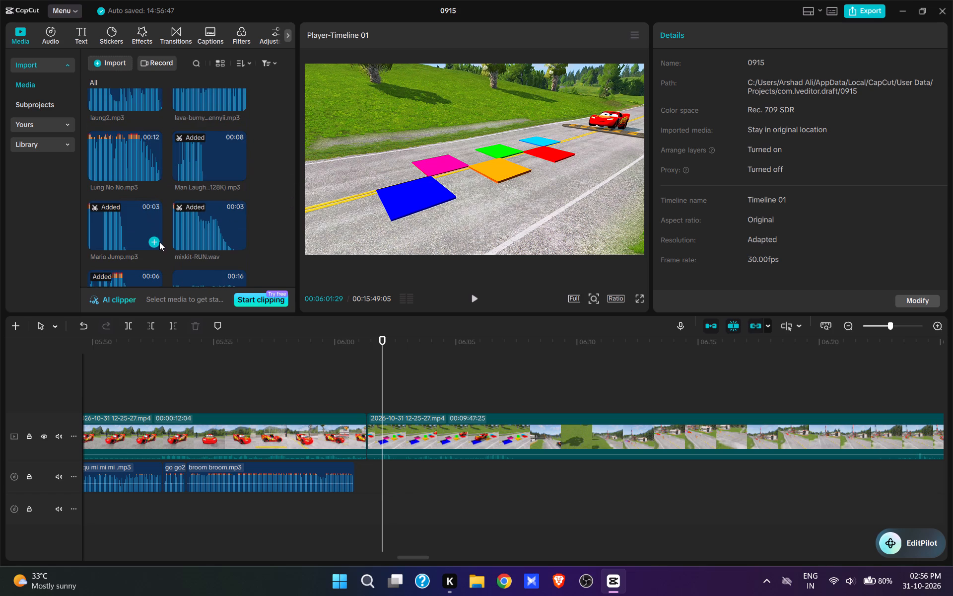
# Play back the jump and paste the "Mingle Game.mp3" sound at about 00:06:03:22, as the car reaches the coloured plates.
pyautogui.press('space')
pyautogui.press('space')
pyautogui.press('space')
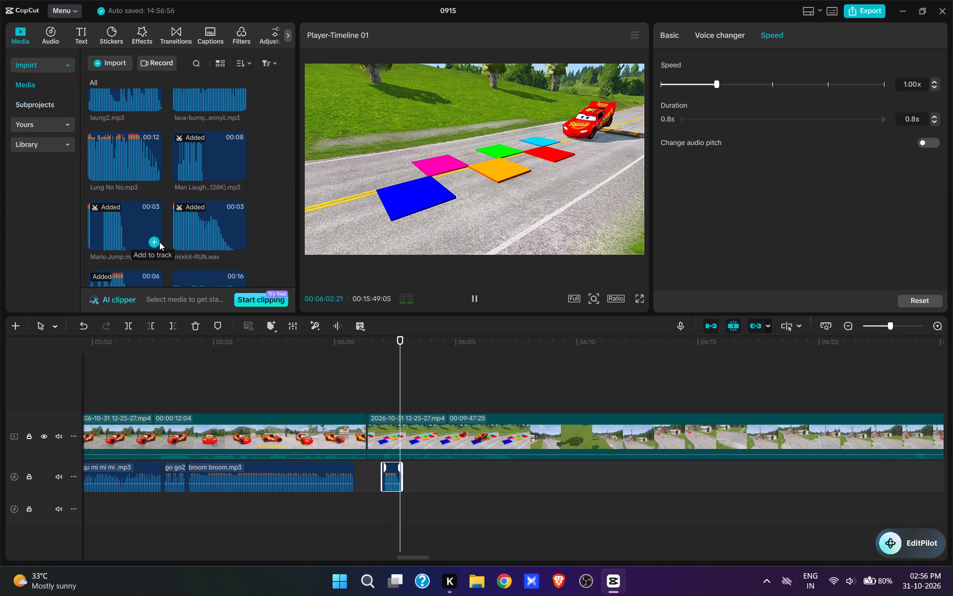
pyautogui.press('space')
pyautogui.press('space')
pyautogui.press('space')
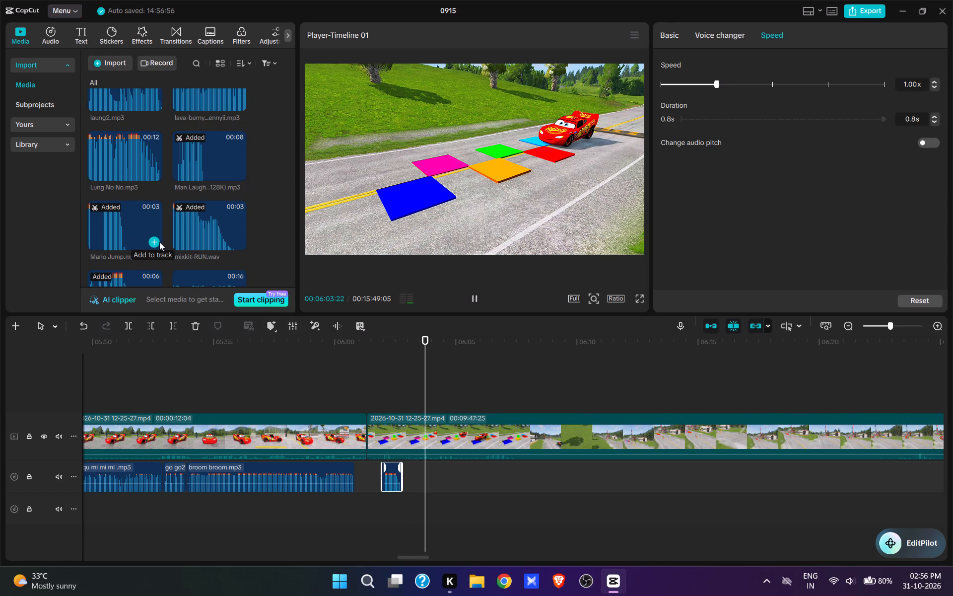
pyautogui.hotkey('ctrl', 'v')
# Play back the car crossing the plates and trim the end of the "Mingle Game.mp3" sound to a 2.1 s duration.
pyautogui.press('space')
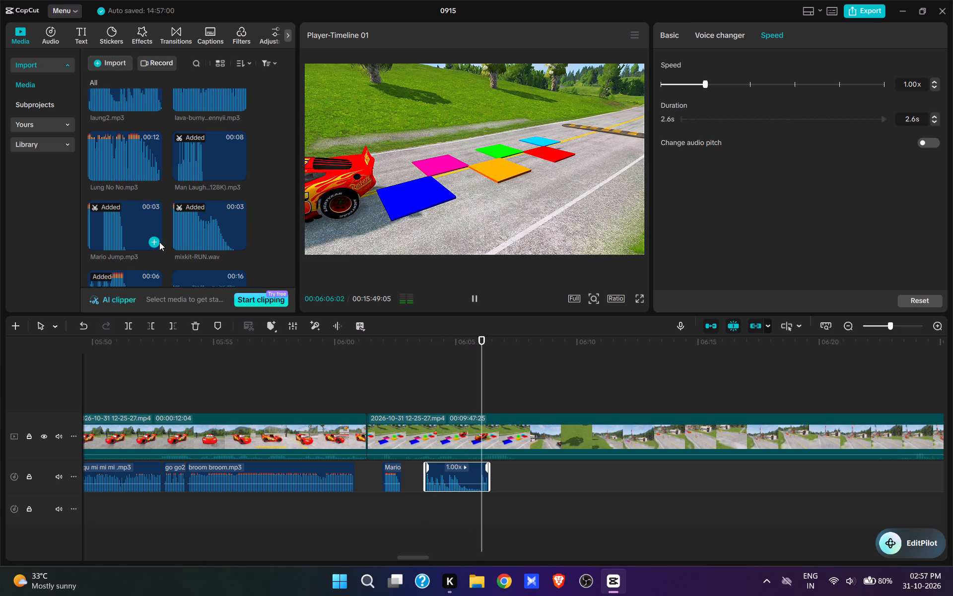
pyautogui.press('space')
pyautogui.click(475, 390)
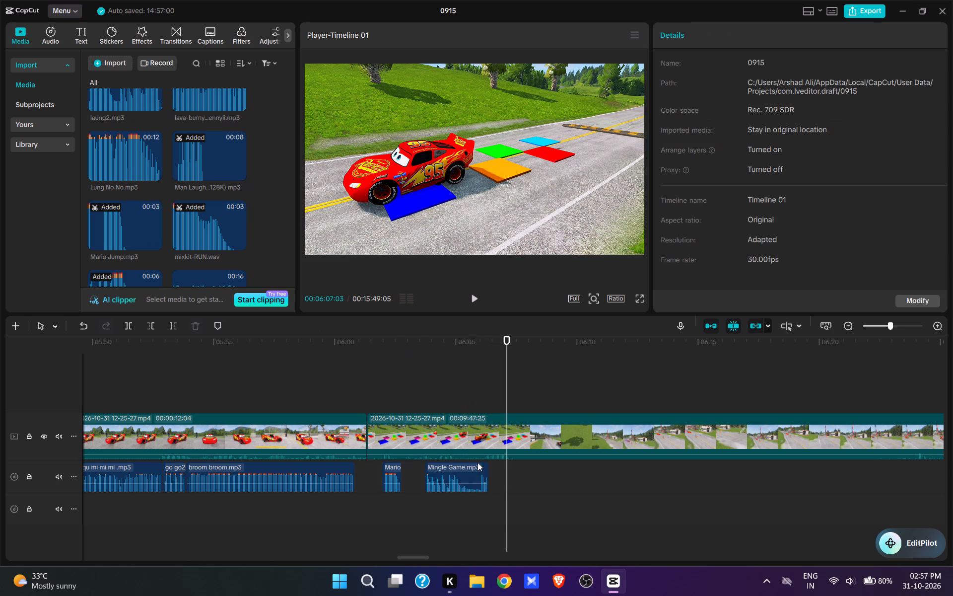
pyautogui.click(472, 475)
pyautogui.press('e')
# Play back the end of the plate crossing and split the video at 00:06:06:18, as the red car leaves the frame.
pyautogui.press('space')
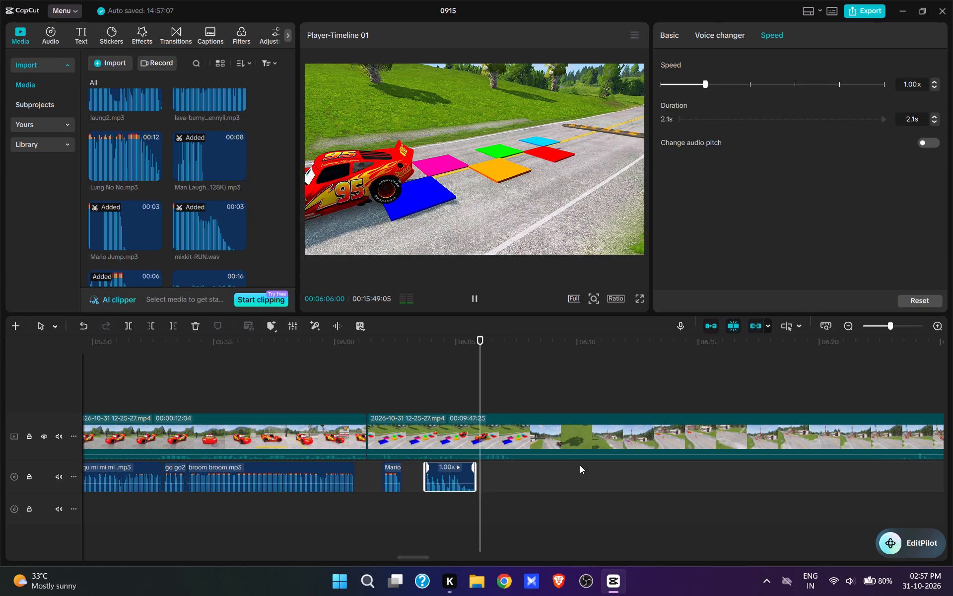
pyautogui.press('space')
pyautogui.write('w')
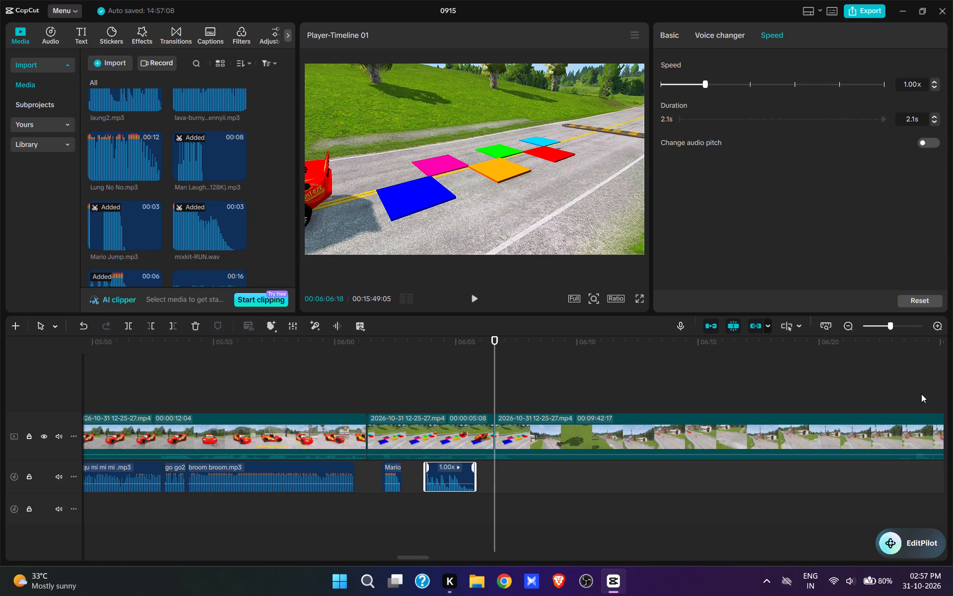
# Trim away the opening of the clip after 00:06:06:18, up to 00:06:22:13, where the red car approaches the two dummies.
pyautogui.press('space')
pyautogui.press('space')
pyautogui.moveTo(868, 441); pyautogui.dragTo(751, 496)
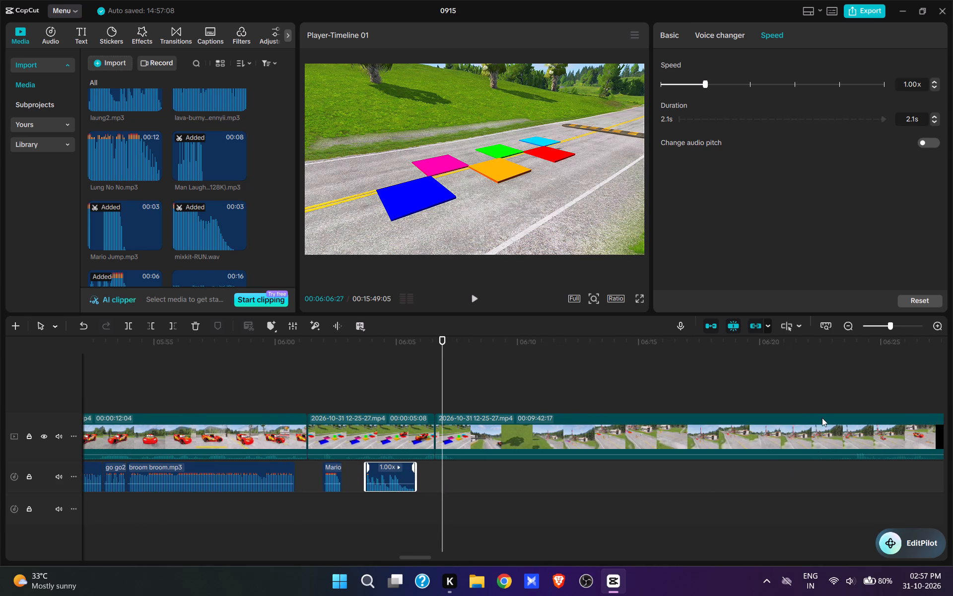
pyautogui.click(831, 397)
pyautogui.press('space')
pyautogui.press('space')
pyautogui.click(818, 395)
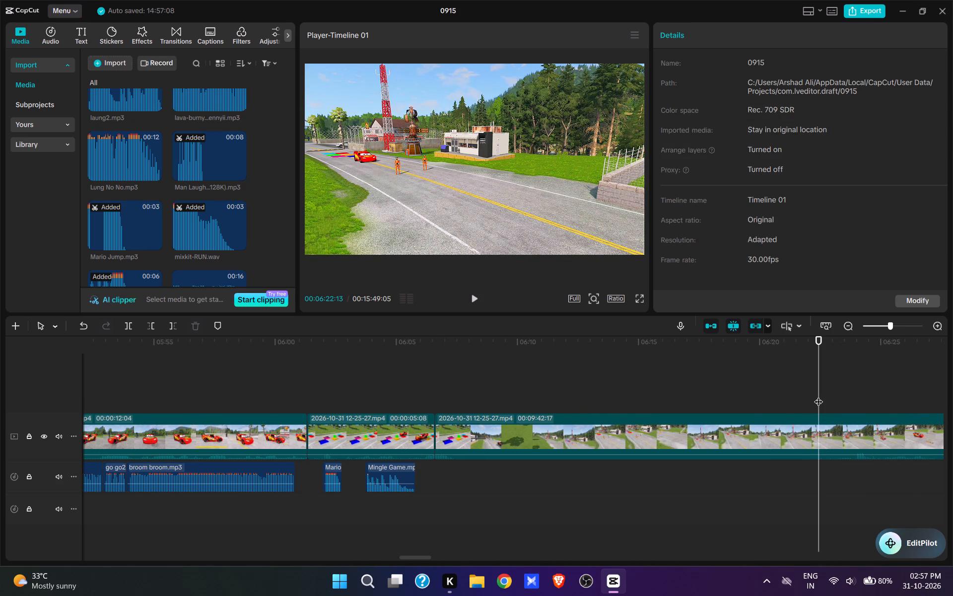
pyautogui.write('q')
# Preview several voice and laugh sounds, and add "Huh.mp3" at 00:06:06:18, the start of the dummies clip.
pyautogui.press('space')
pyautogui.press('space')
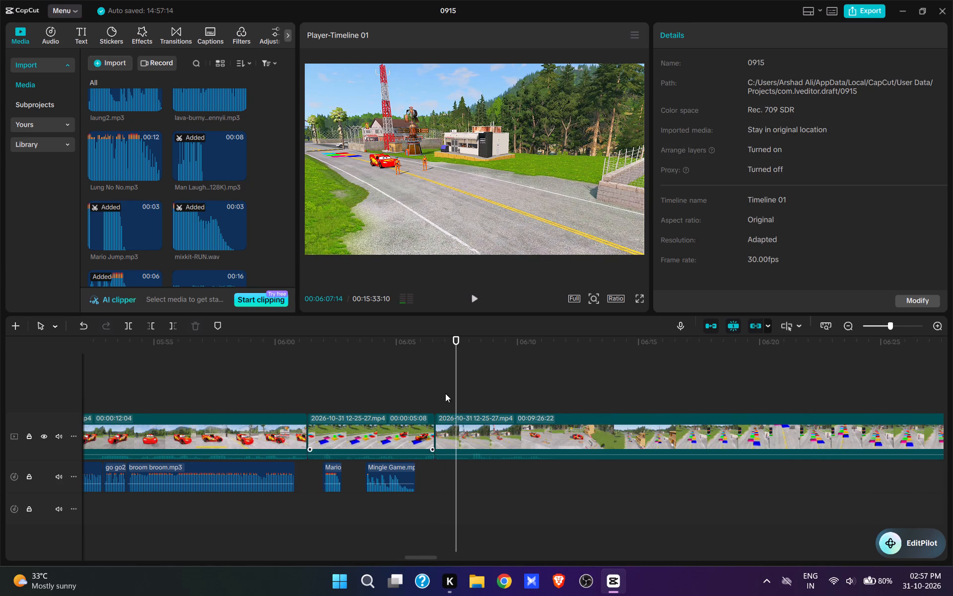
pyautogui.click(436, 395)
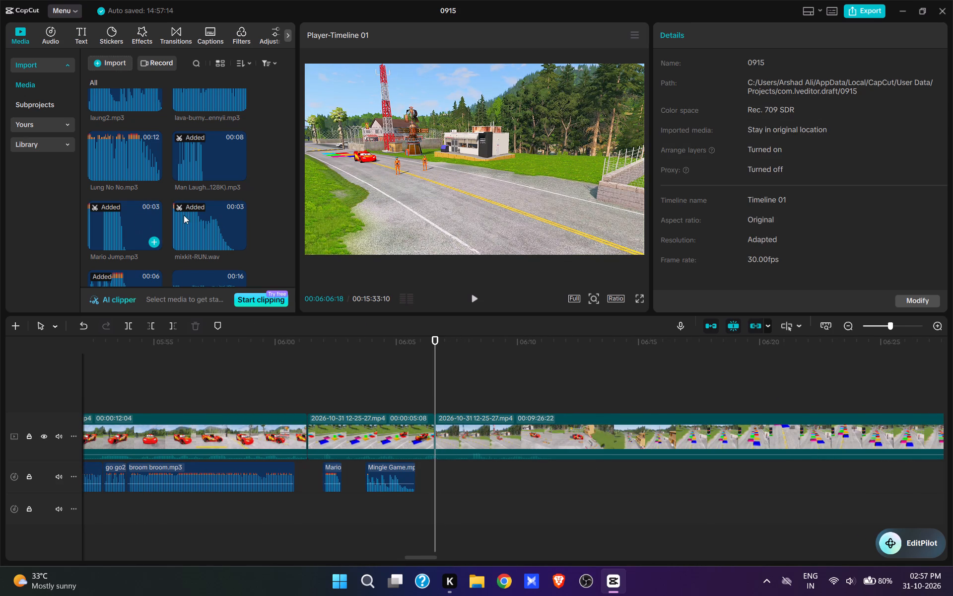
pyautogui.click(206, 172)
pyautogui.scroll(2, 206, 185)
pyautogui.click(124, 149)
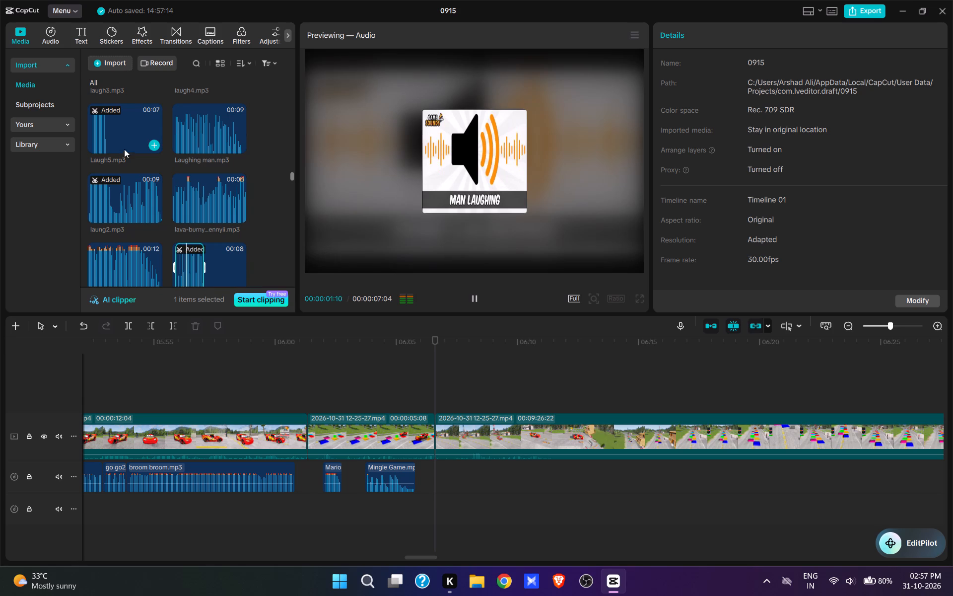
pyautogui.scroll(7, 161, 194)
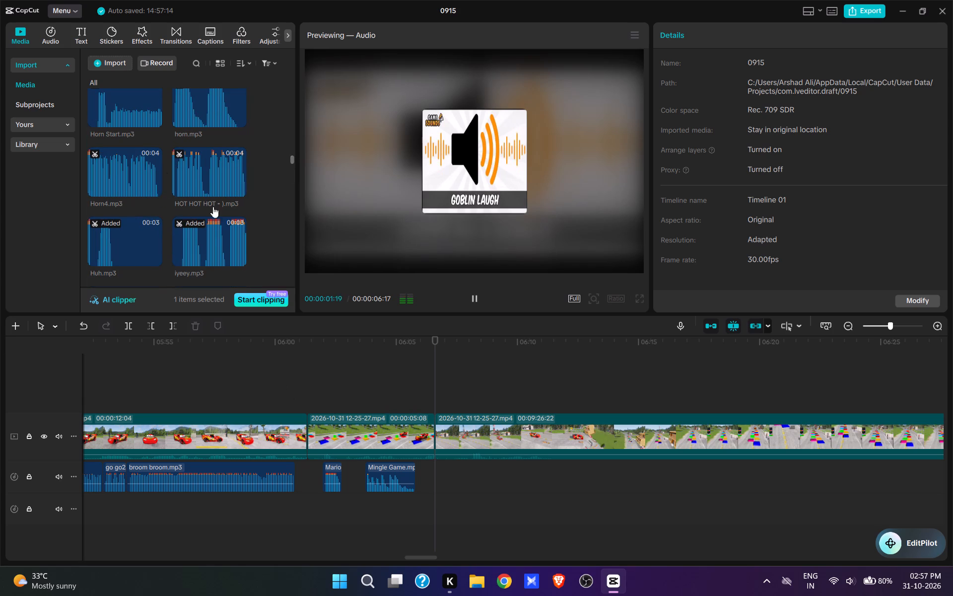
pyautogui.click(136, 247)
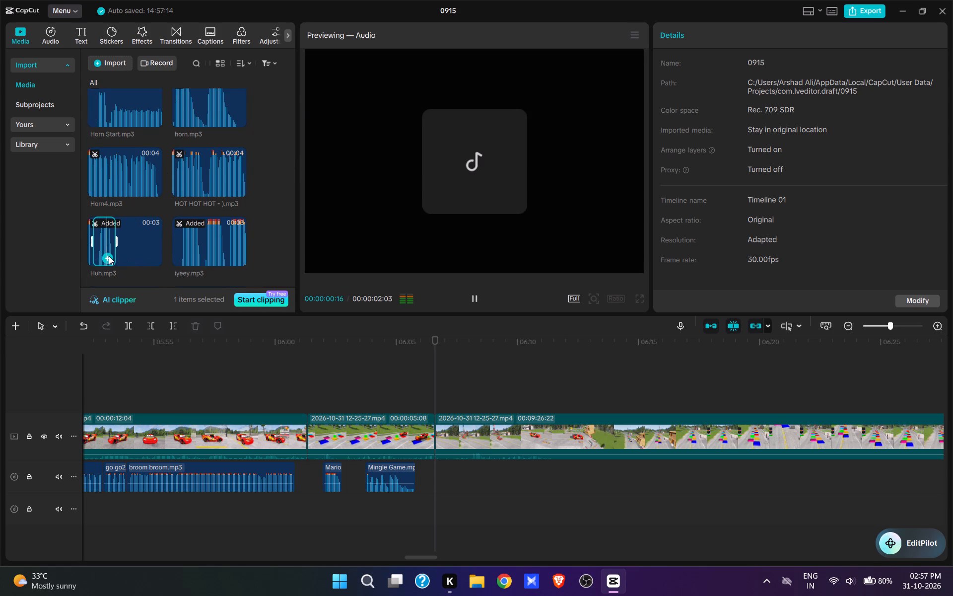
pyautogui.click(109, 256)
# Play back the car's approach and add "hit.mp3" at 00:06:08:02, as the red car hits the dummies.
pyautogui.click(483, 296)
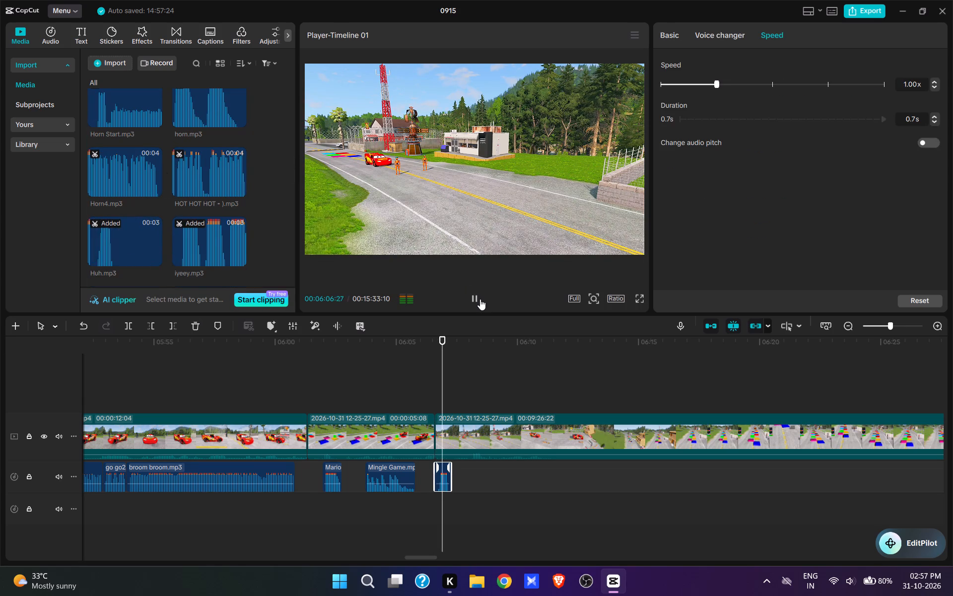
pyautogui.press('space')
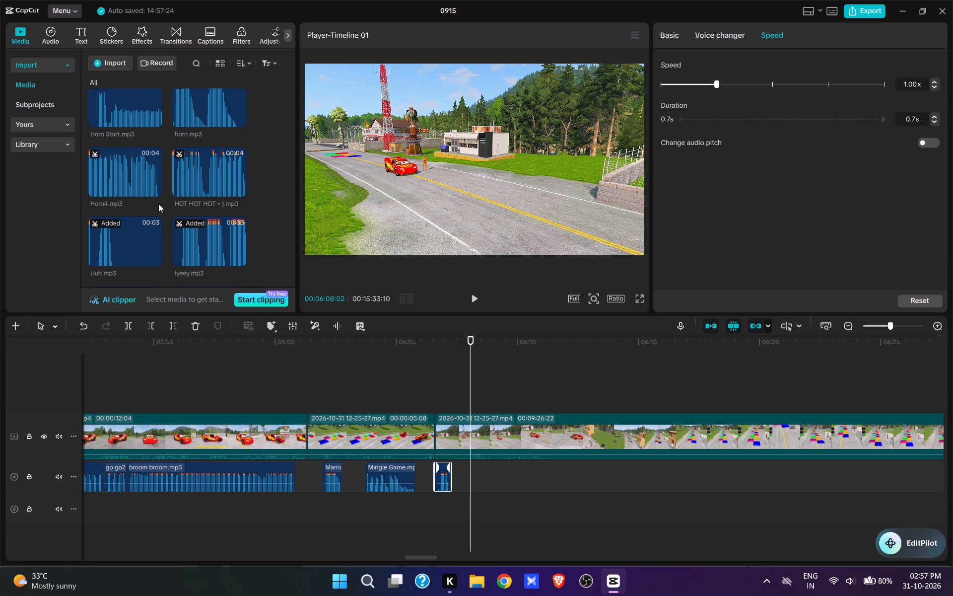
pyautogui.scroll(3, 174, 208)
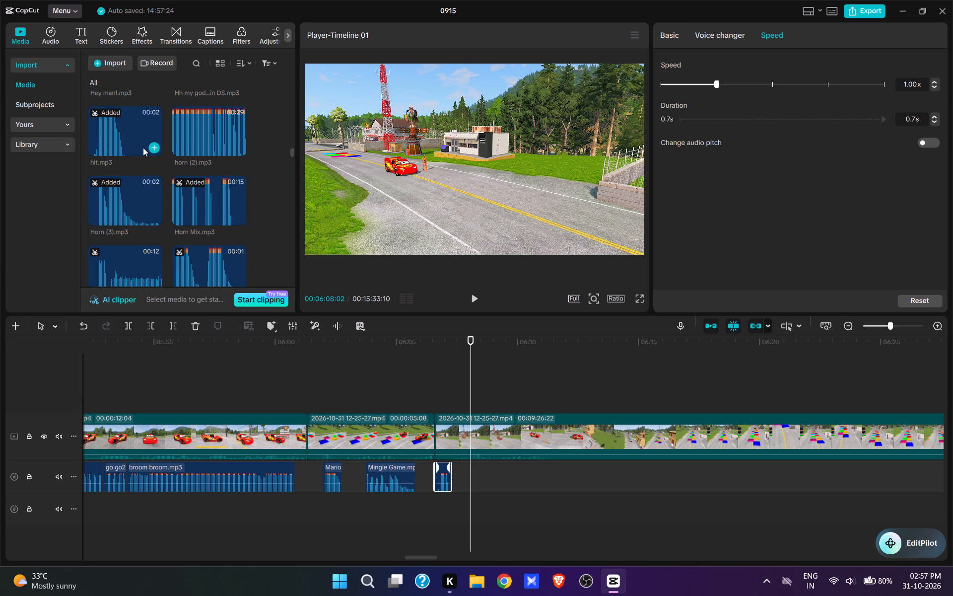
pyautogui.click(156, 148)
# Play back the collision, look through the laugh sounds, and add the "Man Laughing" sound at 00:06:09:08.
pyautogui.press('space')
pyautogui.press('space')
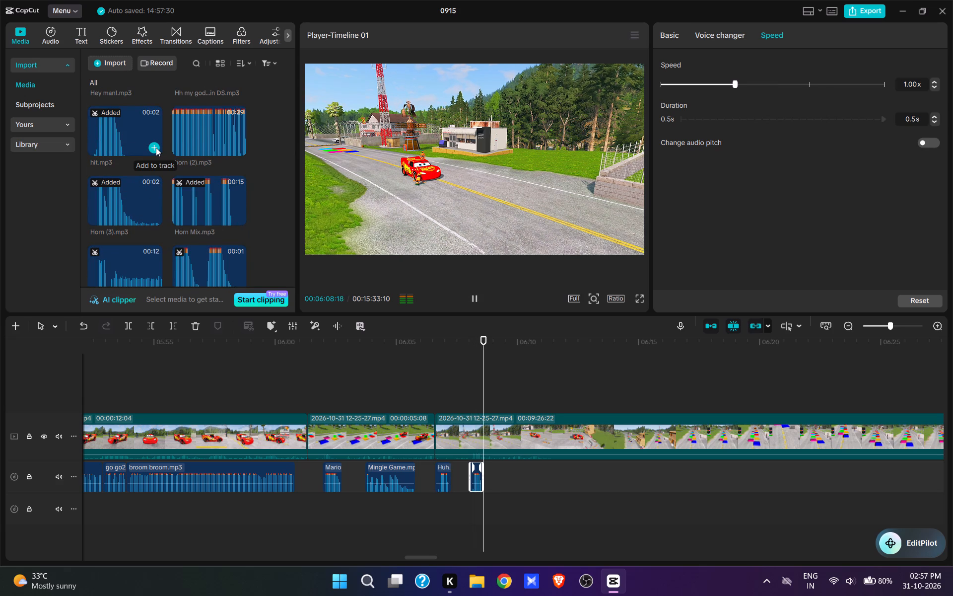
pyautogui.press('space')
pyautogui.press('space')
pyautogui.scroll(-3, 164, 221)
pyautogui.click(137, 169)
pyautogui.scroll(-4, 160, 182)
pyautogui.scroll(-2, 201, 188)
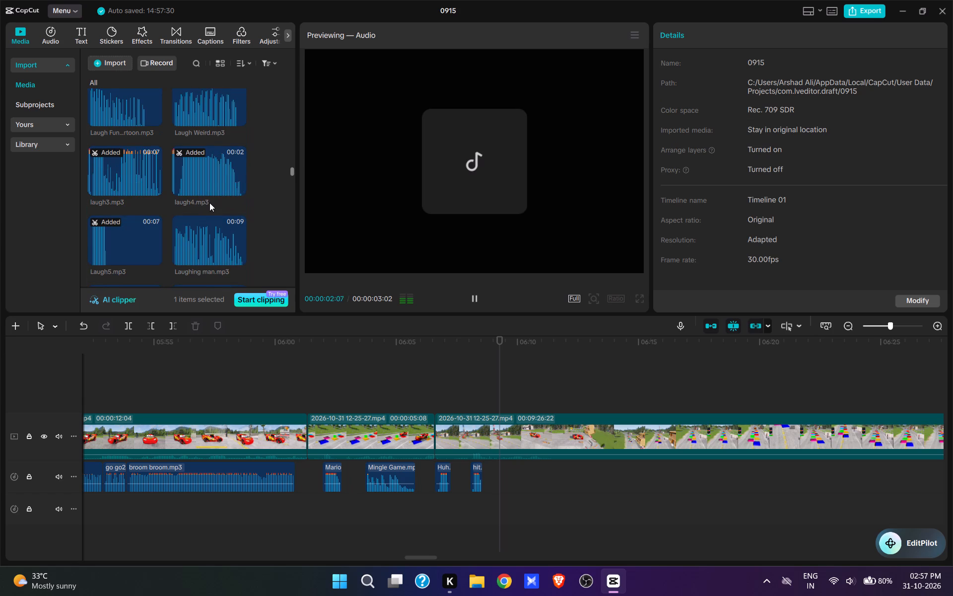
pyautogui.scroll(-3, 209, 203)
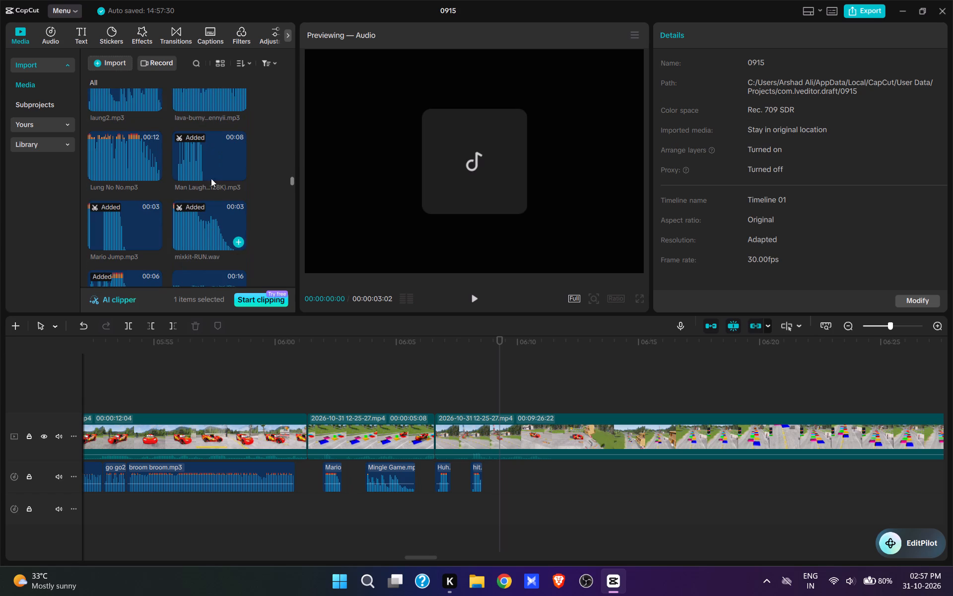
pyautogui.click(238, 175)
# Play back the laughing sound and split the video at 00:06:11:10, with the red car past the fallen dummy.
pyautogui.press('space')
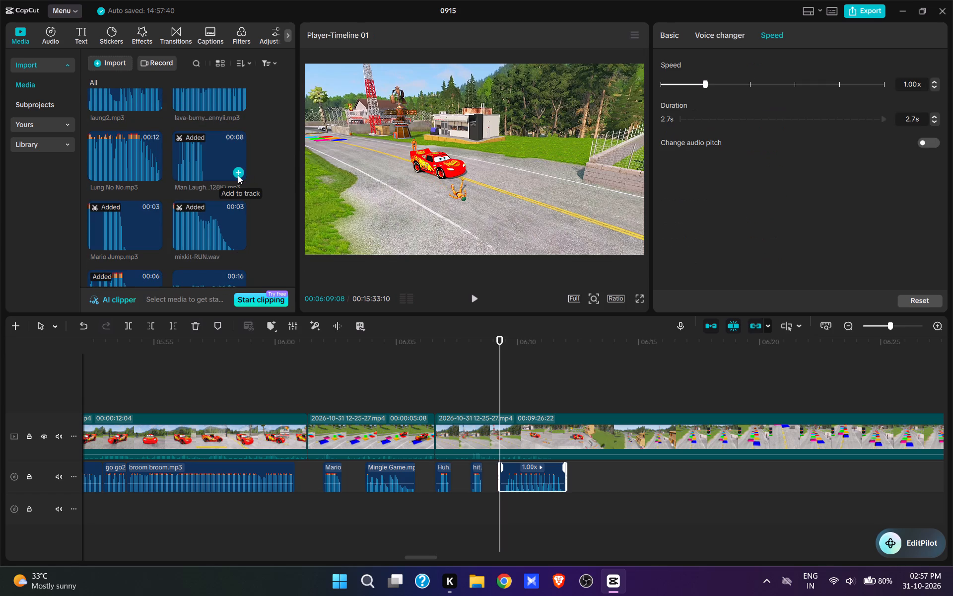
pyautogui.press('space')
pyautogui.click(480, 299)
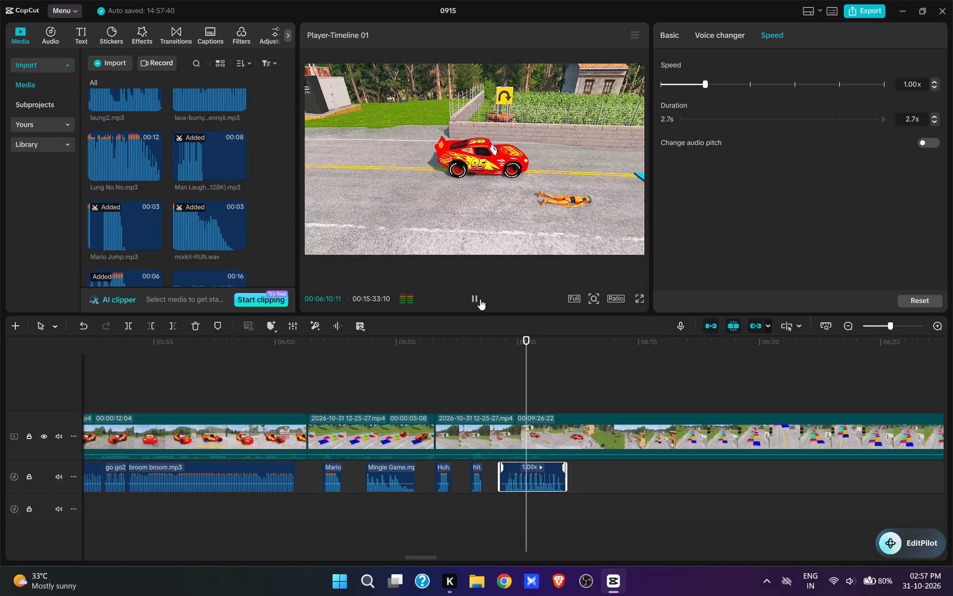
pyautogui.press('space')
pyautogui.click(556, 445)
pyautogui.press('w')
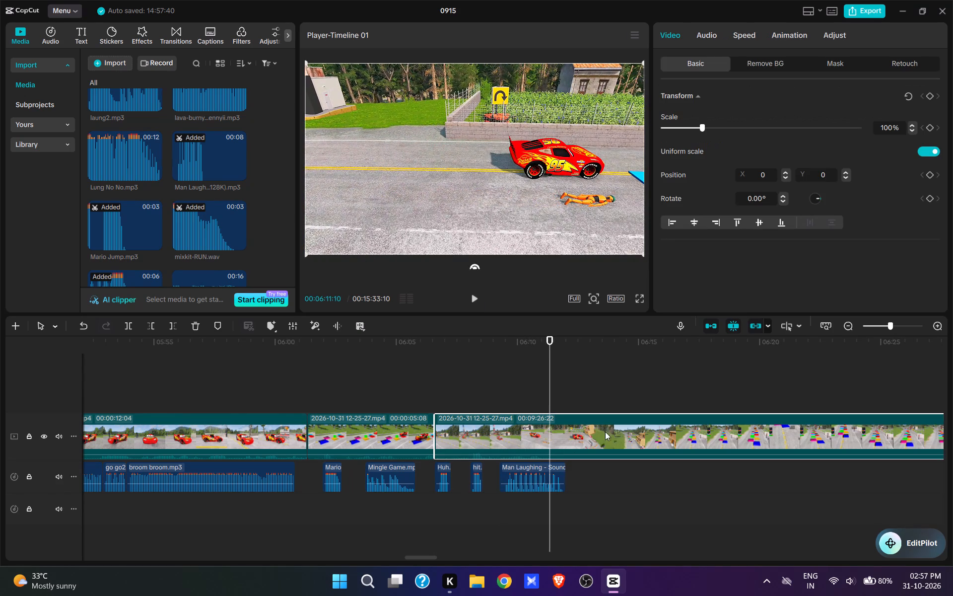
# Trim away the opening of the clip after 00:06:11:10, up to 00:06:29:06, where the red car nears the long row of plates.
pyautogui.click(760, 399)
pyautogui.moveTo(717, 486); pyautogui.dragTo(717, 493)
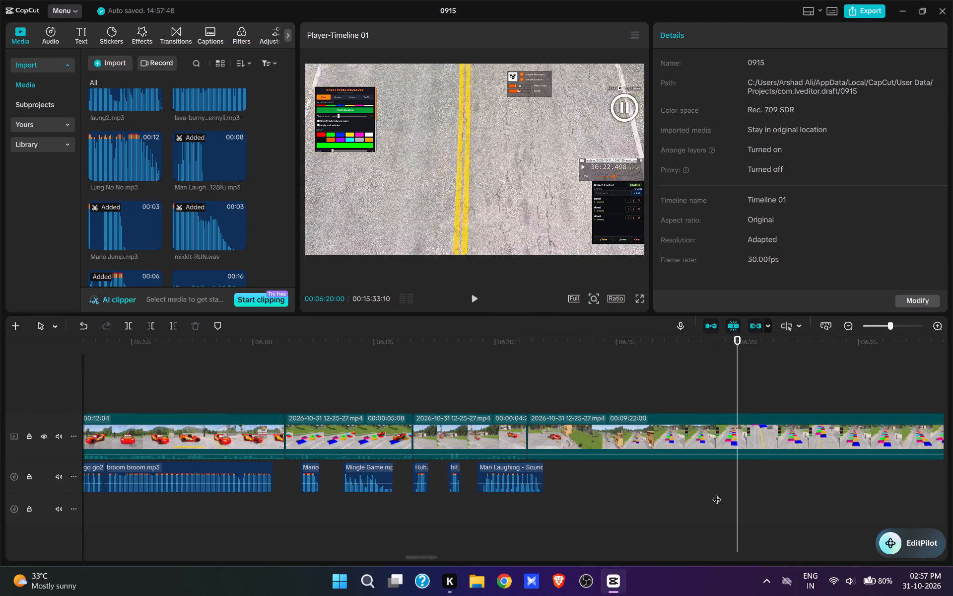
pyautogui.moveTo(717, 493); pyautogui.dragTo(700, 508)
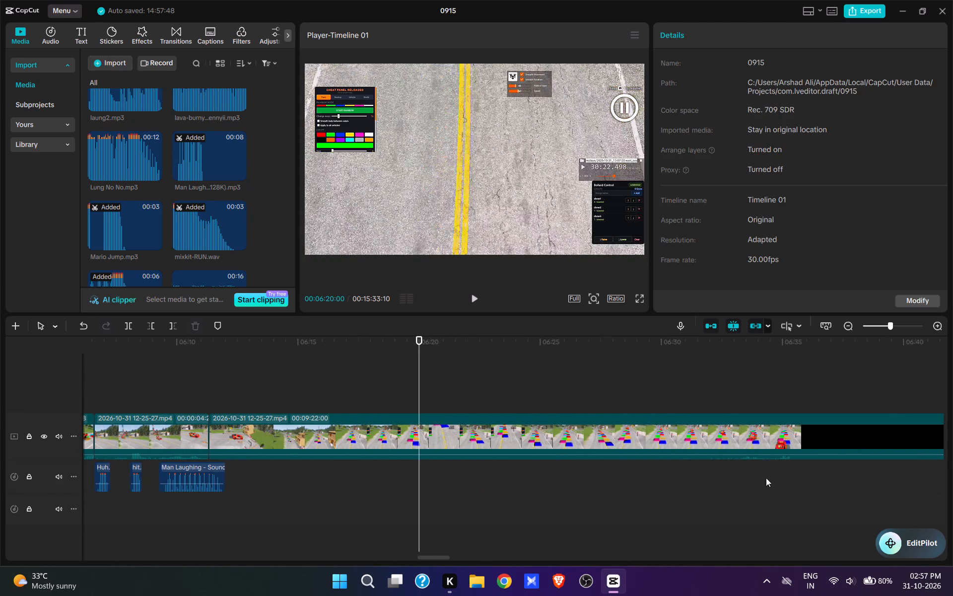
pyautogui.click(681, 400)
pyautogui.press('space')
pyautogui.click(681, 400)
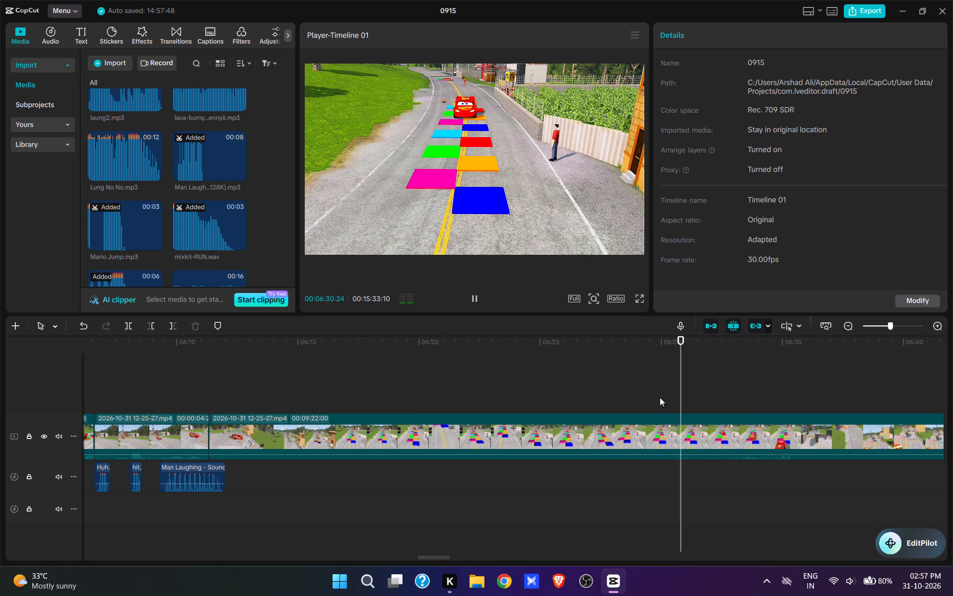
pyautogui.click(660, 397)
pyautogui.click(642, 396)
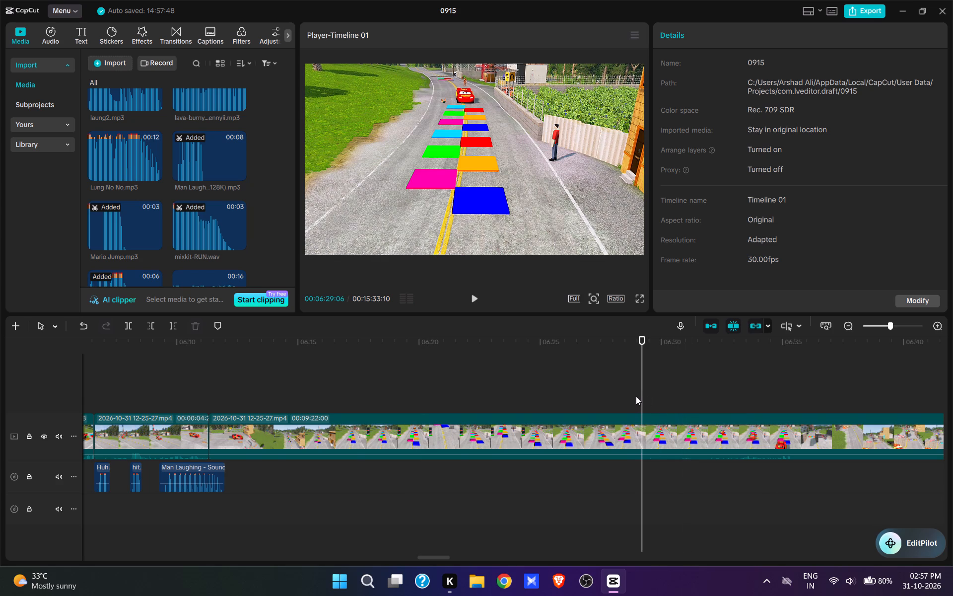
pyautogui.press('q')
# Play back the new opening and paste the "Mingle Game.mp3" sound at about 00:06:12, as the car drives onto the plates.
pyautogui.press('space')
pyautogui.press('space')
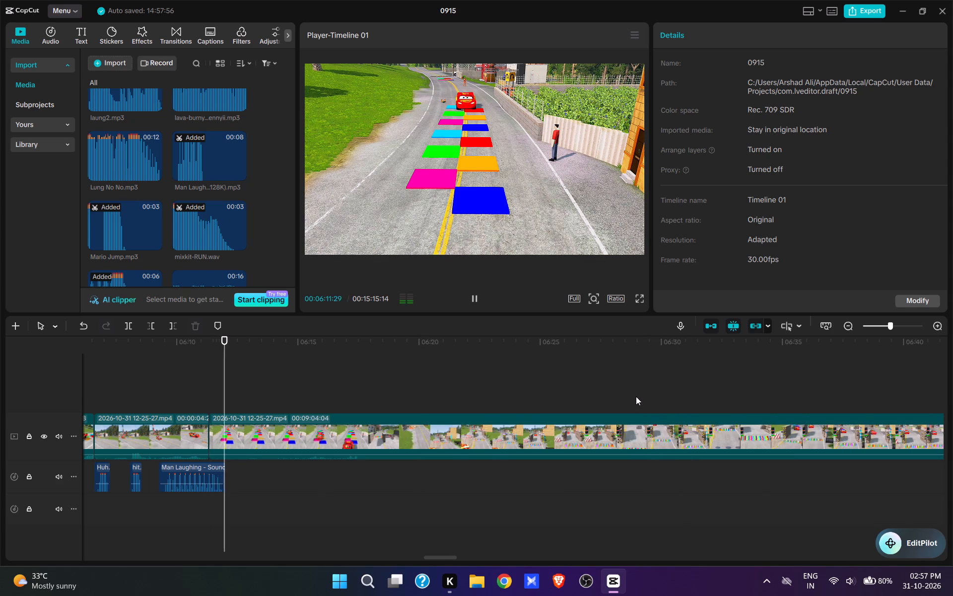
pyautogui.hotkey('ctrl', 'v')
# Play back the car crossing the row of plates and split the video at 00:06:17:04, once the car has left the frame.
pyautogui.press('space')
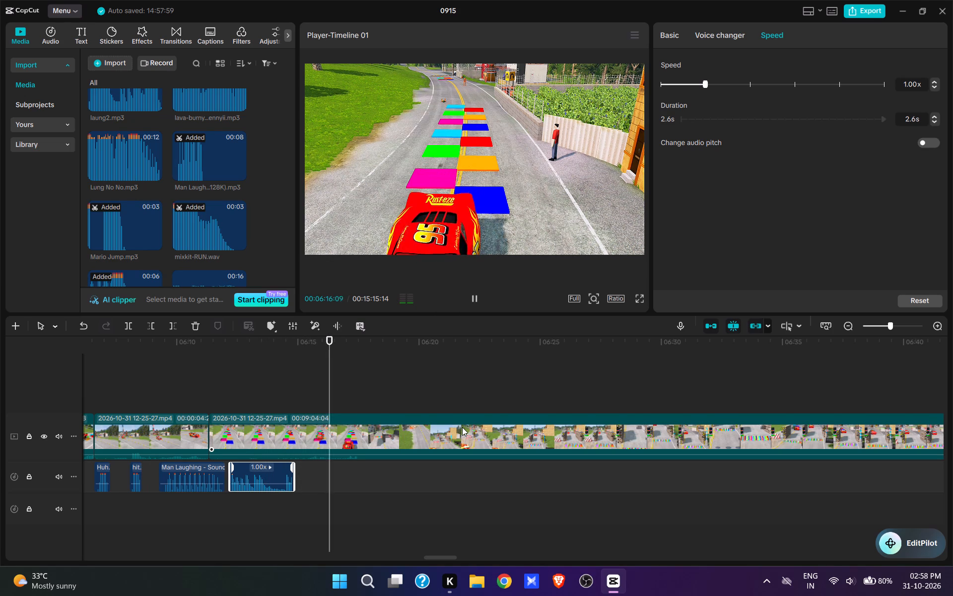
pyautogui.press('space')
pyautogui.write('w')
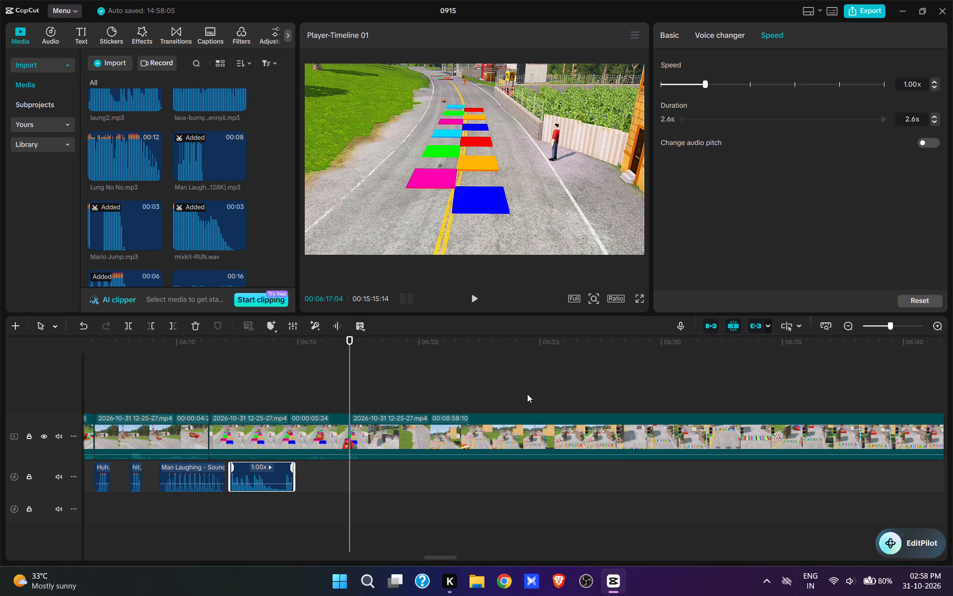
# Trim away the opening of the clip after 00:06:17:04, up to about 00:06:45, where the red car approaches the barrier gate.
pyautogui.click(527, 394)
pyautogui.click(715, 380)
pyautogui.moveTo(724, 400); pyautogui.dragTo(726, 429)
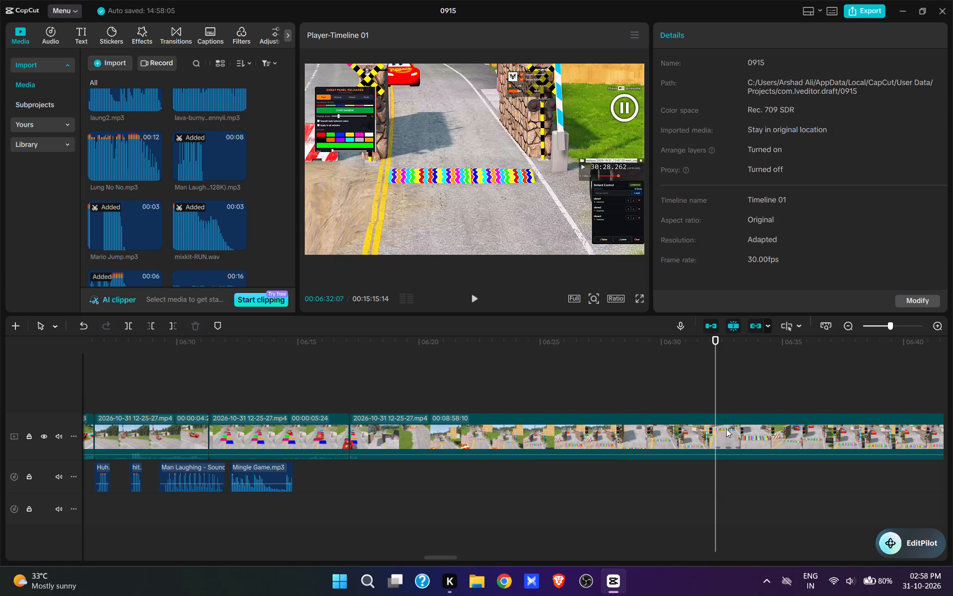
pyautogui.moveTo(726, 429); pyautogui.dragTo(677, 488)
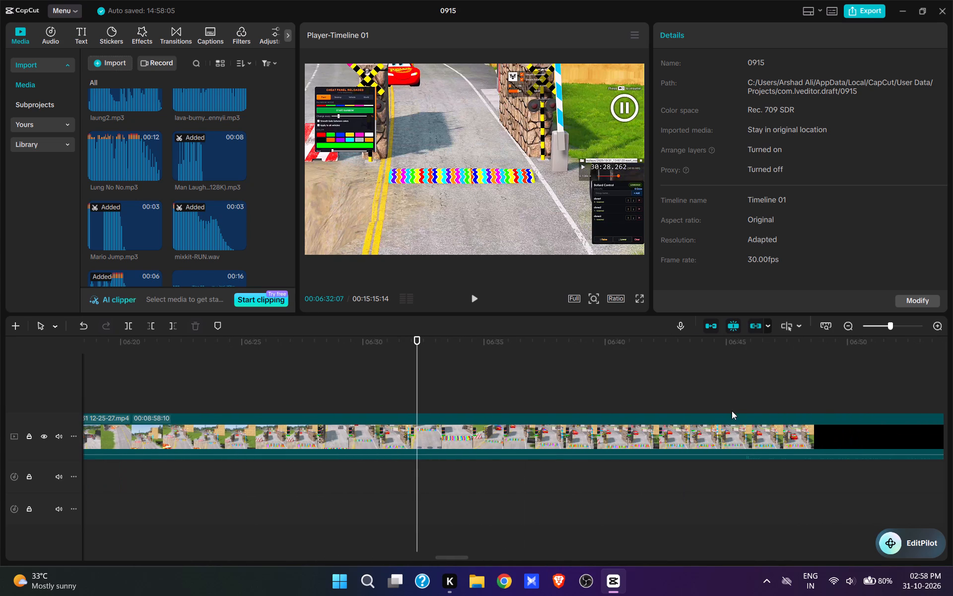
pyautogui.click(722, 395)
pyautogui.press('space')
pyautogui.press('space')
pyautogui.press('space')
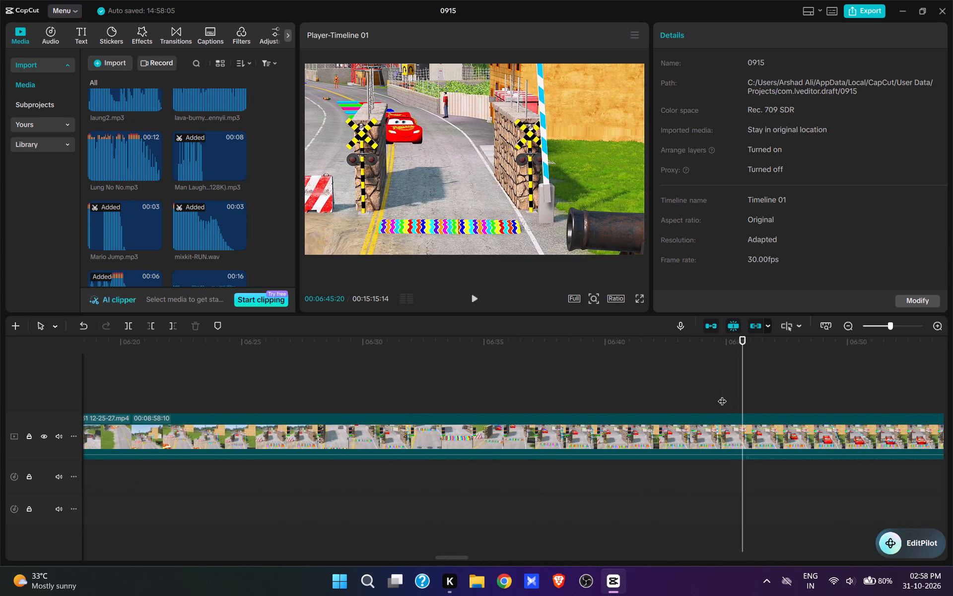
pyautogui.press('space')
pyautogui.click(749, 394)
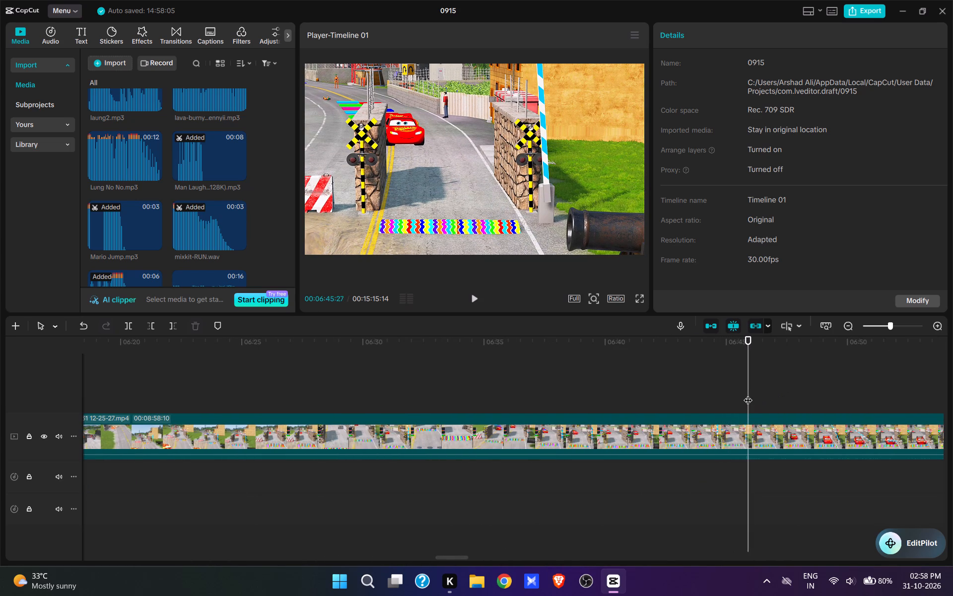
pyautogui.click(745, 392)
pyautogui.press('q')
# Find and preview the "Suspense - Sound Effect [HD]" audio in the imported media and add it at 00:06:17:04.
pyautogui.scroll(-7, 215, 136)
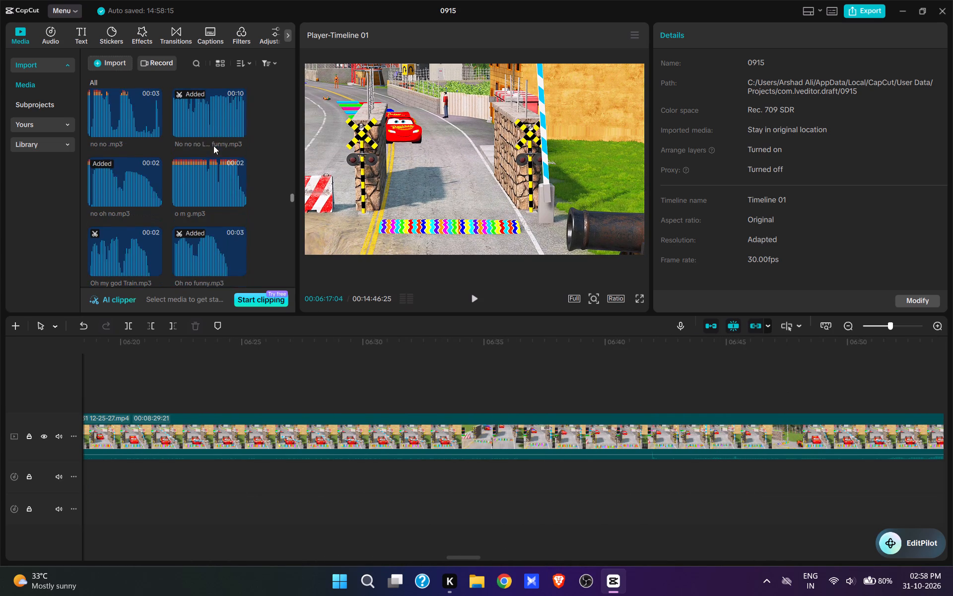
pyautogui.scroll(-16, 214, 152)
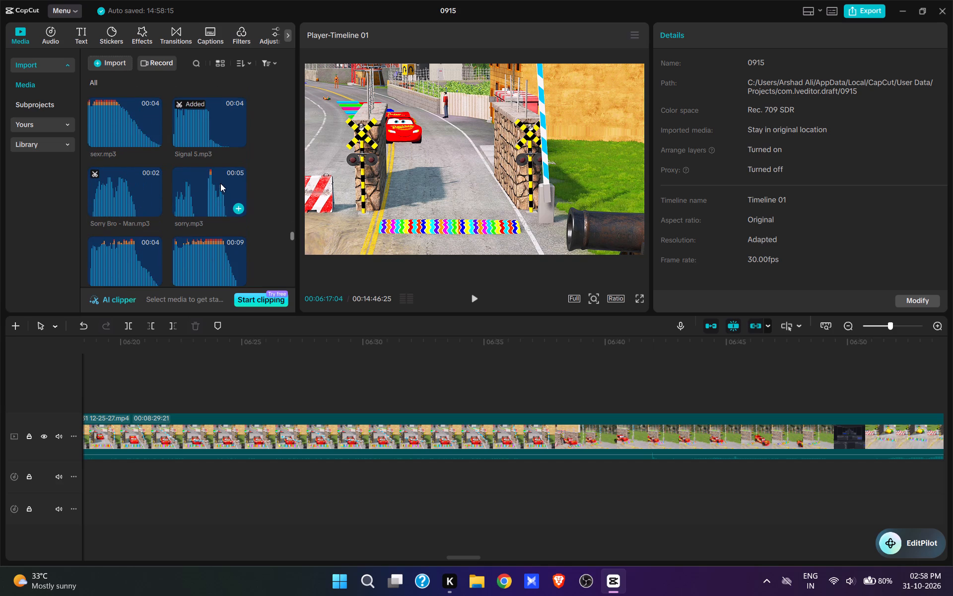
pyautogui.scroll(-1, 208, 212)
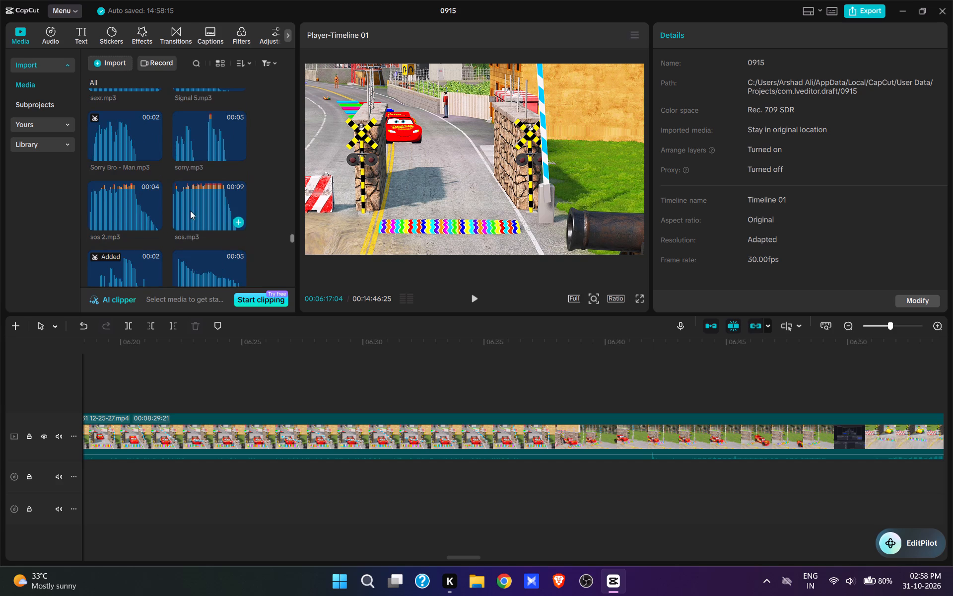
pyautogui.scroll(-3, 194, 208)
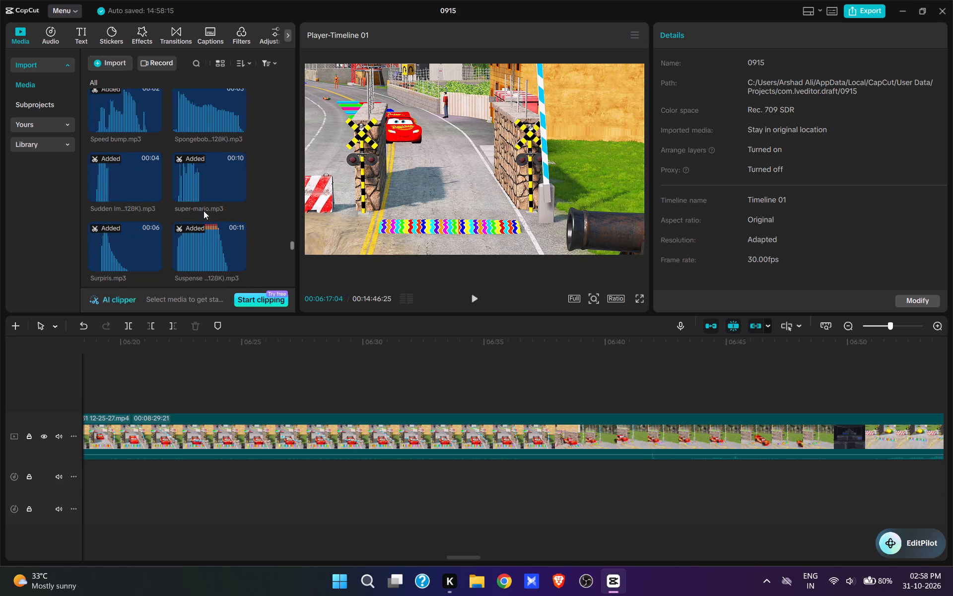
pyautogui.scroll(-1, 204, 211)
pyautogui.click(208, 204)
pyautogui.scroll(-1, 197, 216)
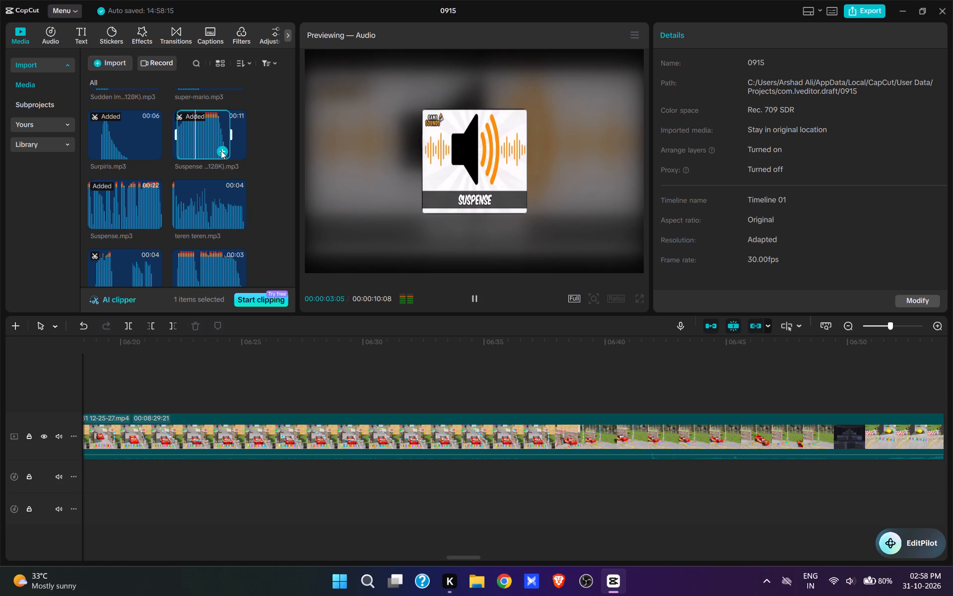
pyautogui.click(221, 150)
# Play back the suspense sound with the barrier closing in front of the car and trim off its end at 00:06:24:02.
pyautogui.click(476, 298)
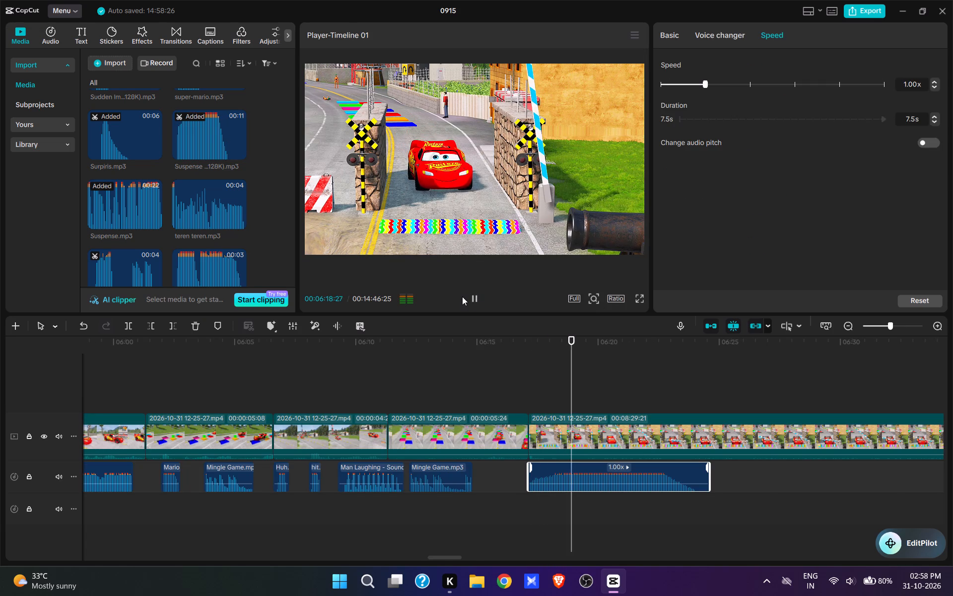
pyautogui.press('space')
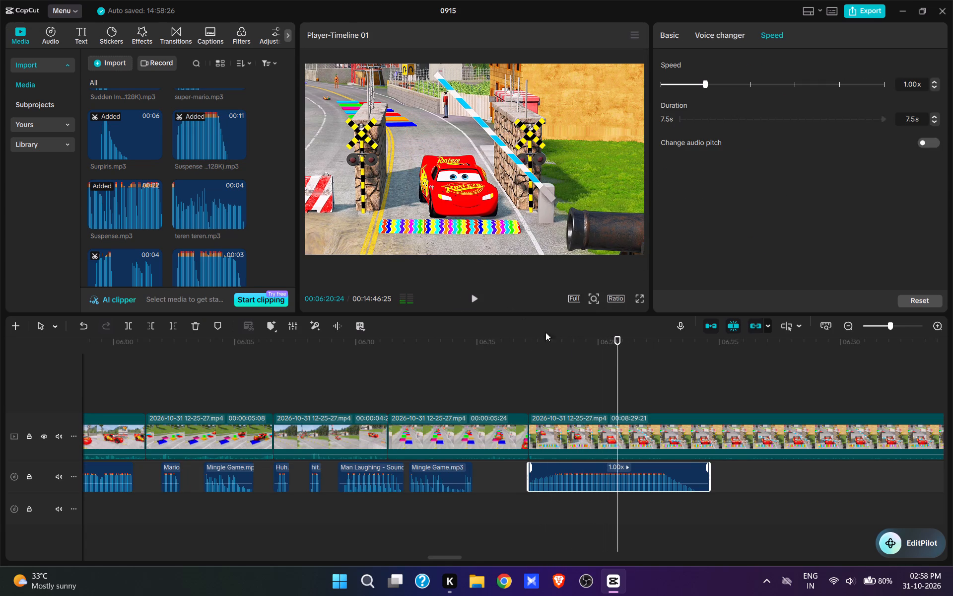
pyautogui.press('space')
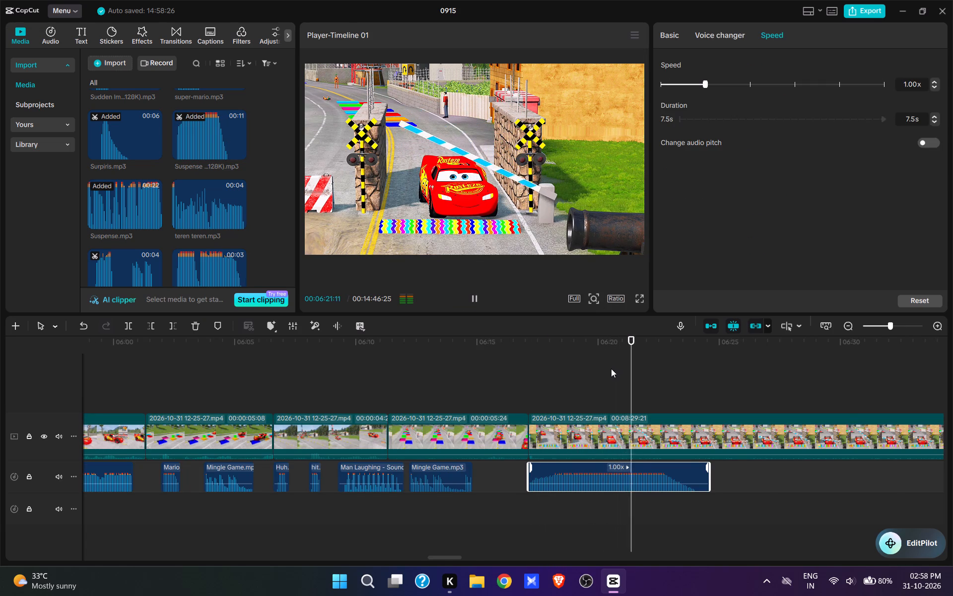
pyautogui.press('space')
pyautogui.press('space')
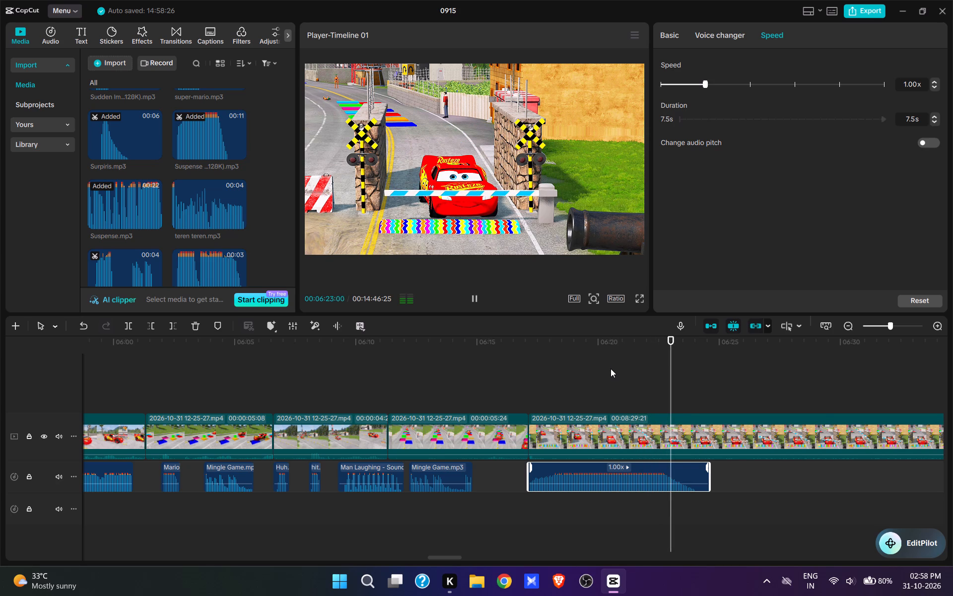
pyautogui.press('space')
pyautogui.press('space')
pyautogui.press('space')
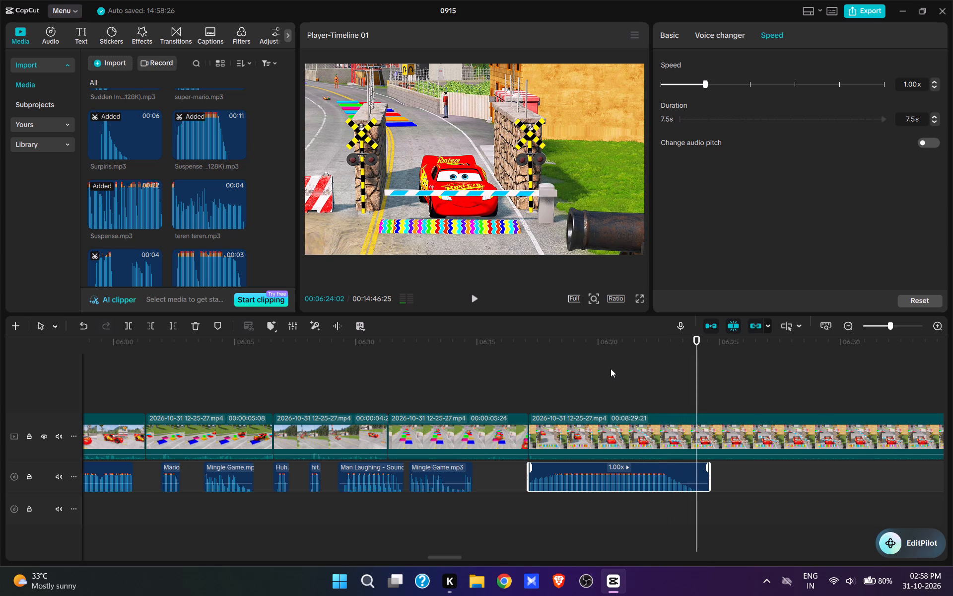
pyautogui.write('e')
# Add the imported "Oh no funny.mp3" sound at 00:06:24:02, directly after the suspense sound.
pyautogui.scroll(-8, 226, 211)
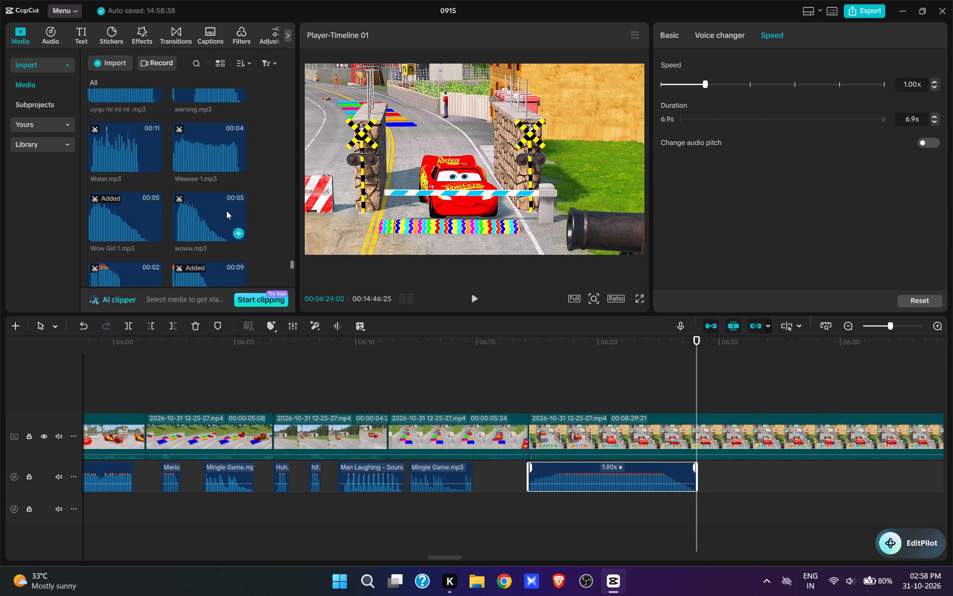
pyautogui.scroll(-1, 226, 211)
pyautogui.scroll(17, 226, 211)
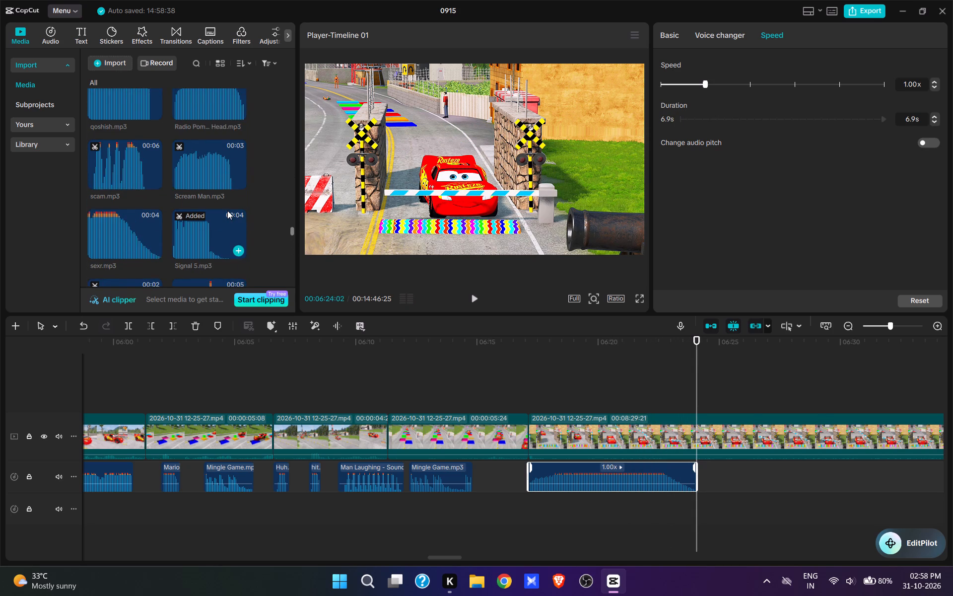
pyautogui.scroll(7, 227, 211)
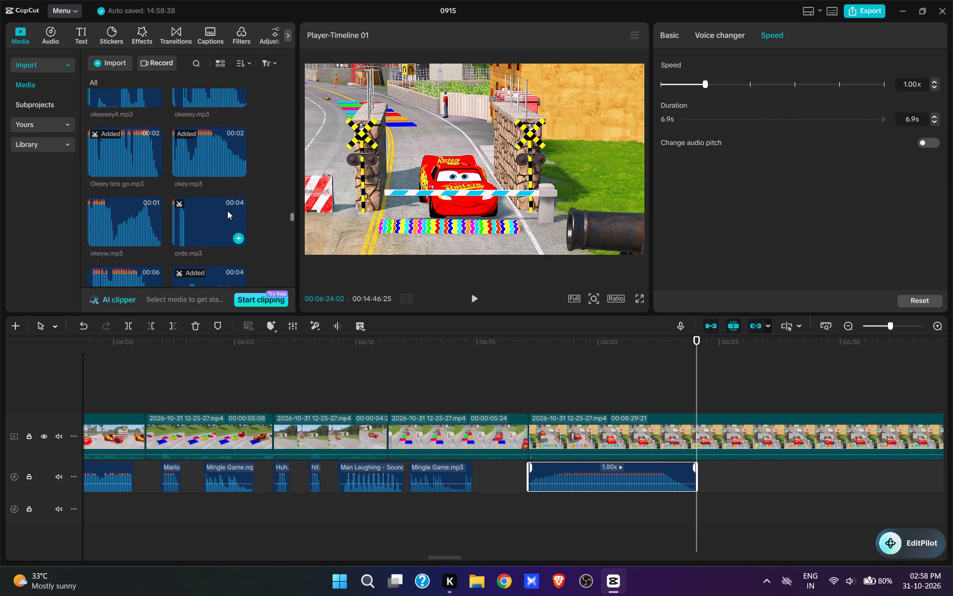
pyautogui.scroll(3, 227, 211)
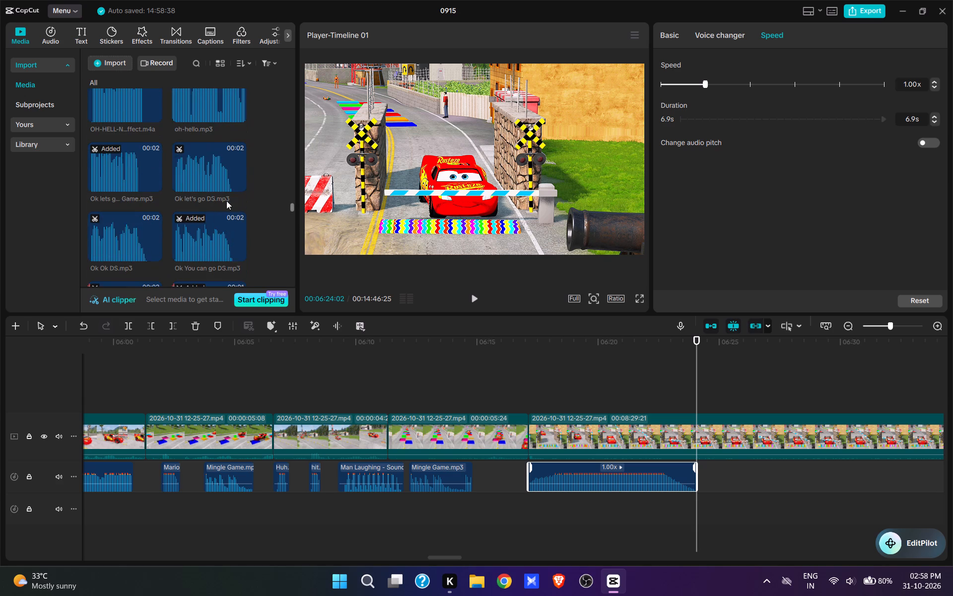
pyautogui.scroll(3, 226, 201)
pyautogui.click(201, 198)
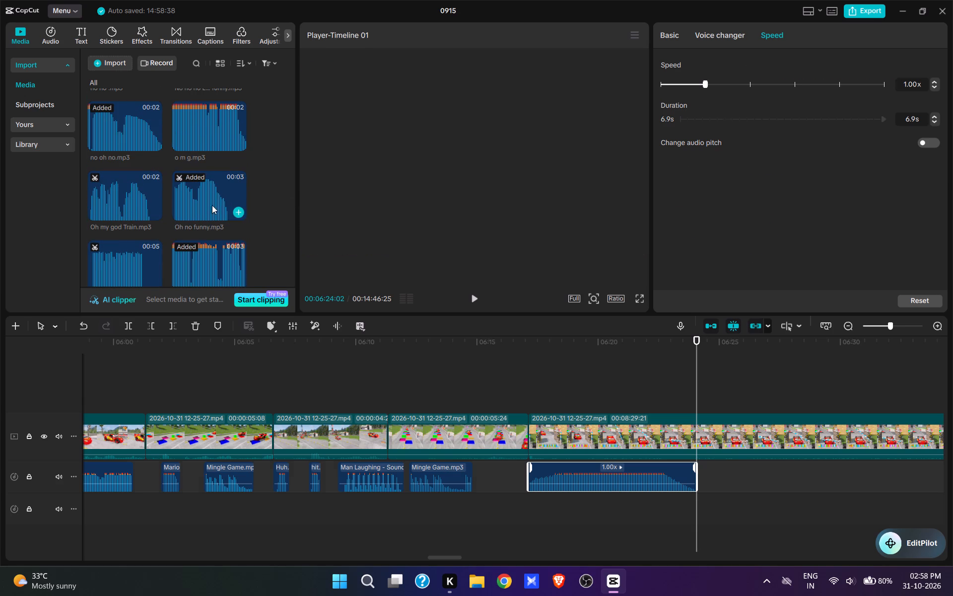
pyautogui.click(227, 215)
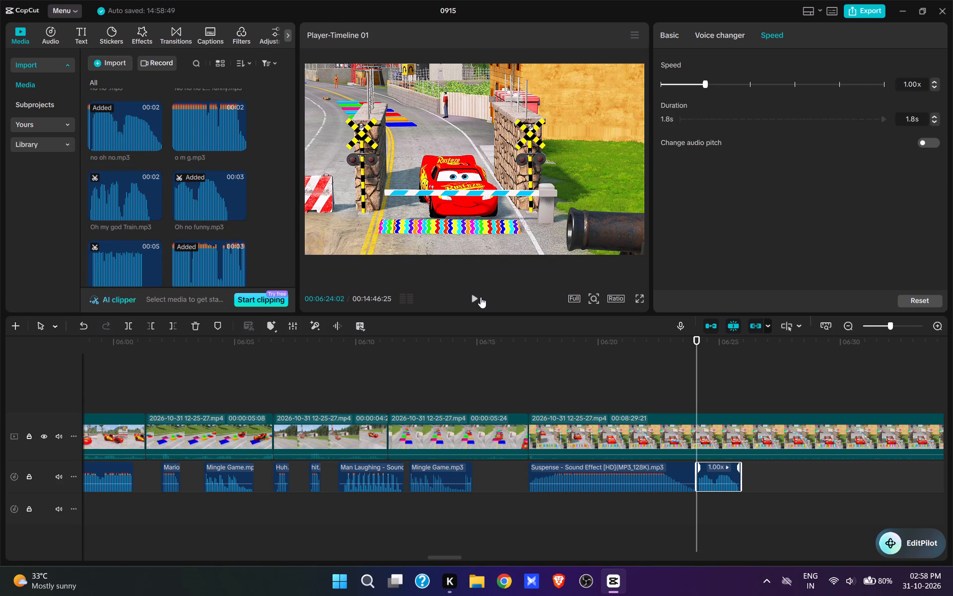
# Play back the "Oh no funny.mp3" sound and add "Help me 1.mp3" at its end, at 00:06:25:27.
pyautogui.click(474, 298)
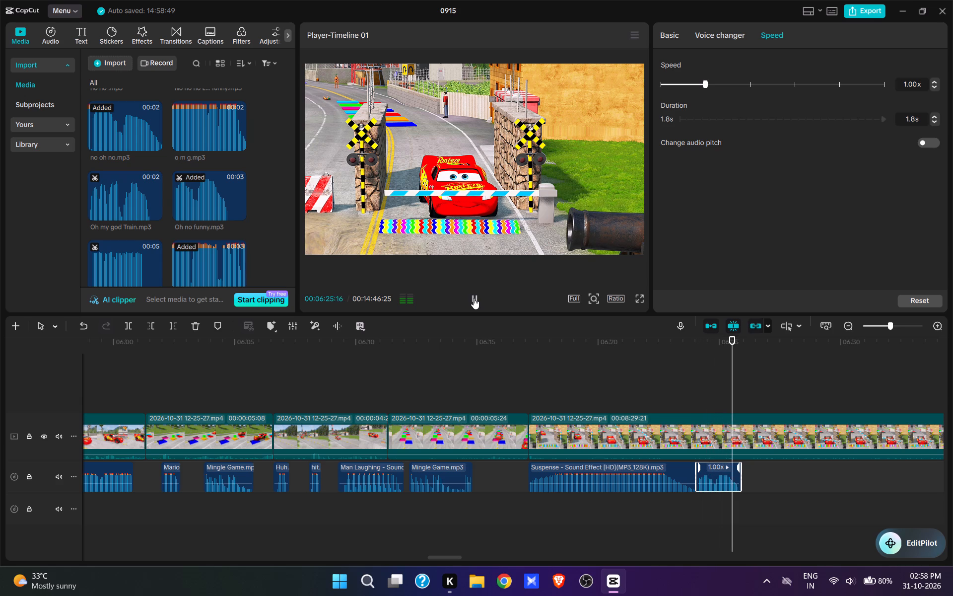
pyautogui.press('space')
pyautogui.click(743, 400)
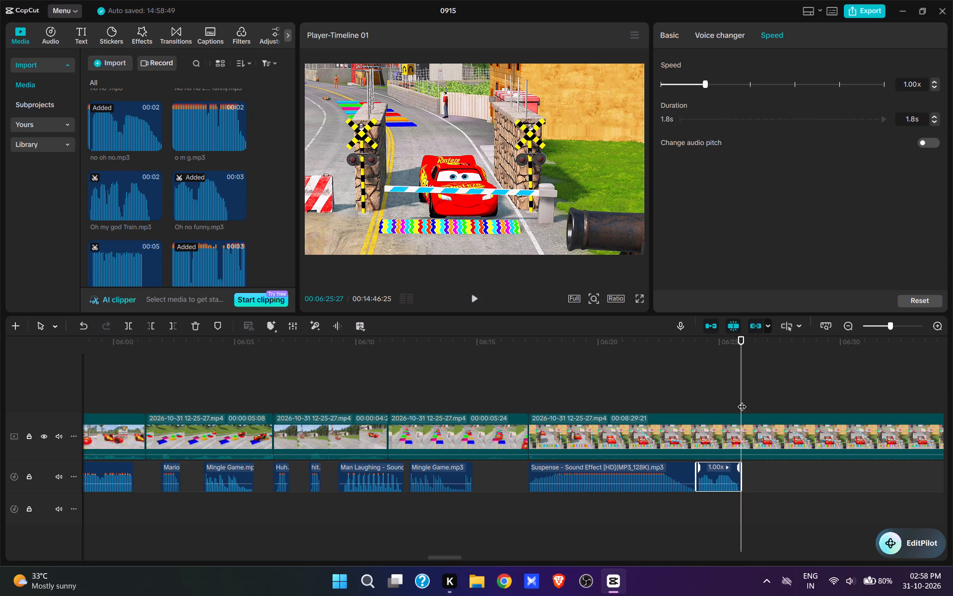
pyautogui.scroll(9, 212, 176)
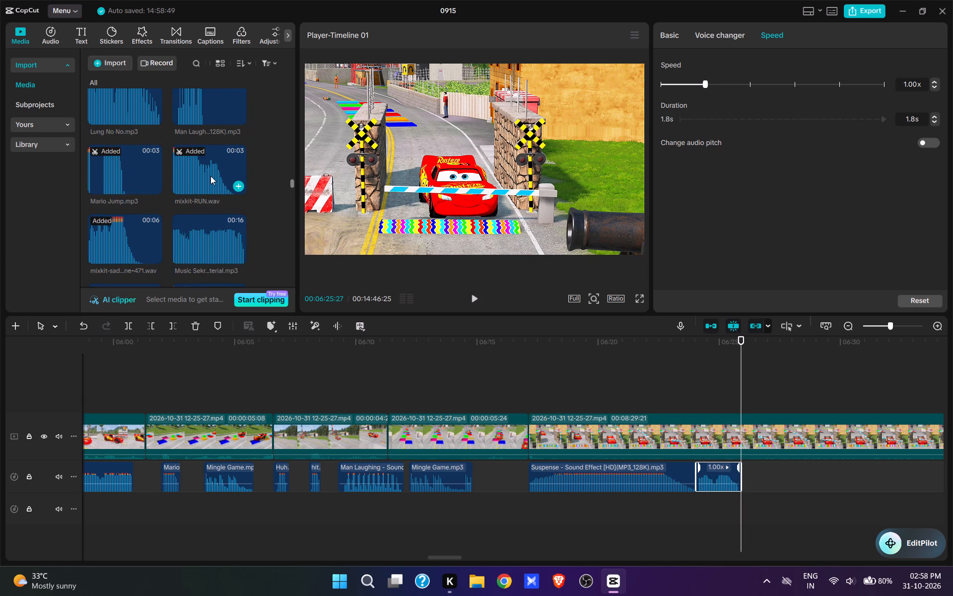
pyautogui.scroll(12, 210, 176)
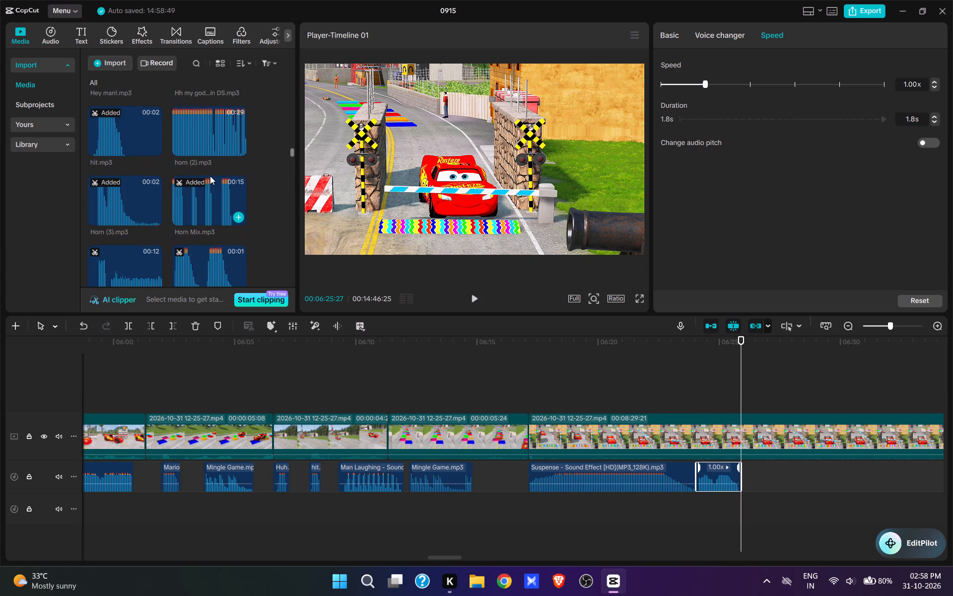
pyautogui.scroll(2, 210, 176)
pyautogui.click(239, 173)
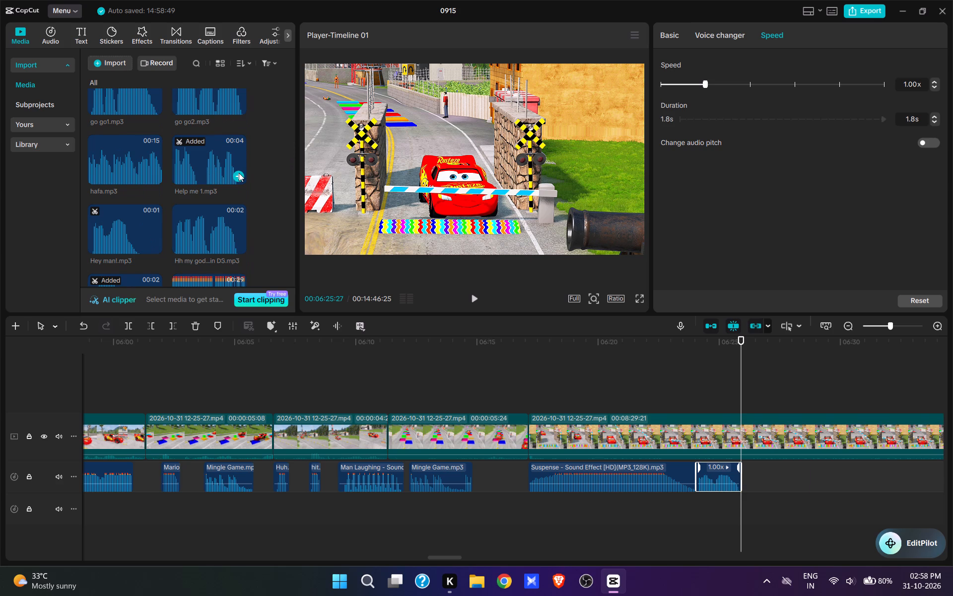
# Play back the "Oh no funny.mp3" and "Help me 1.mp3" sounds against the barrier moving in front of the car.
pyautogui.press('space')
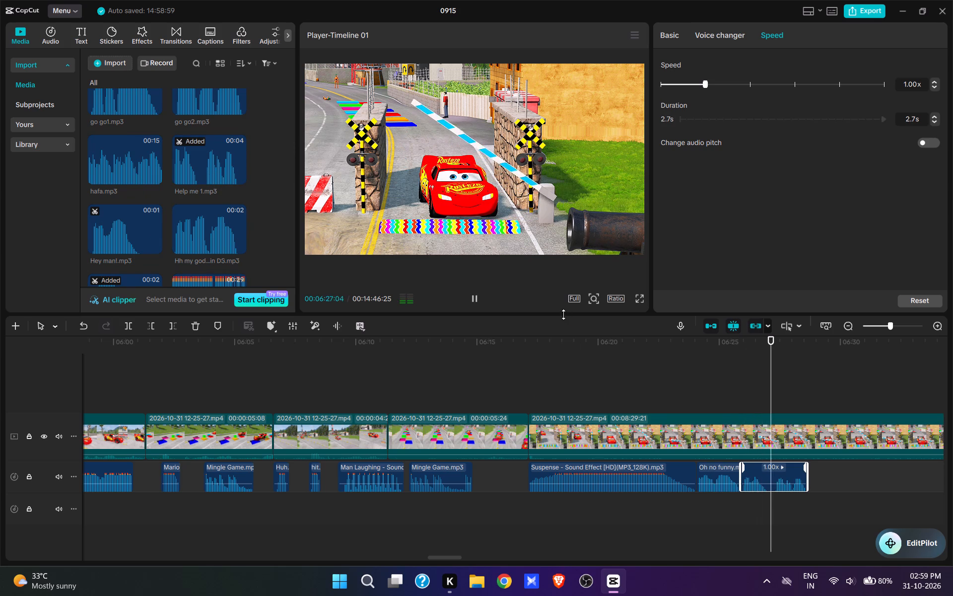
pyautogui.press('space')
pyautogui.press('space')
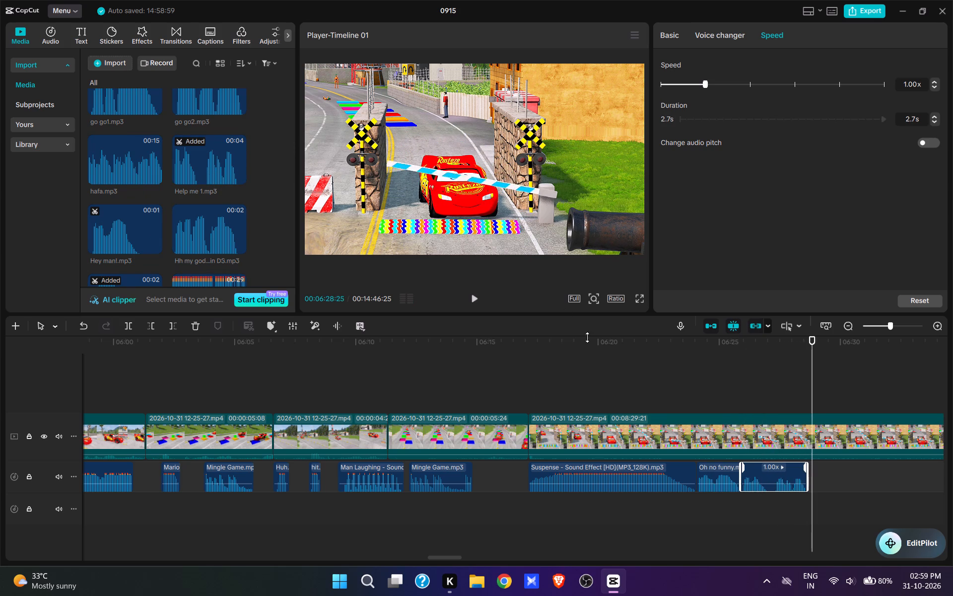
pyautogui.press('space')
pyautogui.press('space')
pyautogui.press('space')
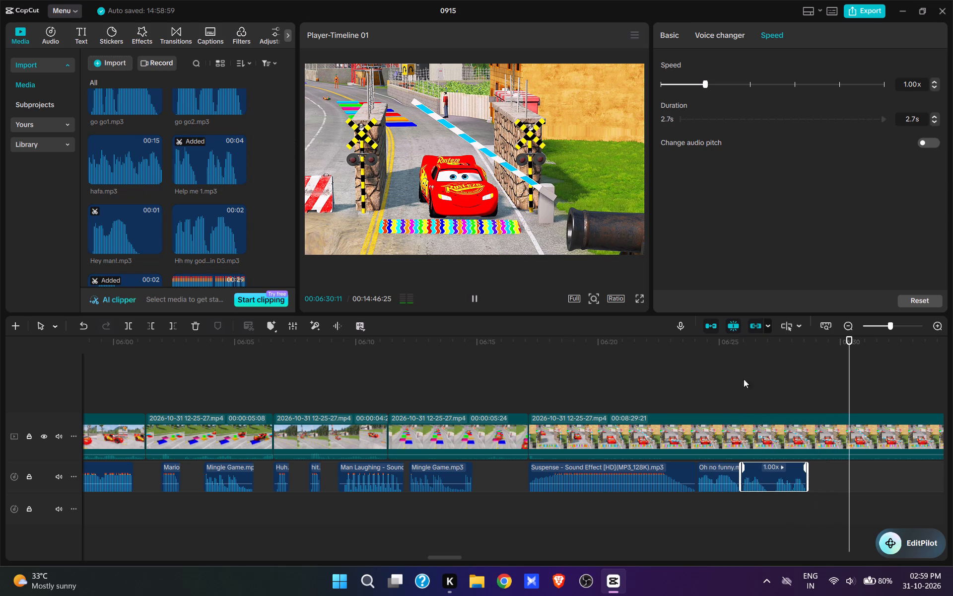
pyautogui.click(710, 384)
pyautogui.press('space')
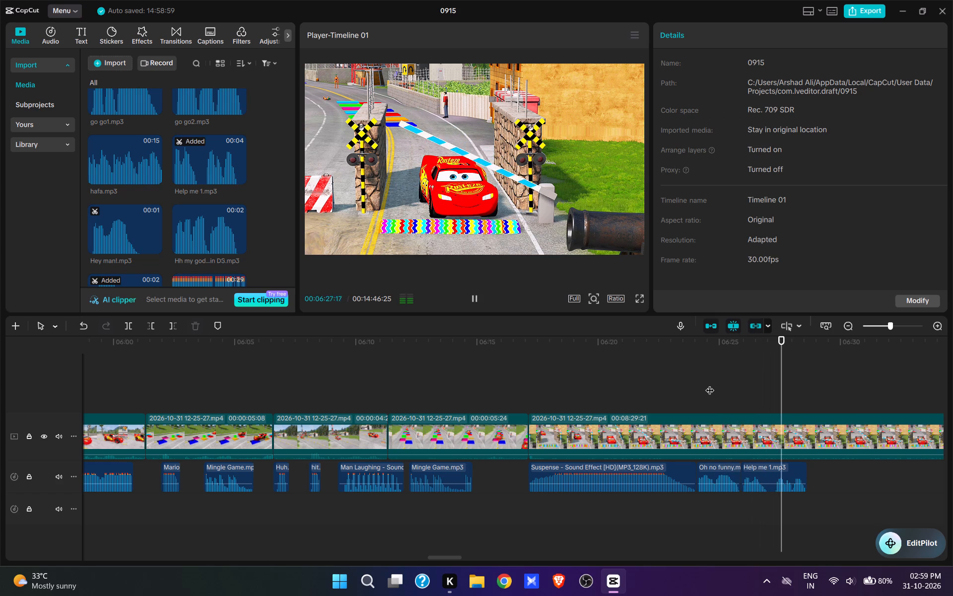
pyautogui.press('space')
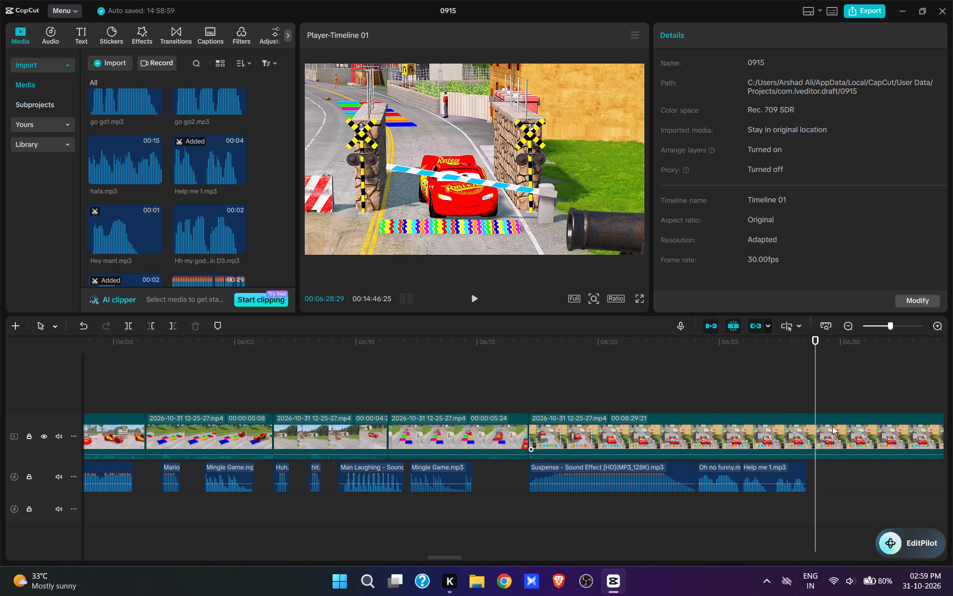
# Add the imported "Horn (3).mp3" sound at 00:06:28:19, directly after "Help me 1.mp3".
pyautogui.click(808, 405)
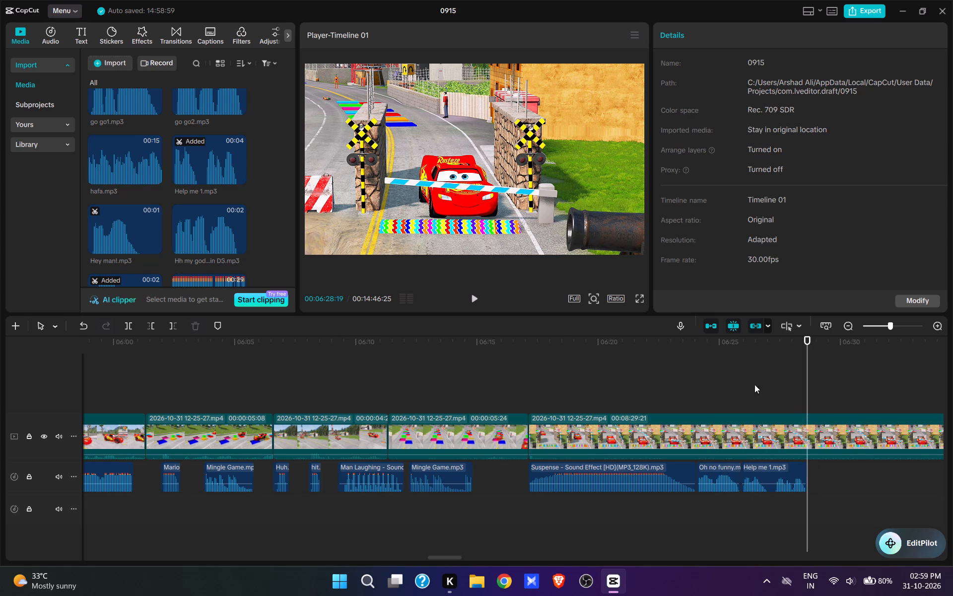
pyautogui.scroll(-1, 175, 208)
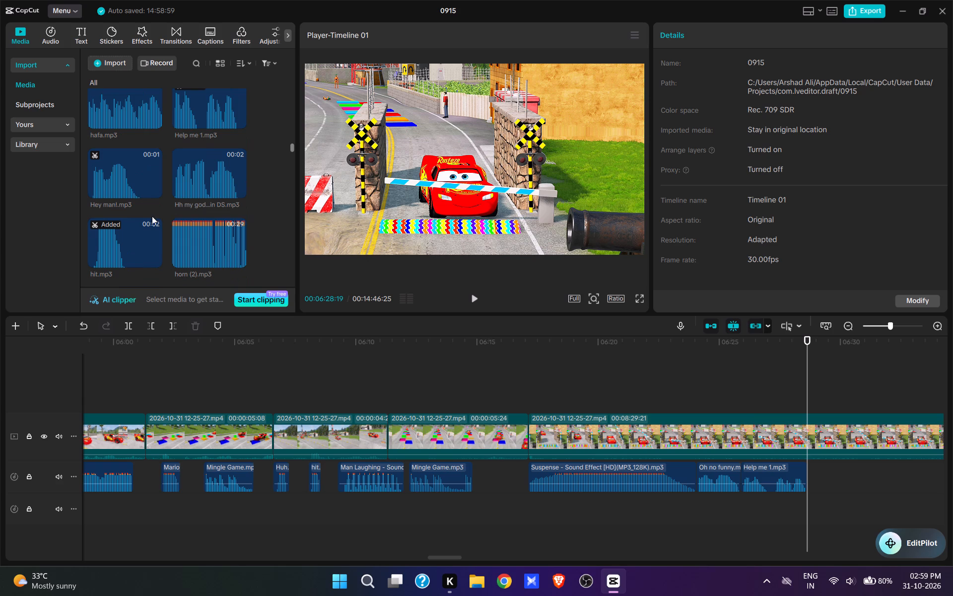
pyautogui.scroll(-3, 127, 197)
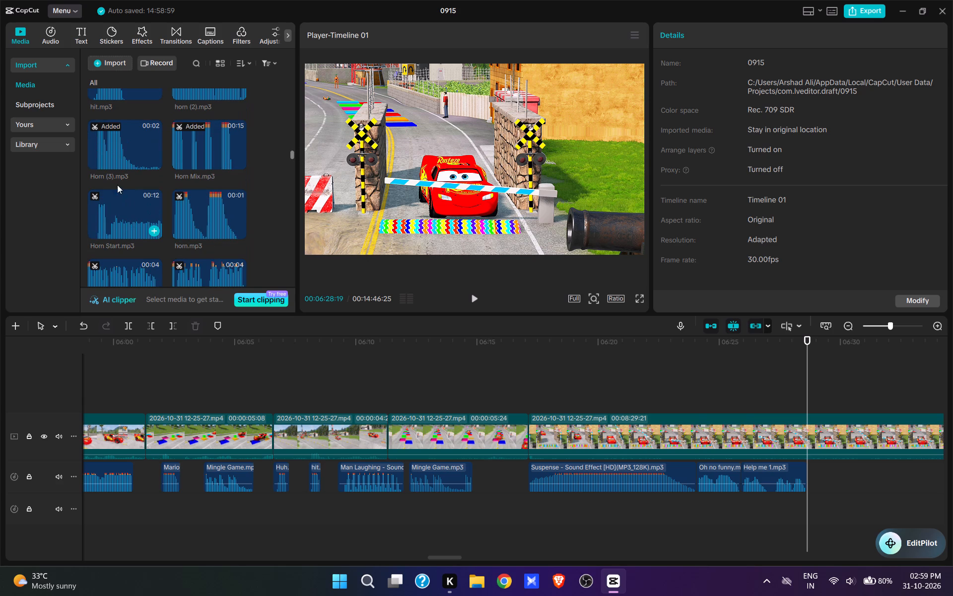
pyautogui.click(111, 168)
pyautogui.click(149, 161)
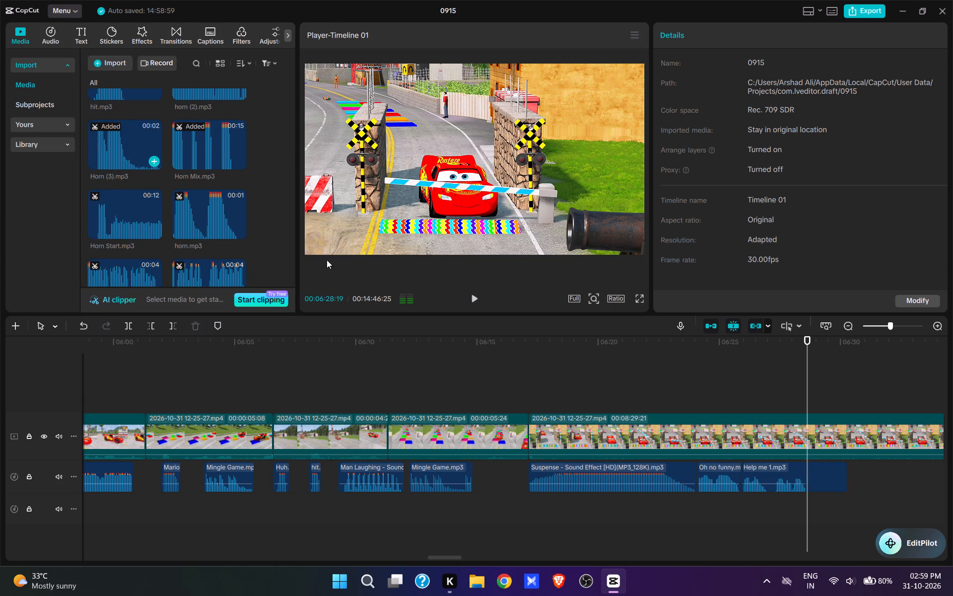
# Play back "Horn (3).mp3" past its end and add the imported "COME ON" sound at 00:06:31:18, with the barrier lowered.
pyautogui.click(476, 294)
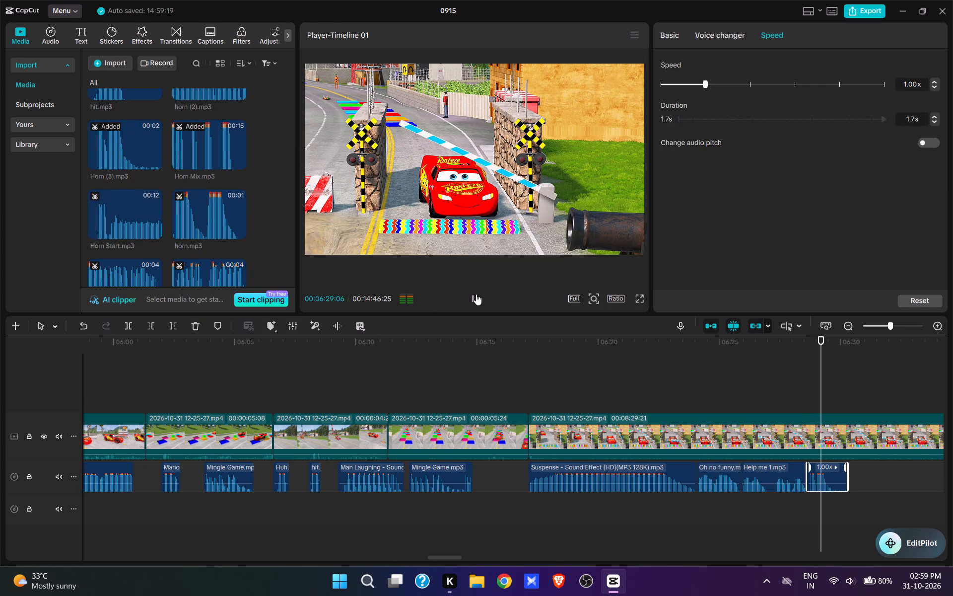
pyautogui.press('space')
pyautogui.moveTo(685, 428); pyautogui.dragTo(685, 471)
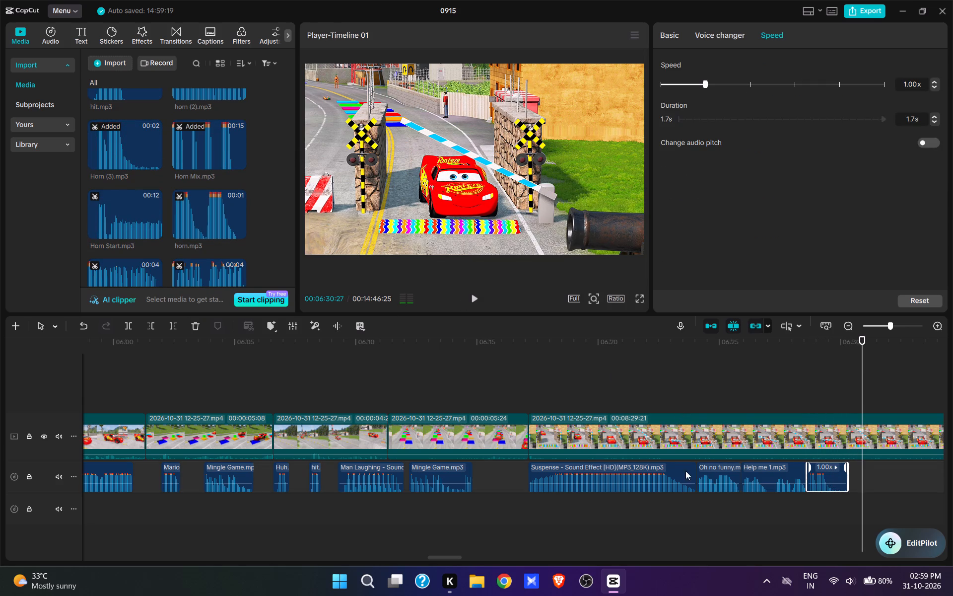
pyautogui.moveTo(685, 471); pyautogui.dragTo(561, 497)
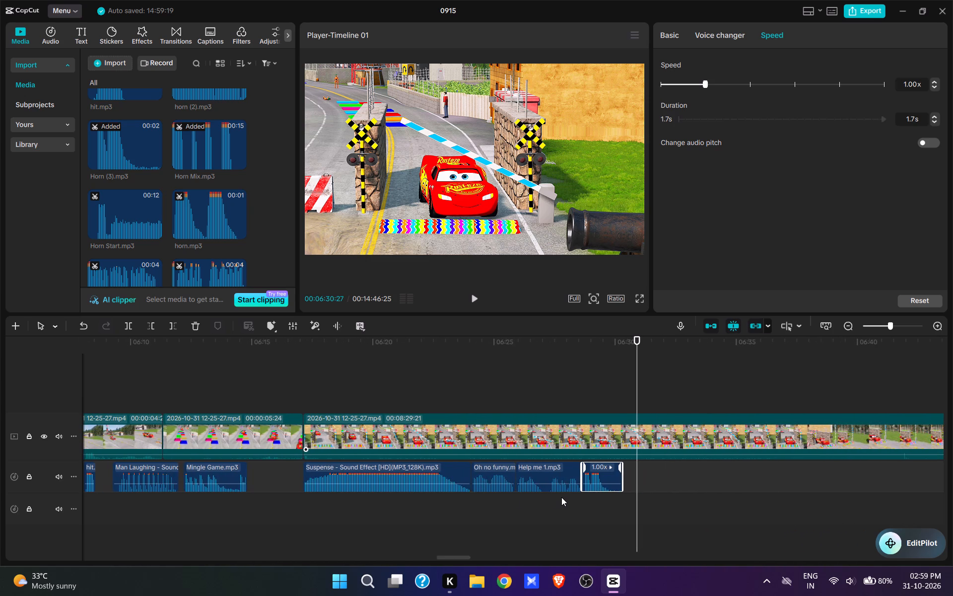
pyautogui.press('space')
pyautogui.press('space')
pyautogui.scroll(10, 227, 222)
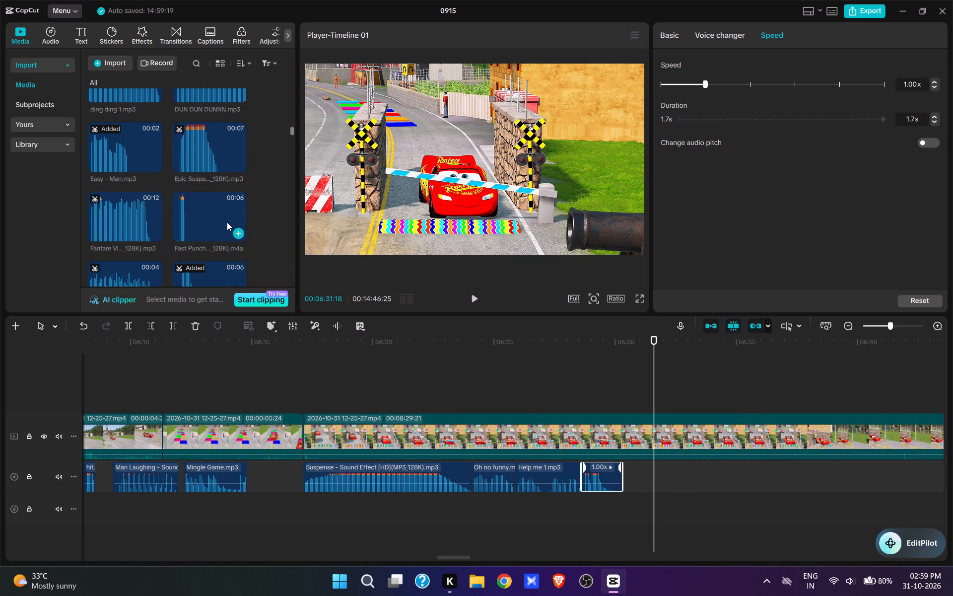
pyautogui.scroll(6, 227, 222)
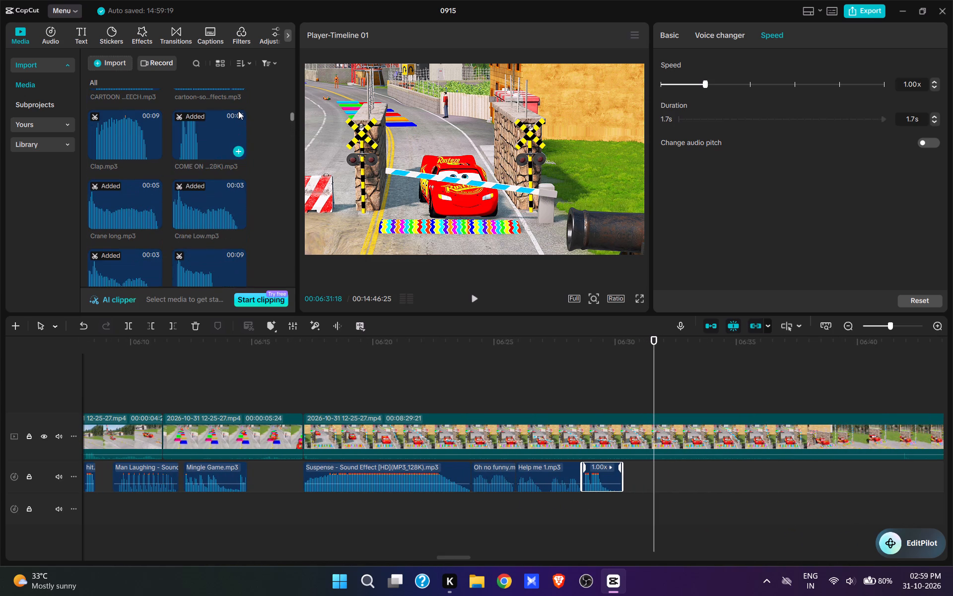
pyautogui.click(242, 150)
# Play back the "COME ON MAN" sound and add the imported "sorry sorry.mp3" at 00:06:33:17, directly after it.
pyautogui.press('space')
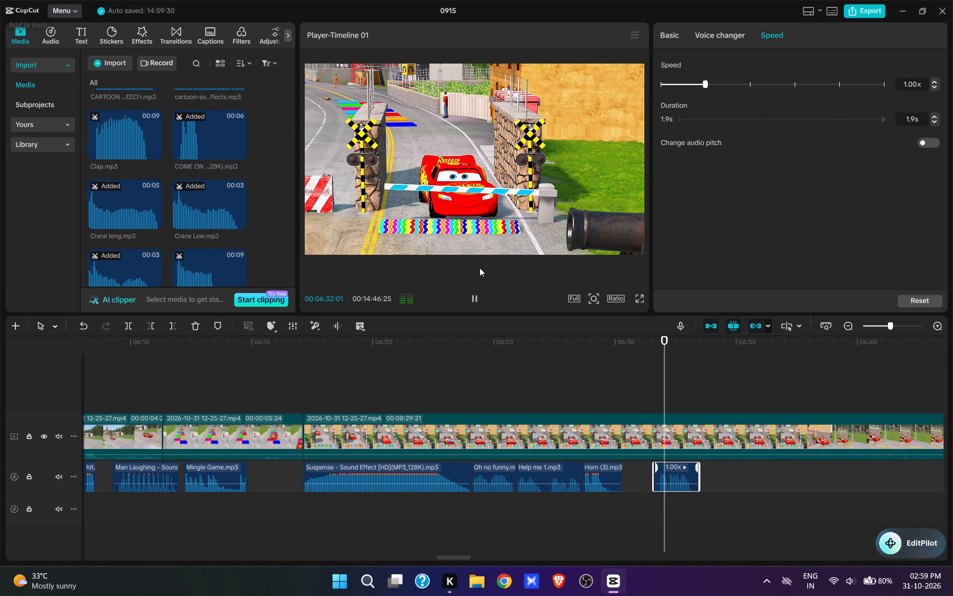
pyautogui.press('space')
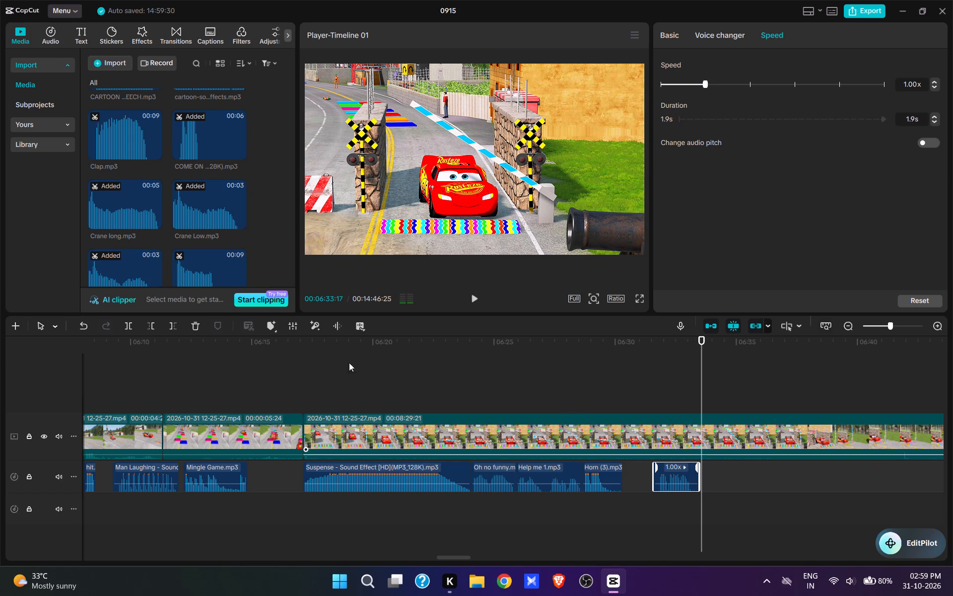
pyautogui.scroll(-5, 272, 217)
pyautogui.moveTo(291, 125); pyautogui.dragTo(284, 428)
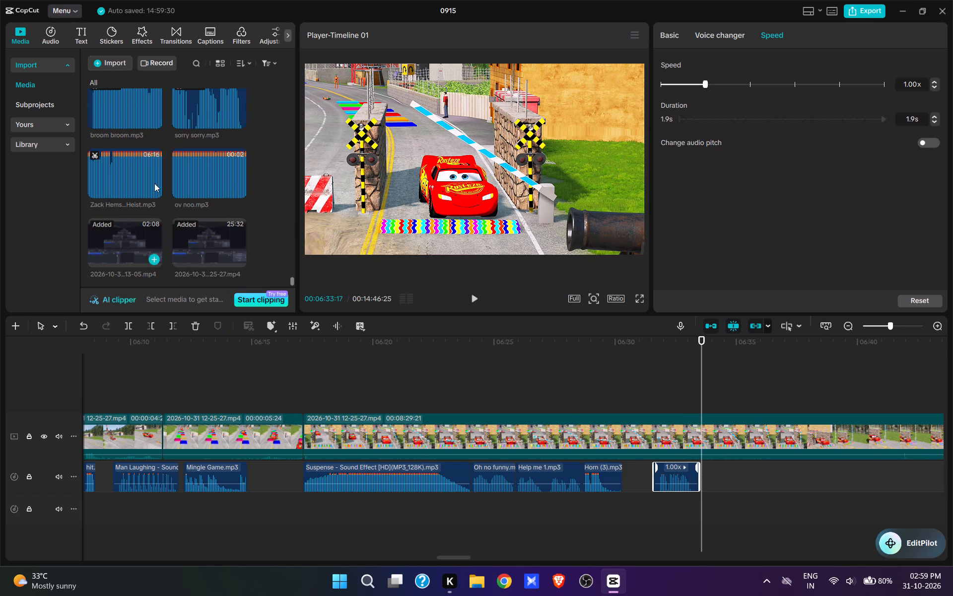
pyautogui.click(237, 119)
# Play back "sorry sorry.mp3" and split the video at its end, at 00:06:36:20, with the barrier raised.
pyautogui.press('space')
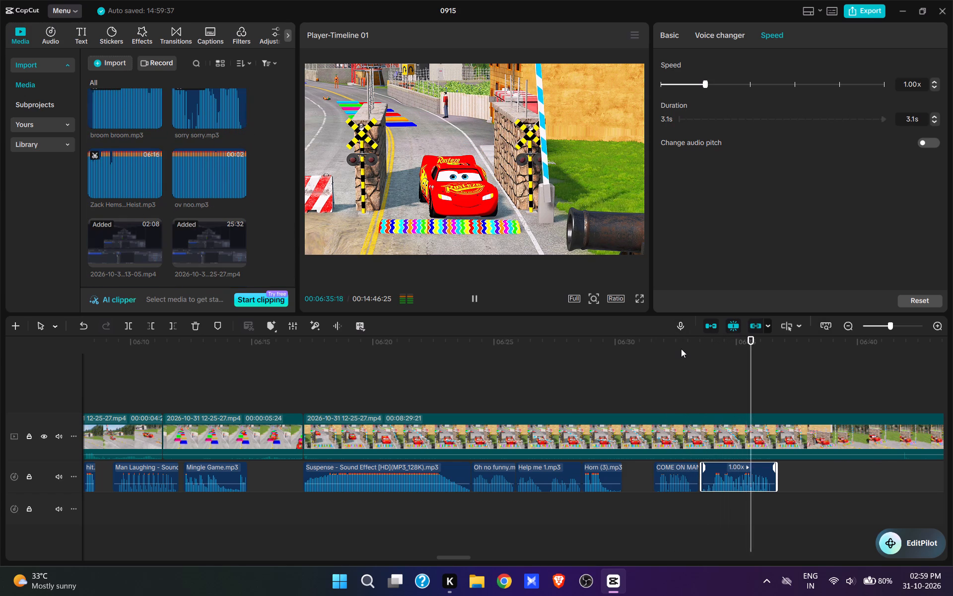
pyautogui.press('space')
pyautogui.press('space')
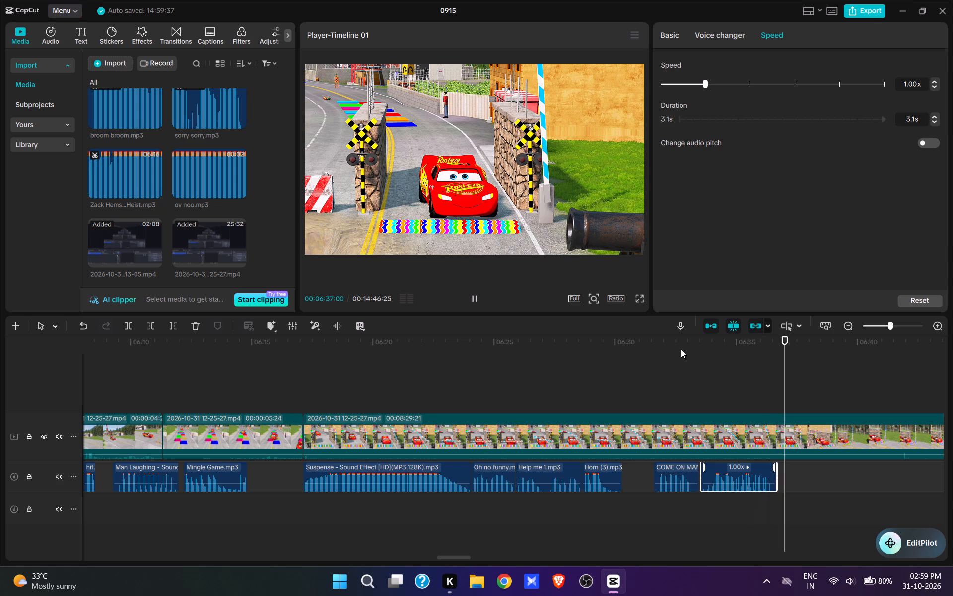
pyautogui.press('space')
pyautogui.click(775, 393)
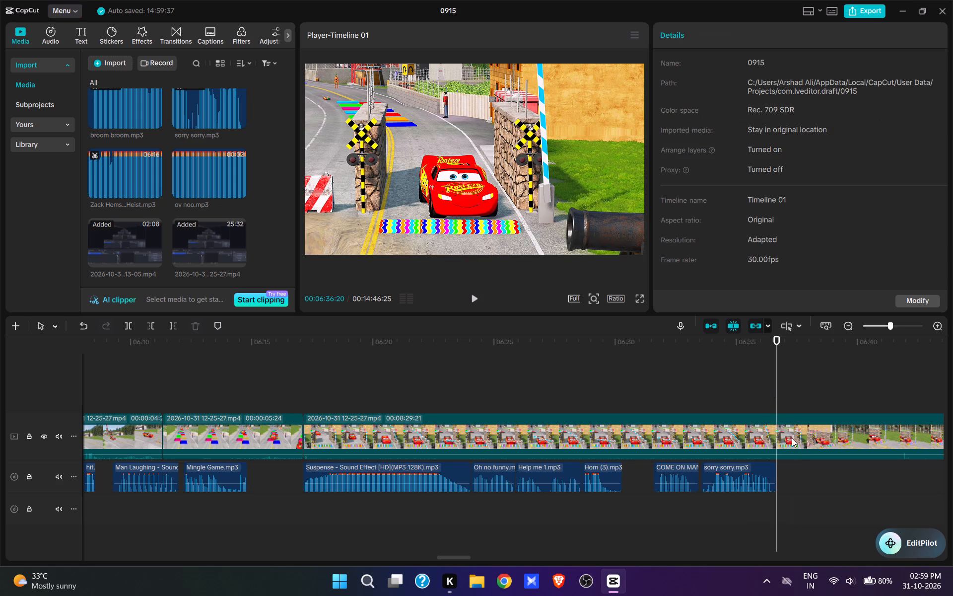
pyautogui.click(787, 444)
pyautogui.press('w')
# Remove about 5 seconds of footage directly after the 00:06:36:20 split, up to the side view of the red 95 car.
pyautogui.moveTo(787, 454); pyautogui.dragTo(808, 487)
pyautogui.click(358, 388)
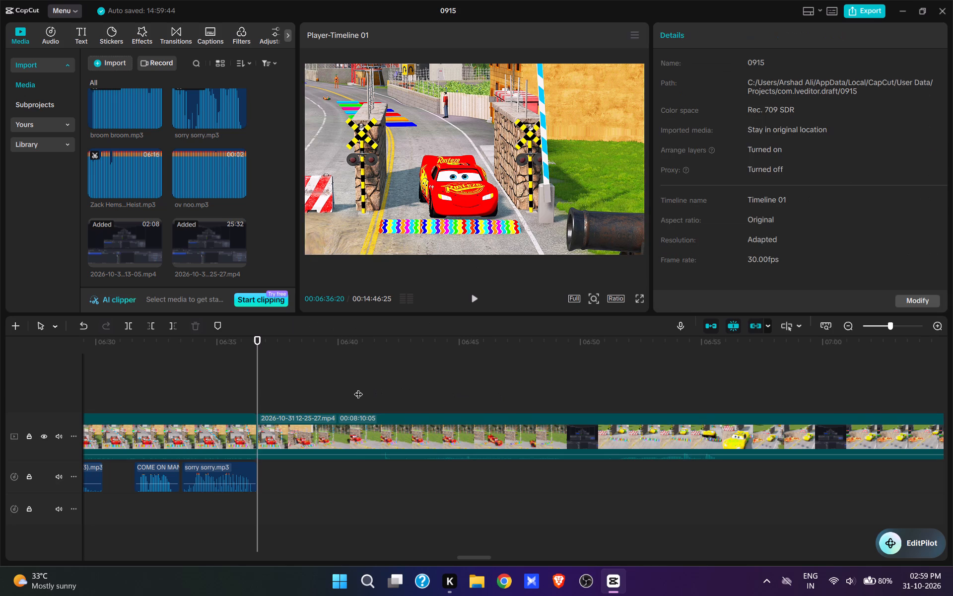
pyautogui.press('space')
pyautogui.press('space')
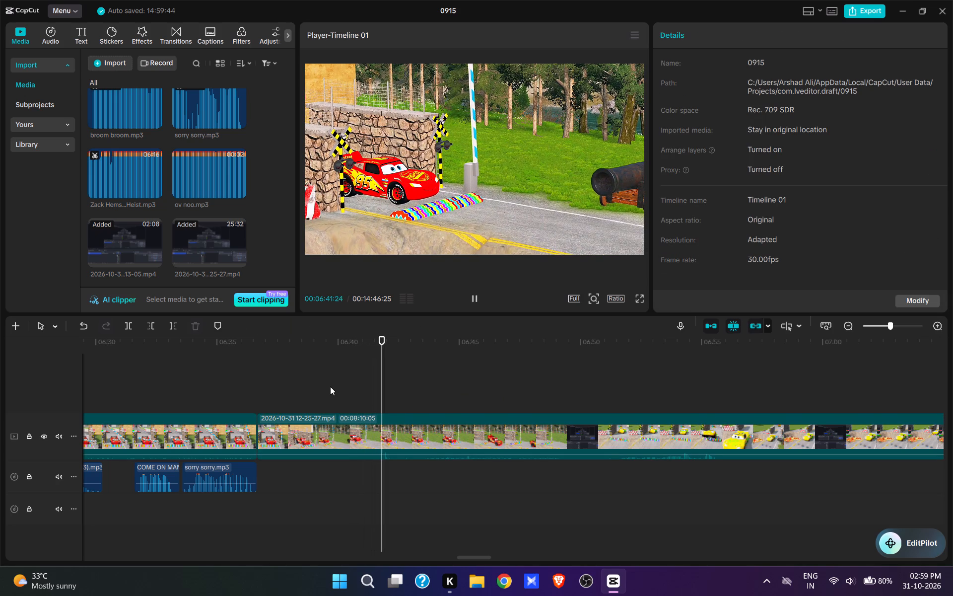
pyautogui.press('q')
# Play back the side view from the cut at 00:06:36:20 and trim a further fraction of a second from its start.
pyautogui.press('space')
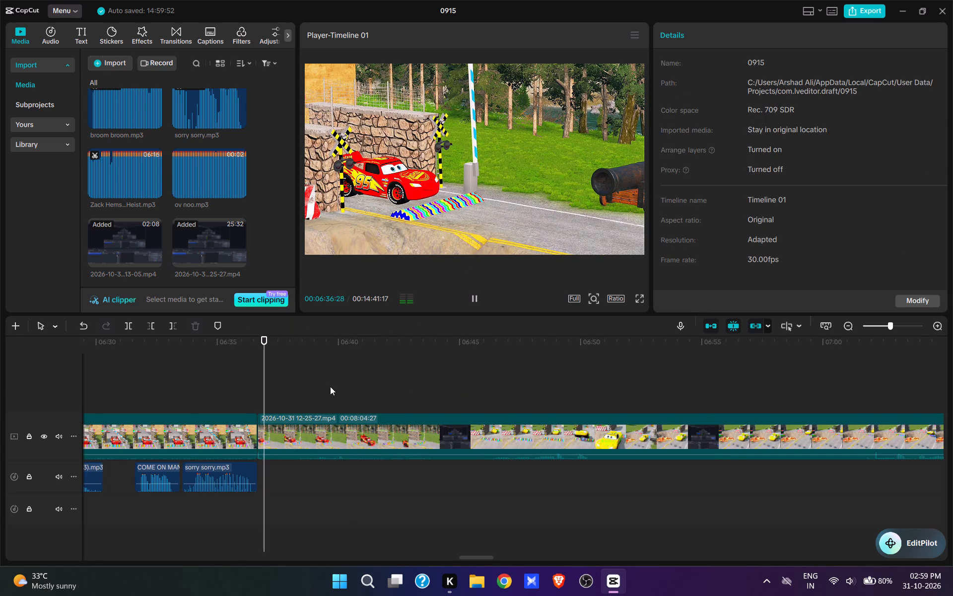
pyautogui.press('space')
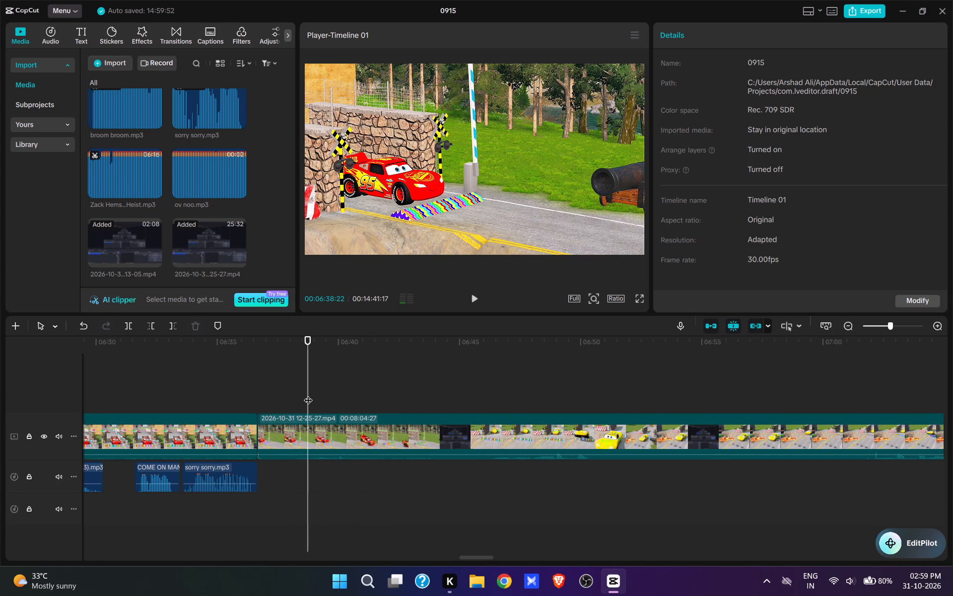
pyautogui.click(258, 393)
pyautogui.press('space')
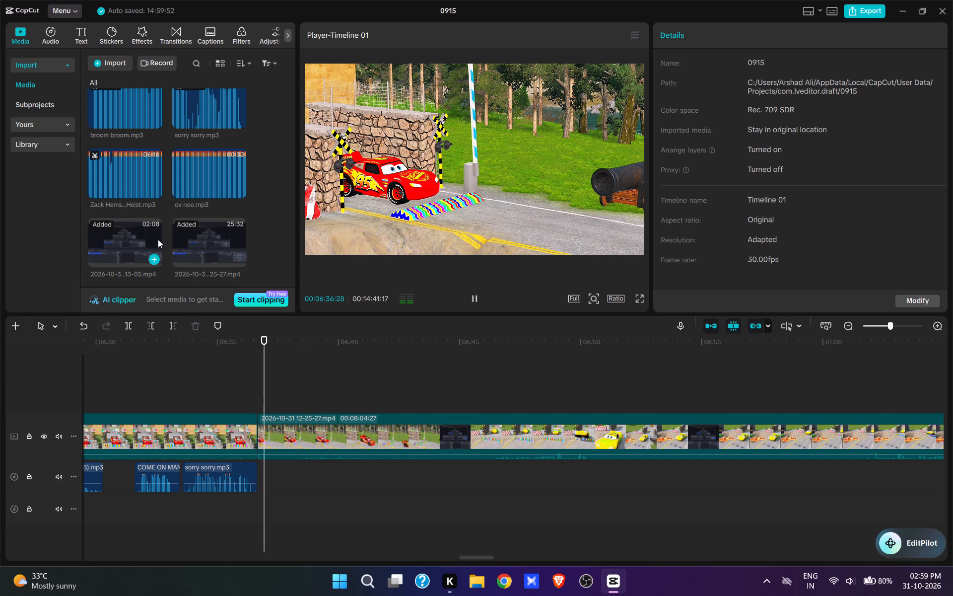
pyautogui.press('space')
pyautogui.write('q')
# Add the imported "Funny Bye" sound at 00:06:36:20, where the side view of the red car starts.
pyautogui.scroll(7, 215, 219)
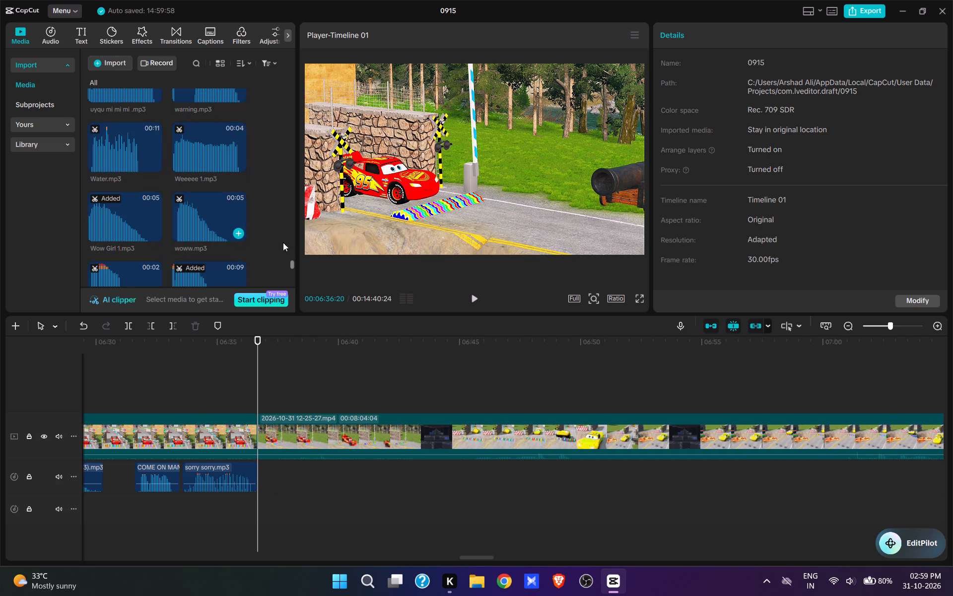
pyautogui.moveTo(292, 265); pyautogui.dragTo(286, 168)
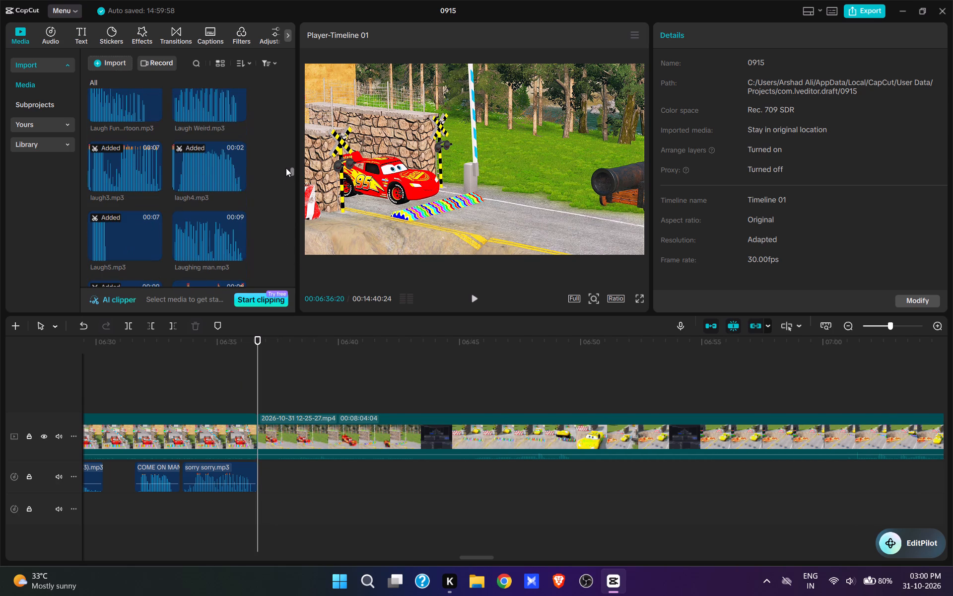
pyautogui.moveTo(286, 168); pyautogui.dragTo(279, 128)
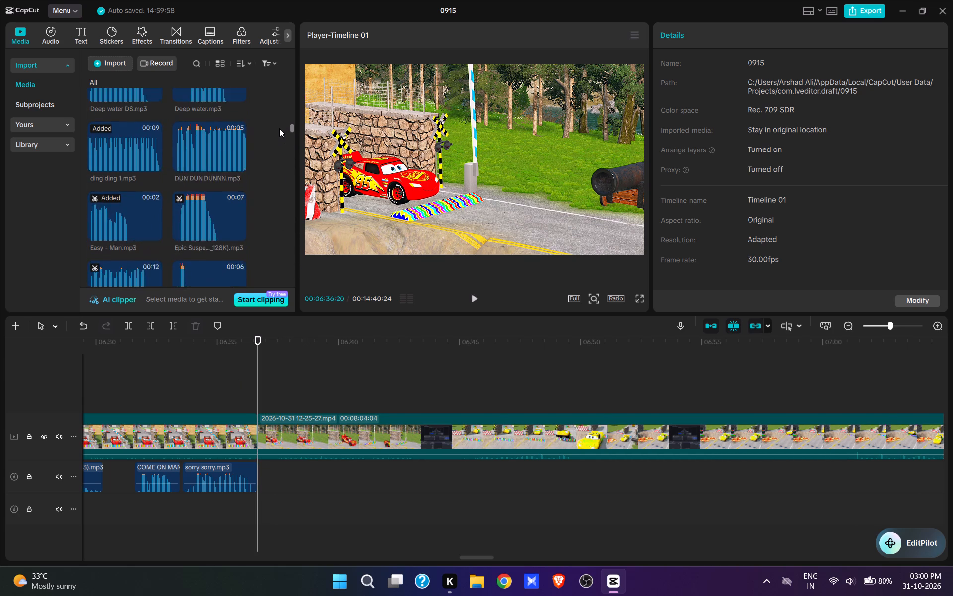
pyautogui.moveTo(279, 128); pyautogui.dragTo(279, 139)
pyautogui.click(238, 117)
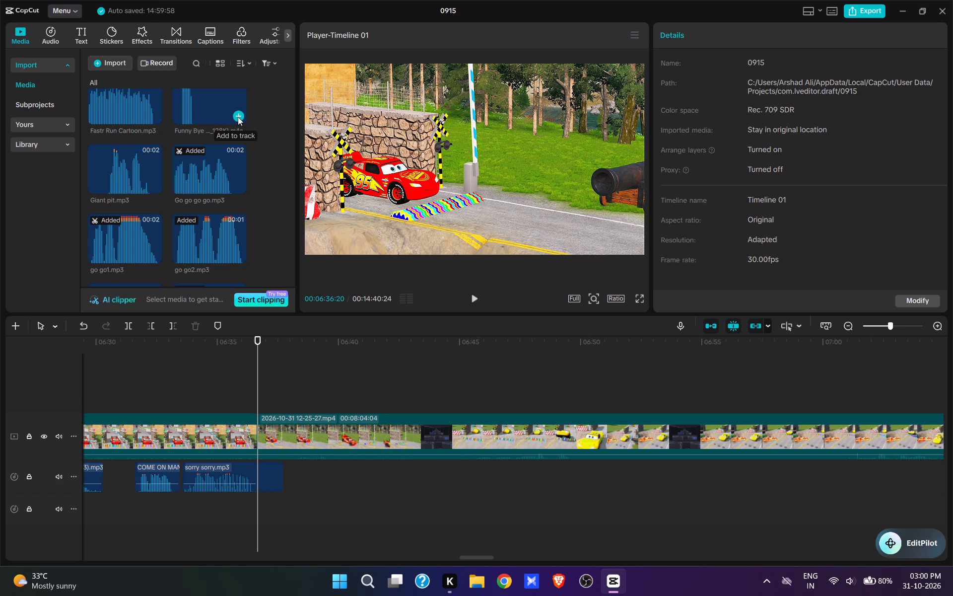
# Play back the "Funny Bye" sound and split the video at 00:06:38:16, as the red car reaches the coloured bump.
pyautogui.press('space')
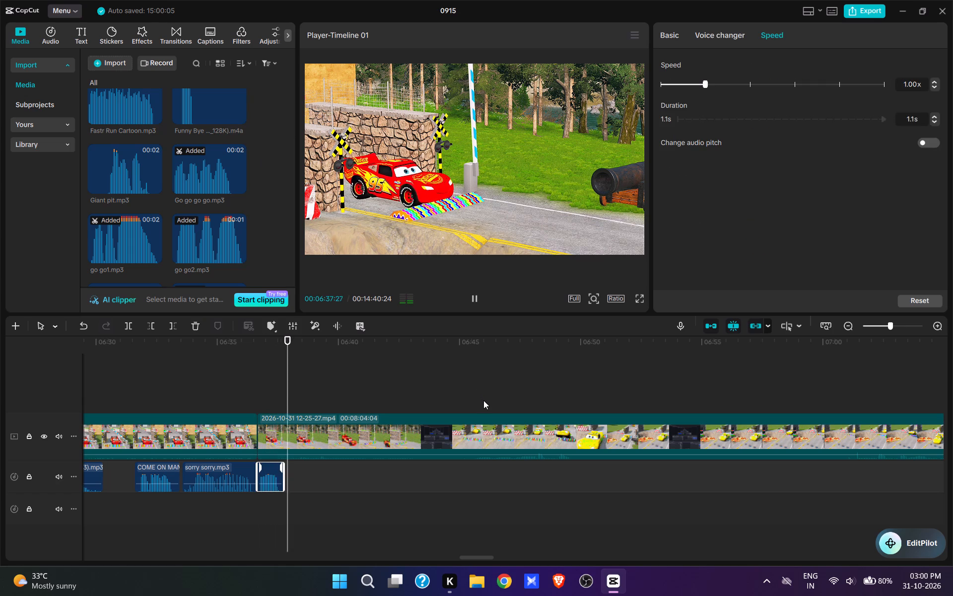
pyautogui.press('space')
pyautogui.press('w')
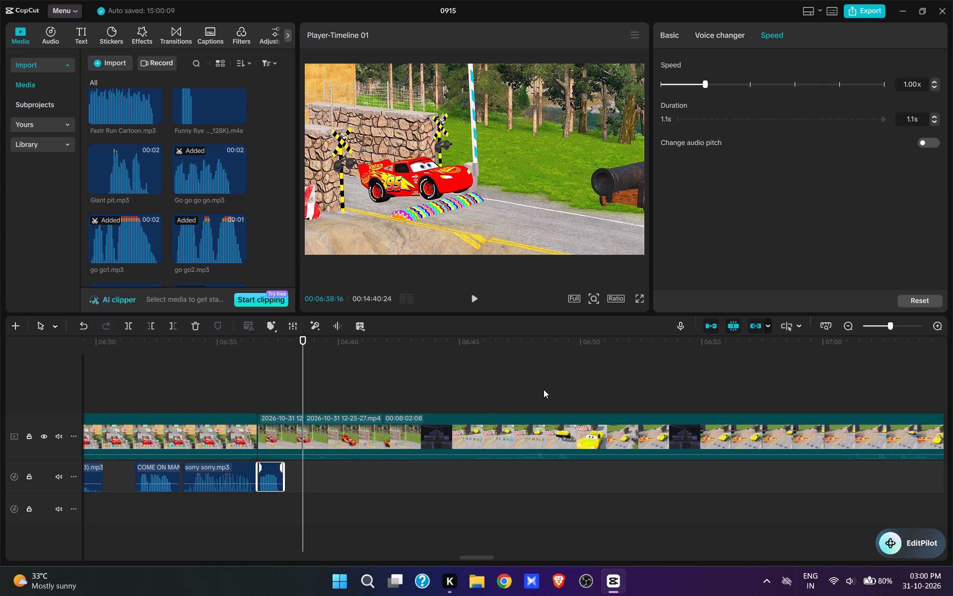
# Remove about 10 seconds of footage after the 00:06:38:16 split, up to the front view of the yellow car crossing the coloured bump.
pyautogui.click(544, 389)
pyautogui.click(484, 389)
pyautogui.press('space')
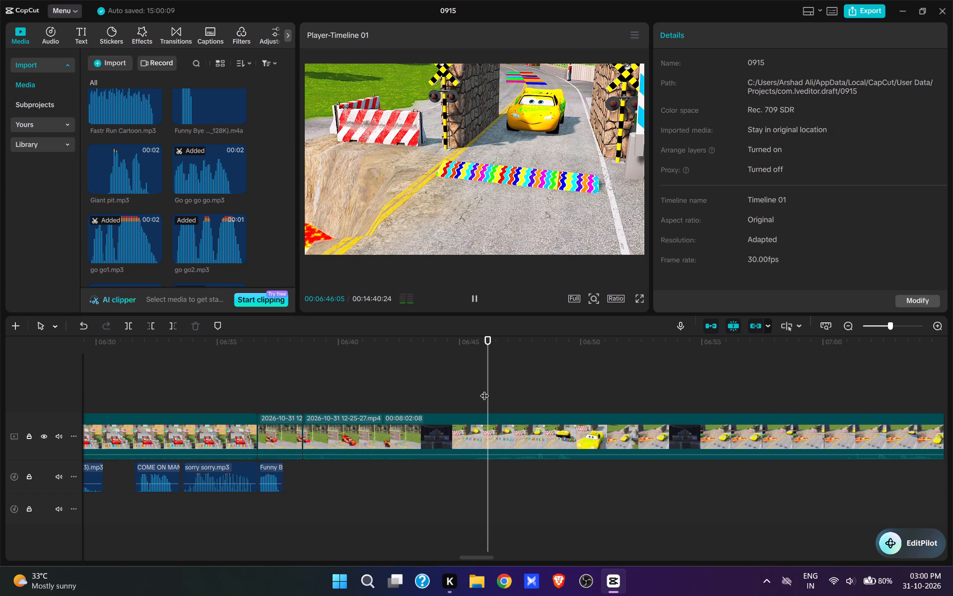
pyautogui.press('space')
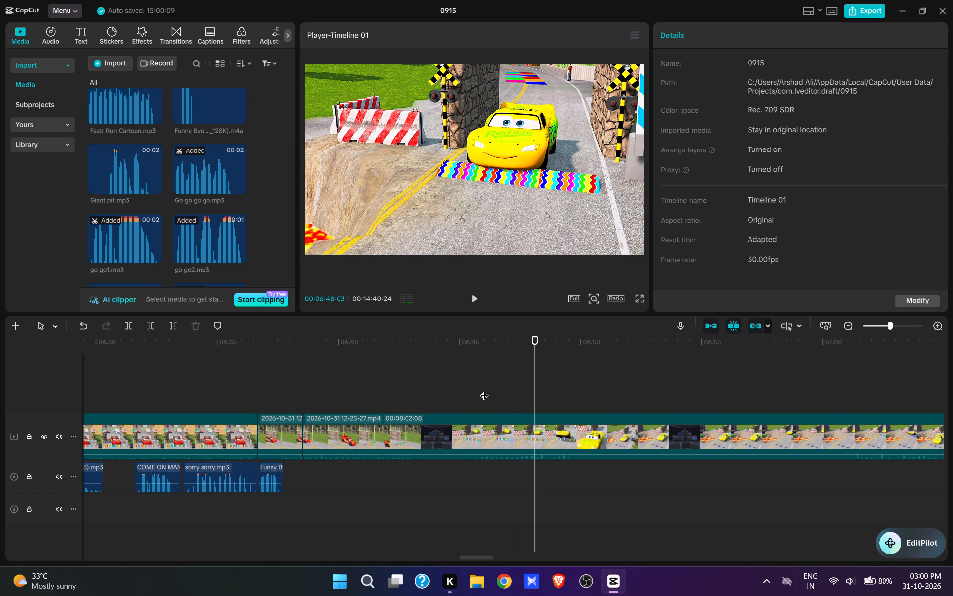
pyautogui.press('space')
pyautogui.press('space')
pyautogui.write('q')
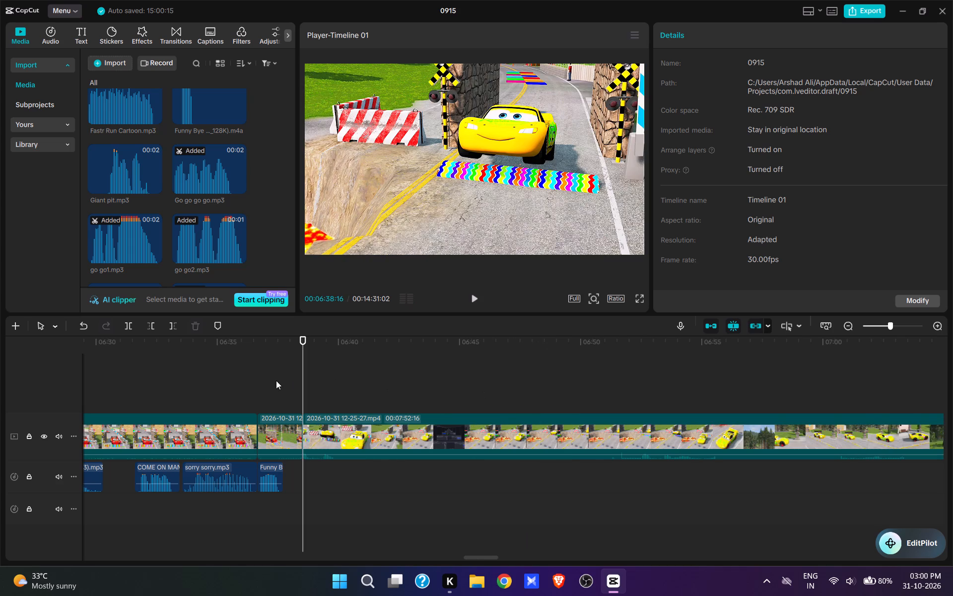
# Play back the cut at 00:06:38:16 and remove about 14 more seconds after it, up to the yellow car's bump crossing beside the lava pit.
pyautogui.click(276, 380)
pyautogui.press('space')
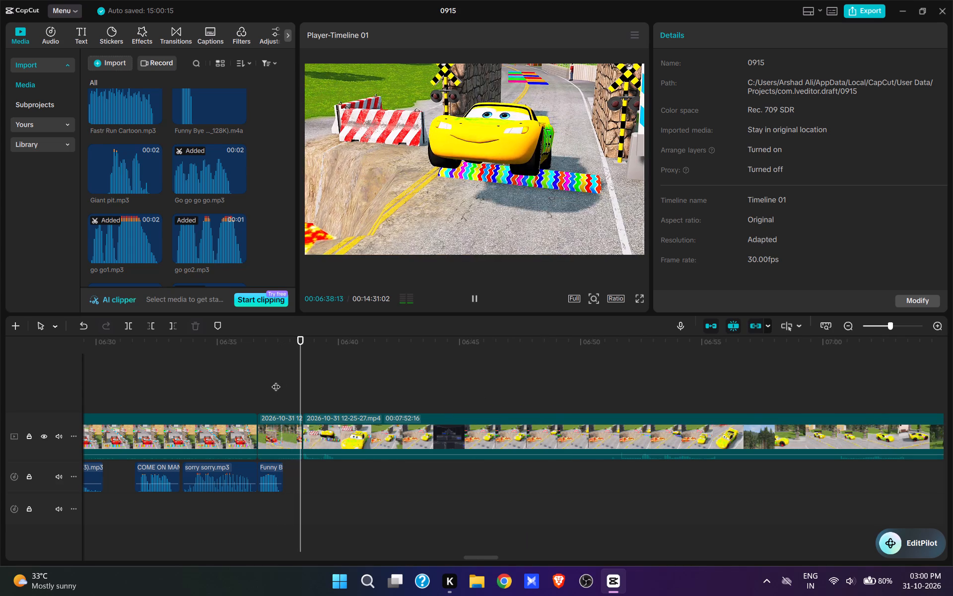
pyautogui.press('space')
pyautogui.press('space')
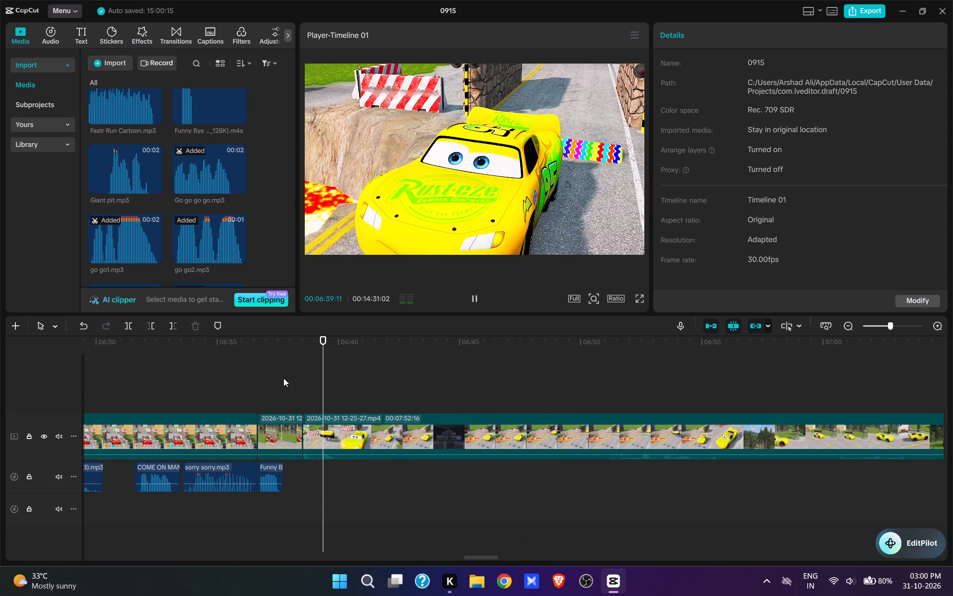
pyautogui.click(617, 395)
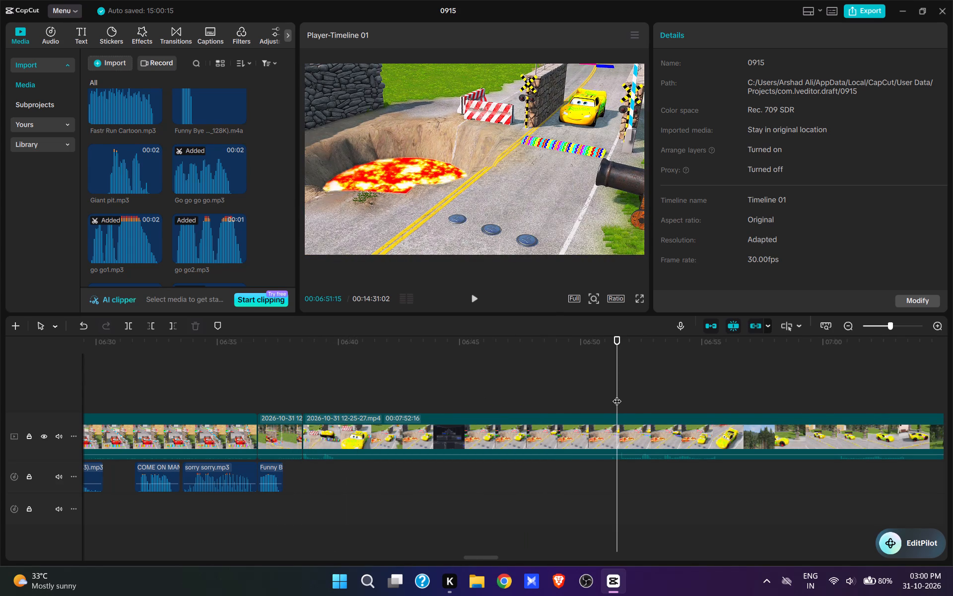
pyautogui.press('space')
pyautogui.press('space')
pyautogui.write('q')
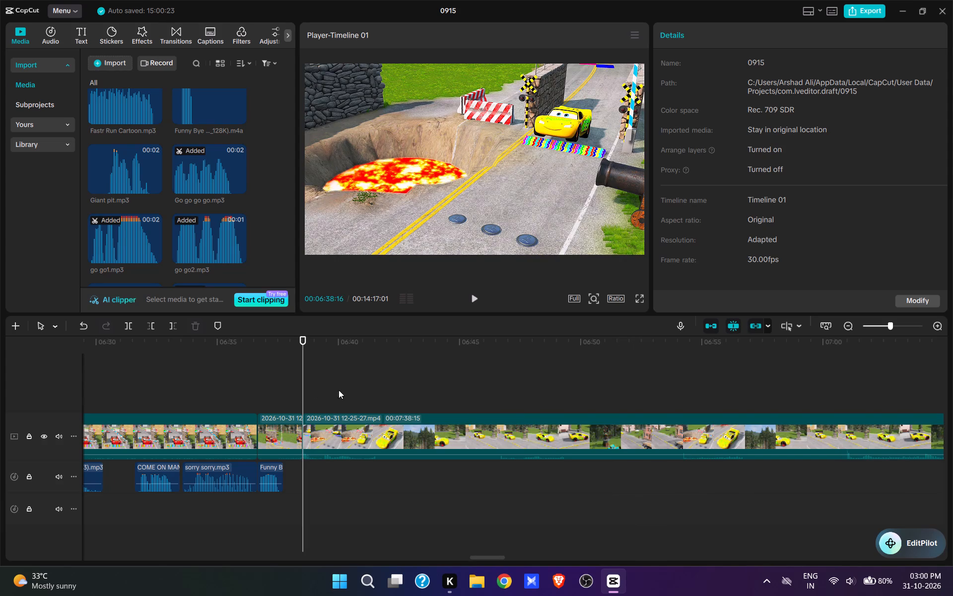
# Play back across the latest cut and add the imported "Wow Girl 1.mp3" at 00:06:38:16, where the yellow car's clip starts.
pyautogui.click(291, 402)
pyautogui.press('space')
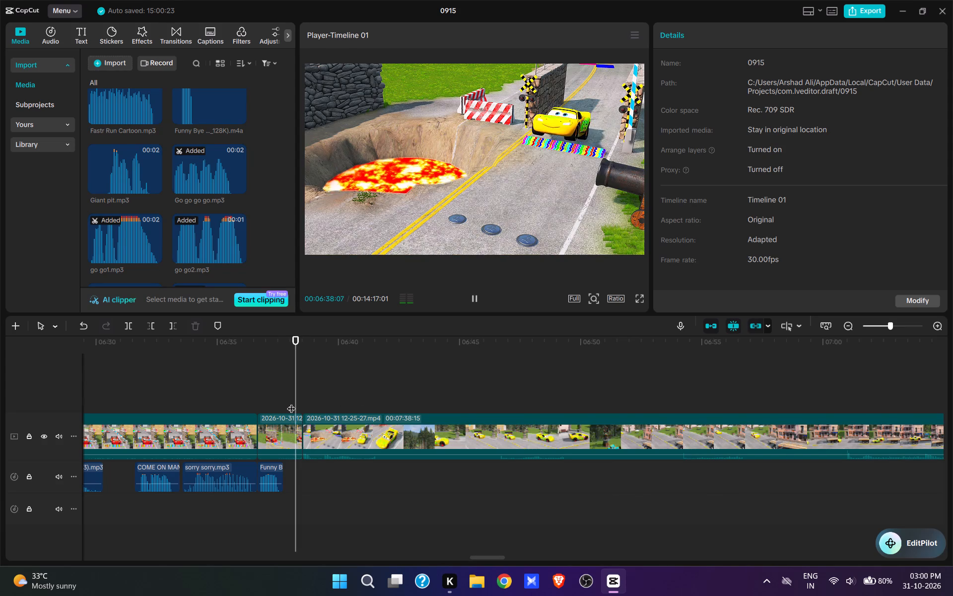
pyautogui.press('space')
pyautogui.click(308, 394)
pyautogui.moveTo(307, 394); pyautogui.dragTo(305, 394)
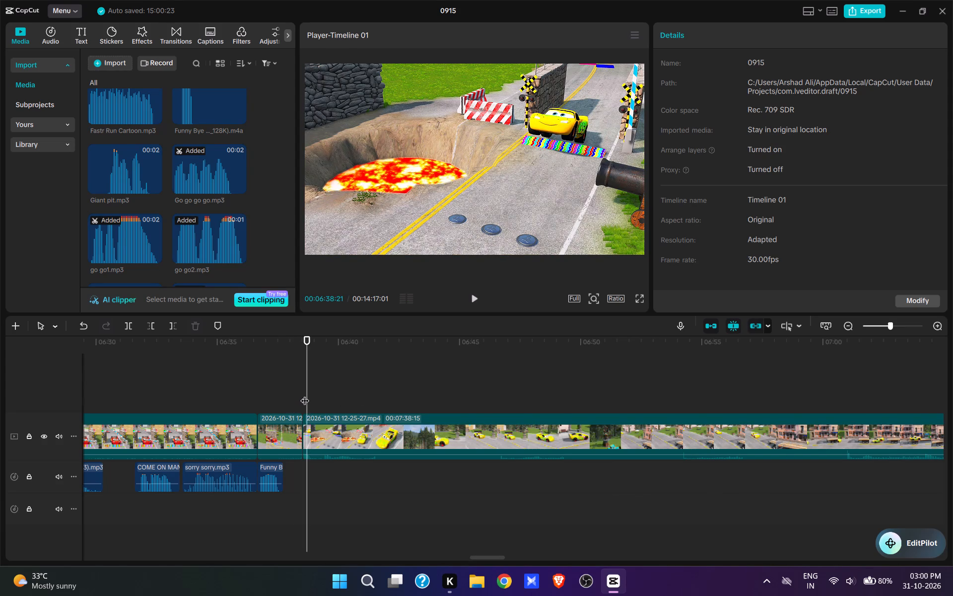
pyautogui.moveTo(305, 394); pyautogui.dragTo(302, 393)
pyautogui.scroll(-7, 145, 170)
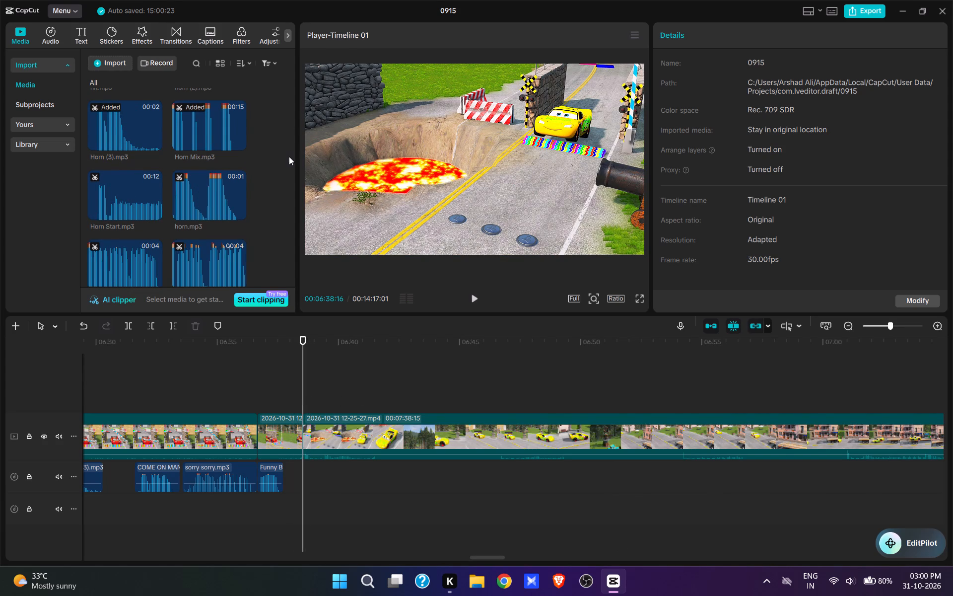
pyautogui.moveTo(290, 156); pyautogui.dragTo(280, 337)
pyautogui.scroll(-2, 195, 189)
pyautogui.scroll(2, 191, 200)
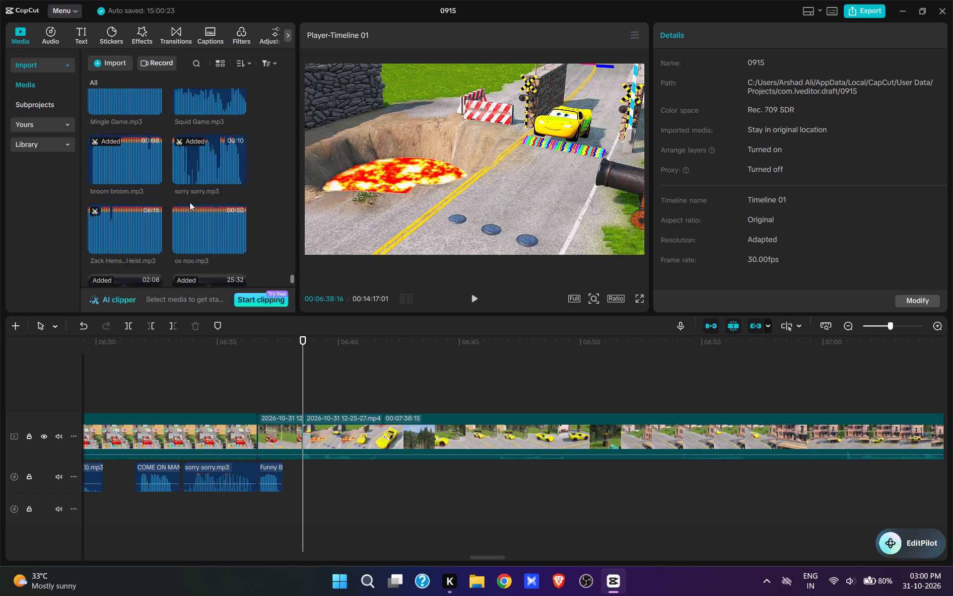
pyautogui.scroll(4, 190, 202)
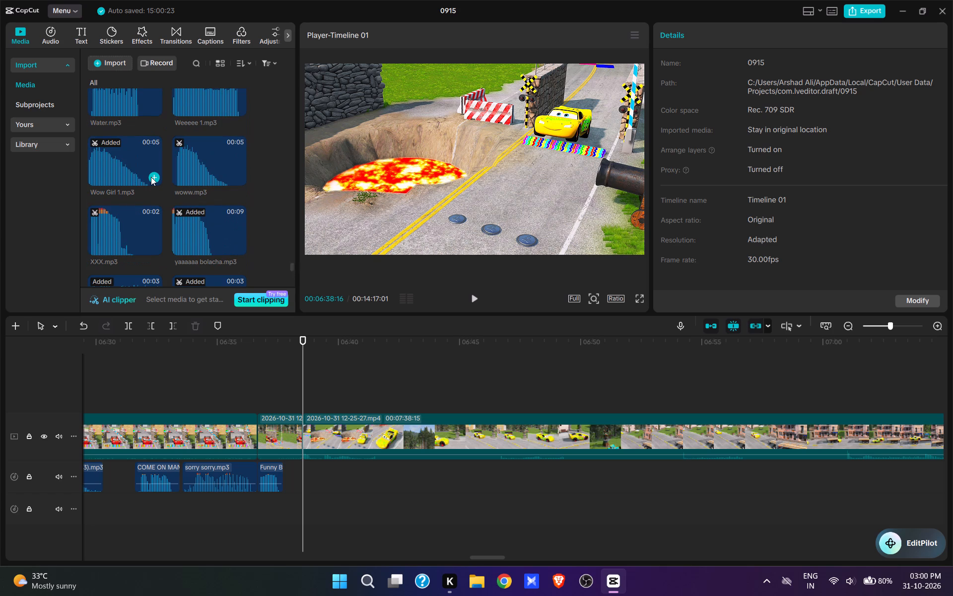
pyautogui.click(151, 177)
# Play back the "Wow Girl 1.mp3" sound and split the video at 00:06:41:11, as the yellow car passes the lava pit.
pyautogui.press('space')
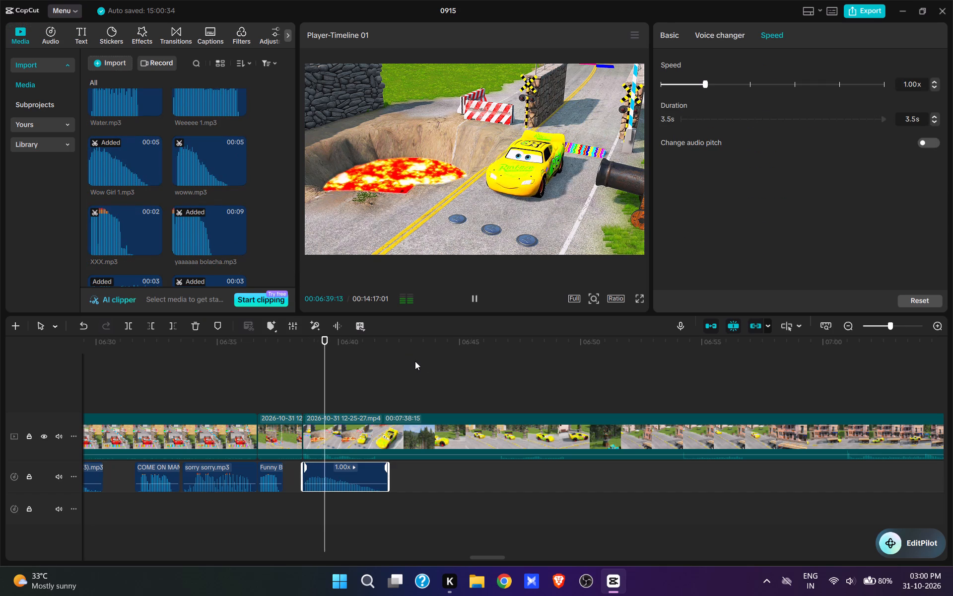
pyautogui.press('space')
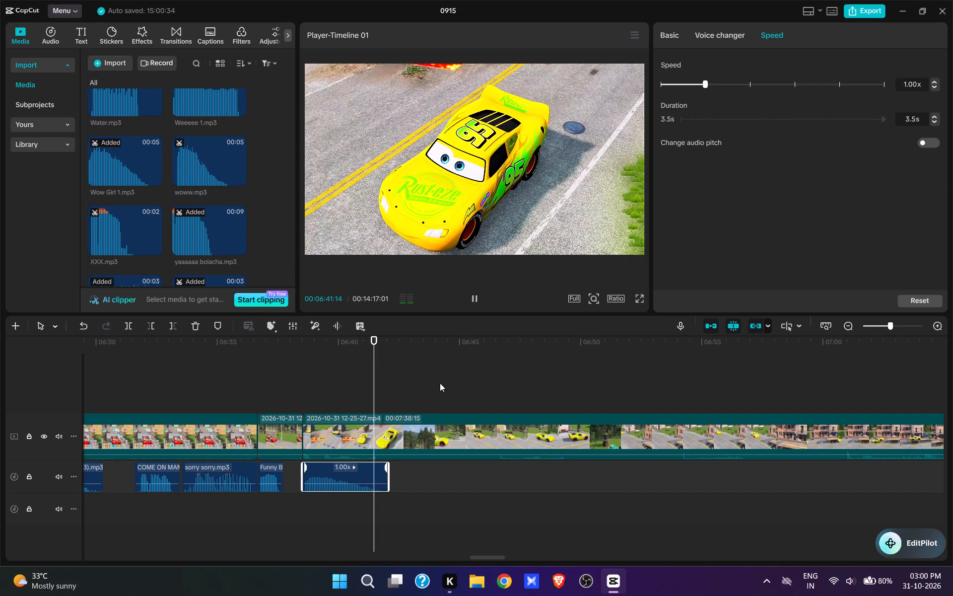
pyautogui.click(371, 402)
pyautogui.click(377, 436)
pyautogui.press('w')
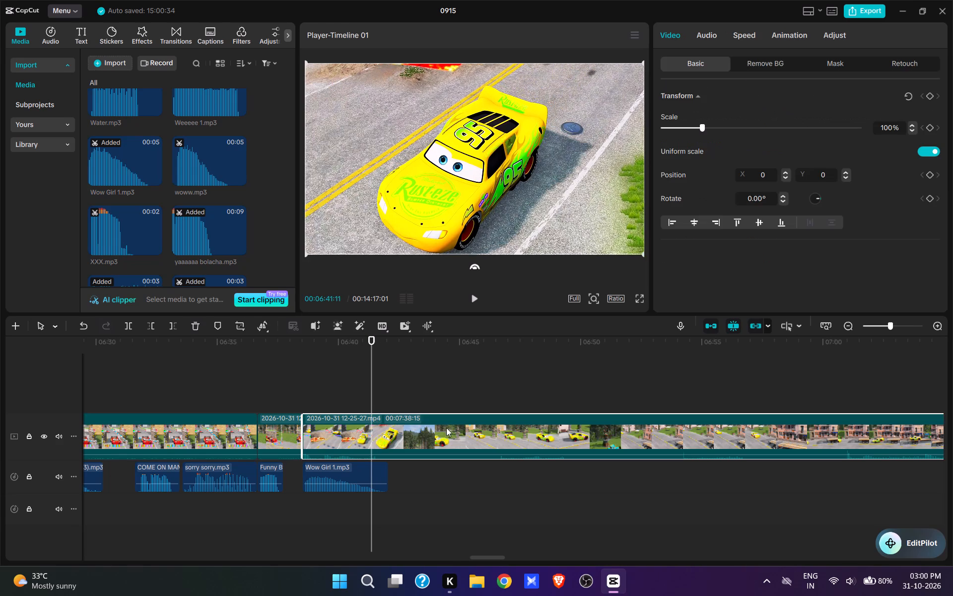
# Remove about 5.5 seconds of footage after the 00:06:41:11 split, up to the yellow car driving past the cannon.
pyautogui.click(458, 394)
pyautogui.press('space')
pyautogui.click(476, 392)
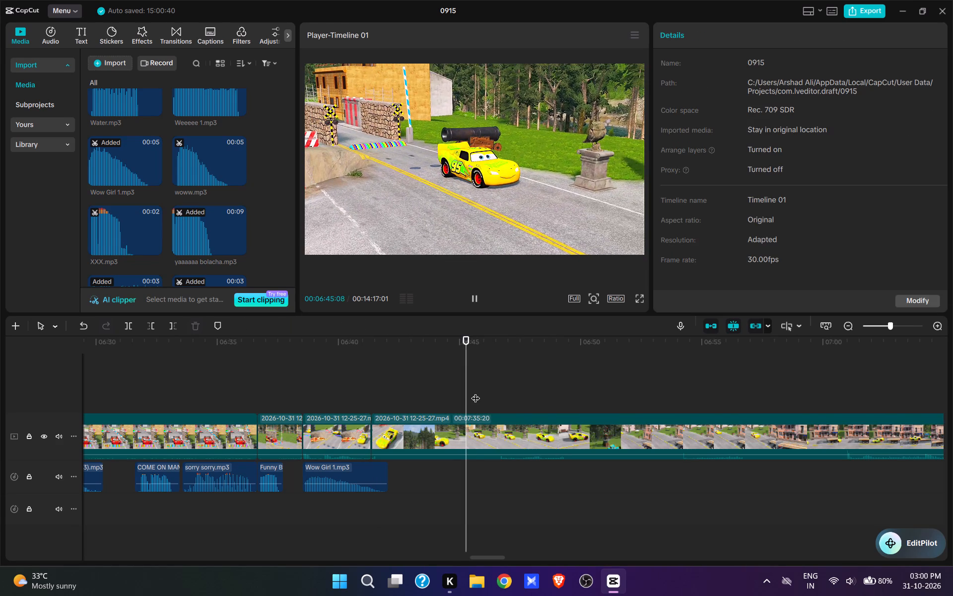
pyautogui.press('space')
pyautogui.press('space')
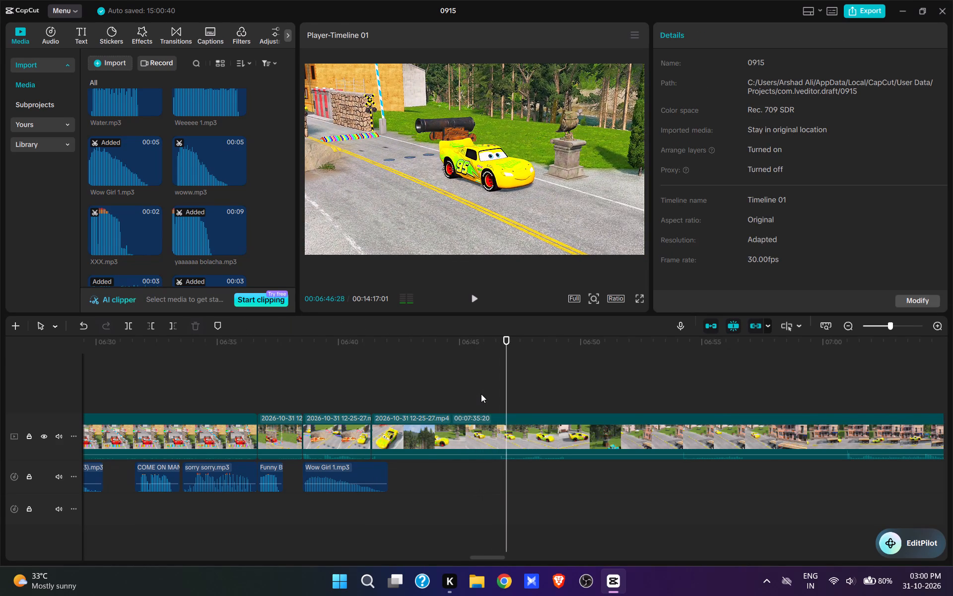
pyautogui.write('q')
# Trim the end of the "Wow Girl 1.mp3" sound to the video cut at 00:06:41:11.
pyautogui.click(379, 472)
pyautogui.press('e')
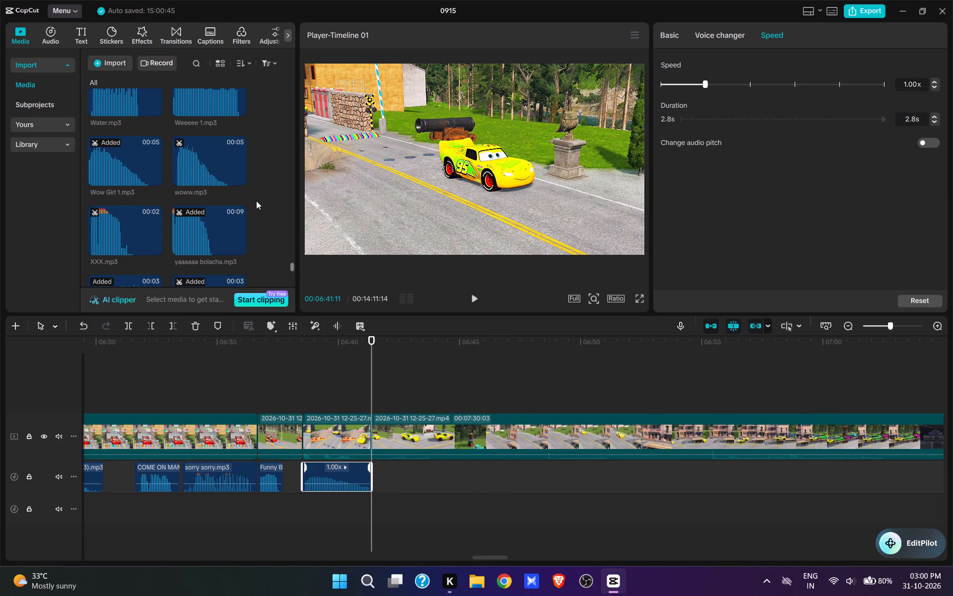
# Add the imported "zina2.mp3" sound at 00:06:41:11, directly after the "Wow Girl 1.mp3" sound.
pyautogui.scroll(-7, 254, 201)
pyautogui.scroll(3, 215, 213)
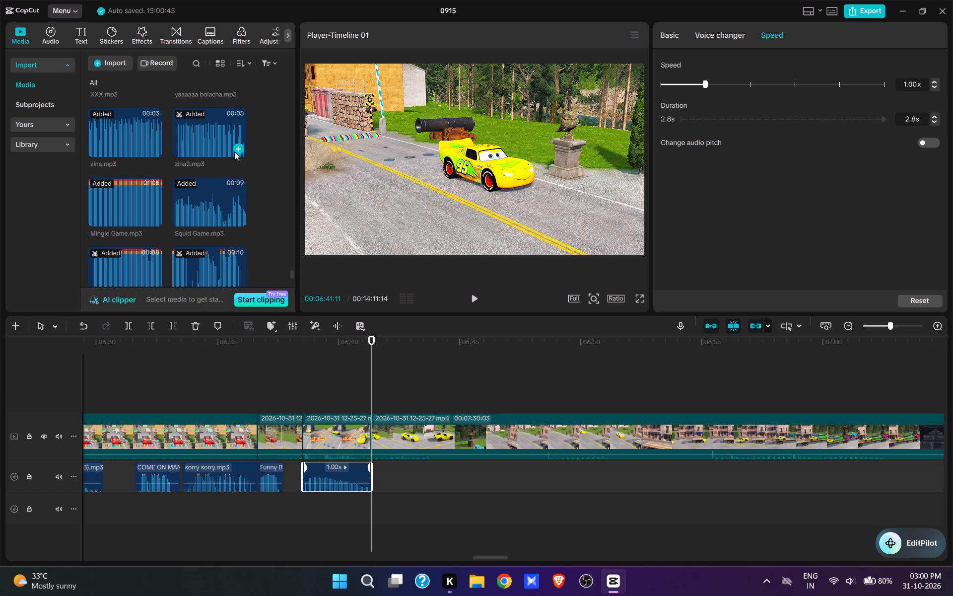
pyautogui.click(240, 149)
# Play back the "zina2.mp3" sound and split the video at 00:06:43:19, as the yellow car drives along the road.
pyautogui.press('space')
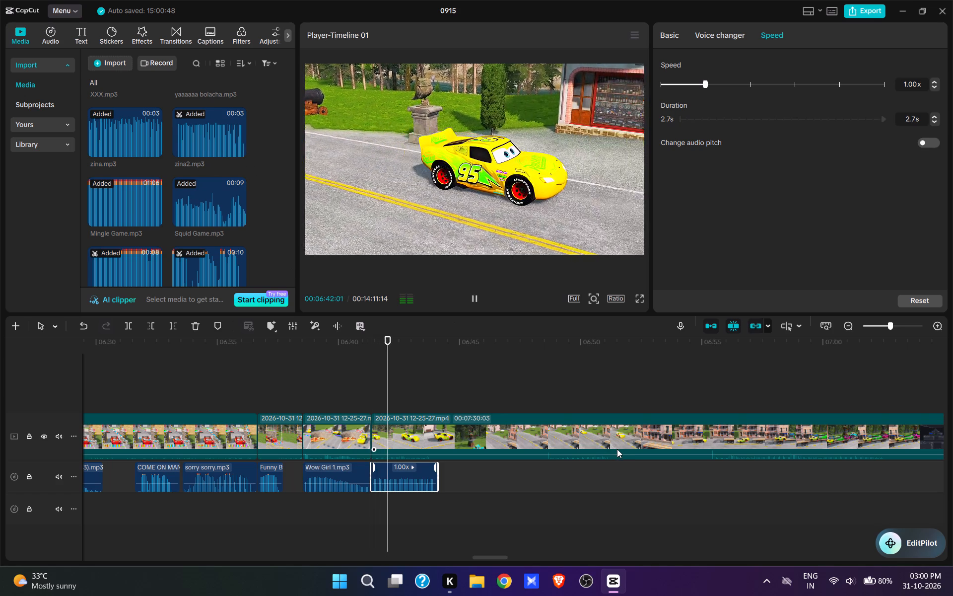
pyautogui.press('space')
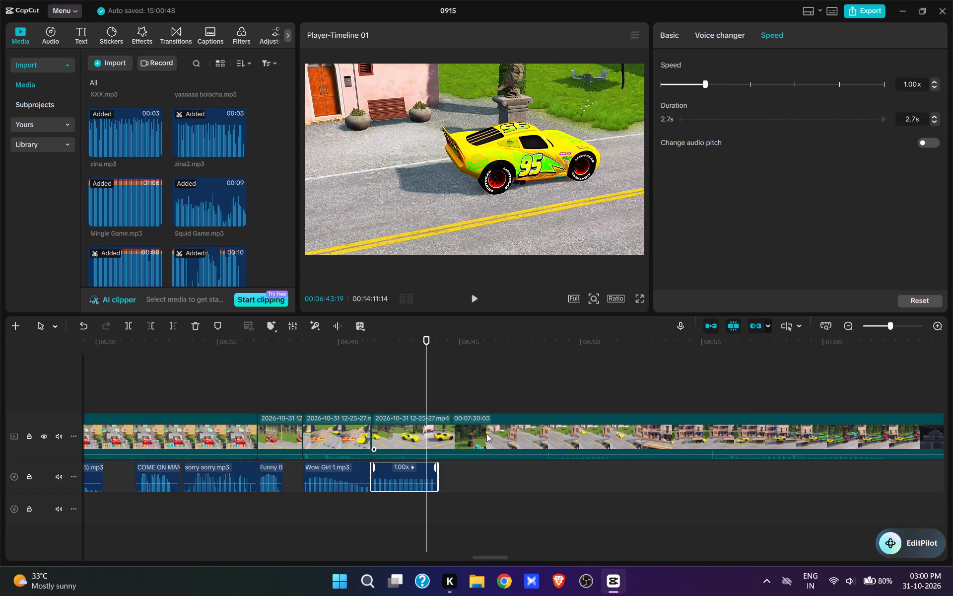
pyautogui.click(483, 433)
pyautogui.press('w')
pyautogui.click(697, 380)
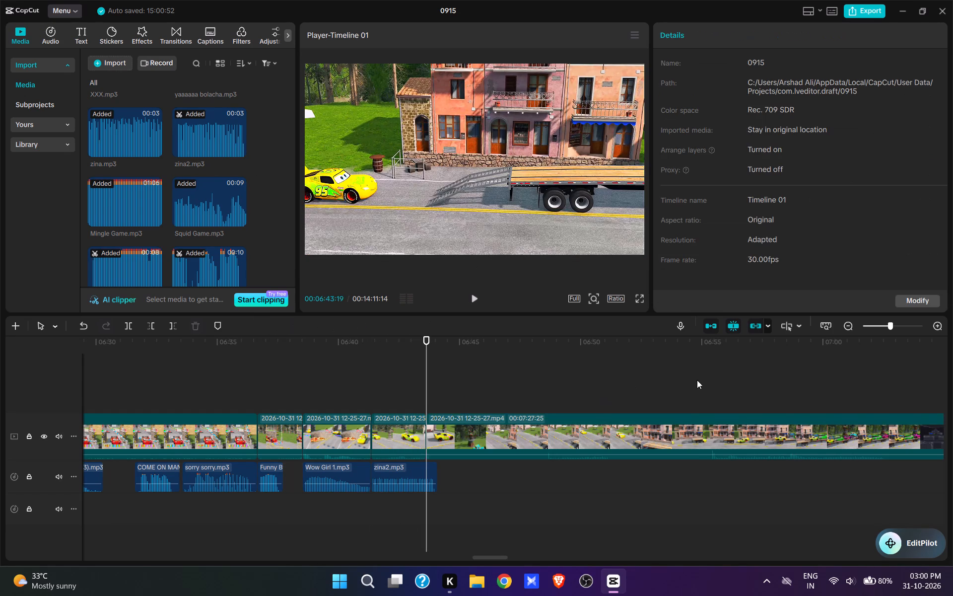
# Remove about 5 seconds of footage after the 00:06:43:19 split, up to the yellow car approaching the flatbed trailer from afar.
pyautogui.click(540, 402)
pyautogui.press('space')
pyautogui.press('space')
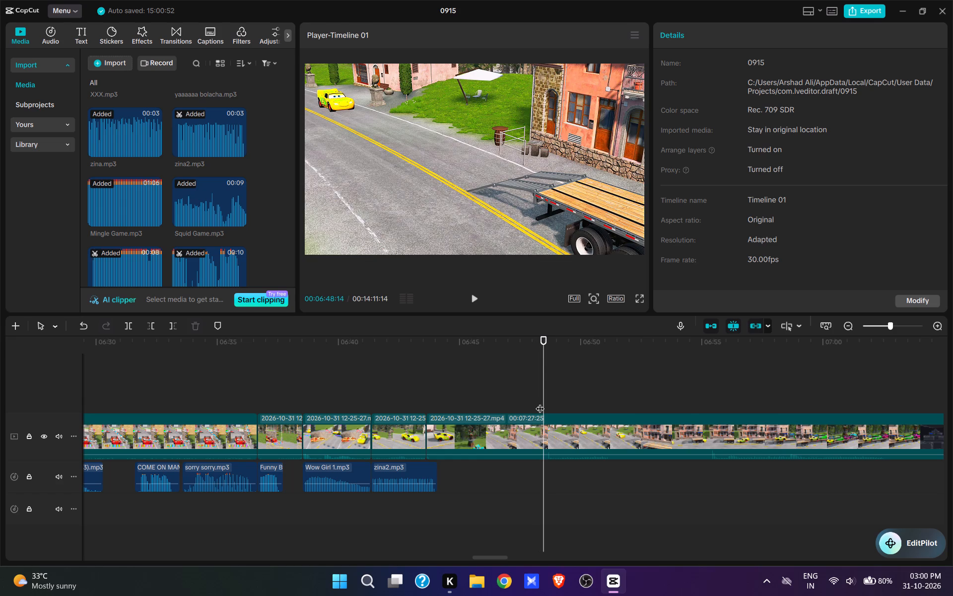
pyautogui.write('q')
pyautogui.press('space')
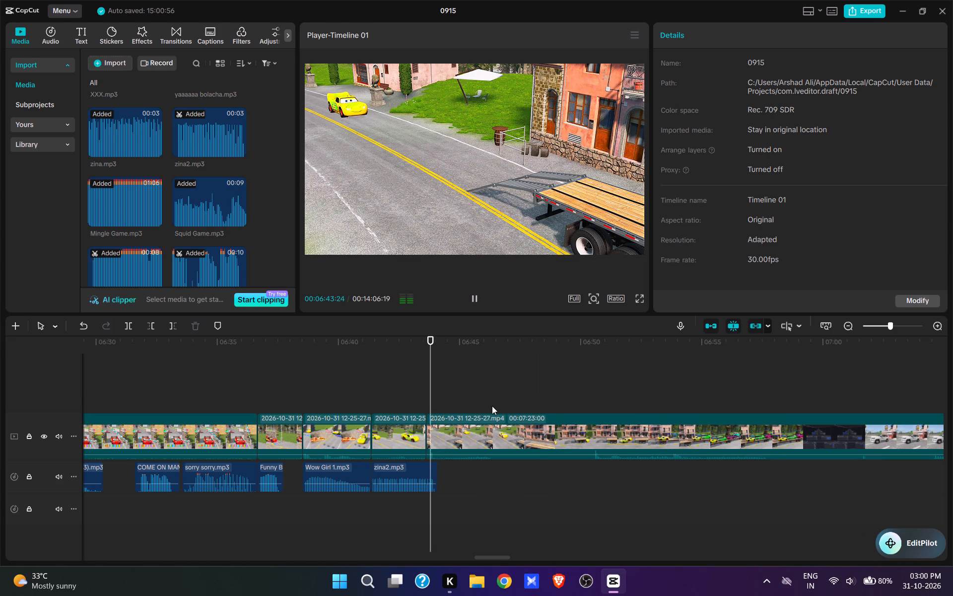
pyautogui.press('space')
pyautogui.write('q')
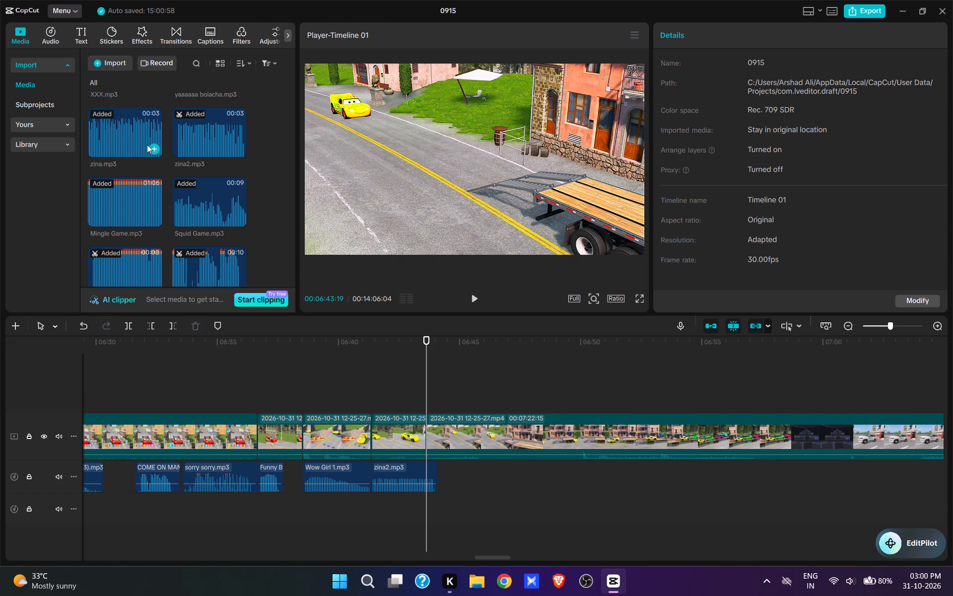
# Add the imported "zina.mp3" sound and place it directly after "zina2.mp3" on the same audio track.
pyautogui.click(151, 148)
pyautogui.press('space')
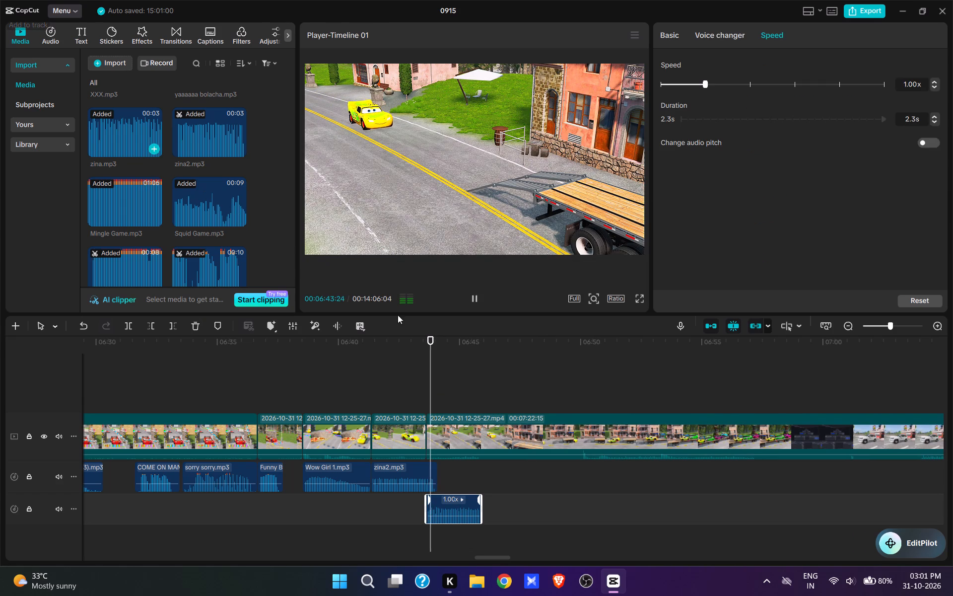
pyautogui.press('space')
pyautogui.moveTo(439, 498); pyautogui.dragTo(453, 473)
pyautogui.press('space')
pyautogui.press('space')
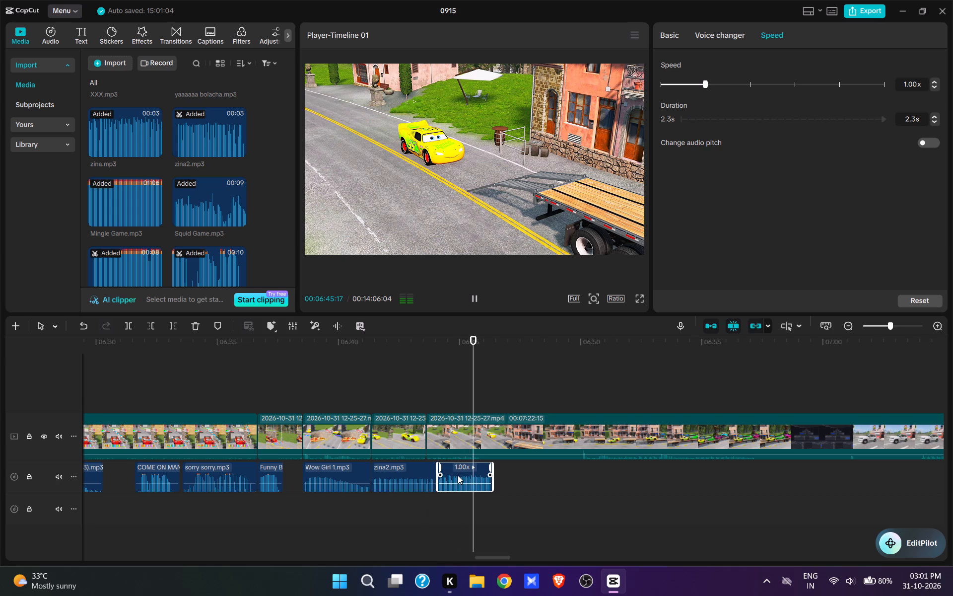
# Play back the "zina.mp3" section and split the video at about 00:06:45:09, as the yellow car nears the trailer ramp.
pyautogui.click(452, 398)
pyautogui.press('space')
pyautogui.press('space')
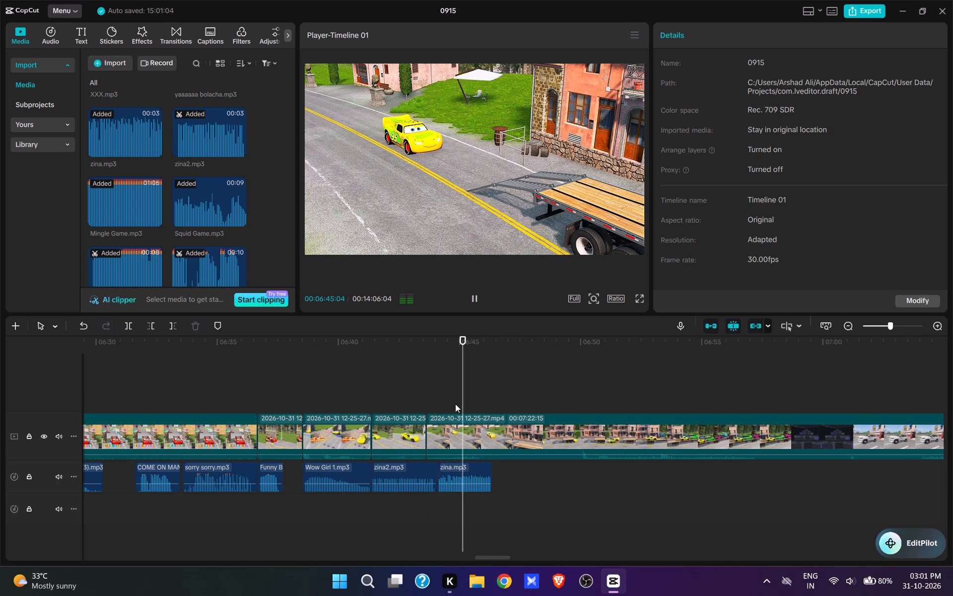
pyautogui.click(461, 439)
pyautogui.press('w')
# Remove about 5 seconds of footage after the latest split, up to the side view of the yellow car at the trailer ramp.
pyautogui.click(574, 384)
pyautogui.press('space')
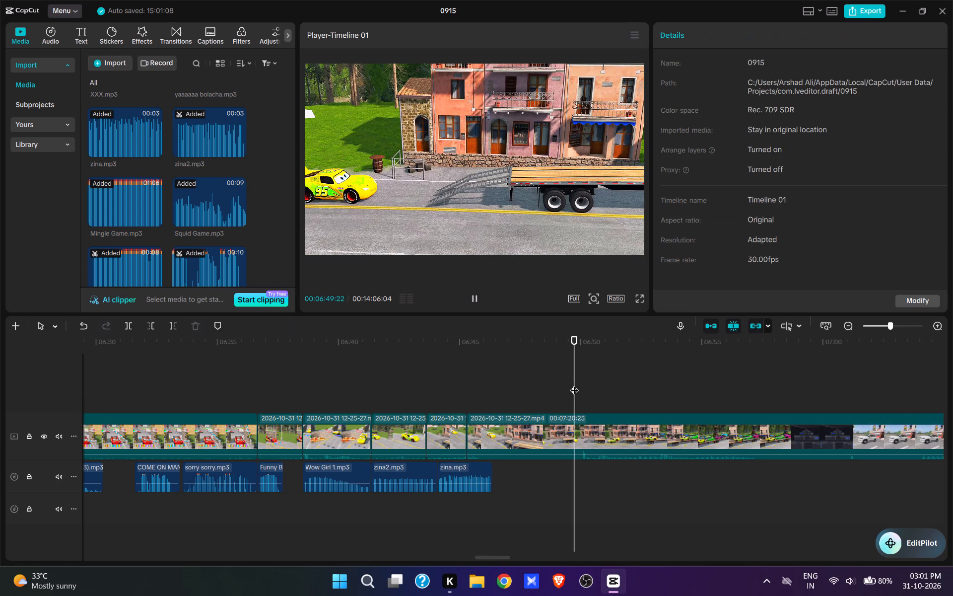
pyautogui.press('space')
pyautogui.write('q')
# Play back the ramp climb and add the imported "Fanfare Victory" sound effect at 00:06:46:08, where "zina.mp3" ends.
pyautogui.press('space')
pyautogui.press('space')
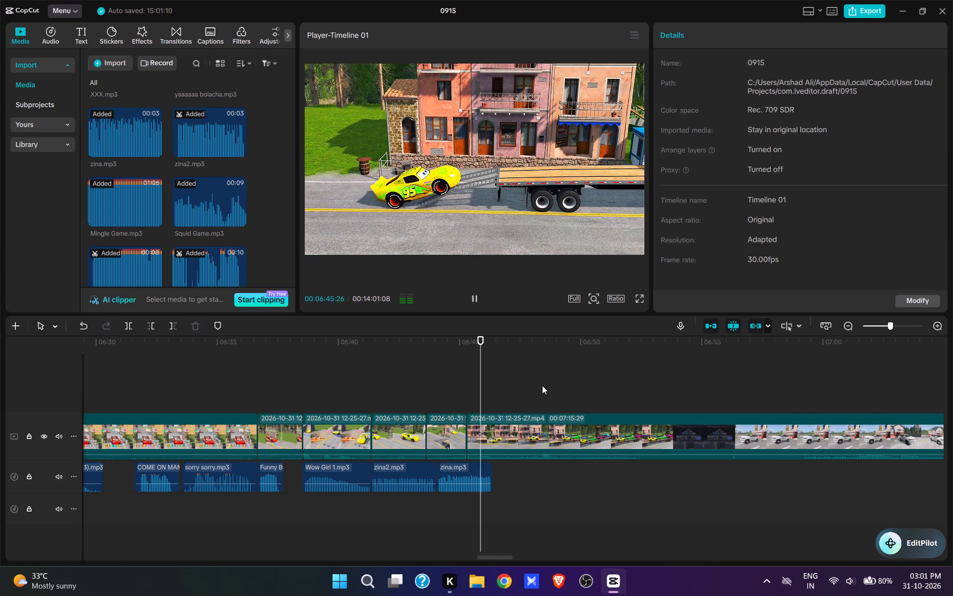
pyautogui.press('space')
pyautogui.press('space')
pyautogui.scroll(13, 209, 239)
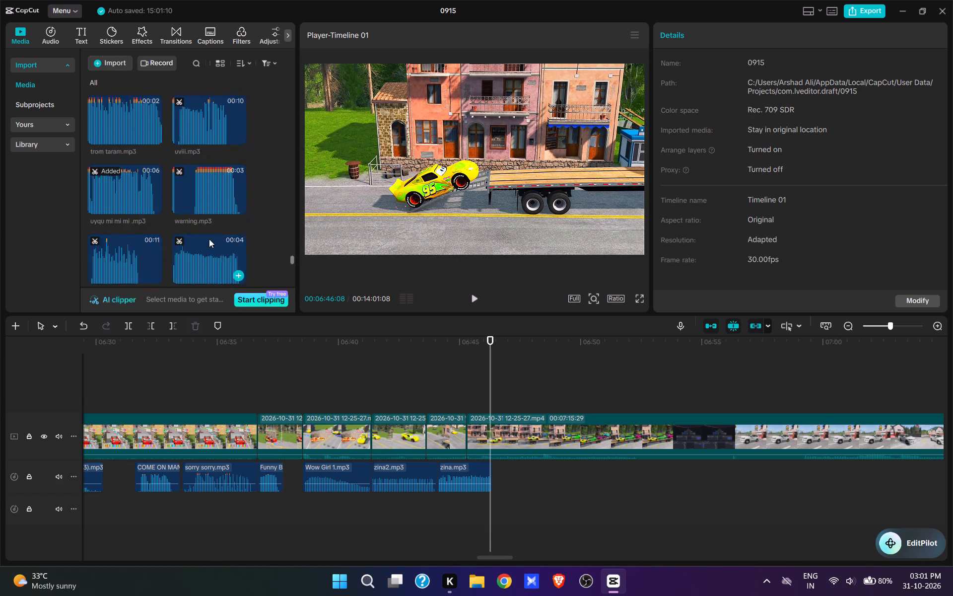
pyautogui.scroll(5, 209, 239)
pyautogui.scroll(12, 233, 194)
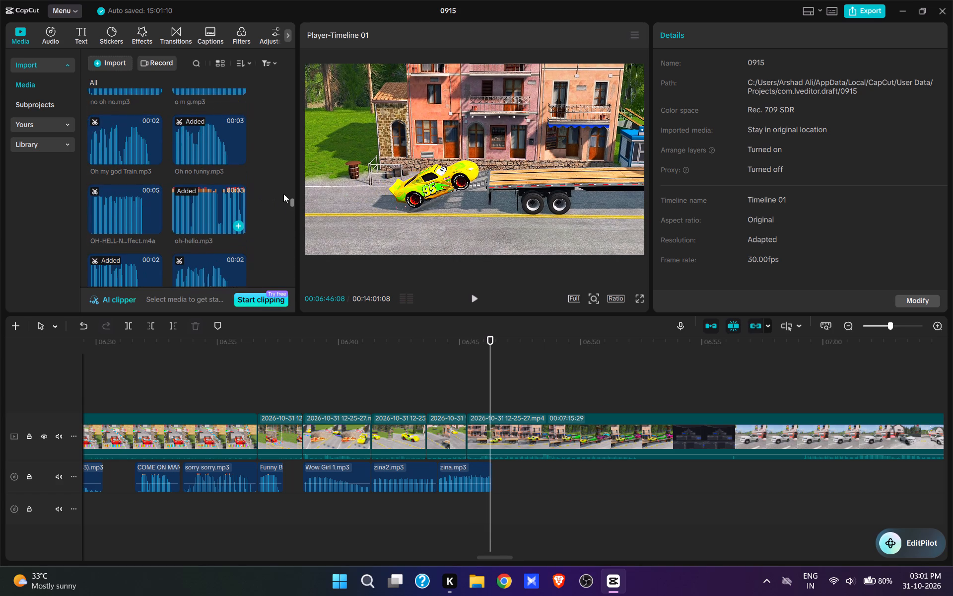
pyautogui.moveTo(290, 201); pyautogui.dragTo(288, 135)
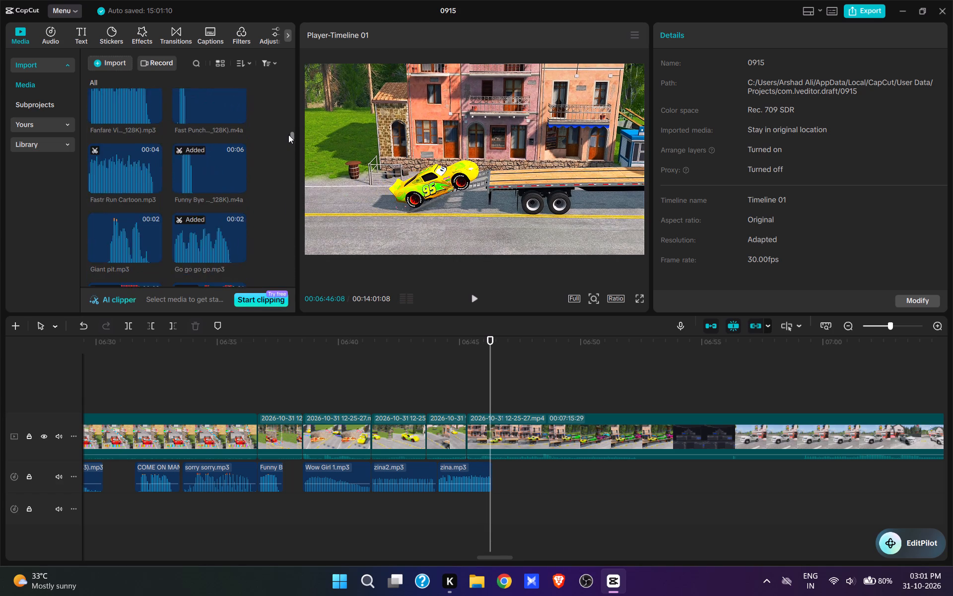
pyautogui.moveTo(288, 135); pyautogui.dragTo(287, 131)
pyautogui.click(128, 202)
pyautogui.click(126, 208)
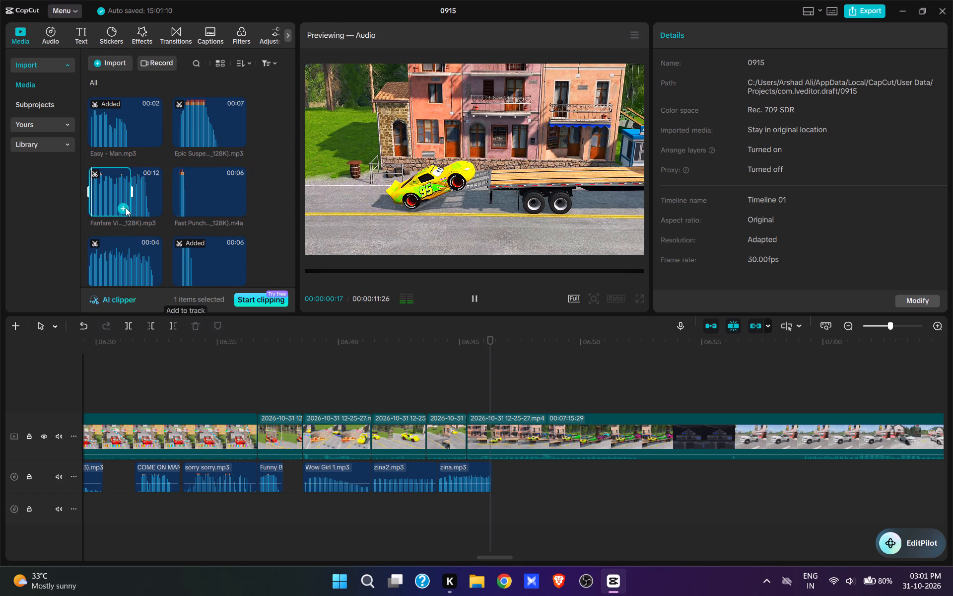
# Trim the start of the "Fanfare Victory" sound to 00:06:46:16 and move it directly after "zina.mp3" on the same audio track.
pyautogui.moveTo(488, 543); pyautogui.dragTo(492, 542)
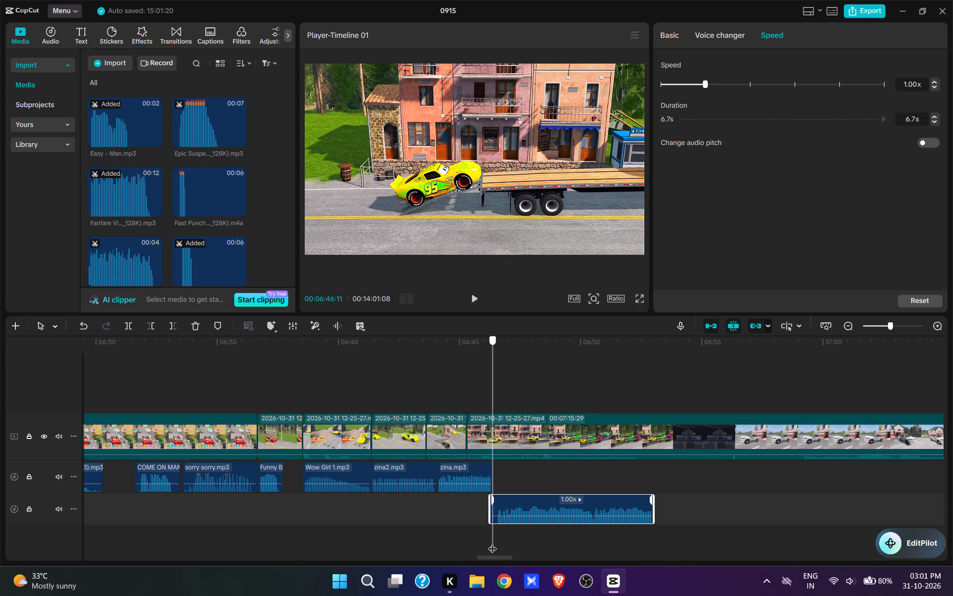
pyautogui.moveTo(492, 542); pyautogui.dragTo(496, 543)
pyautogui.press('q')
pyautogui.moveTo(518, 502); pyautogui.dragTo(513, 489)
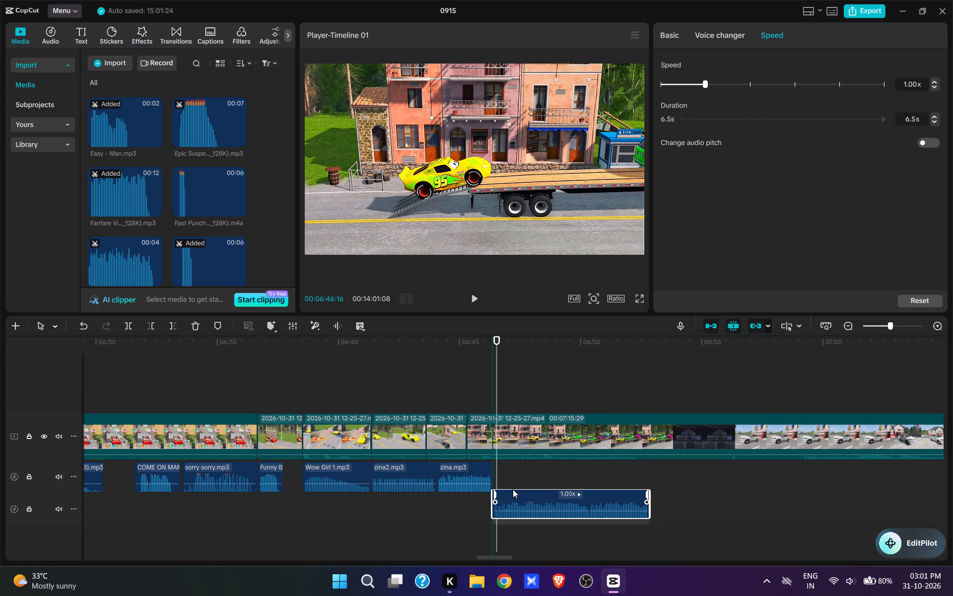
pyautogui.moveTo(513, 489); pyautogui.dragTo(512, 489)
# Play back the yellow car driving onto the loaded trailer and trim the end of the "Fanfare Victory" sound to 00:06:52:14.
pyautogui.click(485, 397)
pyautogui.press('space')
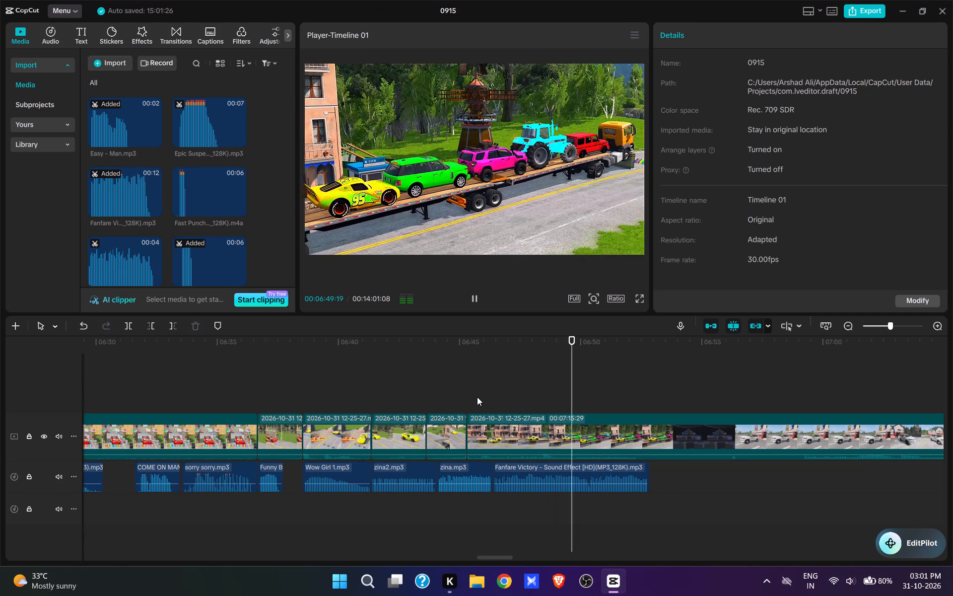
pyautogui.press('space')
pyautogui.press('space')
pyautogui.press('space')
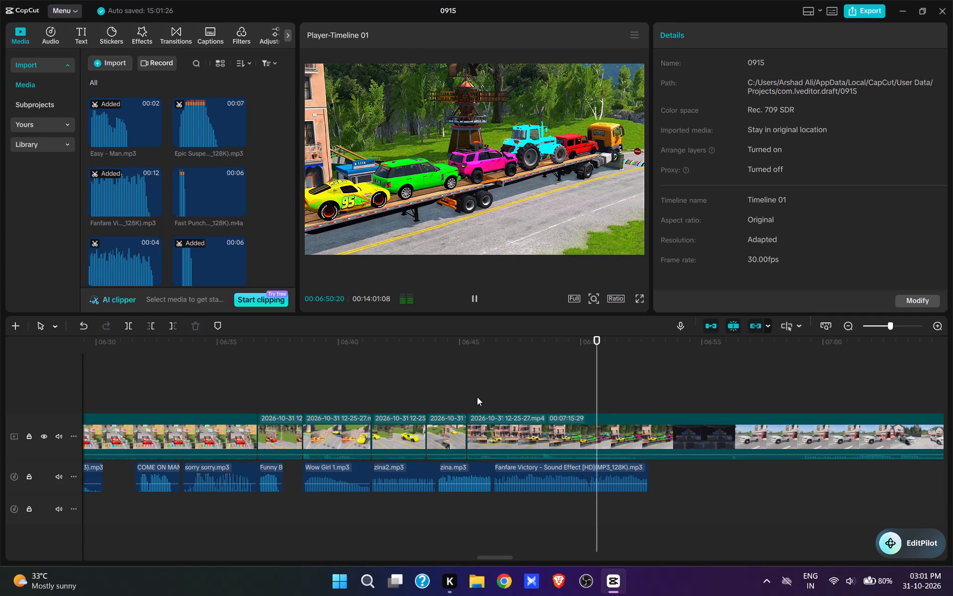
pyautogui.press('space')
pyautogui.press('space')
pyautogui.press('space')
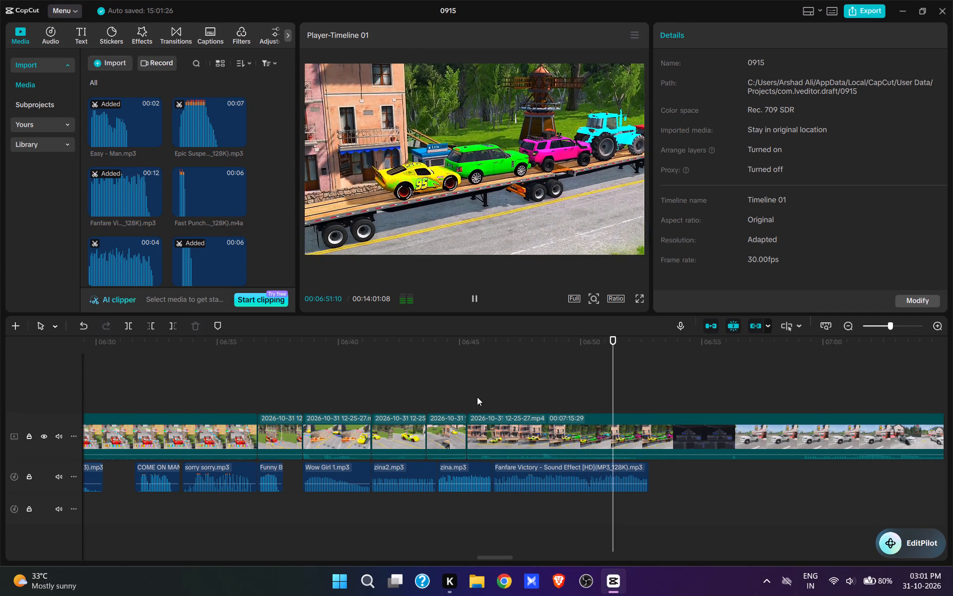
pyautogui.press('space')
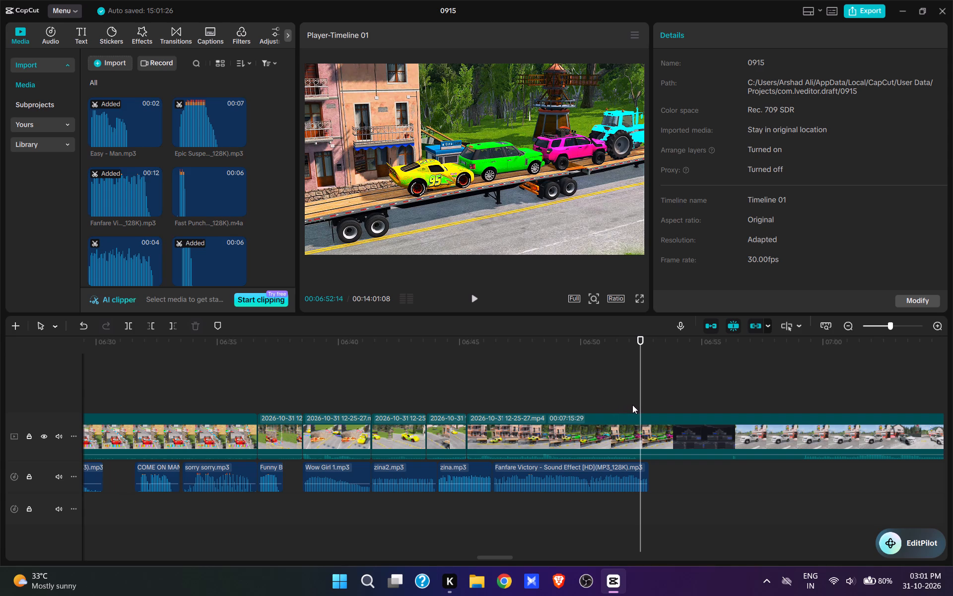
pyautogui.click(632, 477)
pyautogui.press('e')
# Split the video at 00:06:52:14 and remove about 6 seconds after it, up to the parked white SUV.
pyautogui.click(631, 422)
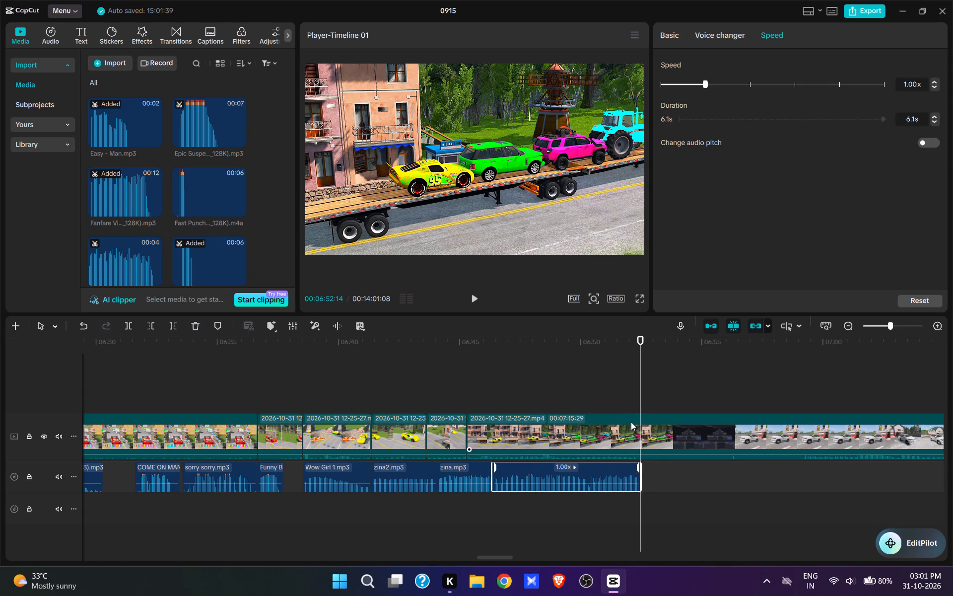
pyautogui.press('w')
pyautogui.moveTo(639, 426); pyautogui.dragTo(632, 485)
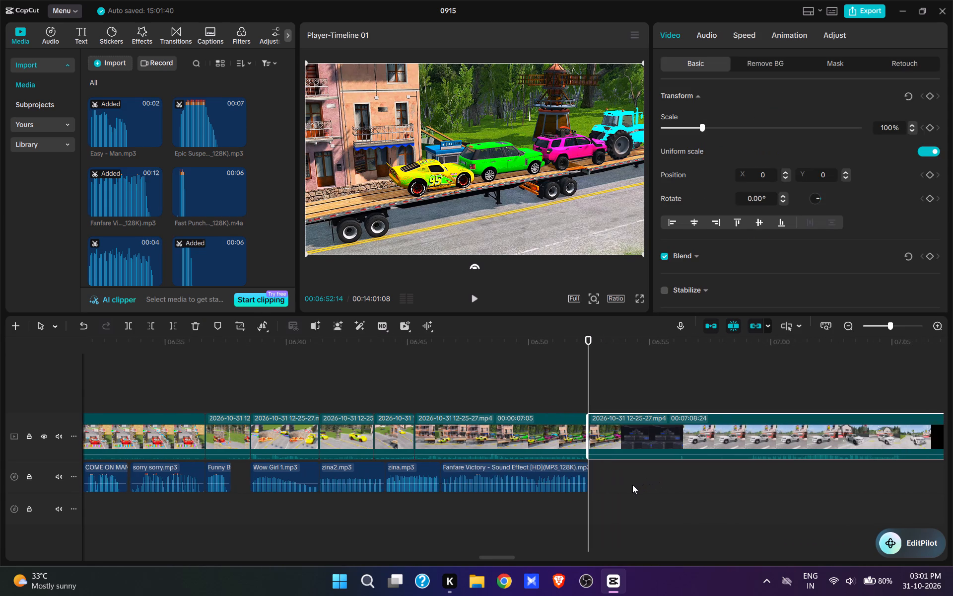
pyautogui.moveTo(632, 485); pyautogui.dragTo(630, 487)
pyautogui.click(526, 400)
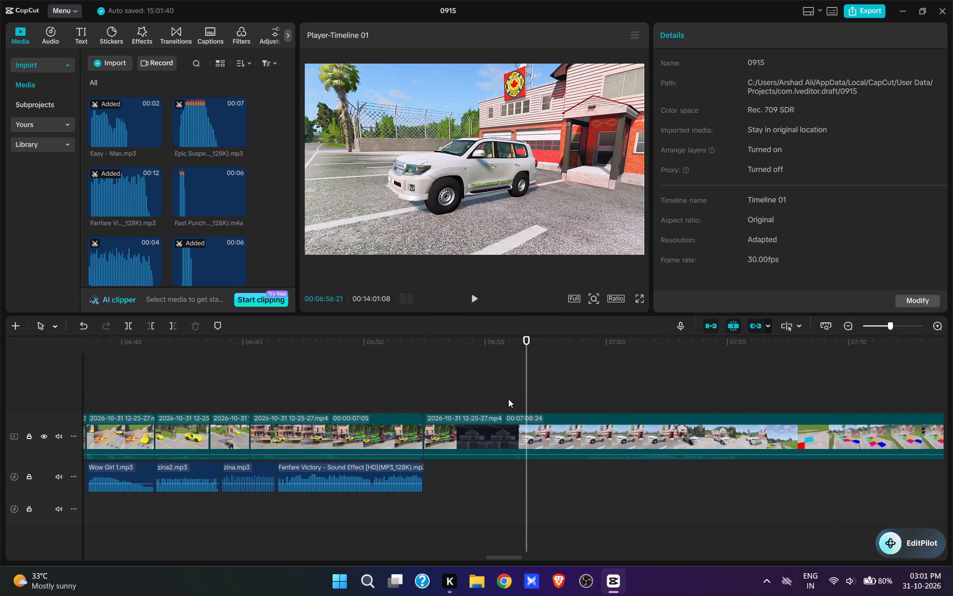
pyautogui.click(514, 395)
pyautogui.press('space')
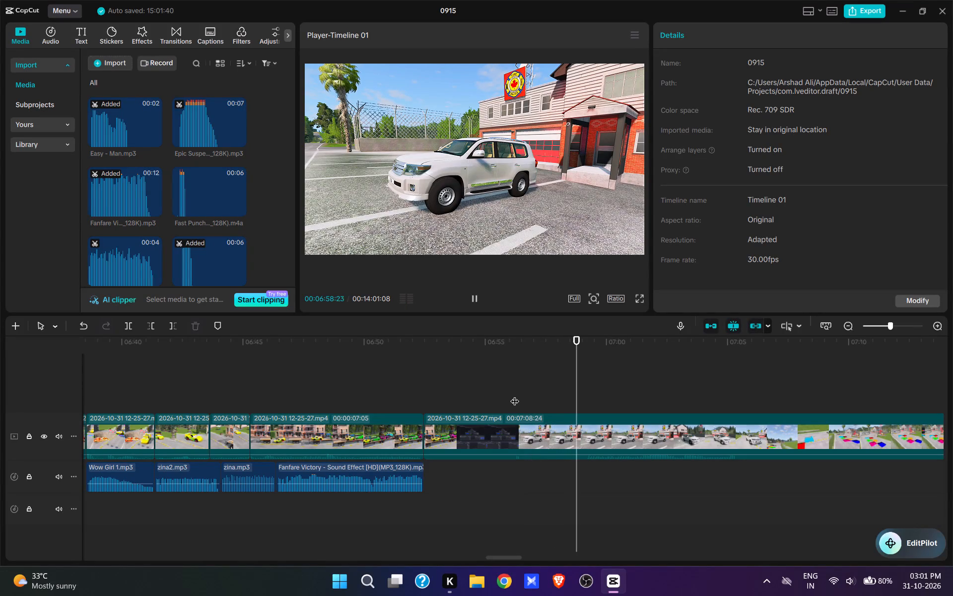
pyautogui.press('space')
pyautogui.press('space')
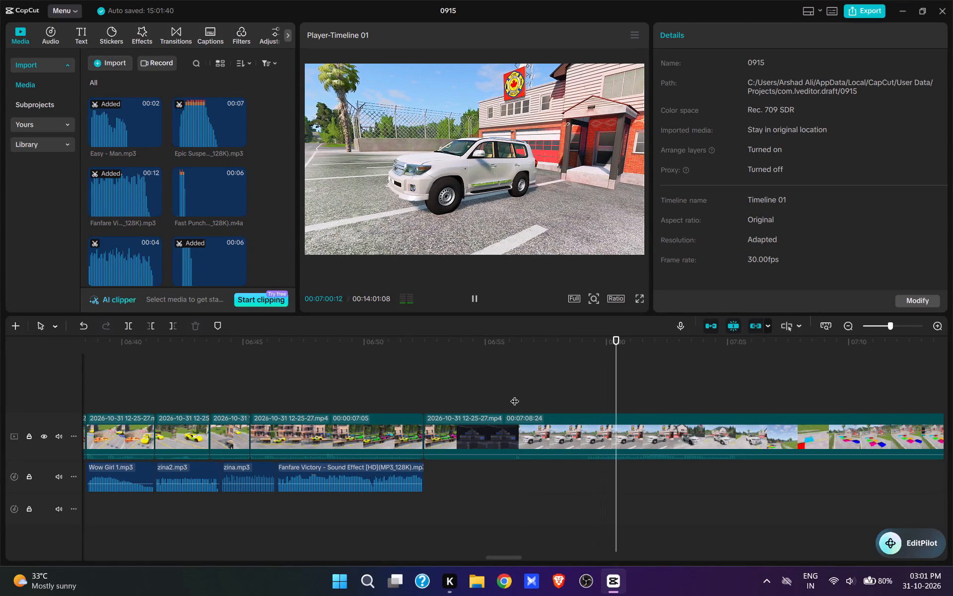
pyautogui.press('space')
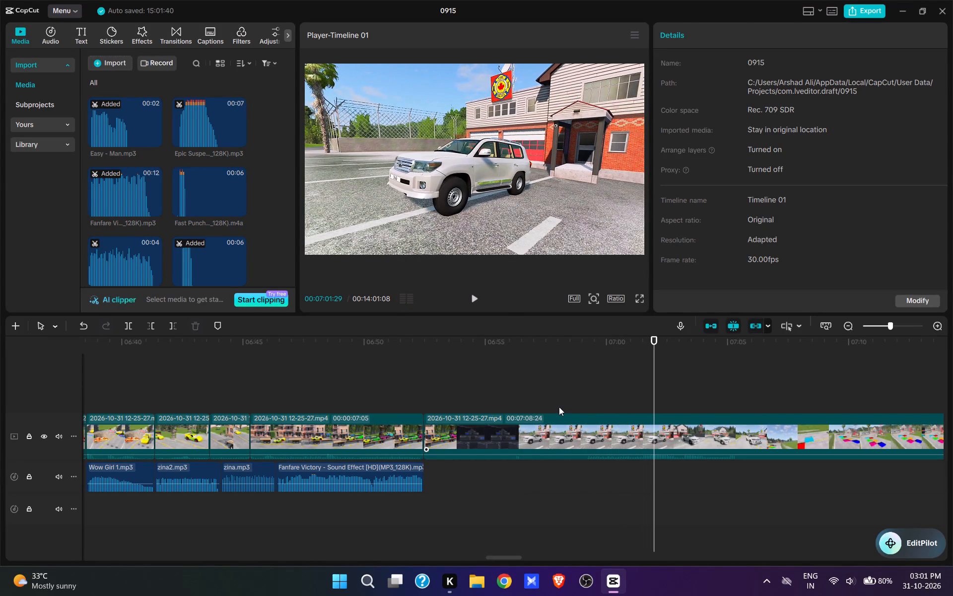
pyautogui.click(562, 399)
pyautogui.write('q')
pyautogui.press('space')
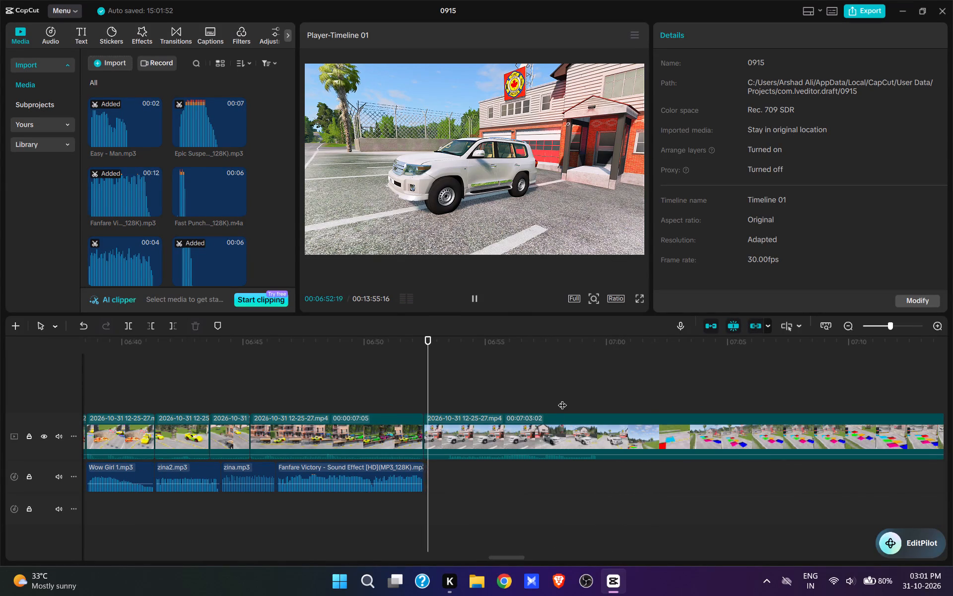
# Trim about 0.8 seconds off the start of the parked white SUV clip and return to 00:06:52:14.
pyautogui.press('space')
pyautogui.write('q')
pyautogui.press('space')
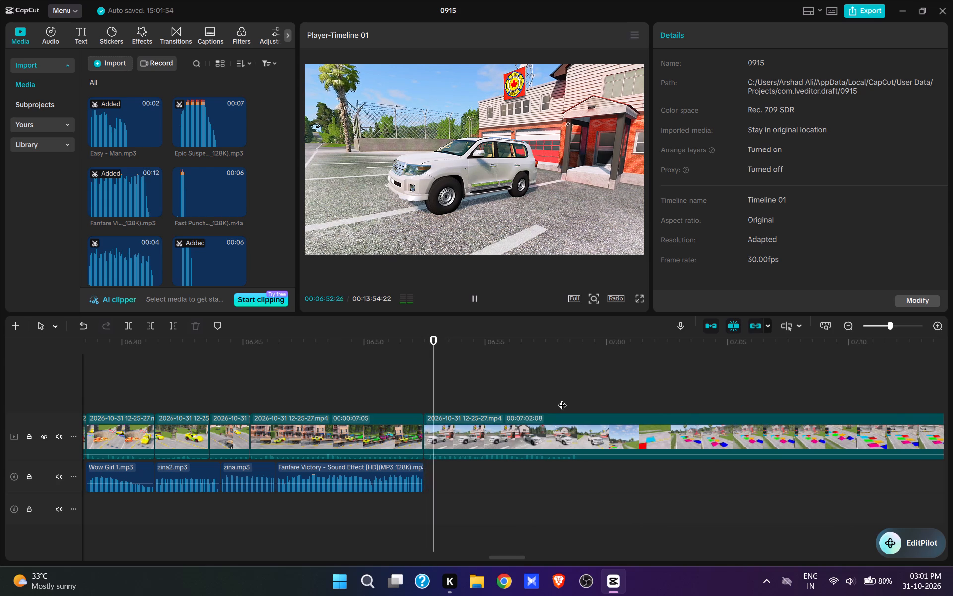
pyautogui.click(419, 383)
pyautogui.click(419, 383)
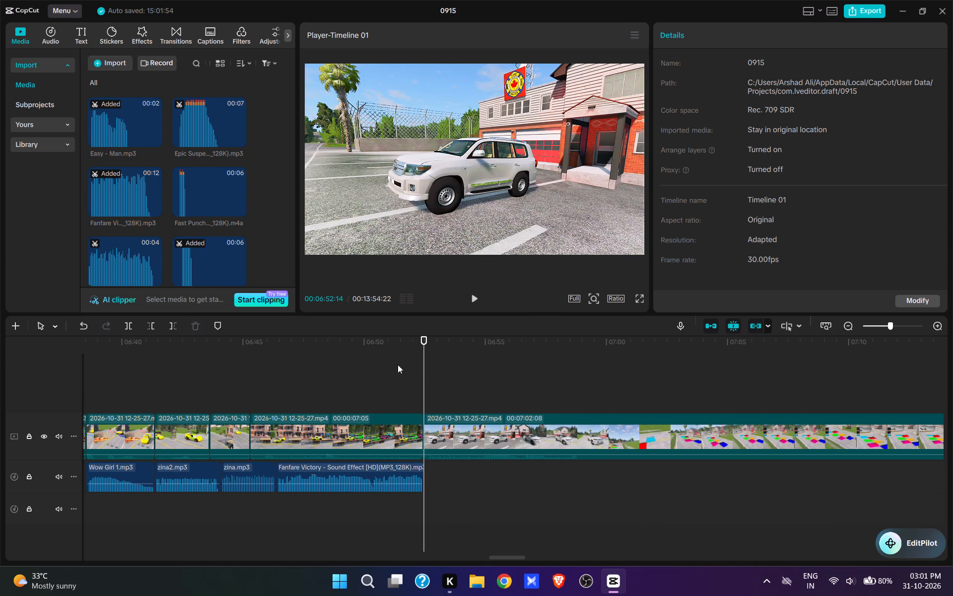
# Find and add the imported "Ok lets g... Game.mp3" voice sound at 00:06:52:14, where the "Fanfare Victory" sound ends.
pyautogui.scroll(6, 240, 200)
pyautogui.scroll(-15, 183, 208)
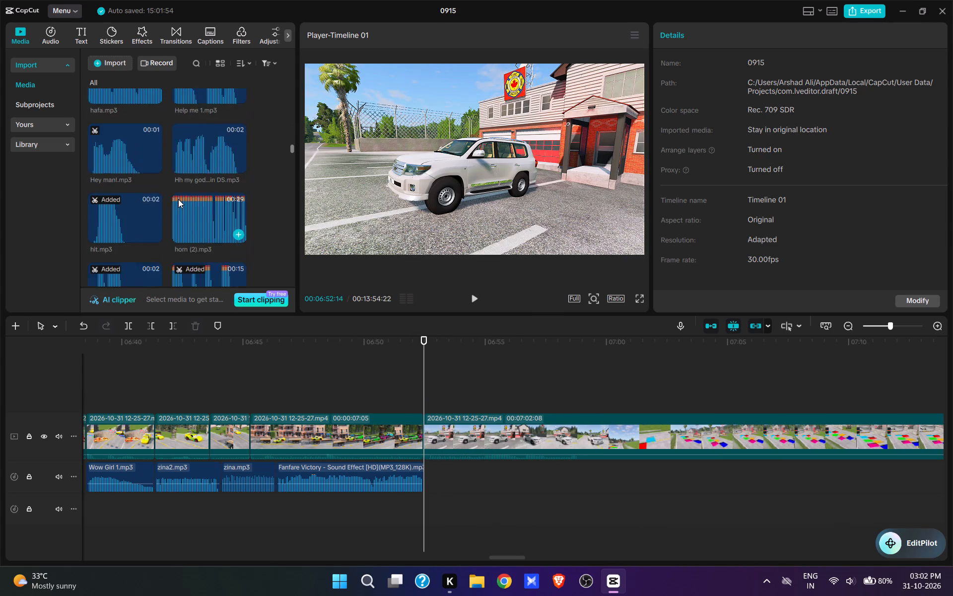
pyautogui.scroll(-2, 178, 199)
pyautogui.click(147, 194)
pyautogui.scroll(-3, 147, 194)
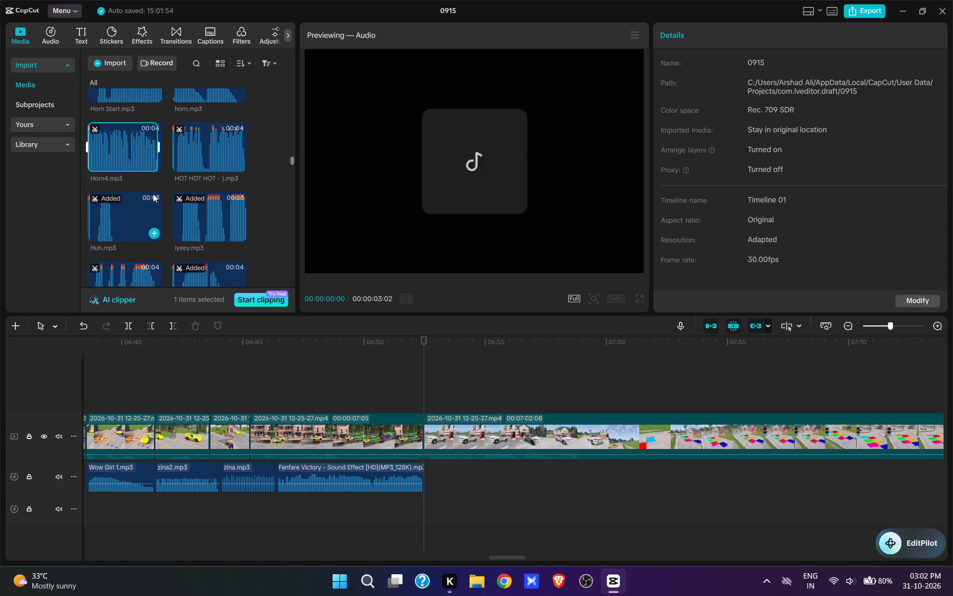
pyautogui.scroll(-2, 200, 190)
pyautogui.scroll(-6, 142, 212)
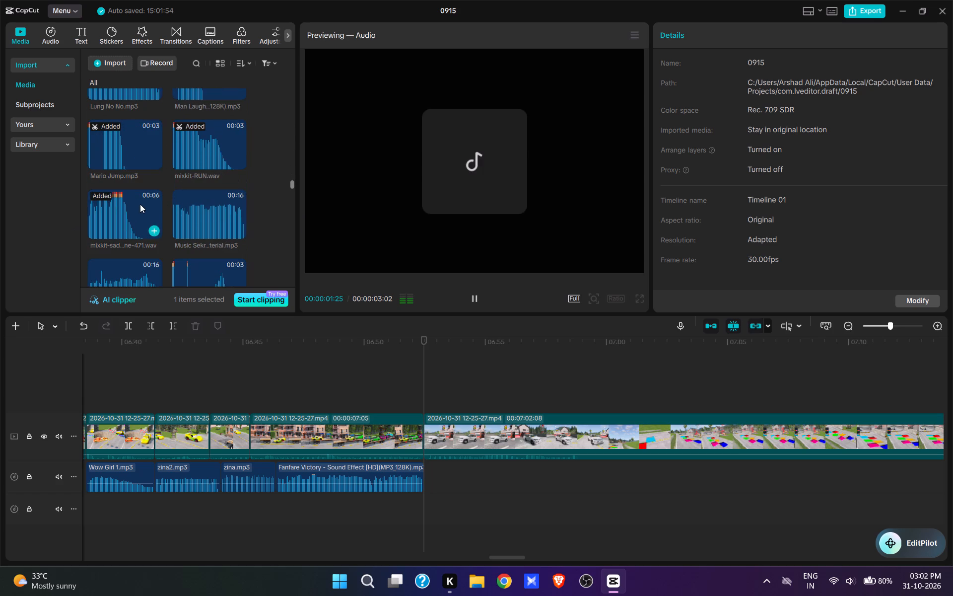
pyautogui.scroll(-8, 140, 204)
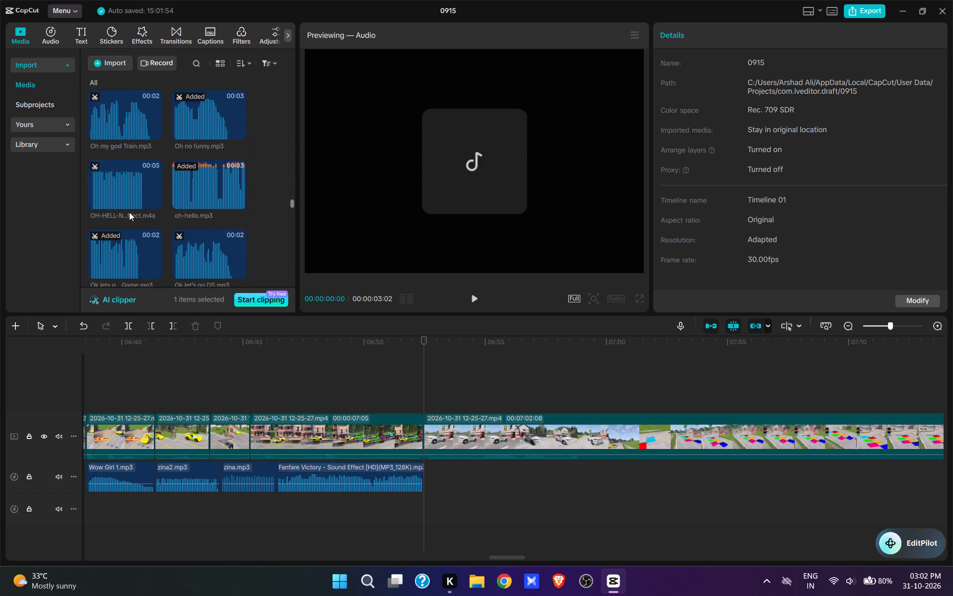
pyautogui.scroll(-1, 129, 212)
pyautogui.click(151, 214)
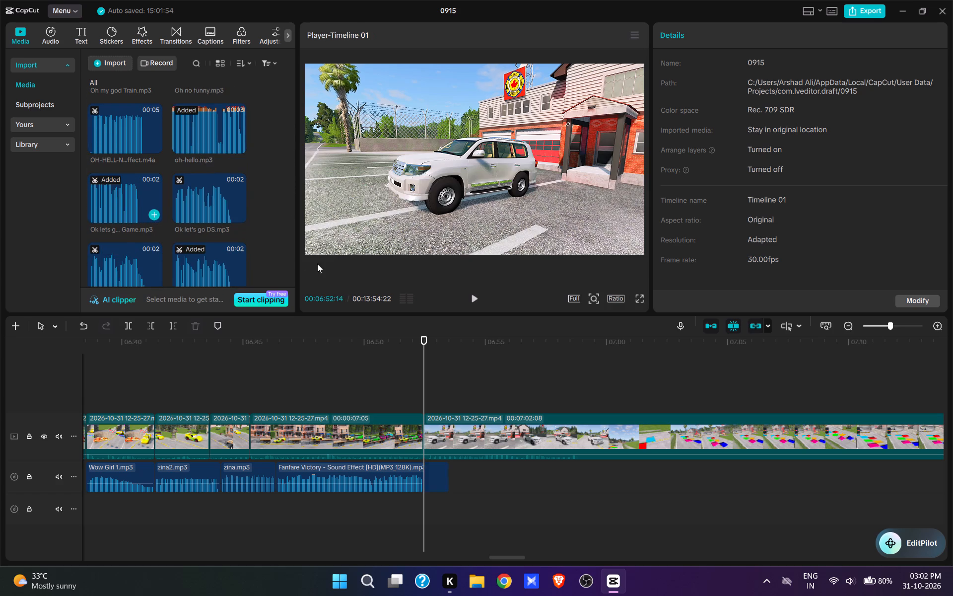
pyautogui.press('space')
pyautogui.click(477, 302)
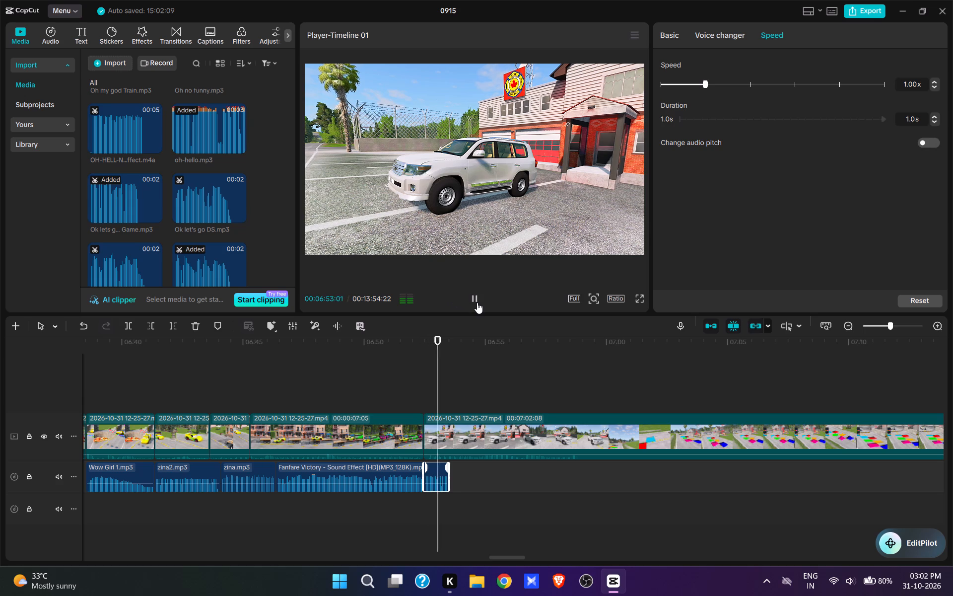
# Add the imported "Easy - Man.mp3" sound at 00:06:53:15, directly after the "Ok lets g... Game.mp3" sound, and play it back.
pyautogui.press('space')
pyautogui.moveTo(454, 383); pyautogui.dragTo(449, 383)
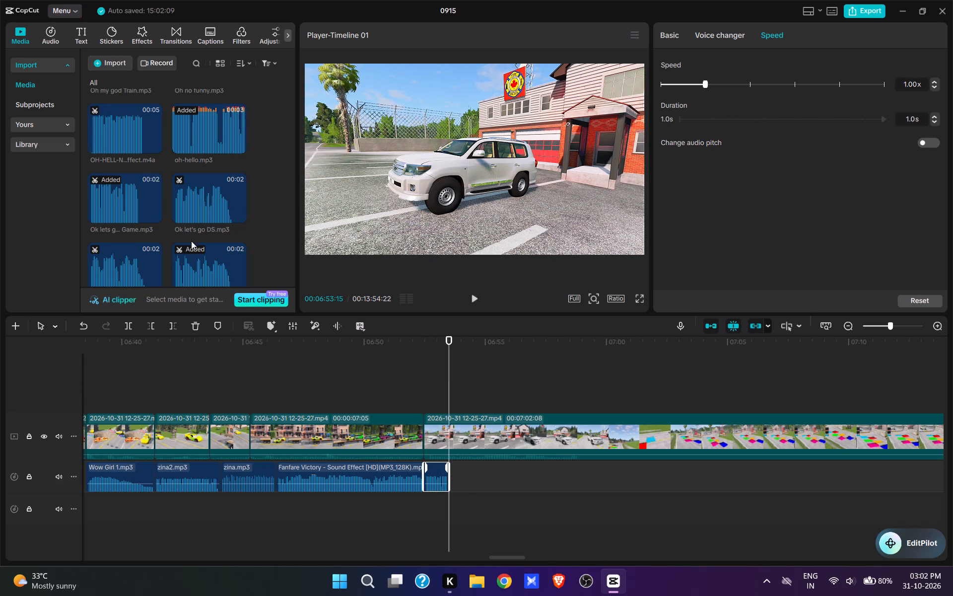
pyautogui.scroll(10, 157, 144)
pyautogui.moveTo(294, 182); pyautogui.dragTo(291, 158)
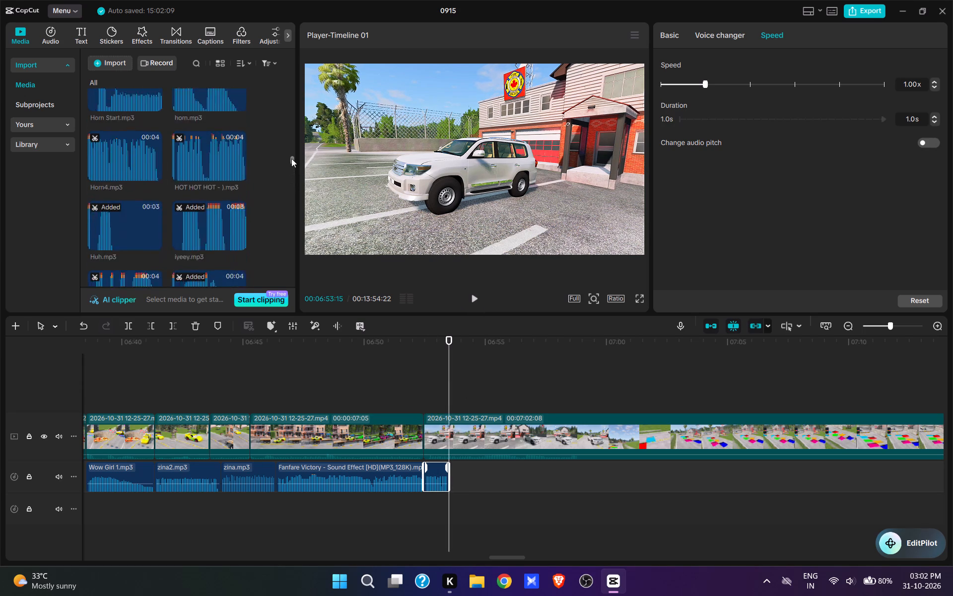
pyautogui.moveTo(291, 158); pyautogui.dragTo(292, 61)
pyautogui.scroll(-6, 221, 142)
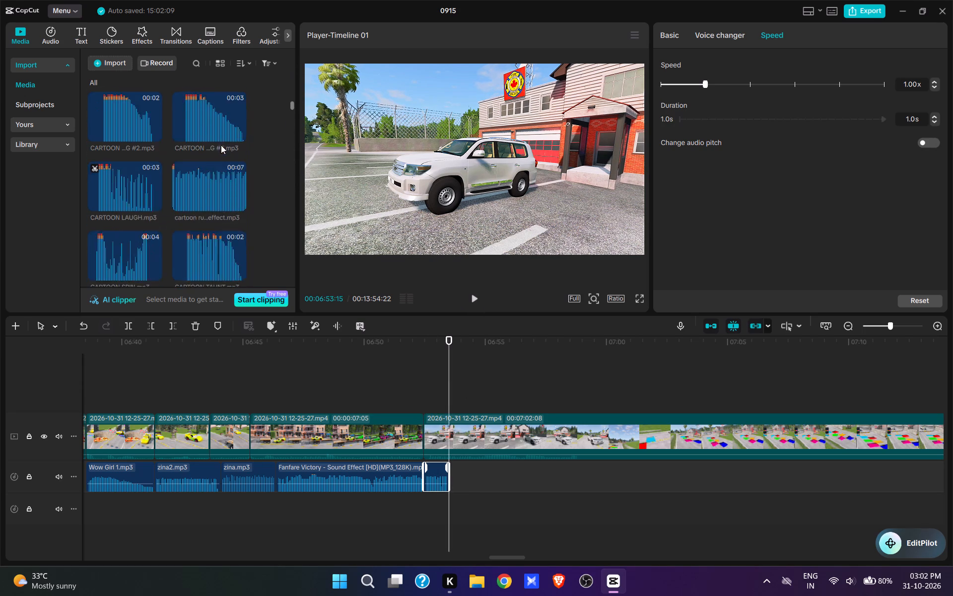
pyautogui.scroll(-10, 190, 176)
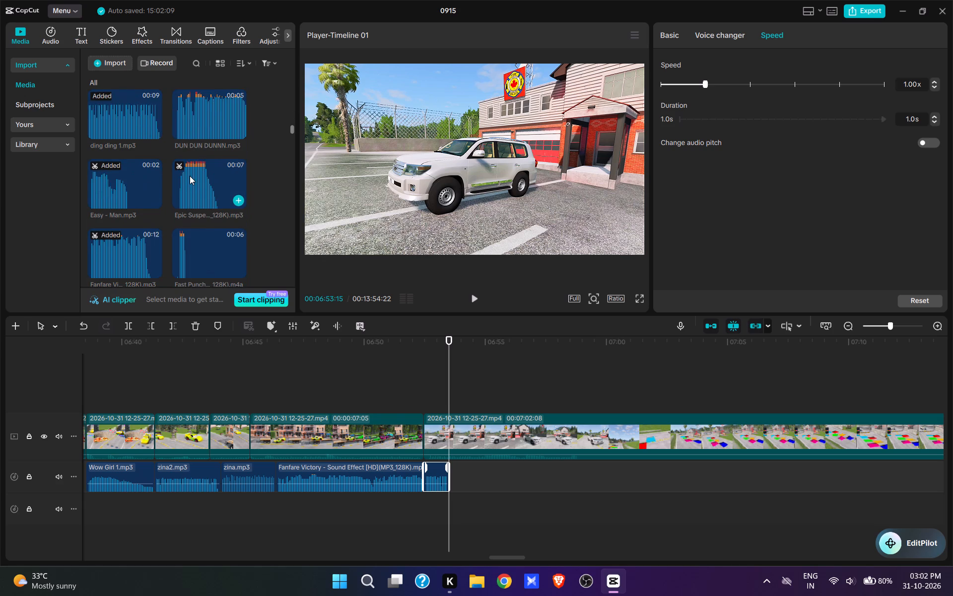
pyautogui.click(153, 143)
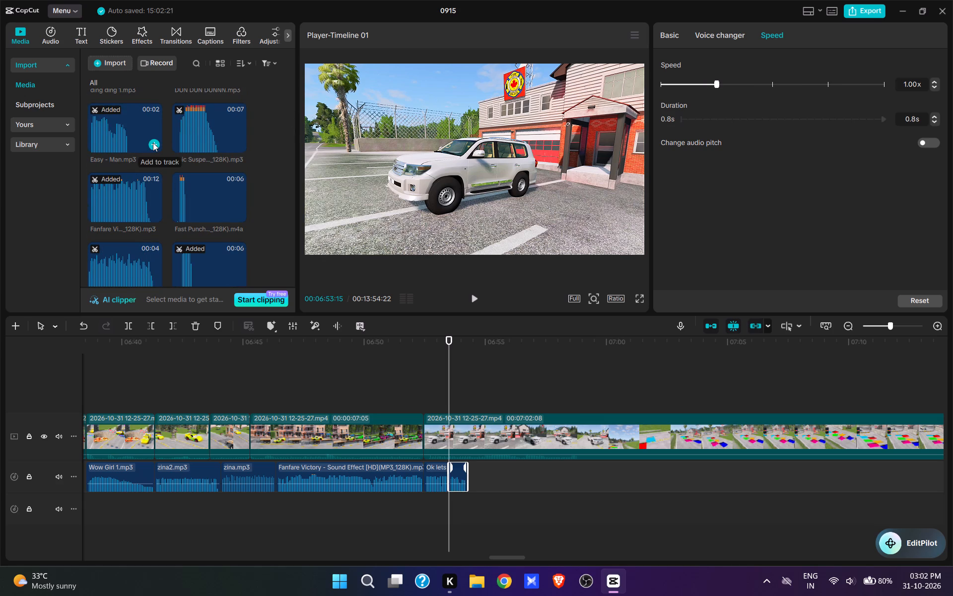
pyautogui.press('space')
pyautogui.press('space')
pyautogui.press('space')
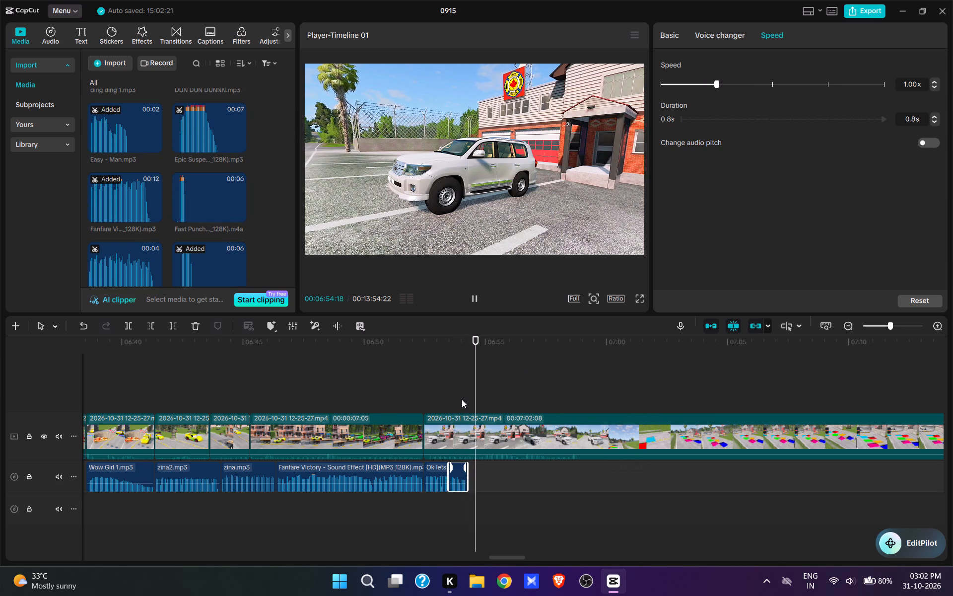
# Add the imported "broom broom.mp3" sound at 00:06:54:08, where "Easy - Man.mp3" ends.
pyautogui.click(475, 396)
pyautogui.moveTo(475, 396); pyautogui.dragTo(470, 396)
pyautogui.scroll(-5, 166, 198)
pyautogui.moveTo(291, 147); pyautogui.dragTo(276, 255)
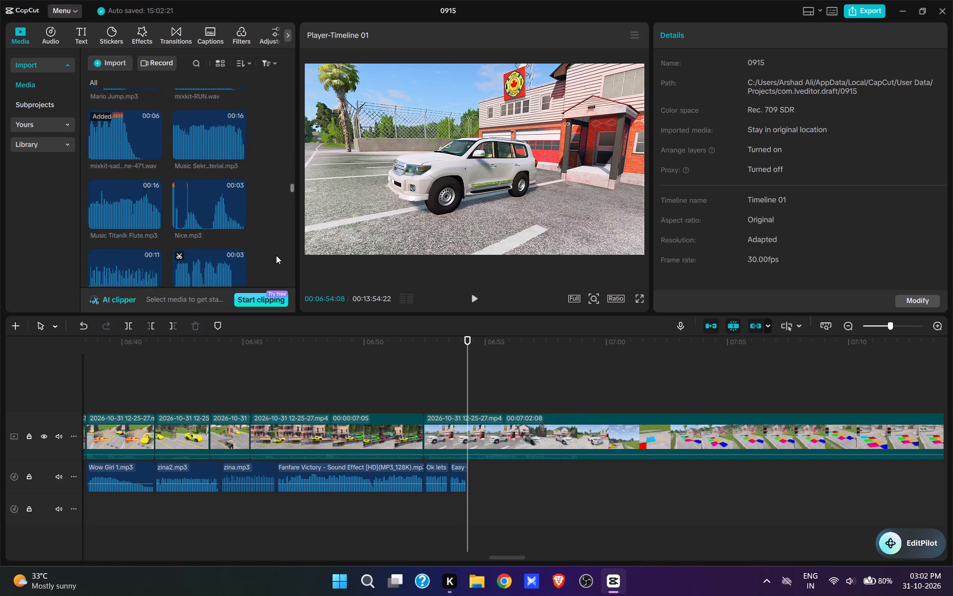
pyautogui.moveTo(276, 255); pyautogui.dragTo(277, 352)
pyautogui.click(149, 122)
pyautogui.press('space')
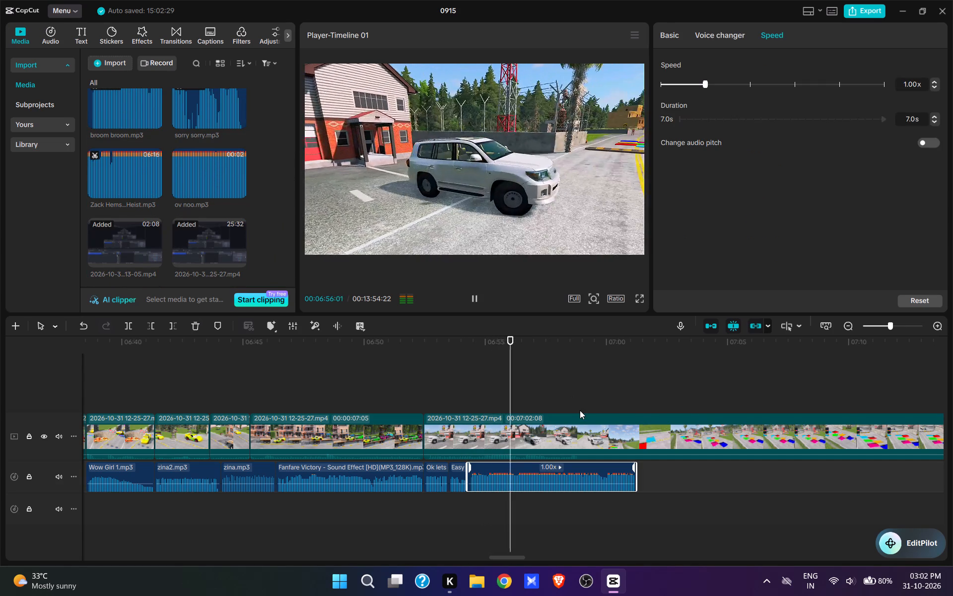
# Play back the white SUV driving onto the road and split its video clip at 00:06:58:16.
pyautogui.press('space')
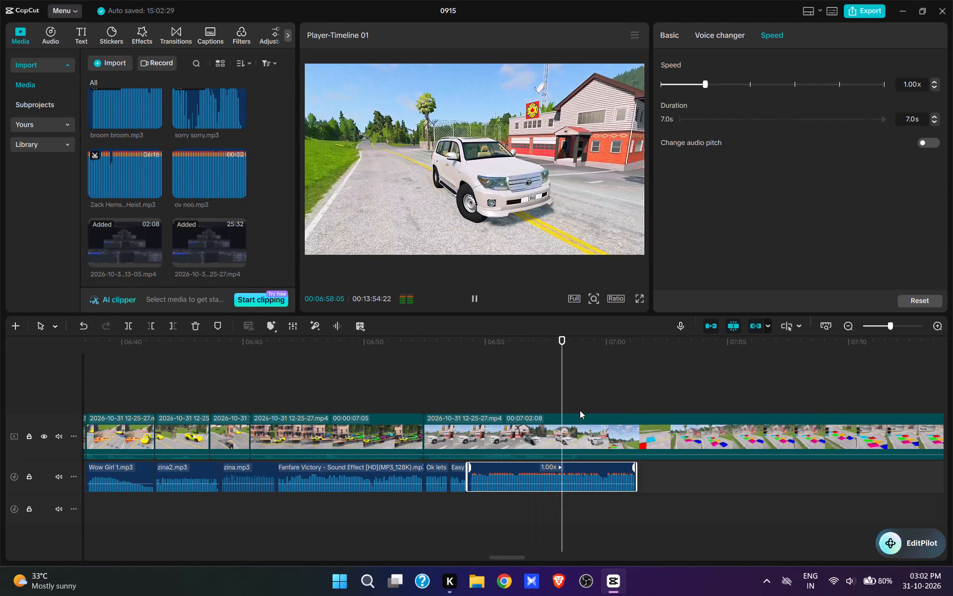
pyautogui.press('space')
pyautogui.press('space')
pyautogui.press('space')
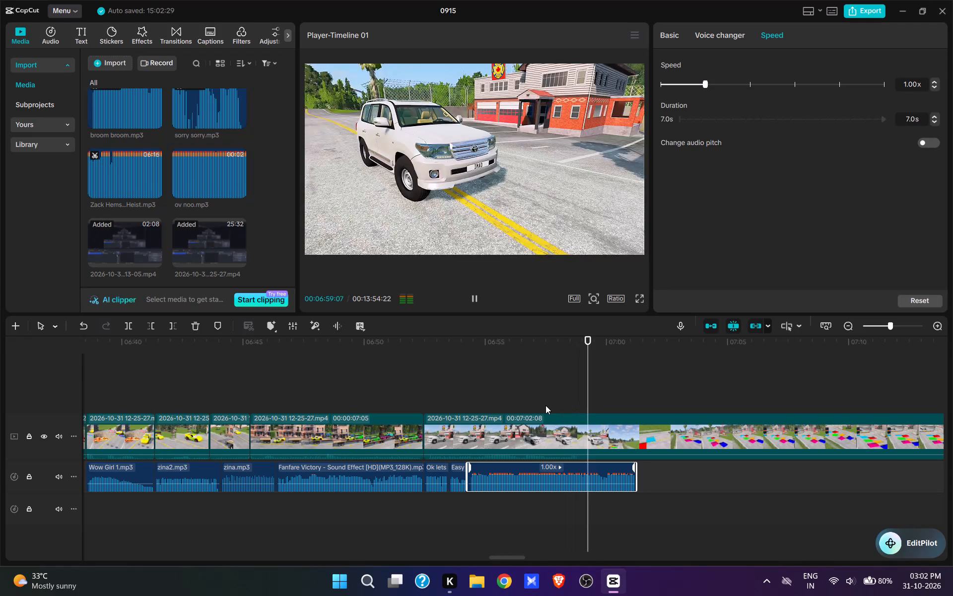
pyautogui.click(544, 401)
pyautogui.press('space')
pyautogui.press('space')
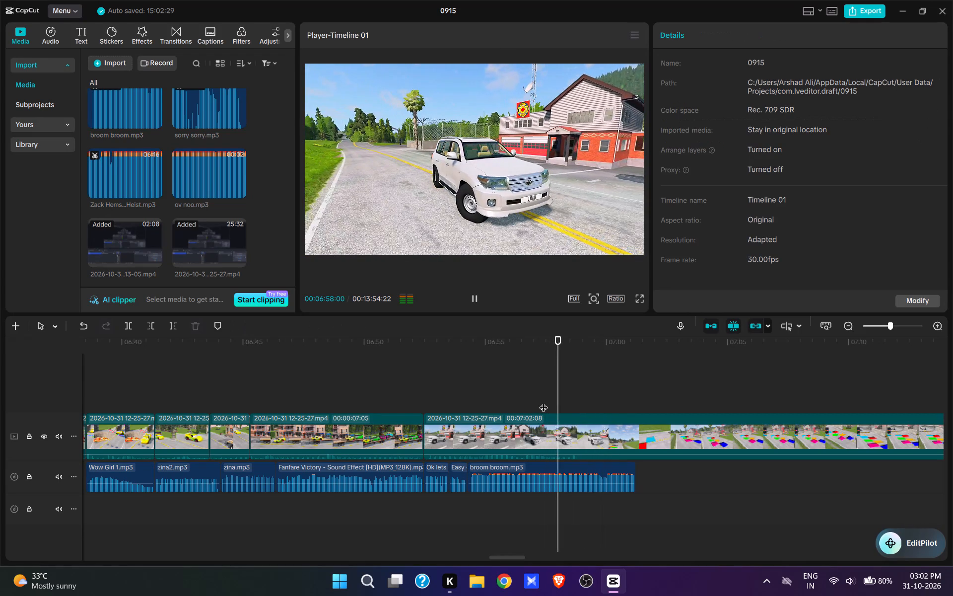
pyautogui.press('space')
pyautogui.press('space')
pyautogui.press('space')
pyautogui.press('space')
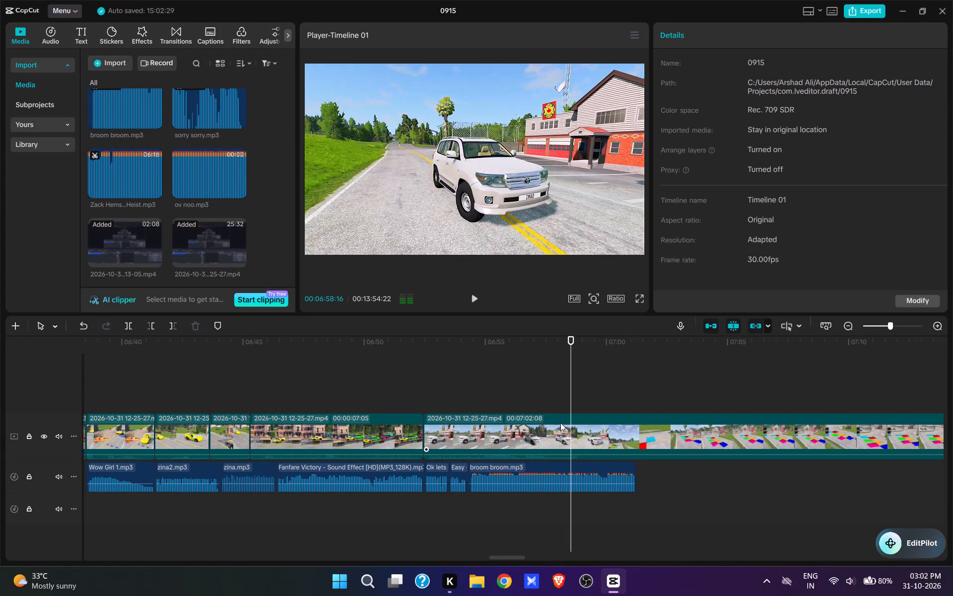
pyautogui.click(580, 435)
pyautogui.press('w')
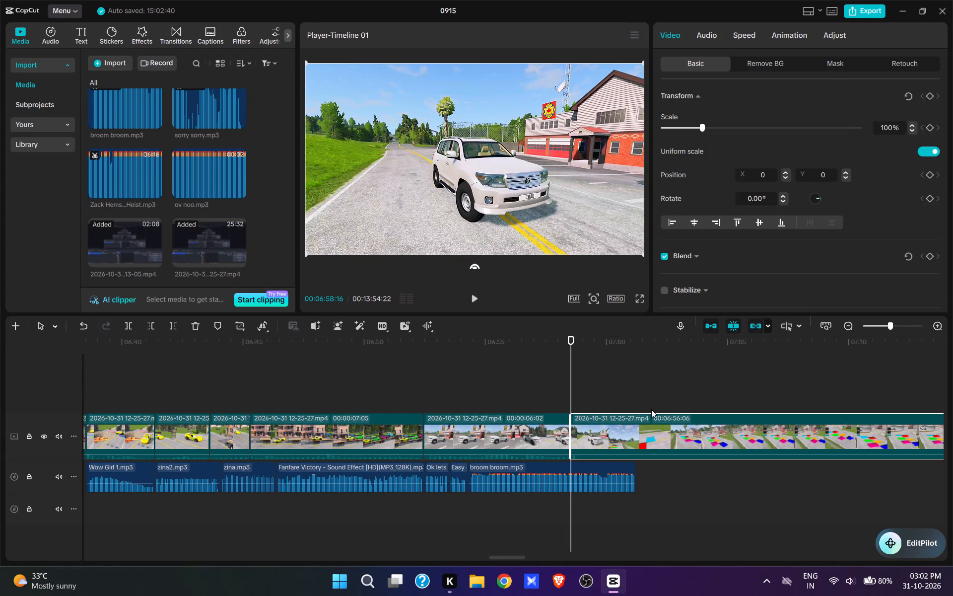
# Remove about 16 seconds of video between 00:06:58:16 and 00:07:14:16, up to the white SUV approaching the speed bump.
pyautogui.moveTo(801, 462); pyautogui.dragTo(726, 519)
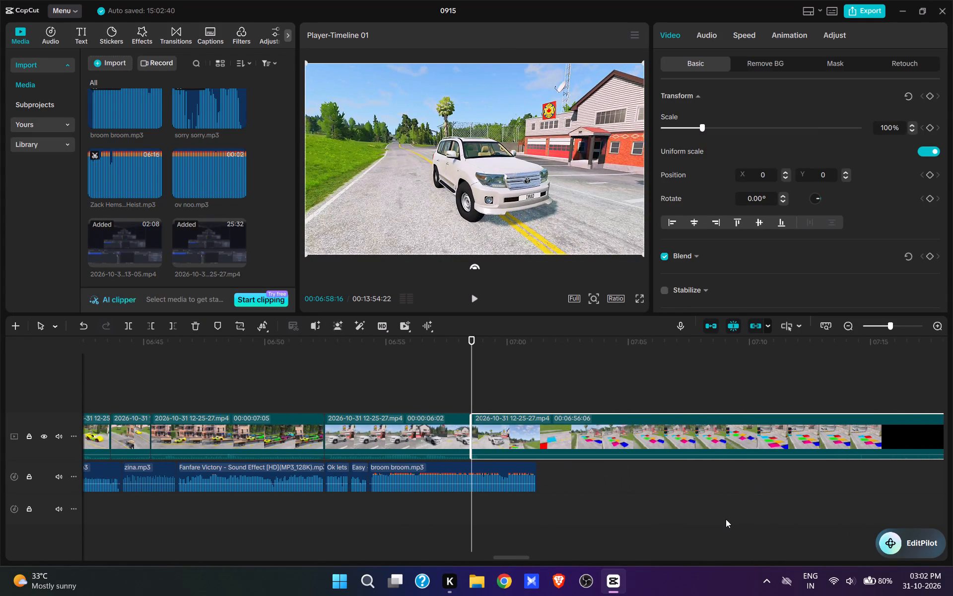
pyautogui.moveTo(726, 519); pyautogui.dragTo(725, 521)
pyautogui.click(704, 389)
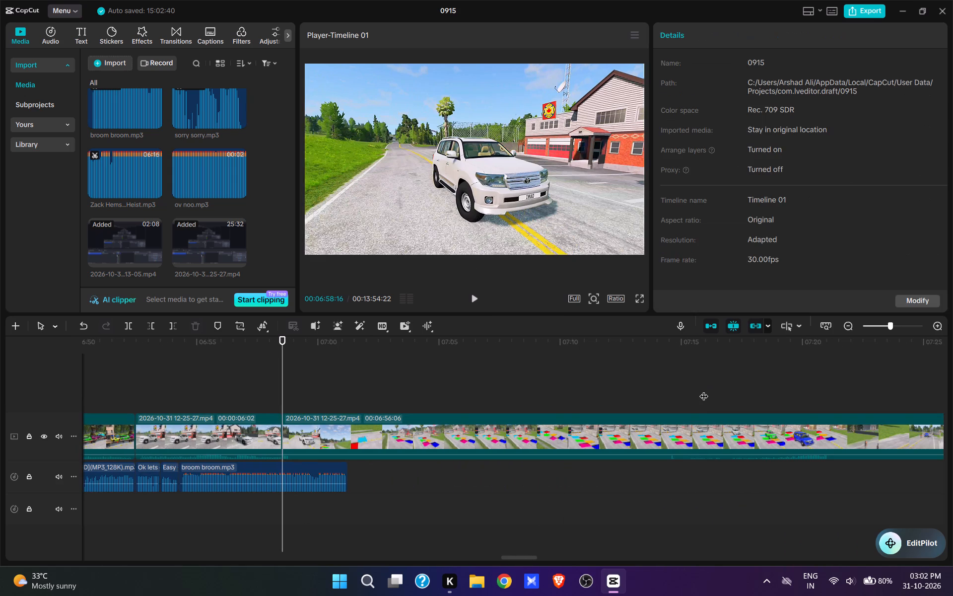
pyautogui.click(668, 396)
pyautogui.press('space')
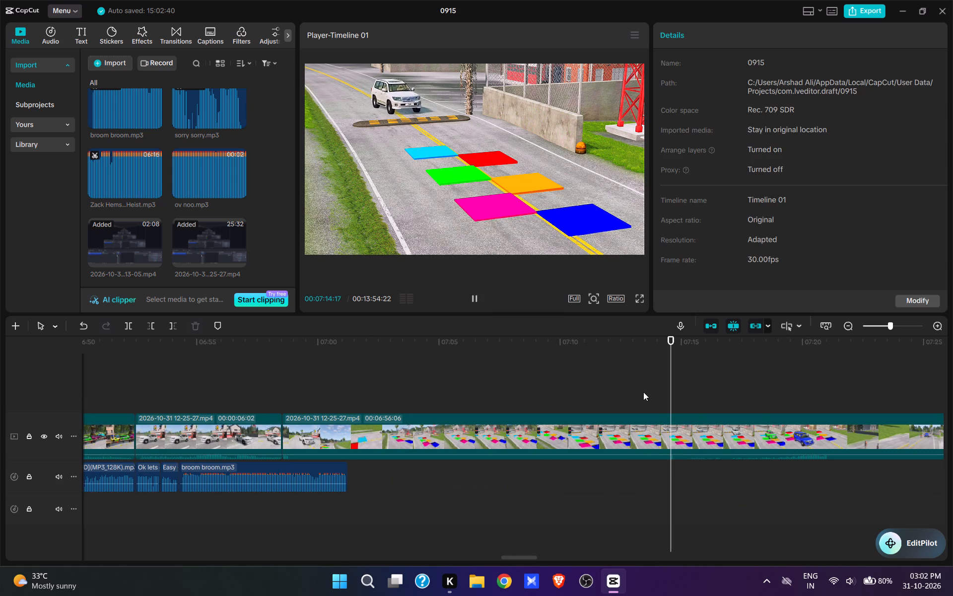
pyautogui.click(643, 392)
pyautogui.press('space')
pyautogui.press('space')
pyautogui.press('space')
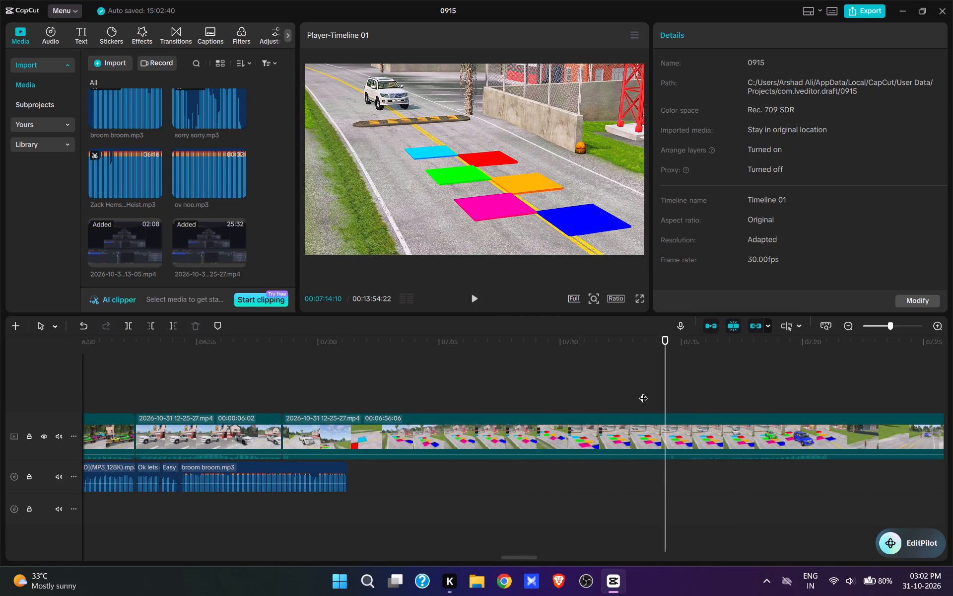
pyautogui.press('space')
pyautogui.click(670, 397)
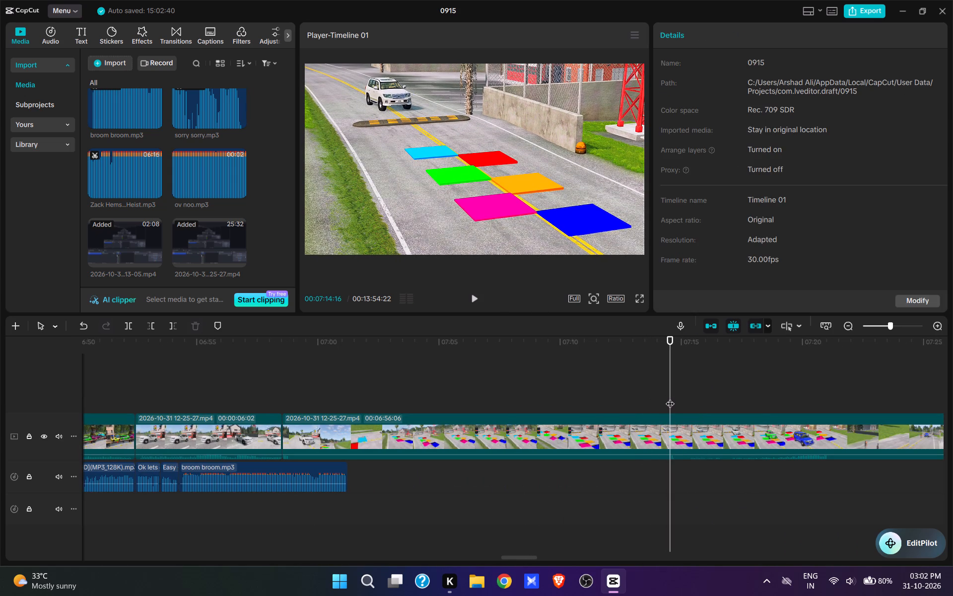
pyautogui.press('q')
pyautogui.press('space')
# Play back the SUV reaching the speed bump and trim the end of "broom broom.mp3" to 00:06:59:14.
pyautogui.press('space')
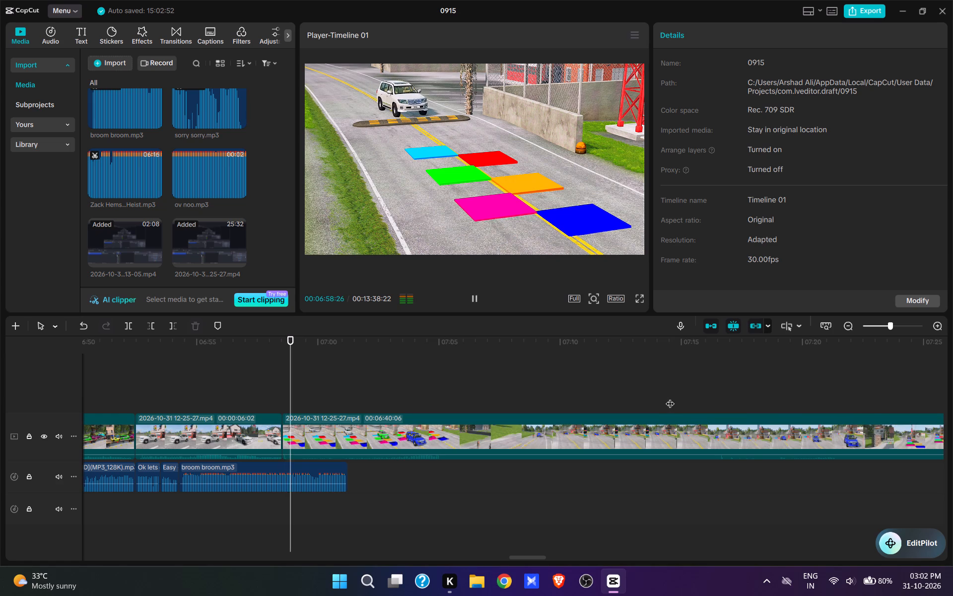
pyautogui.press('space')
pyautogui.press('space')
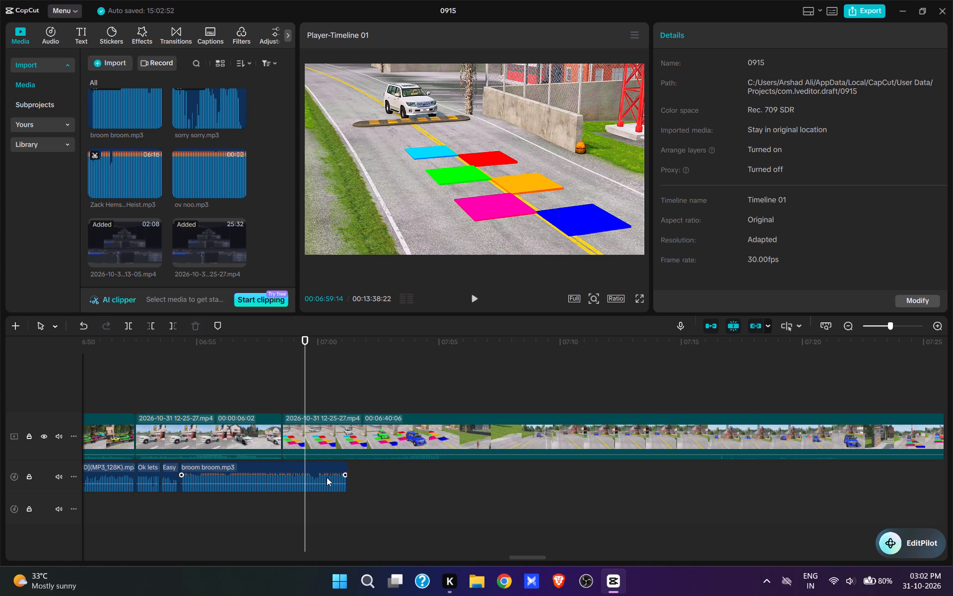
pyautogui.click(324, 476)
pyautogui.press('e')
# Add the imported "Mario Jump.mp3" sound at 00:06:59:14, directly after "broom broom.mp3", for the SUV crossing the speed bump.
pyautogui.scroll(7, 214, 211)
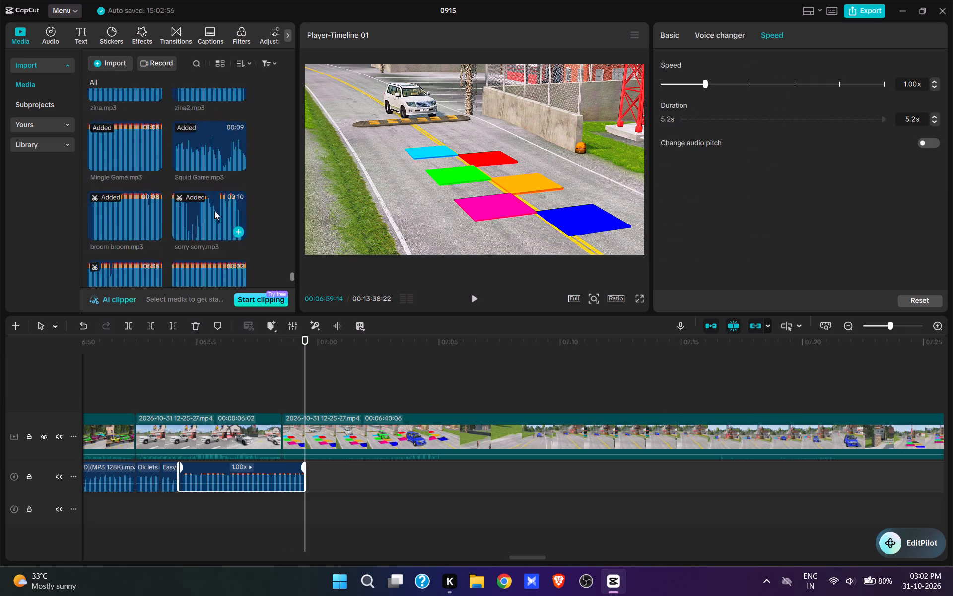
pyautogui.scroll(19, 214, 211)
pyautogui.scroll(2, 214, 211)
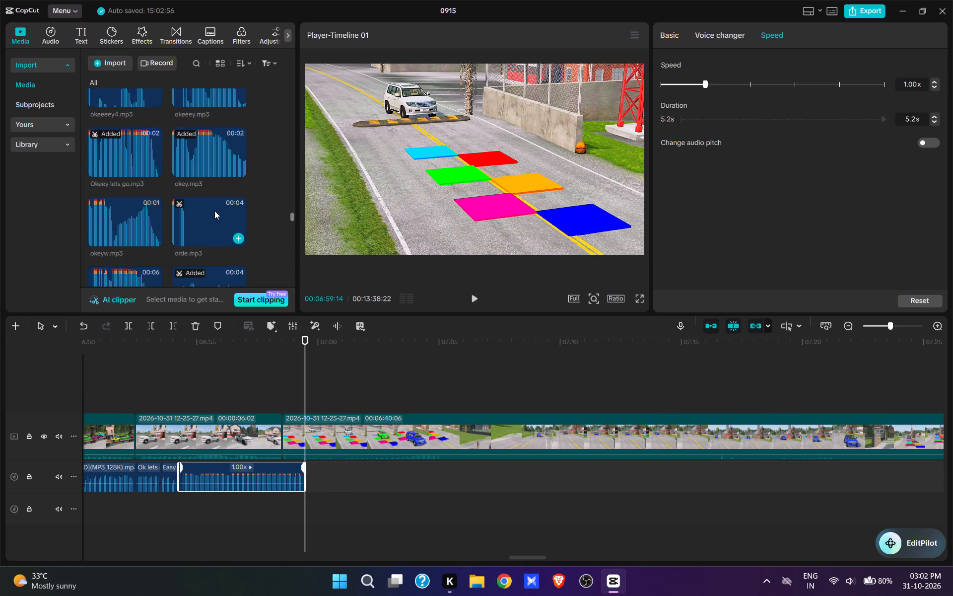
pyautogui.scroll(11, 214, 211)
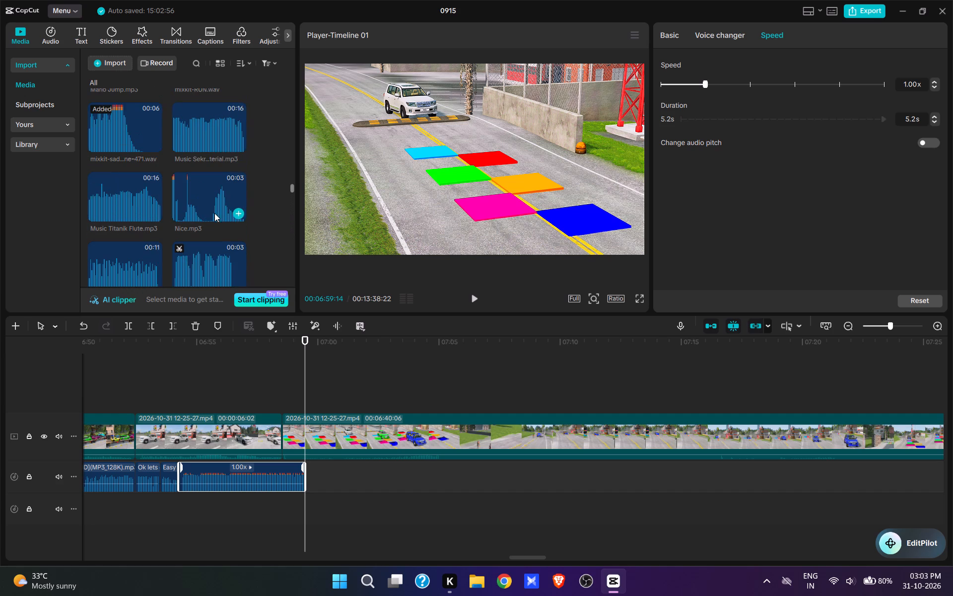
pyautogui.scroll(1, 141, 179)
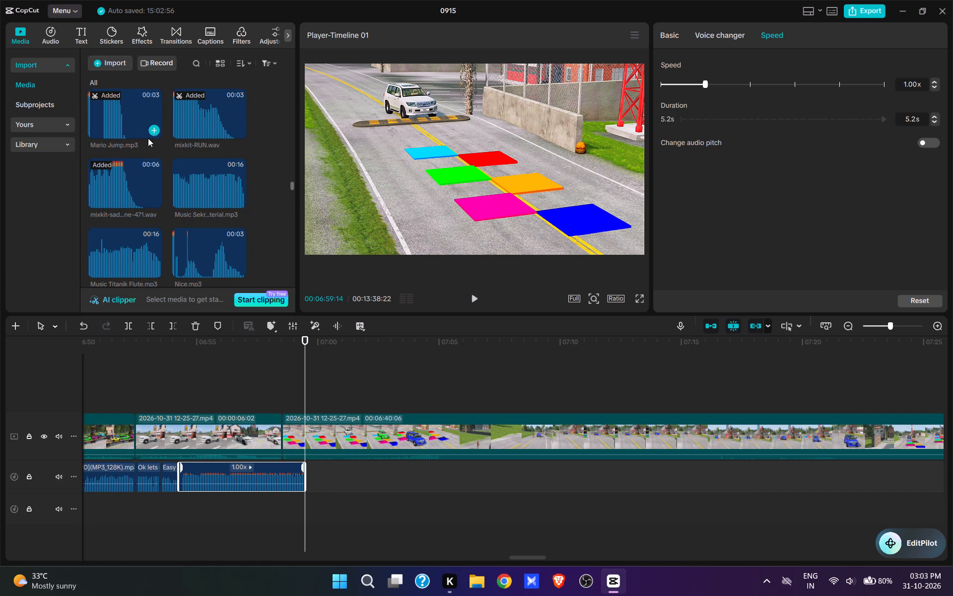
pyautogui.click(152, 130)
pyautogui.press('space')
pyautogui.press('space')
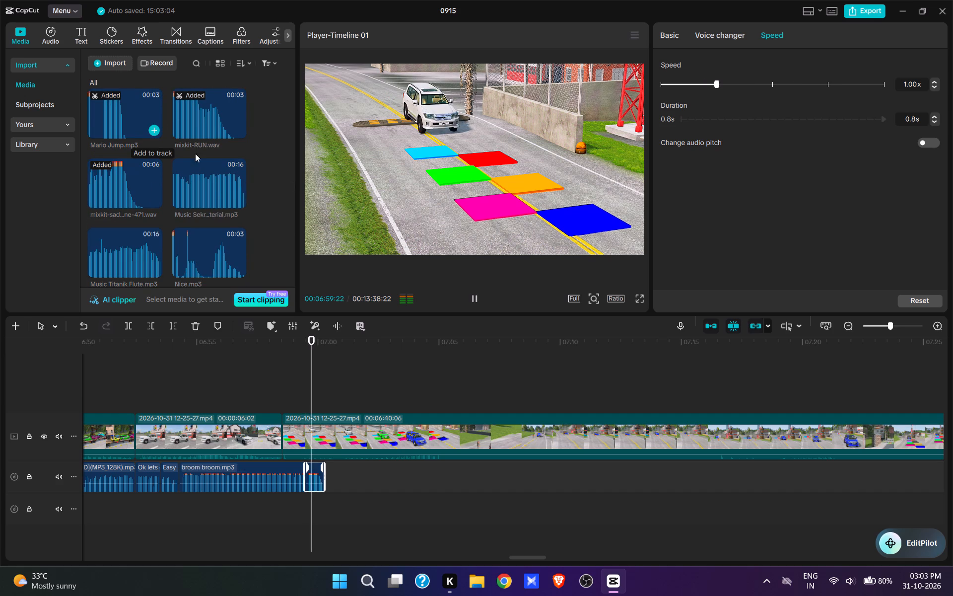
# Play back the SUV crossing the speed bump and paste the copied "Mingle Game.mp3" at about 00:07:01, where it reaches the coloured tiles.
pyautogui.press('space')
pyautogui.press('space')
pyautogui.press('space')
pyautogui.press('space')
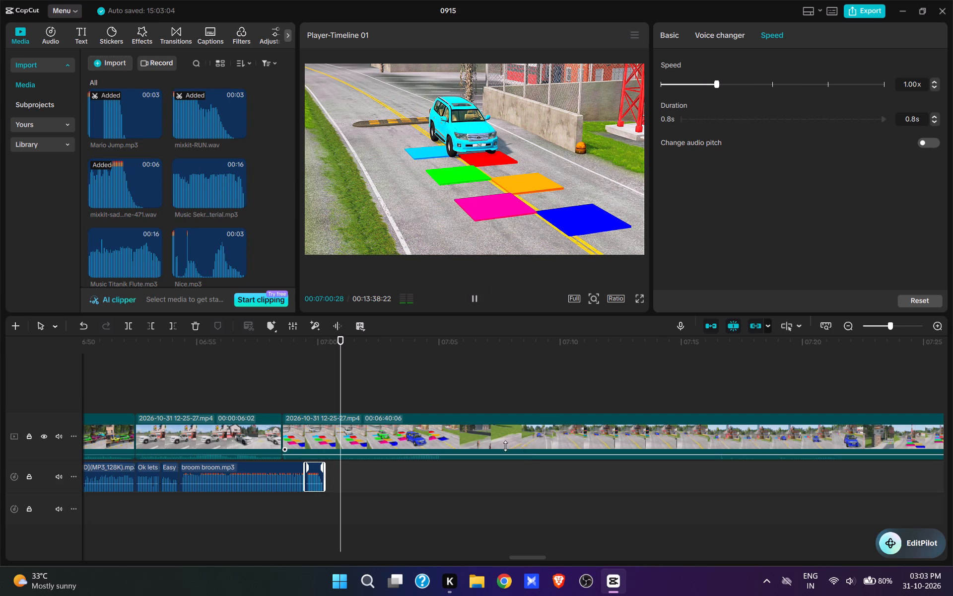
pyautogui.click(344, 401)
pyautogui.click(341, 400)
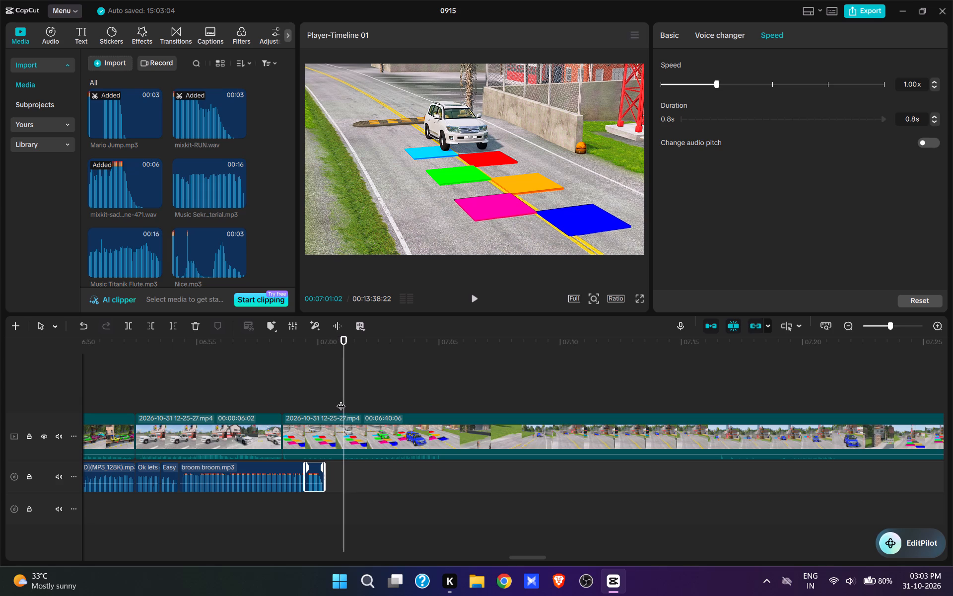
pyautogui.hotkey('ctrl', 'v')
pyautogui.press('space')
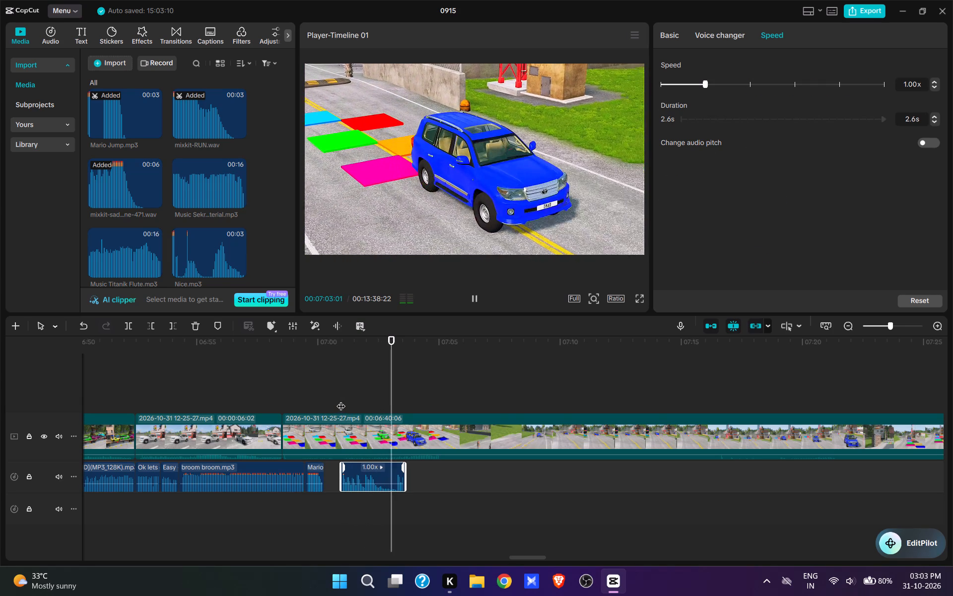
# Split the video at 00:07:04:26 and remove about 12 seconds after it, up to the blue SUV approaching the two dummies.
pyautogui.press('space')
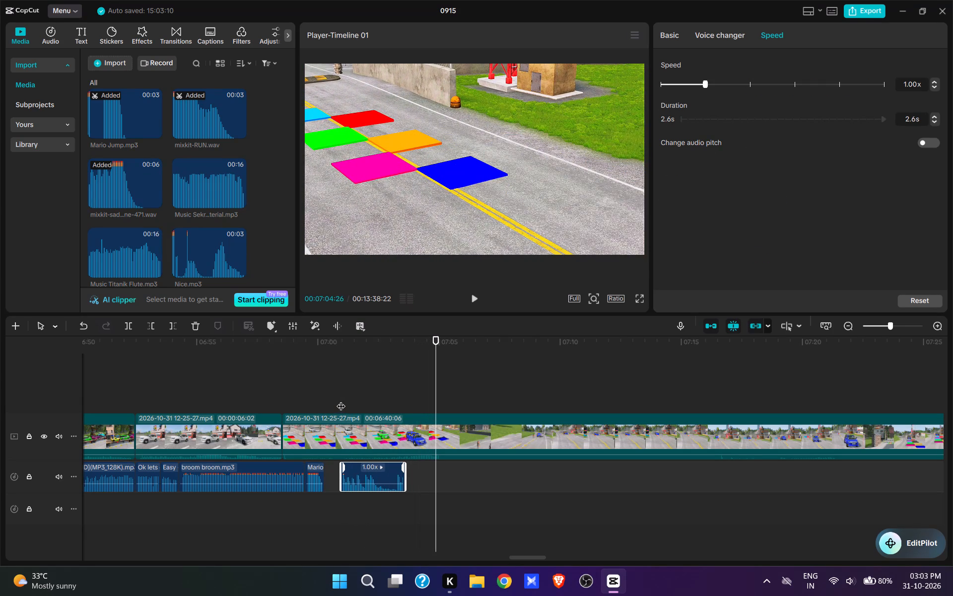
pyautogui.press('w')
pyautogui.click(710, 402)
pyautogui.press('space')
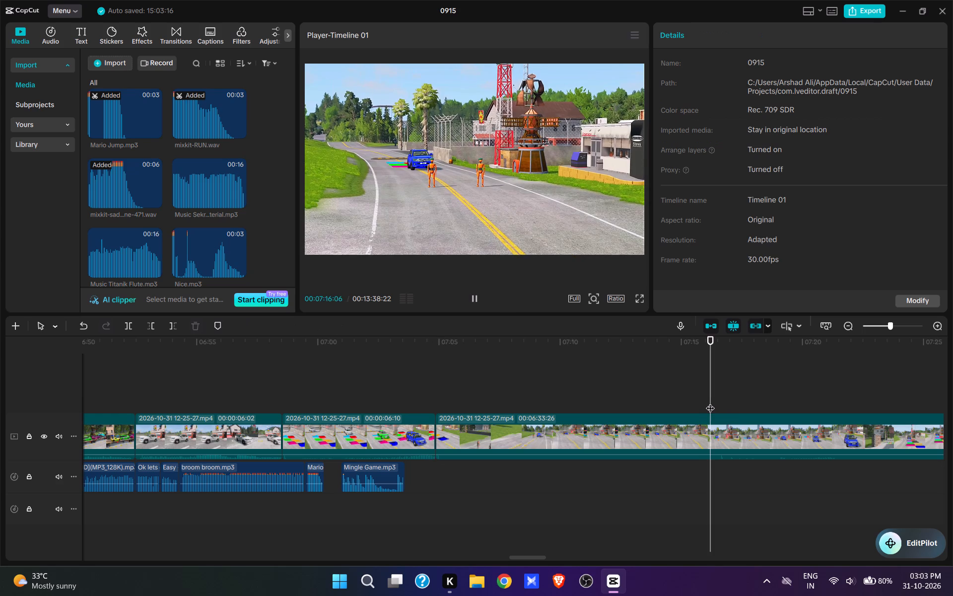
pyautogui.press('space')
pyautogui.write('q')
pyautogui.press('space')
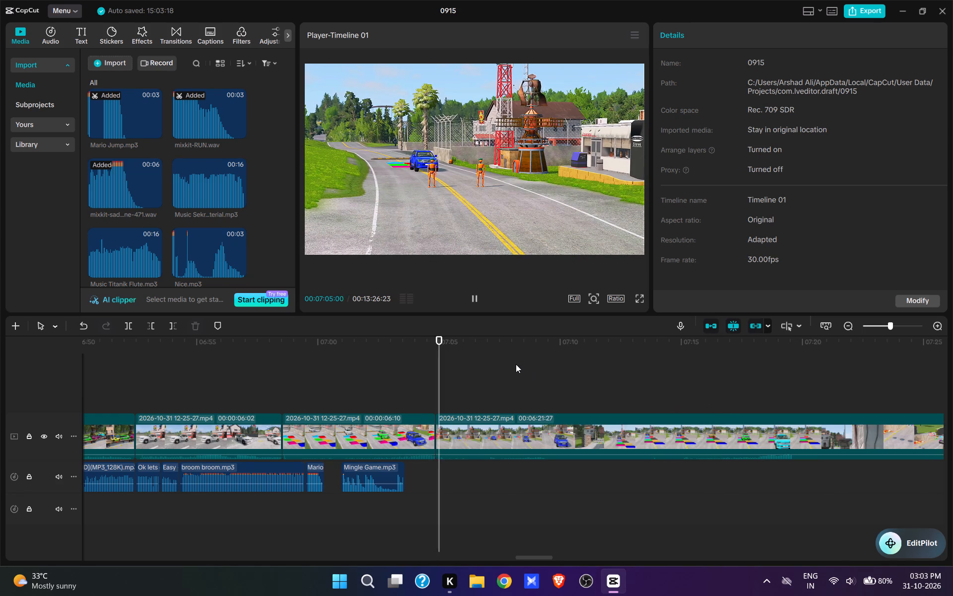
pyautogui.press('space')
# Audition imported sounds and add "orde.mp3" at 00:07:04:26, at the start of the blue SUV's approach to the dummies.
pyautogui.click(437, 403)
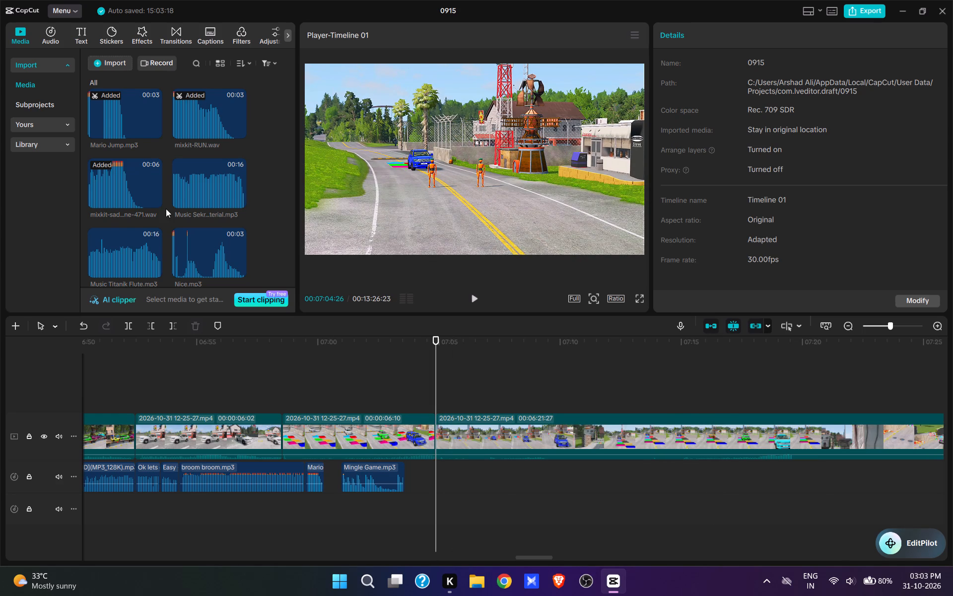
pyautogui.scroll(-10, 166, 209)
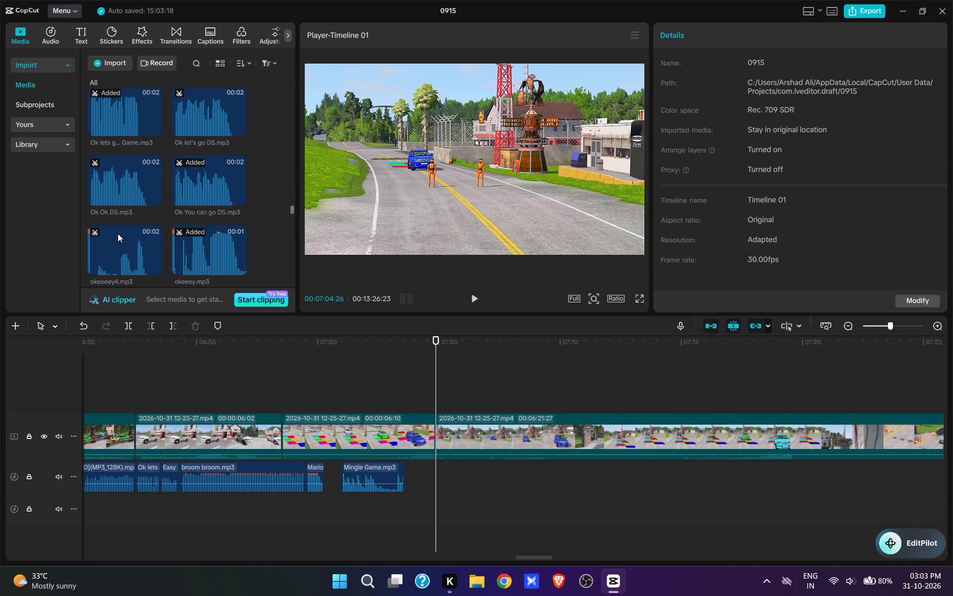
pyautogui.click(118, 233)
pyautogui.scroll(-3, 134, 231)
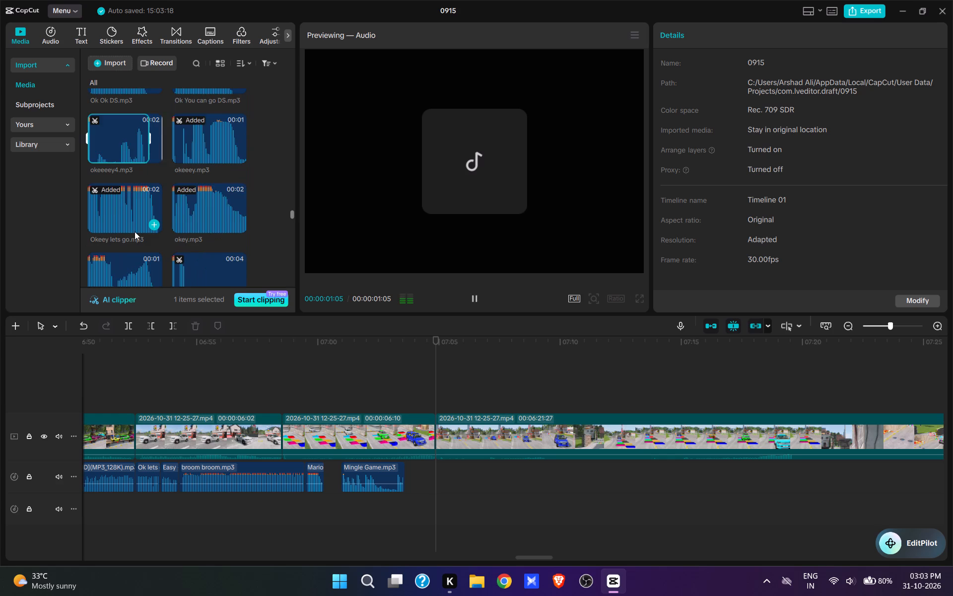
pyautogui.scroll(-1, 135, 231)
pyautogui.click(192, 167)
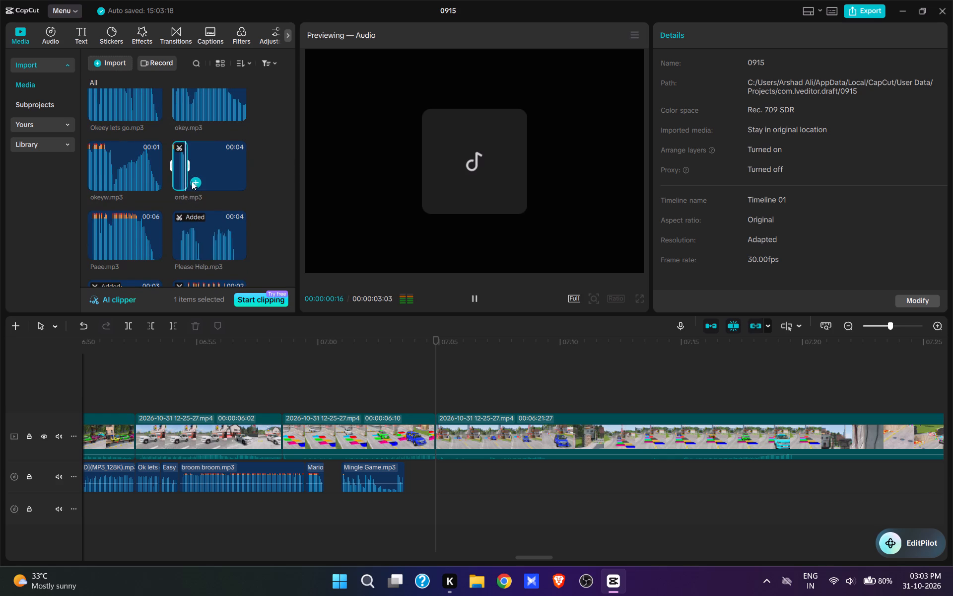
pyautogui.click(196, 182)
# Play back the blue SUV reaching the dummies and add "laugh4.mp3" at 00:07:06:24, where it hits one of them.
pyautogui.click(475, 299)
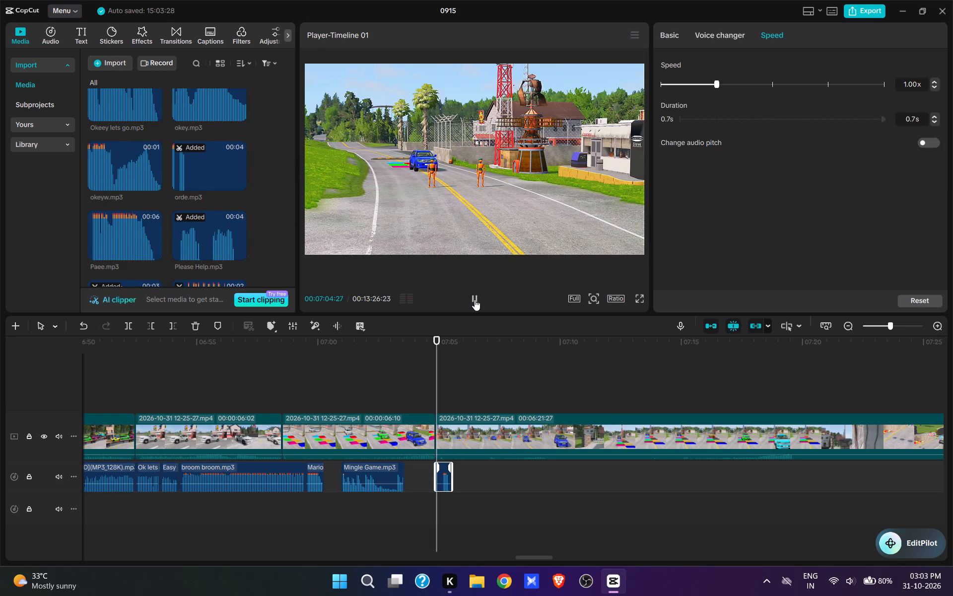
pyautogui.press('space')
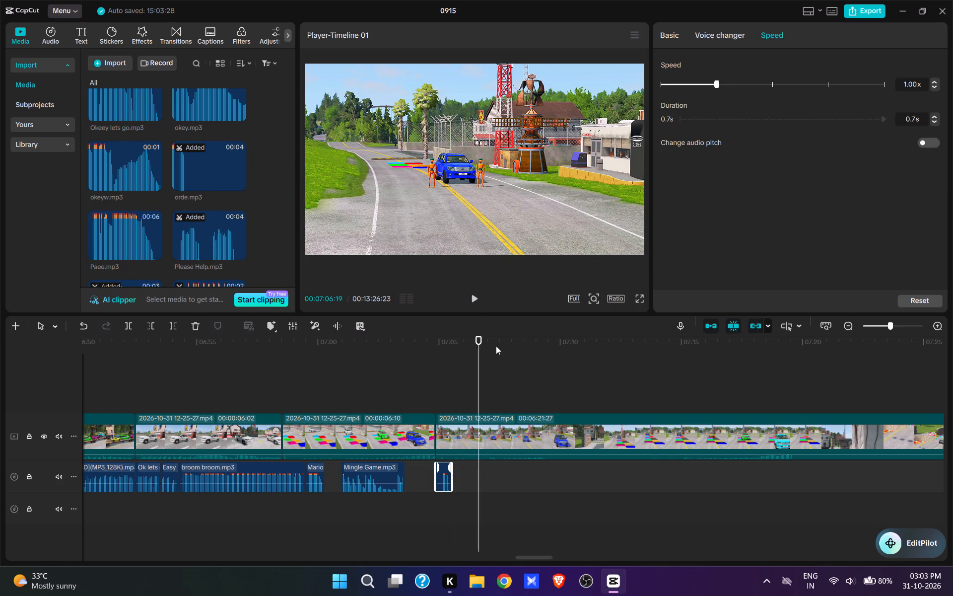
pyautogui.press('space')
pyautogui.press('space')
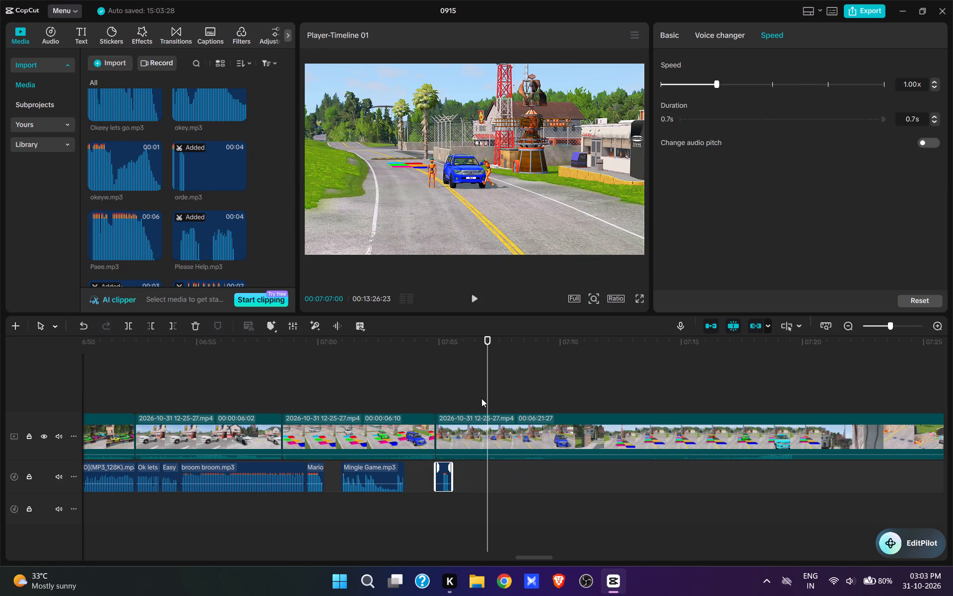
pyautogui.click(482, 401)
pyautogui.scroll(8, 182, 202)
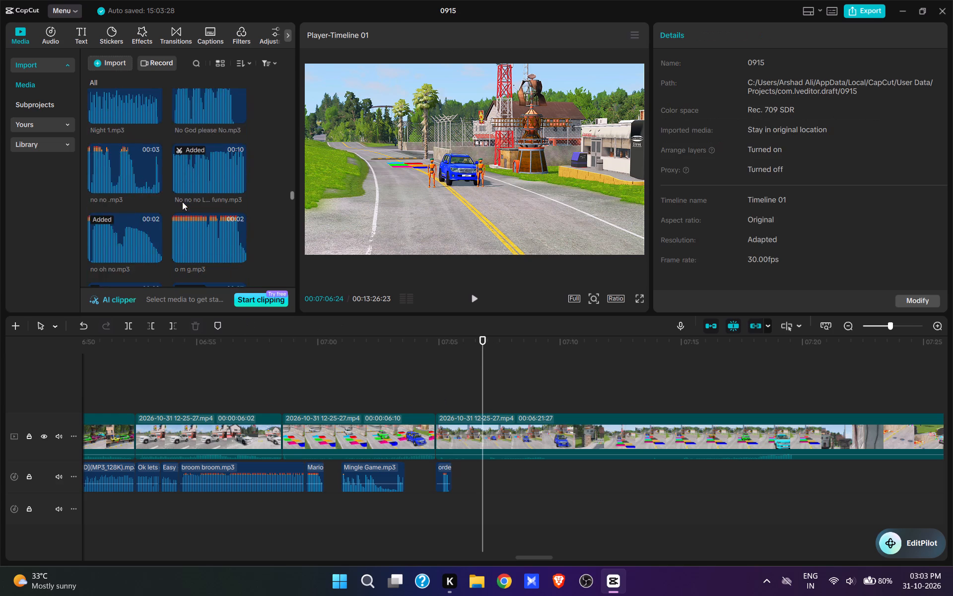
pyautogui.scroll(14, 182, 202)
pyautogui.scroll(-1, 208, 208)
pyautogui.click(237, 241)
pyautogui.press('space')
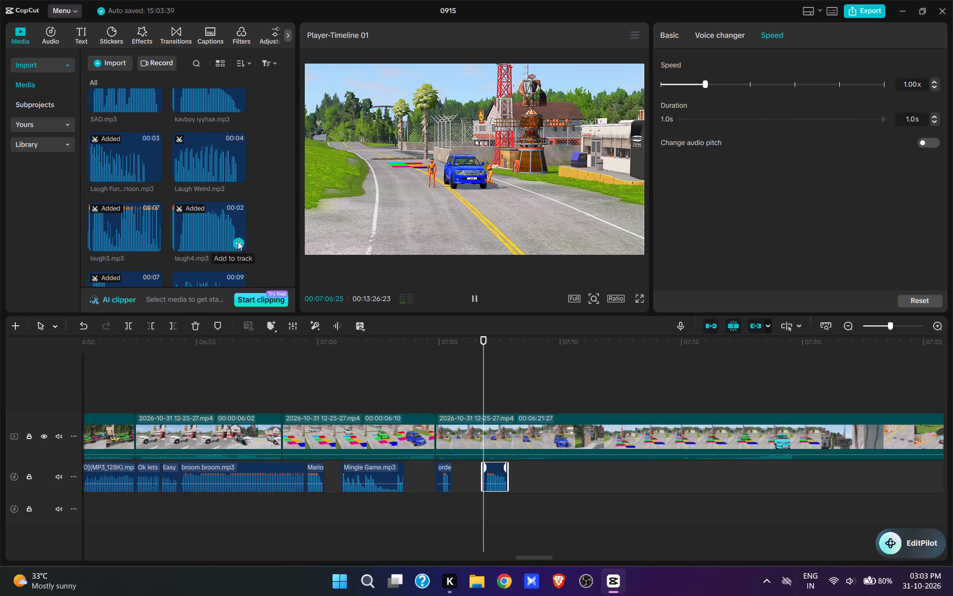
pyautogui.press('space')
# Add the funny cartoon laugh sound at 00:07:07:25, directly after "laugh4.mp3", and play back the result.
pyautogui.click(515, 400)
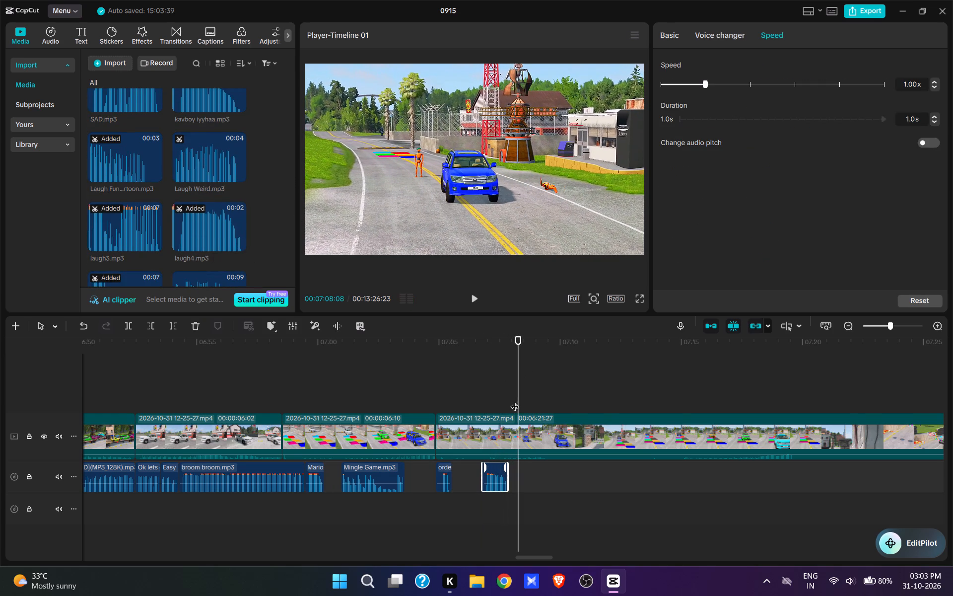
pyautogui.moveTo(515, 400); pyautogui.dragTo(510, 400)
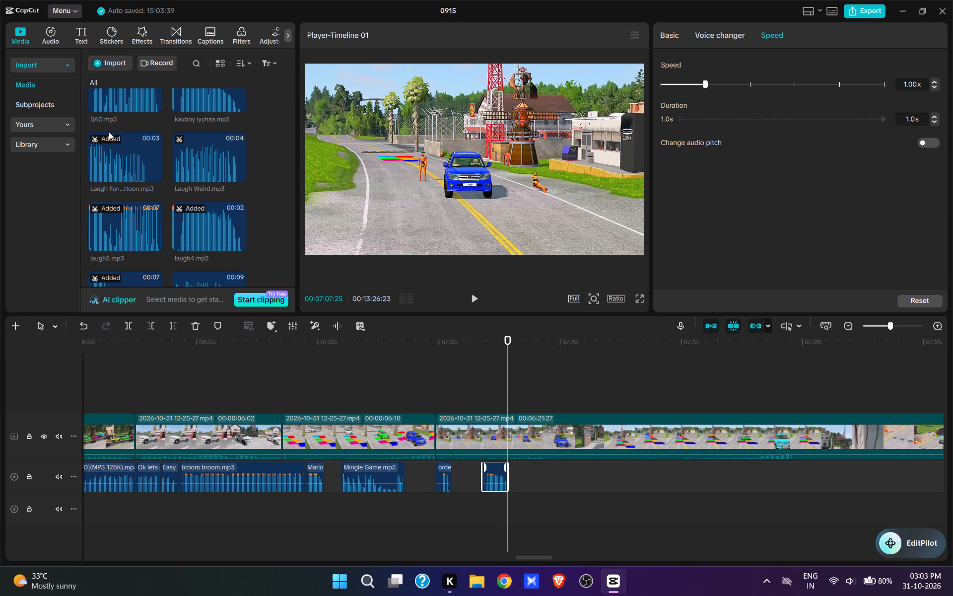
pyautogui.click(113, 148)
pyautogui.click(138, 218)
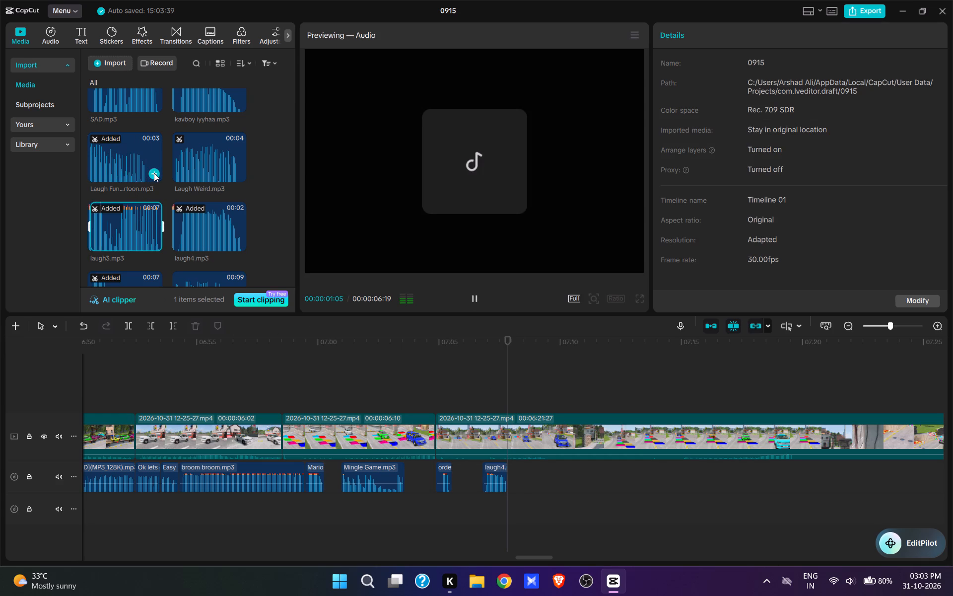
pyautogui.click(153, 173)
pyautogui.click(472, 295)
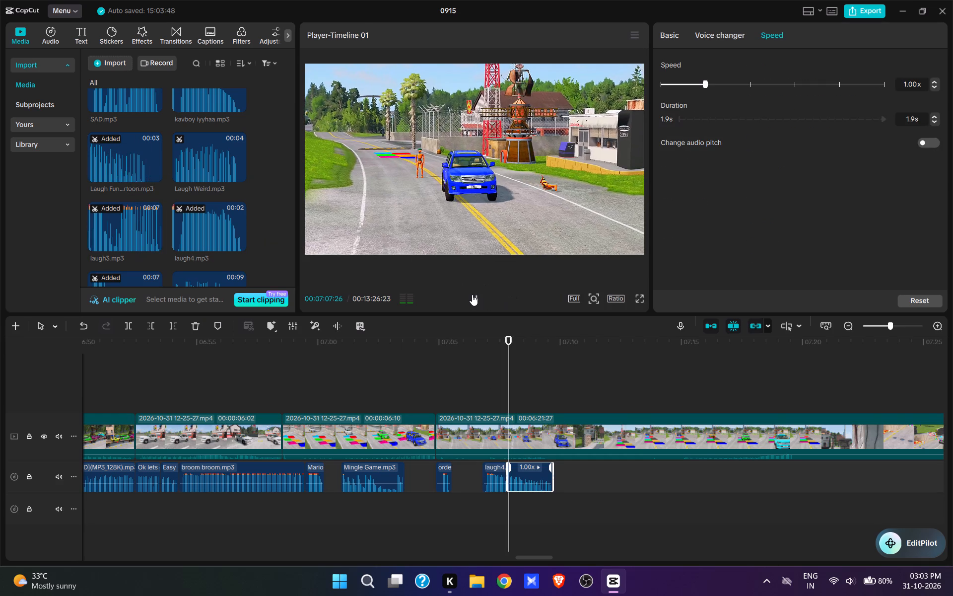
pyautogui.press('space')
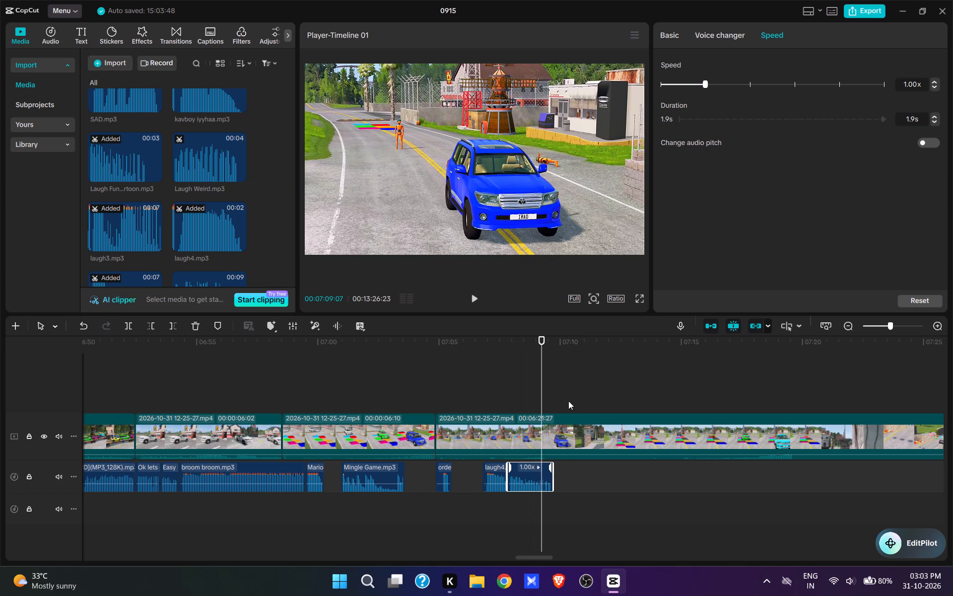
# Split the video at 00:07:09:07 and remove about 5 seconds after it, up to the blue SUV reaching the long row of coloured tiles.
pyautogui.click(563, 428)
pyautogui.press('w')
pyautogui.click(624, 395)
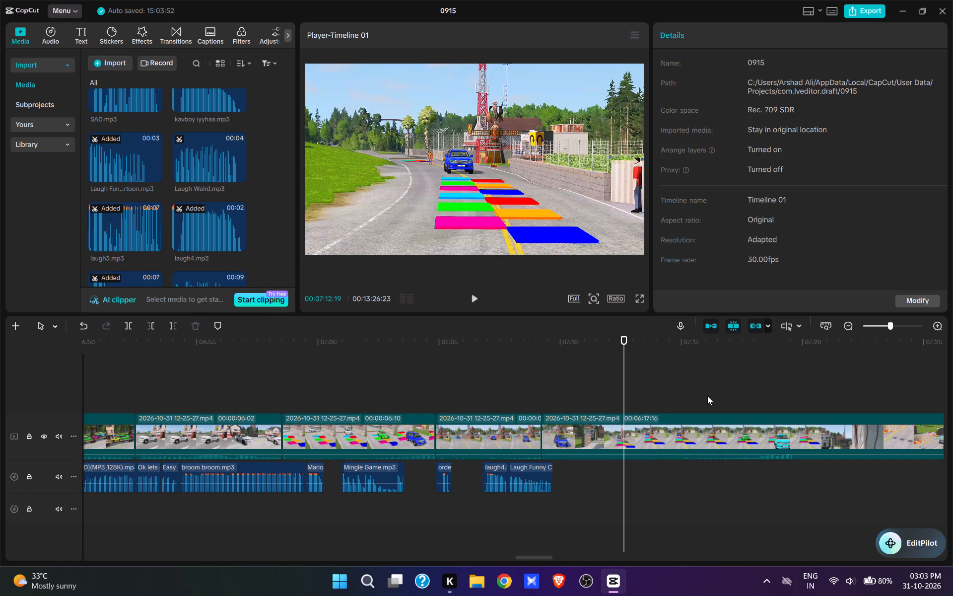
pyautogui.press('space')
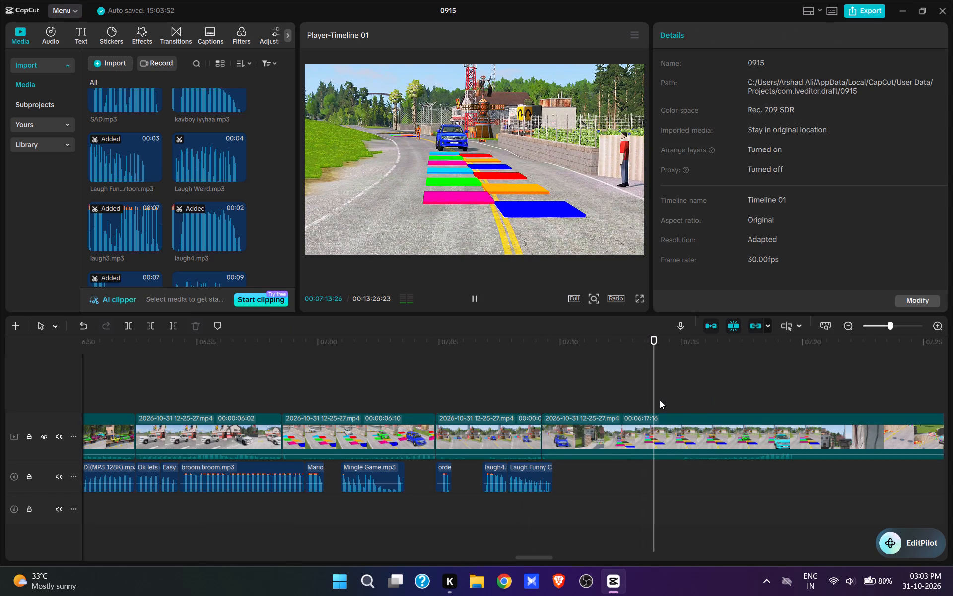
pyautogui.press('space')
pyautogui.write('q')
# Paste the copied "Mingle Game.mp3" at 00:07:09:16 for the blue SUV driving over the long row of tiles.
pyautogui.press('space')
pyautogui.press('space')
pyautogui.hotkey('ctrl', 'v')
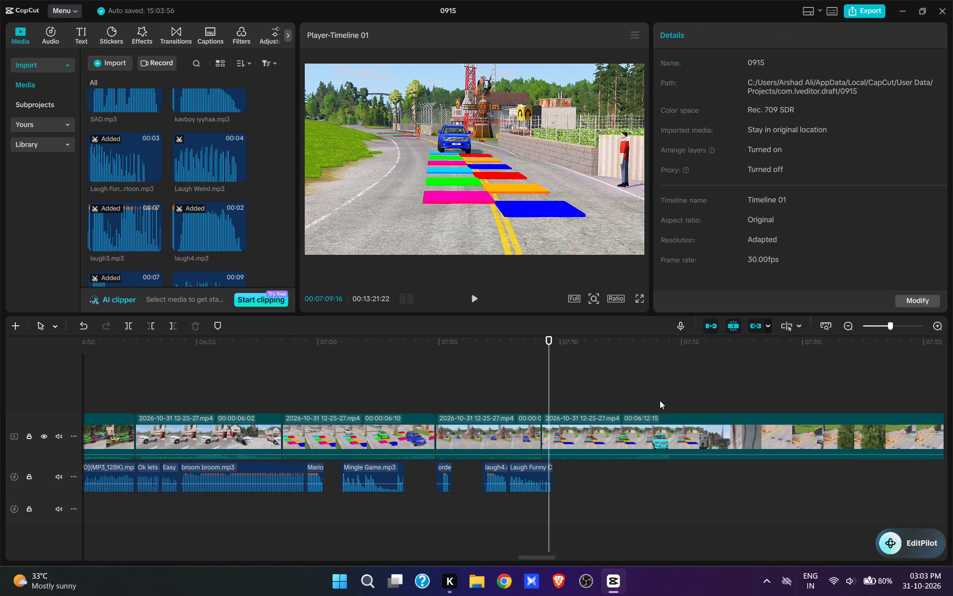
pyautogui.click(540, 482)
# Play back the tile crossing, split the video at 00:07:14:16 and remove about 23 seconds after it, up to the turquoise SUV nearing the barrier.
pyautogui.press('space')
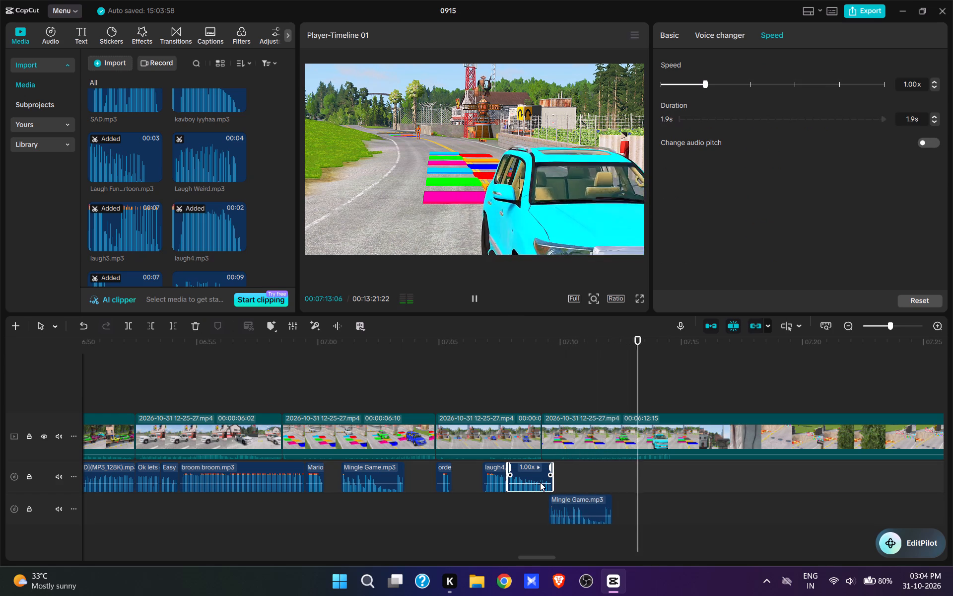
pyautogui.press('space')
pyautogui.write('w')
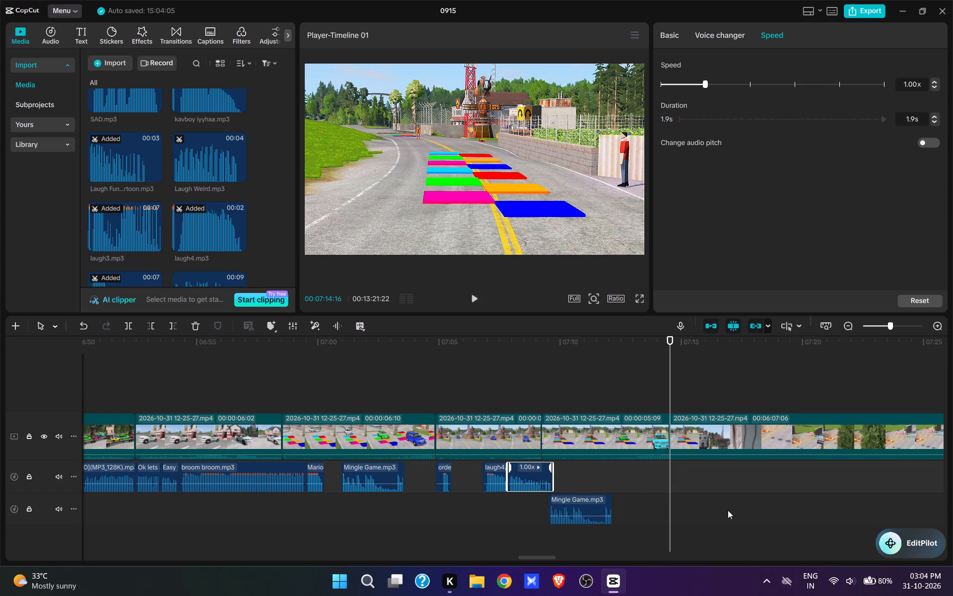
pyautogui.moveTo(729, 510); pyautogui.dragTo(664, 540)
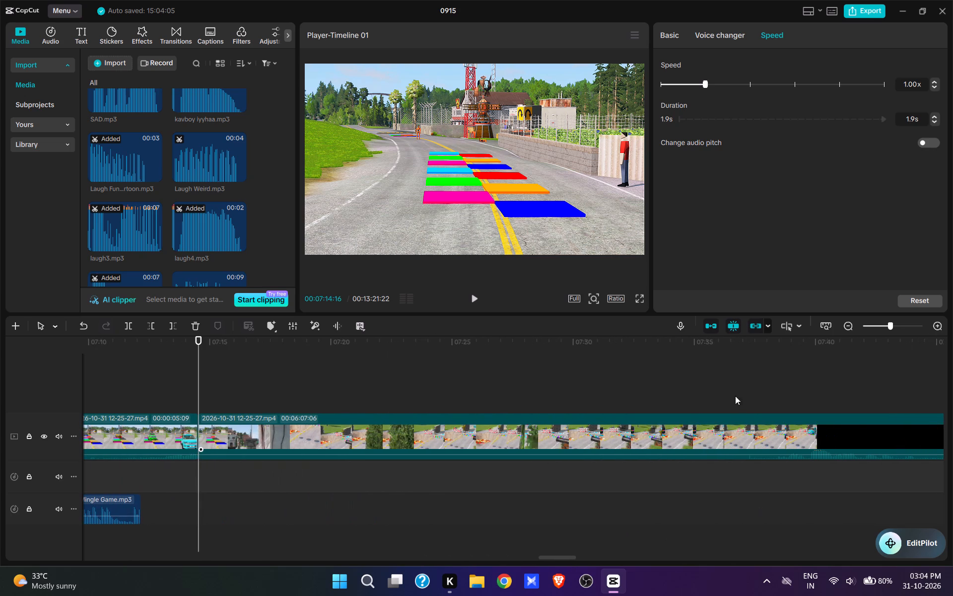
pyautogui.click(748, 395)
pyautogui.write('q')
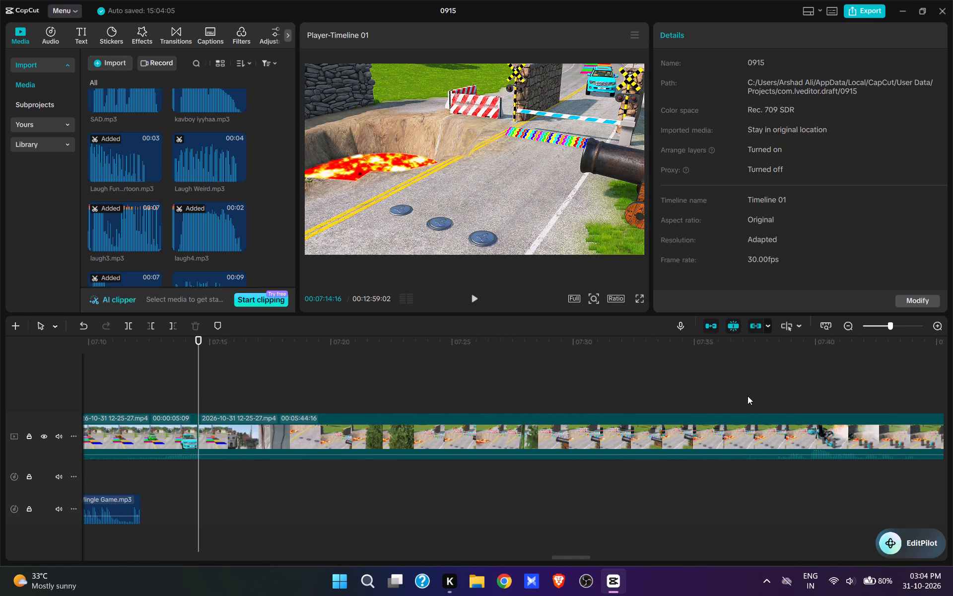
# Add the imported "kavboy iyyhaa.mp3" sound at 00:07:14:16, at the start of the turquoise SUV's approach to the barrier.
pyautogui.press('space')
pyautogui.press('space')
pyautogui.click(203, 376)
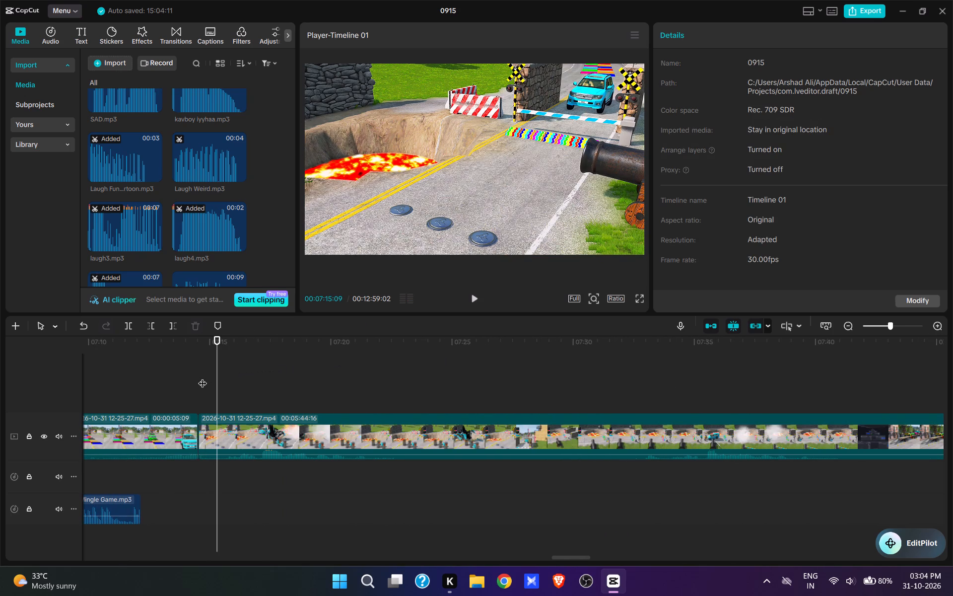
pyautogui.click(202, 377)
pyautogui.scroll(6, 173, 207)
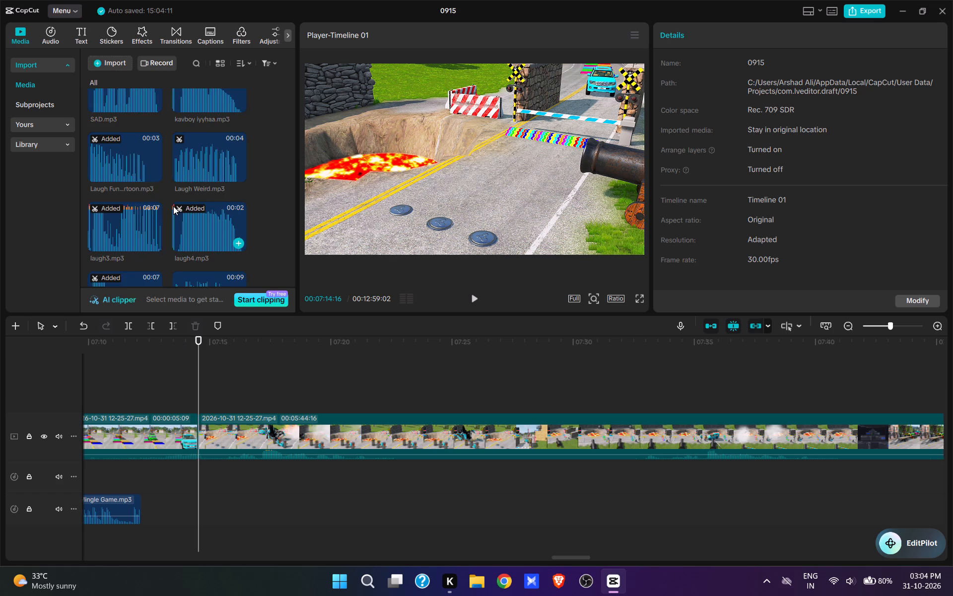
pyautogui.scroll(-2, 232, 227)
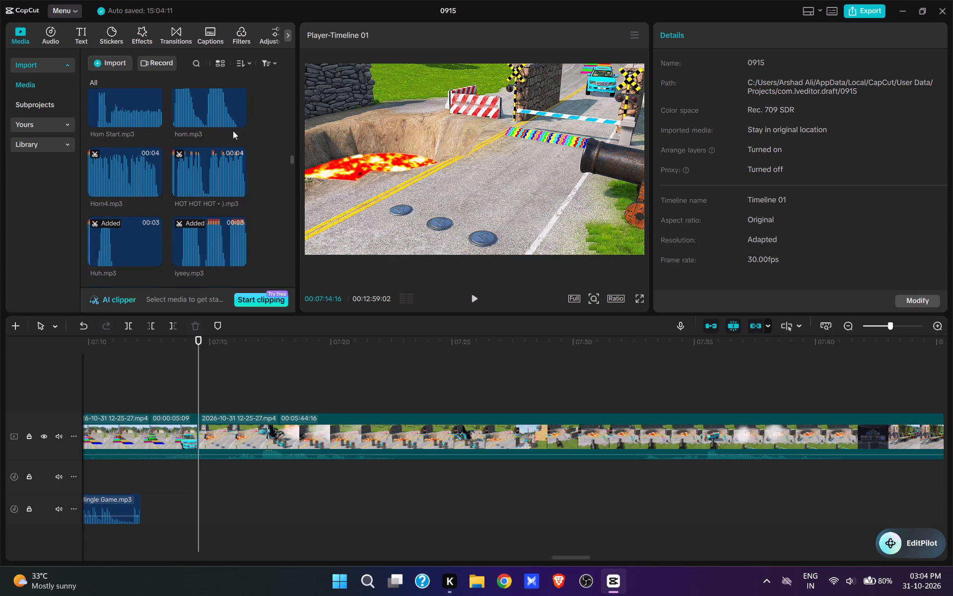
pyautogui.scroll(-2, 226, 171)
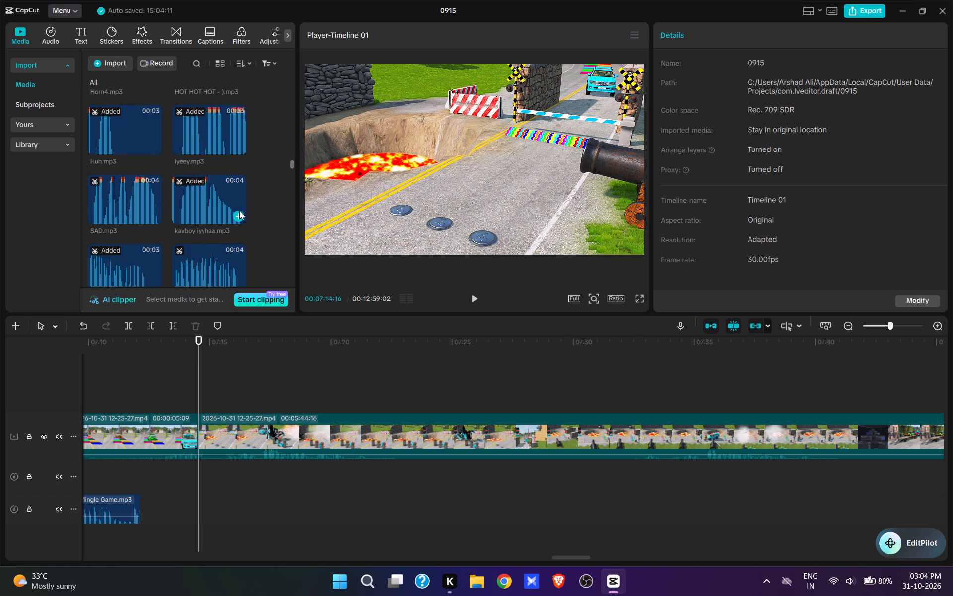
pyautogui.click(238, 216)
pyautogui.press('space')
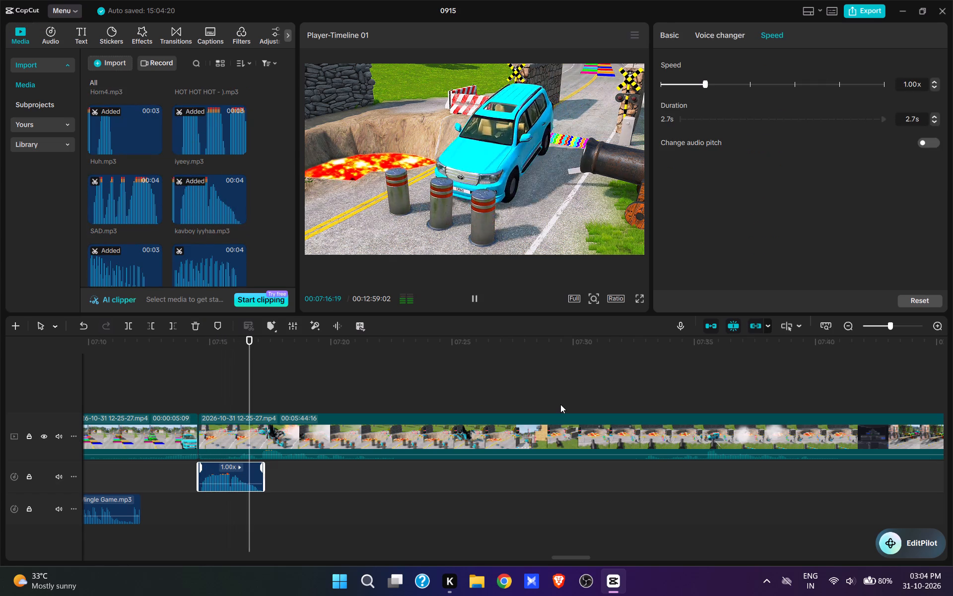
# Audition laugh sounds and add "laung2.mp3" at 00:07:18:11, where the wrecked turquoise SUV drops into the lava pit.
pyautogui.press('space')
pyautogui.press('space')
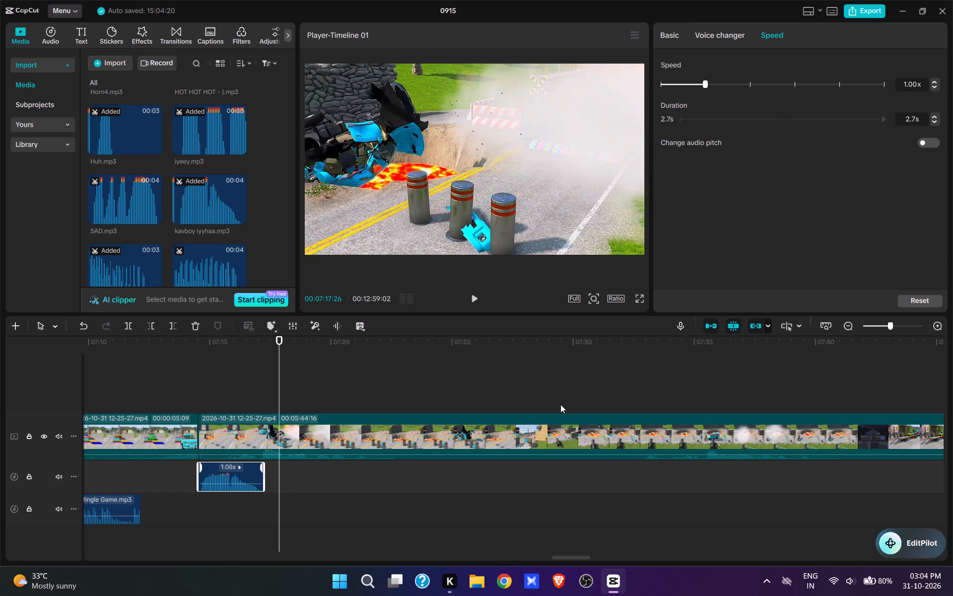
pyautogui.press('space')
pyautogui.press('space')
pyautogui.press('space')
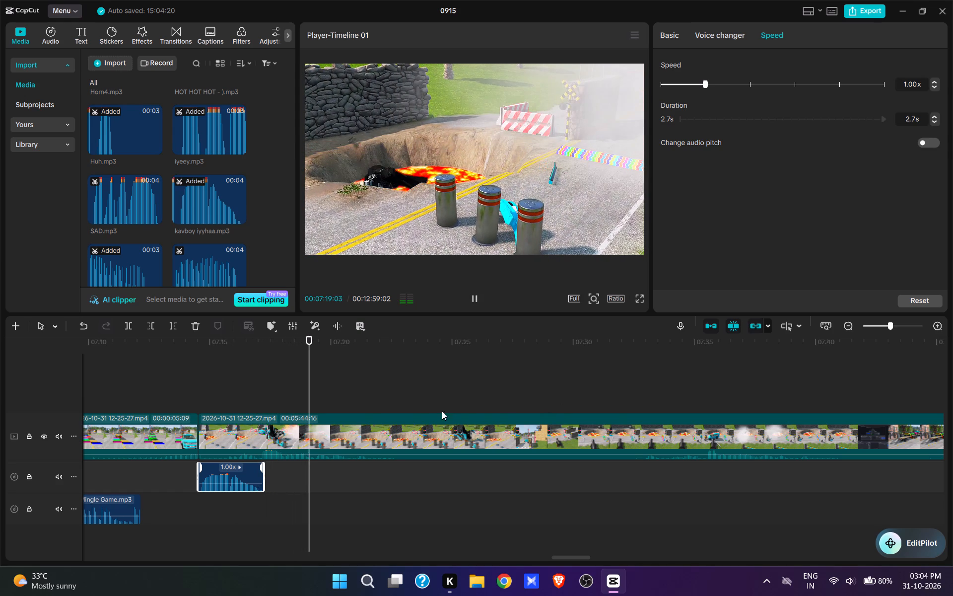
pyautogui.click(265, 400)
pyautogui.press('space')
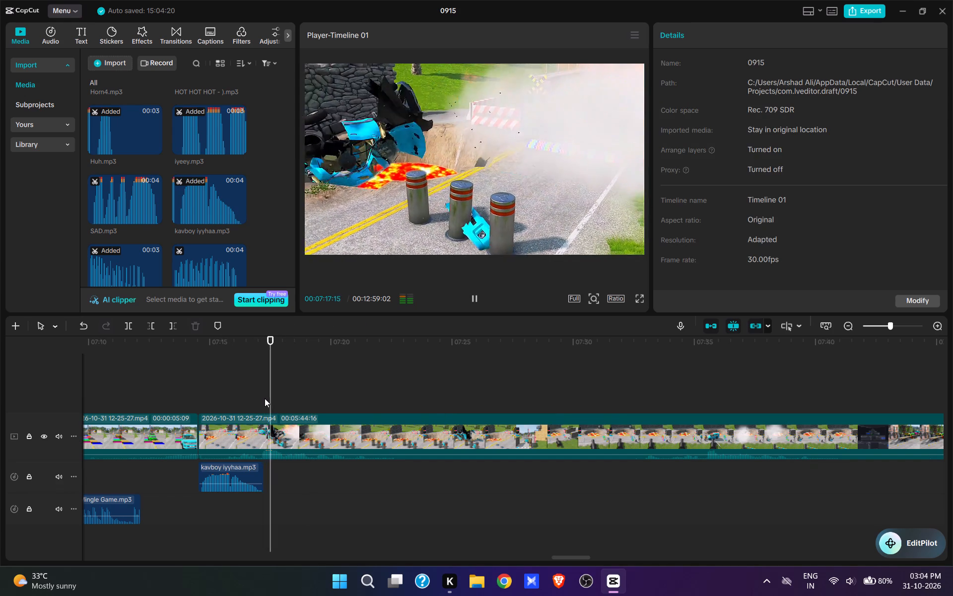
pyautogui.press('space')
pyautogui.scroll(-2, 197, 236)
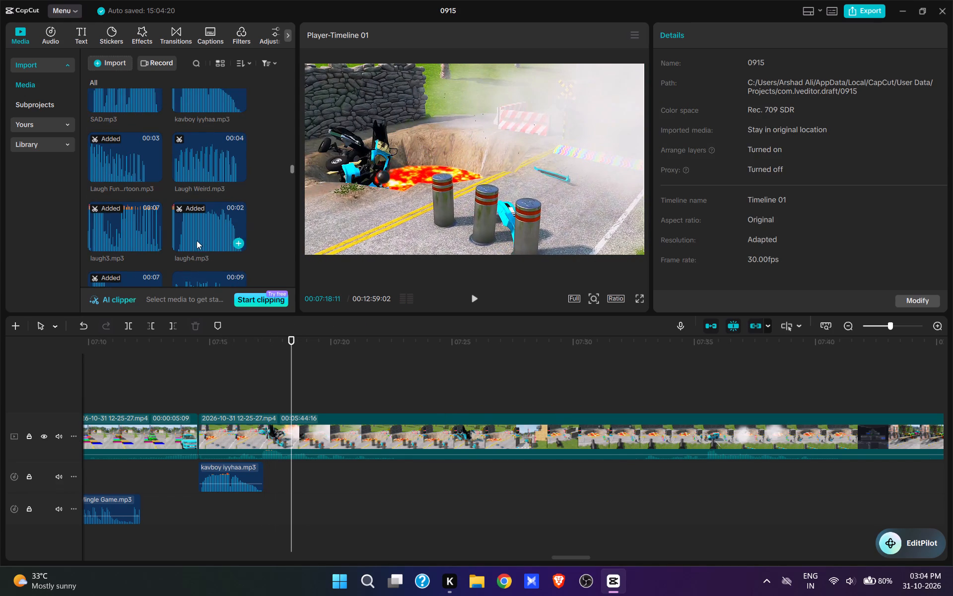
pyautogui.click(113, 167)
pyautogui.scroll(-1, 113, 168)
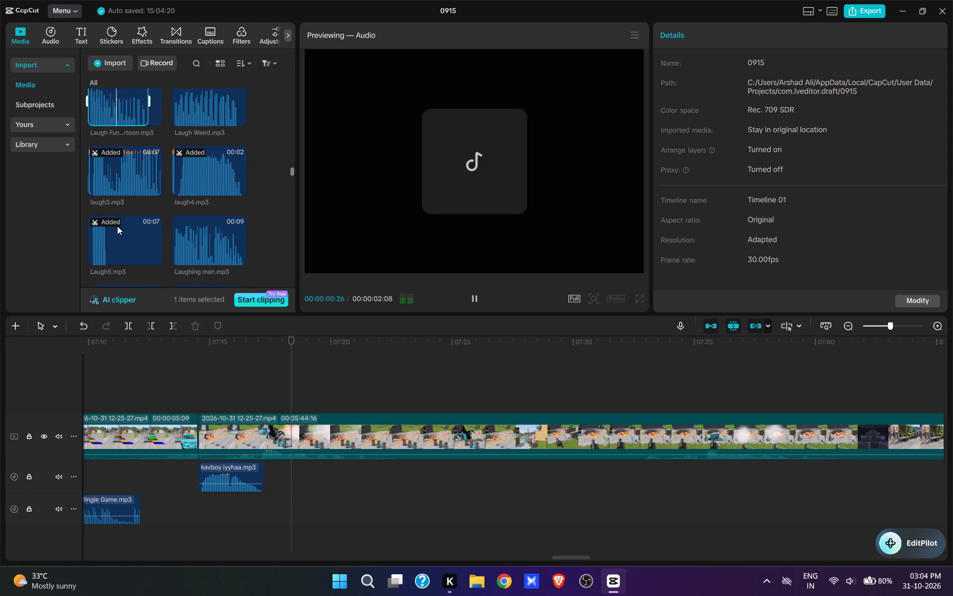
pyautogui.scroll(-2, 117, 226)
pyautogui.click(120, 211)
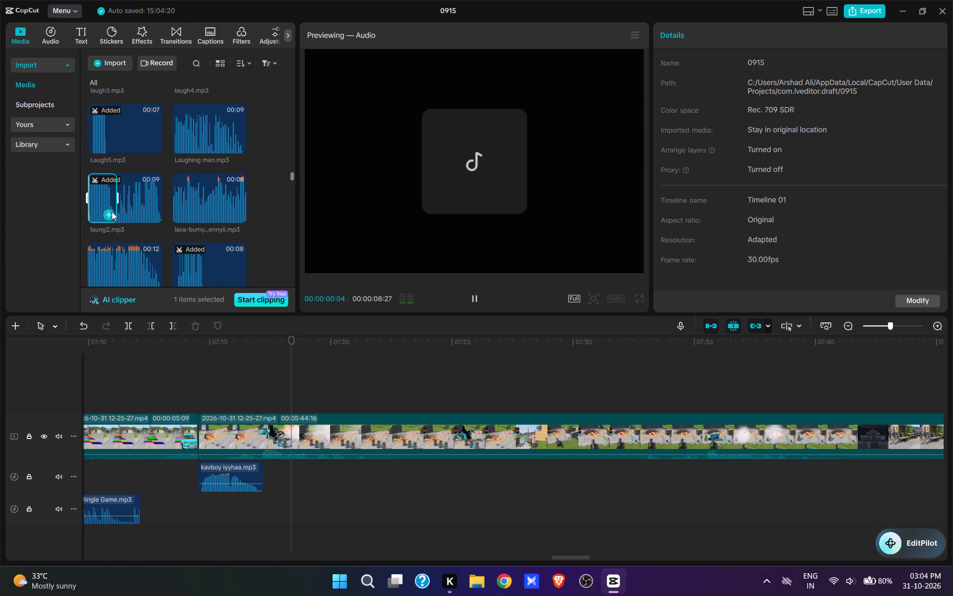
pyautogui.click(110, 214)
# Play on to 00:07:21:10, split the video there and trim "laung2.mp3" to end at the same point.
pyautogui.click(471, 296)
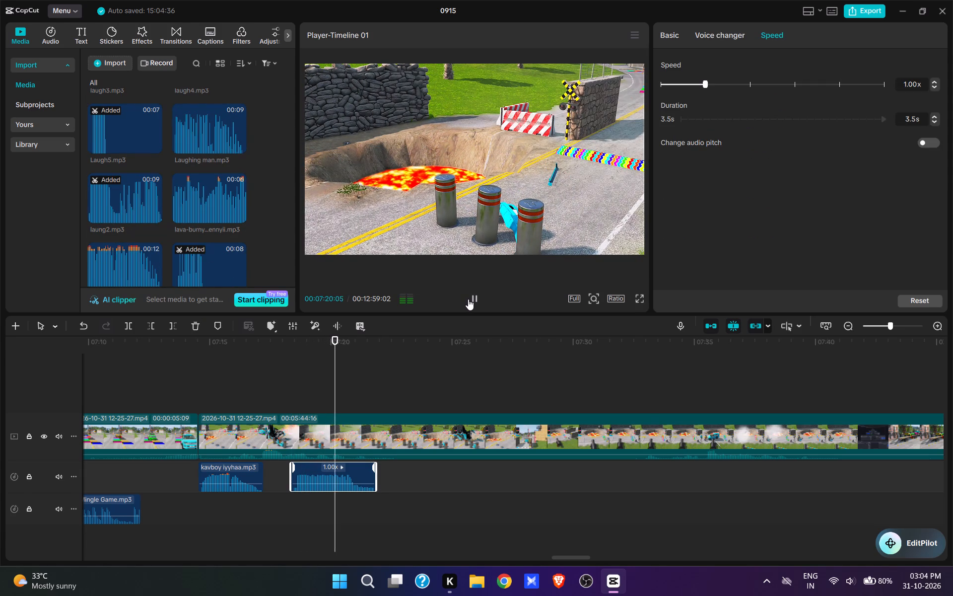
pyautogui.press('space')
pyautogui.click(451, 430)
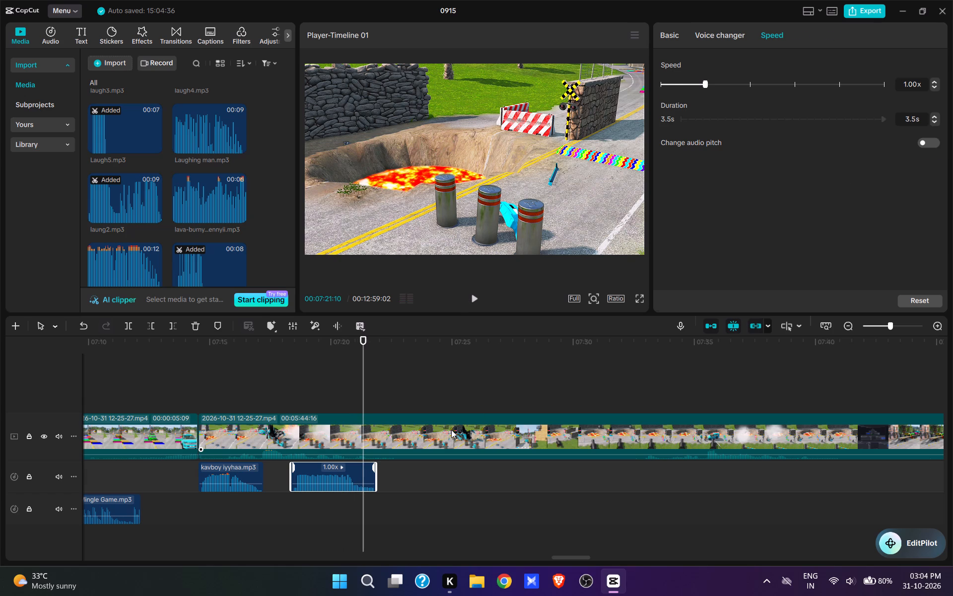
pyautogui.press('w')
pyautogui.click(356, 473)
pyautogui.press('e')
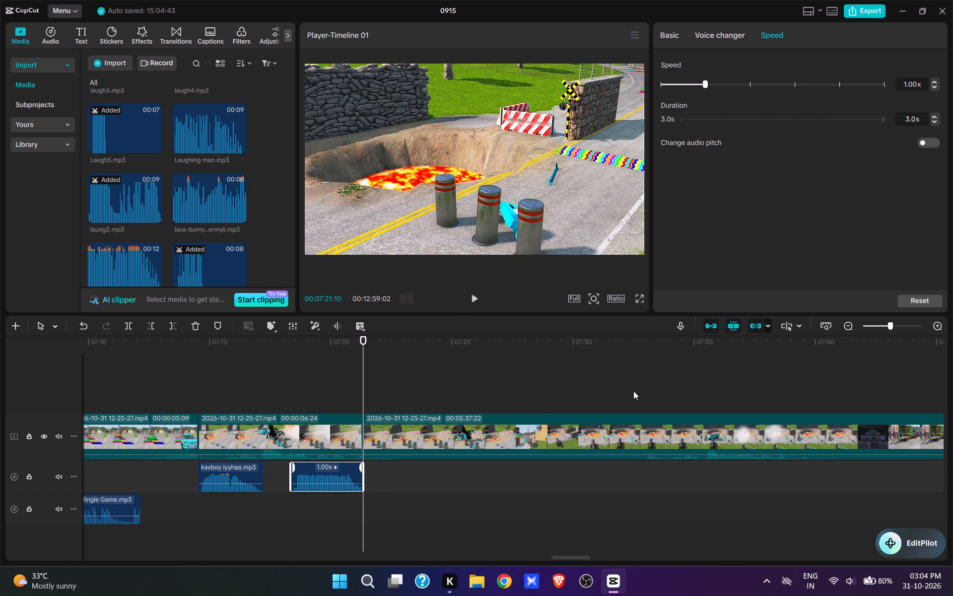
# Remove about 13 seconds of footage after 00:07:21:10, up to the turquoise SUV passing the stone wall in the cannon view.
pyautogui.click(633, 391)
pyautogui.write('q')
pyautogui.press('space')
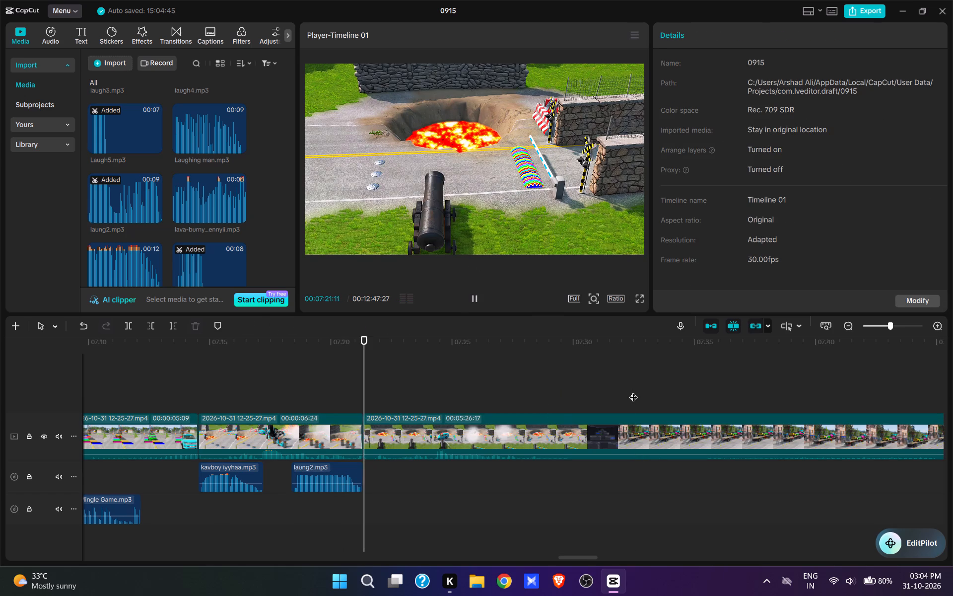
pyautogui.press('space')
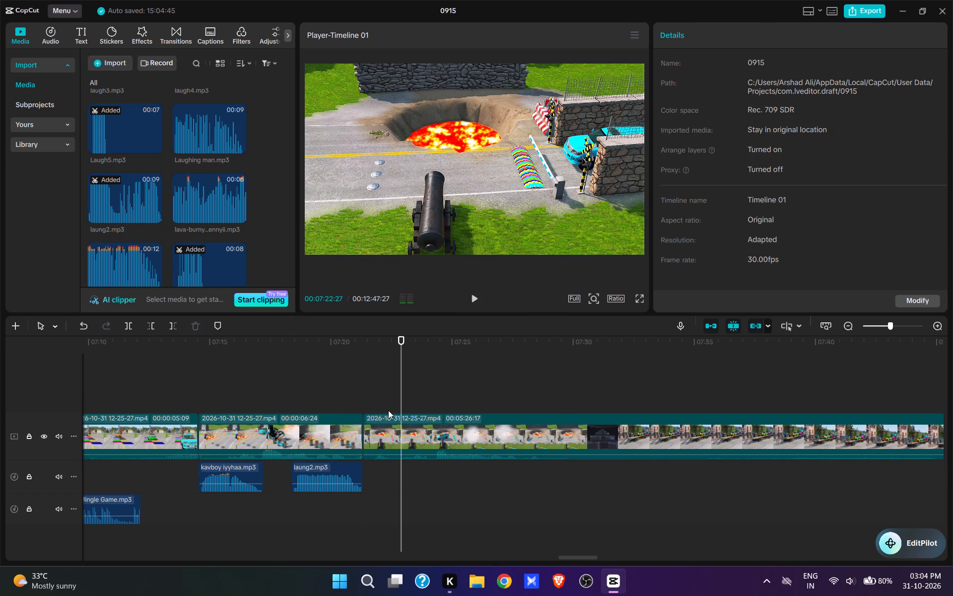
pyautogui.press('q')
# Add "Laughing man.mp3" over the SUV's explosion and shift it to start at about 00:07:23.
pyautogui.press('space')
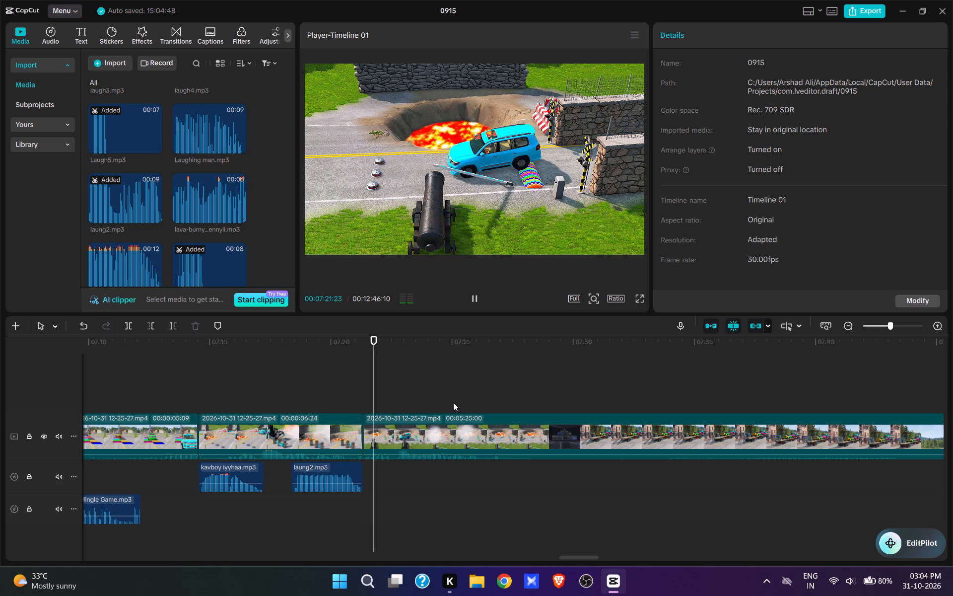
pyautogui.press('space')
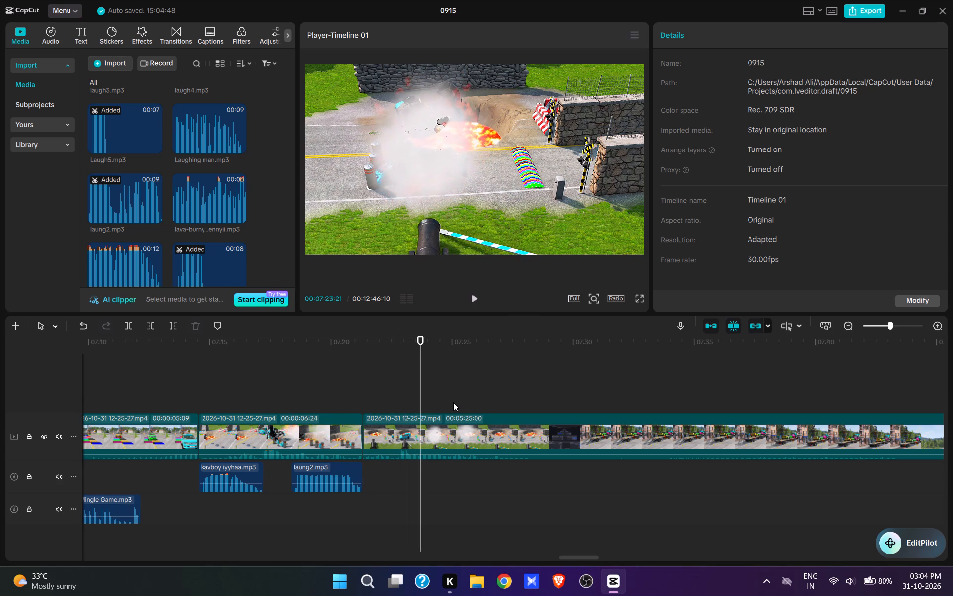
pyautogui.press('space')
pyautogui.press('space')
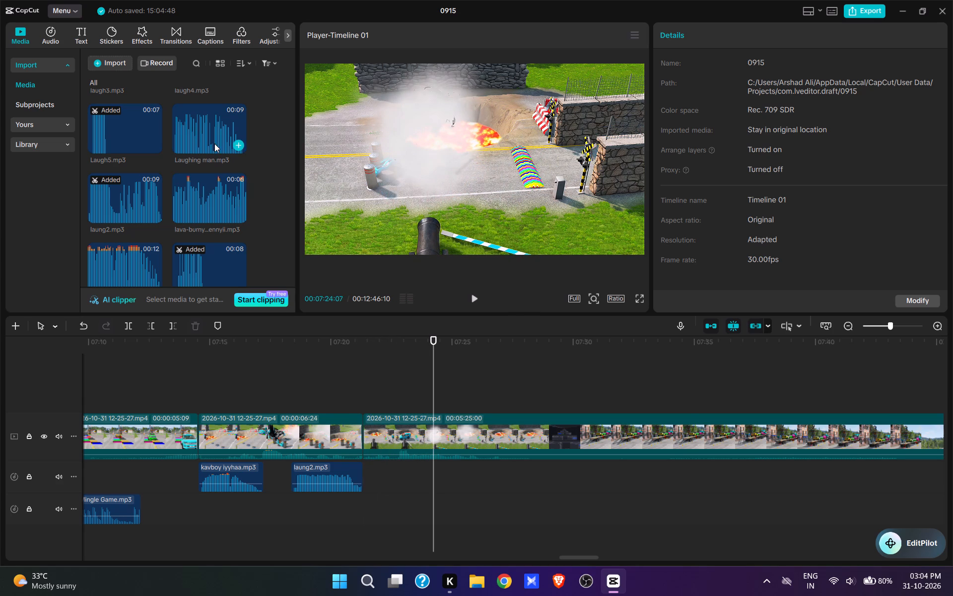
pyautogui.click(239, 142)
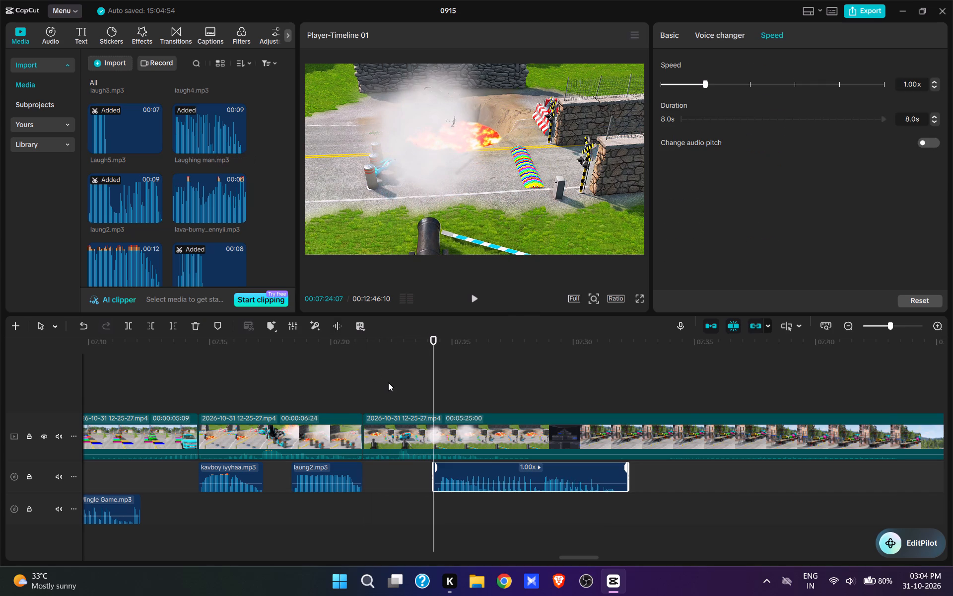
pyautogui.click(399, 396)
pyautogui.press('space')
pyautogui.press('space')
pyautogui.moveTo(491, 471); pyautogui.dragTo(474, 472)
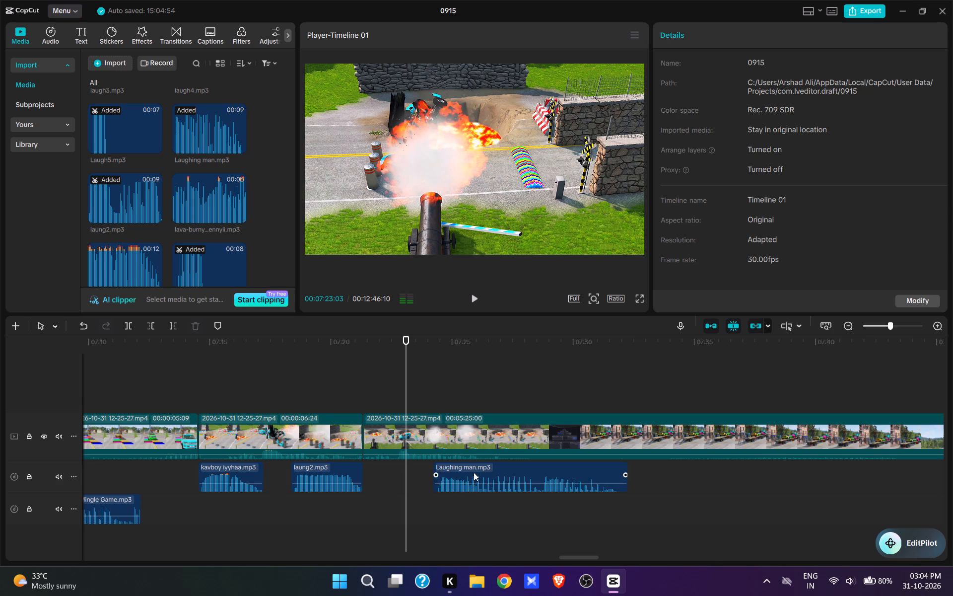
pyautogui.moveTo(474, 472); pyautogui.dragTo(458, 473)
# Play back the explosion, split the video at 00:07:28:03 and trim "Laughing man.mp3" to end there.
pyautogui.press('space')
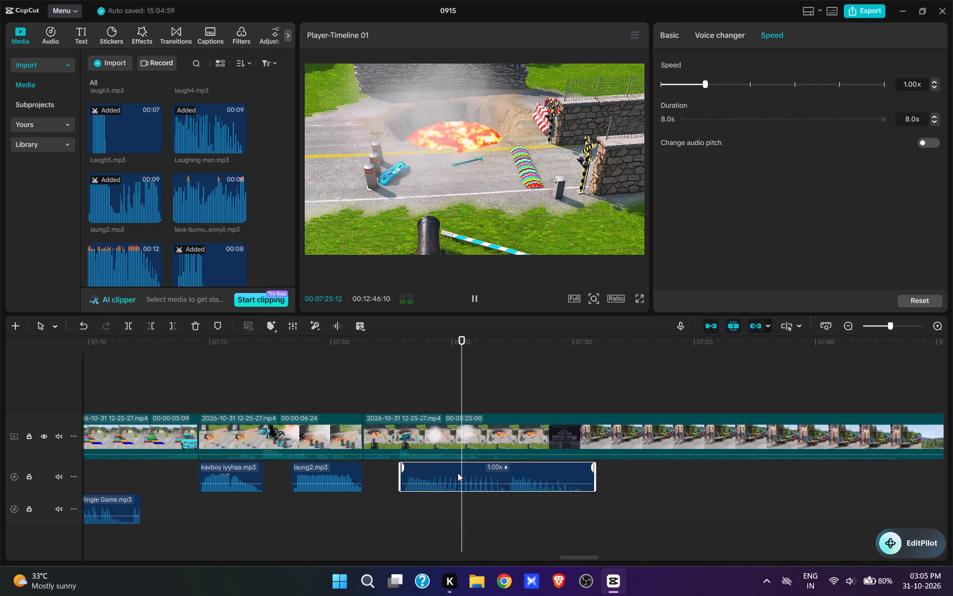
pyautogui.press('space')
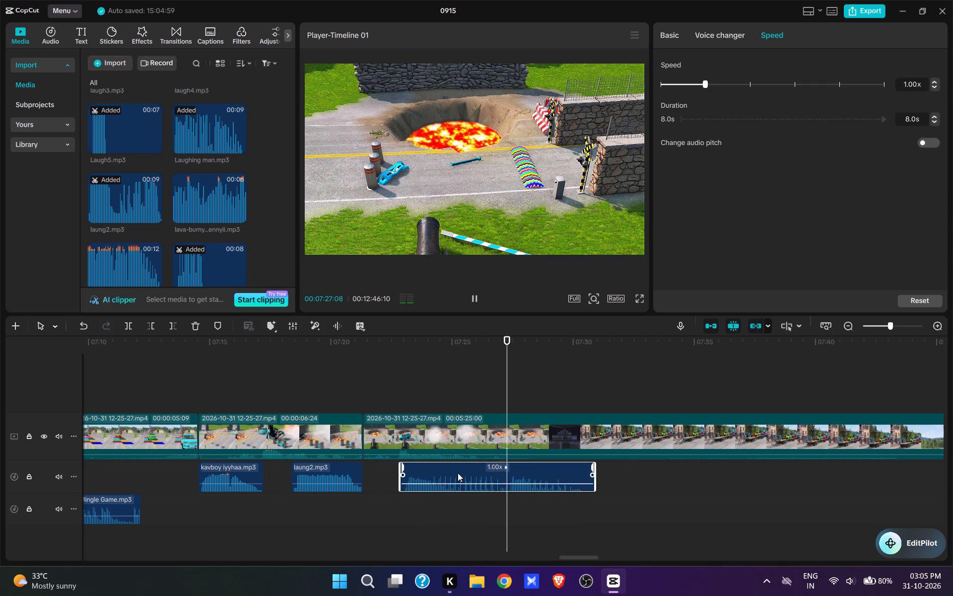
pyautogui.press('space')
pyautogui.press('space')
pyautogui.press('space')
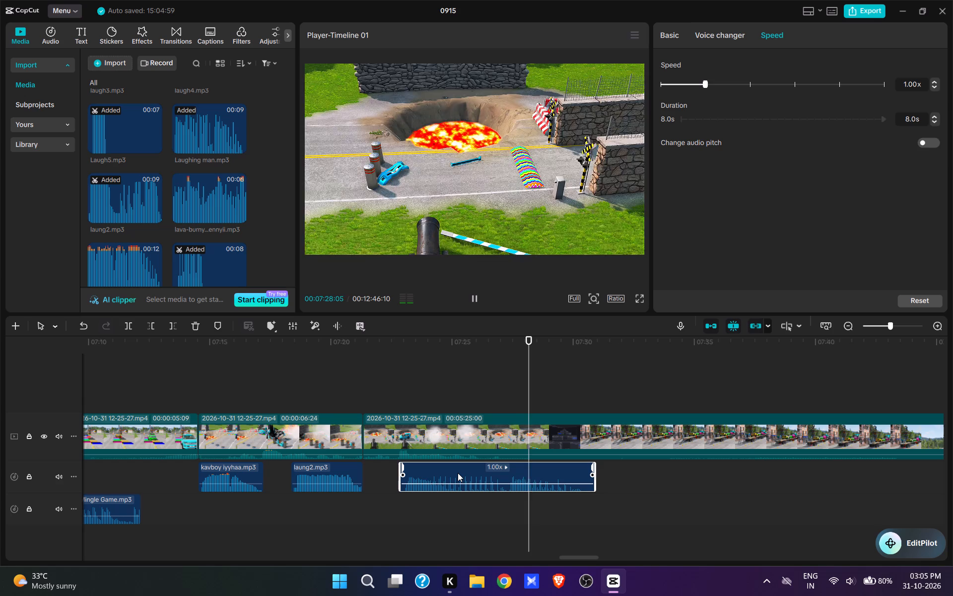
pyautogui.press('space')
pyautogui.press('space')
pyautogui.click(527, 391)
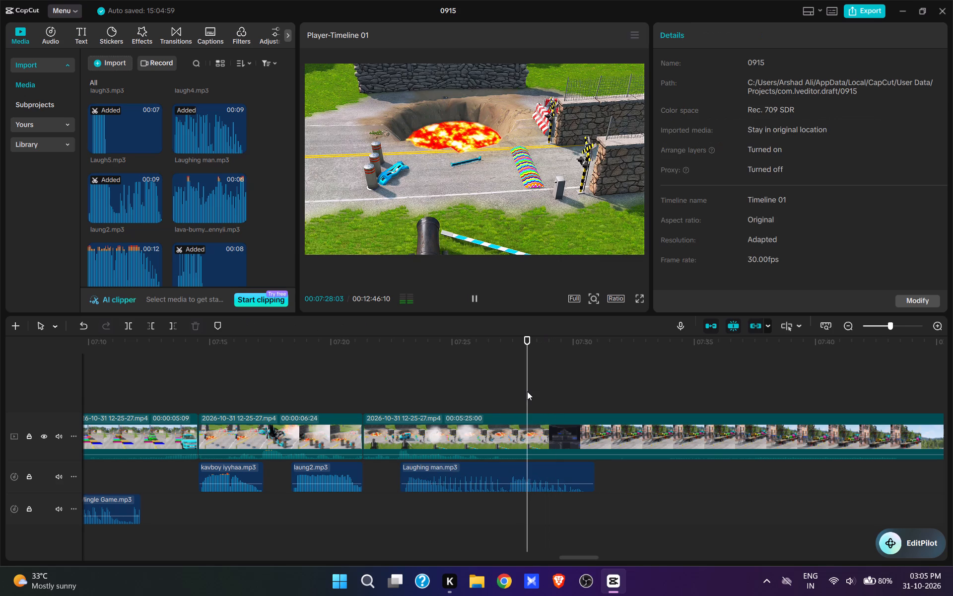
pyautogui.click(527, 417)
pyautogui.press('w')
pyautogui.click(533, 479)
pyautogui.press('e')
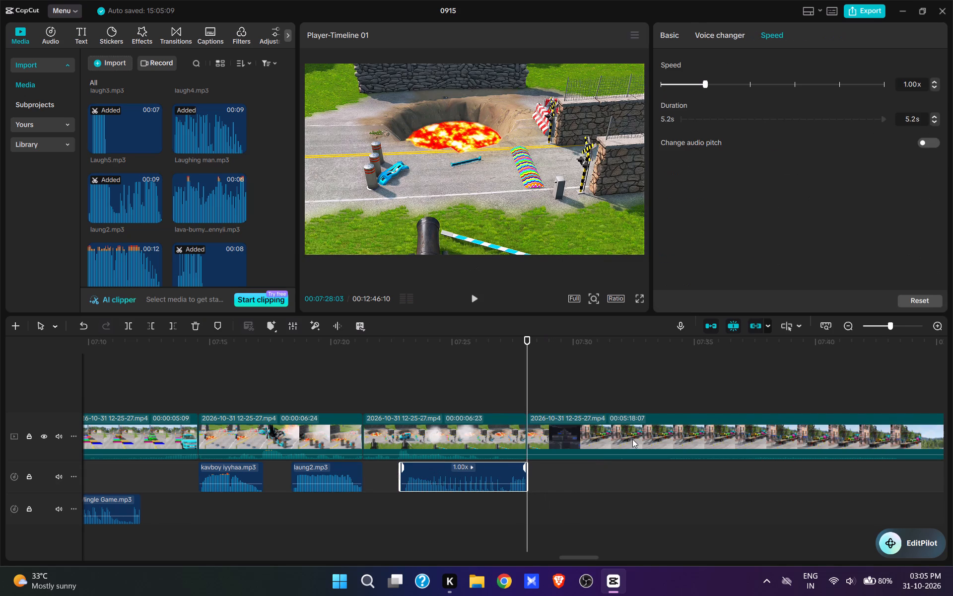
# Remove about 7 seconds of footage after 00:07:28:03, up to the car-carrier trailer's ramps starting to rise.
pyautogui.moveTo(625, 438); pyautogui.dragTo(687, 491)
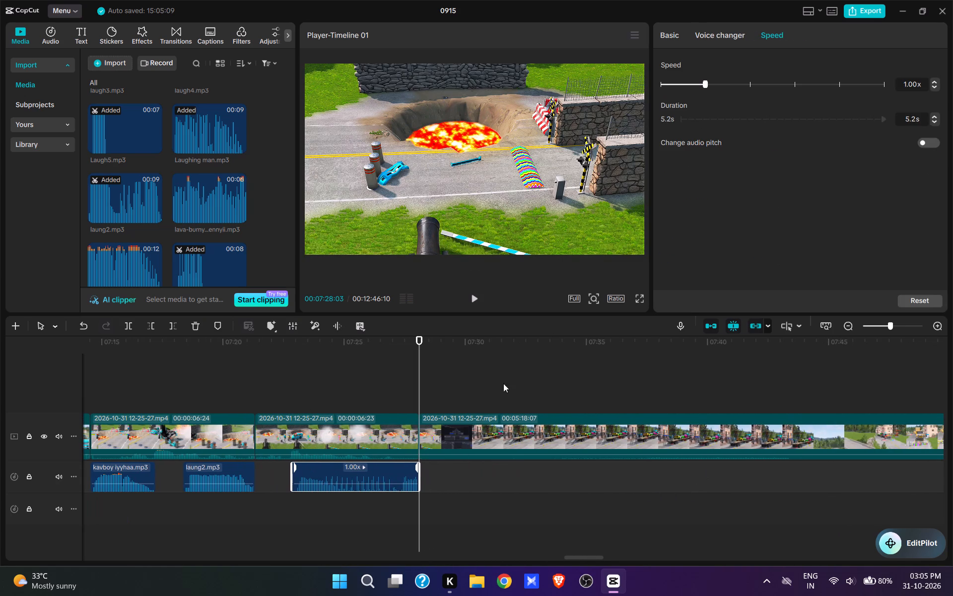
pyautogui.click(552, 382)
pyautogui.press('space')
pyautogui.press('space')
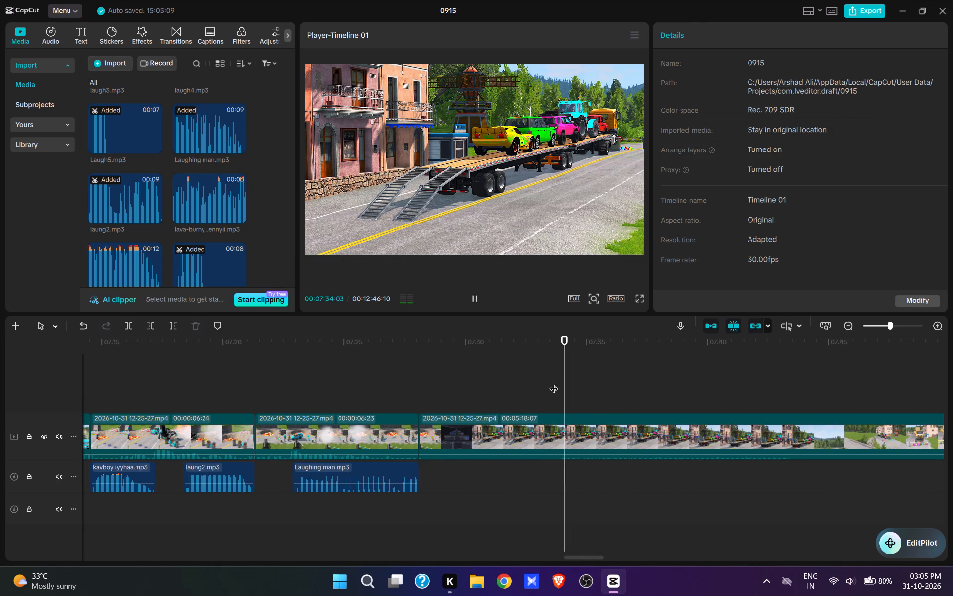
pyautogui.write('q')
pyautogui.press('space')
pyautogui.press('space')
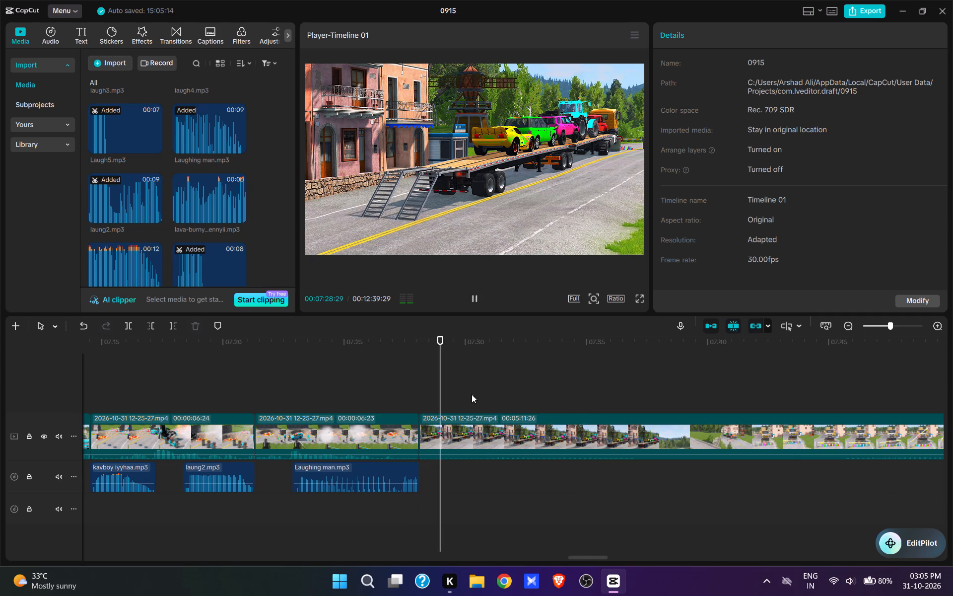
pyautogui.click(436, 398)
pyautogui.click(432, 403)
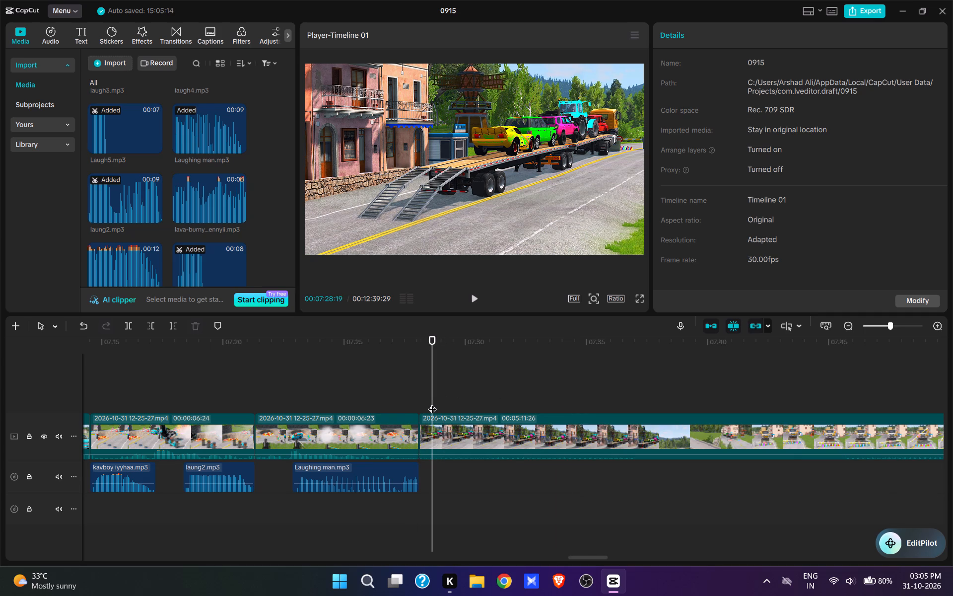
pyautogui.write('q')
# Play through the ramps folding up and split the video at 00:07:35:18, once they are fully raised.
pyautogui.press('space')
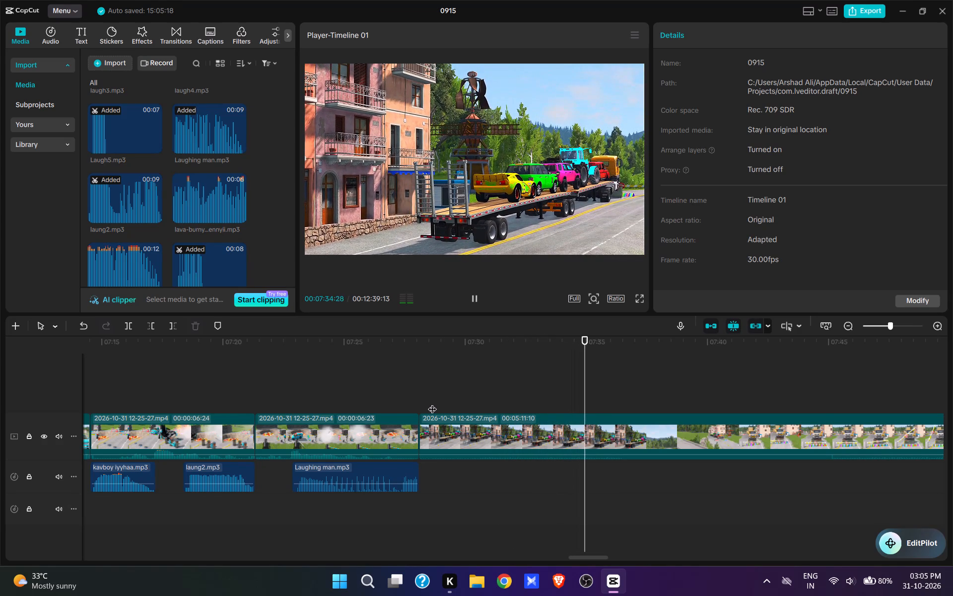
pyautogui.press('space')
pyautogui.press('space')
pyautogui.press('space')
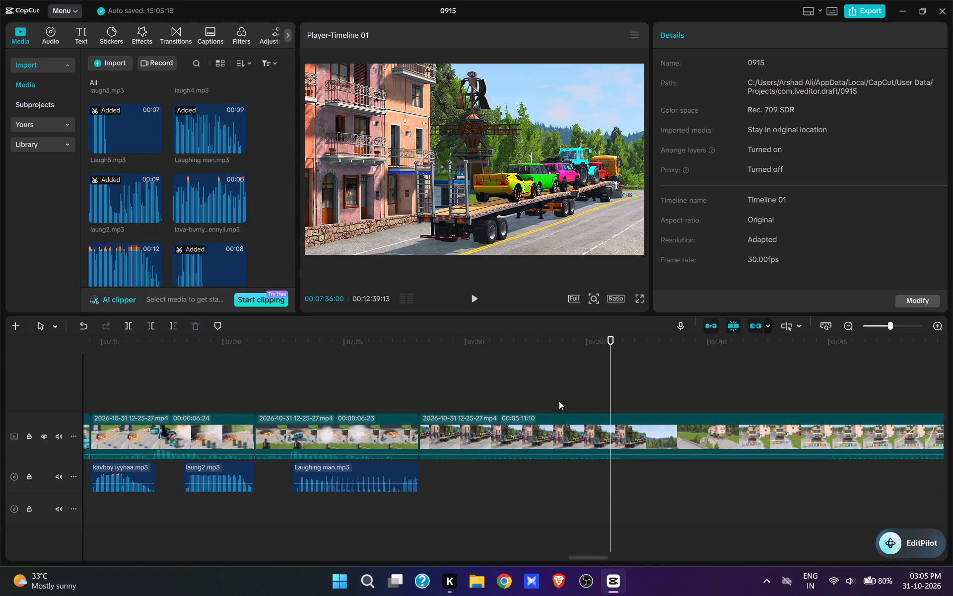
pyautogui.click(599, 404)
pyautogui.click(588, 399)
pyautogui.press('space')
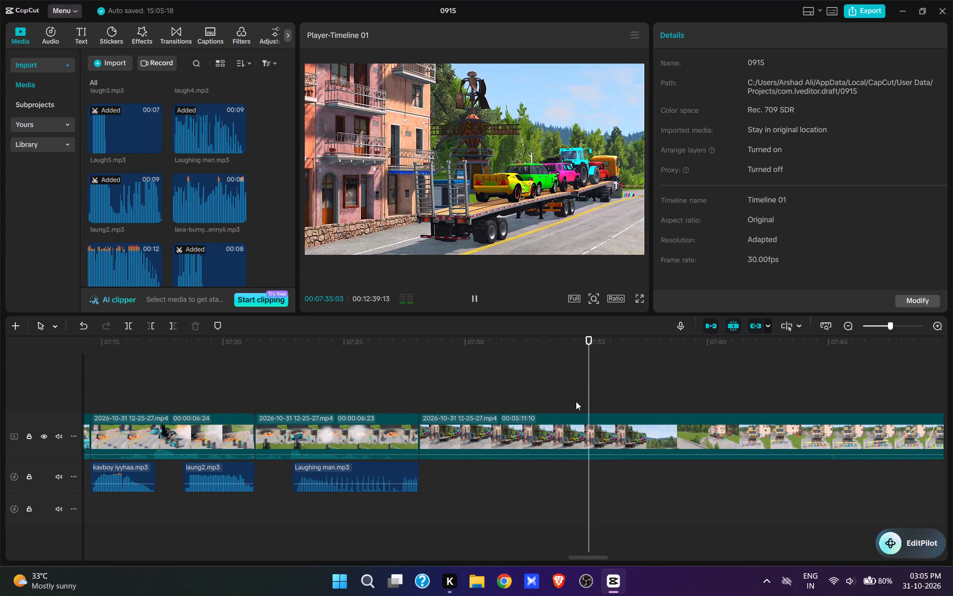
pyautogui.press('space')
pyautogui.write('ww')
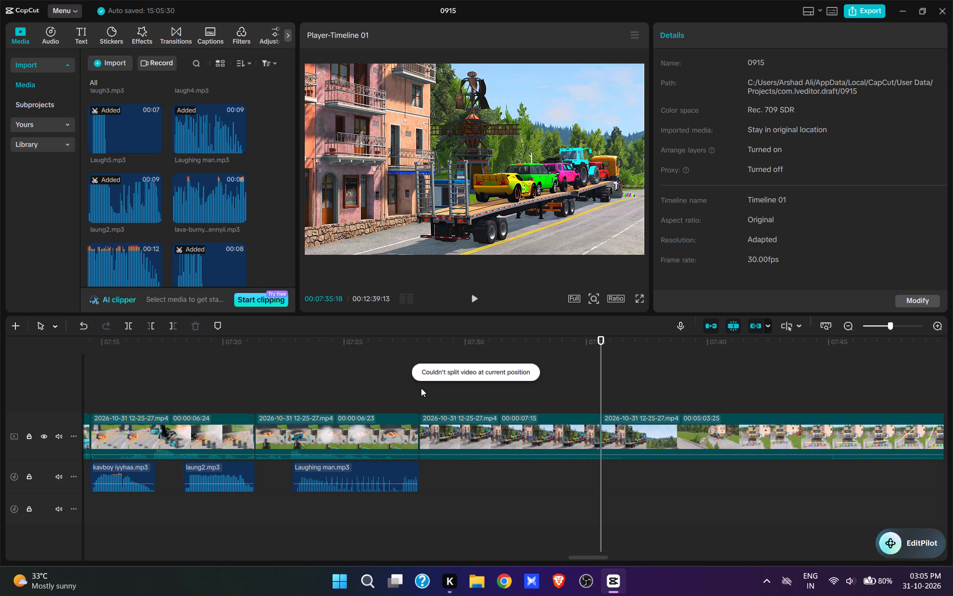
# Add the imported "Crane long.mp3" sound at 00:07:28:03, where the trailer ramps begin to rise.
pyautogui.click(421, 388)
pyautogui.scroll(17, 136, 173)
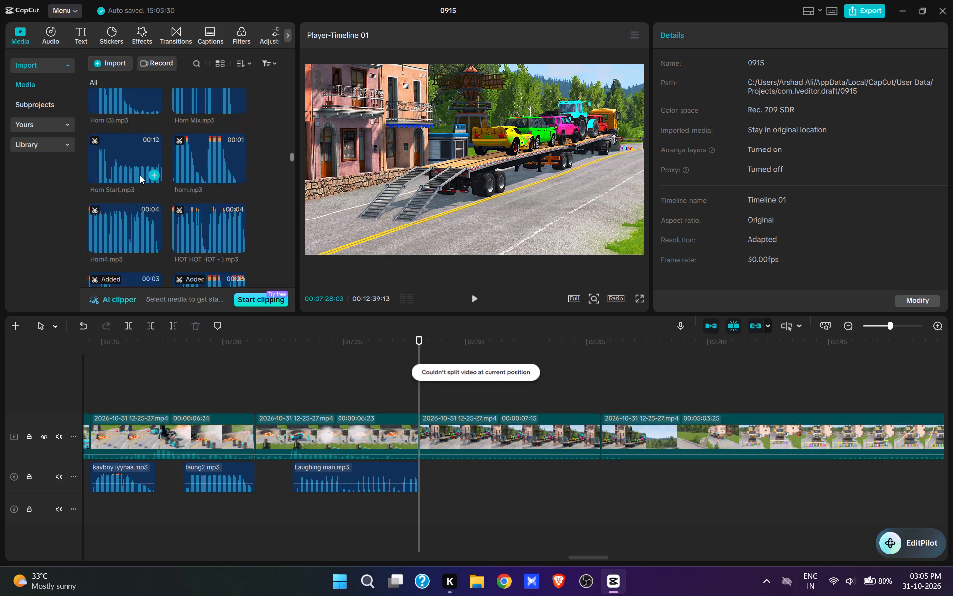
pyautogui.scroll(20, 140, 175)
pyautogui.scroll(5, 140, 175)
pyautogui.scroll(-3, 150, 177)
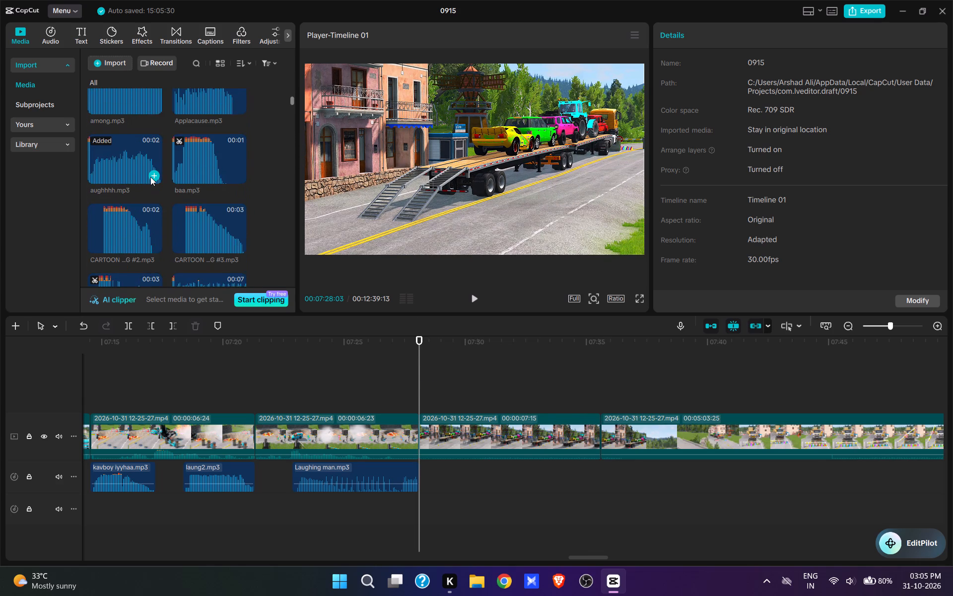
pyautogui.scroll(-6, 150, 177)
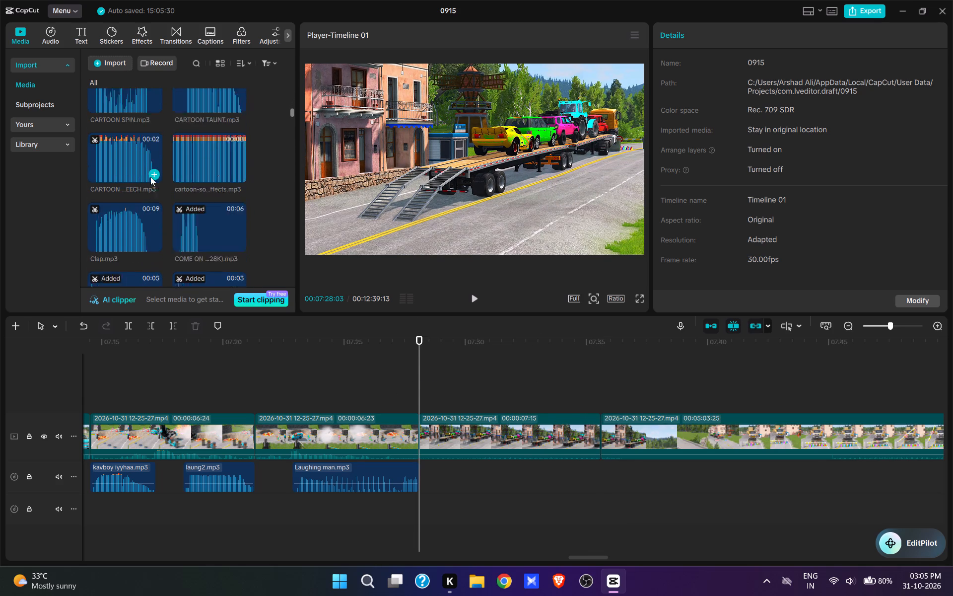
pyautogui.scroll(-1, 150, 177)
pyautogui.click(156, 200)
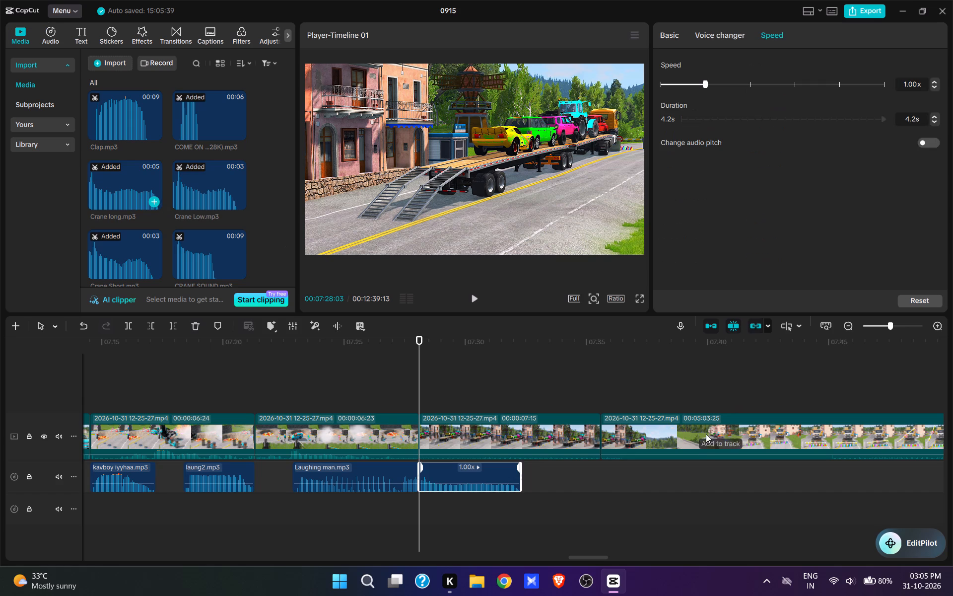
# Set the duration of the trailer ramp clip to 4.2 s to match "Crane long.mp3".
pyautogui.click(514, 445)
pyautogui.click(743, 30)
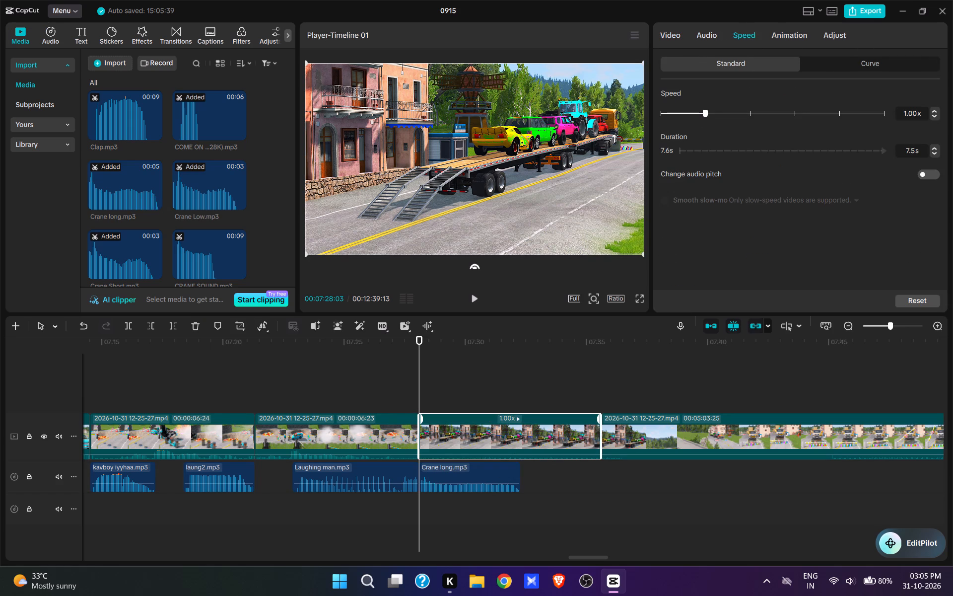
pyautogui.moveTo(922, 152); pyautogui.dragTo(858, 149)
pyautogui.write('4.2')
pyautogui.press('Return')
# Remove about 9.5 seconds of footage after 00:07:32:09, up to the striped barrier arm starting to rise before the truck.
pyautogui.press('space')
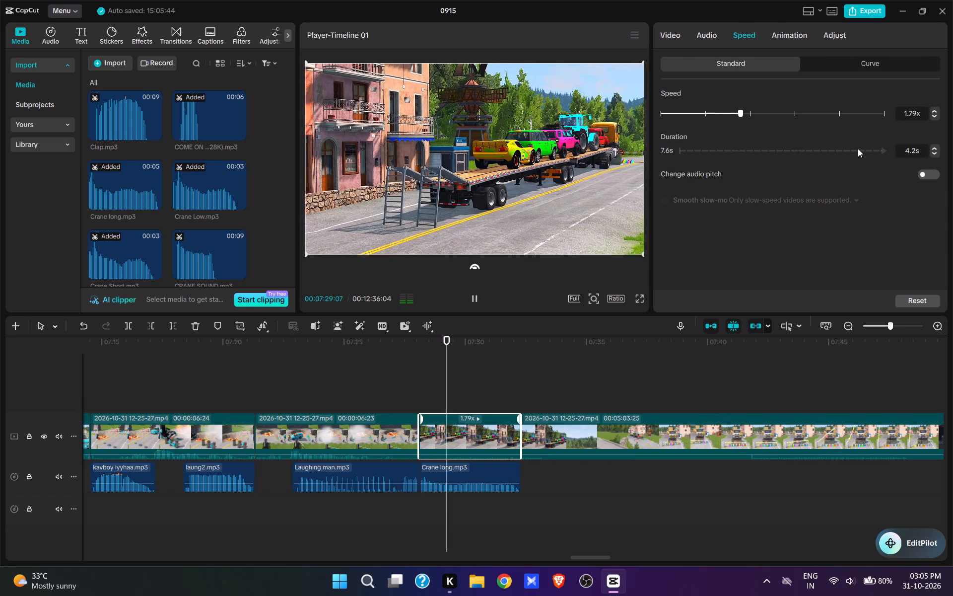
pyautogui.click(743, 397)
pyautogui.press('space')
pyautogui.press('space')
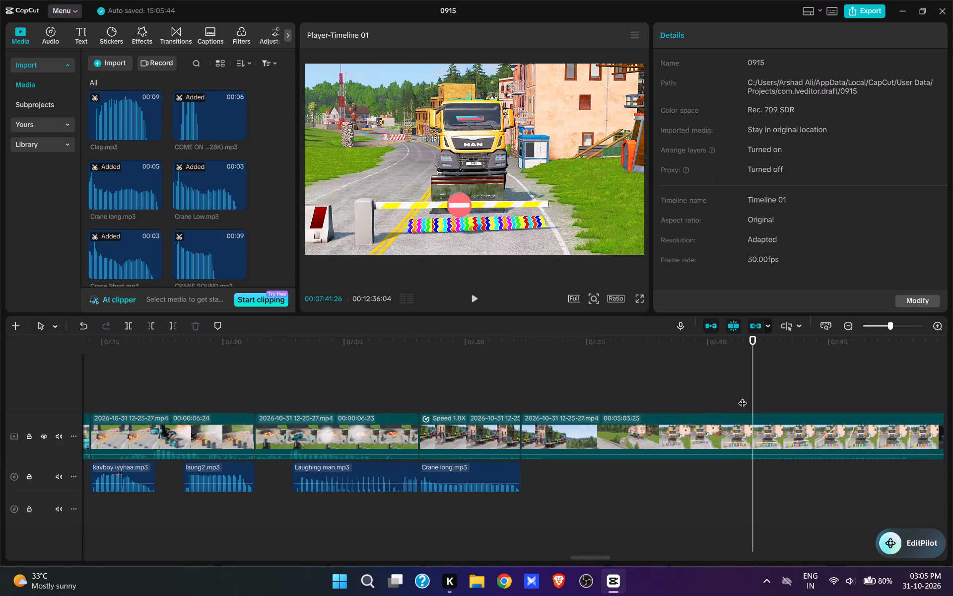
pyautogui.write('q')
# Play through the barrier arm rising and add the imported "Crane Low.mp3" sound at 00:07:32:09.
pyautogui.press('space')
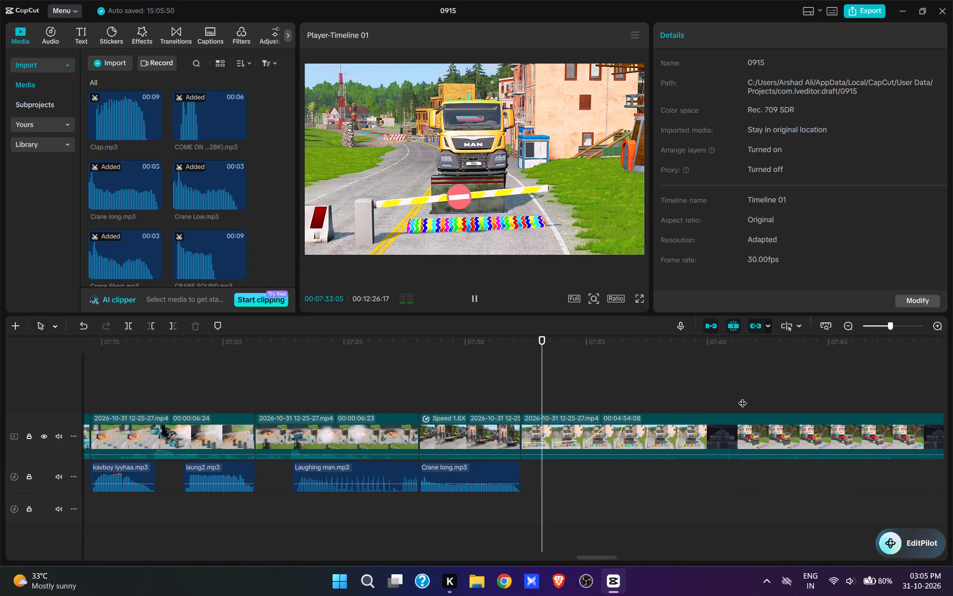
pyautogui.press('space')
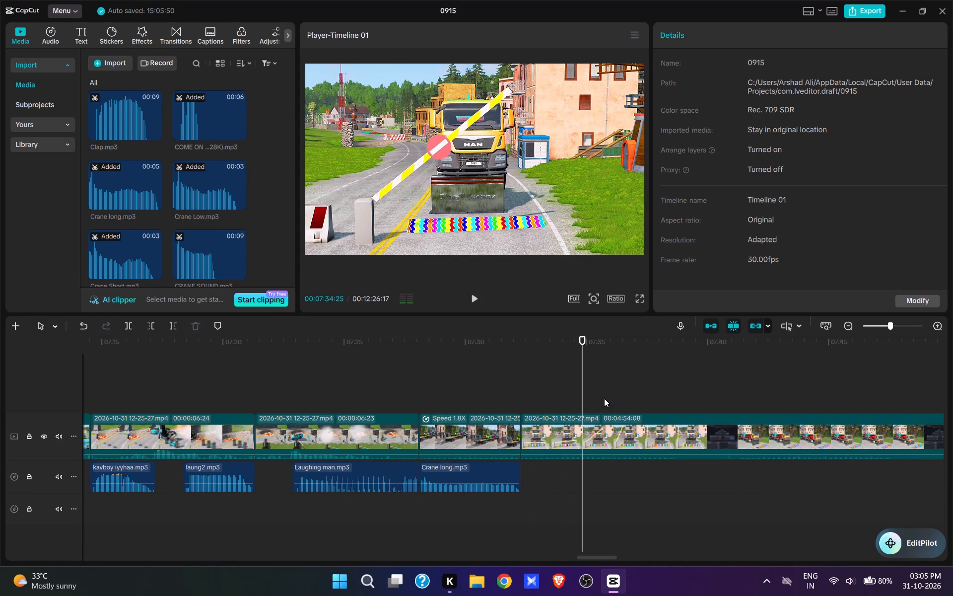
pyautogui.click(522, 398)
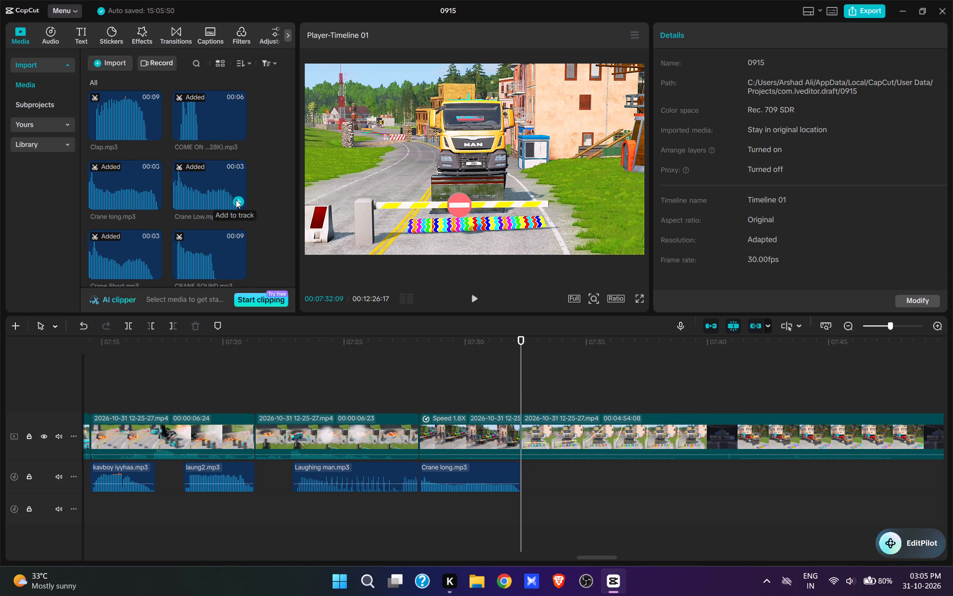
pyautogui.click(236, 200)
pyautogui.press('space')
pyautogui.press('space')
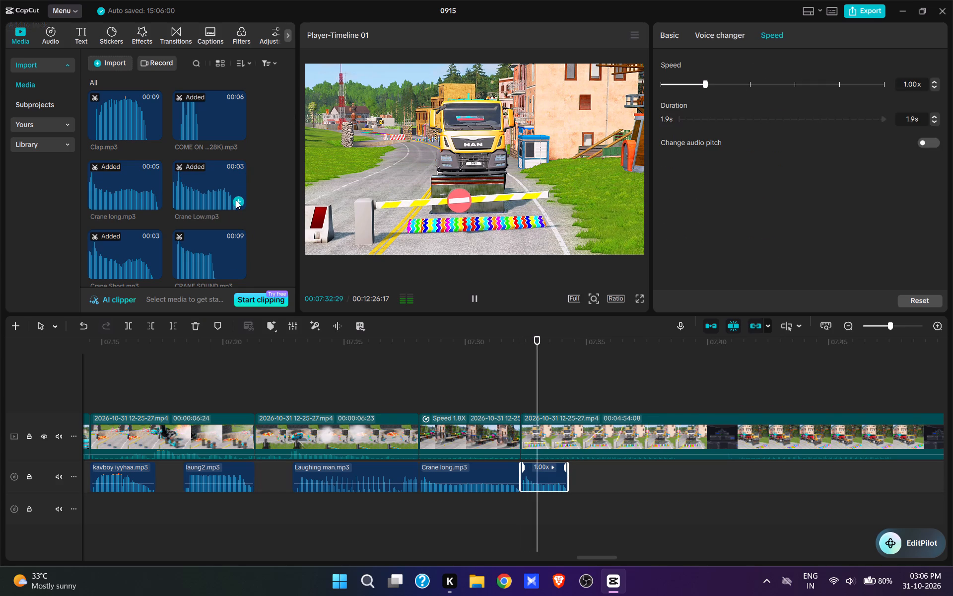
# Remove about 0.9 seconds from the start of the barrier clip at 00:07:32:09.
pyautogui.click(542, 405)
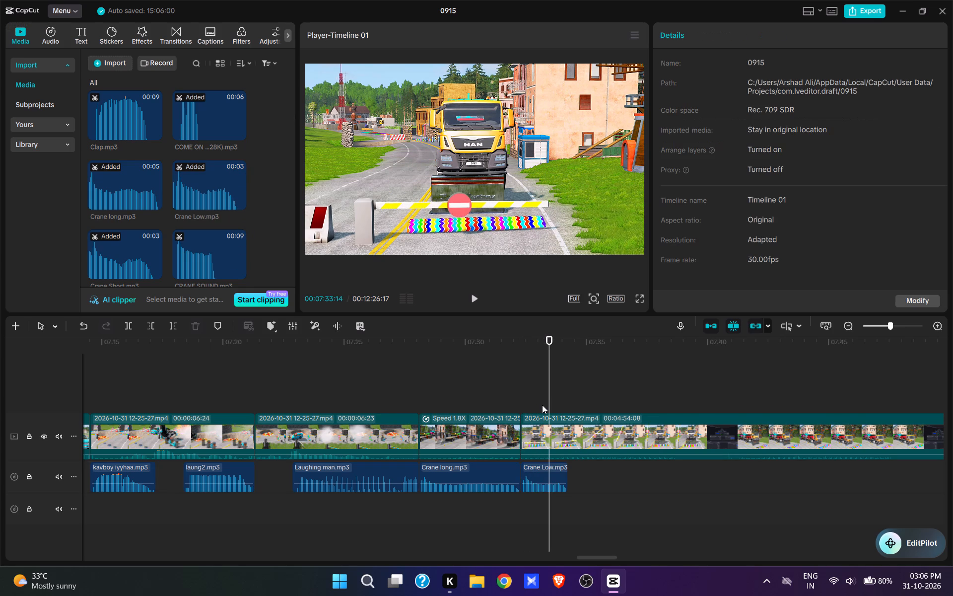
pyautogui.write('q')
# Play through the barrier opening and split the video at 00:07:37:11, once the arm is fully upright.
pyautogui.press('space')
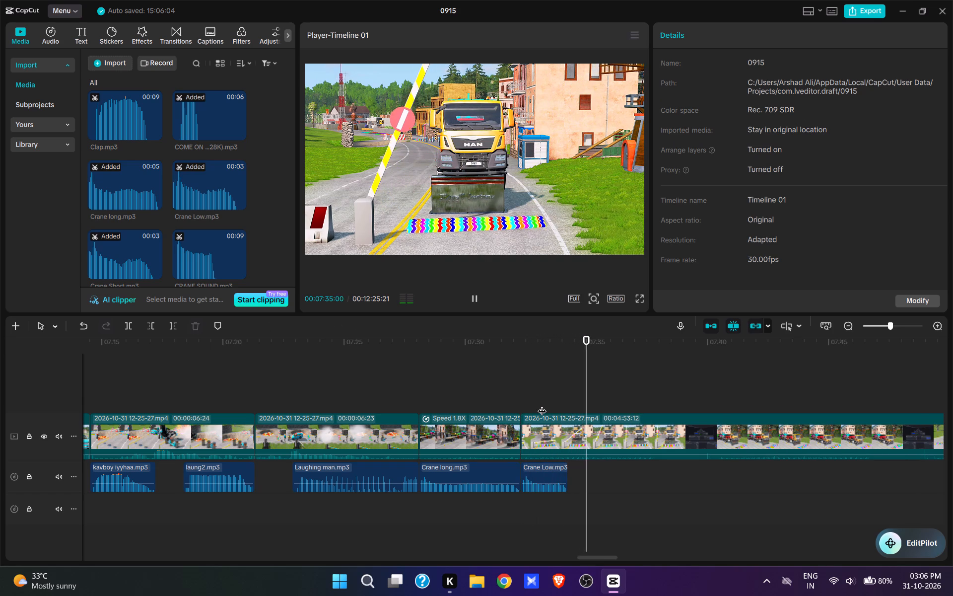
pyautogui.press('space')
pyautogui.press('space')
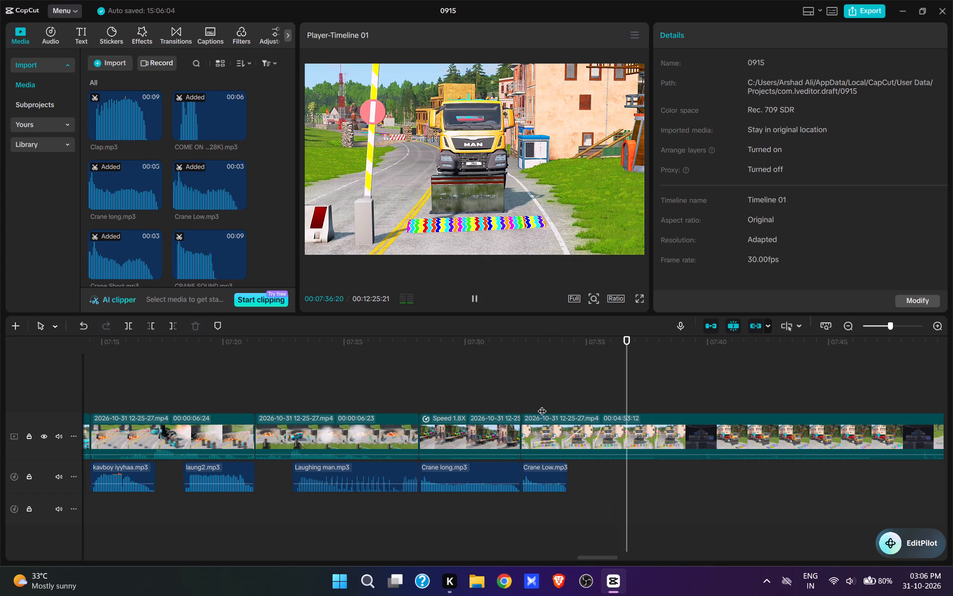
pyautogui.press('w')
# Replace the "Crane Low.mp3" sound at 00:07:32:09 with the imported "ding ding 1.mp3".
pyautogui.click(546, 465)
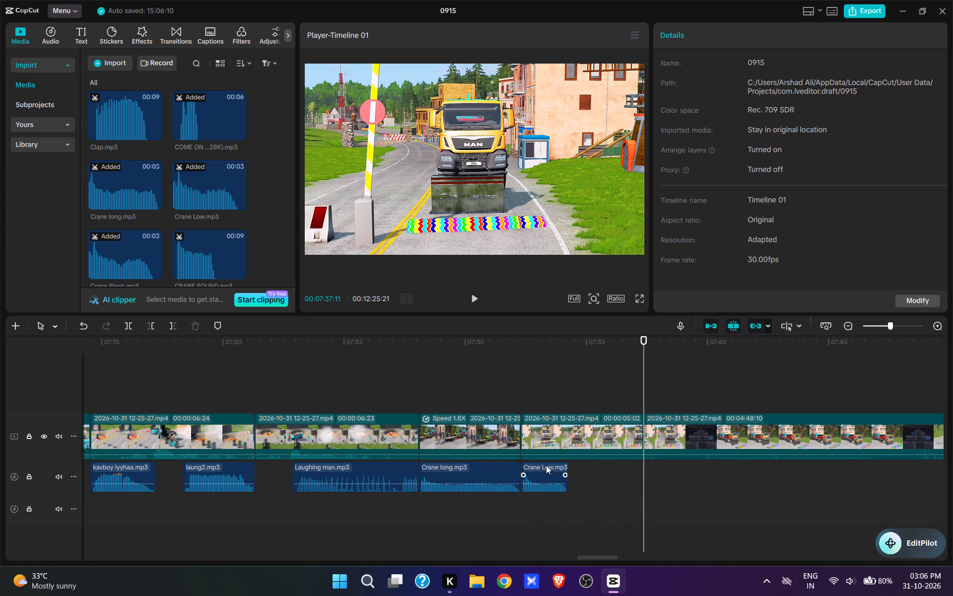
pyautogui.press('d')
pyautogui.click(524, 393)
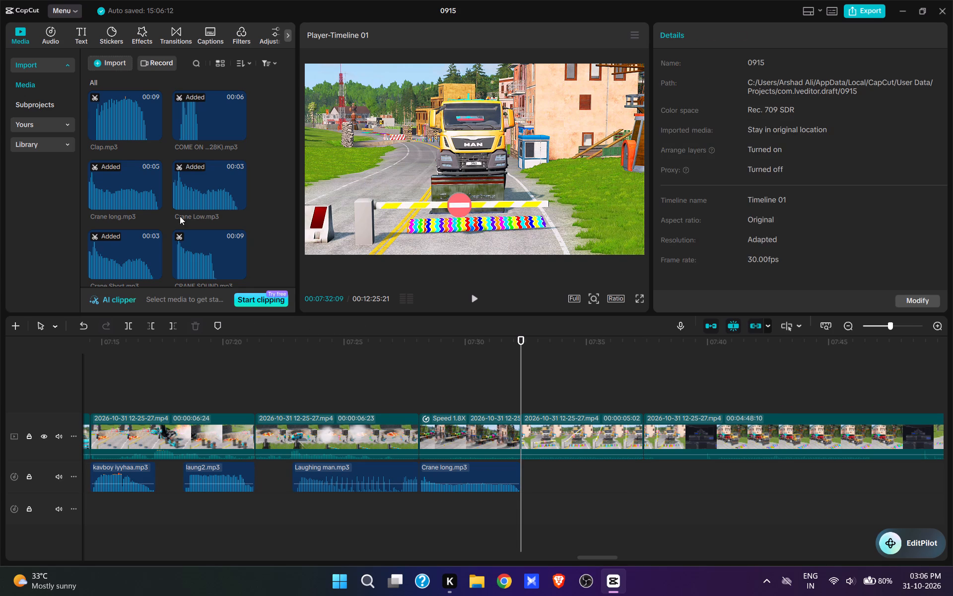
pyautogui.scroll(-3, 180, 206)
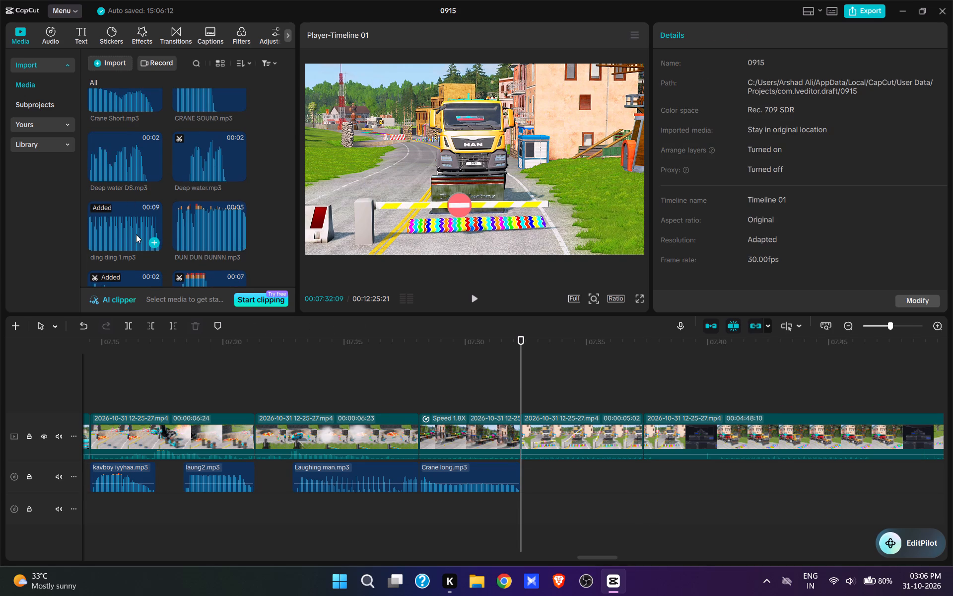
pyautogui.click(151, 243)
# Trim the ends of "ding ding 1.mp3" and the barrier clip to 00:07:36:18, where the arm stands upright.
pyautogui.press('space')
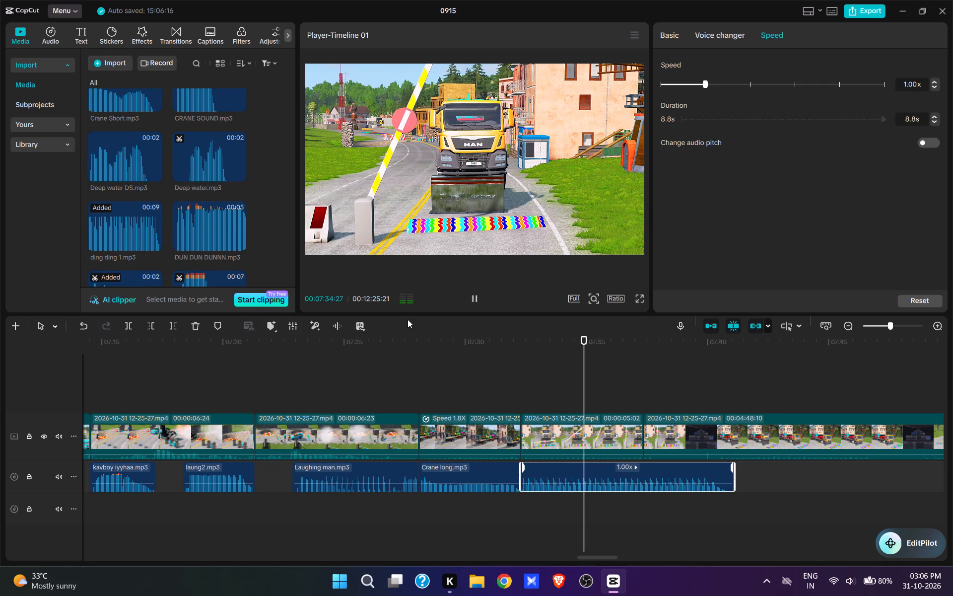
pyautogui.press('space')
pyautogui.press('space')
pyautogui.press('space')
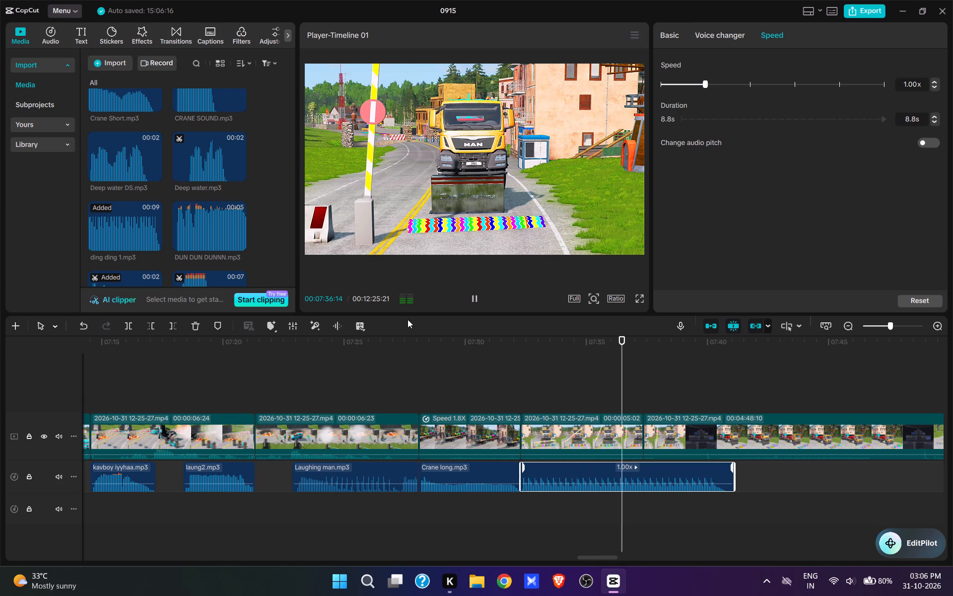
pyautogui.press('e')
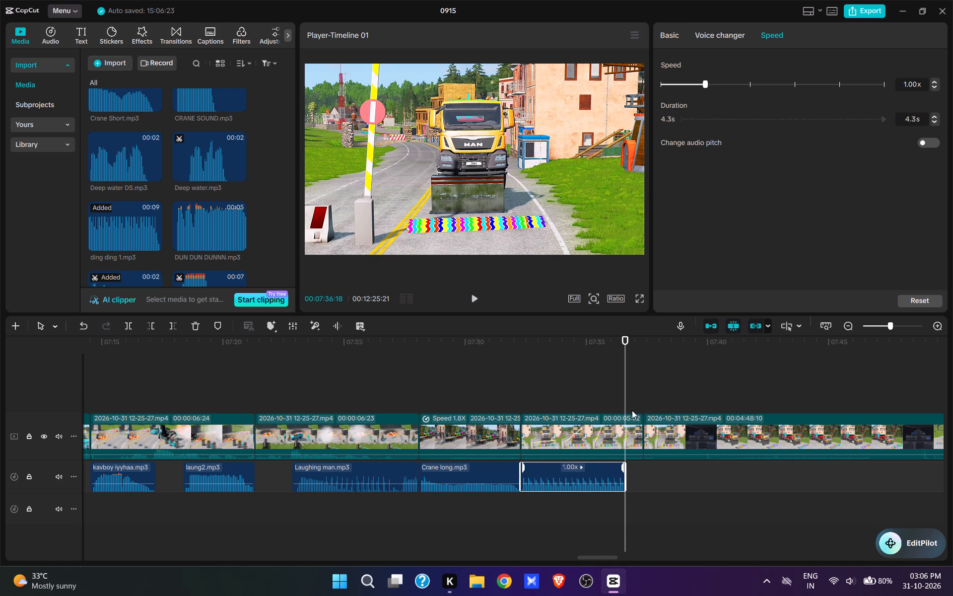
pyautogui.click(623, 432)
pyautogui.press('e')
# Remove about 4.6 seconds of footage after 00:07:36:18, up to the road block in front of the truck starting to lower.
pyautogui.press('space')
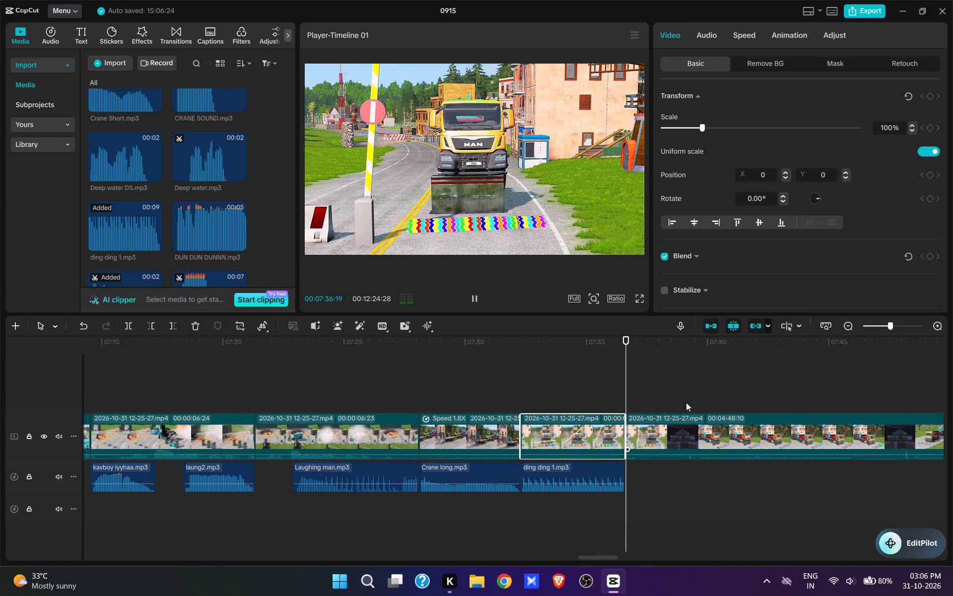
pyautogui.click(700, 397)
pyautogui.press('space')
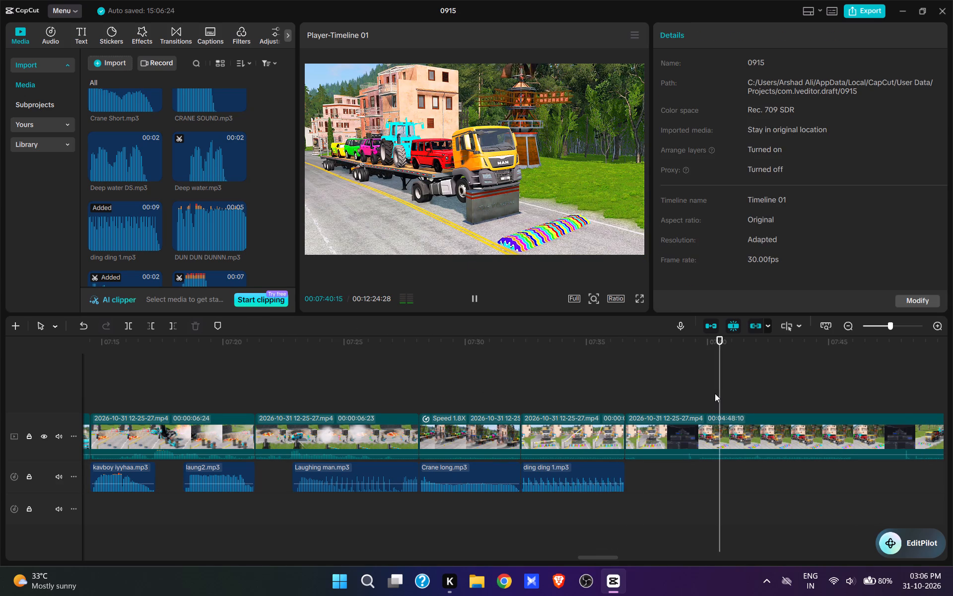
pyautogui.press('space')
pyautogui.click(744, 397)
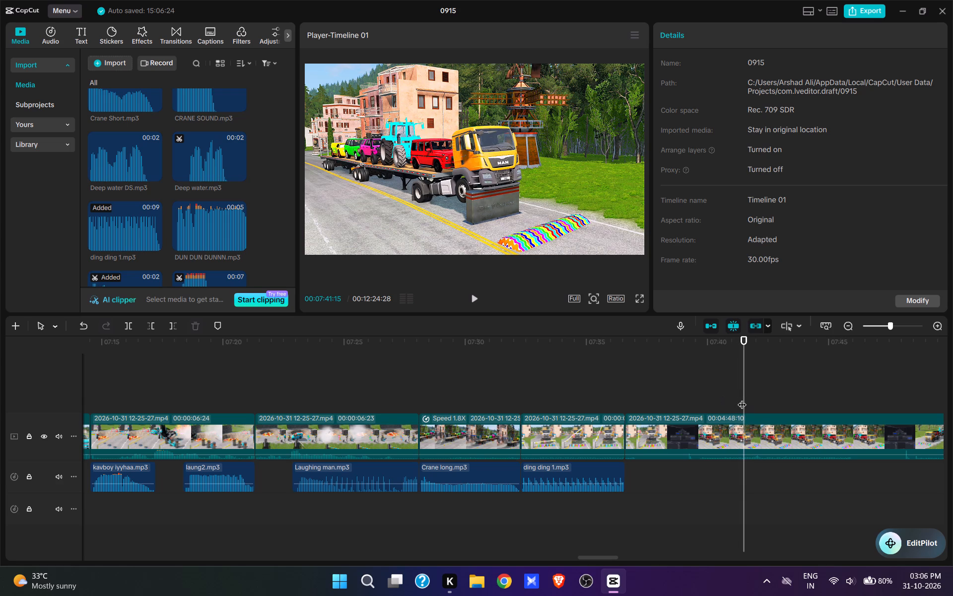
pyautogui.click(737, 399)
pyautogui.write('q')
# Add the imported "Crane Low.mp3" sound at 00:07:36:18, where the road block starts to sink.
pyautogui.press('space')
pyautogui.press('space')
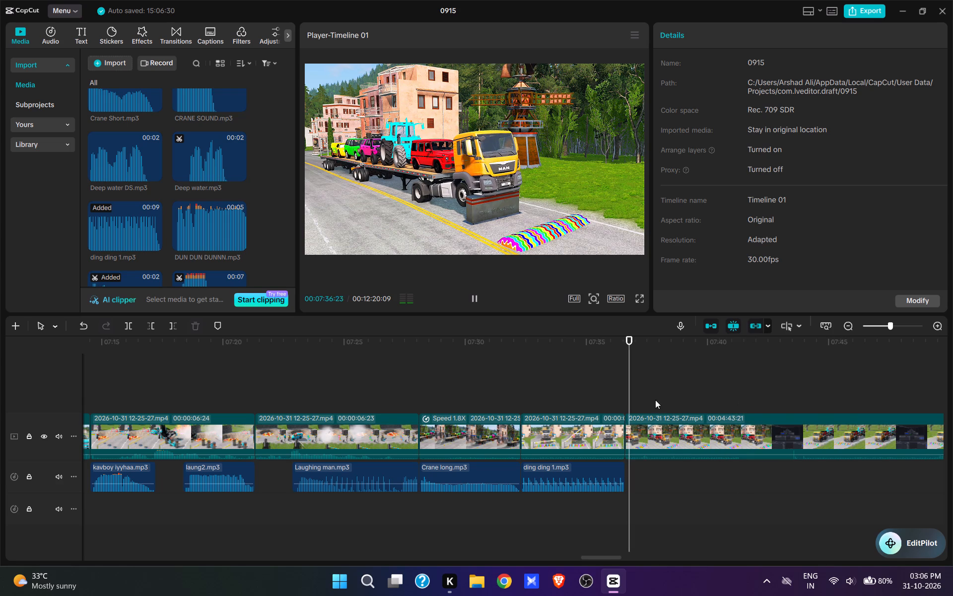
pyautogui.click(624, 388)
pyautogui.scroll(2, 214, 200)
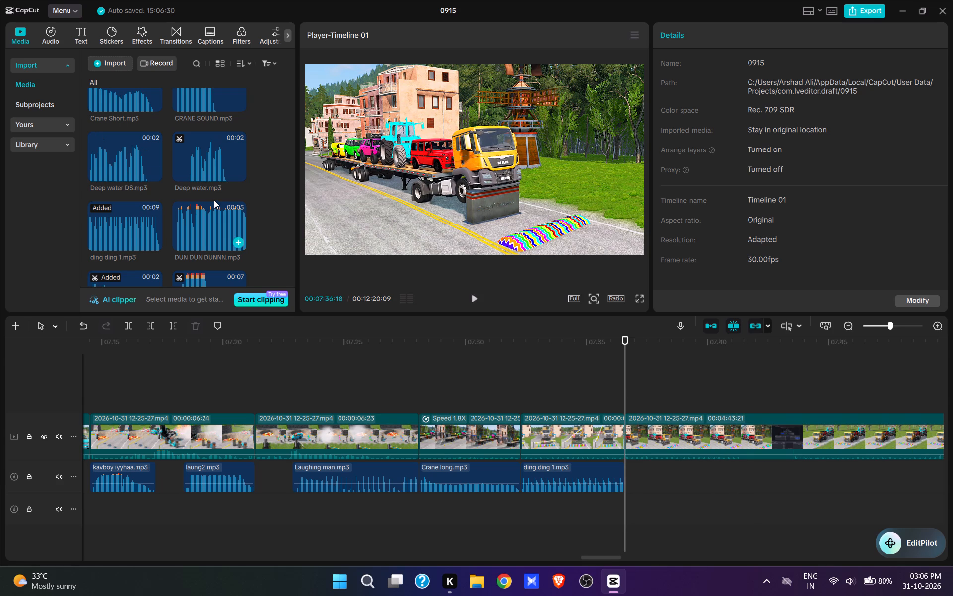
pyautogui.click(243, 148)
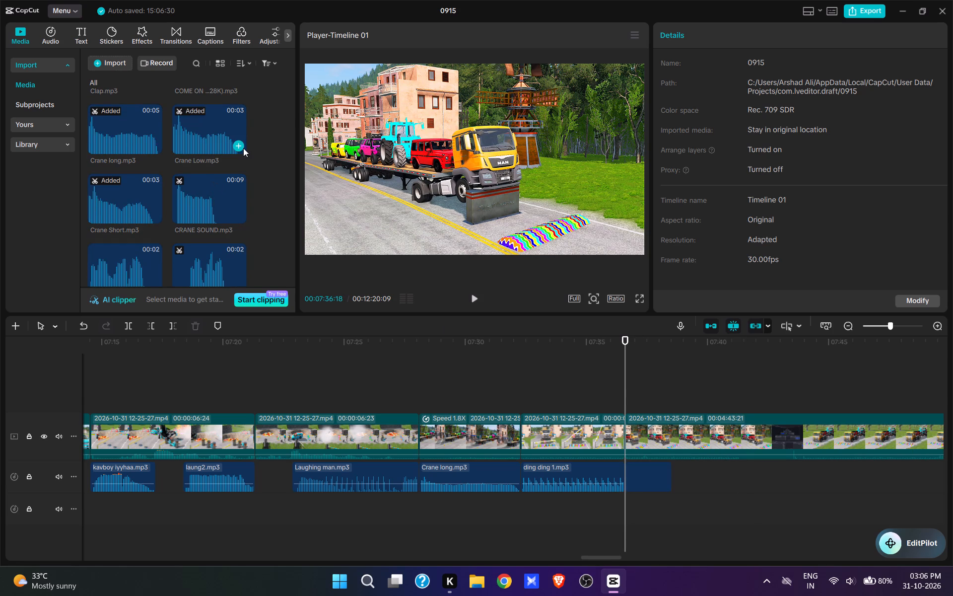
# Play through the road block sinking and split the video at 00:07:39:16, once it is fully lowered.
pyautogui.press('space')
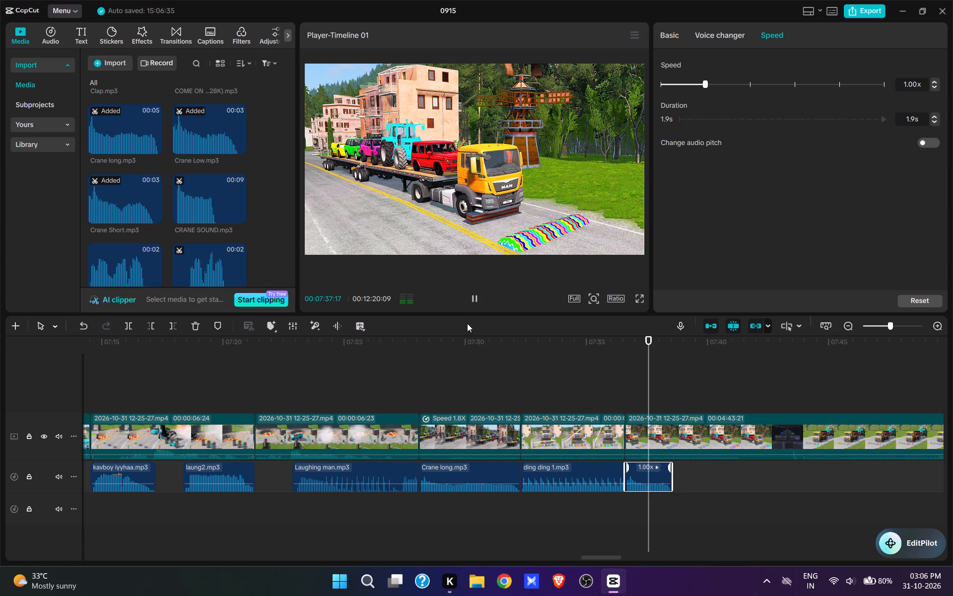
pyautogui.press('space')
pyautogui.write('w')
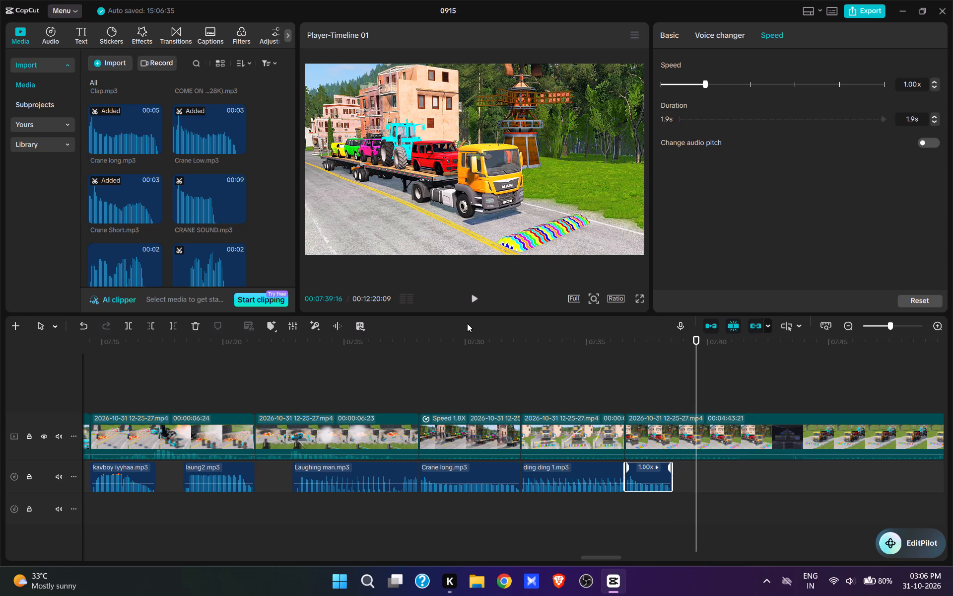
# Remove about 4.3 seconds of footage after 00:07:39:16, keeping the front view of the loaded truck waiting at the colourful bump.
pyautogui.moveTo(652, 365); pyautogui.dragTo(531, 498)
pyautogui.click(448, 410)
pyautogui.press('space')
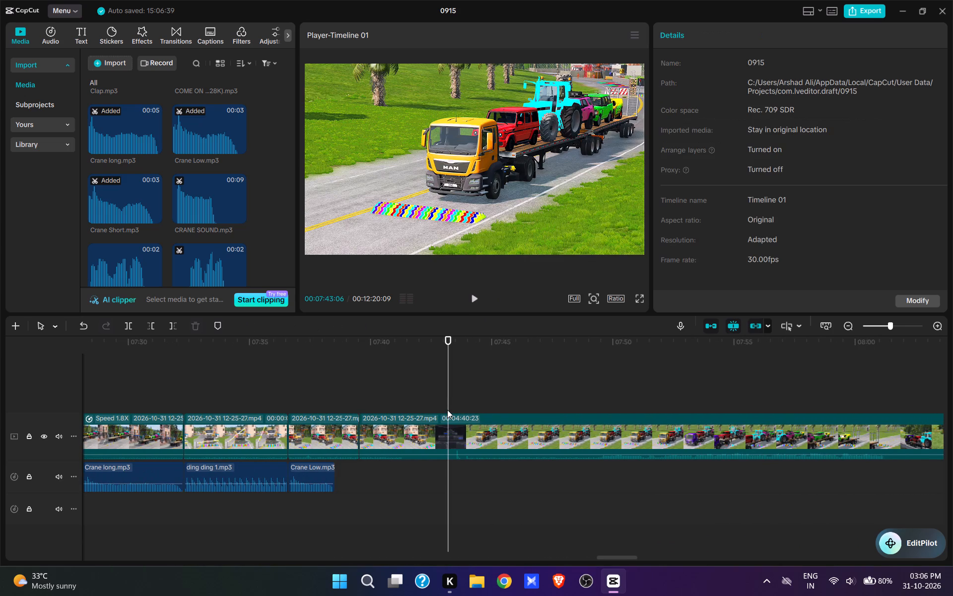
pyautogui.press('space')
pyautogui.write('q')
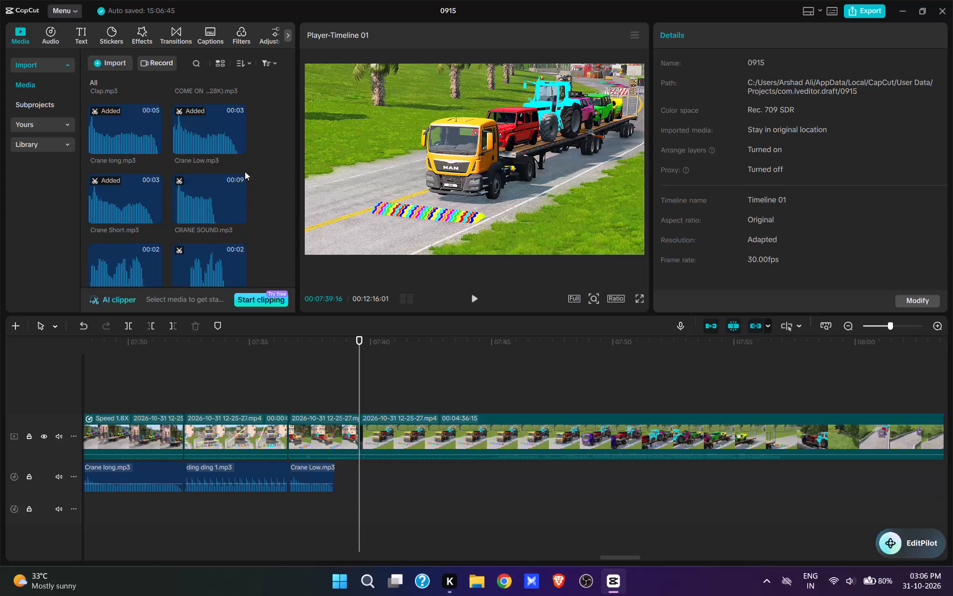
# Preview the imported horn sounds and add "Horn Start.mp3" at 00:07:39:16.
pyautogui.scroll(-11, 192, 204)
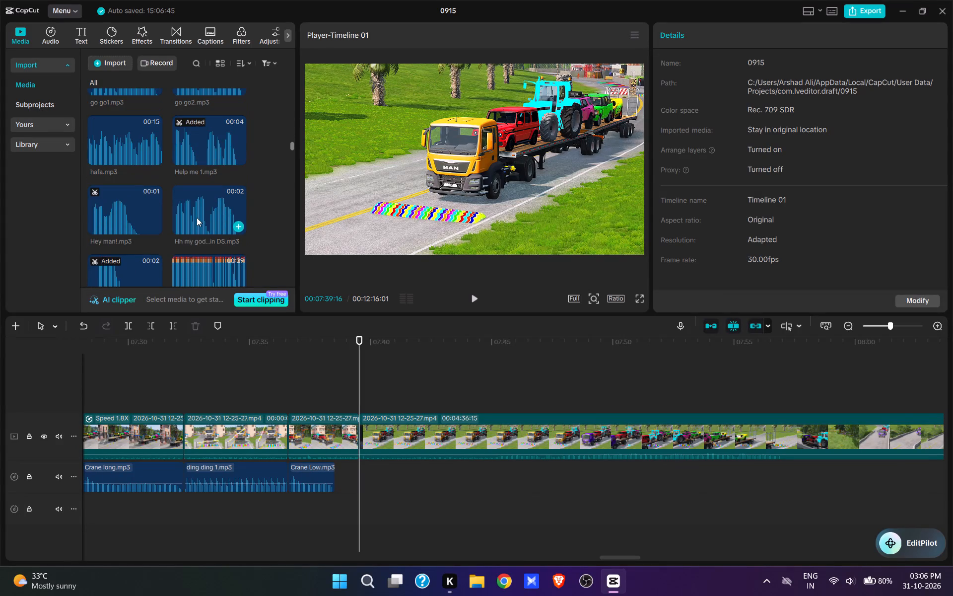
pyautogui.scroll(-4, 197, 218)
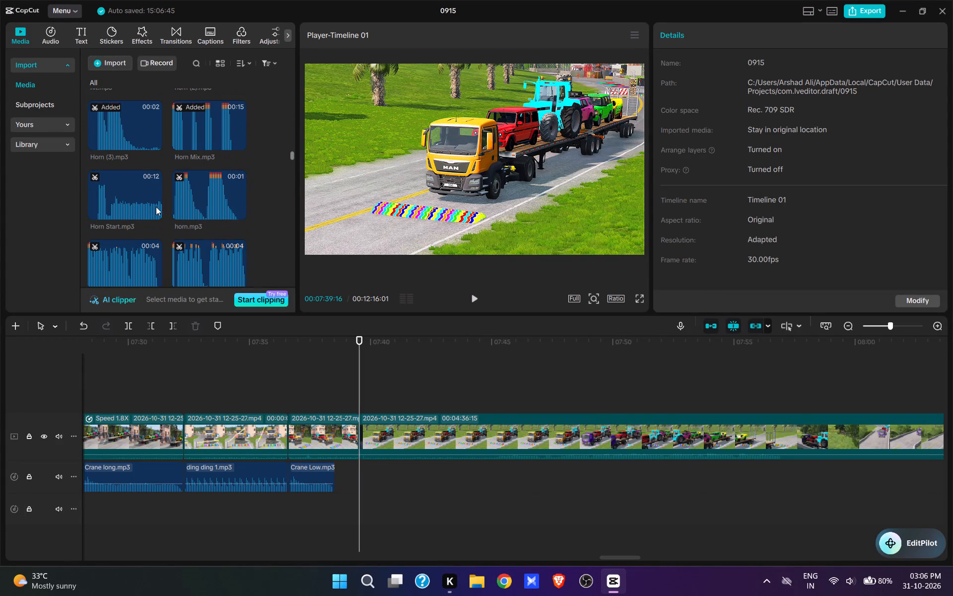
pyautogui.scroll(-1, 129, 201)
pyautogui.click(120, 209)
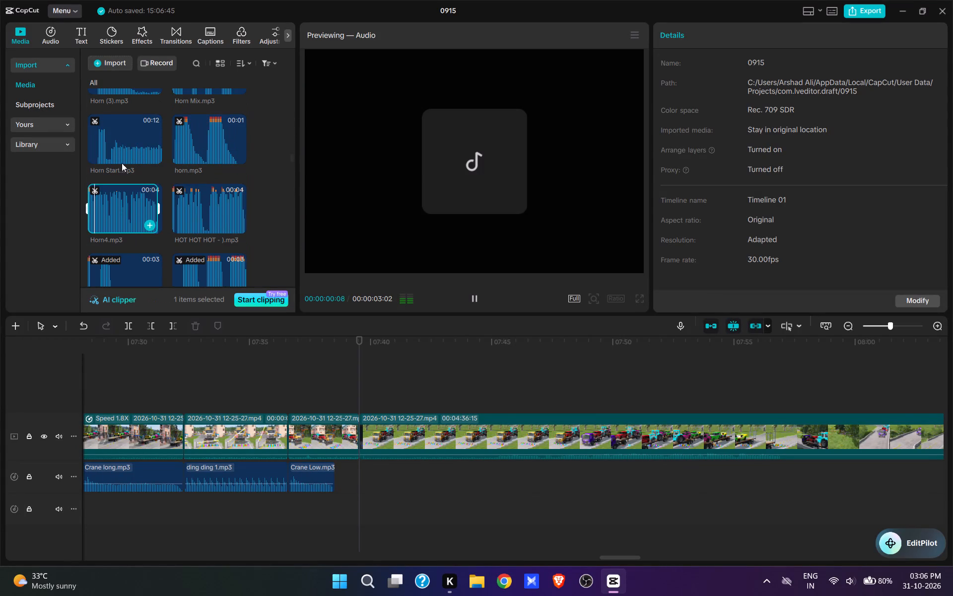
pyautogui.click(124, 148)
pyautogui.click(156, 153)
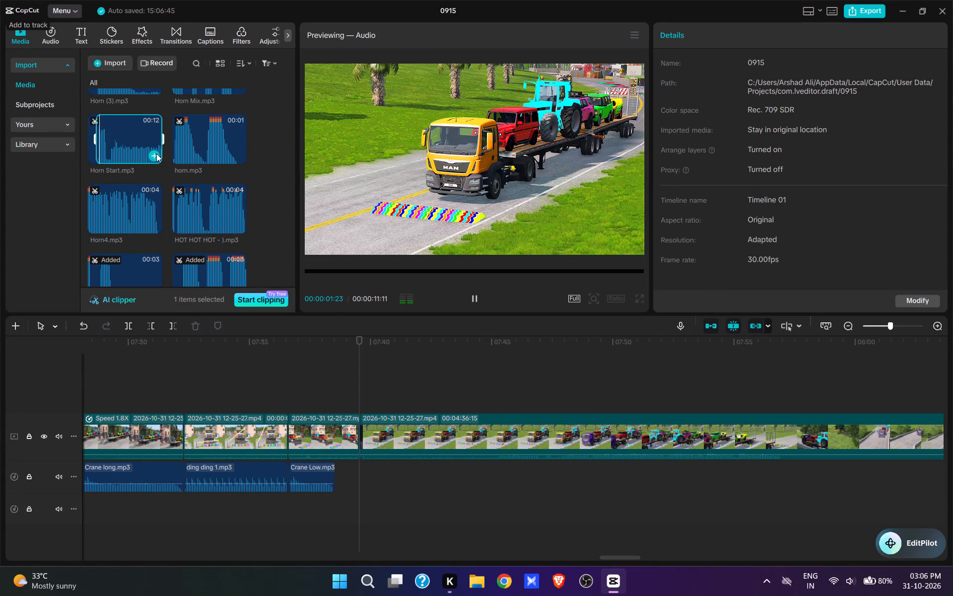
# Play the horn sound against the video and trim the end of "Horn Start.mp3" to 00:07:41:14.
pyautogui.click(466, 301)
pyautogui.click(469, 297)
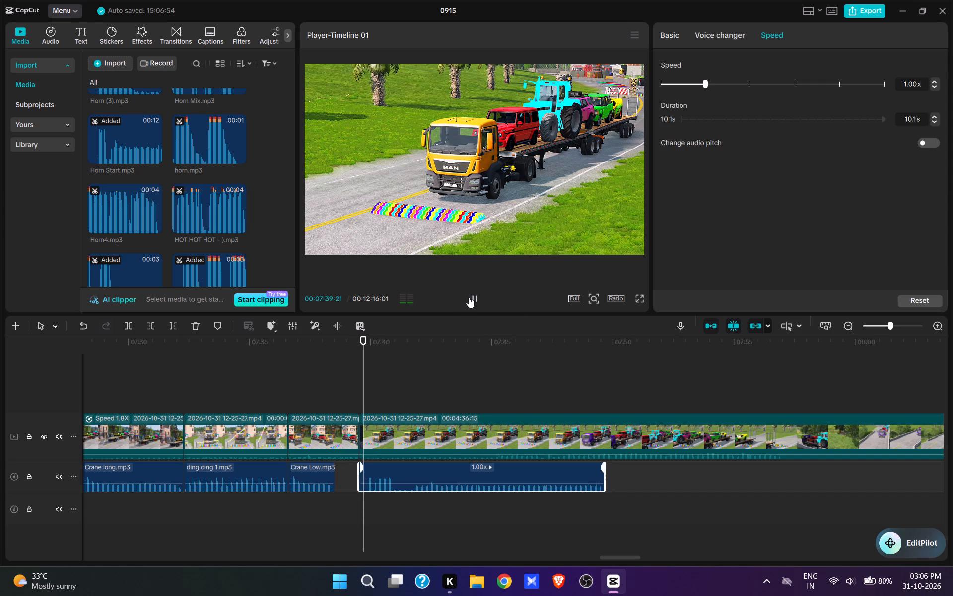
pyautogui.press('space')
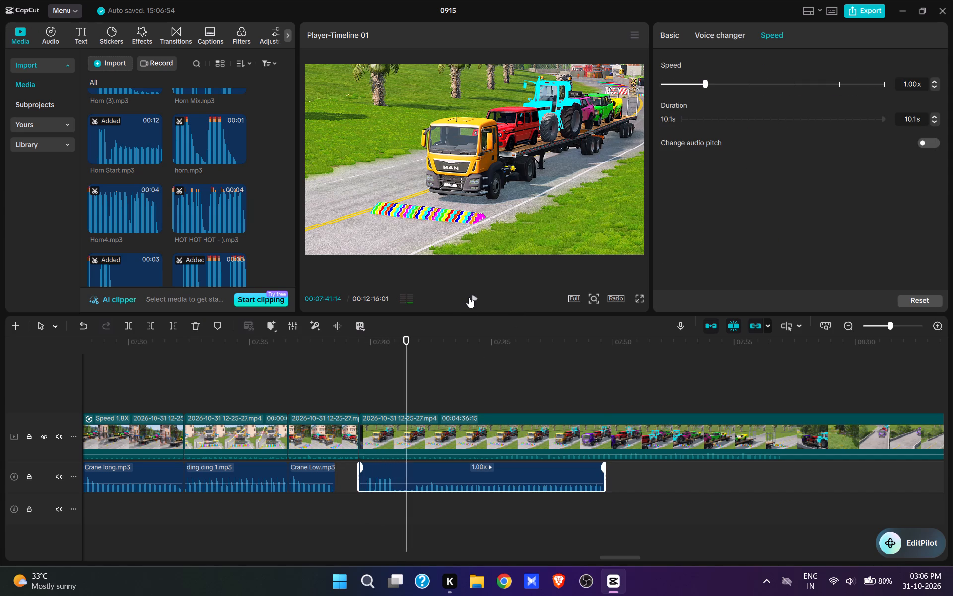
pyautogui.write('e')
pyautogui.press('space')
pyautogui.press('space')
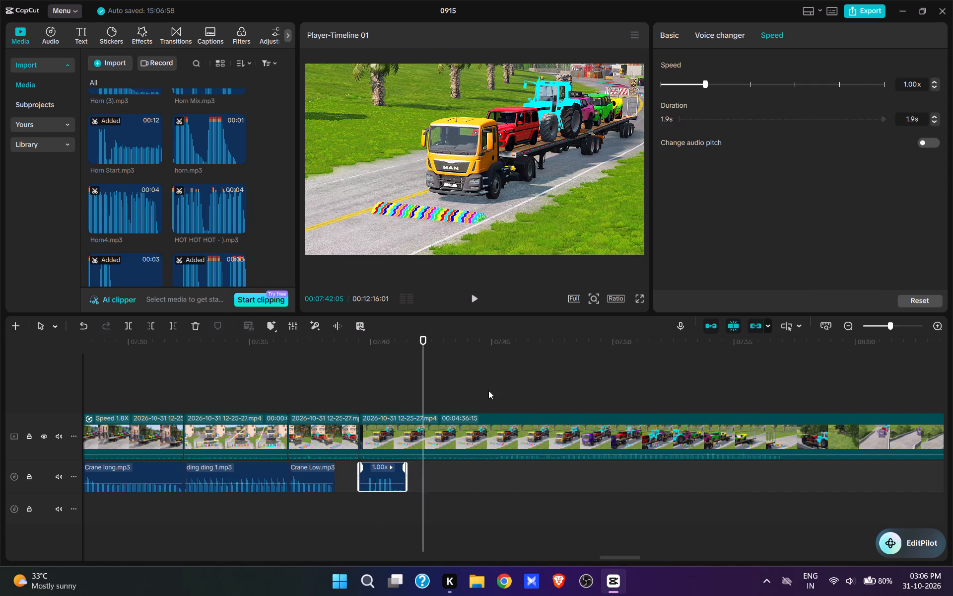
# Preview the imported "go go1.mp3" sound and add it at 00:07:41:14, directly after the horn.
pyautogui.click(400, 391)
pyautogui.moveTo(400, 391); pyautogui.dragTo(405, 395)
pyautogui.scroll(-2, 220, 212)
pyautogui.scroll(7, 220, 212)
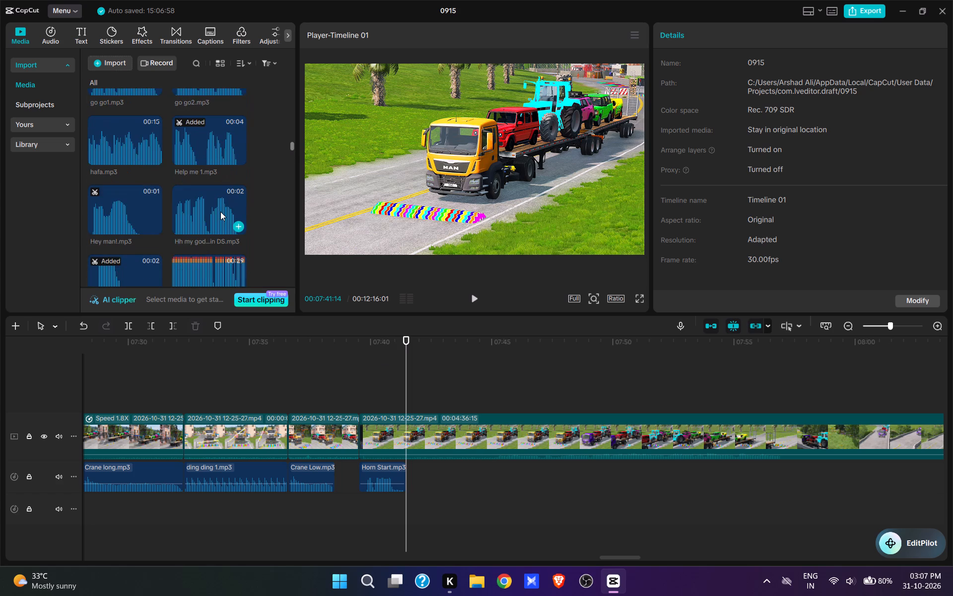
pyautogui.scroll(1, 220, 212)
pyautogui.click(156, 135)
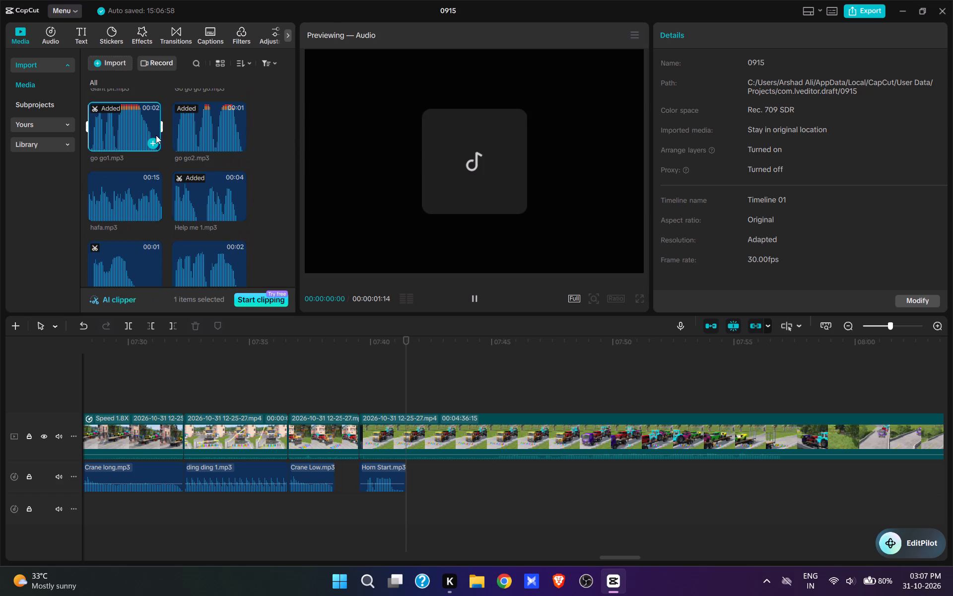
pyautogui.scroll(1, 210, 150)
pyautogui.click(151, 198)
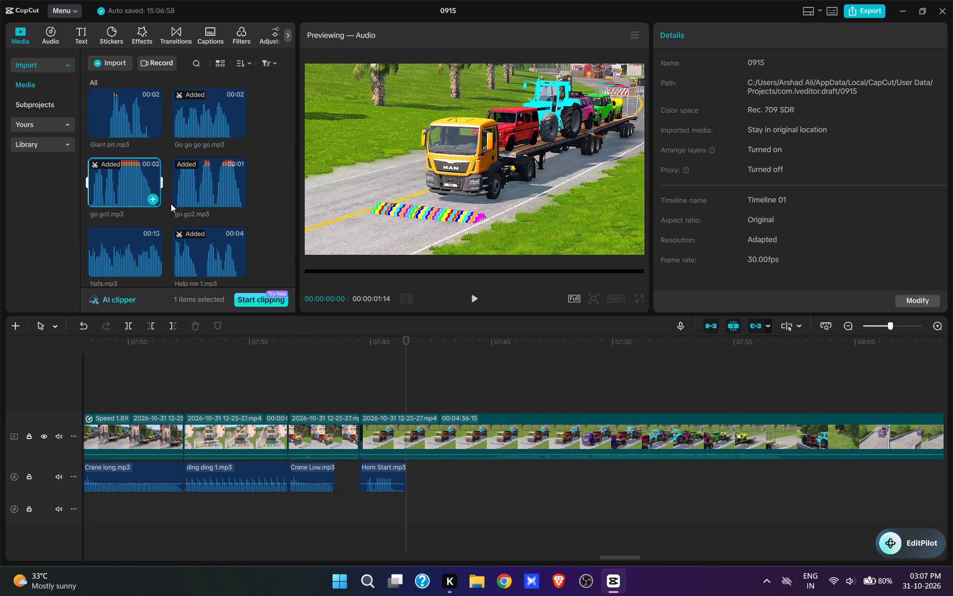
# Play on past "go go1.mp3" and add the imported "Surpiris.mp3" at 00:07:47:15, where the truck's front wheels reach the colourful bump.
pyautogui.click(480, 295)
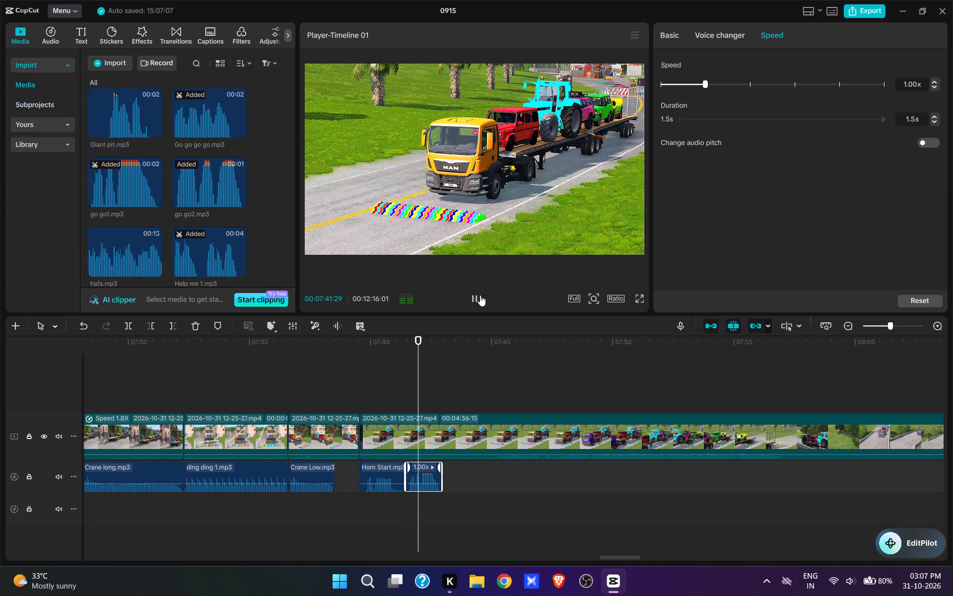
pyautogui.press('space')
pyautogui.press('space')
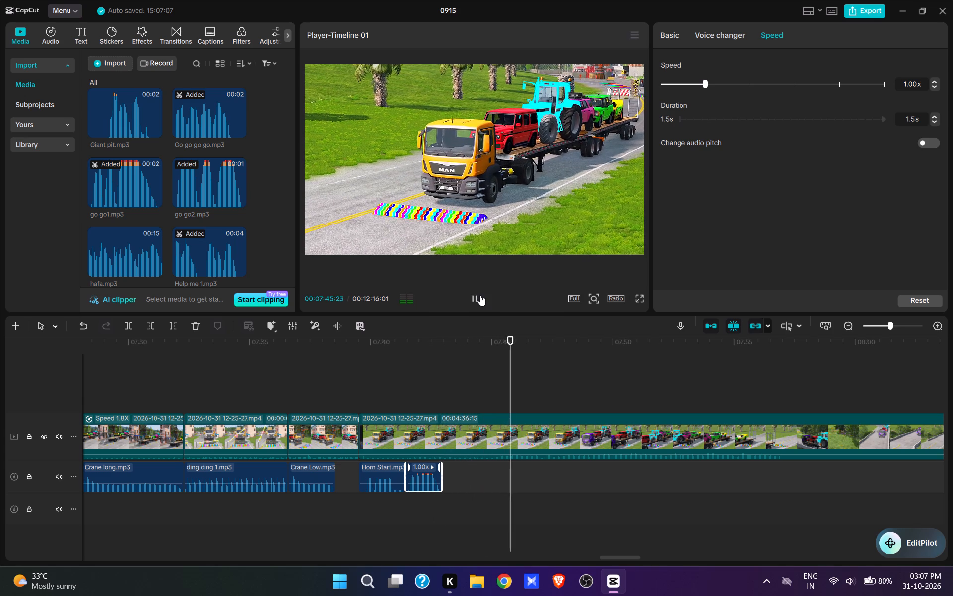
pyautogui.press('space')
pyautogui.press('space')
pyautogui.press('space')
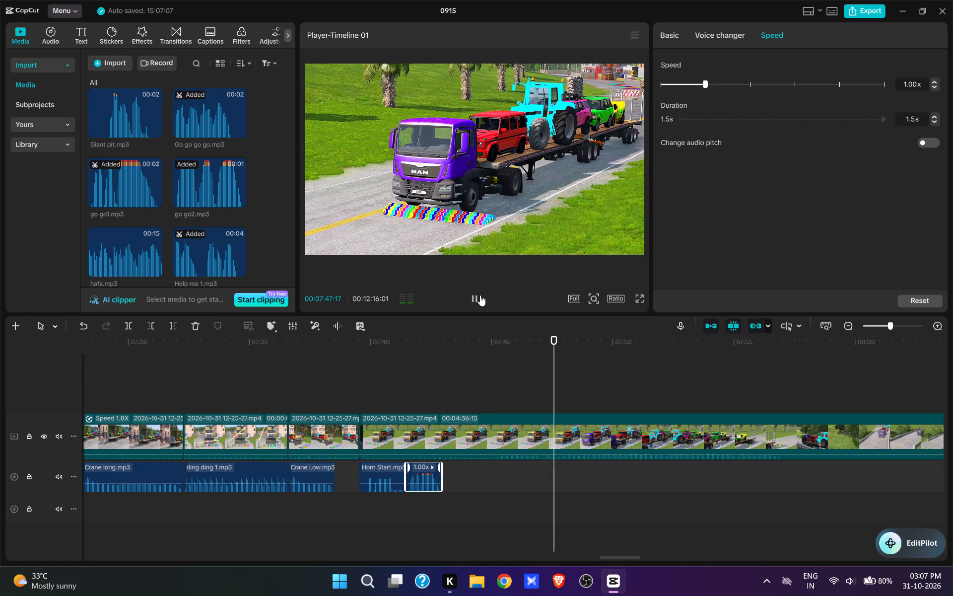
pyautogui.scroll(-20, 225, 233)
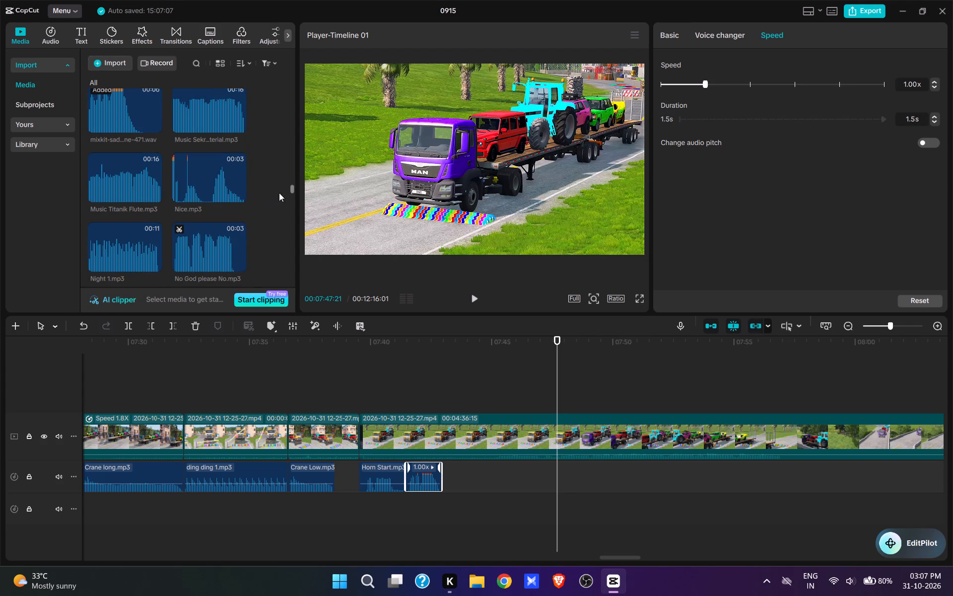
pyautogui.moveTo(289, 190); pyautogui.dragTo(291, 326)
pyautogui.scroll(3, 193, 232)
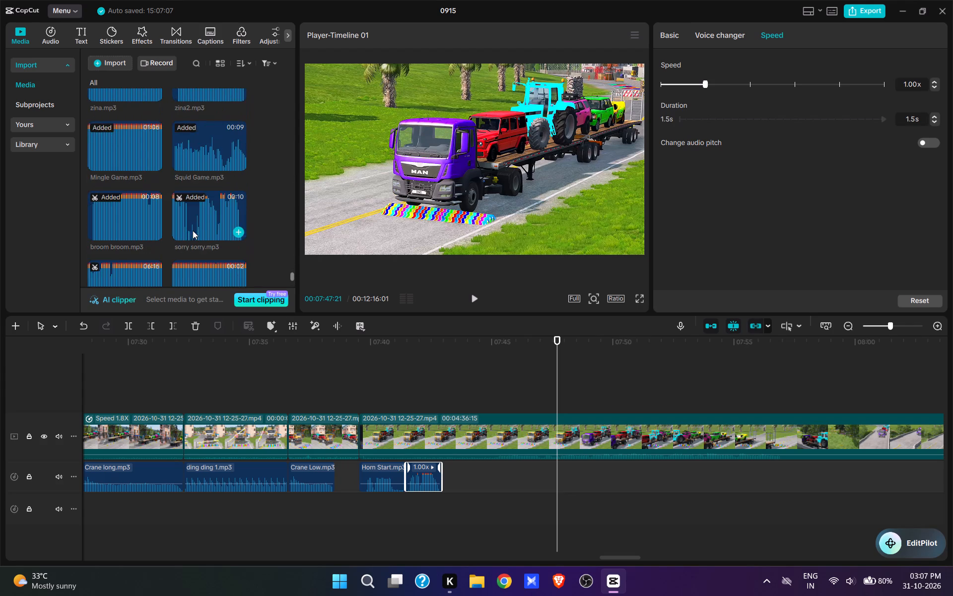
pyautogui.scroll(2, 194, 223)
pyautogui.click(552, 400)
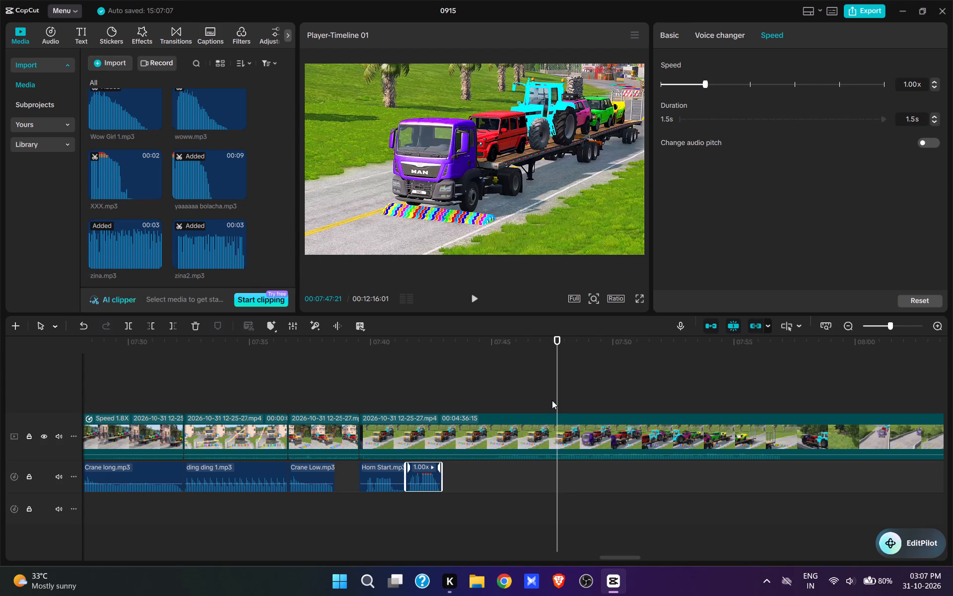
pyautogui.scroll(2, 193, 222)
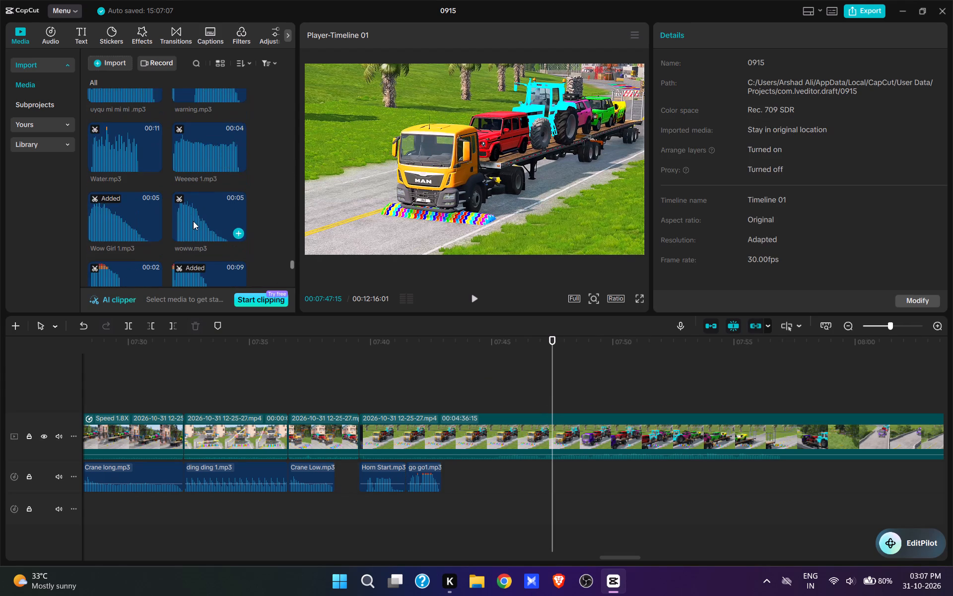
pyautogui.scroll(5, 193, 221)
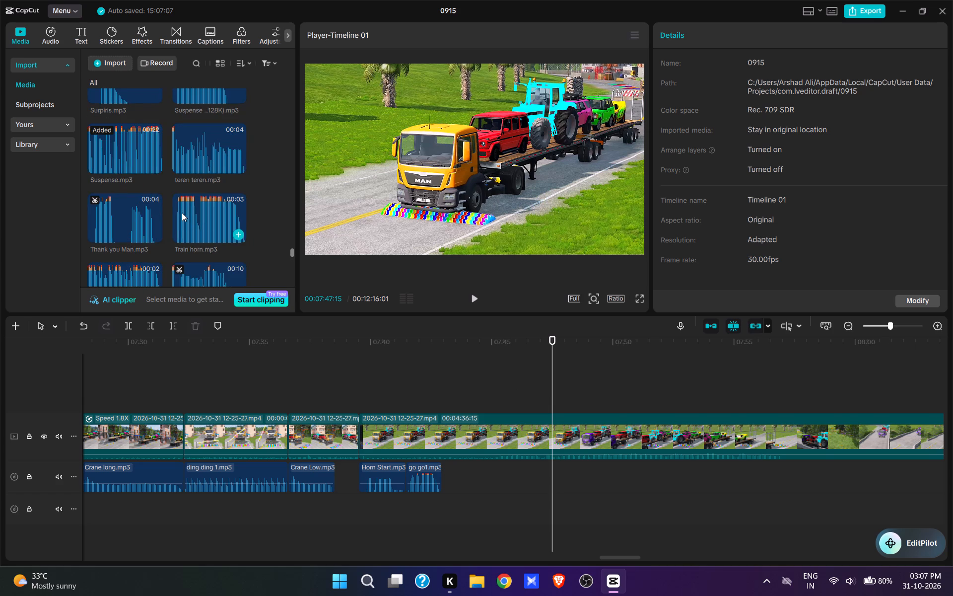
pyautogui.scroll(1, 182, 210)
pyautogui.click(155, 151)
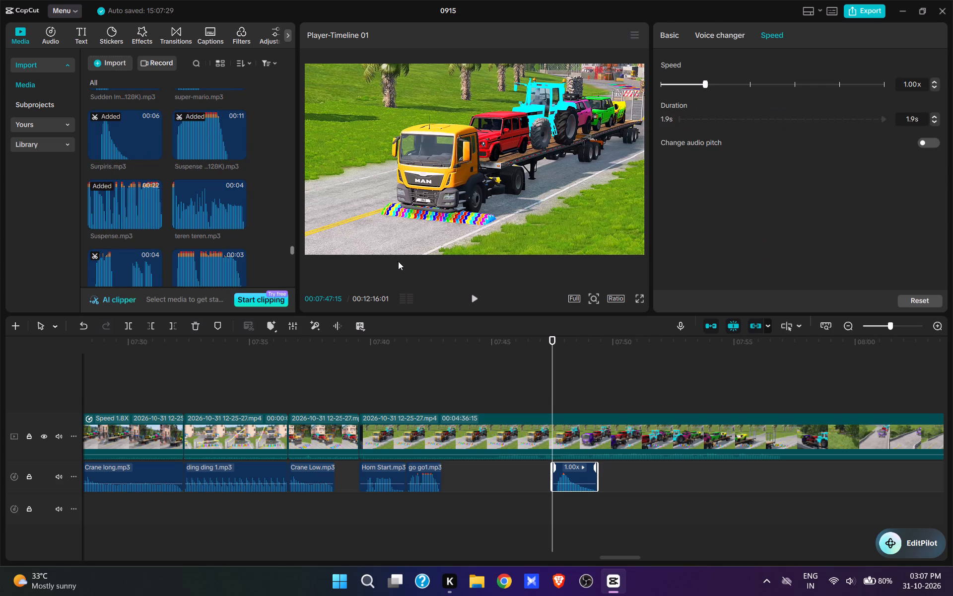
# Play the truck crossing the bump and add the imported "Mario Jump.mp3" at 00:07:52:15, as the trailer passes over it.
pyautogui.click(475, 299)
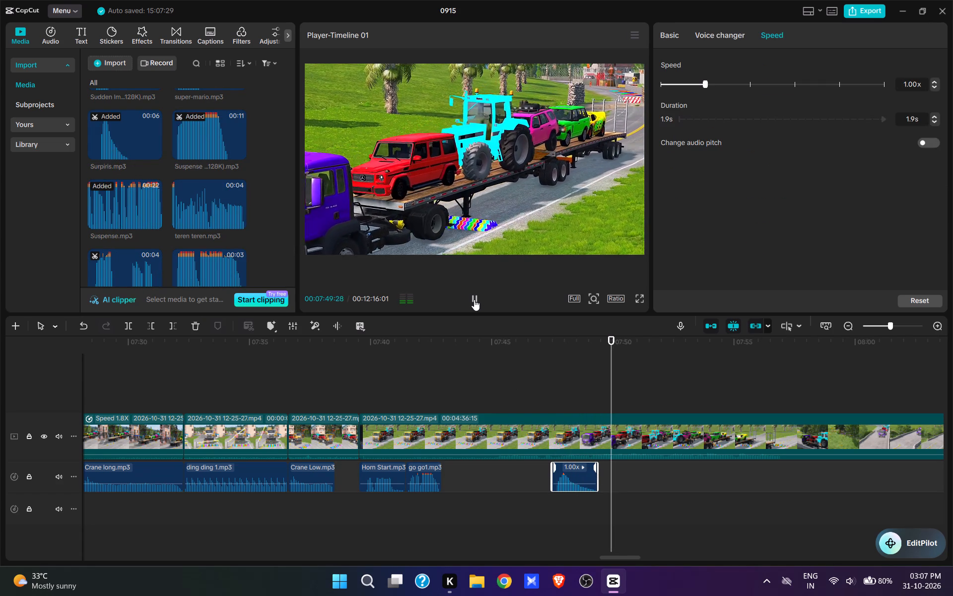
pyautogui.press('space')
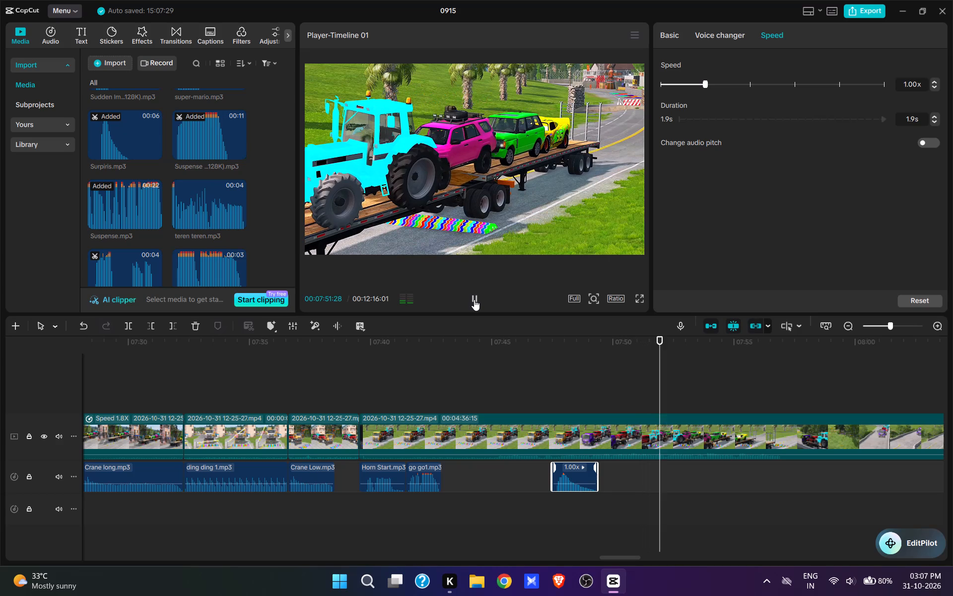
pyautogui.press('space')
pyautogui.press('space')
pyautogui.scroll(5, 200, 197)
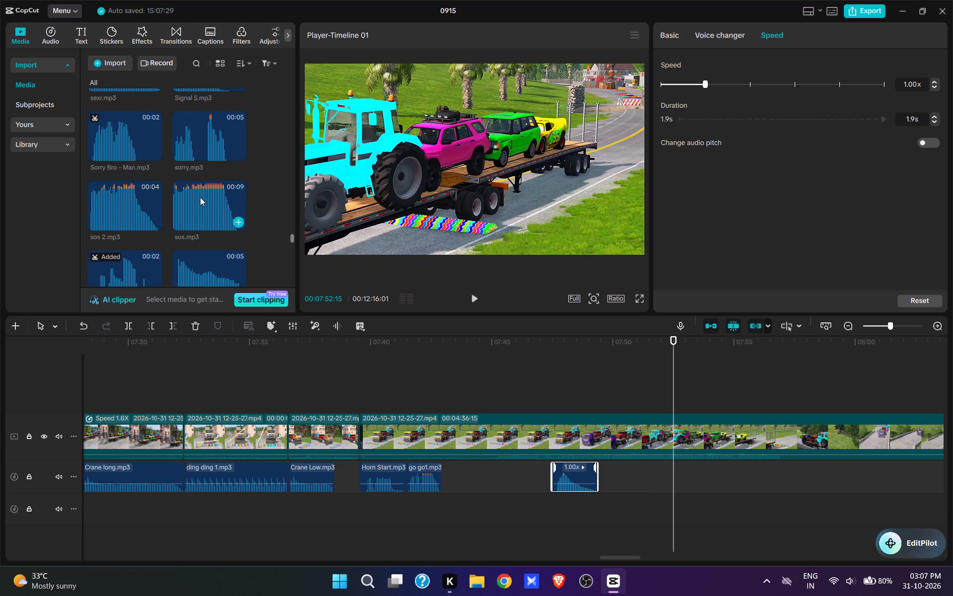
pyautogui.scroll(12, 200, 197)
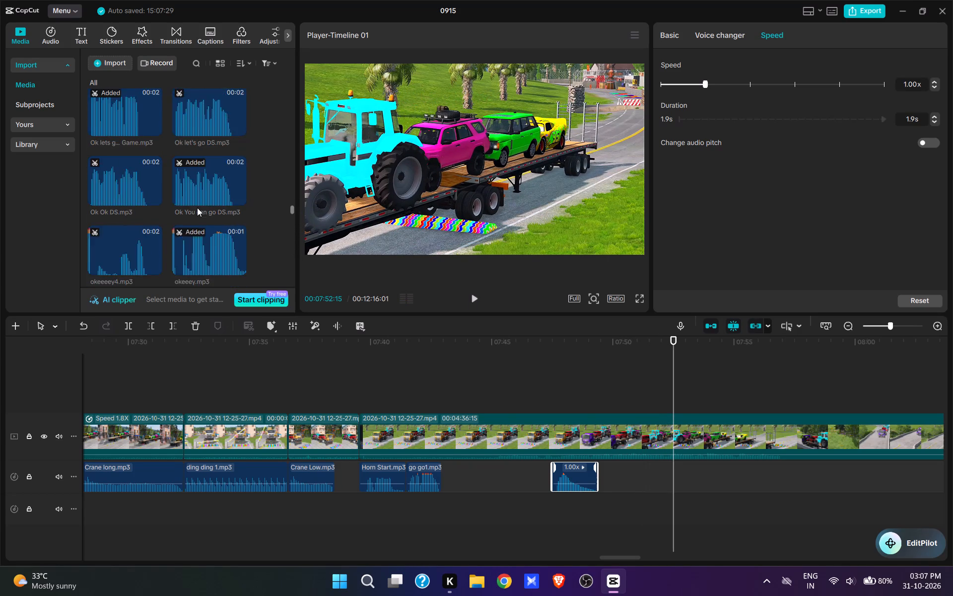
pyautogui.scroll(7, 197, 208)
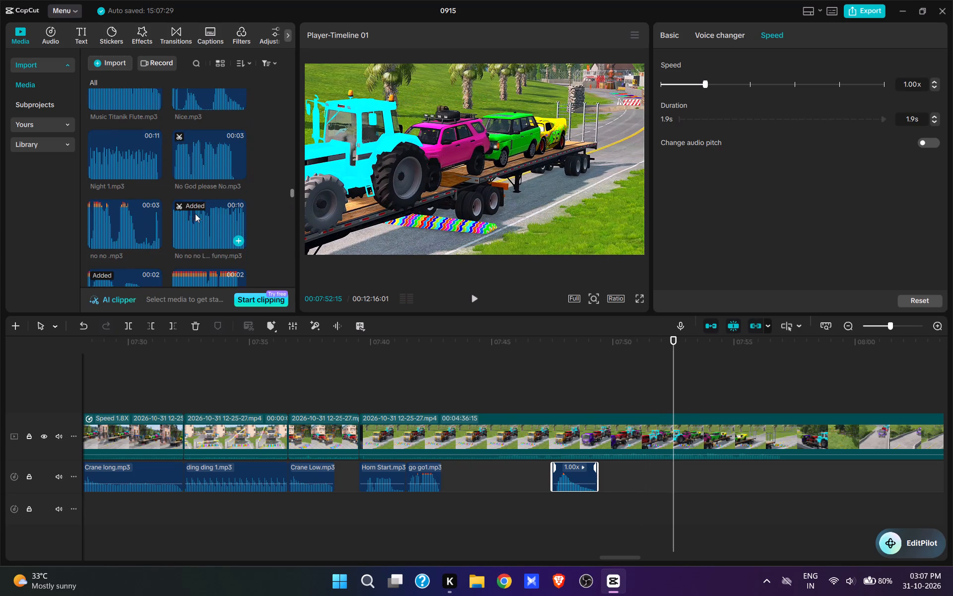
pyautogui.scroll(4, 194, 213)
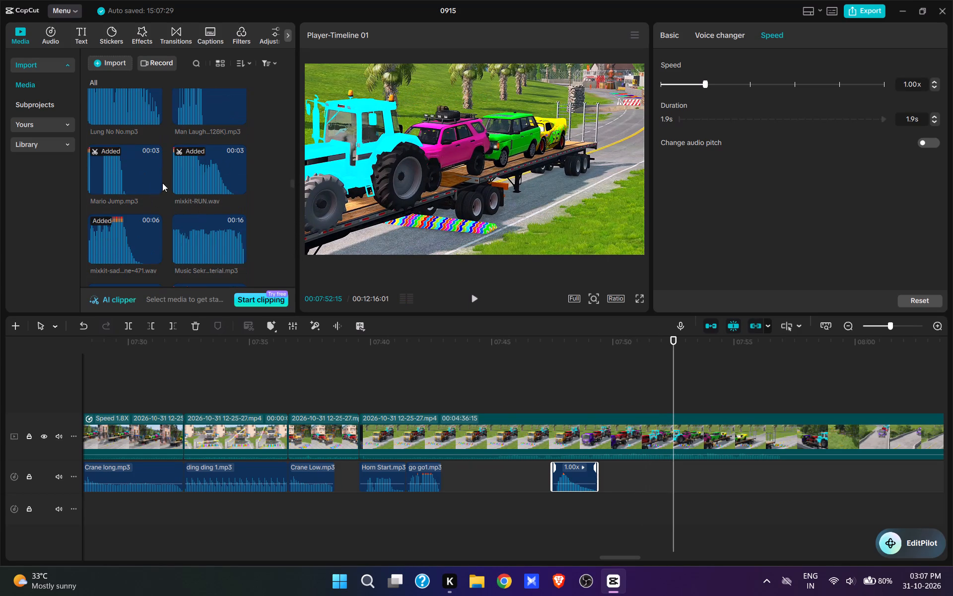
pyautogui.click(157, 183)
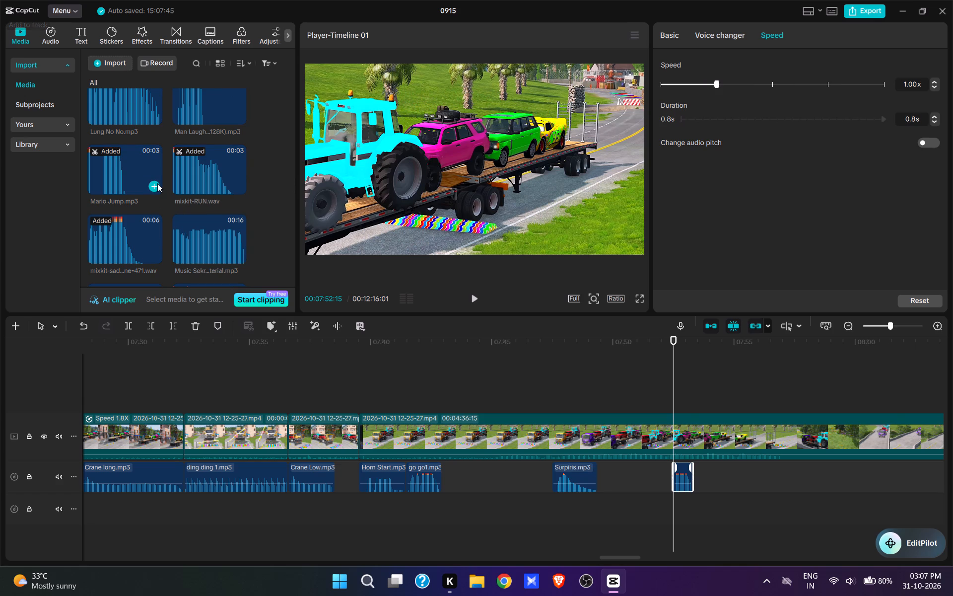
# Play further and add a second "Mario Jump.mp3" at 00:07:55:01, where the trailer's rear wheels reach the bump.
pyautogui.press('space')
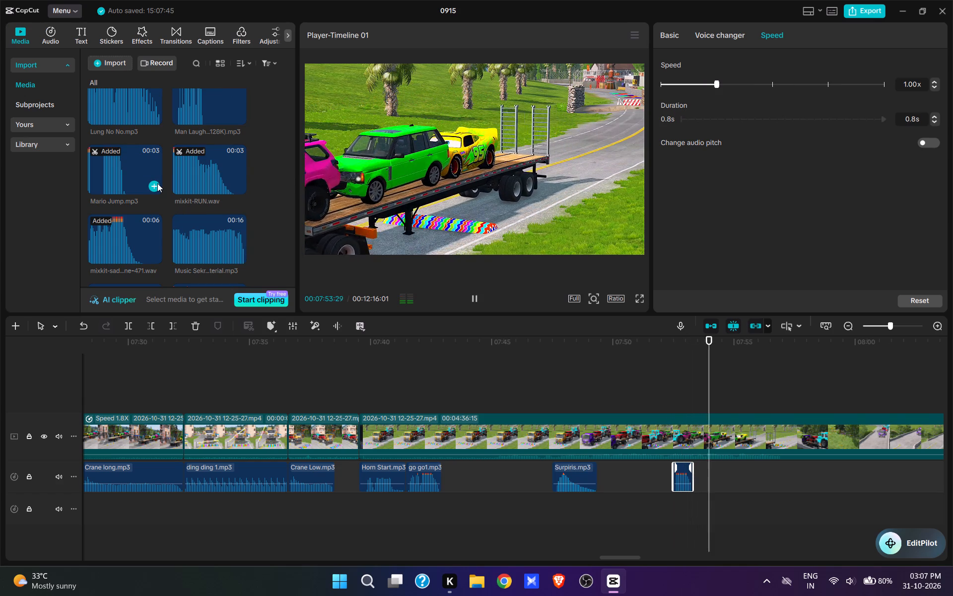
pyautogui.press('space')
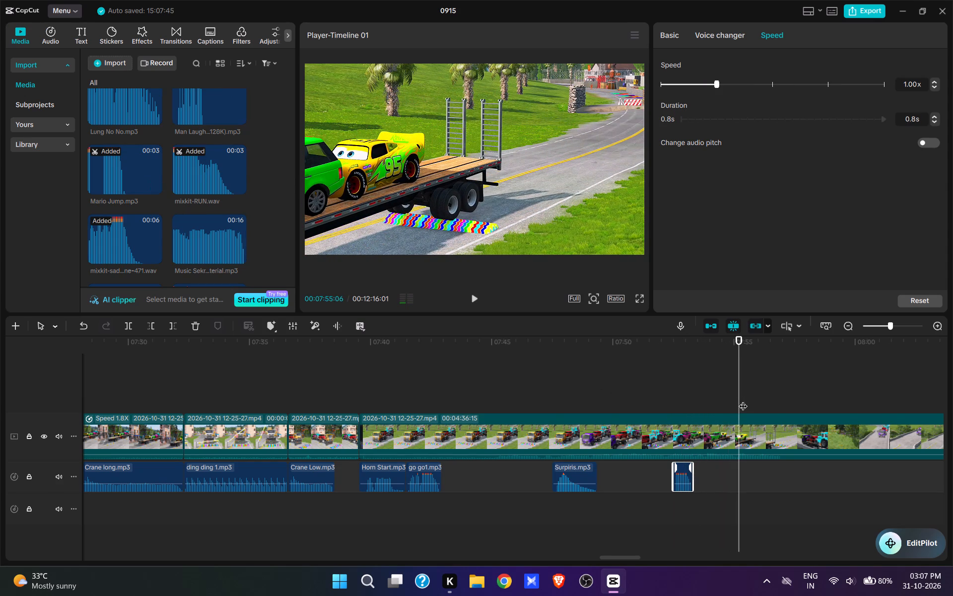
pyautogui.click(735, 398)
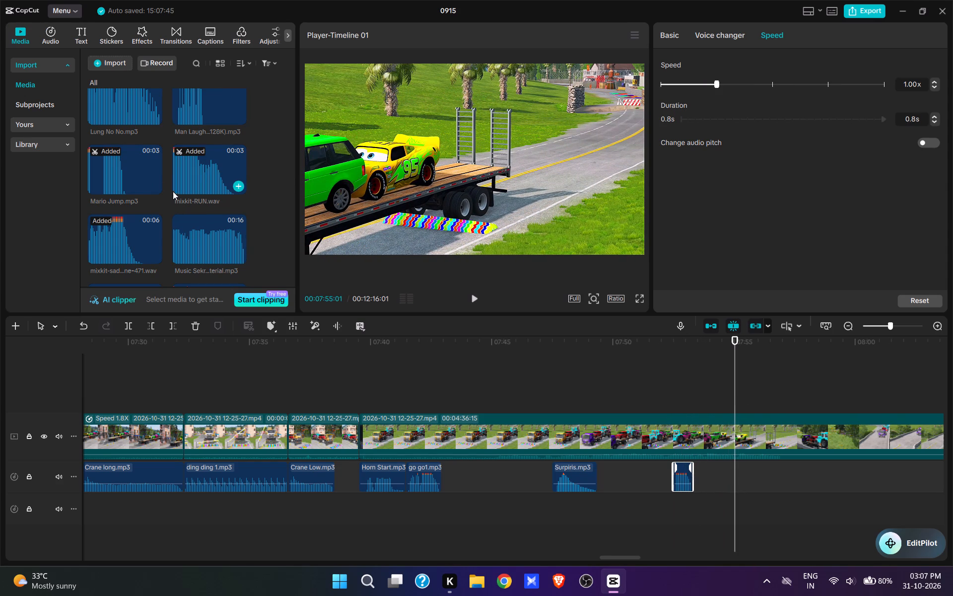
pyautogui.click(154, 184)
# Split the video at 00:07:56:10 and remove about 8.7 seconds of footage after it, resuming with the truck approaching the bridge.
pyautogui.press('space')
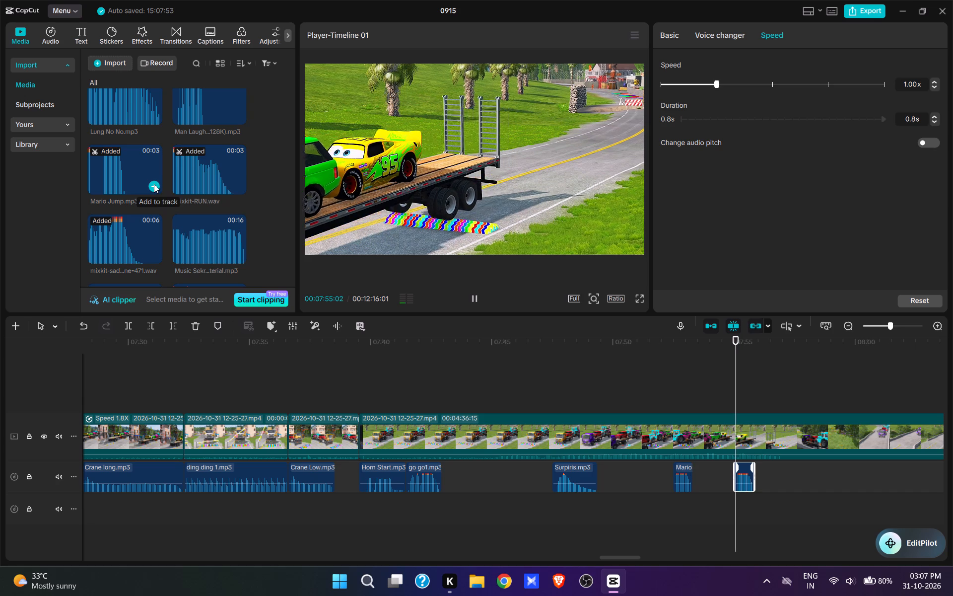
pyautogui.press('space')
pyautogui.press('space')
pyautogui.press('space')
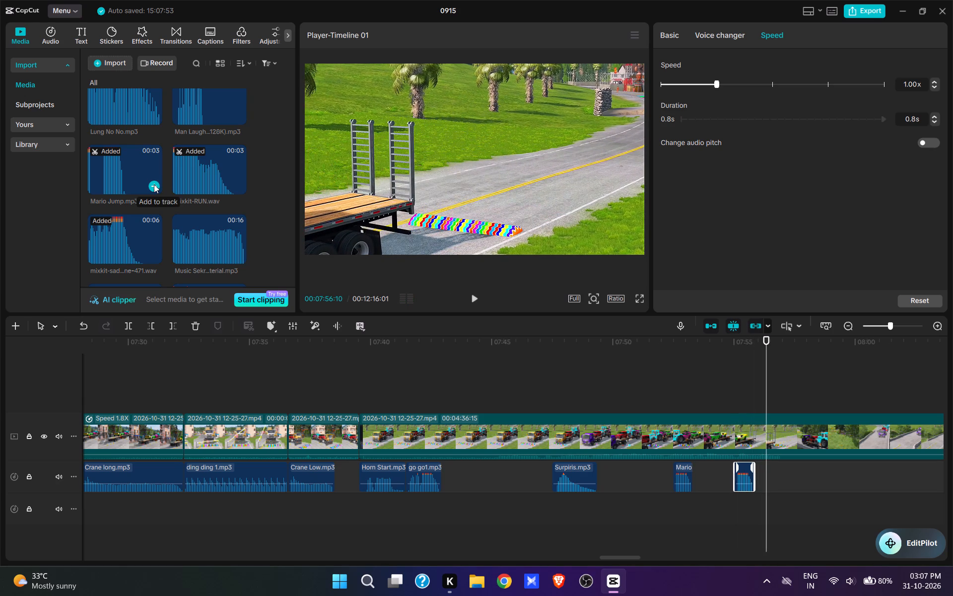
pyautogui.press('w')
pyautogui.moveTo(478, 378); pyautogui.dragTo(484, 386)
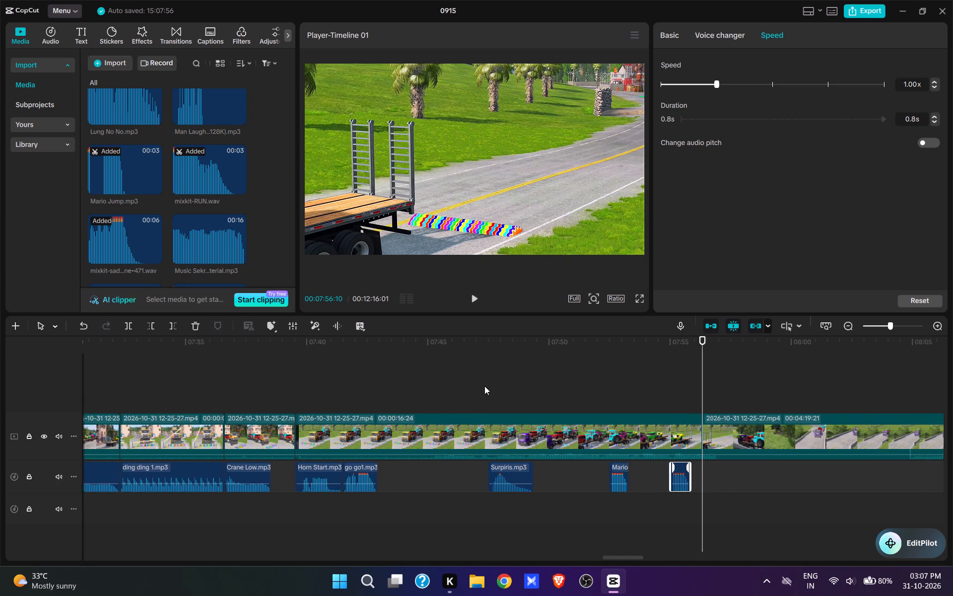
pyautogui.moveTo(484, 386); pyautogui.dragTo(470, 408)
pyautogui.click(532, 393)
pyautogui.press('space')
pyautogui.press('space')
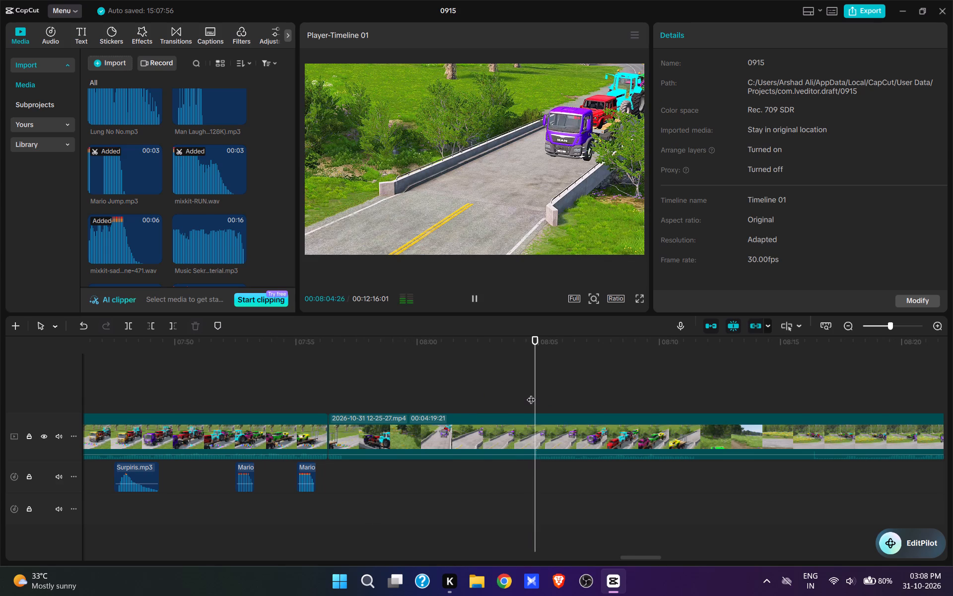
pyautogui.write('q')
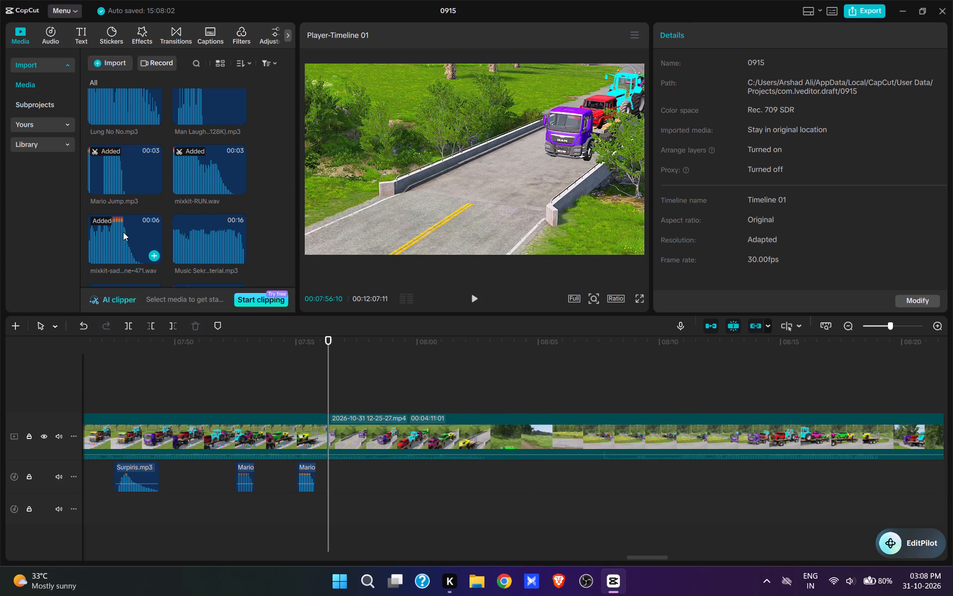
# Preview the imported "Horn4.mp3" sound and add it at 00:07:56:10, at the start of the bridge shot.
pyautogui.scroll(-4, 123, 232)
pyautogui.scroll(8, 125, 226)
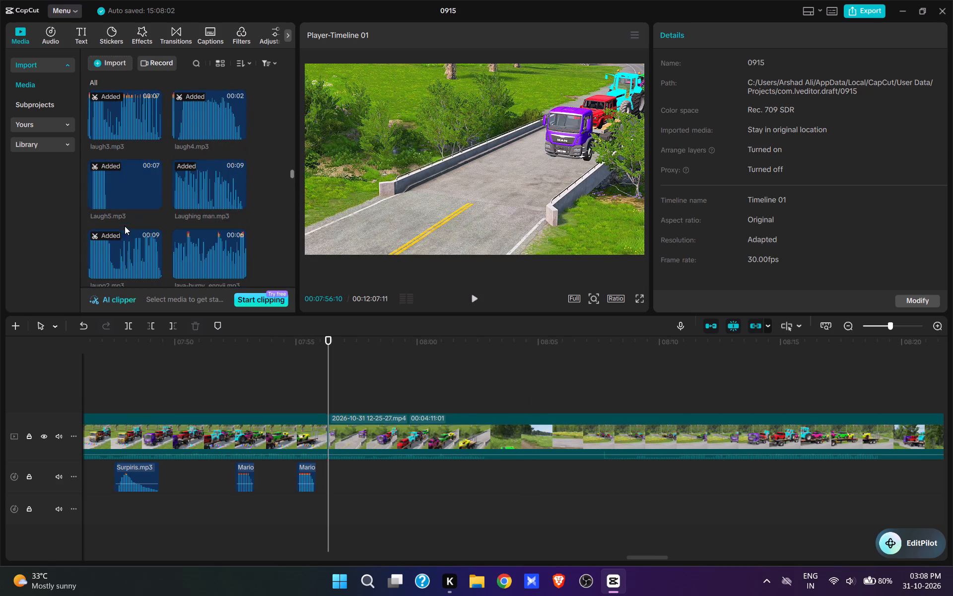
pyautogui.scroll(6, 134, 223)
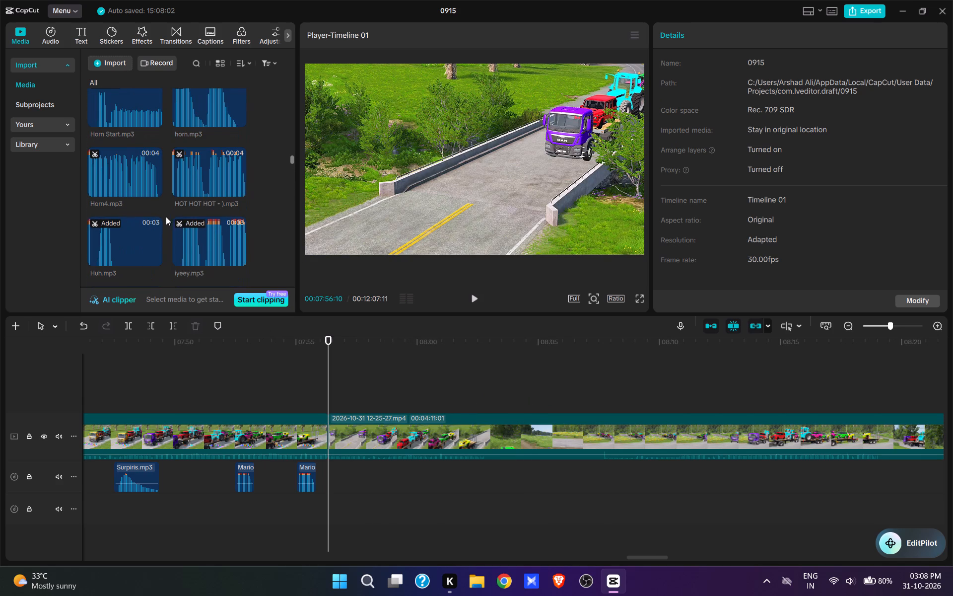
pyautogui.click(138, 185)
pyautogui.click(148, 188)
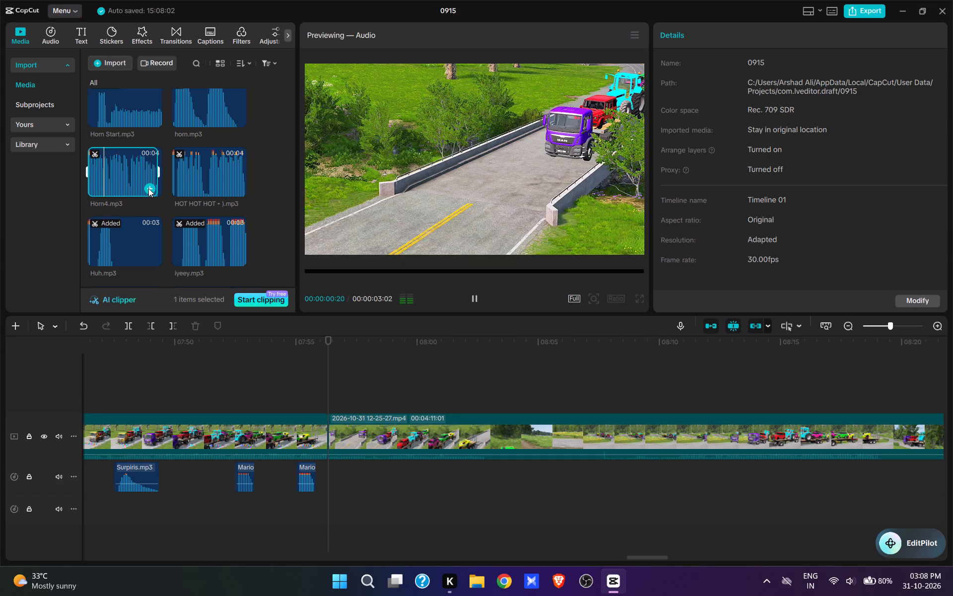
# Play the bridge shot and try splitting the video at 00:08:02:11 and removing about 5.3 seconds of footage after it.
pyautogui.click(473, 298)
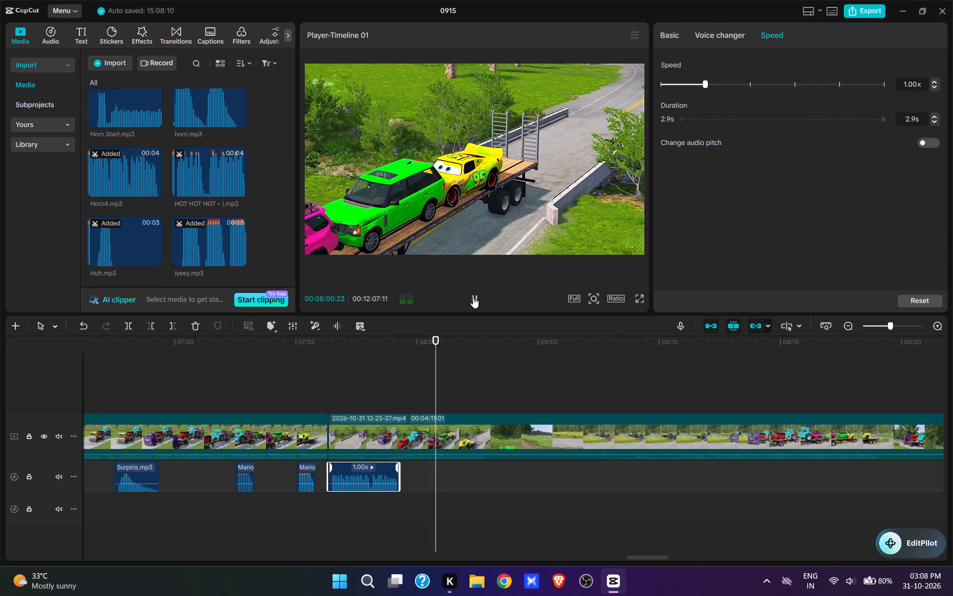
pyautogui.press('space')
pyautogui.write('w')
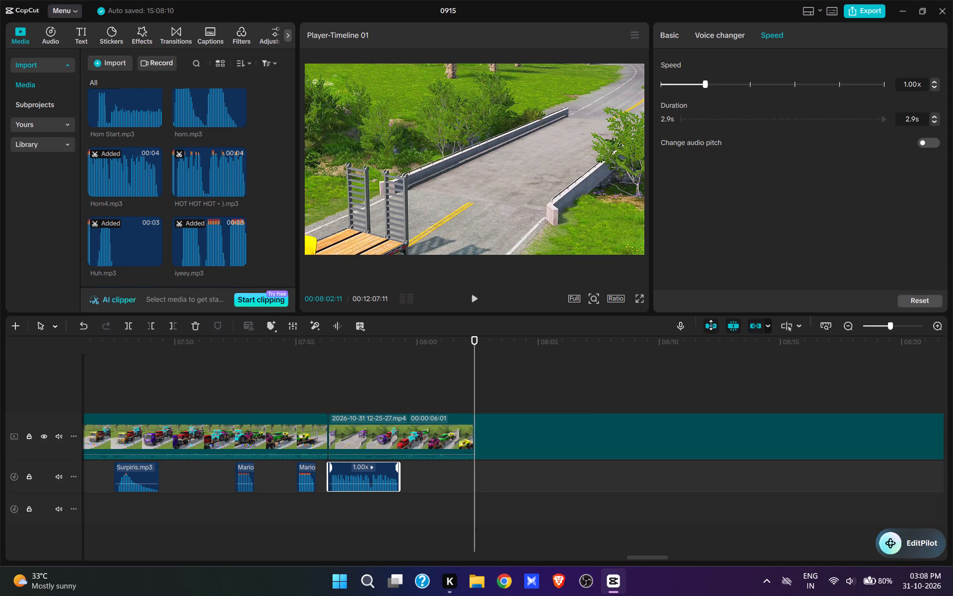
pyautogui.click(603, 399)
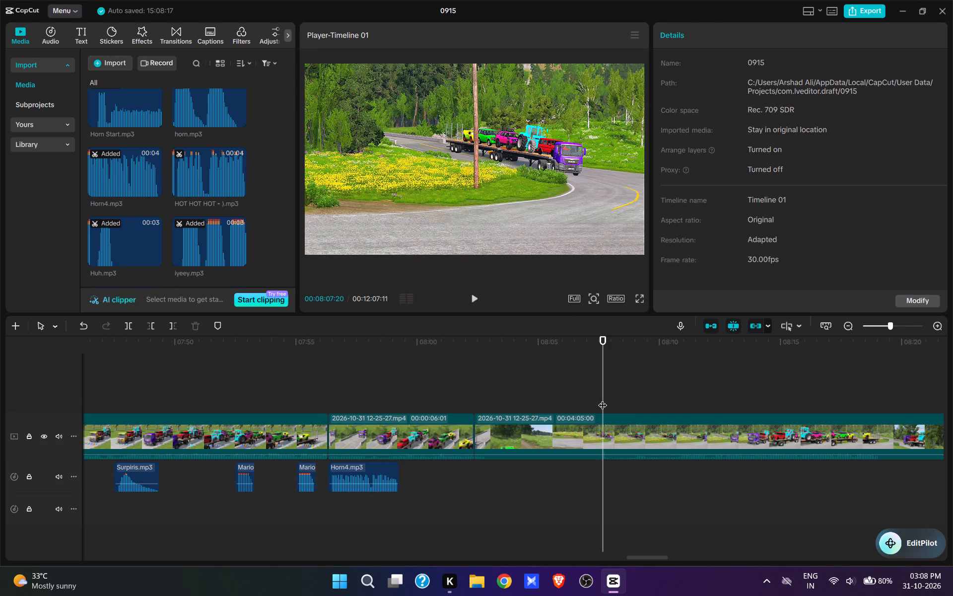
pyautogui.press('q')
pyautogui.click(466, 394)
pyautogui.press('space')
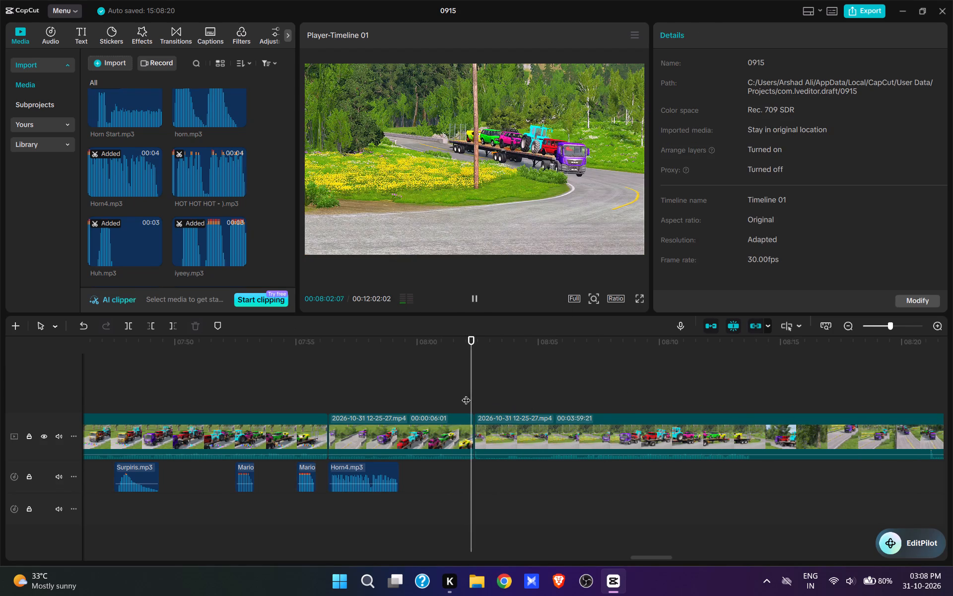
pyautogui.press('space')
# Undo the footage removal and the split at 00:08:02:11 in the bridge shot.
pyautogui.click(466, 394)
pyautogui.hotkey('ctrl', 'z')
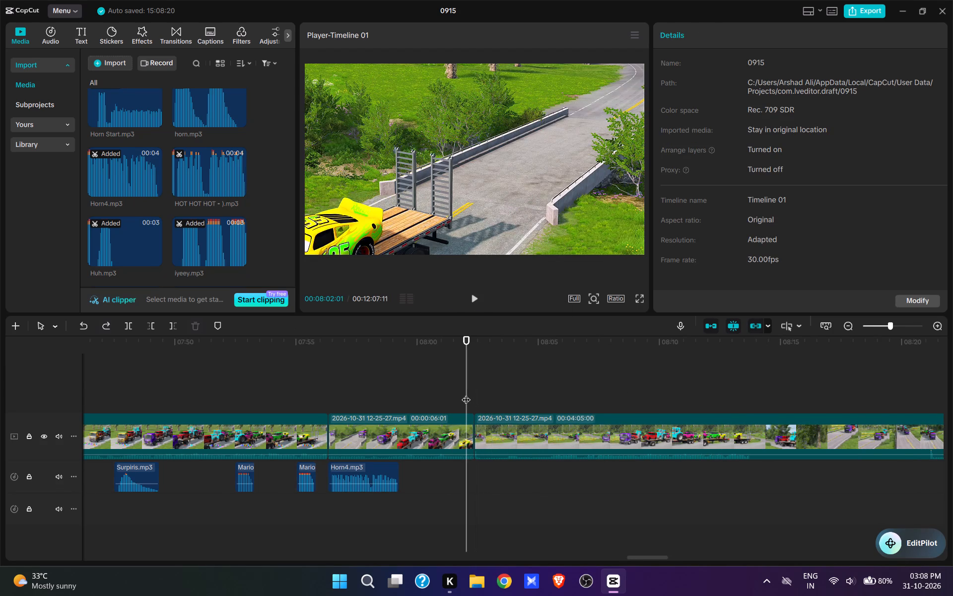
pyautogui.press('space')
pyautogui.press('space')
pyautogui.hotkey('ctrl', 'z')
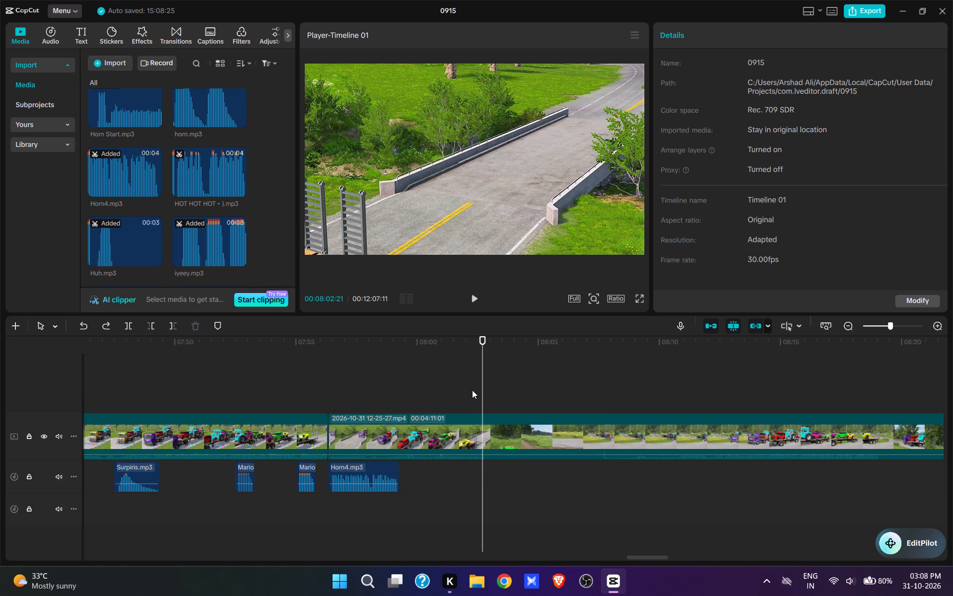
# Replay the end of the bridge shot and split the video at 00:08:02:20, as the trailer's rear leaves the view.
pyautogui.press('space')
pyautogui.click(472, 390)
pyautogui.press('space')
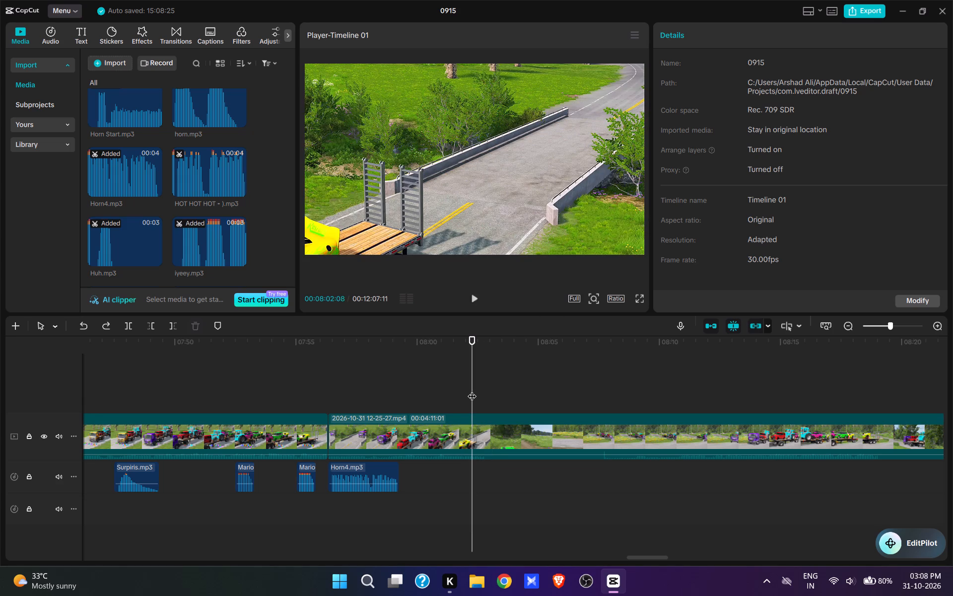
pyautogui.press('space')
pyautogui.write('w')
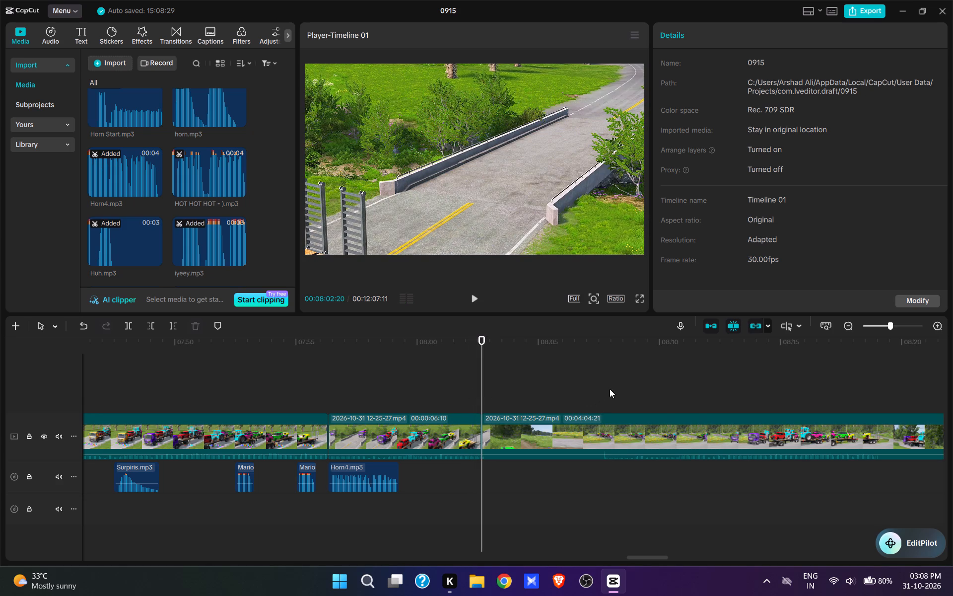
# Trim about 5.2 seconds off the start of the clip following 00:08:02:20, so it begins with the truck approaching the curve.
pyautogui.click(602, 393)
pyautogui.press('space')
pyautogui.press('space')
pyautogui.write('q')
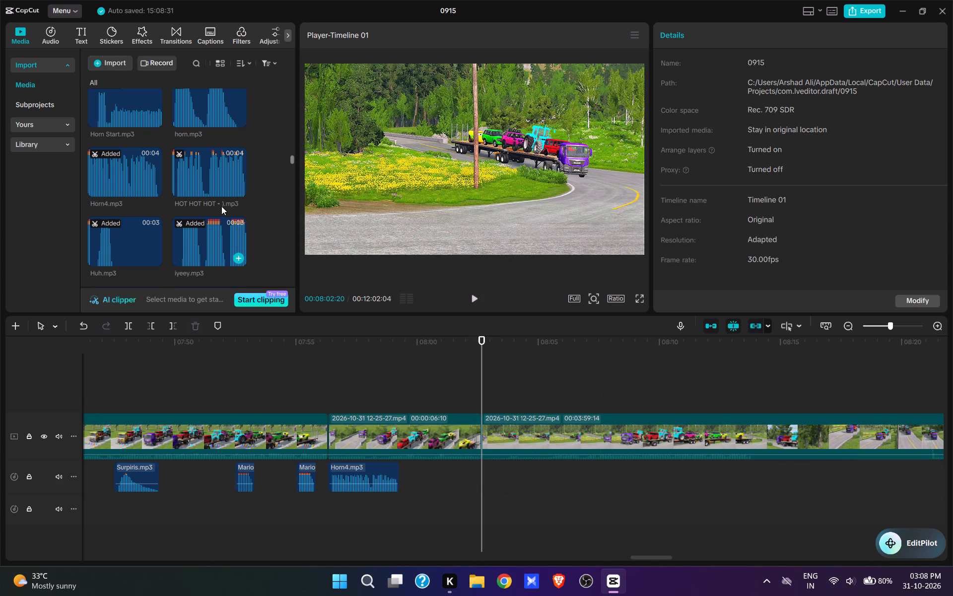
# Find the imported "kavboy iyyhaa.mp3" sound and add it at 00:08:02:20, at the start of the curve shot.
pyautogui.scroll(3, 221, 207)
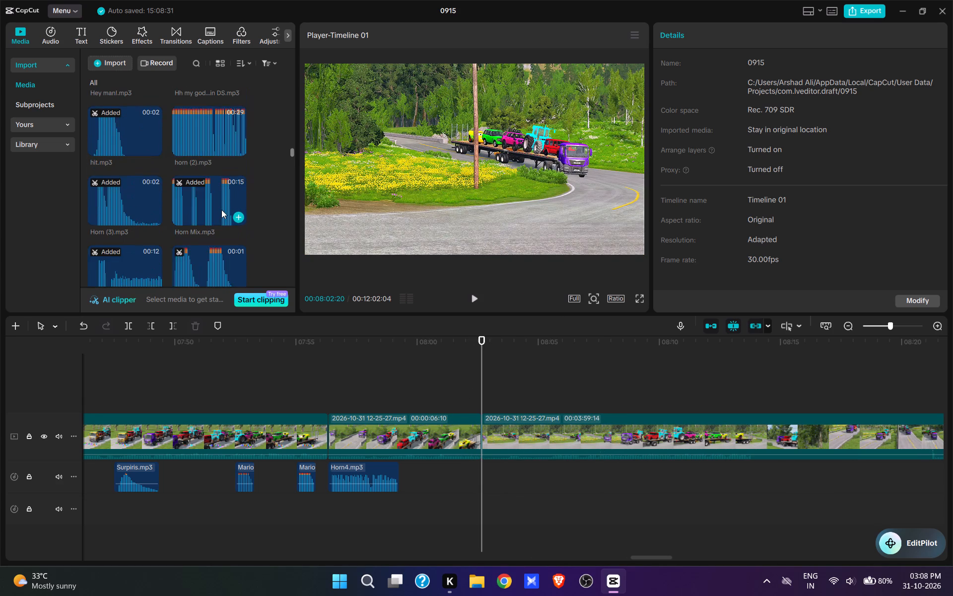
pyautogui.scroll(10, 221, 210)
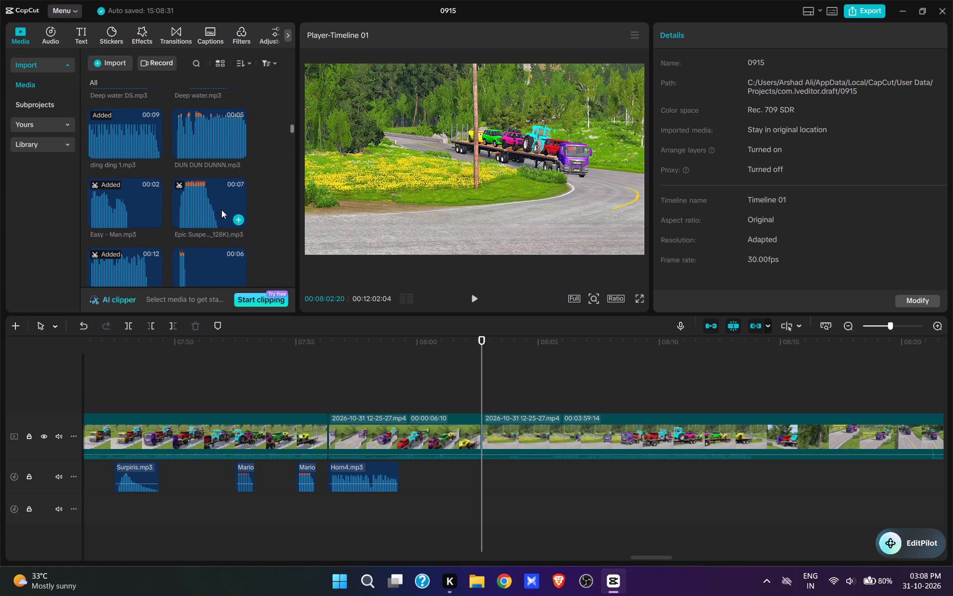
pyautogui.scroll(-17, 207, 193)
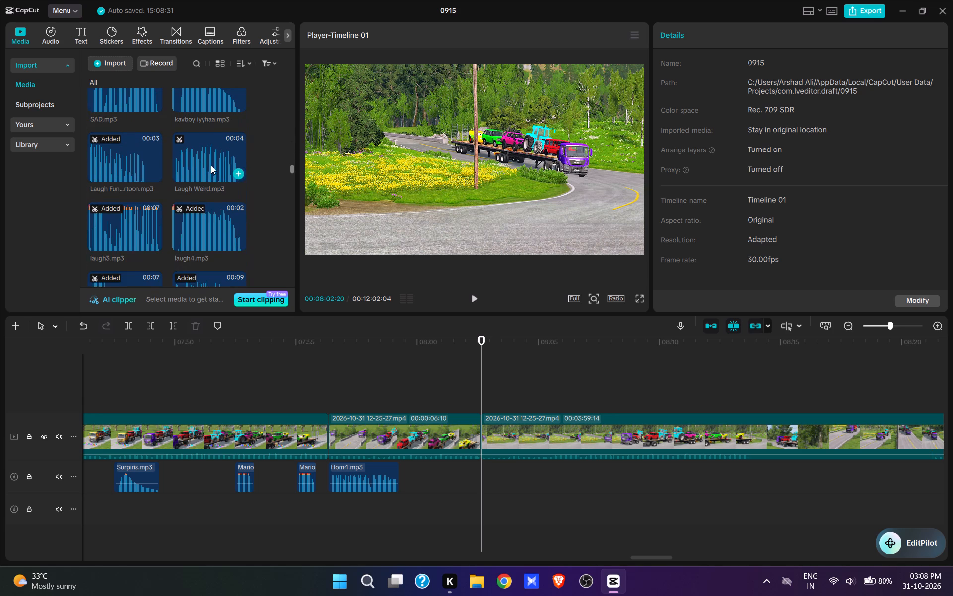
pyautogui.scroll(1, 220, 164)
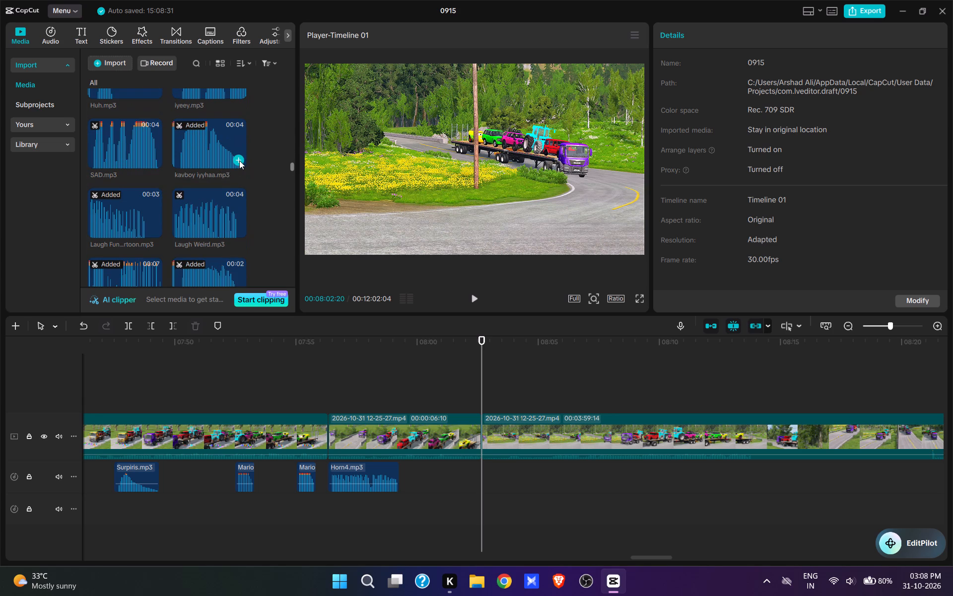
pyautogui.click(239, 160)
# Play the curve shot up to 00:08:06:10 and add the imported "Horn (3).mp3" sound there.
pyautogui.press('space')
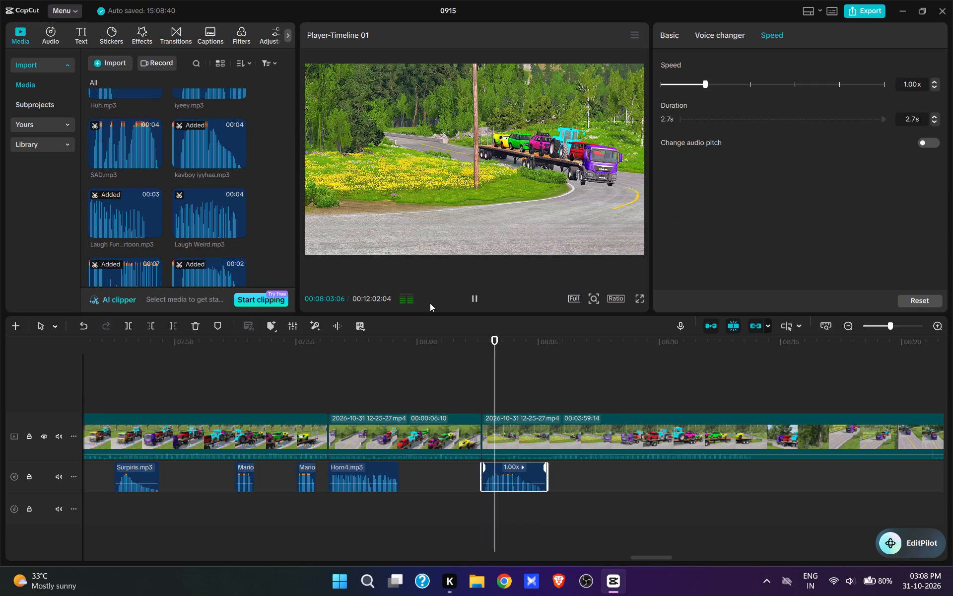
pyautogui.press('space')
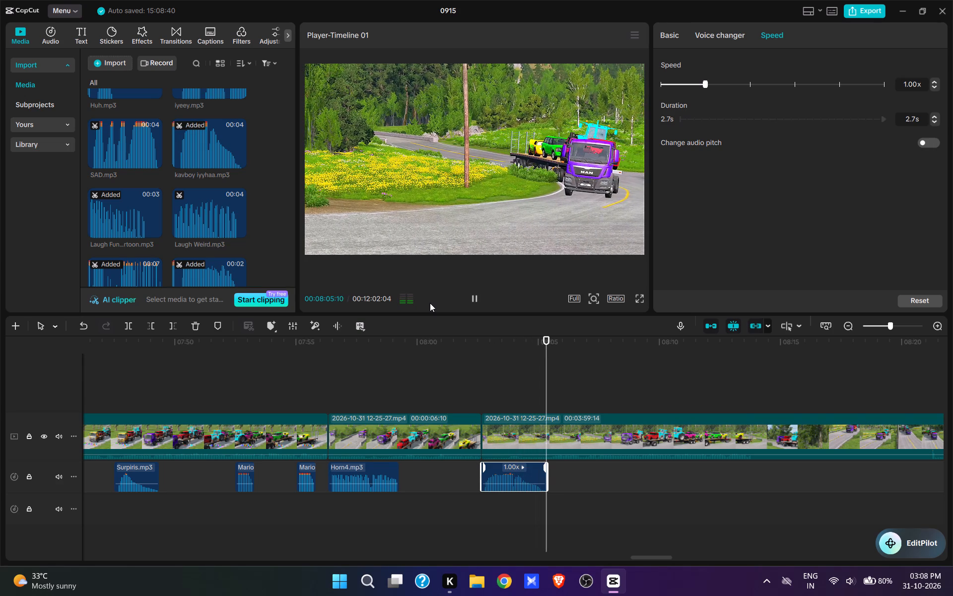
pyautogui.press('space')
pyautogui.press('space')
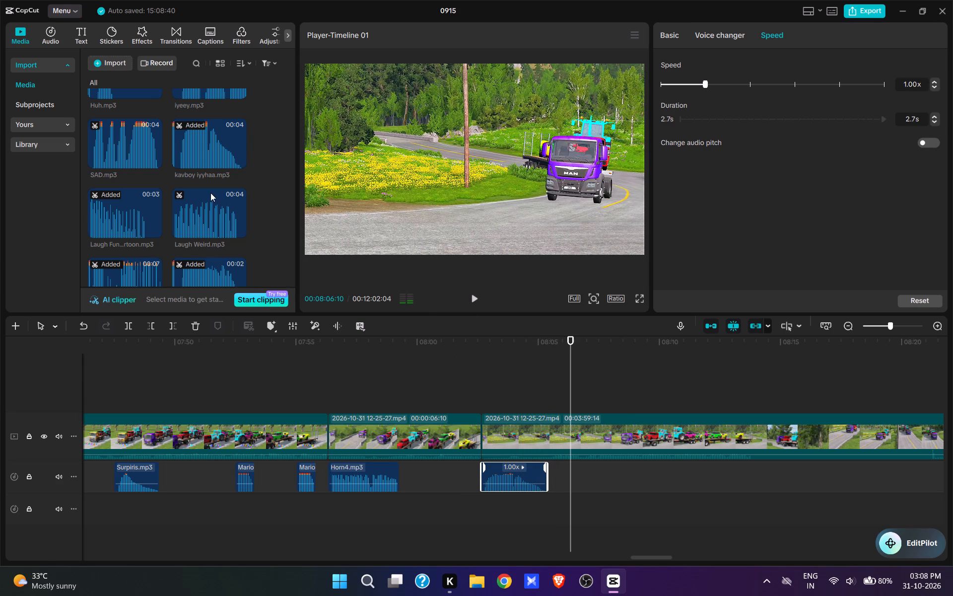
pyautogui.scroll(-5, 204, 192)
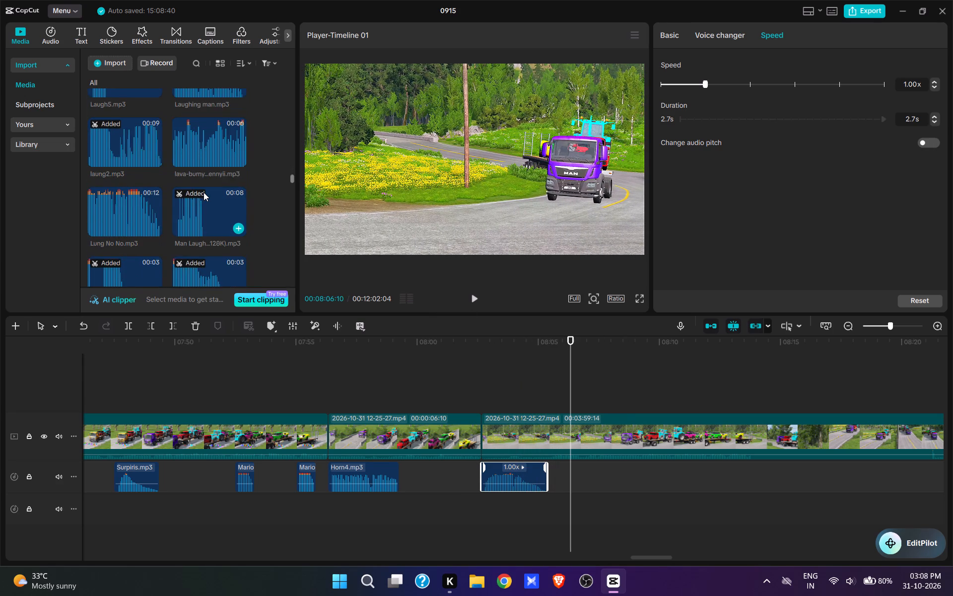
pyautogui.scroll(-1, 204, 192)
pyautogui.scroll(10, 204, 192)
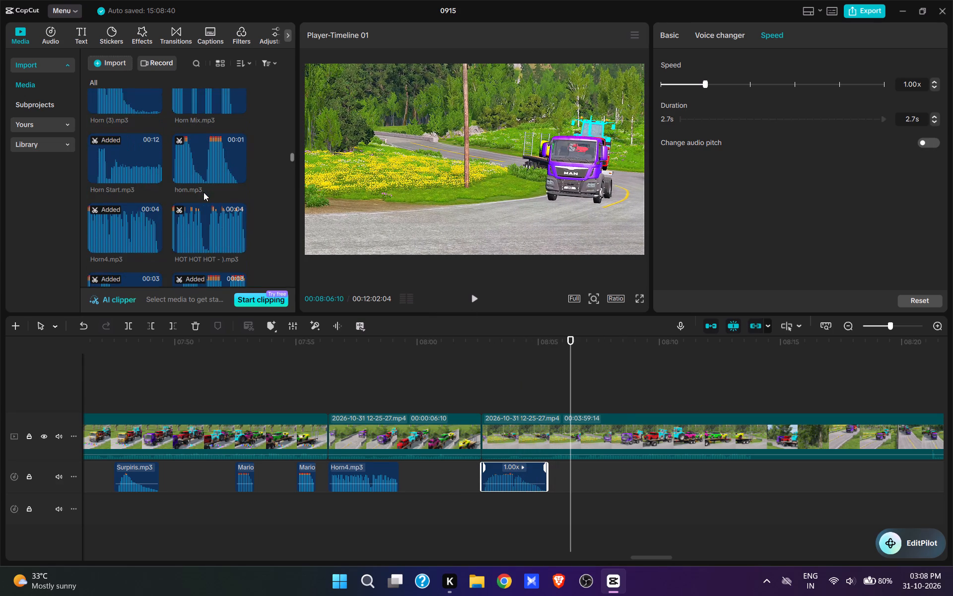
pyautogui.scroll(2, 204, 192)
pyautogui.click(103, 199)
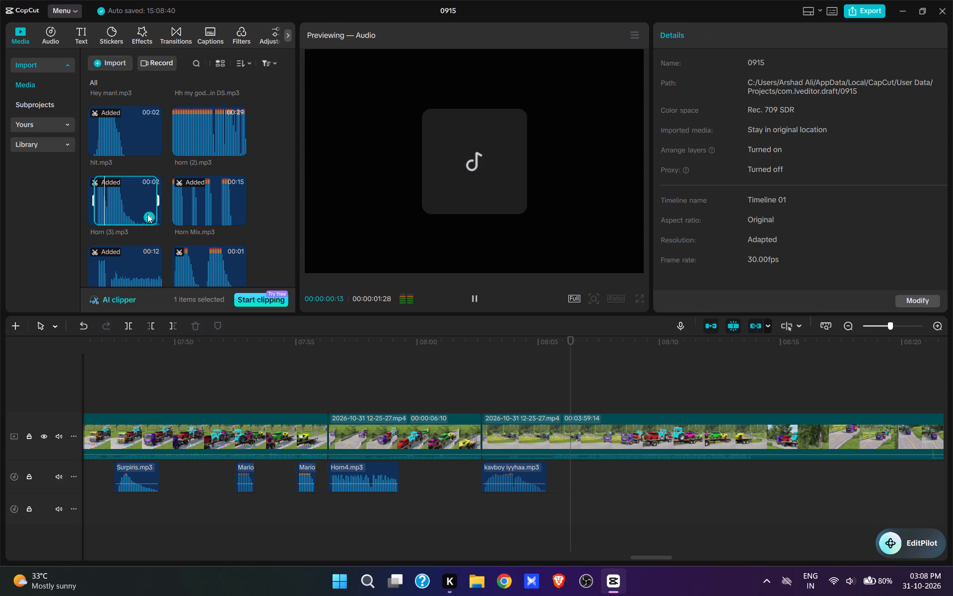
pyautogui.click(150, 215)
# Play the rest of the curve shot and split the video at 00:08:13:25, as the trailer's rear passes.
pyautogui.click(481, 297)
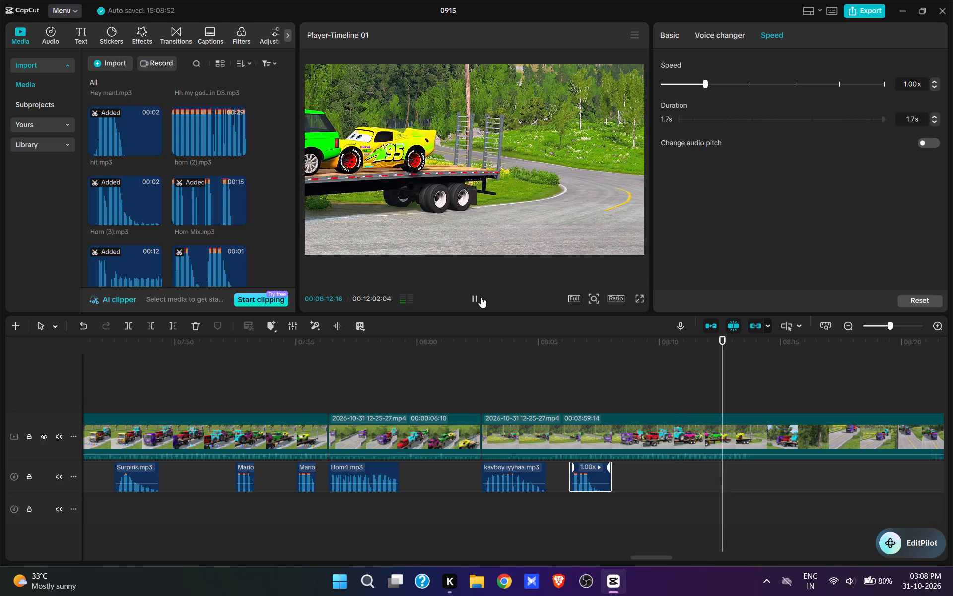
pyautogui.press('space')
pyautogui.write('w')
# Trim about 7.4 seconds off the start of the clip after 00:08:13:25, up to the truck coming down the road.
pyautogui.moveTo(708, 421); pyautogui.dragTo(609, 502)
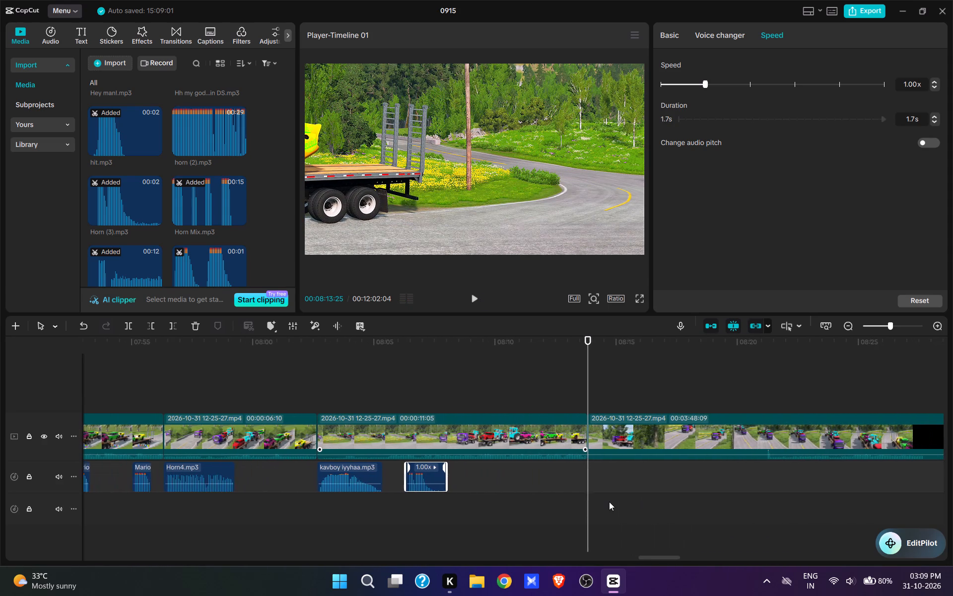
pyautogui.moveTo(609, 502); pyautogui.dragTo(608, 505)
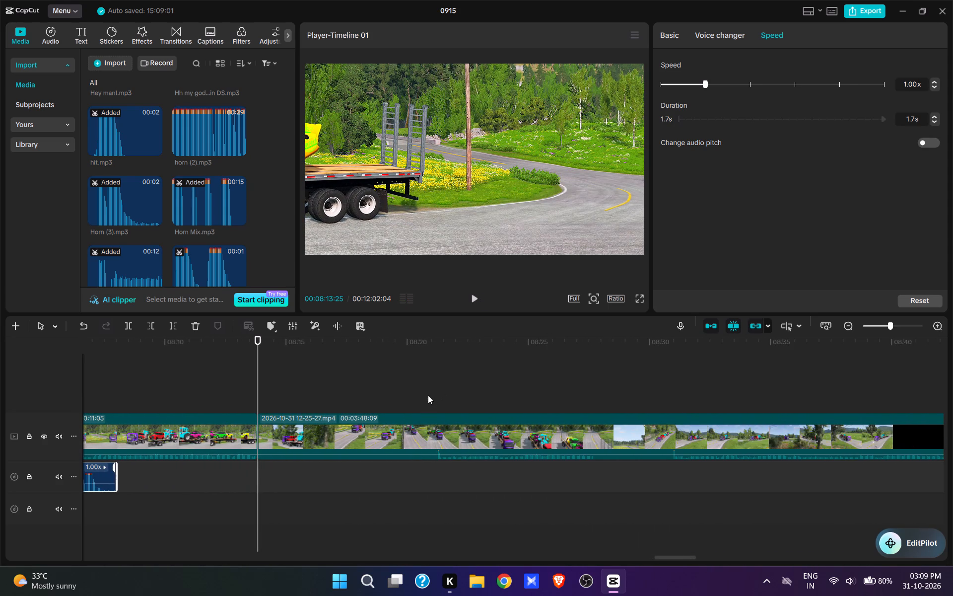
pyautogui.click(428, 395)
pyautogui.press('space')
pyautogui.press('space')
pyautogui.press('q')
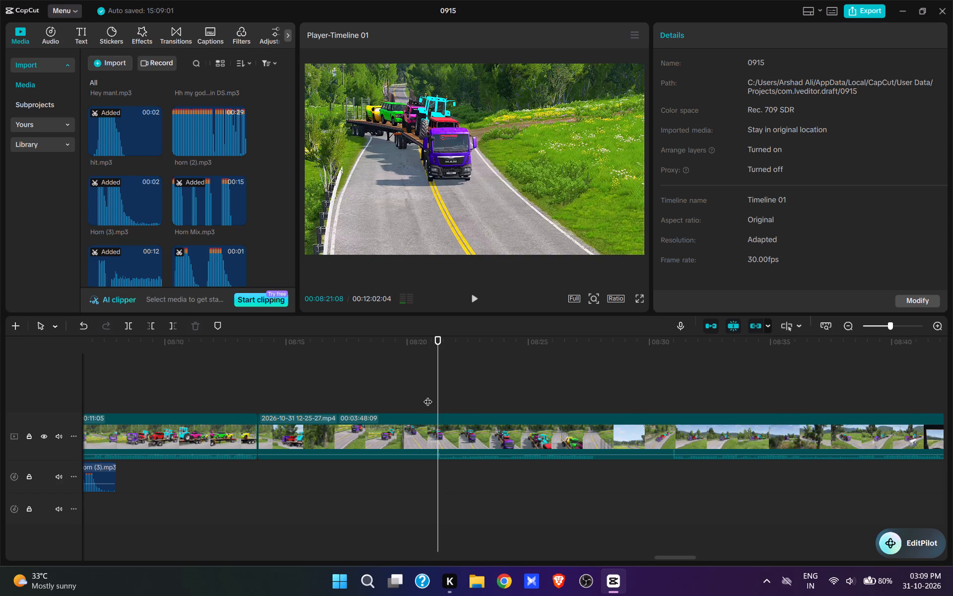
# Find the imported "Signal 5.mp3" sound and add it at 00:08:13:25, at the start of the downhill road shot.
pyautogui.scroll(-7, 177, 145)
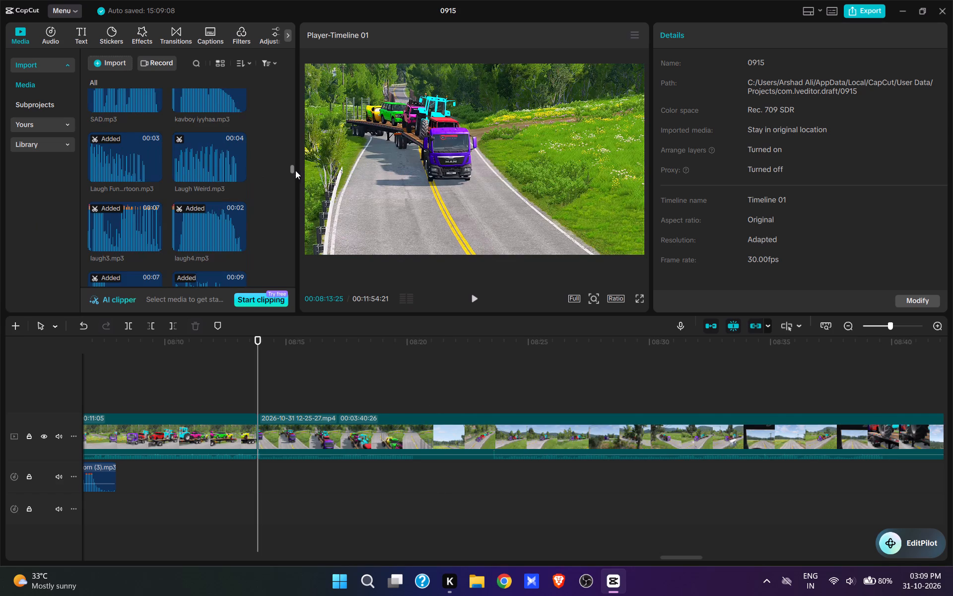
pyautogui.moveTo(294, 167); pyautogui.dragTo(287, 234)
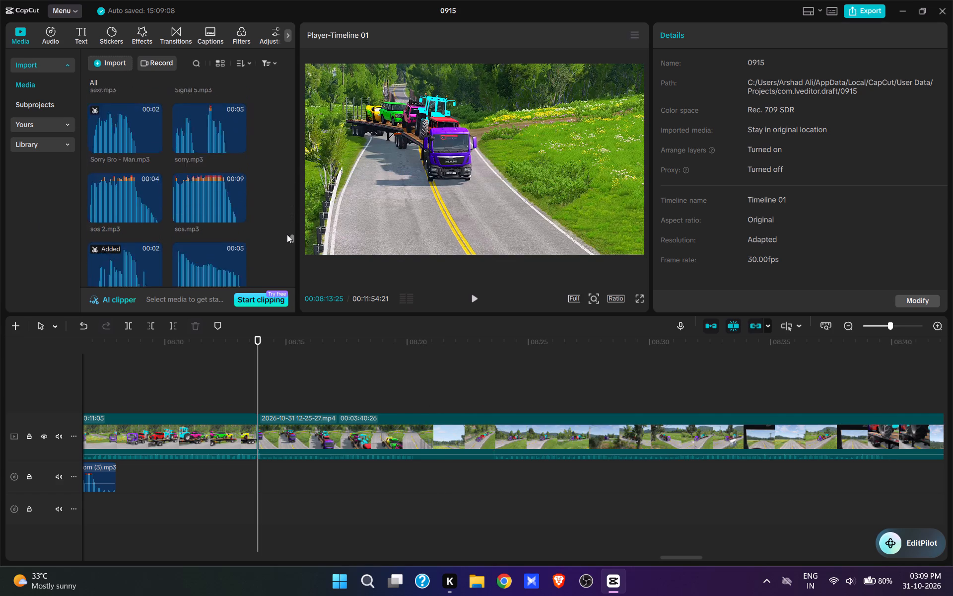
pyautogui.moveTo(287, 234); pyautogui.dragTo(287, 233)
pyautogui.click(240, 146)
# Play the downhill road shot and split the video at 00:08:20:01, as the trailer's rear leaves the view.
pyautogui.press('space')
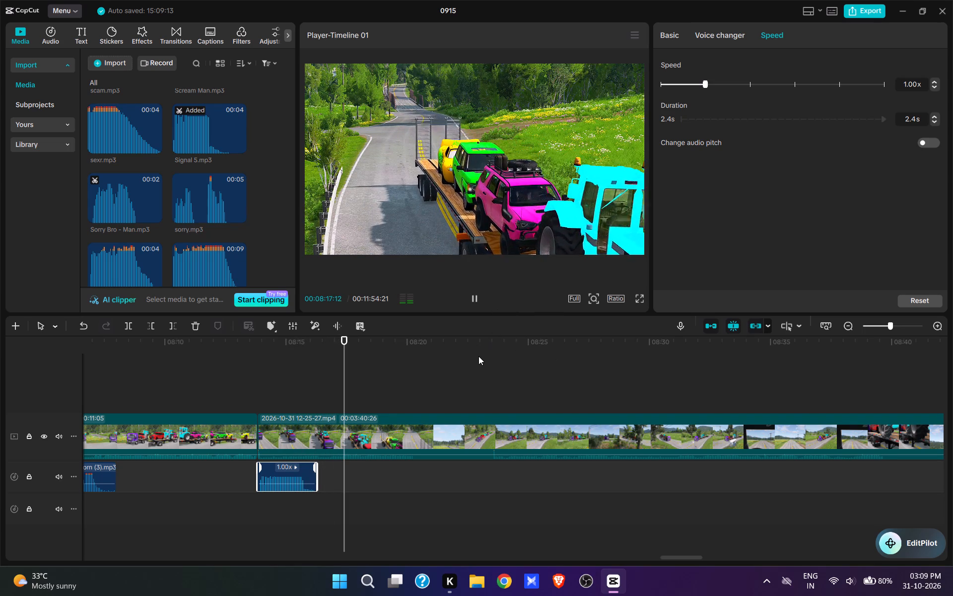
pyautogui.press('space')
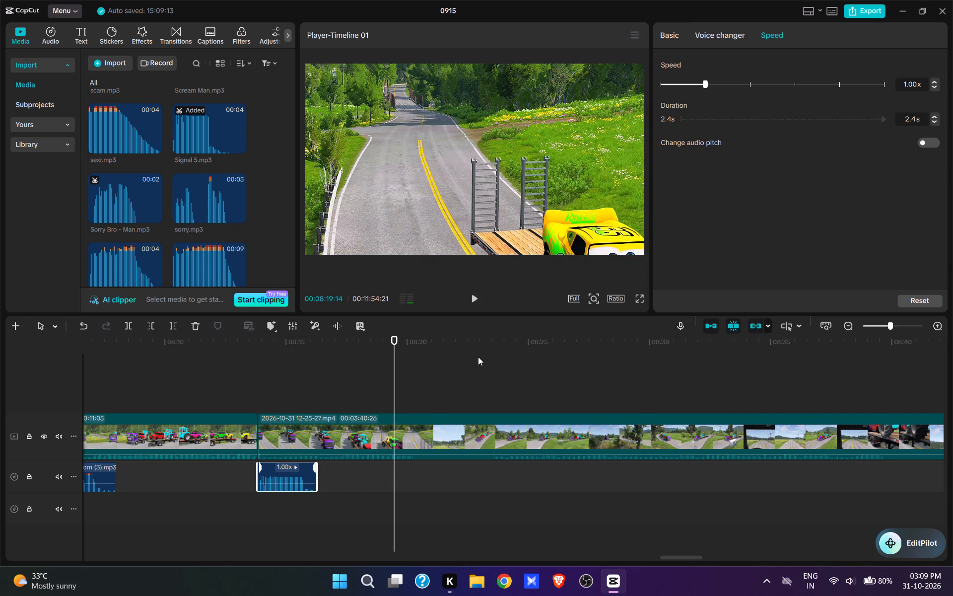
pyautogui.press('space')
pyautogui.press('space')
pyautogui.press('space')
pyautogui.press('space')
pyautogui.write('w')
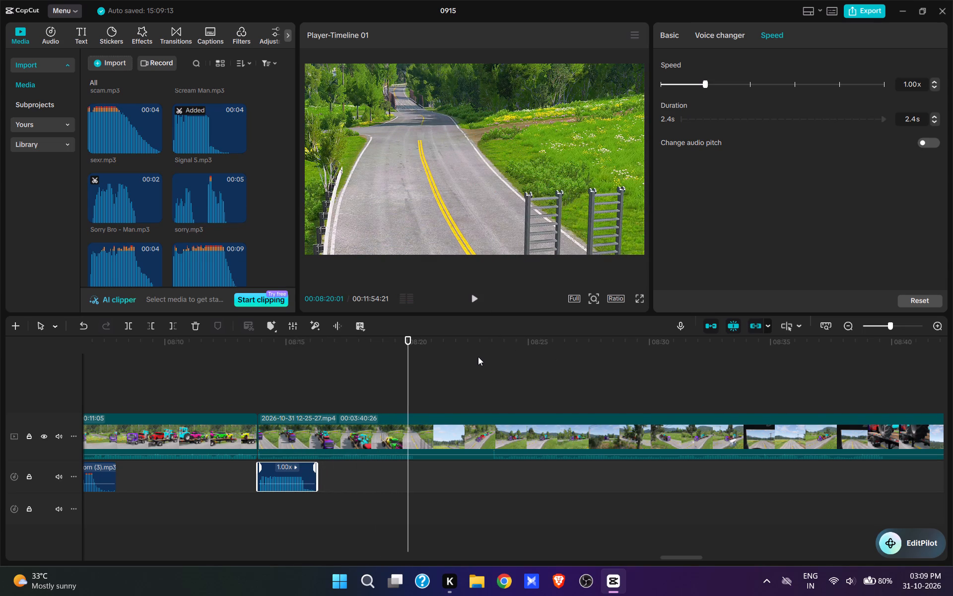
# Trim about 3.6 seconds off the start of the clip after 00:08:20:01, up to the truck beside the meadow.
pyautogui.click(496, 400)
pyautogui.press('q')
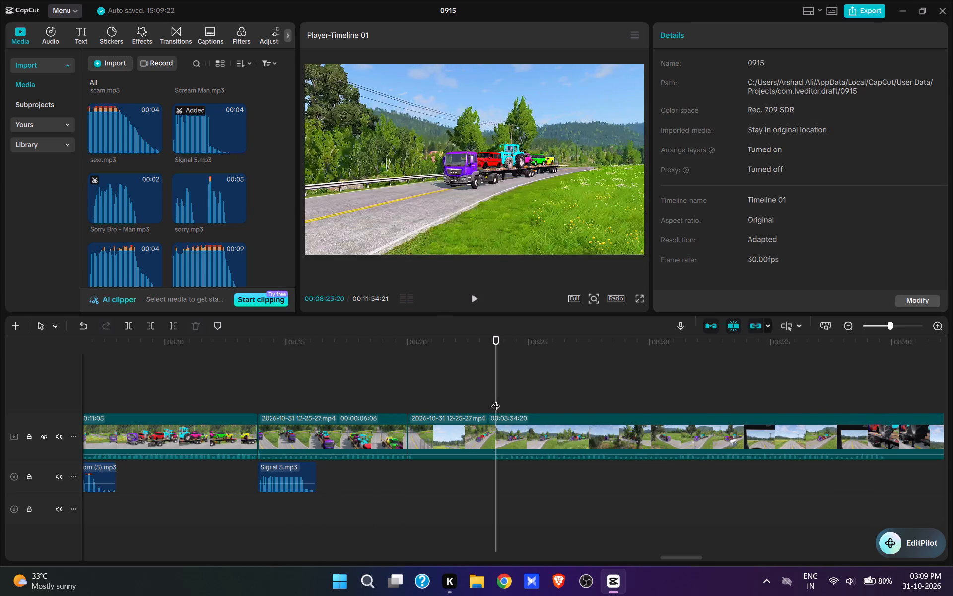
pyautogui.press('space')
pyautogui.press('space')
pyautogui.click(412, 385)
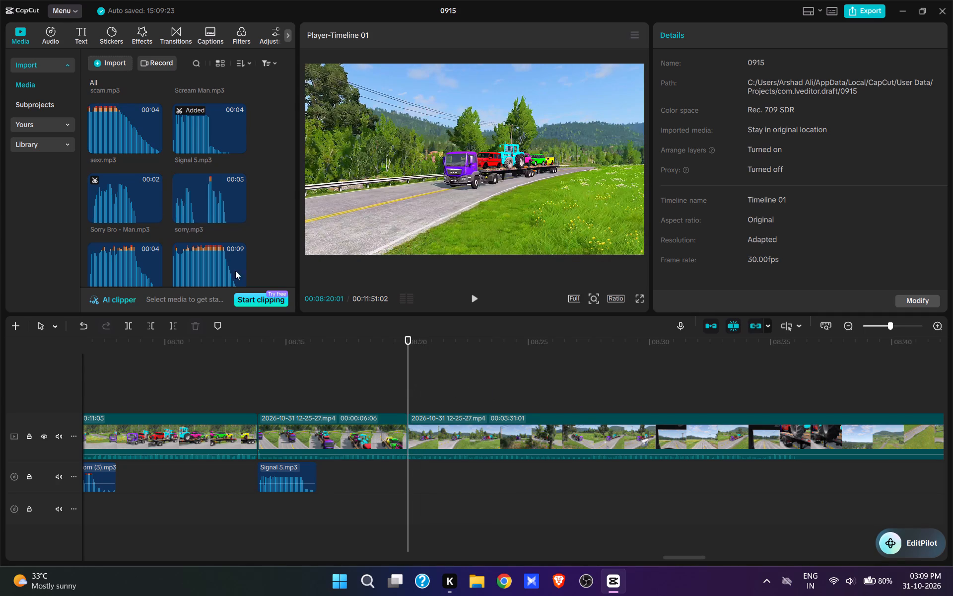
# Find the imported "Weeeee 1.mp3" sound and add it at 00:08:20:01, at the start of the meadow shot.
pyautogui.scroll(3, 194, 204)
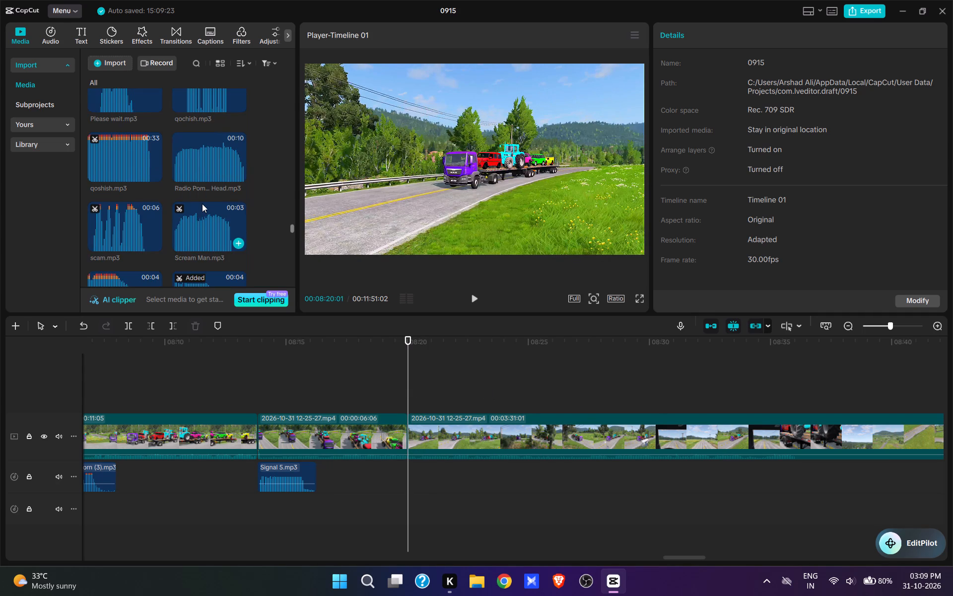
pyautogui.scroll(3, 203, 203)
pyautogui.scroll(-5, 203, 203)
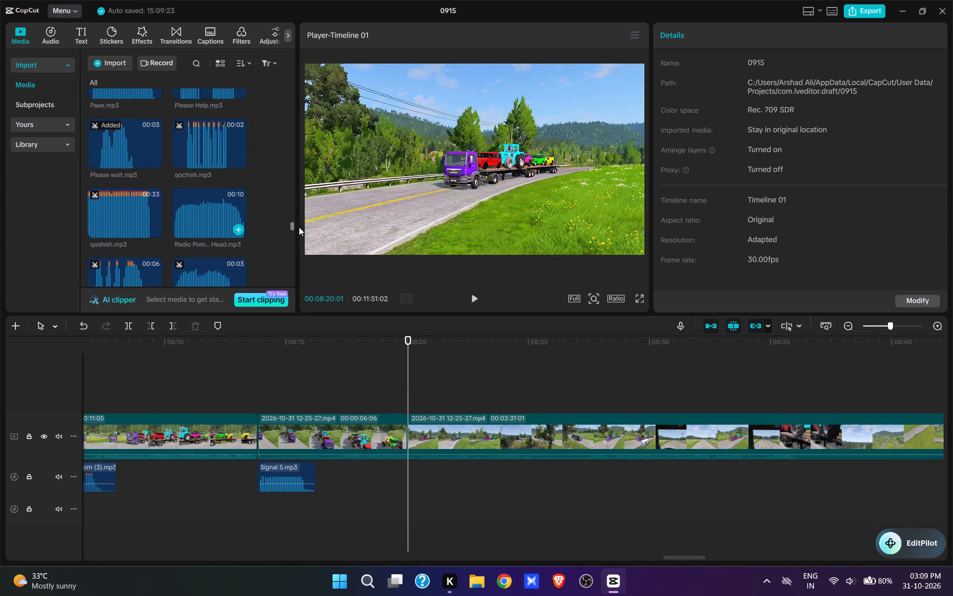
pyautogui.moveTo(292, 229); pyautogui.dragTo(305, 343)
pyautogui.scroll(2, 200, 208)
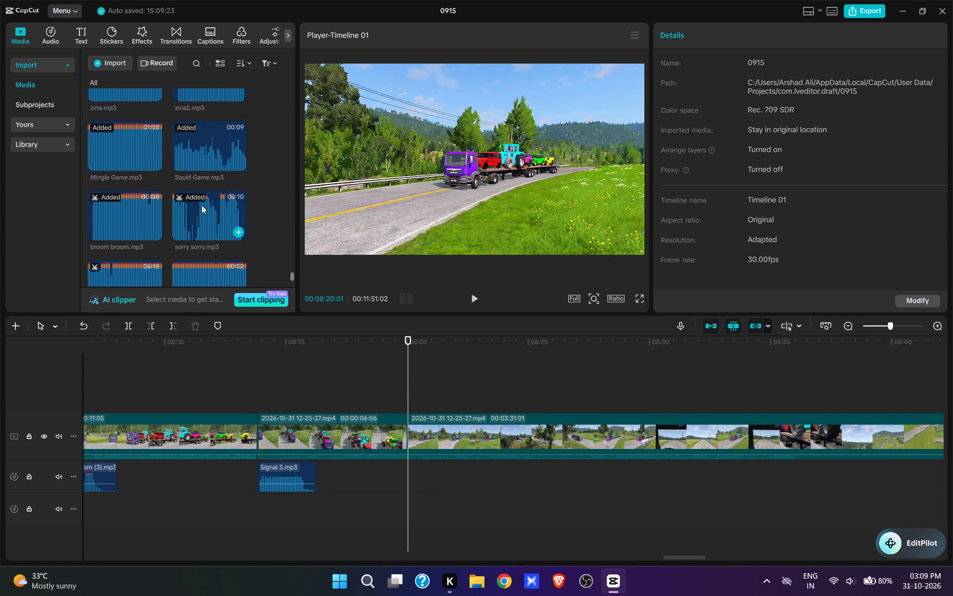
pyautogui.scroll(4, 202, 205)
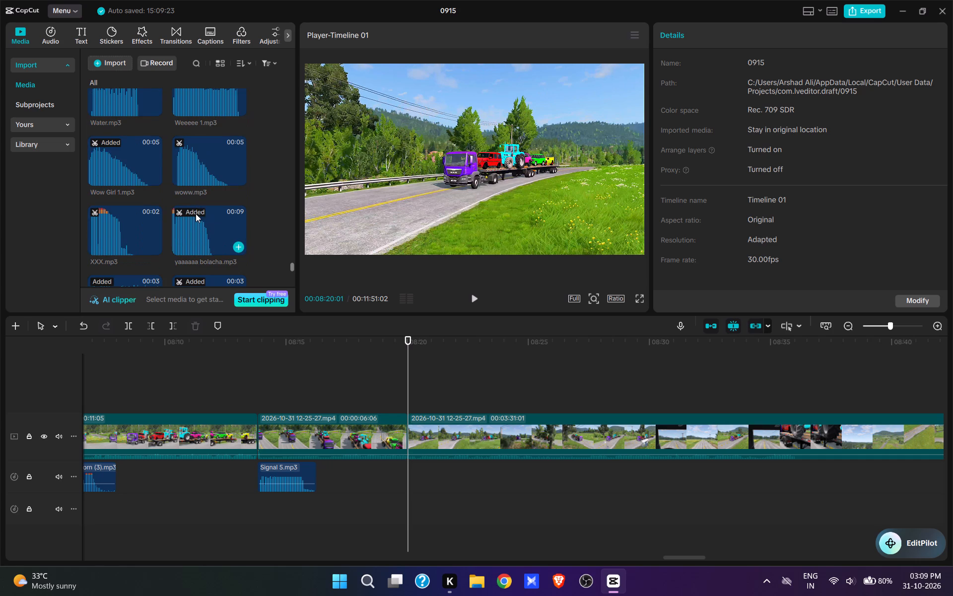
pyautogui.scroll(1, 196, 214)
pyautogui.click(208, 160)
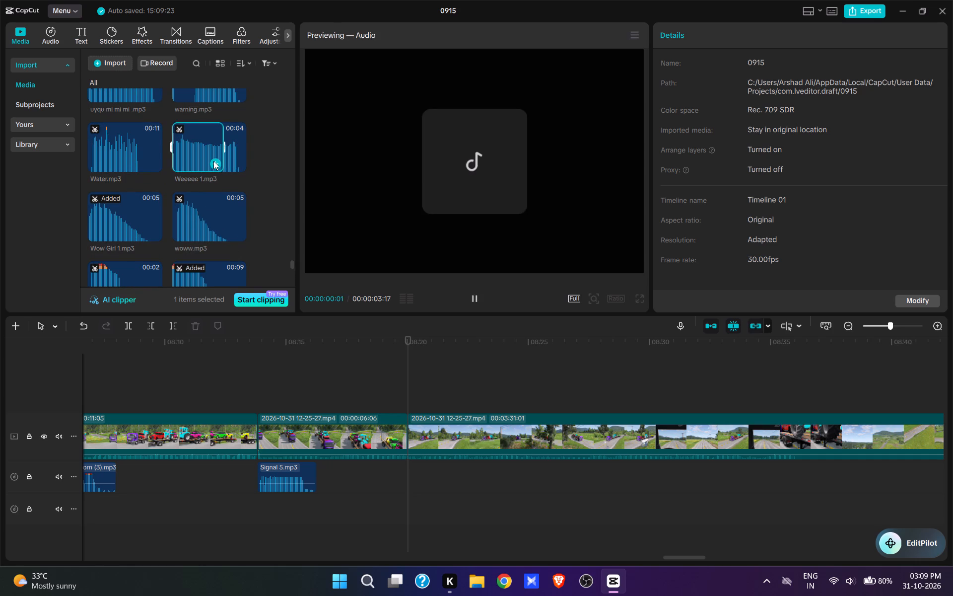
pyautogui.click(213, 160)
# Play the meadow shot and place the playhead at 00:08:22:16, at the end of the "Weeeee 1.mp3" sound.
pyautogui.click(474, 299)
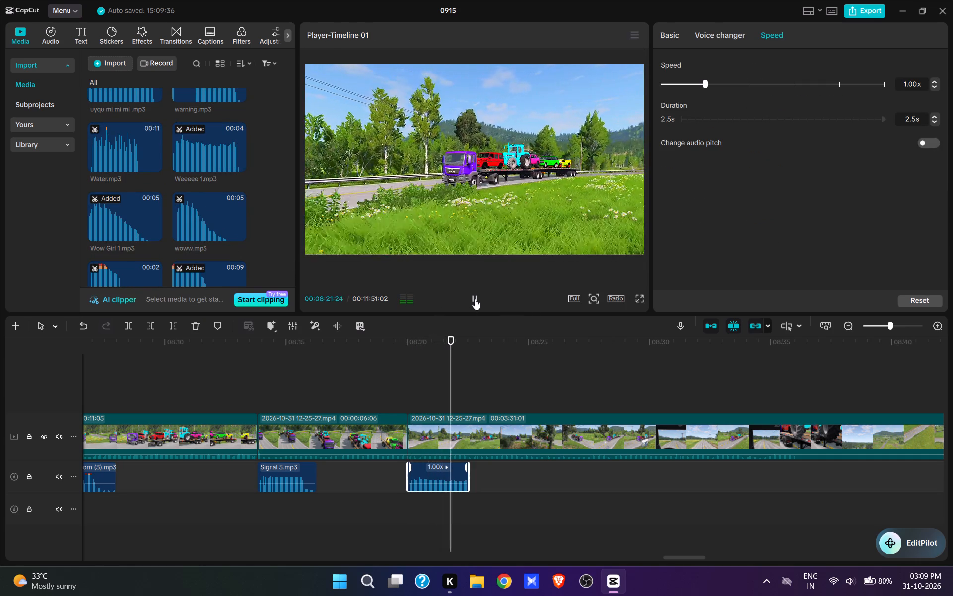
pyautogui.press('space')
pyautogui.press('space')
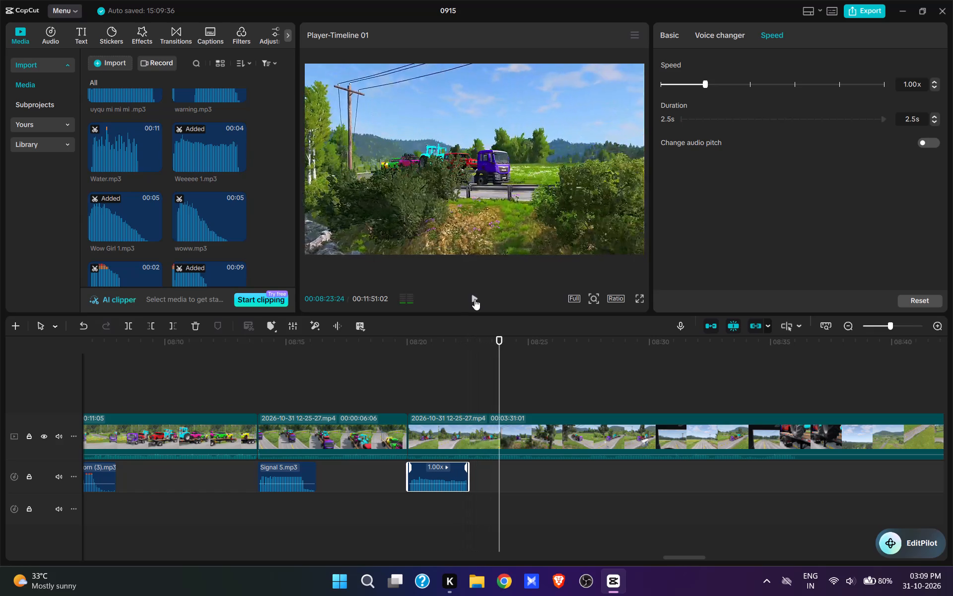
pyautogui.press('space')
pyautogui.click(473, 400)
pyautogui.moveTo(473, 400); pyautogui.dragTo(469, 400)
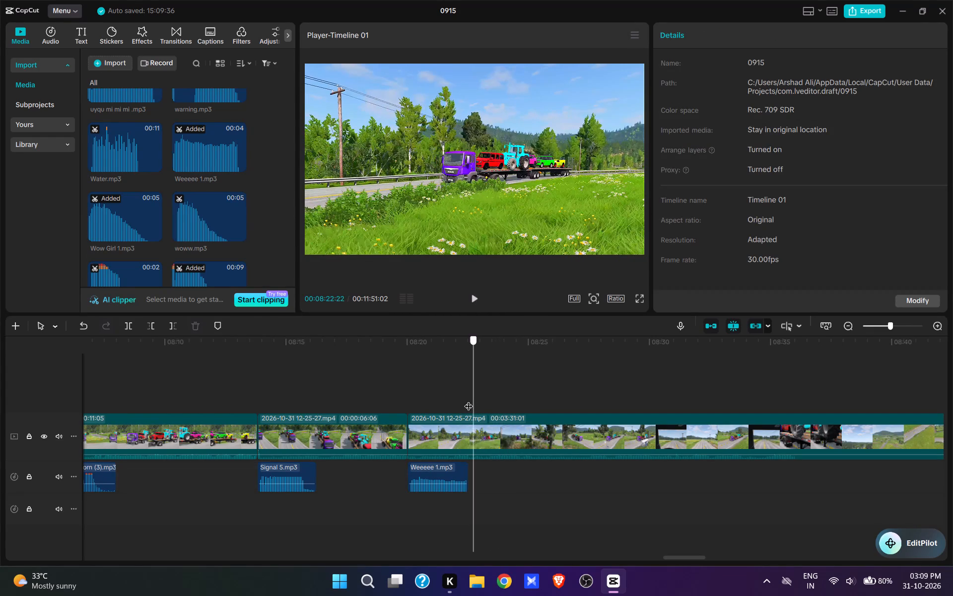
pyautogui.moveTo(469, 400); pyautogui.dragTo(468, 400)
# Find the imported "go go1.mp3" sound and add it at 00:08:22:16, directly after "Weeeee 1.mp3".
pyautogui.scroll(13, 183, 206)
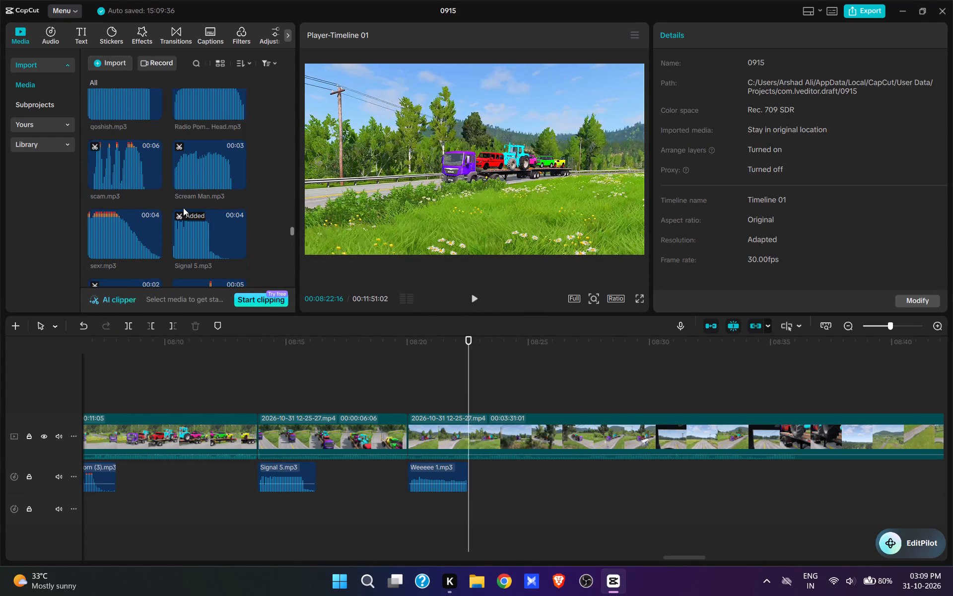
pyautogui.scroll(10, 183, 208)
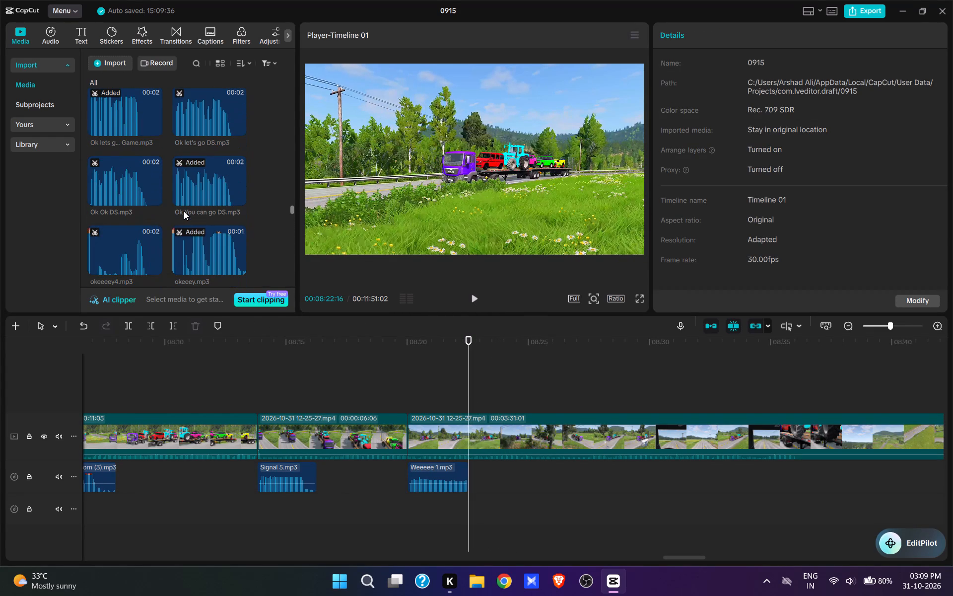
pyautogui.scroll(10, 184, 212)
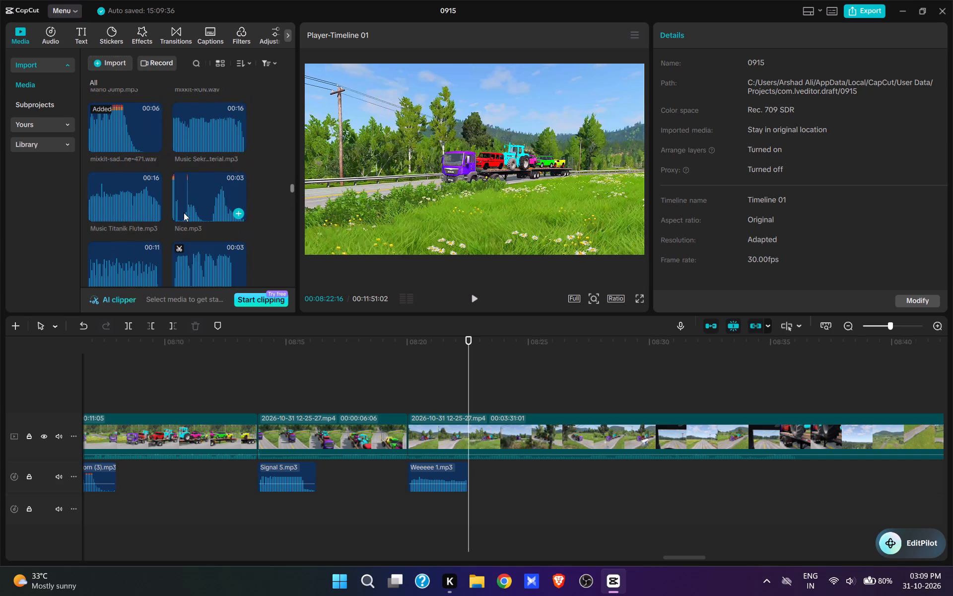
pyautogui.scroll(10, 184, 213)
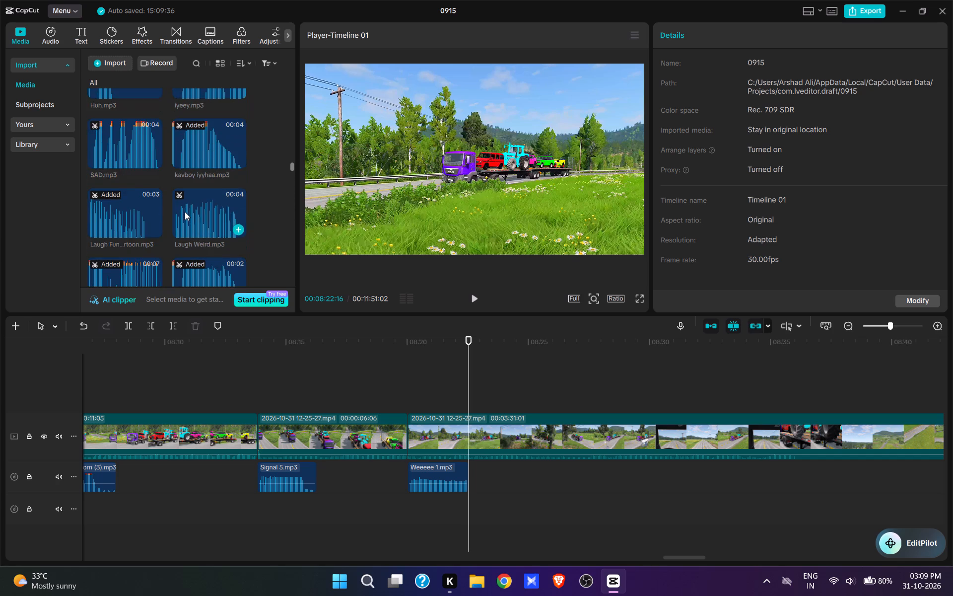
pyautogui.scroll(9, 185, 211)
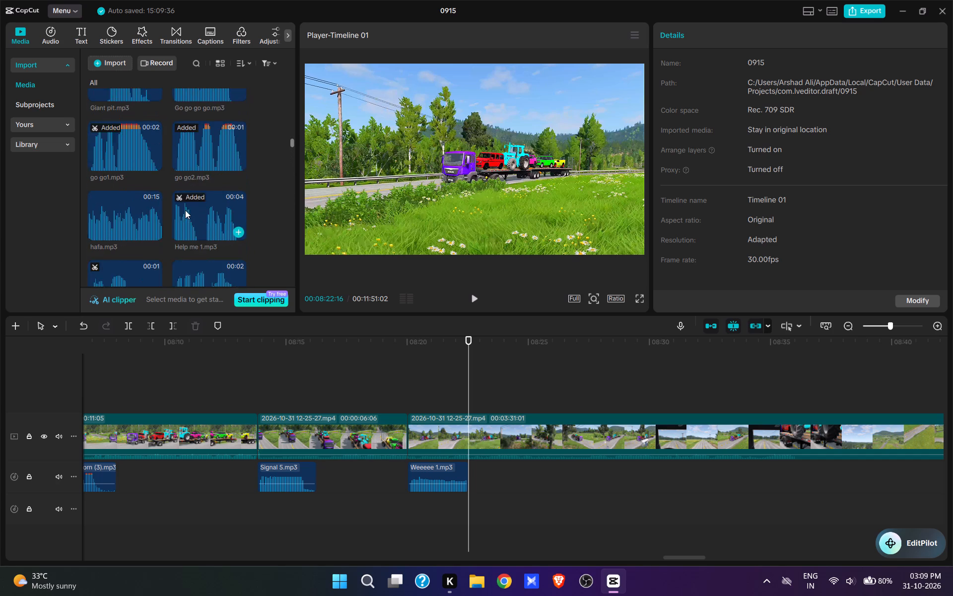
pyautogui.click(128, 221)
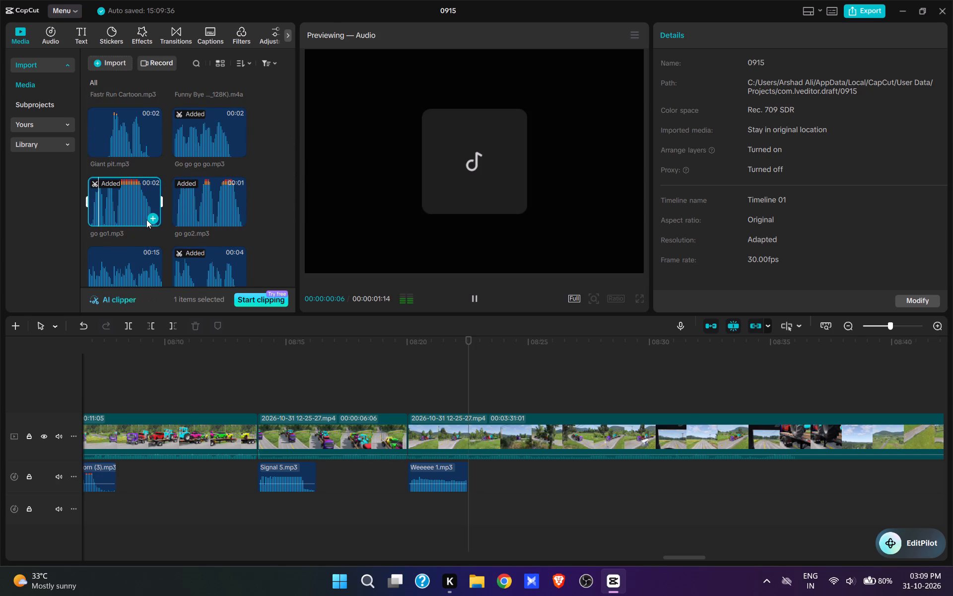
pyautogui.click(155, 220)
# Play the meadow and road footage and split the video at 00:08:29:12, as the truck passes the bus shelter.
pyautogui.click(472, 298)
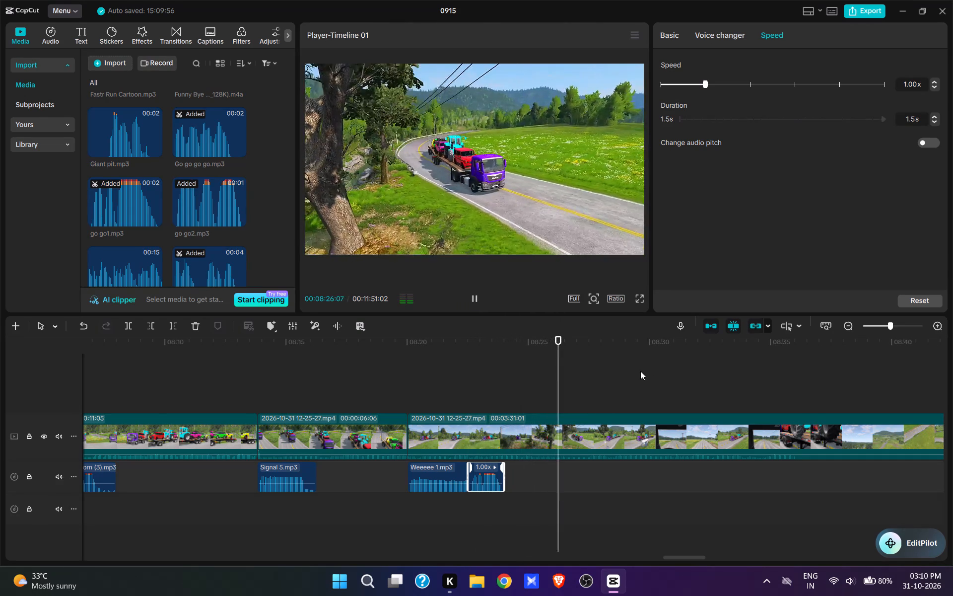
pyautogui.press('space')
pyautogui.press('space')
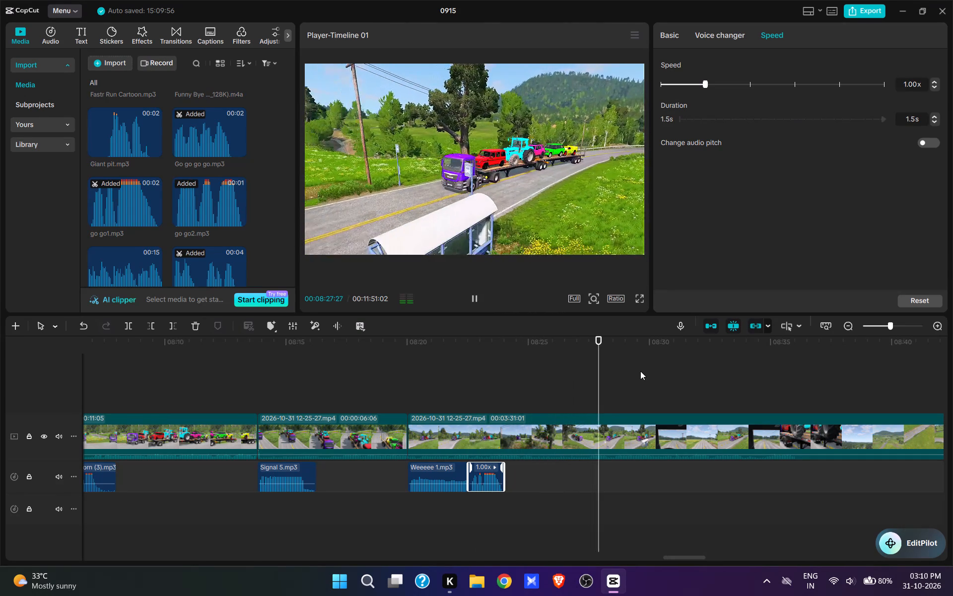
pyautogui.press('space')
pyautogui.press('space')
pyautogui.press('space')
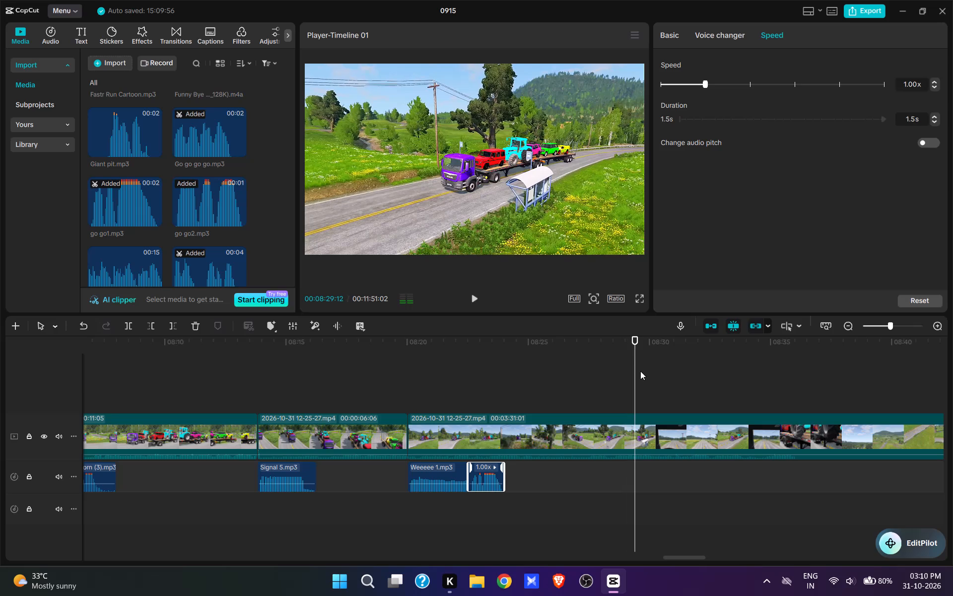
pyautogui.press('w')
# Trim about 27.5 seconds off the start of the clip after 00:08:29:12, up to the distant truck on the straight road.
pyautogui.moveTo(770, 424); pyautogui.dragTo(784, 493)
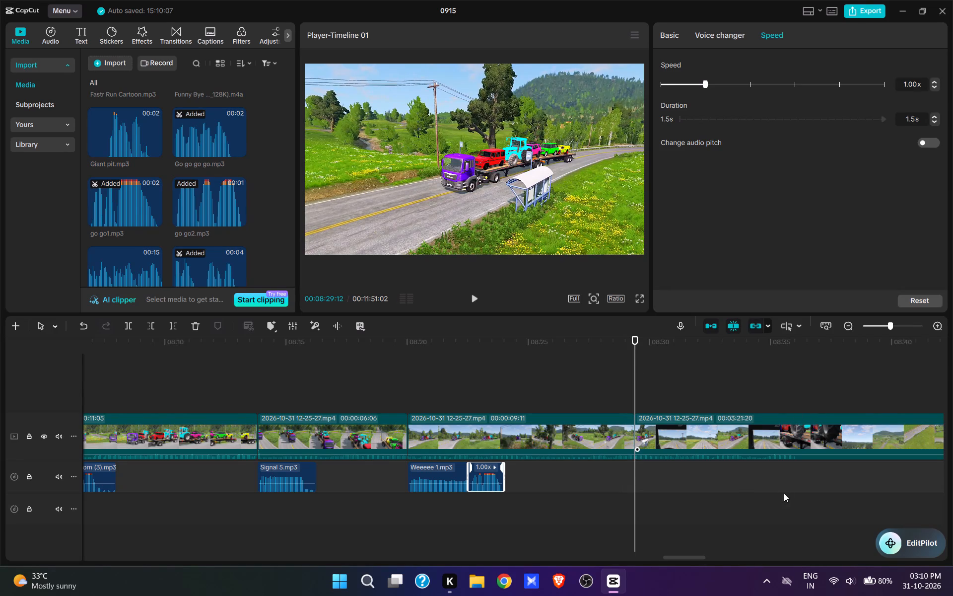
pyautogui.moveTo(784, 493); pyautogui.dragTo(658, 499)
pyautogui.click(697, 402)
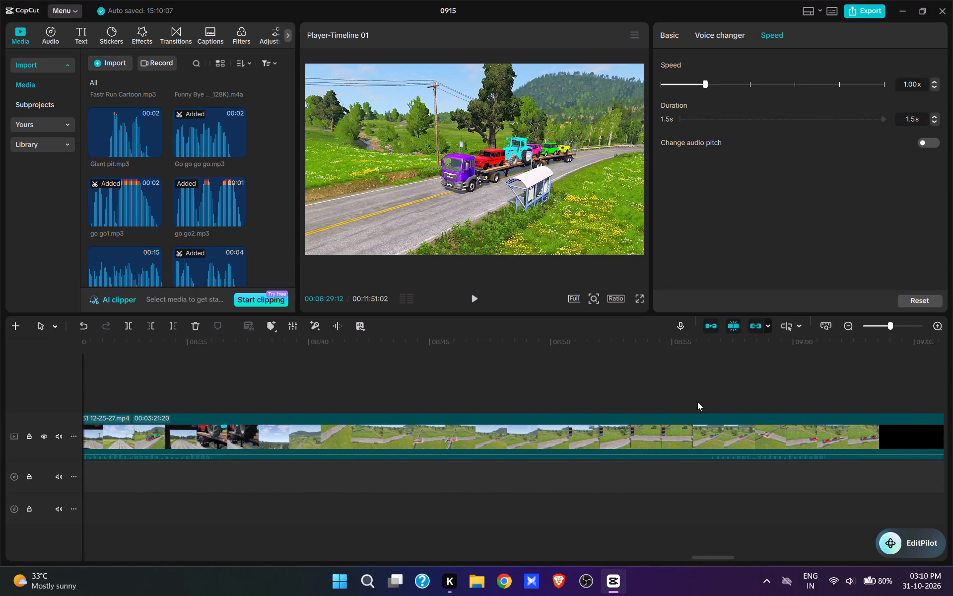
pyautogui.press('space')
pyautogui.press('space')
pyautogui.write('q')
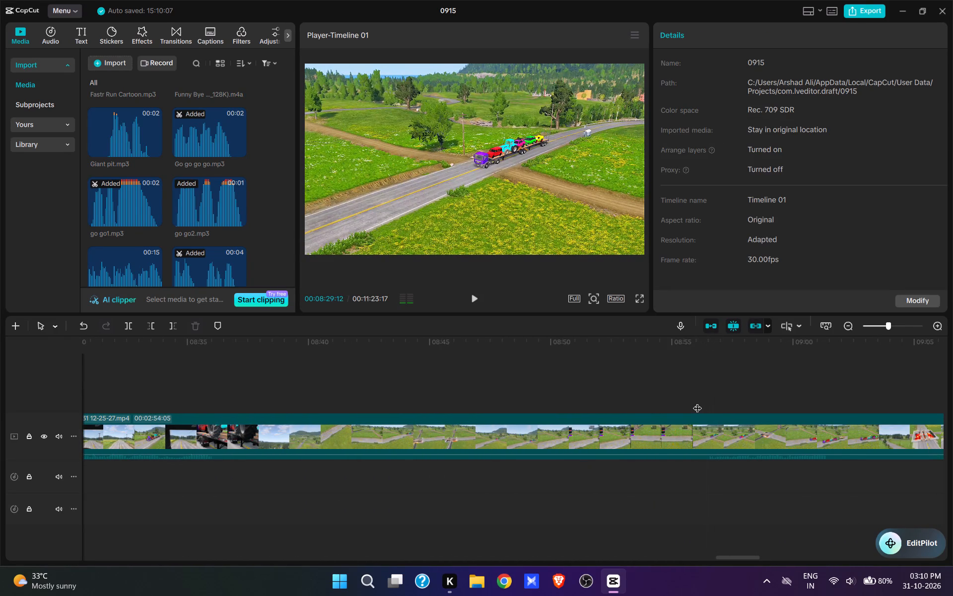
# Preview the lava pit shot, then add the imported "Oh no funny.mp3" sound at its start, 00:08:29:12.
pyautogui.press('space')
pyautogui.press('space')
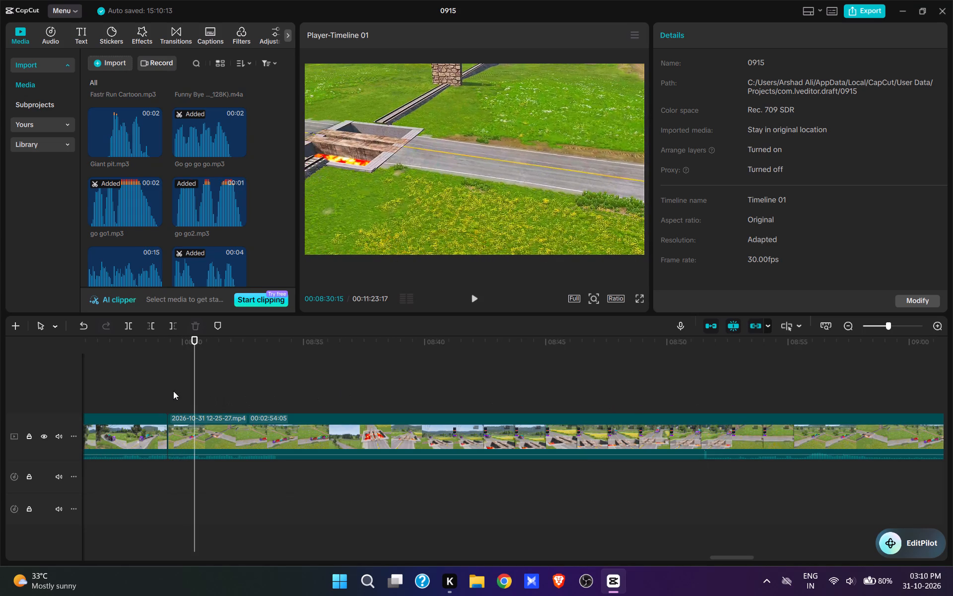
pyautogui.click(164, 388)
pyautogui.scroll(-5, 192, 189)
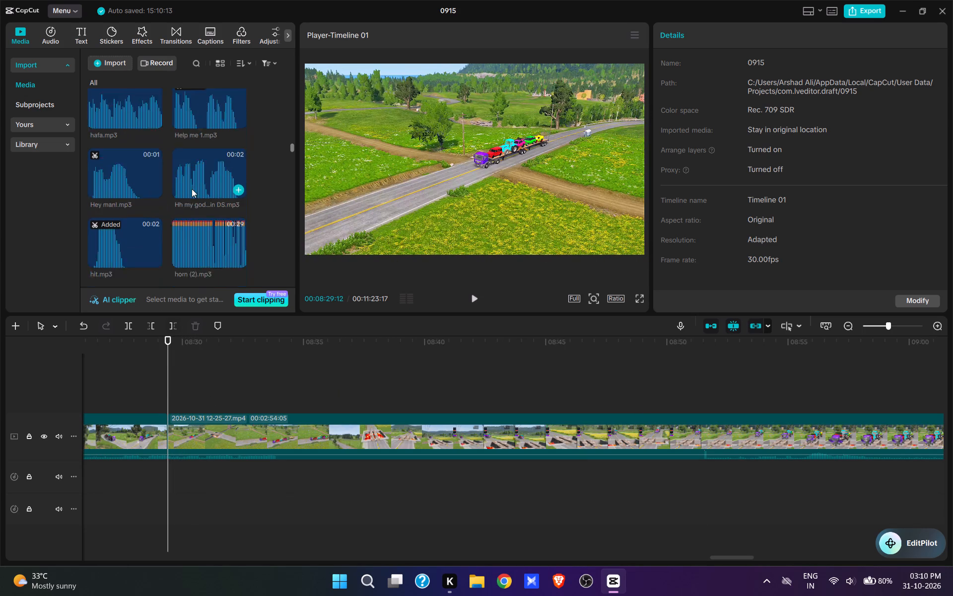
pyautogui.scroll(-11, 192, 189)
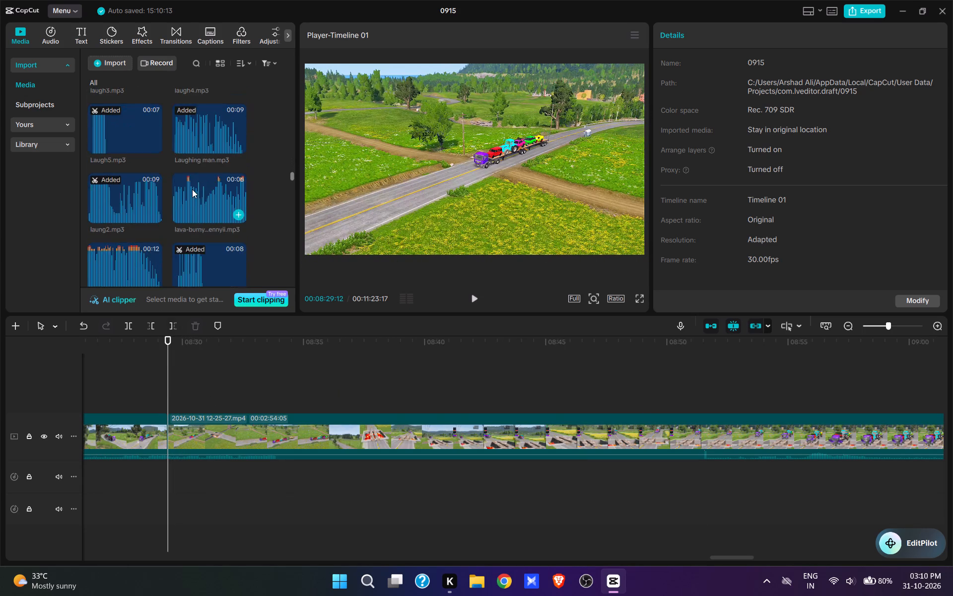
pyautogui.scroll(-11, 192, 189)
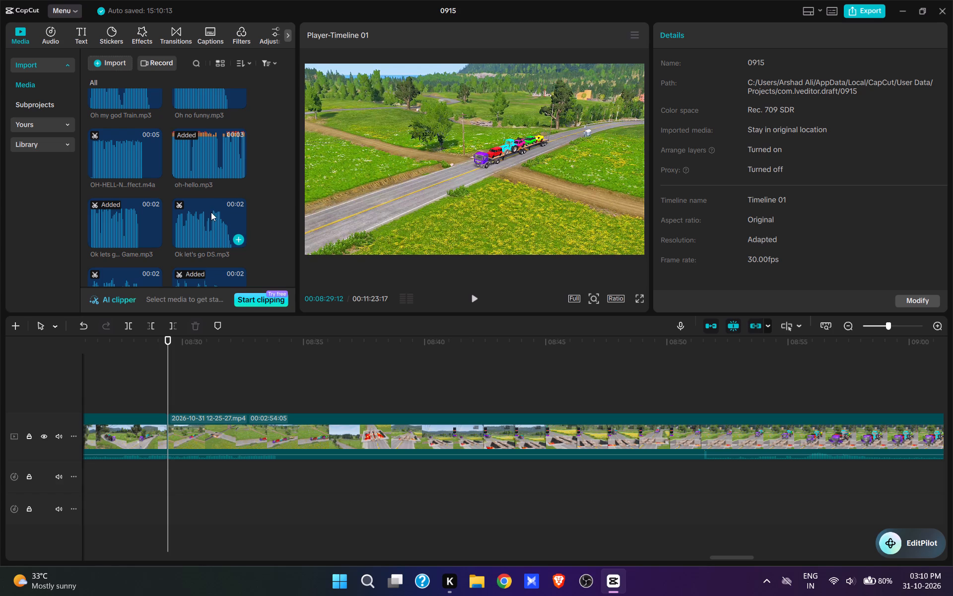
pyautogui.click(239, 101)
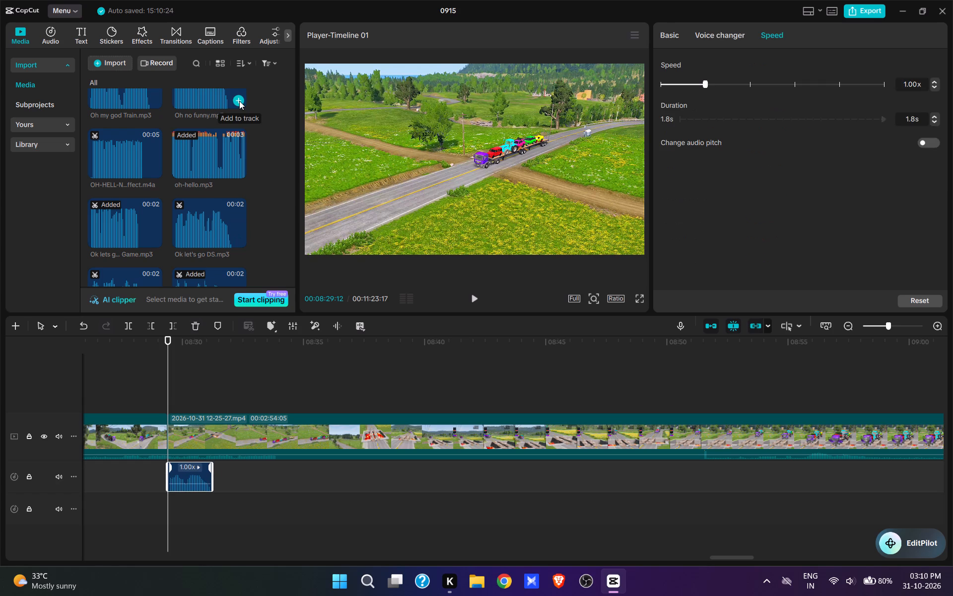
# Play the lava pit shot and split the video at 00:08:32:26.
pyautogui.press('space')
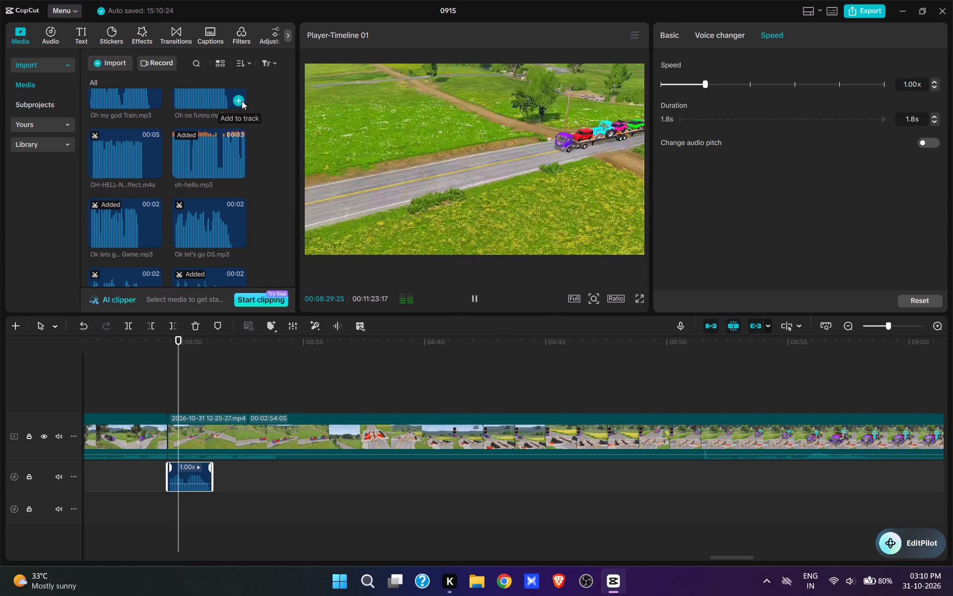
pyautogui.press('space')
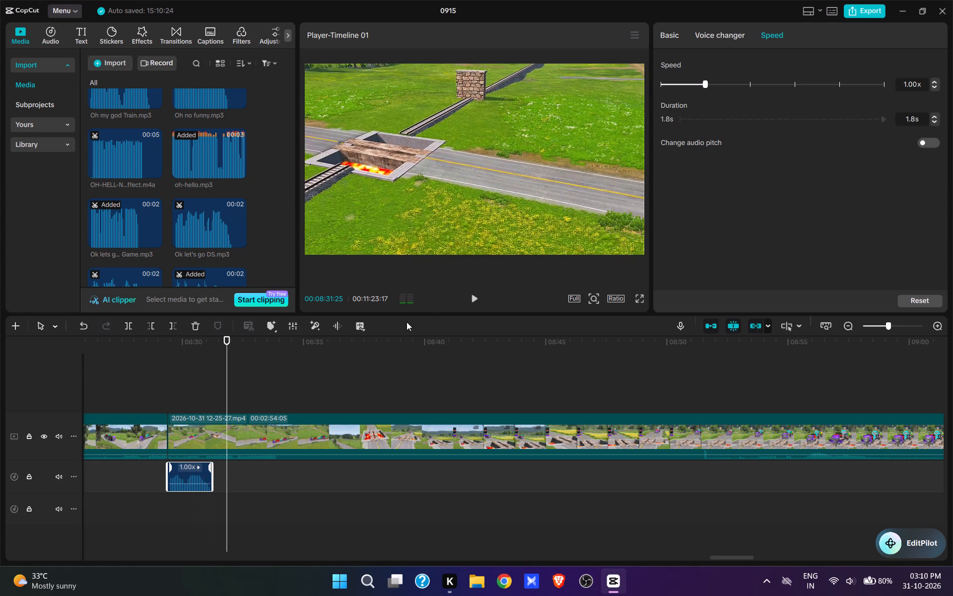
pyautogui.press('space')
pyautogui.press('space')
pyautogui.write('w')
# Trim about 18.8 seconds off the start of the clip after 00:08:32:26, up to the truck approaching the plank bridge.
pyautogui.click(699, 409)
pyautogui.press('space')
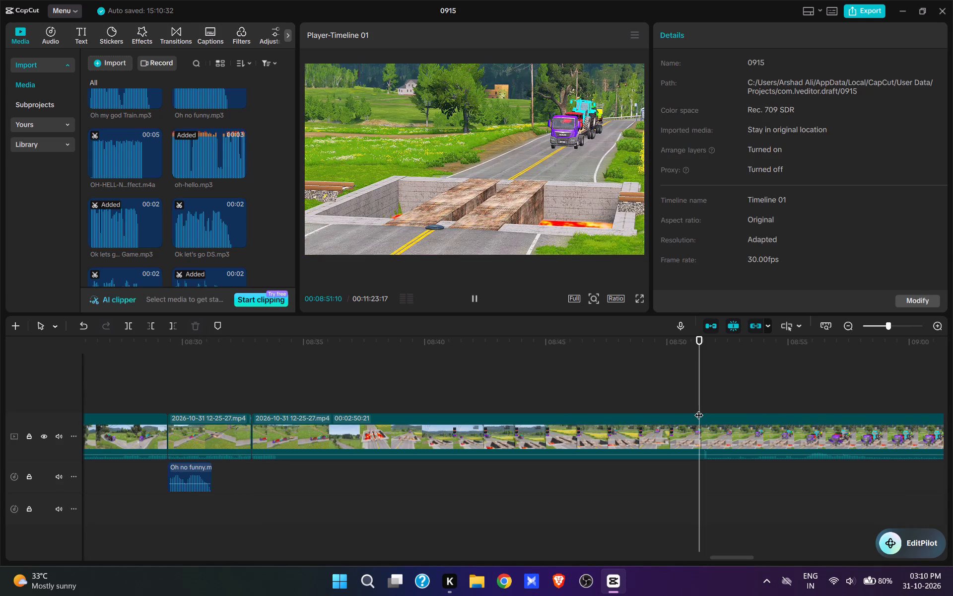
pyautogui.press('space')
pyautogui.write('q')
# Find the imported "no no .mp3" sound and add it at 00:08:32:26, at the start of the plank bridge shot.
pyautogui.scroll(2, 225, 229)
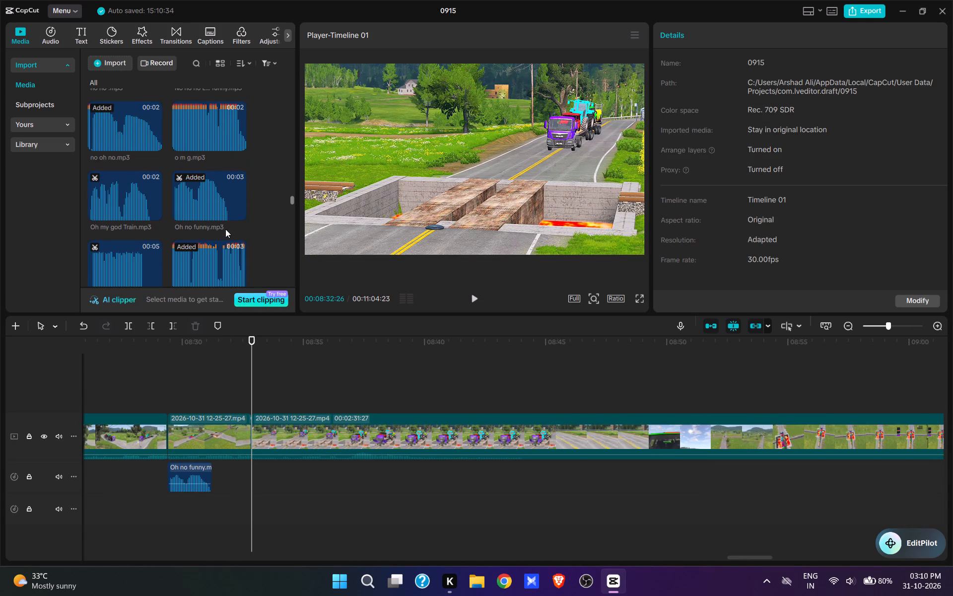
pyautogui.scroll(-20, 225, 229)
pyautogui.scroll(-5, 225, 226)
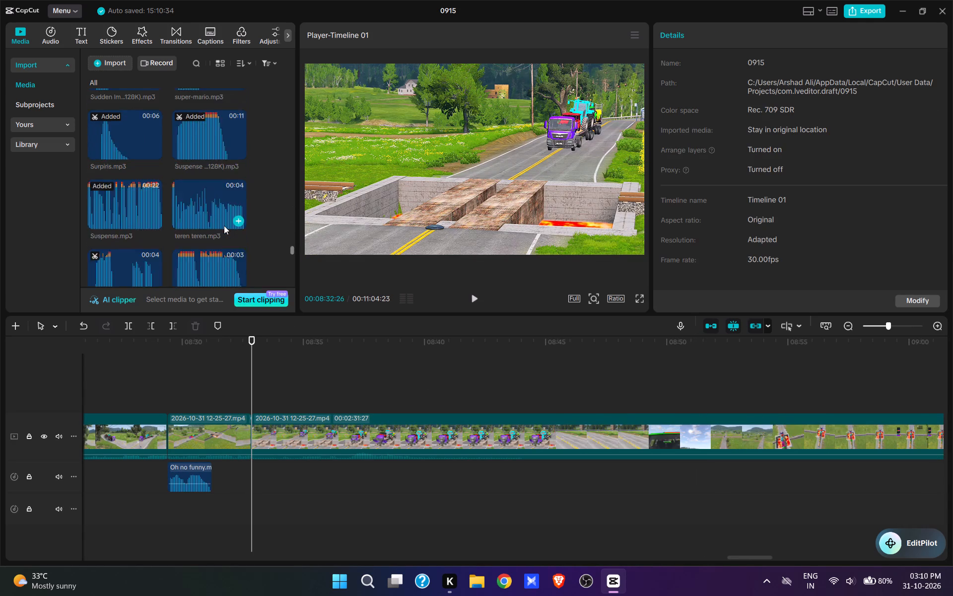
pyautogui.scroll(-19, 224, 225)
pyautogui.scroll(3, 215, 217)
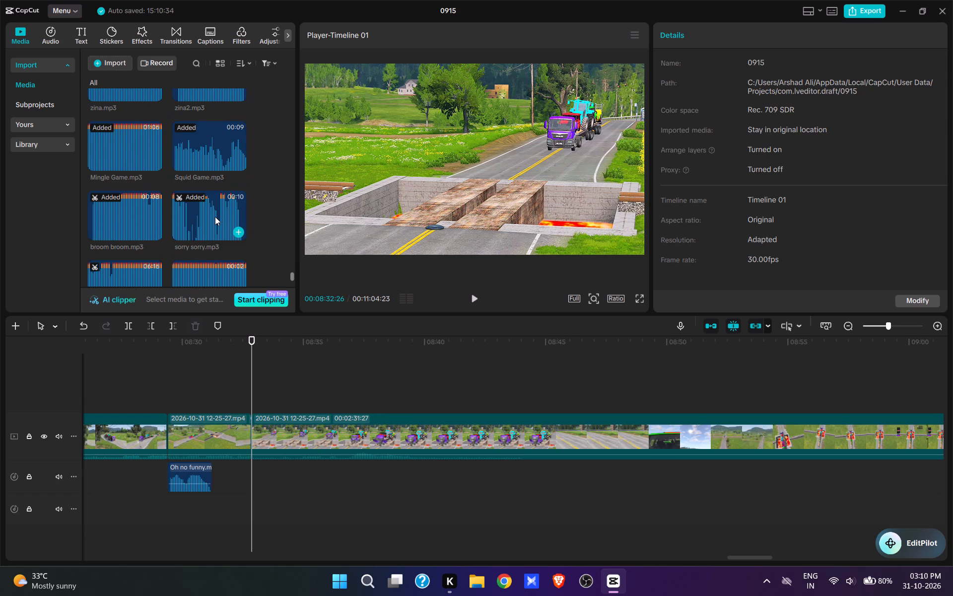
pyautogui.scroll(15, 215, 217)
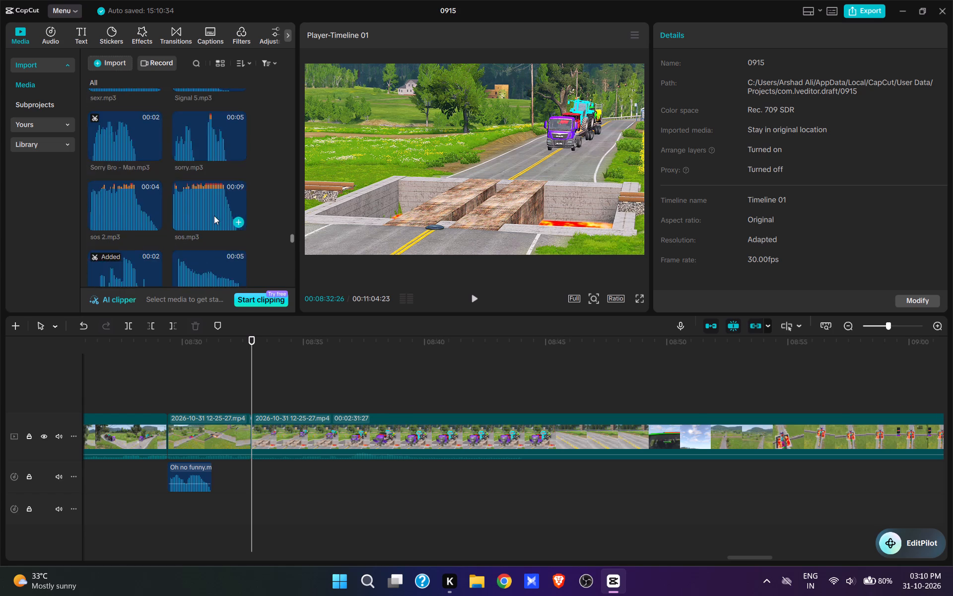
pyautogui.scroll(12, 214, 216)
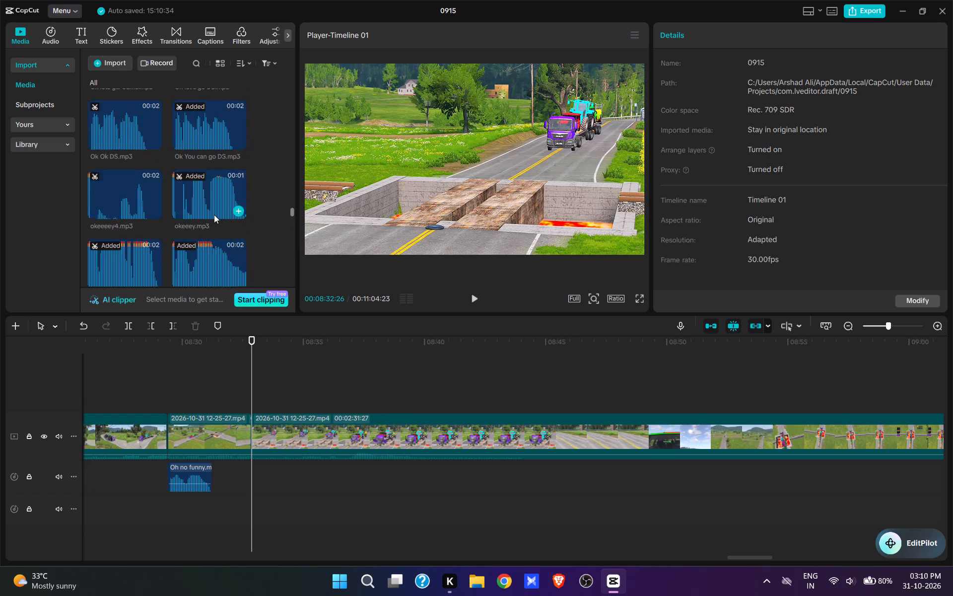
pyautogui.scroll(7, 214, 215)
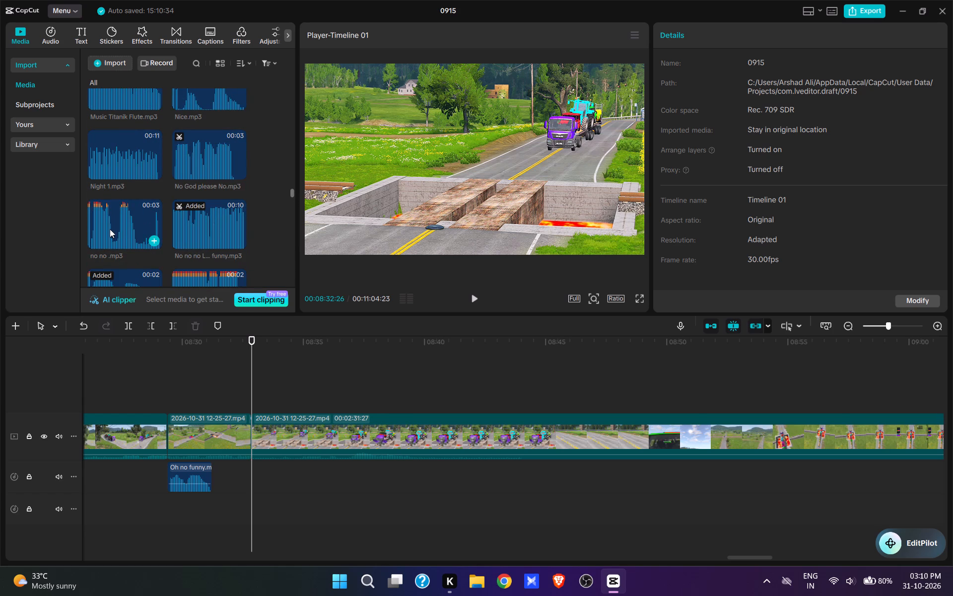
pyautogui.click(110, 229)
pyautogui.click(151, 240)
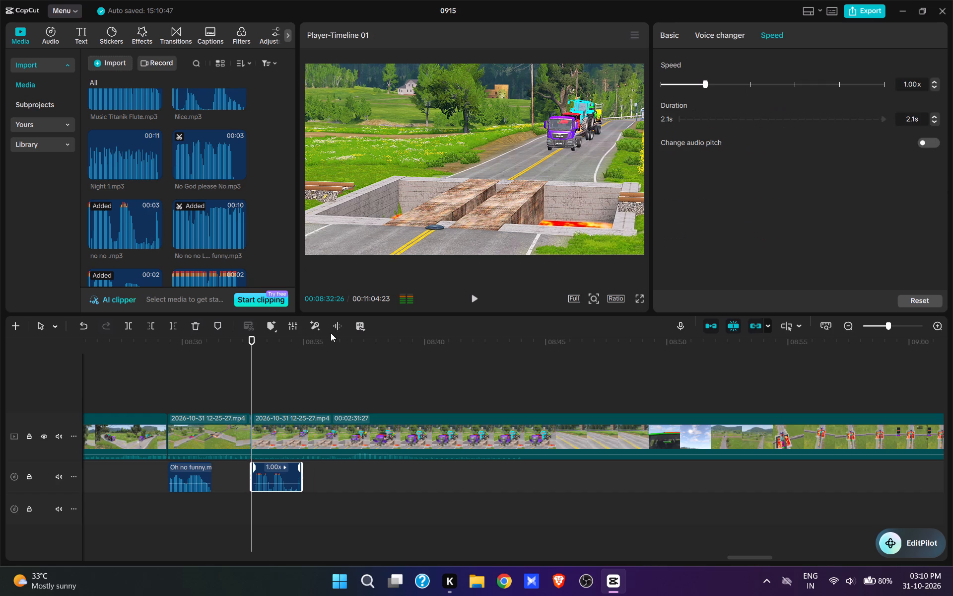
# Play the plank bridge shot and place the playhead at 00:08:38:13, just after the truck hits the bollard.
pyautogui.click(472, 293)
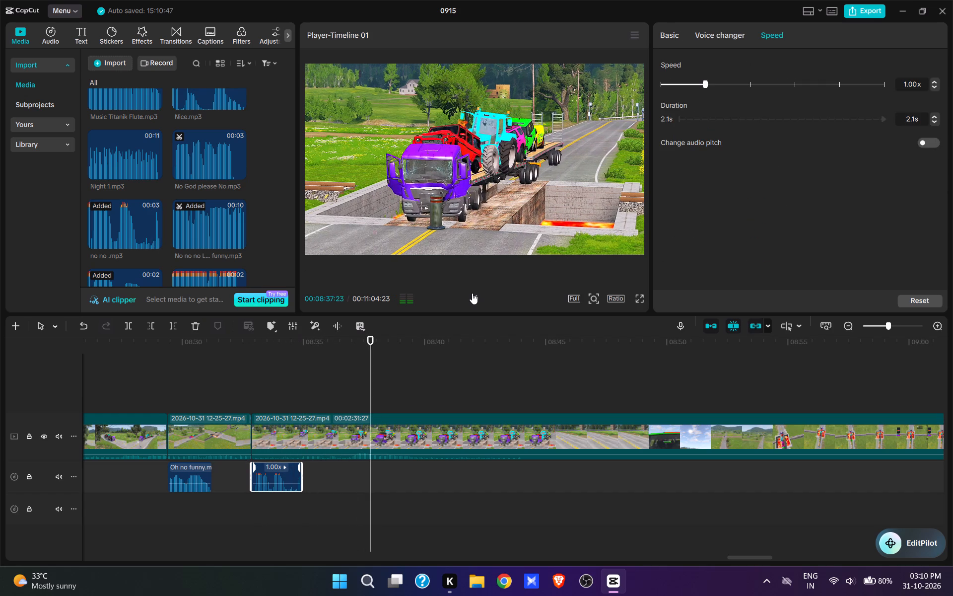
pyautogui.press('space')
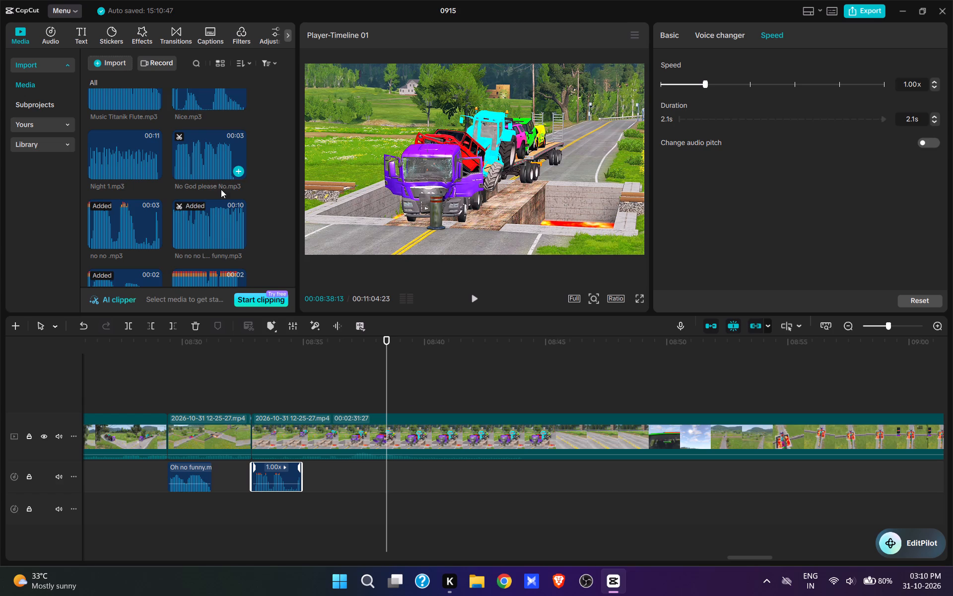
# Browse and preview the imported sounds, and add "Laughing man.mp3" at 00:08:38:13, just after the truck hits the bollard.
pyautogui.scroll(-5, 216, 209)
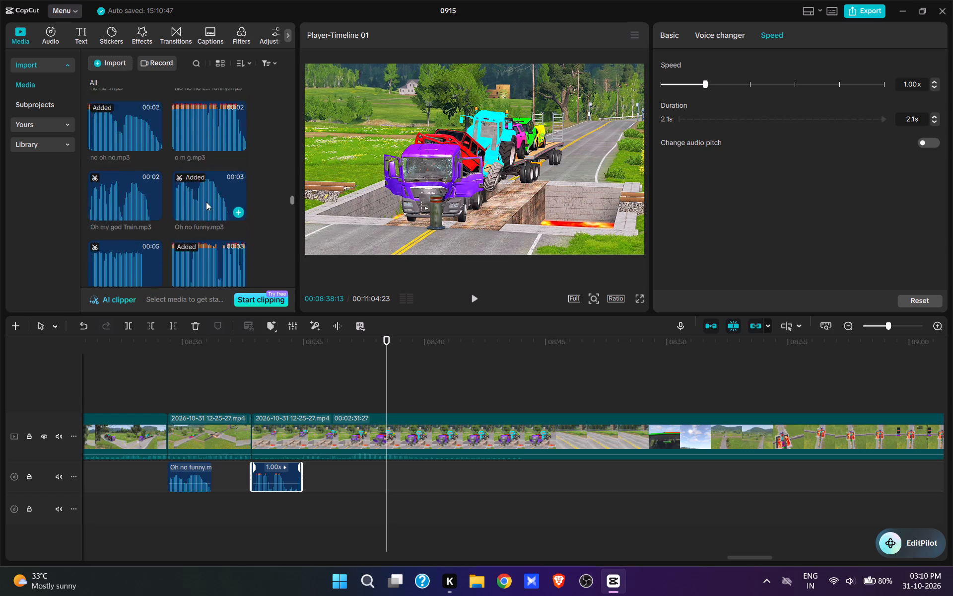
pyautogui.scroll(-3, 206, 202)
pyautogui.scroll(-11, 132, 199)
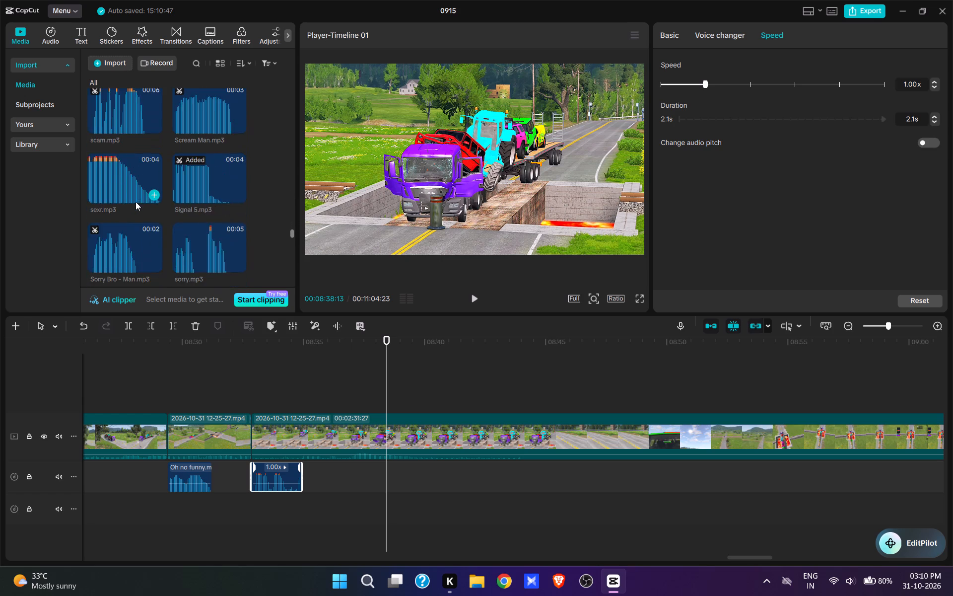
pyautogui.scroll(-3, 136, 202)
pyautogui.scroll(19, 136, 202)
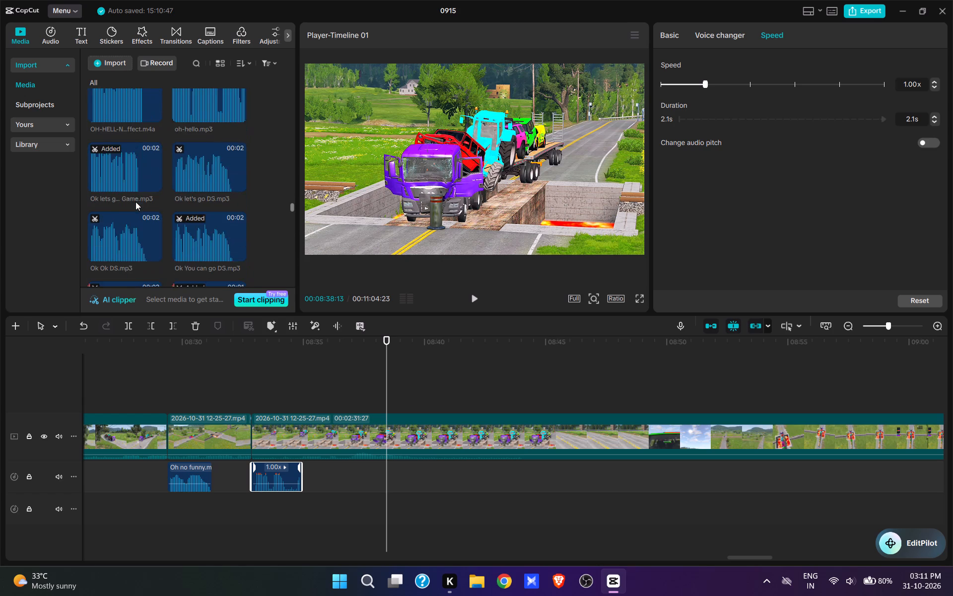
pyautogui.scroll(19, 136, 202)
pyautogui.scroll(9, 136, 202)
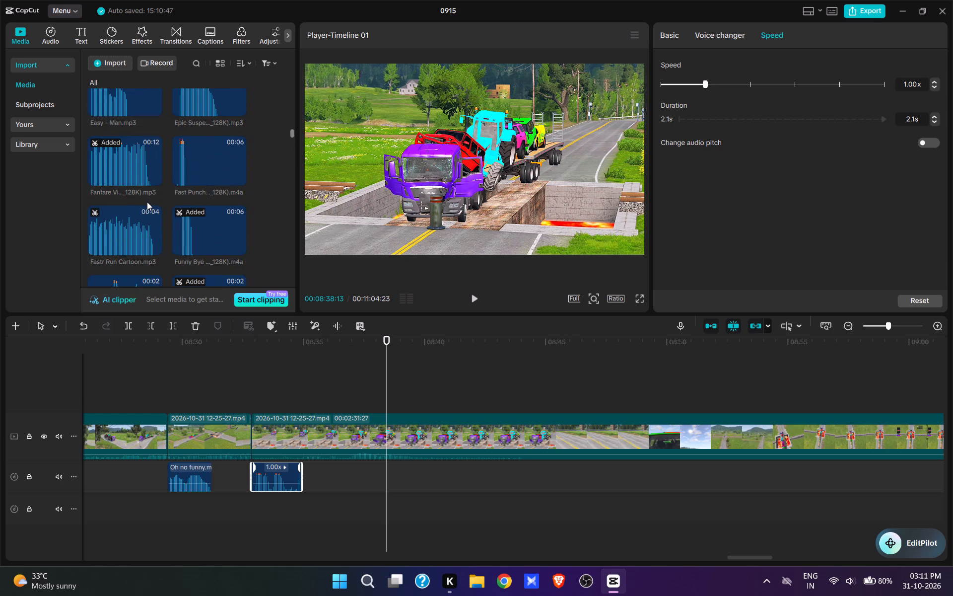
pyautogui.scroll(-10, 147, 203)
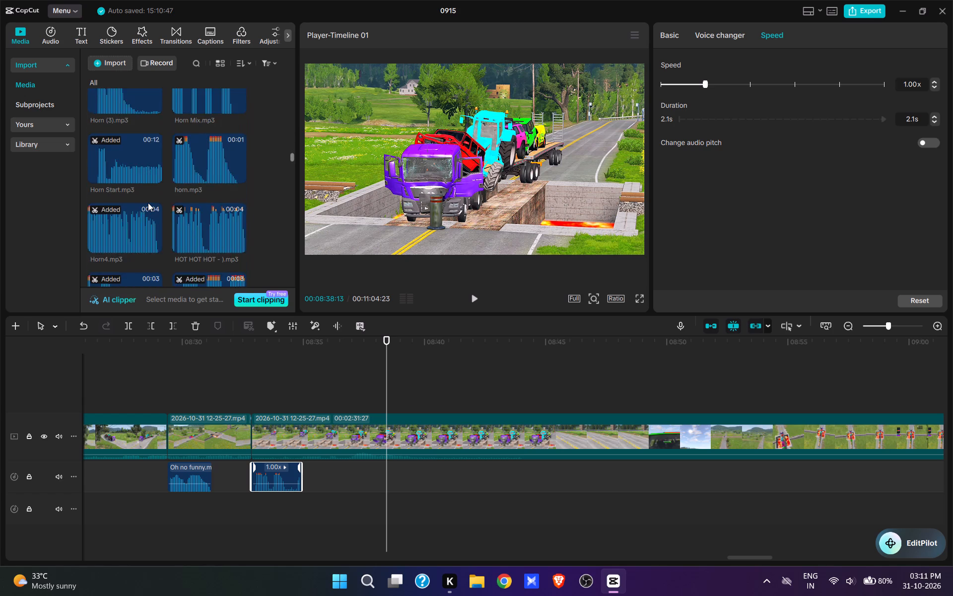
pyautogui.scroll(-8, 148, 203)
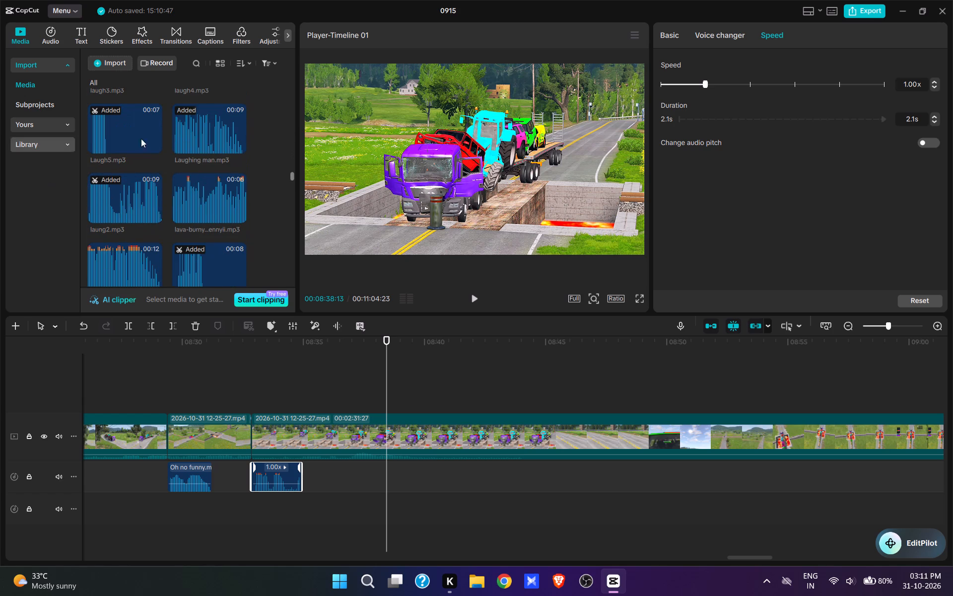
pyautogui.click(123, 213)
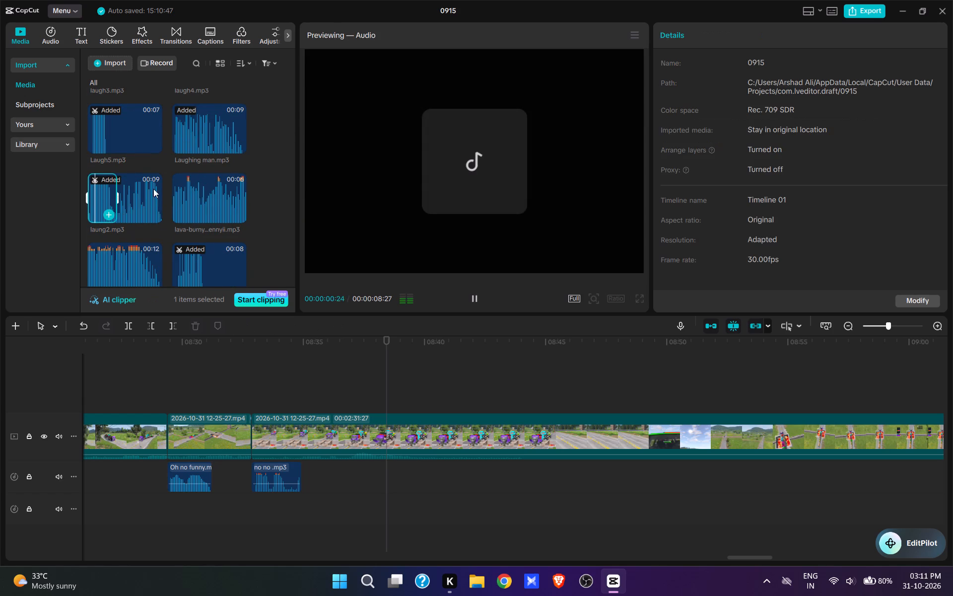
pyautogui.click(215, 128)
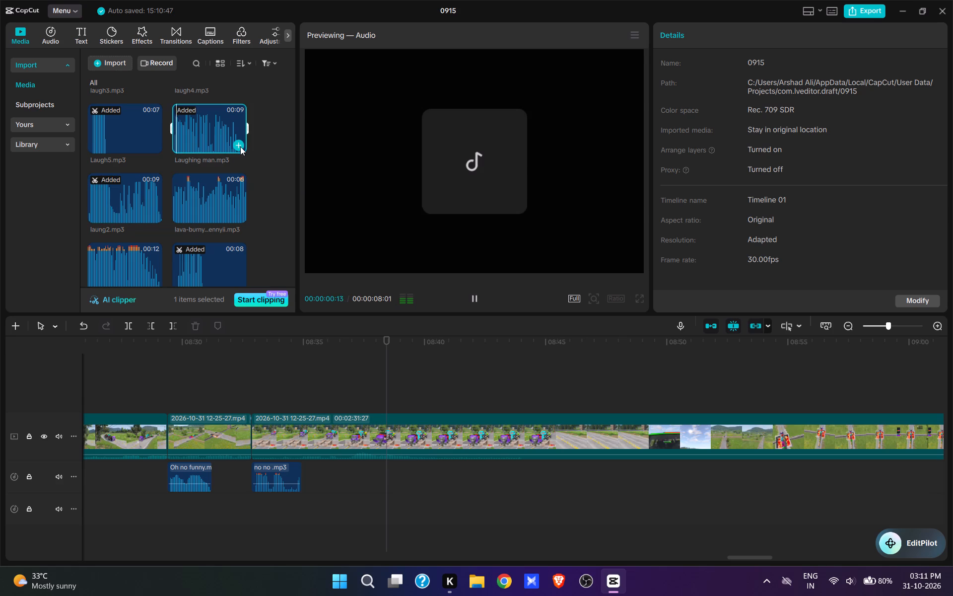
pyautogui.click(240, 147)
# Play the bollard shot and trim the end of the "Laughing man.mp3" sound to 00:08:42:25.
pyautogui.click(472, 296)
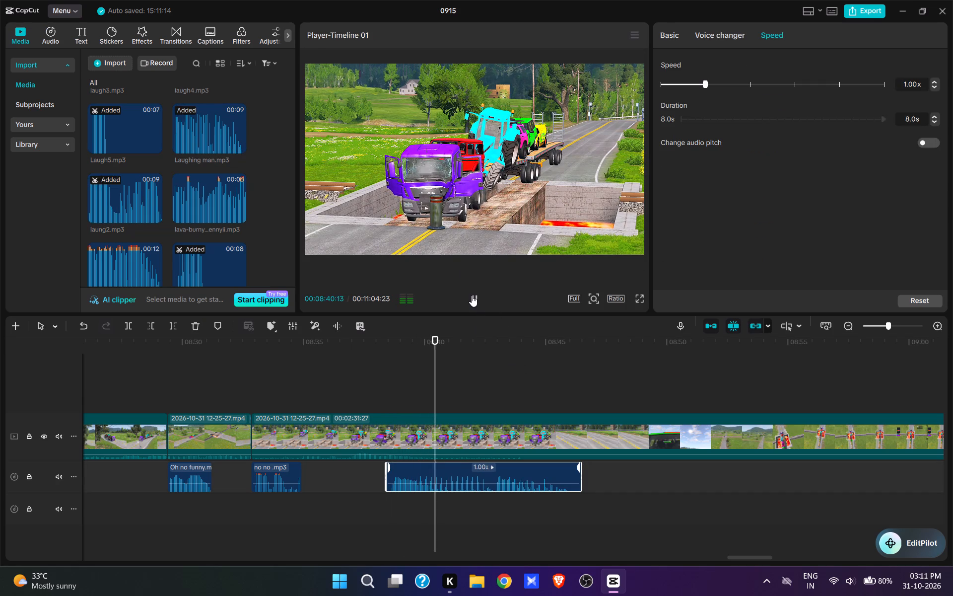
pyautogui.press('space')
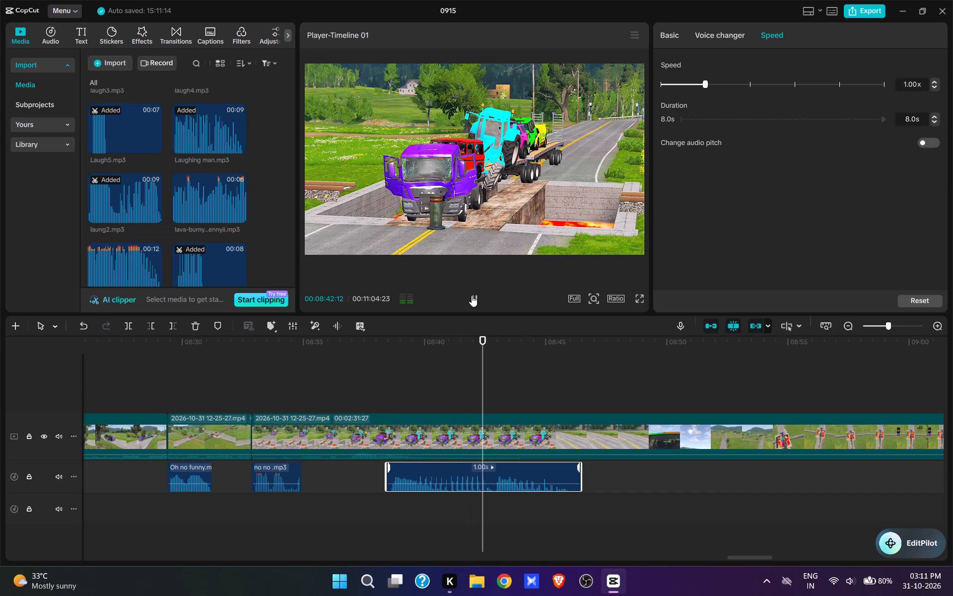
pyautogui.press('e')
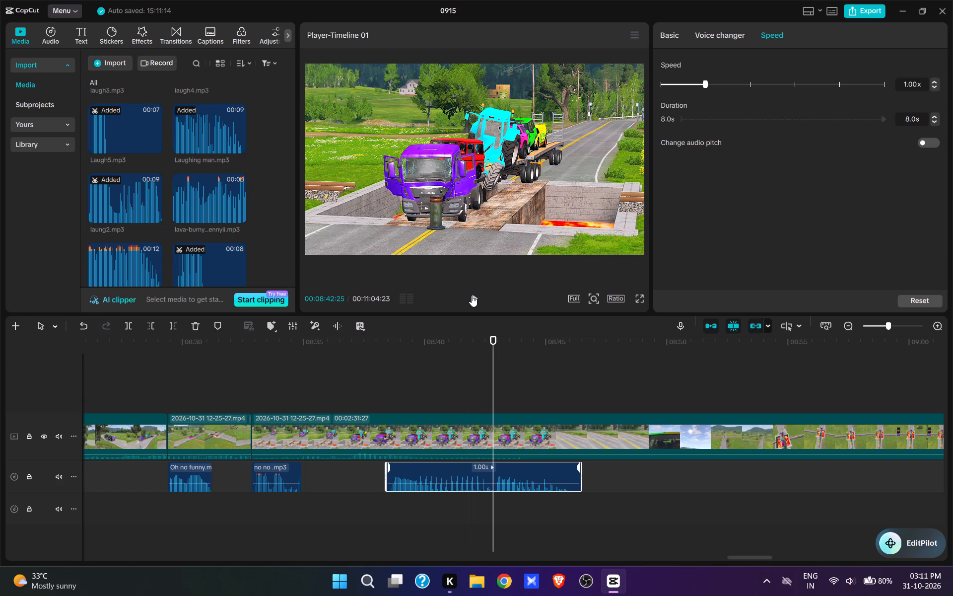
pyautogui.press('space')
# Cut out about 22.7 seconds of video from 00:08:42:25, up to the truck entering the overhead lava pit shot.
pyautogui.click(493, 407)
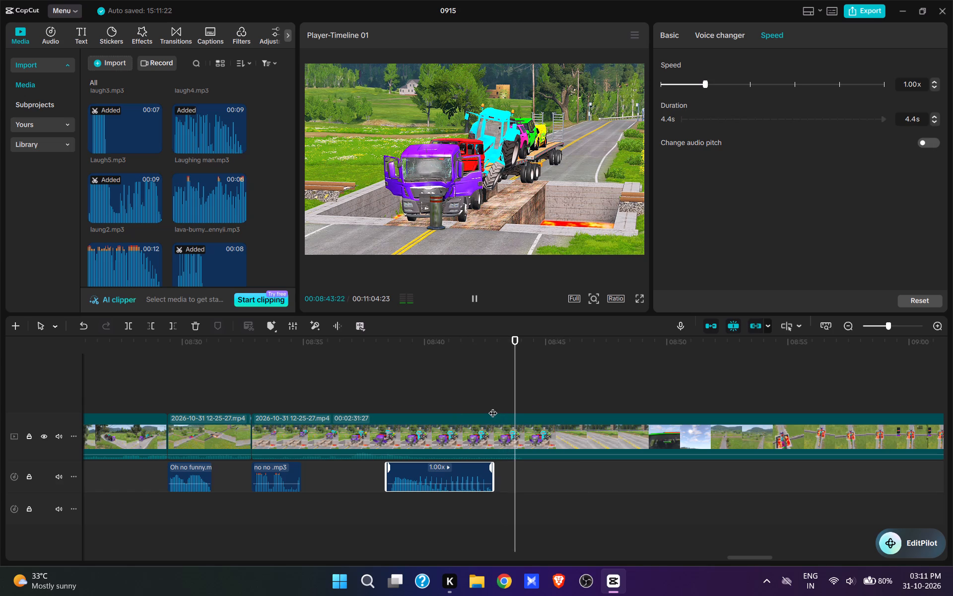
pyautogui.press('w')
pyautogui.click(759, 375)
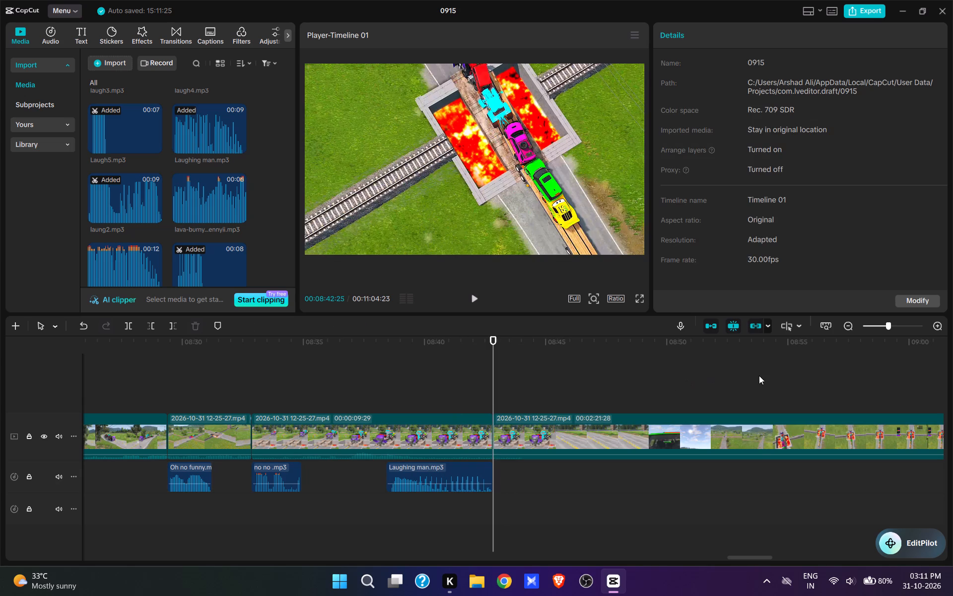
pyautogui.moveTo(724, 446); pyautogui.dragTo(685, 501)
pyautogui.click(616, 401)
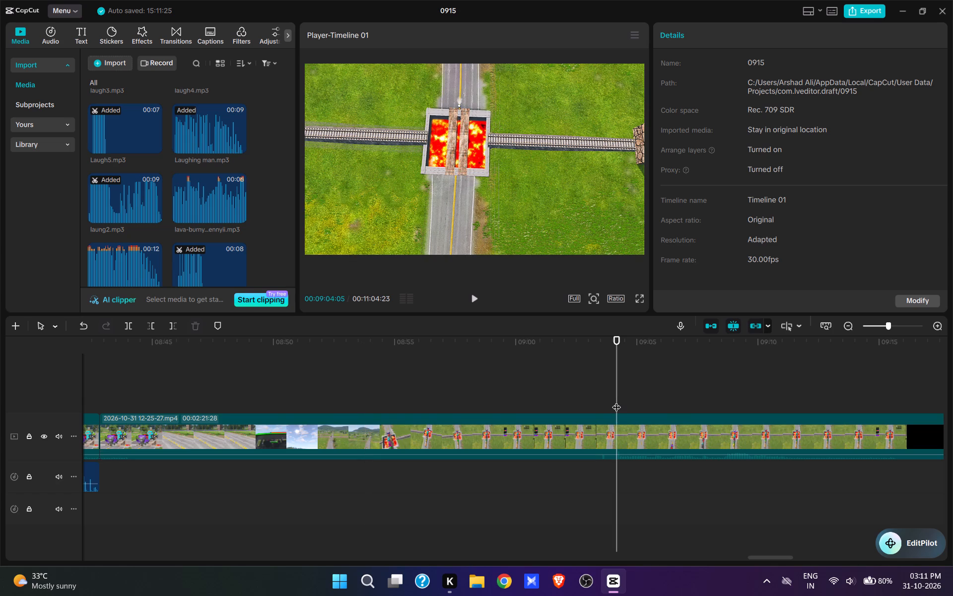
pyautogui.press('space')
pyautogui.write('q')
pyautogui.press('space')
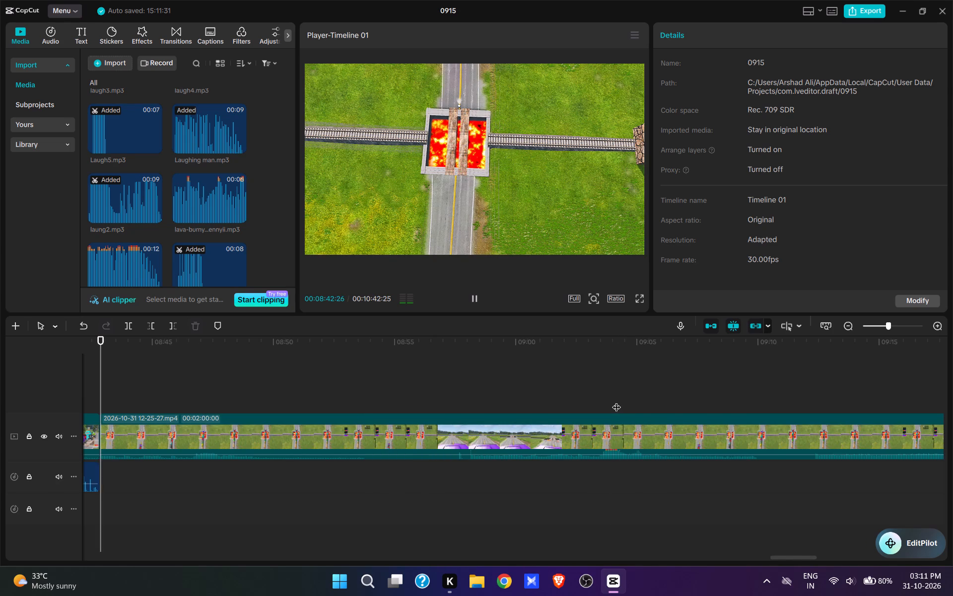
pyautogui.press('space')
pyautogui.click(118, 396)
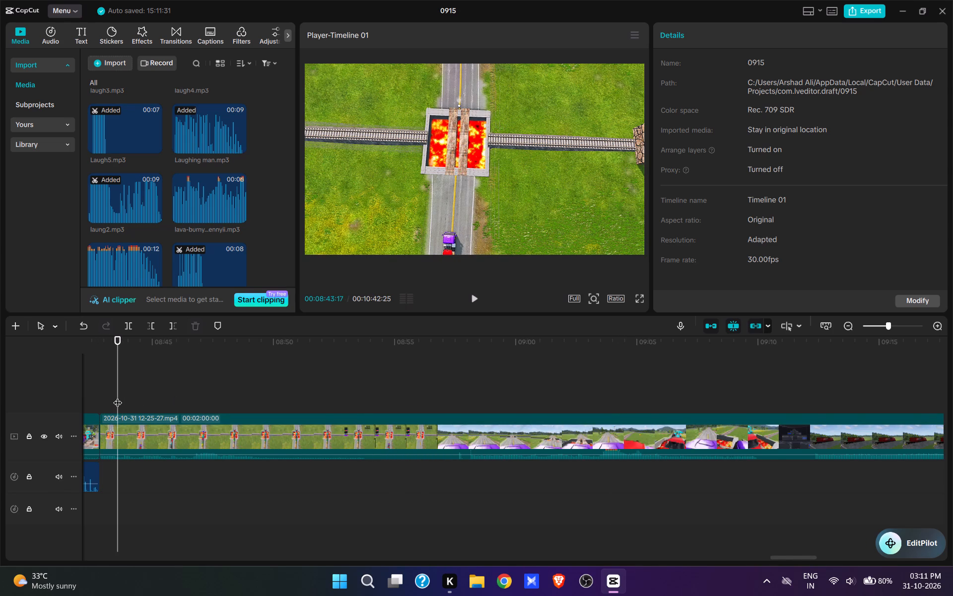
pyautogui.write('q')
# Play the overhead shot to 00:08:46:14, where the truck is on the lava pit planks, and add the "Laugh Funny Cartoon" sound there.
pyautogui.press('space')
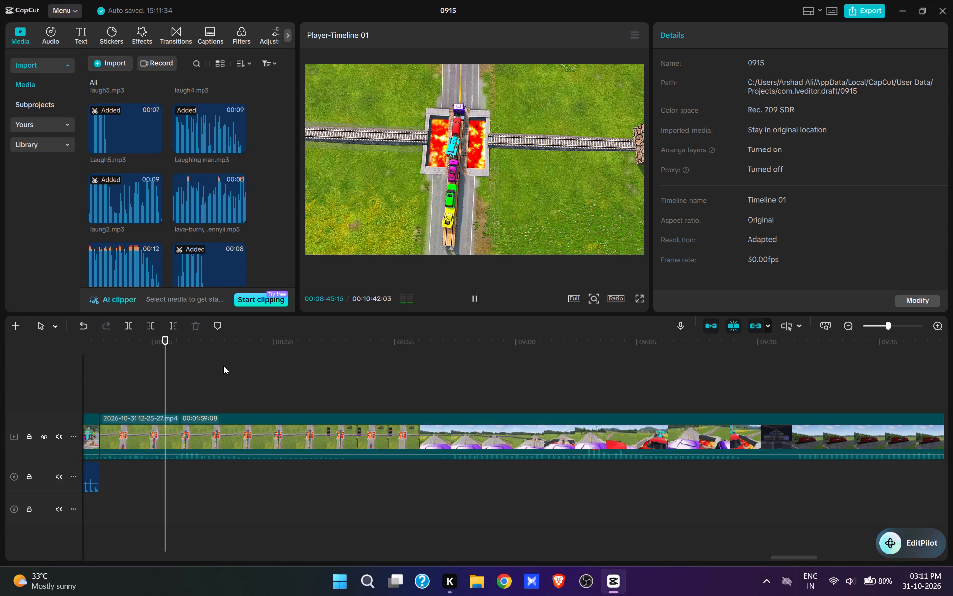
pyautogui.press('space')
pyautogui.press('space')
pyautogui.press('space')
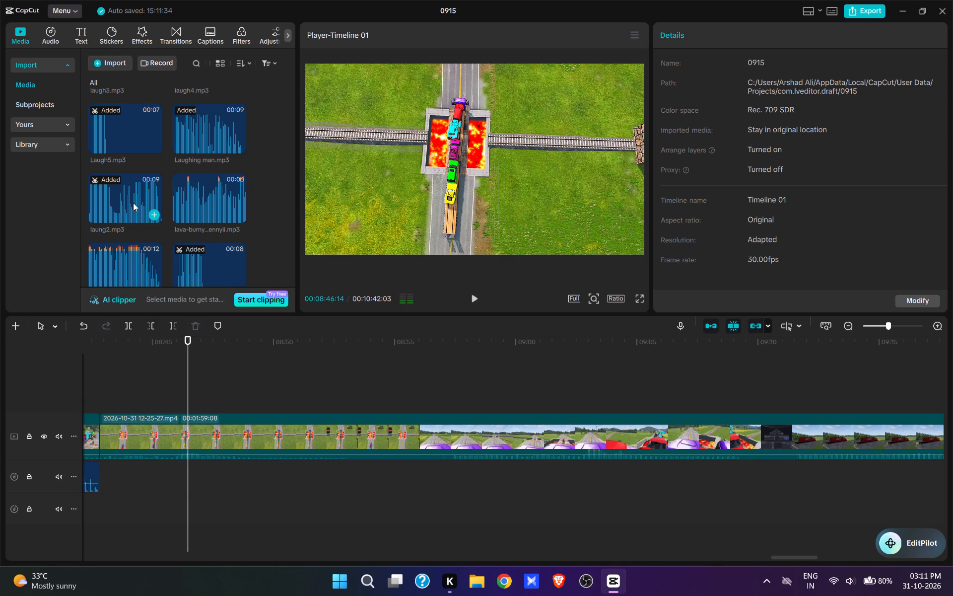
pyautogui.scroll(2, 133, 204)
pyautogui.click(128, 115)
pyautogui.scroll(1, 140, 145)
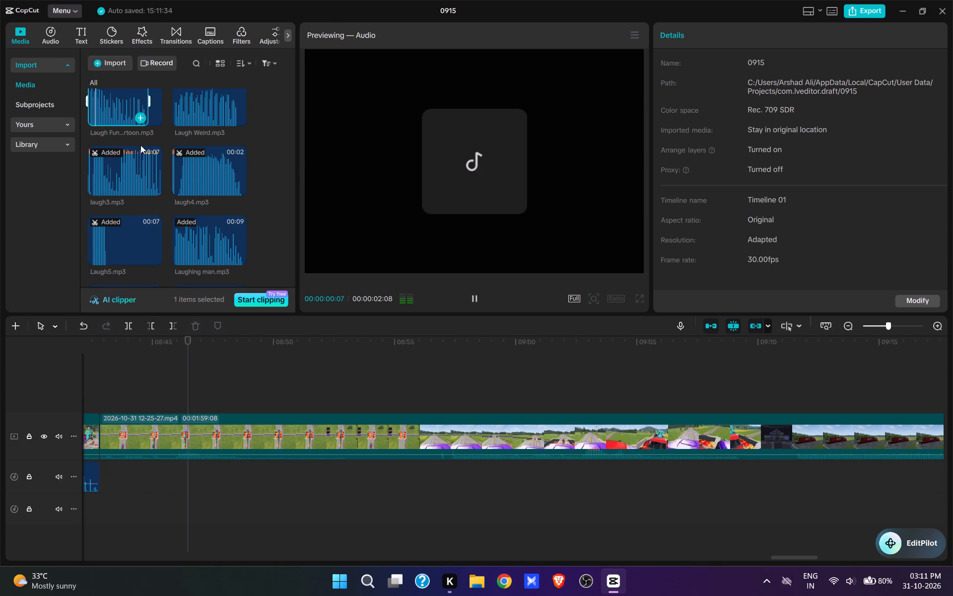
pyautogui.scroll(1, 140, 145)
pyautogui.click(141, 229)
pyautogui.press('space')
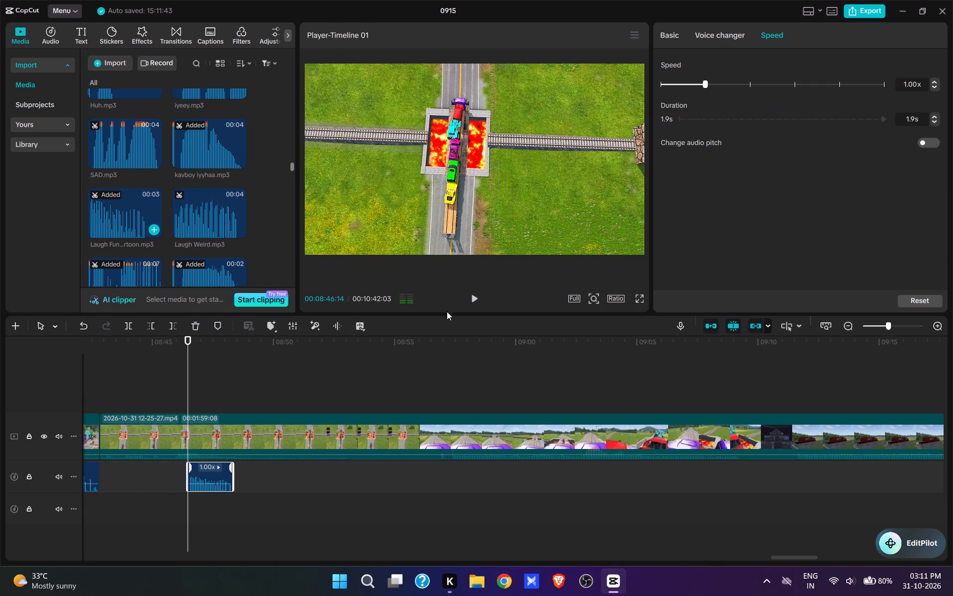
# Play on and cut out about 7.1 seconds of video from 00:08:50:07, up to the view over the purple truck's hood.
pyautogui.click(480, 296)
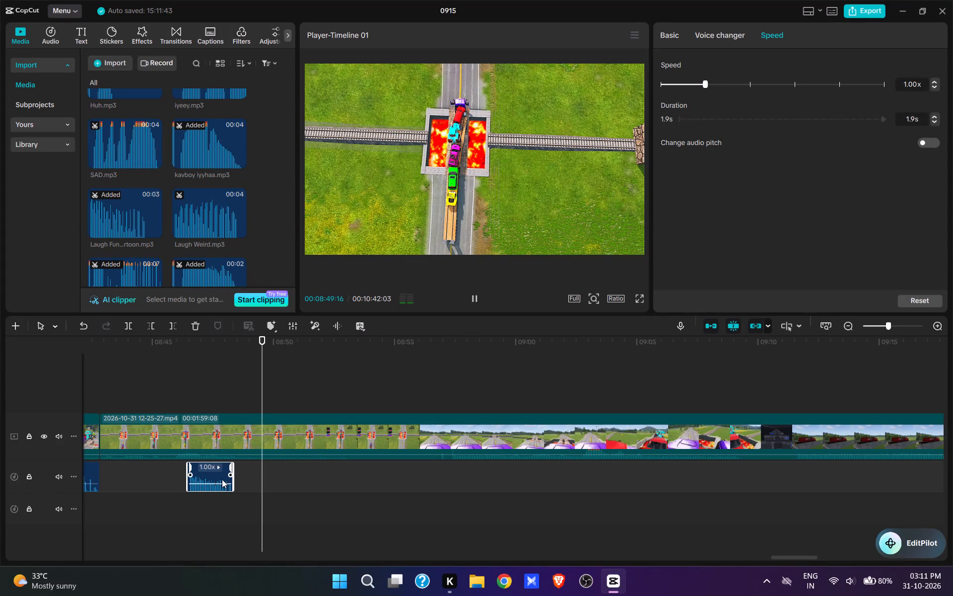
pyautogui.press('space')
pyautogui.write('w')
pyautogui.click(451, 400)
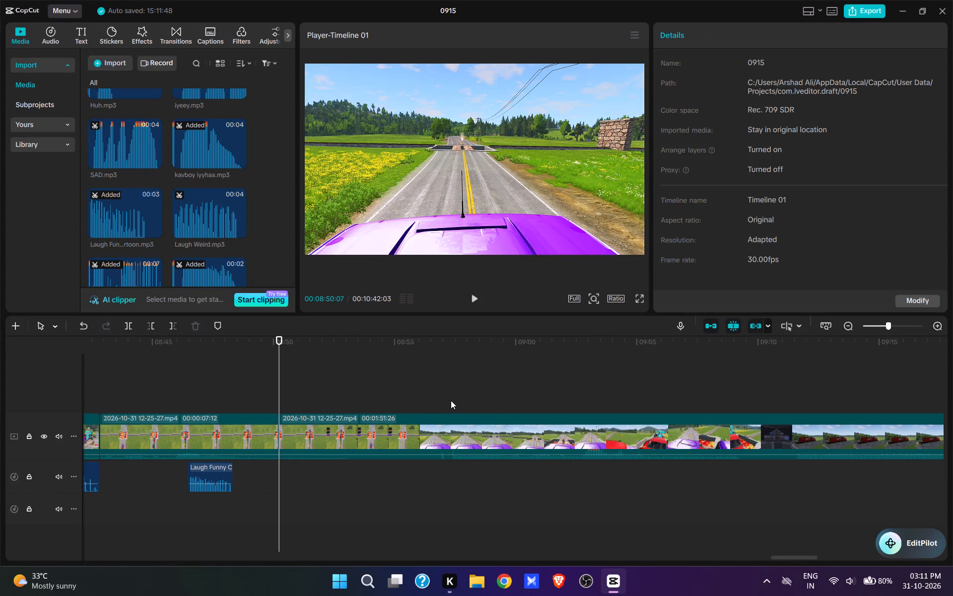
pyautogui.write('q')
# Play the hood-view shot as the truck approaches the lava pit and preview the "Laughing man.mp3" sound.
pyautogui.press('space')
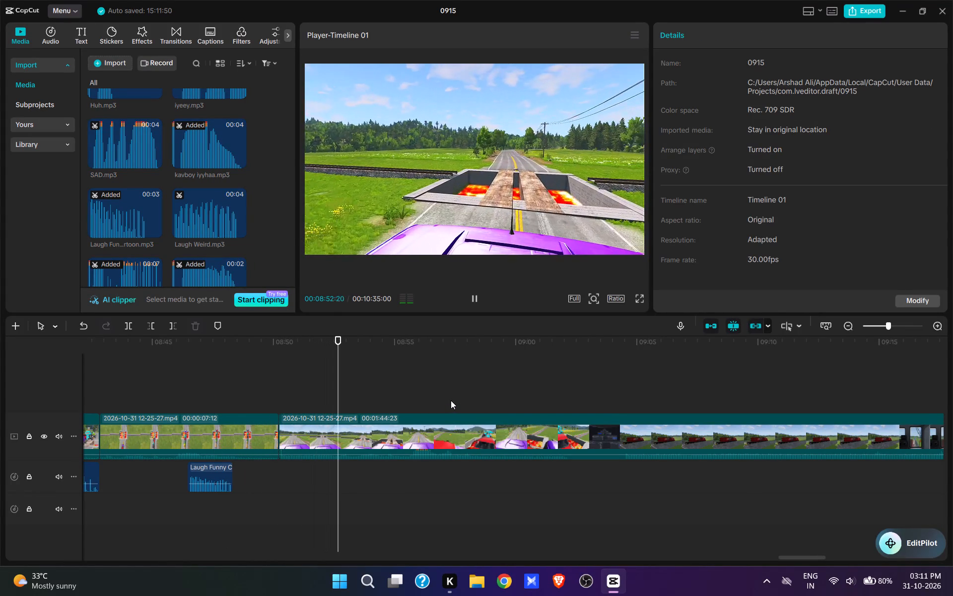
pyautogui.press('space')
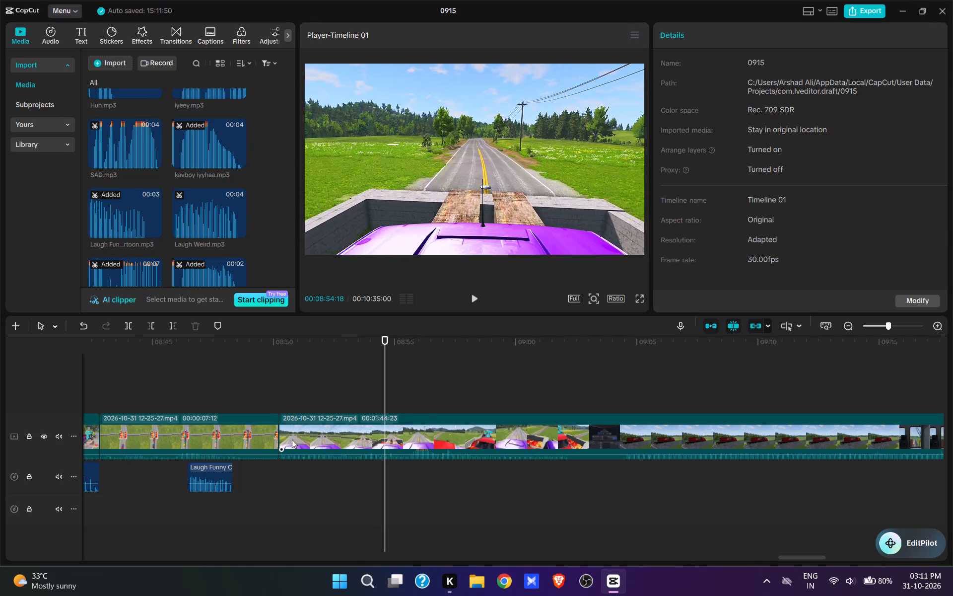
pyautogui.click(277, 398)
pyautogui.scroll(-3, 205, 229)
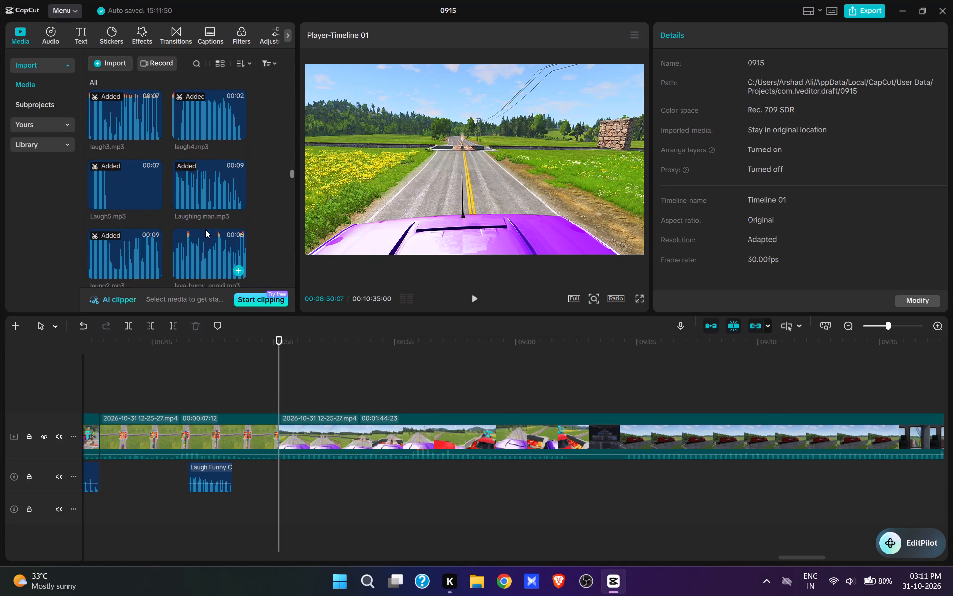
pyautogui.click(198, 187)
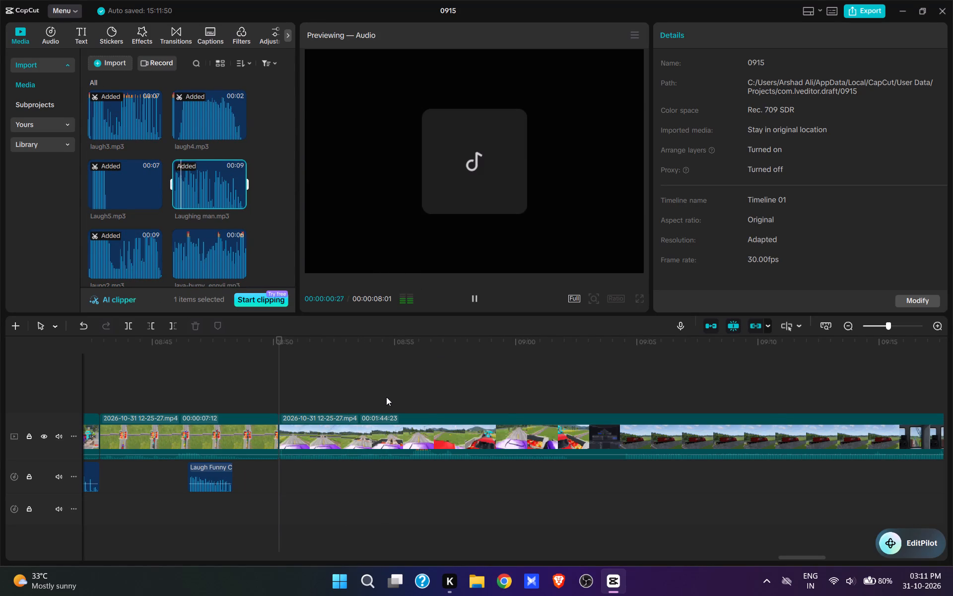
pyautogui.click(393, 387)
pyautogui.press('space')
pyautogui.press('space')
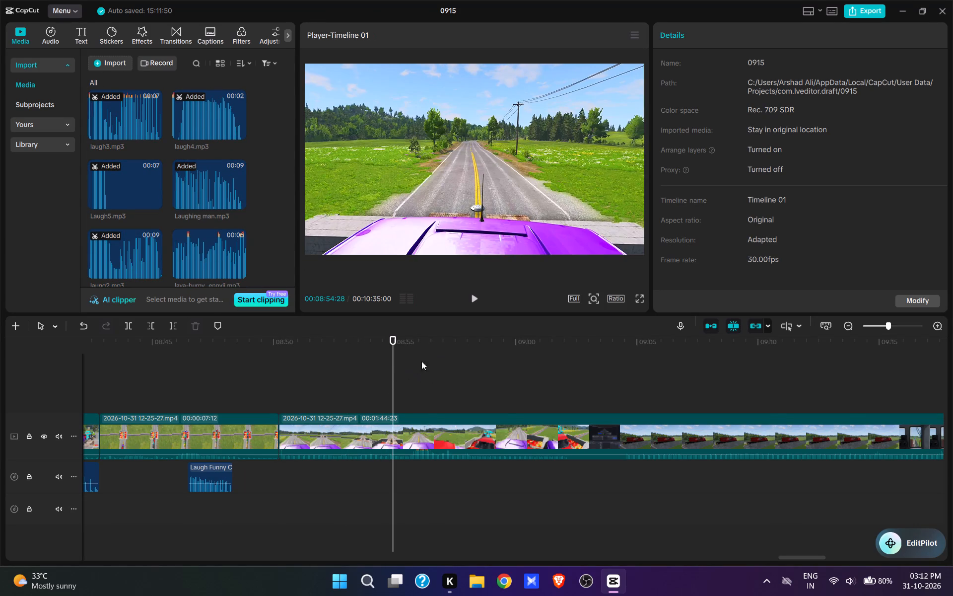
# Play the lava pit shot from 00:08:54:28 and cut out about 8.1 seconds of video from 00:09:01:07, into the red locomotive shot.
pyautogui.click(476, 303)
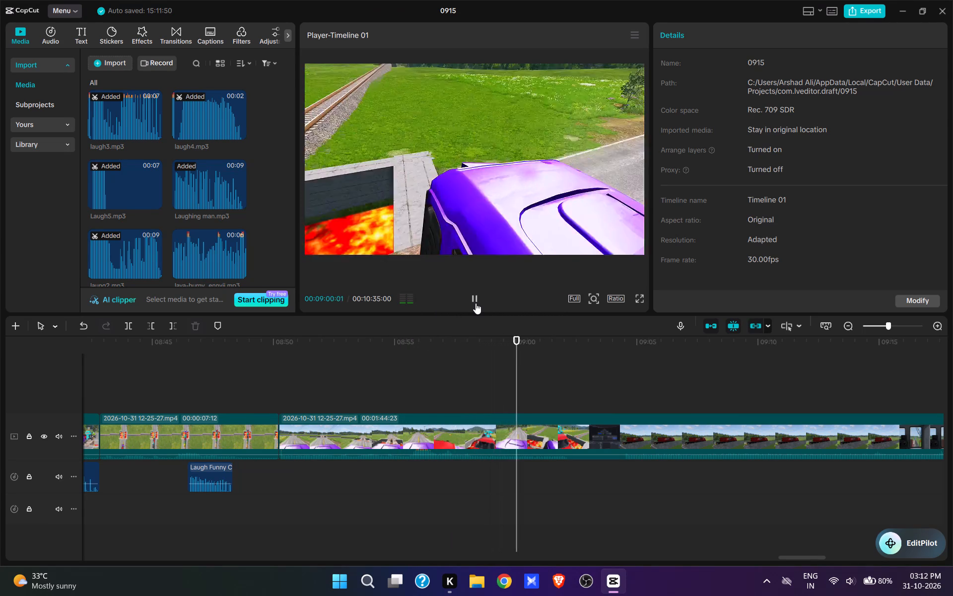
pyautogui.press('space')
pyautogui.write('w')
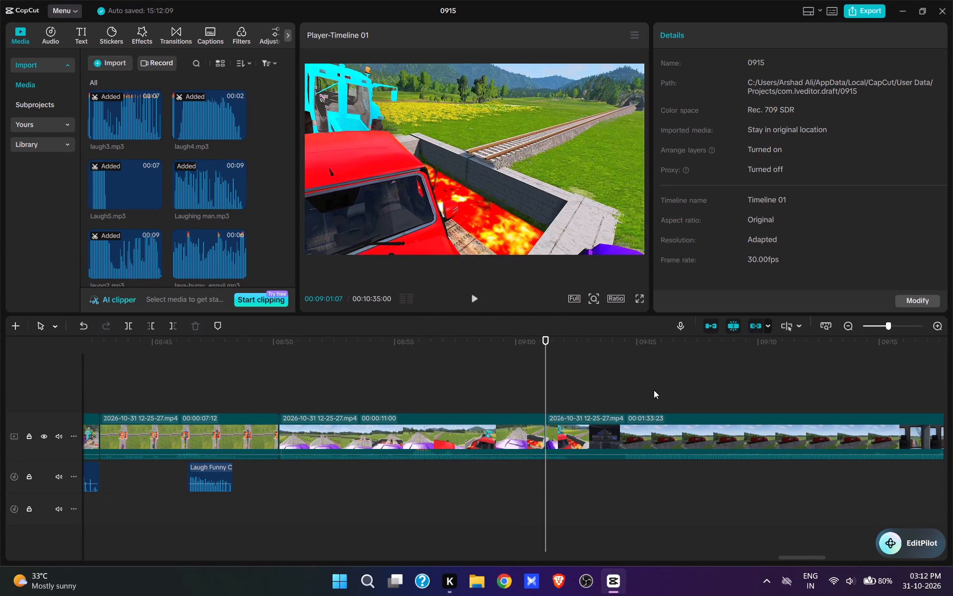
pyautogui.click(622, 402)
pyautogui.press('space')
pyautogui.write('q')
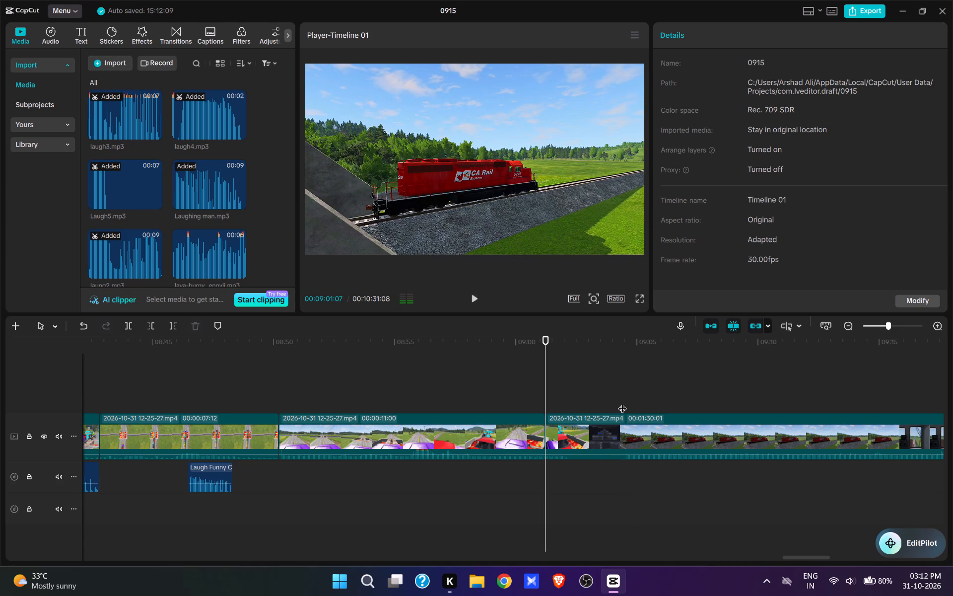
pyautogui.press('space')
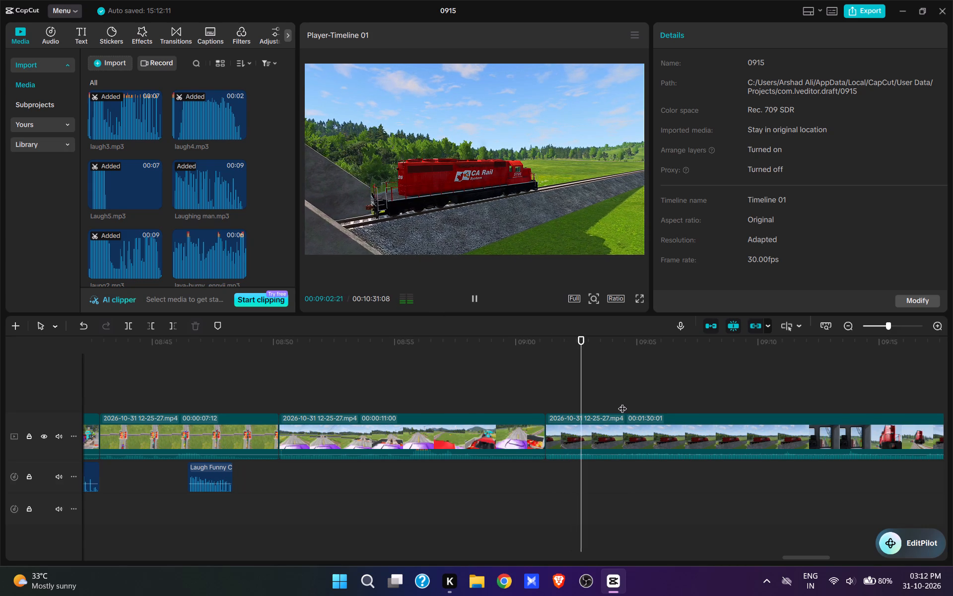
pyautogui.press('space')
pyautogui.write('q')
pyautogui.press('space')
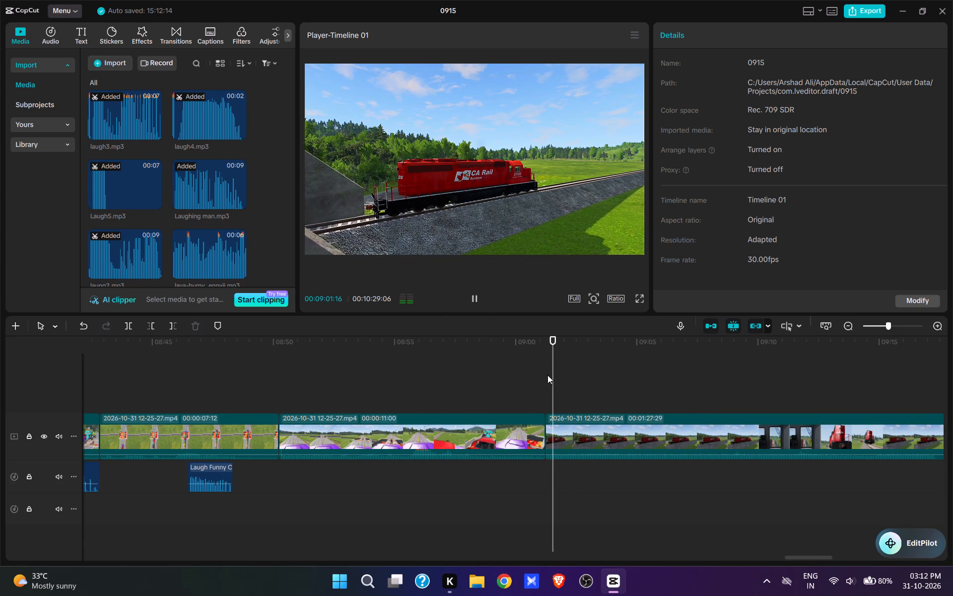
pyautogui.press('space')
pyautogui.write('q')
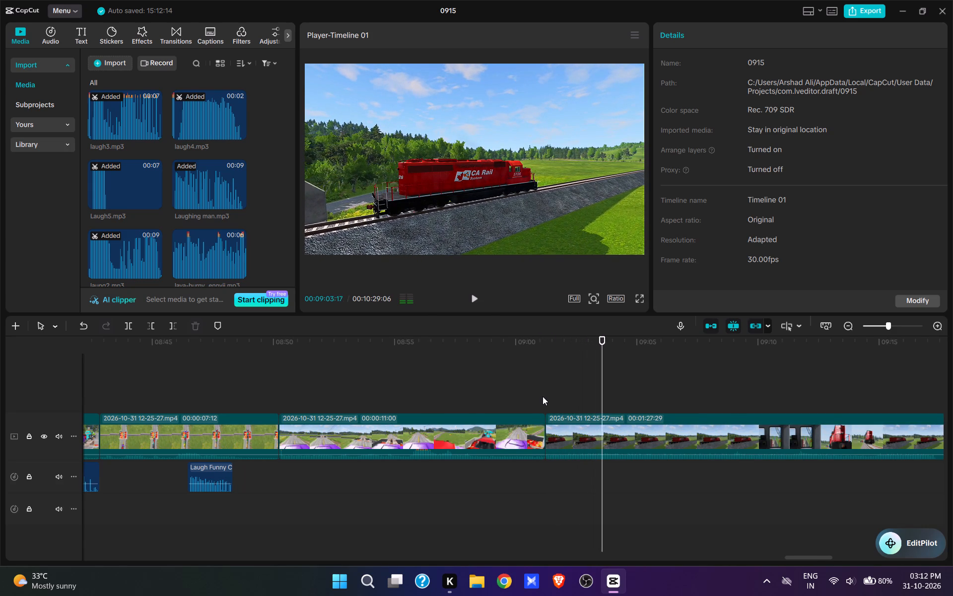
# Add the "Oh my god Train.mp3" sound at 00:09:01:07, at the start of the red locomotive shot.
pyautogui.press('space')
pyautogui.click(543, 396)
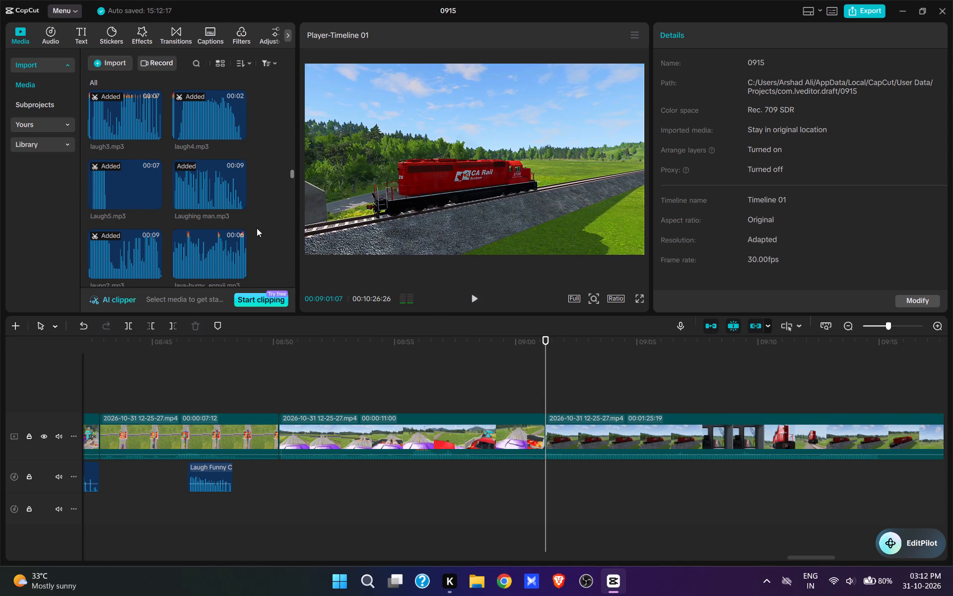
pyautogui.scroll(-12, 211, 215)
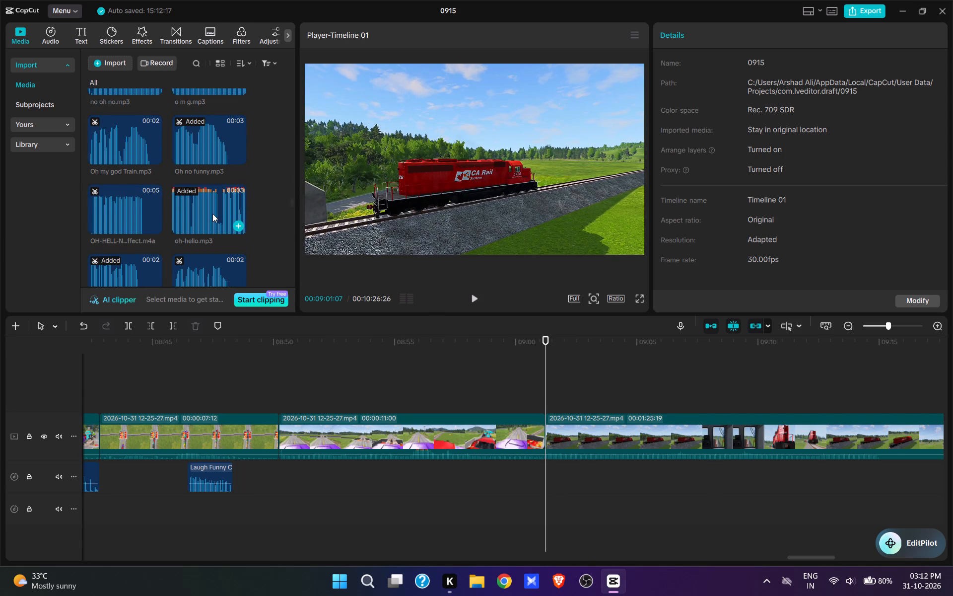
pyautogui.scroll(3, 212, 214)
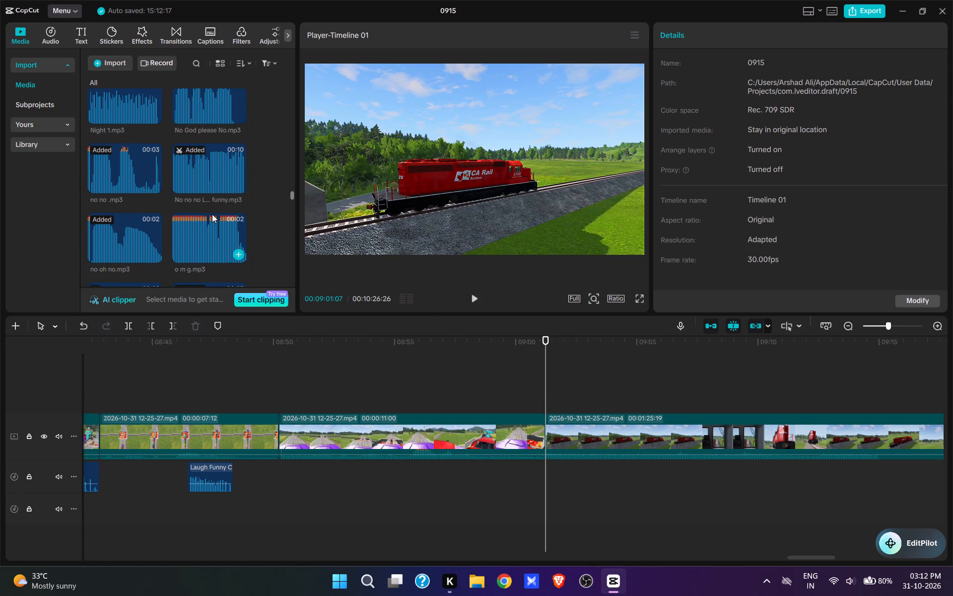
pyautogui.scroll(-2, 204, 167)
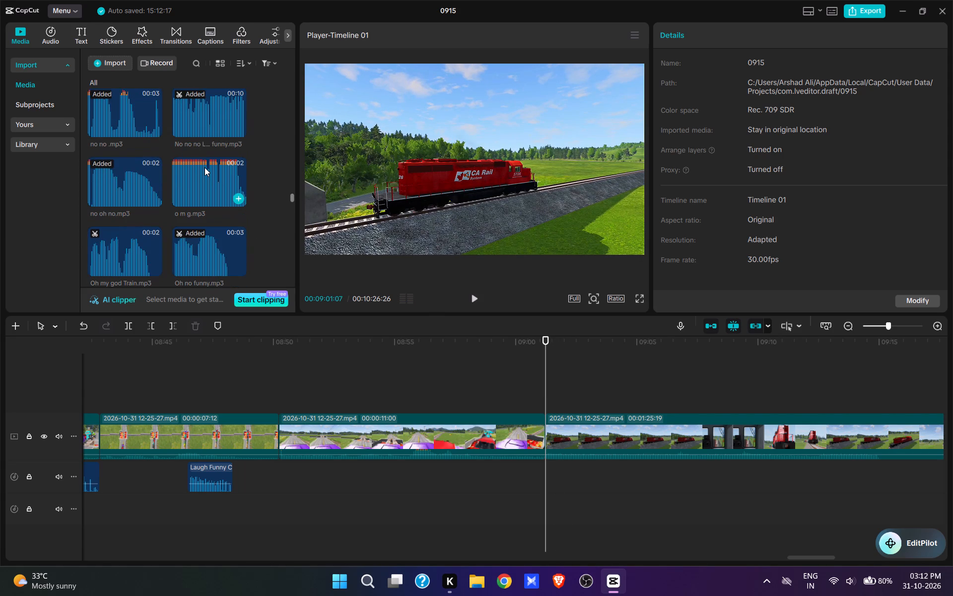
pyautogui.click(151, 212)
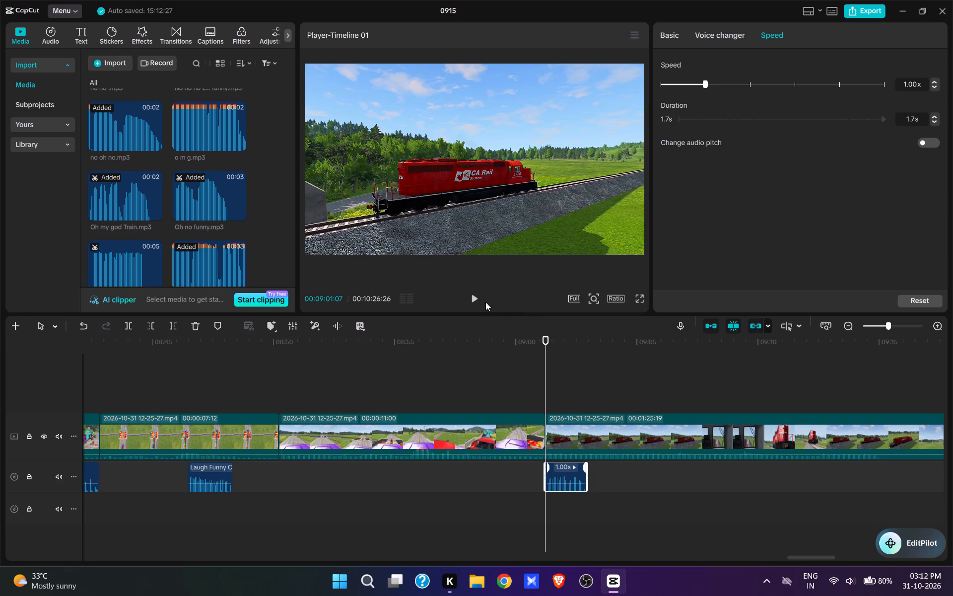
# Play the locomotive shot to 00:09:04:15 and add the "Train horn.mp3" sound there.
pyautogui.click(481, 298)
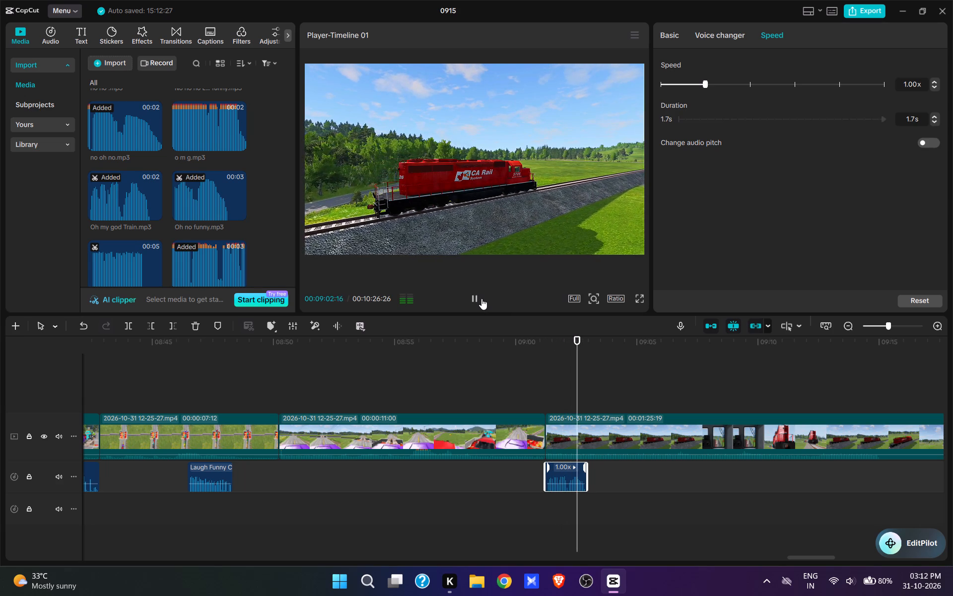
pyautogui.press('space')
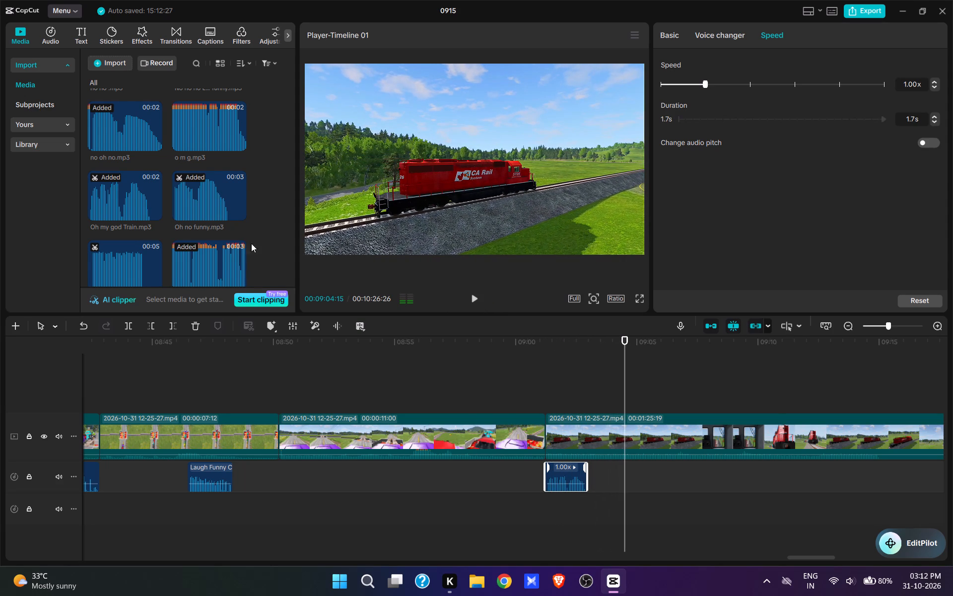
pyautogui.scroll(-6, 244, 245)
pyautogui.scroll(-15, 146, 233)
pyautogui.scroll(-6, 152, 230)
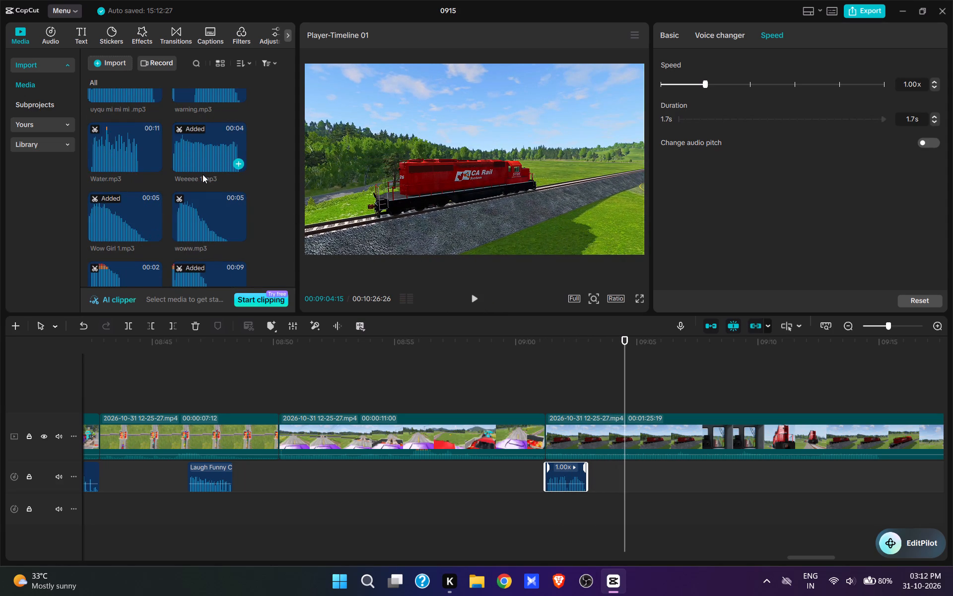
pyautogui.scroll(3, 203, 174)
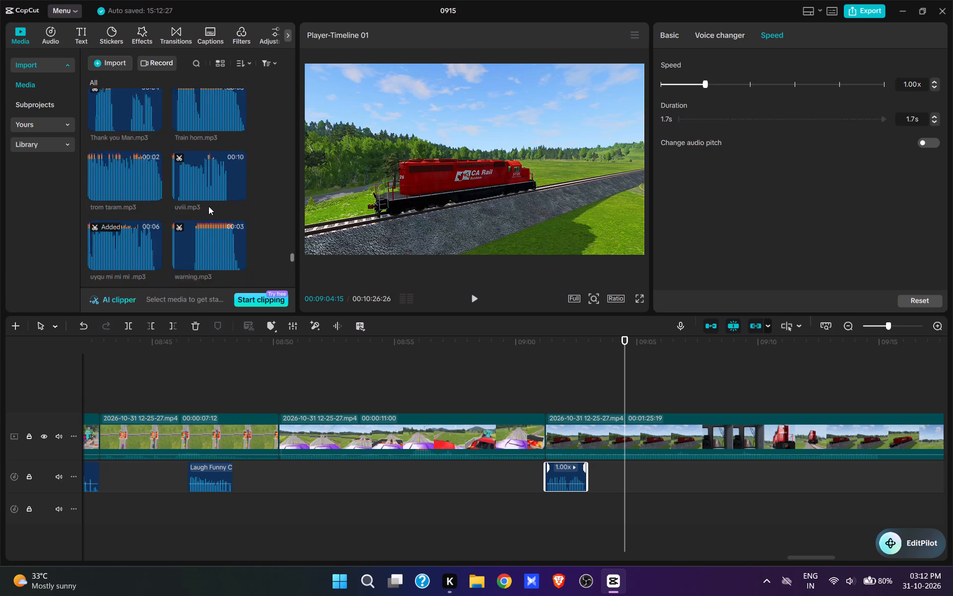
pyautogui.scroll(1, 208, 206)
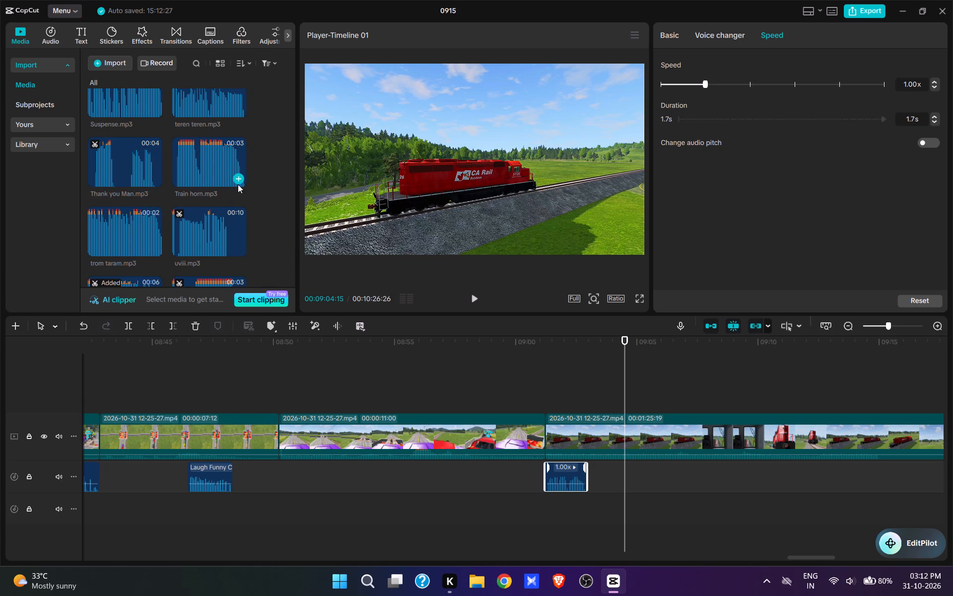
pyautogui.click(237, 178)
# Copy the train horn sound and paste it in the cab view at about 00:09:08 and again at 00:09:13:03.
pyautogui.press('space')
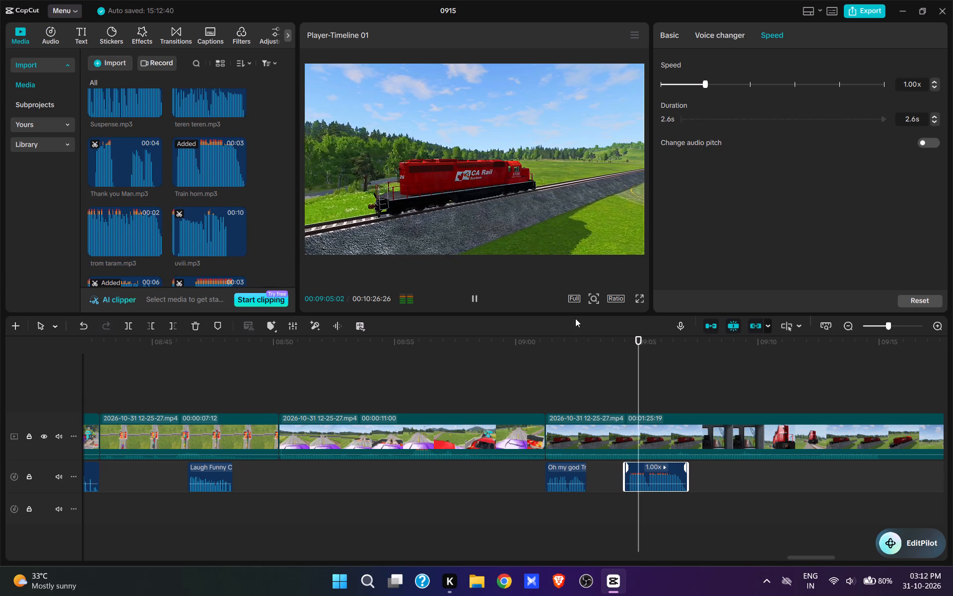
pyautogui.press('space')
pyautogui.click(656, 486)
pyautogui.hotkey('ctrl', 'c')
pyautogui.press('space')
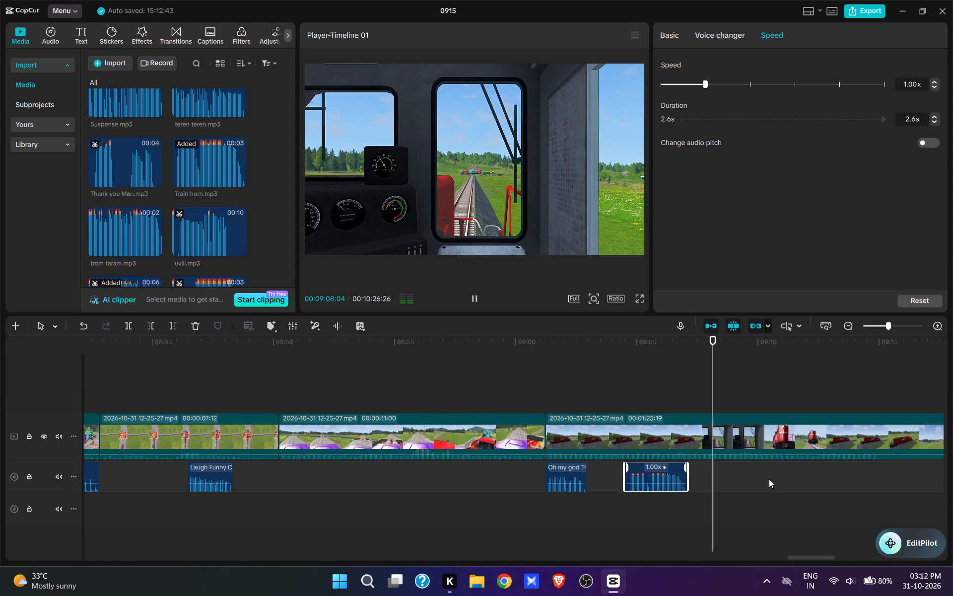
pyautogui.hotkey('ctrl', 'v')
pyautogui.press('space')
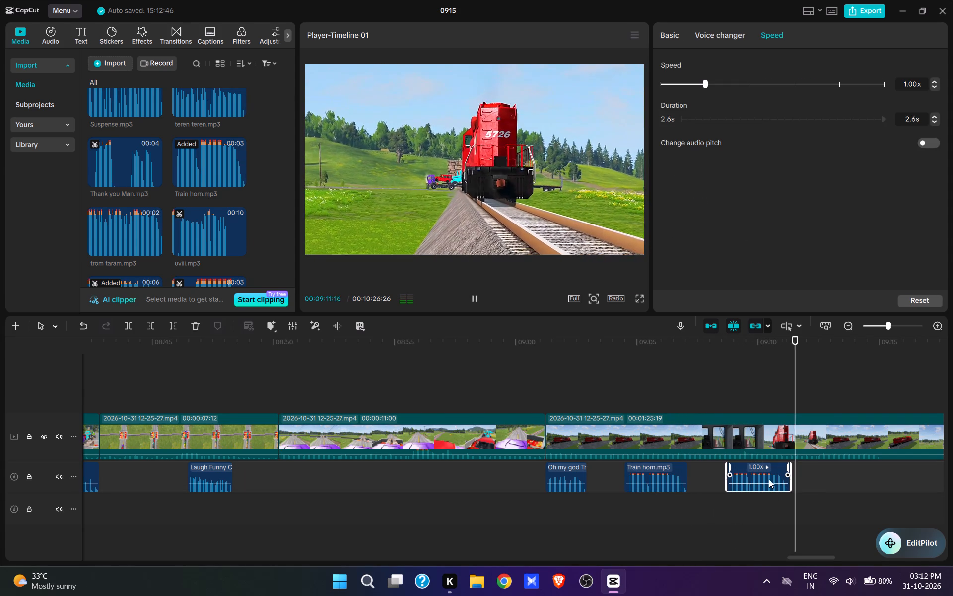
pyautogui.press('space')
pyautogui.hotkey('ctrl', 'v')
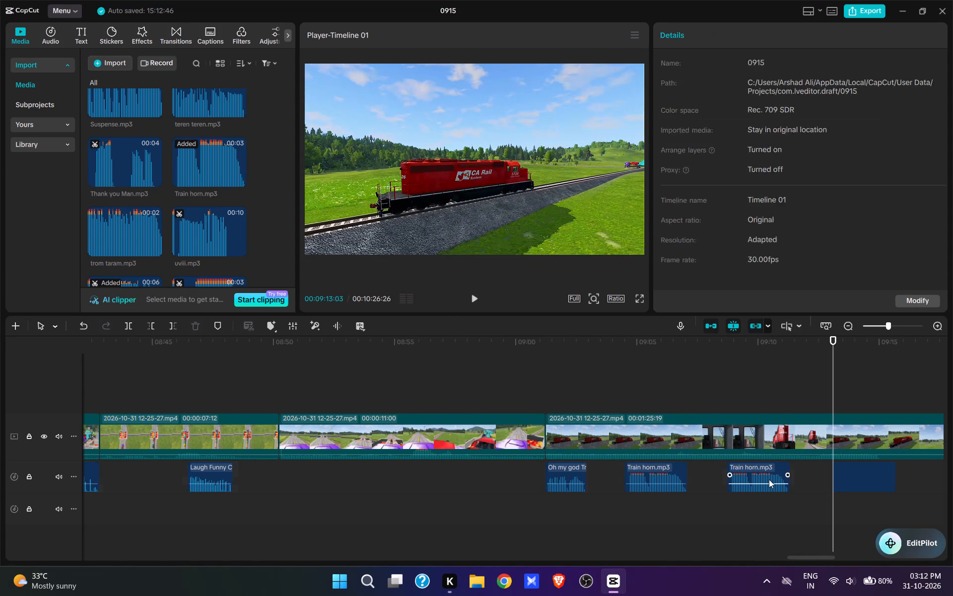
# Play to 00:09:14:28 and cut out about 15.2 seconds of video from there, up to the truck stuck over the lava pit.
pyautogui.press('space')
pyautogui.press('space')
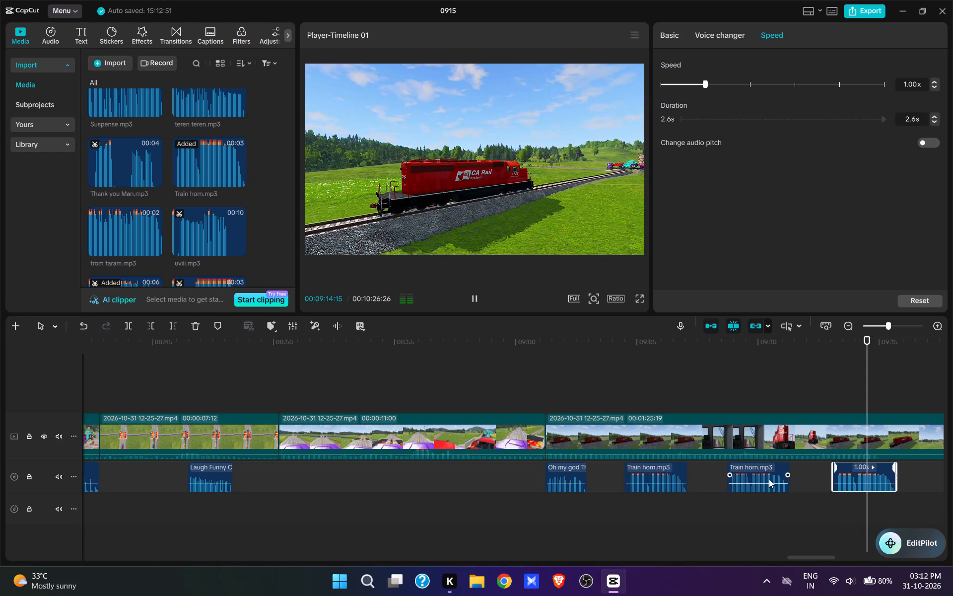
pyautogui.press('w')
pyautogui.hotkey('ctrl', 'z')
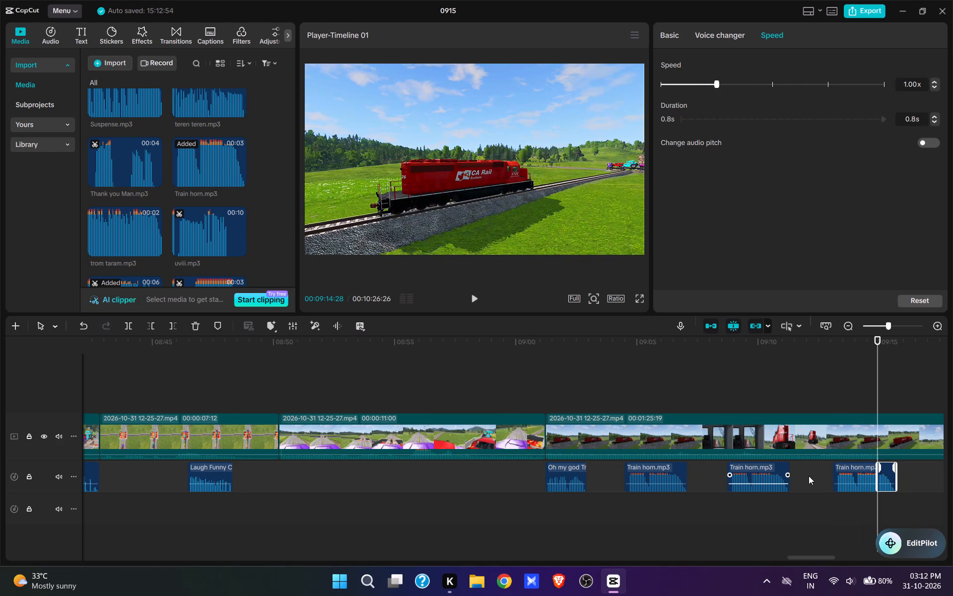
pyautogui.click(891, 435)
pyautogui.press('w')
pyautogui.moveTo(891, 435); pyautogui.dragTo(900, 449)
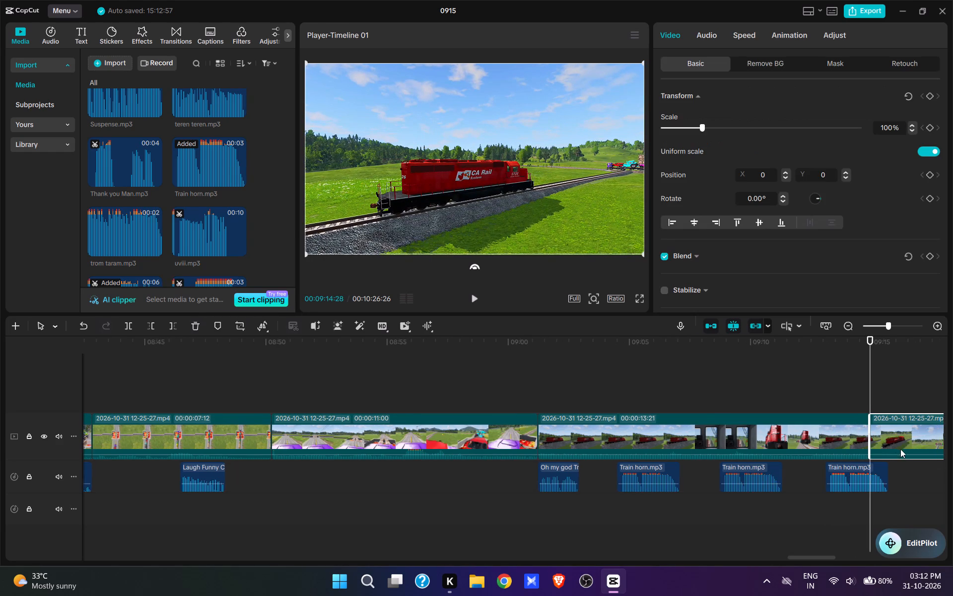
pyautogui.moveTo(900, 449); pyautogui.dragTo(783, 523)
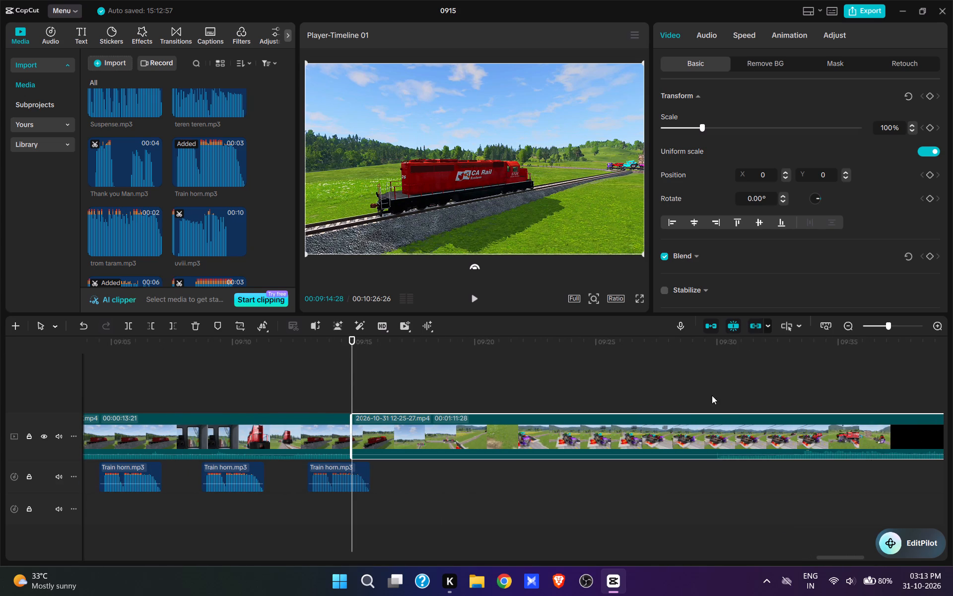
pyautogui.click(712, 395)
pyautogui.press('space')
pyautogui.press('space')
pyautogui.write('q')
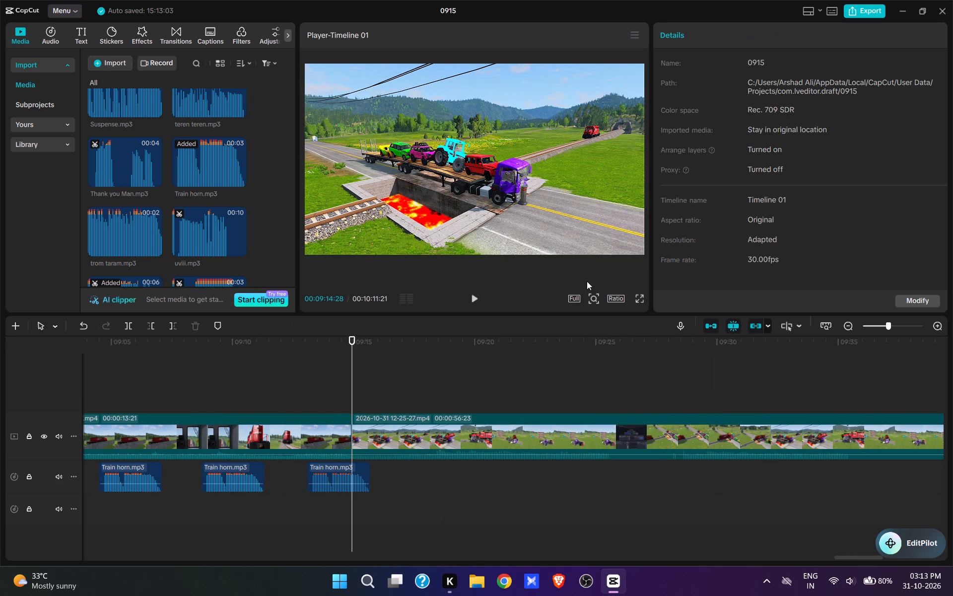
# Trim the end of the third train horn sound to the video cut at 00:09:14:28.
pyautogui.click(345, 480)
pyautogui.press('e')
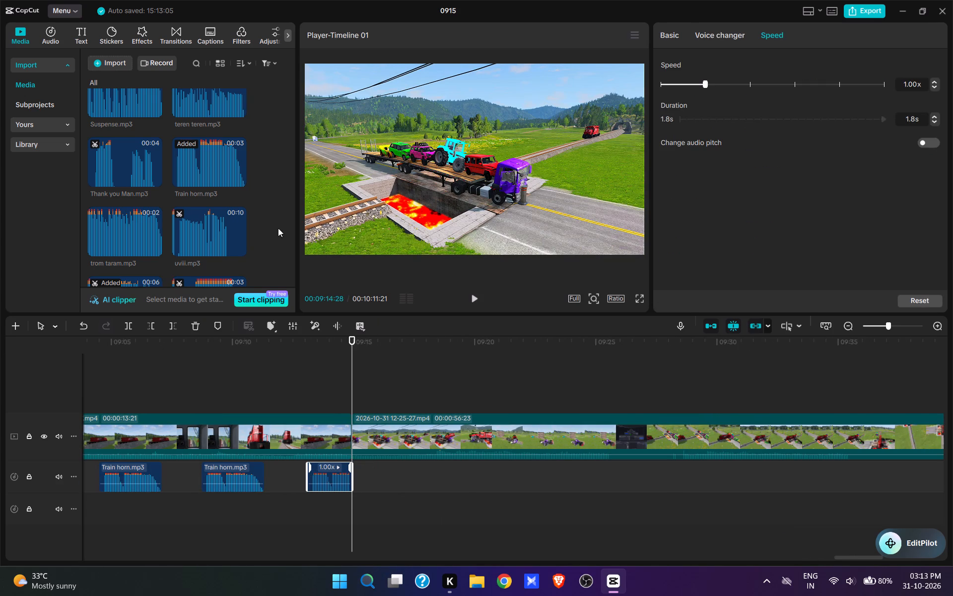
# Add the "No God please No.mp3" sound at 00:09:14:28, where the lava pit shot begins.
pyautogui.scroll(18, 228, 217)
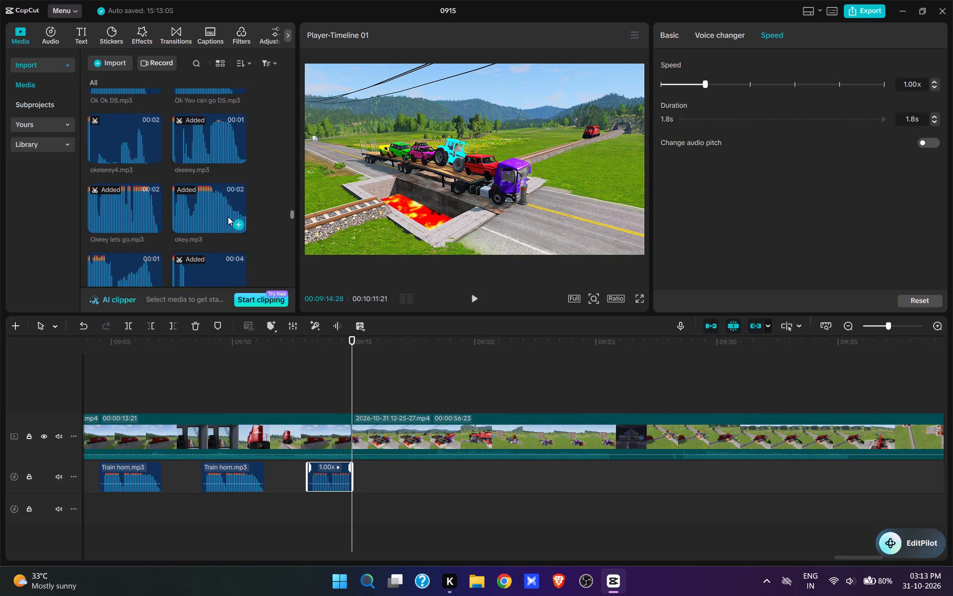
pyautogui.scroll(9, 228, 217)
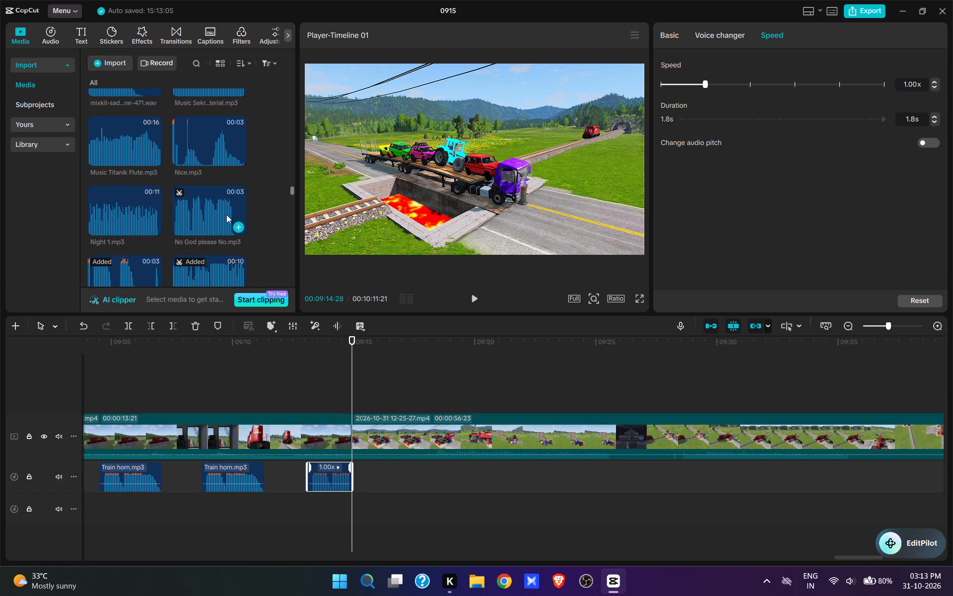
pyautogui.click(238, 231)
# Play through the crash and cut out about 5.1 seconds of video from 00:09:23:12, into the aerial shot of the approaching locomotive.
pyautogui.press('space')
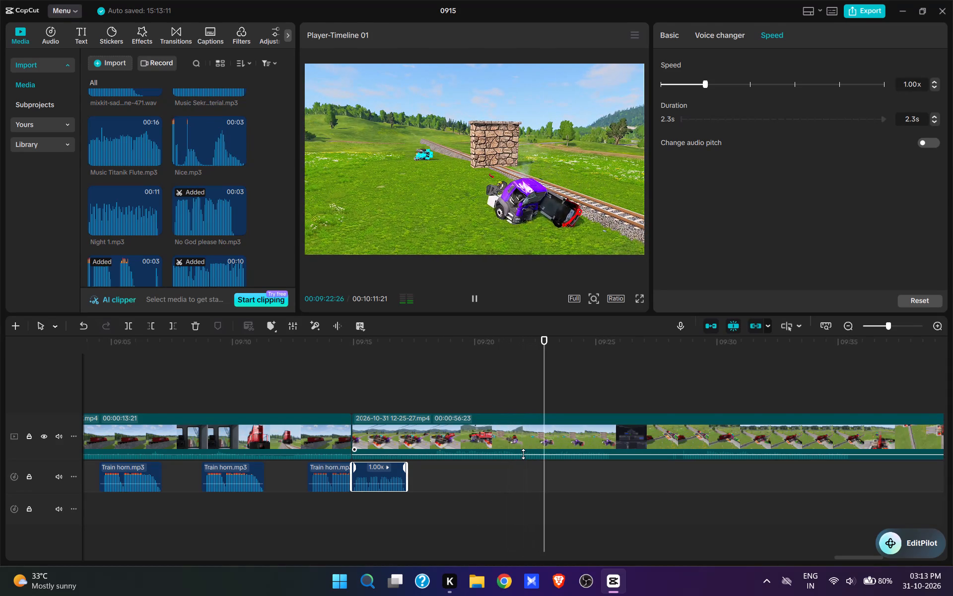
pyautogui.press('space')
pyautogui.write('w')
pyautogui.click(664, 397)
pyautogui.press('space')
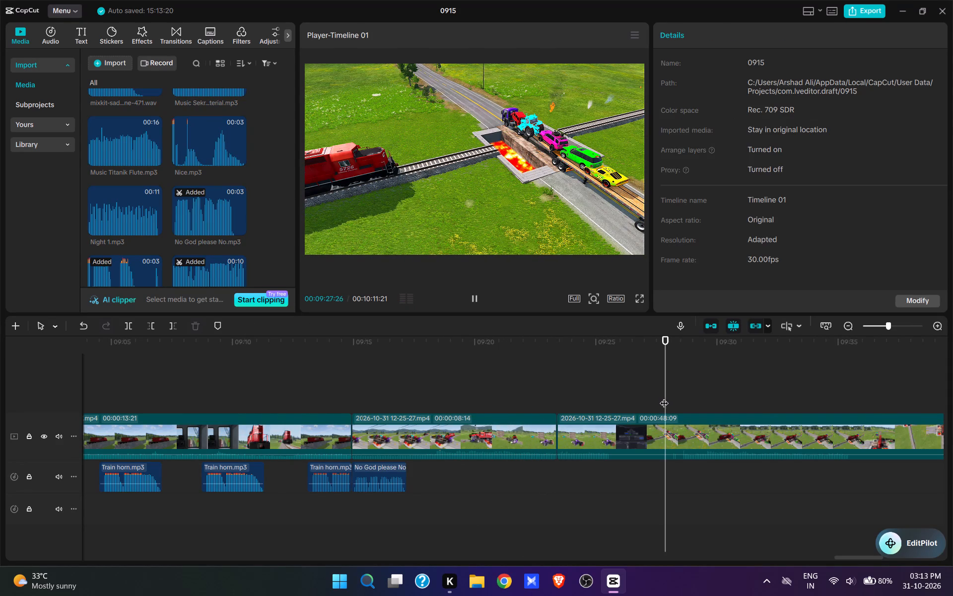
pyautogui.press('space')
pyautogui.write('q')
# Play the aerial crash to 00:09:29:04 and cut out about 15.2 seconds of video from there, into the overhead lava pit shot.
pyautogui.press('space')
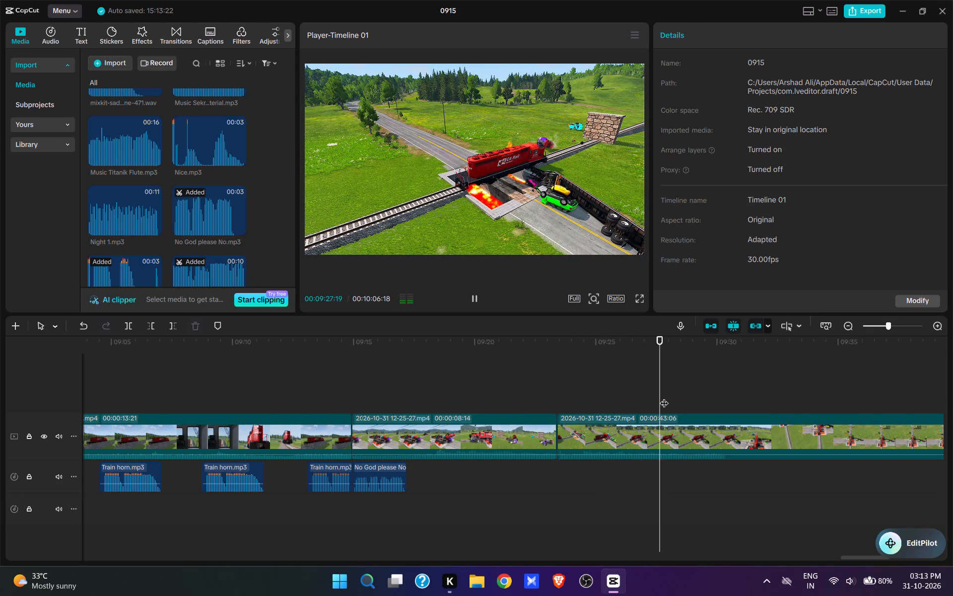
pyautogui.press('space')
pyautogui.write('w')
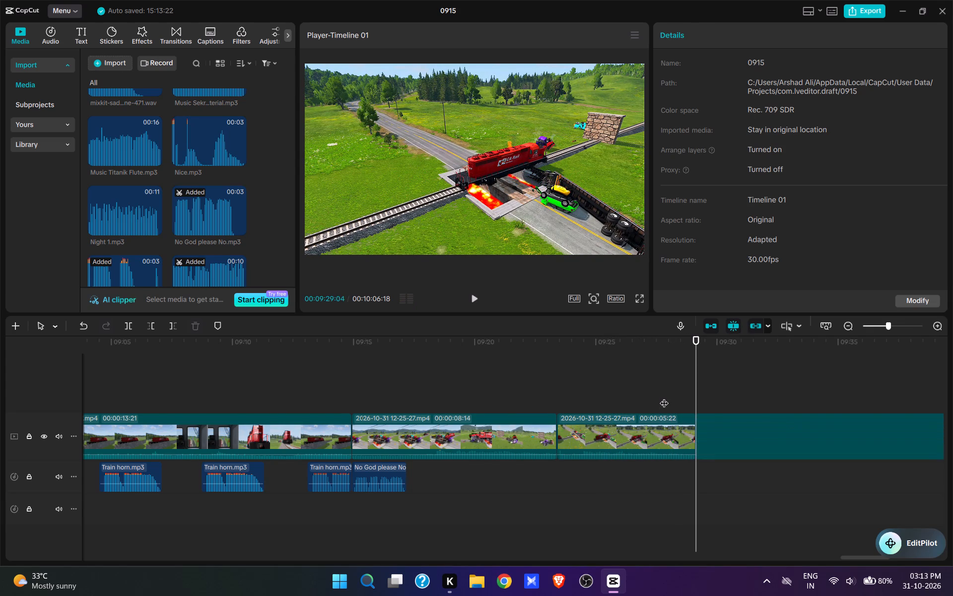
pyautogui.moveTo(664, 406); pyautogui.dragTo(618, 477)
pyautogui.click(618, 477)
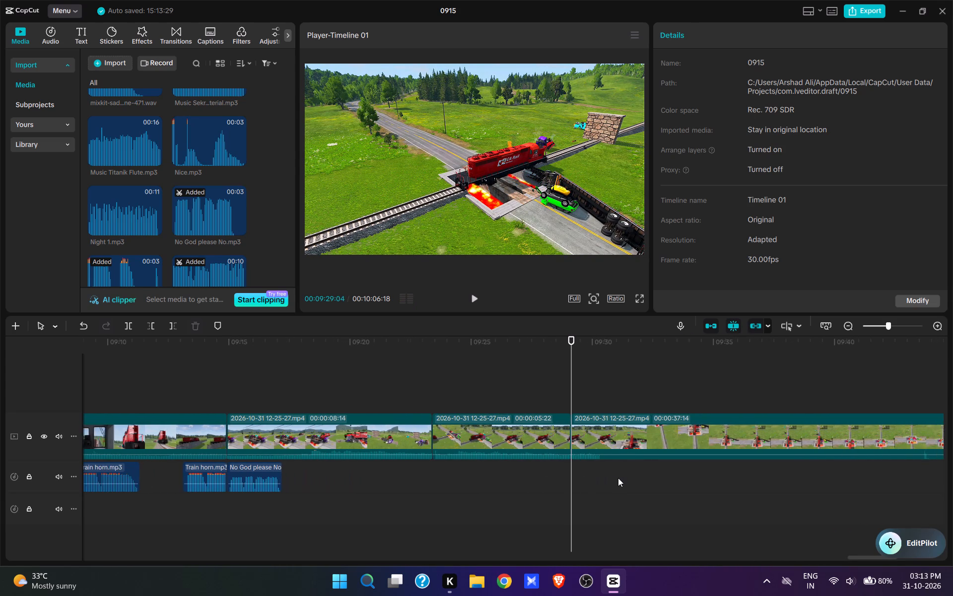
pyautogui.click(810, 401)
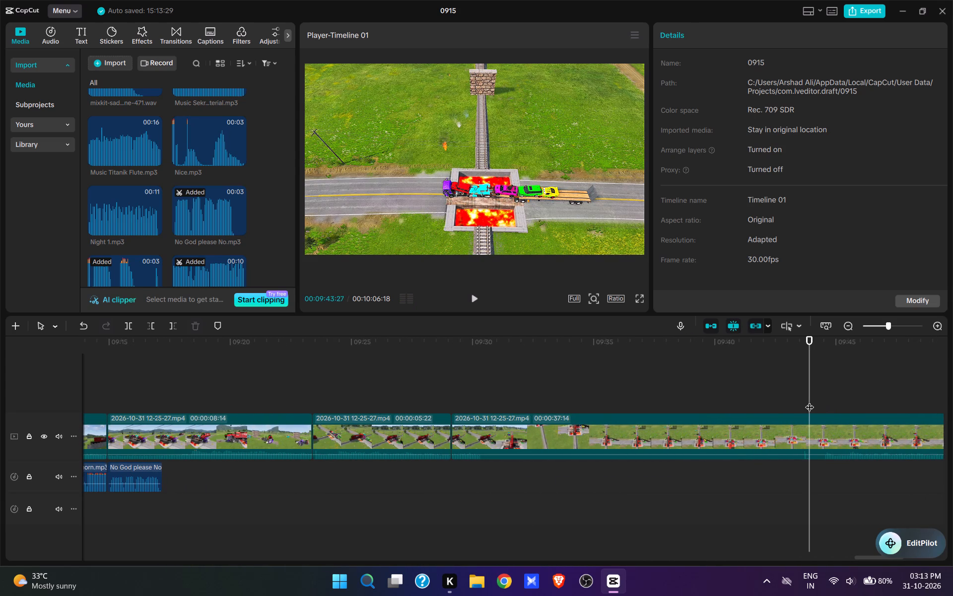
pyautogui.press('space')
pyautogui.press('space')
pyautogui.write('q')
# Play the overhead crash and cut out about 4.8 seconds of video from 00:09:34:23, into the shot following behind the red locomotive.
pyautogui.press('space')
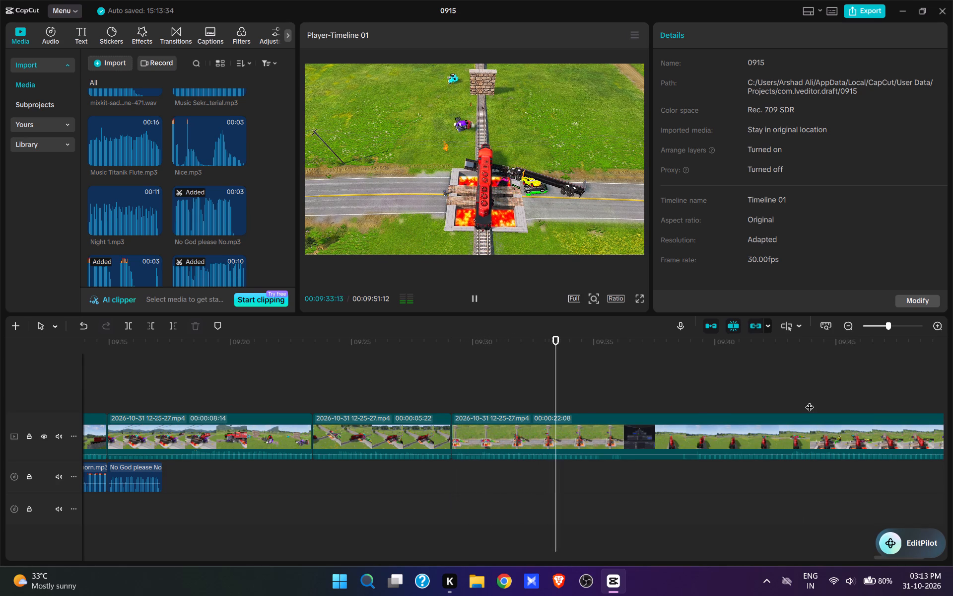
pyautogui.press('space')
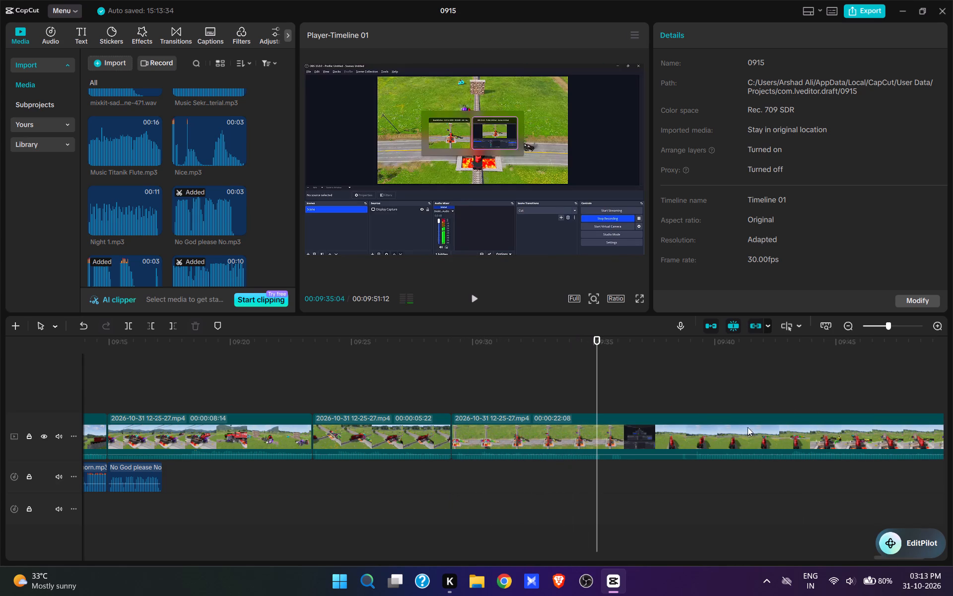
pyautogui.click(588, 400)
pyautogui.press('w')
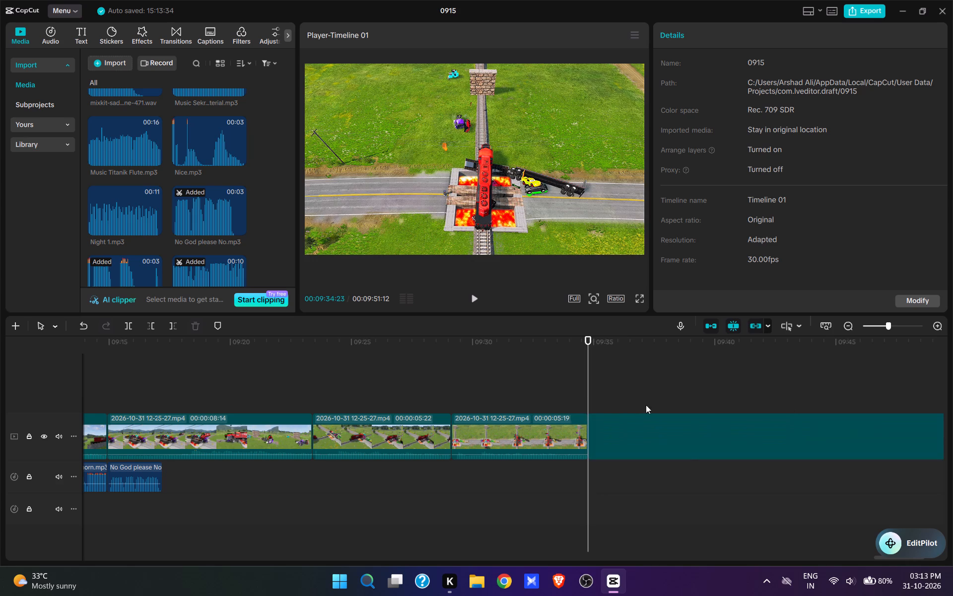
pyautogui.click(683, 399)
pyautogui.press('space')
pyautogui.press('space')
pyautogui.write('q')
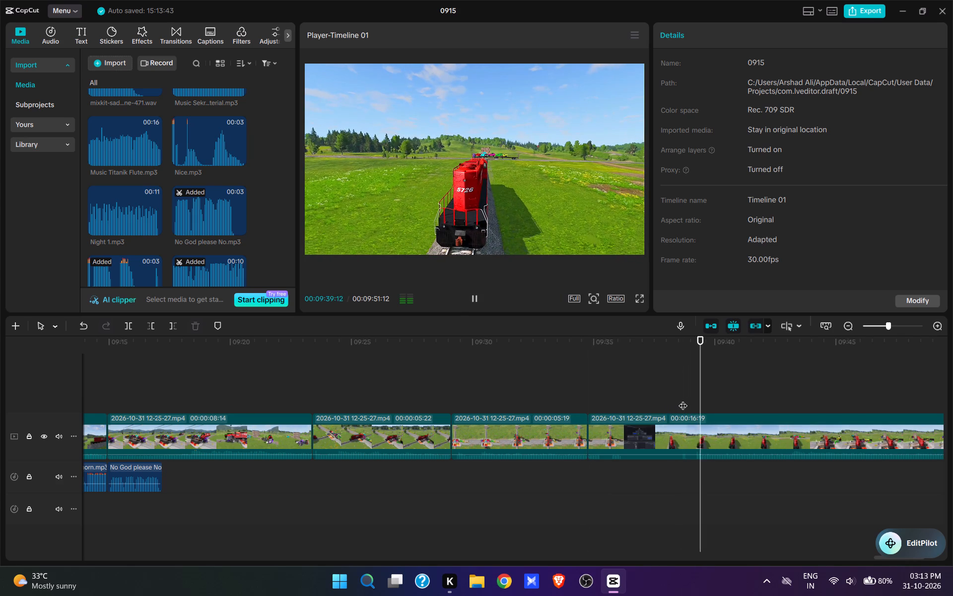
# Play the final shot from behind the locomotive and trim the end of the video to 00:09:44:24.
pyautogui.press('space')
pyautogui.press('space')
pyautogui.press('space')
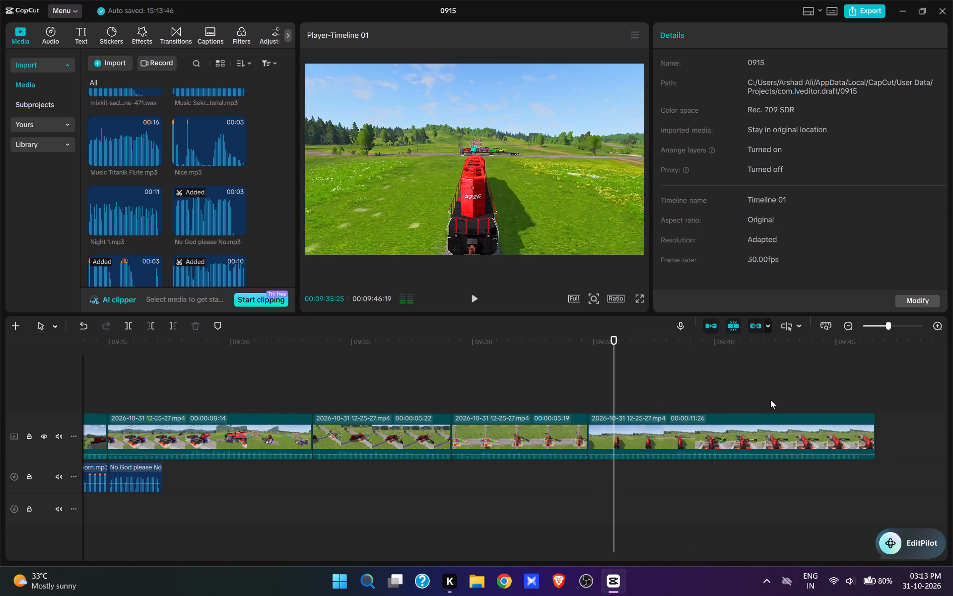
pyautogui.click(780, 398)
pyautogui.press('space')
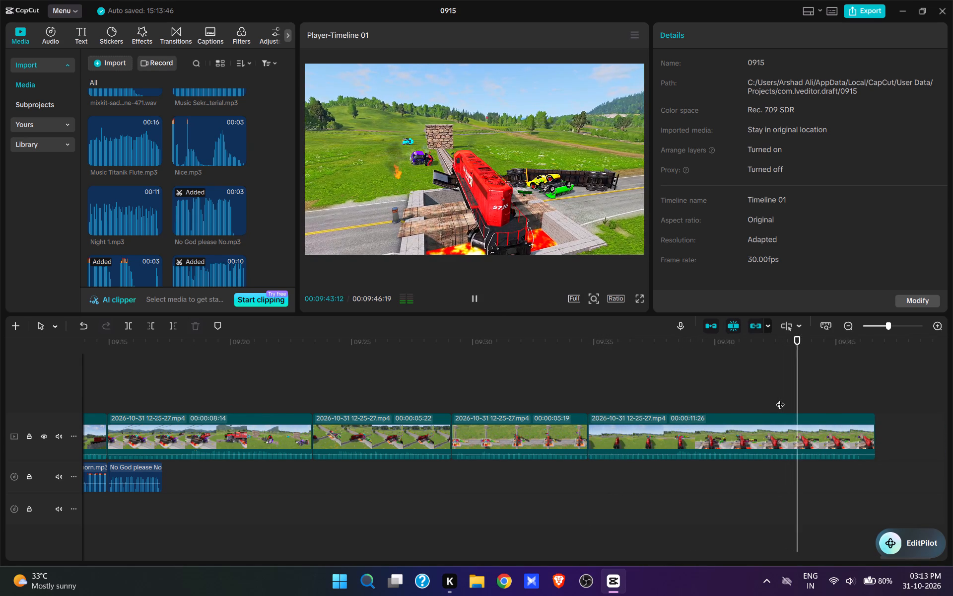
pyautogui.press('space')
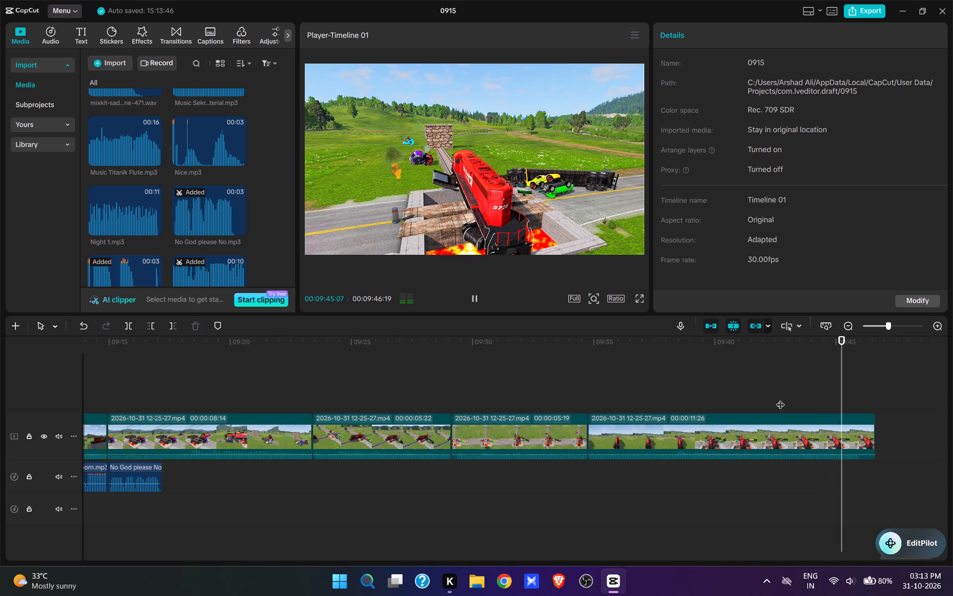
pyautogui.press('space')
pyautogui.press('space')
pyautogui.click(780, 398)
pyautogui.press('space')
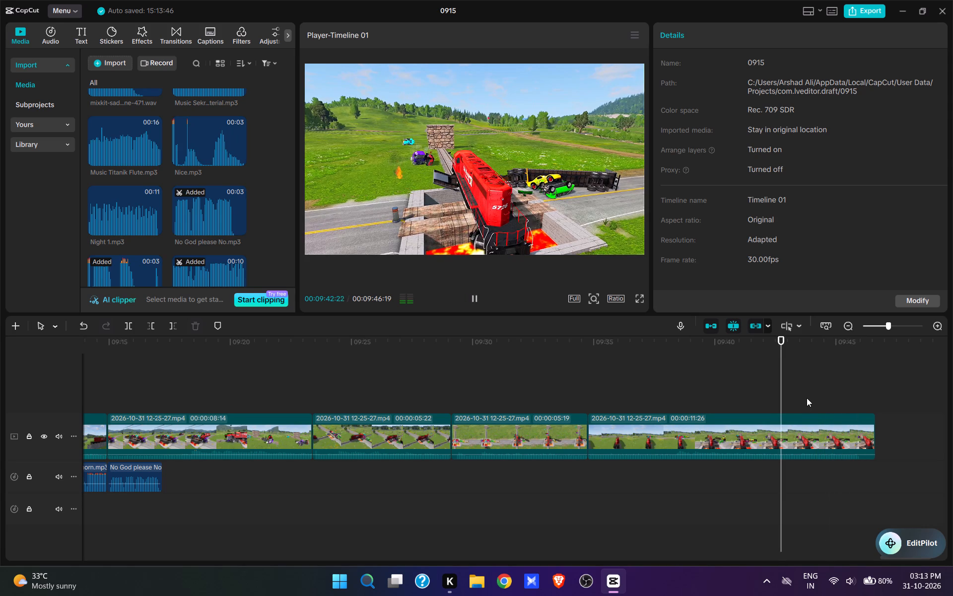
pyautogui.press('space')
pyautogui.press('space')
pyautogui.press('space')
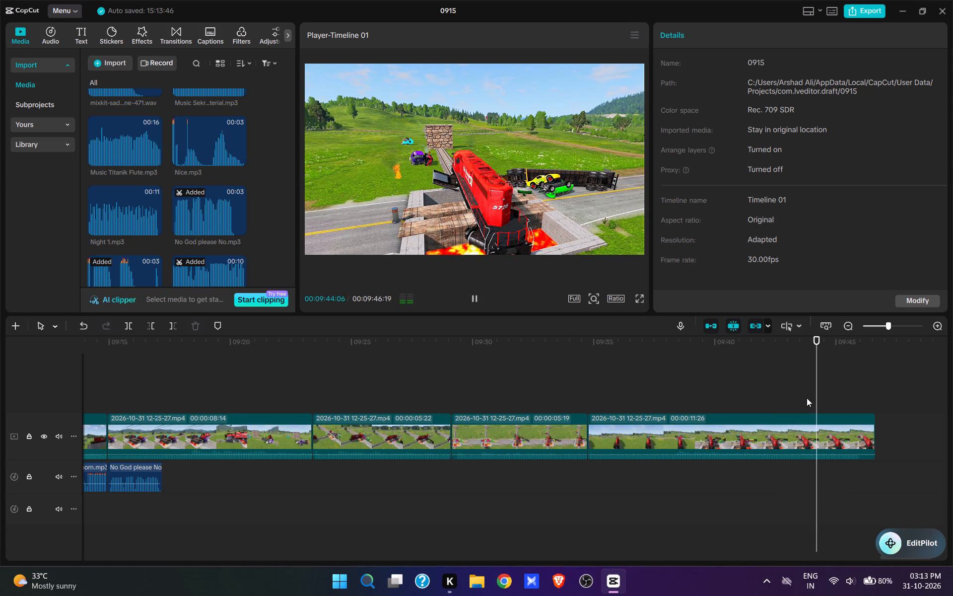
pyautogui.press('space')
pyautogui.press('space')
pyautogui.press('e')
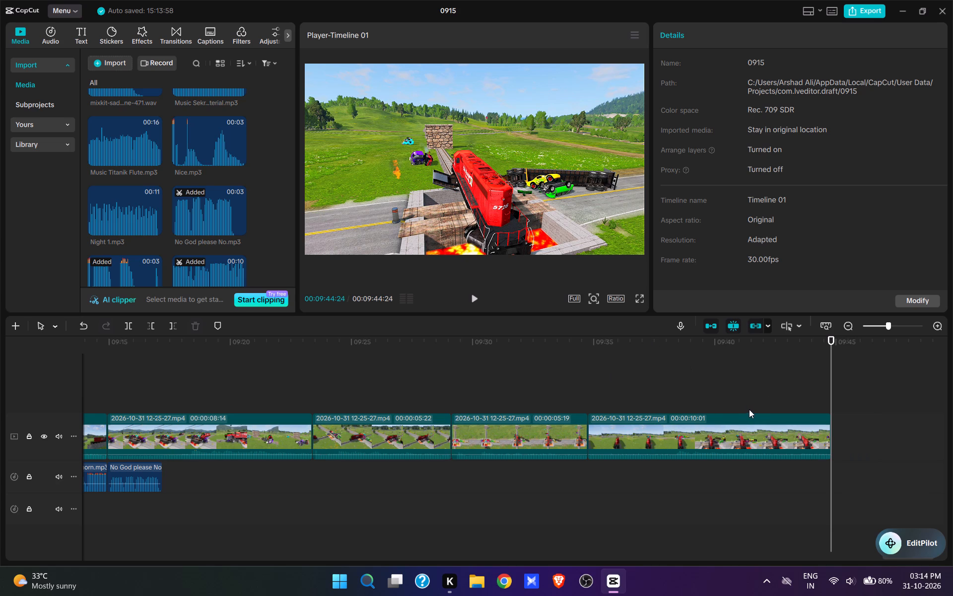
# Export the video as 0915(2) in 4K, with Higher bit rate, H.264 codec, mp4 format and 30fps.
pyautogui.click(863, 9)
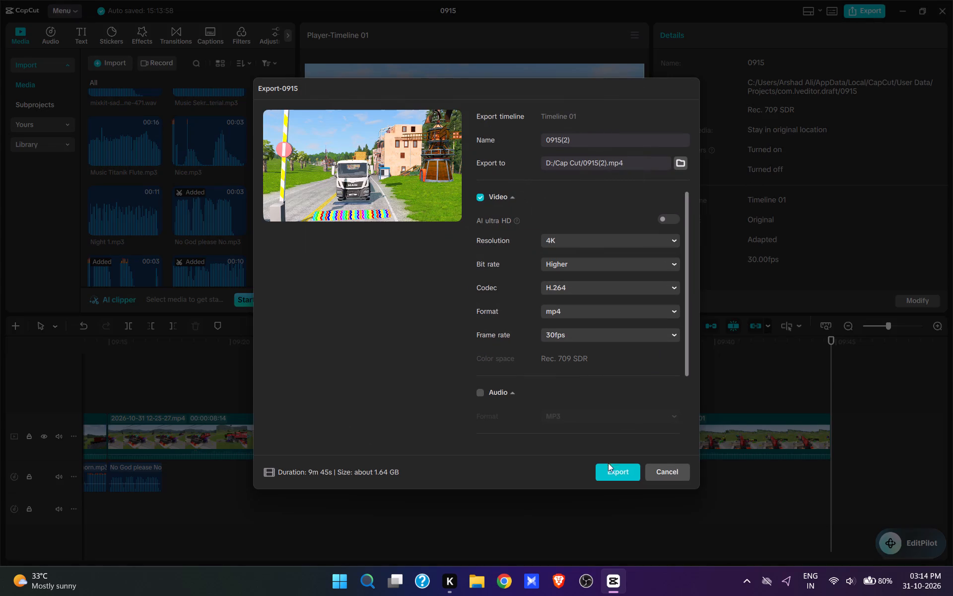
pyautogui.click(609, 468)
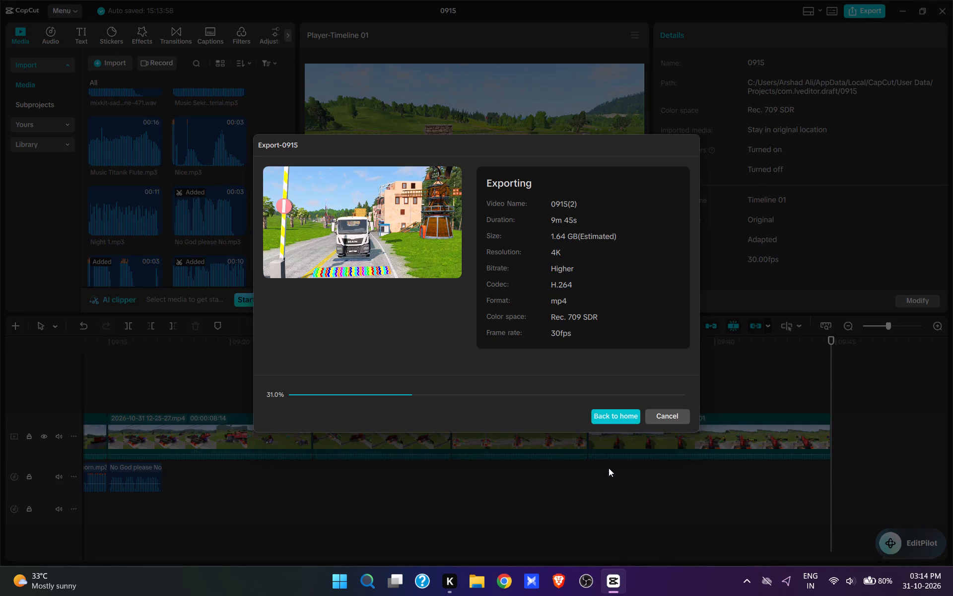